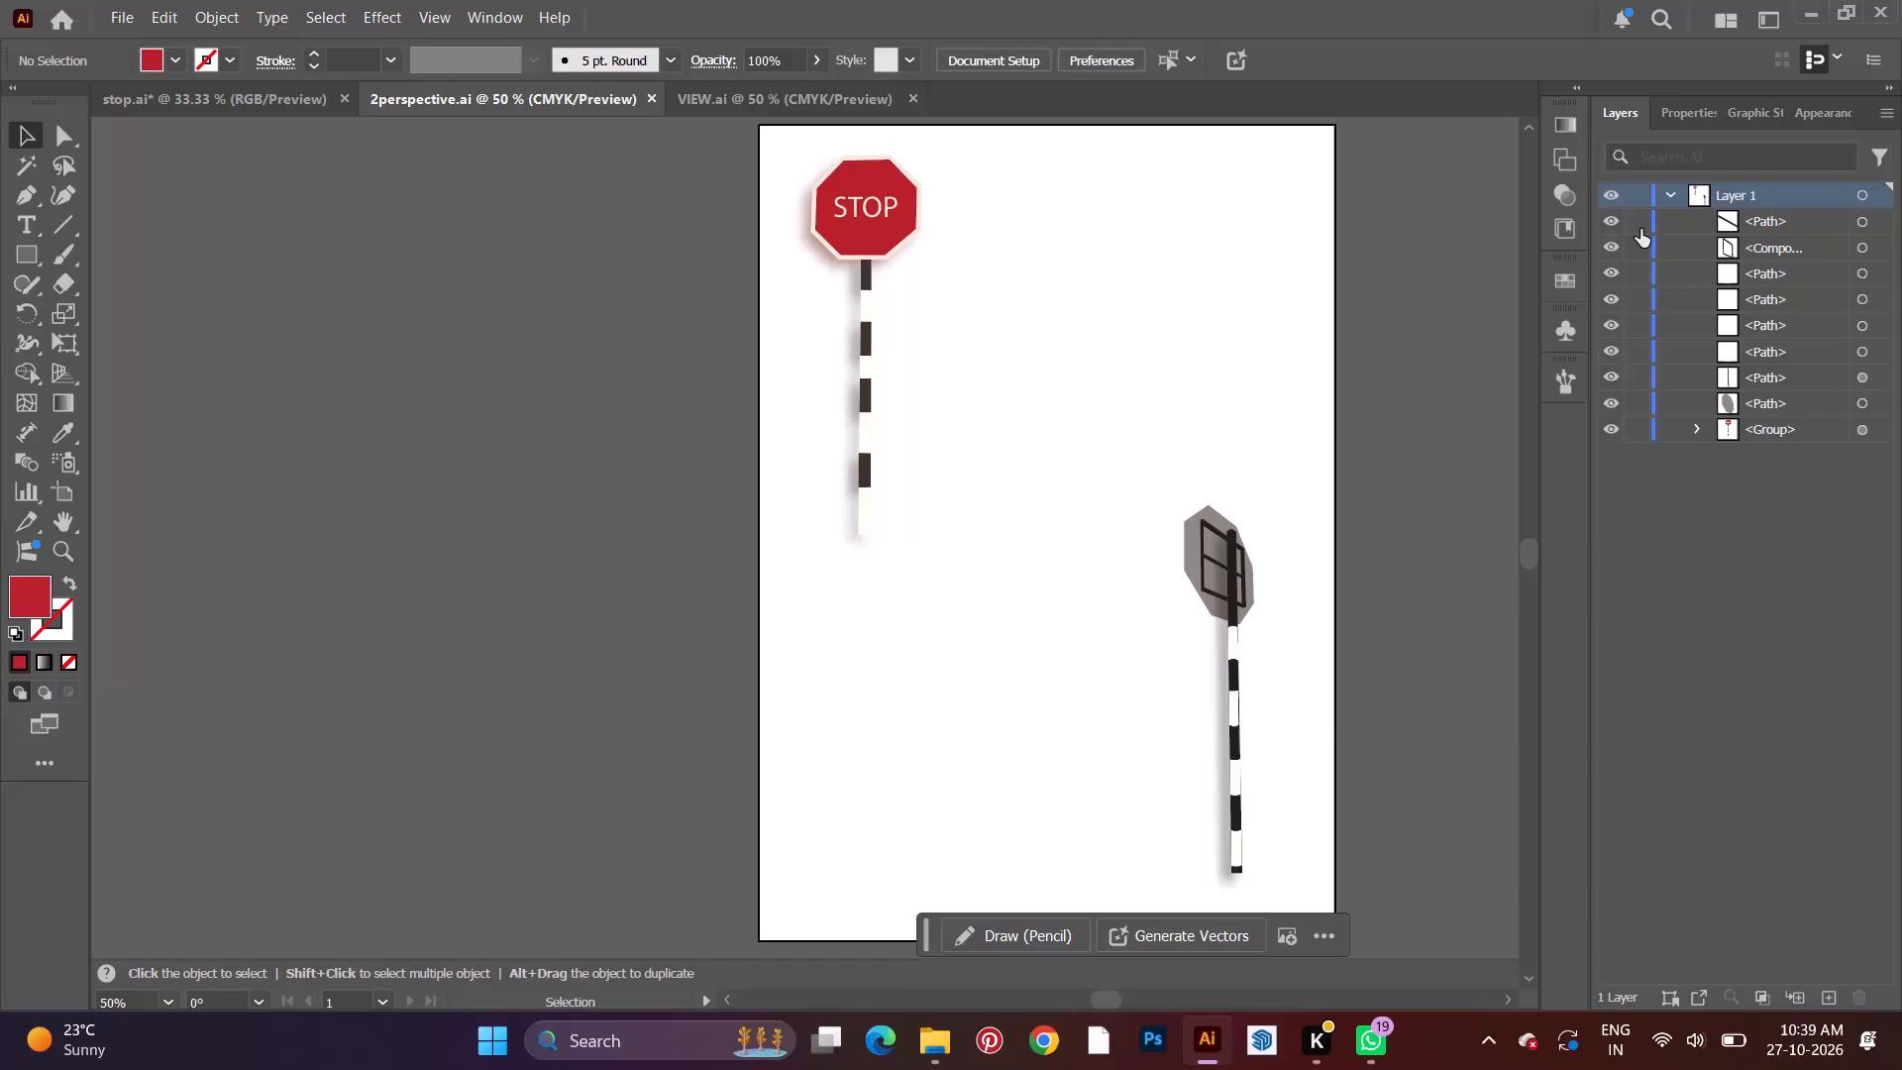
Switch to the stop.ai document and hide Layer 4, which holds the black pole tracing over the photo.
scroll(1725, 328, up, 5)
click(241, 95)
scroll(934, 567, down, 6)
click(1201, 547)
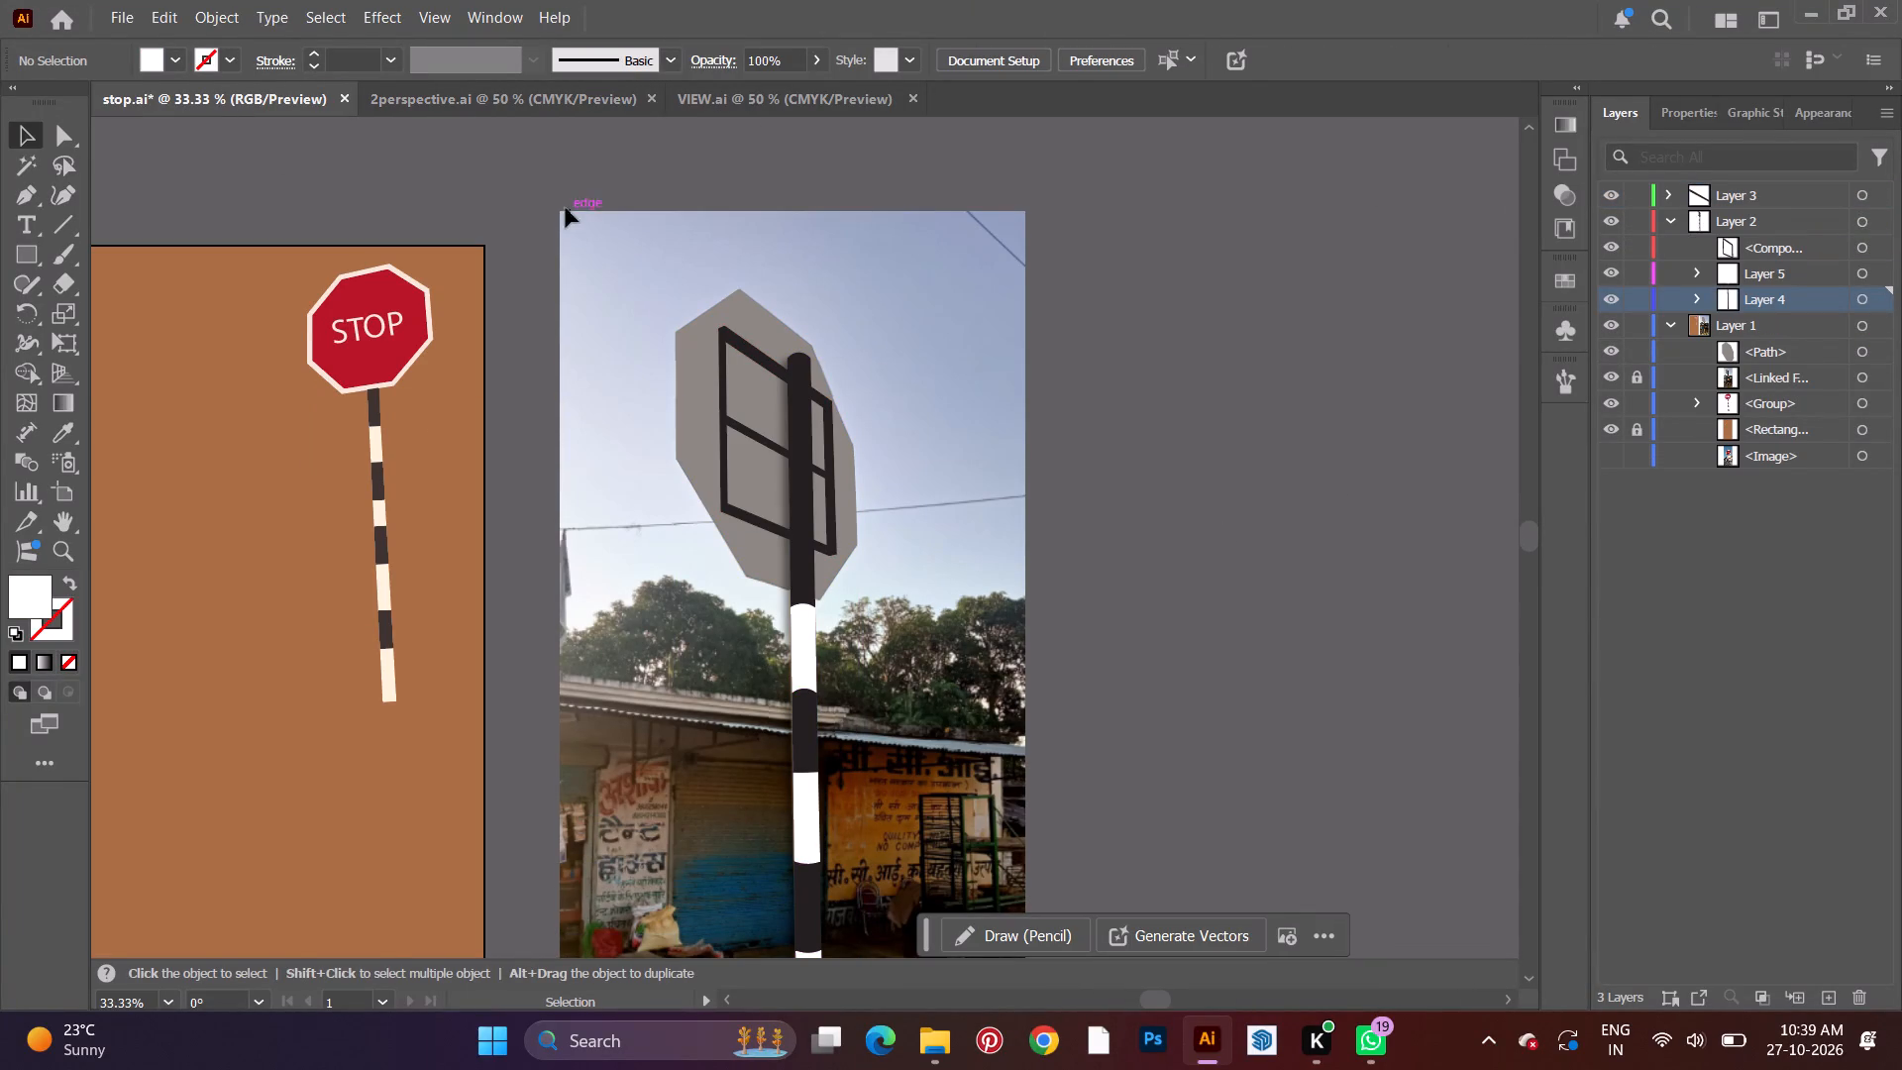
drag(646, 308, 871, 911)
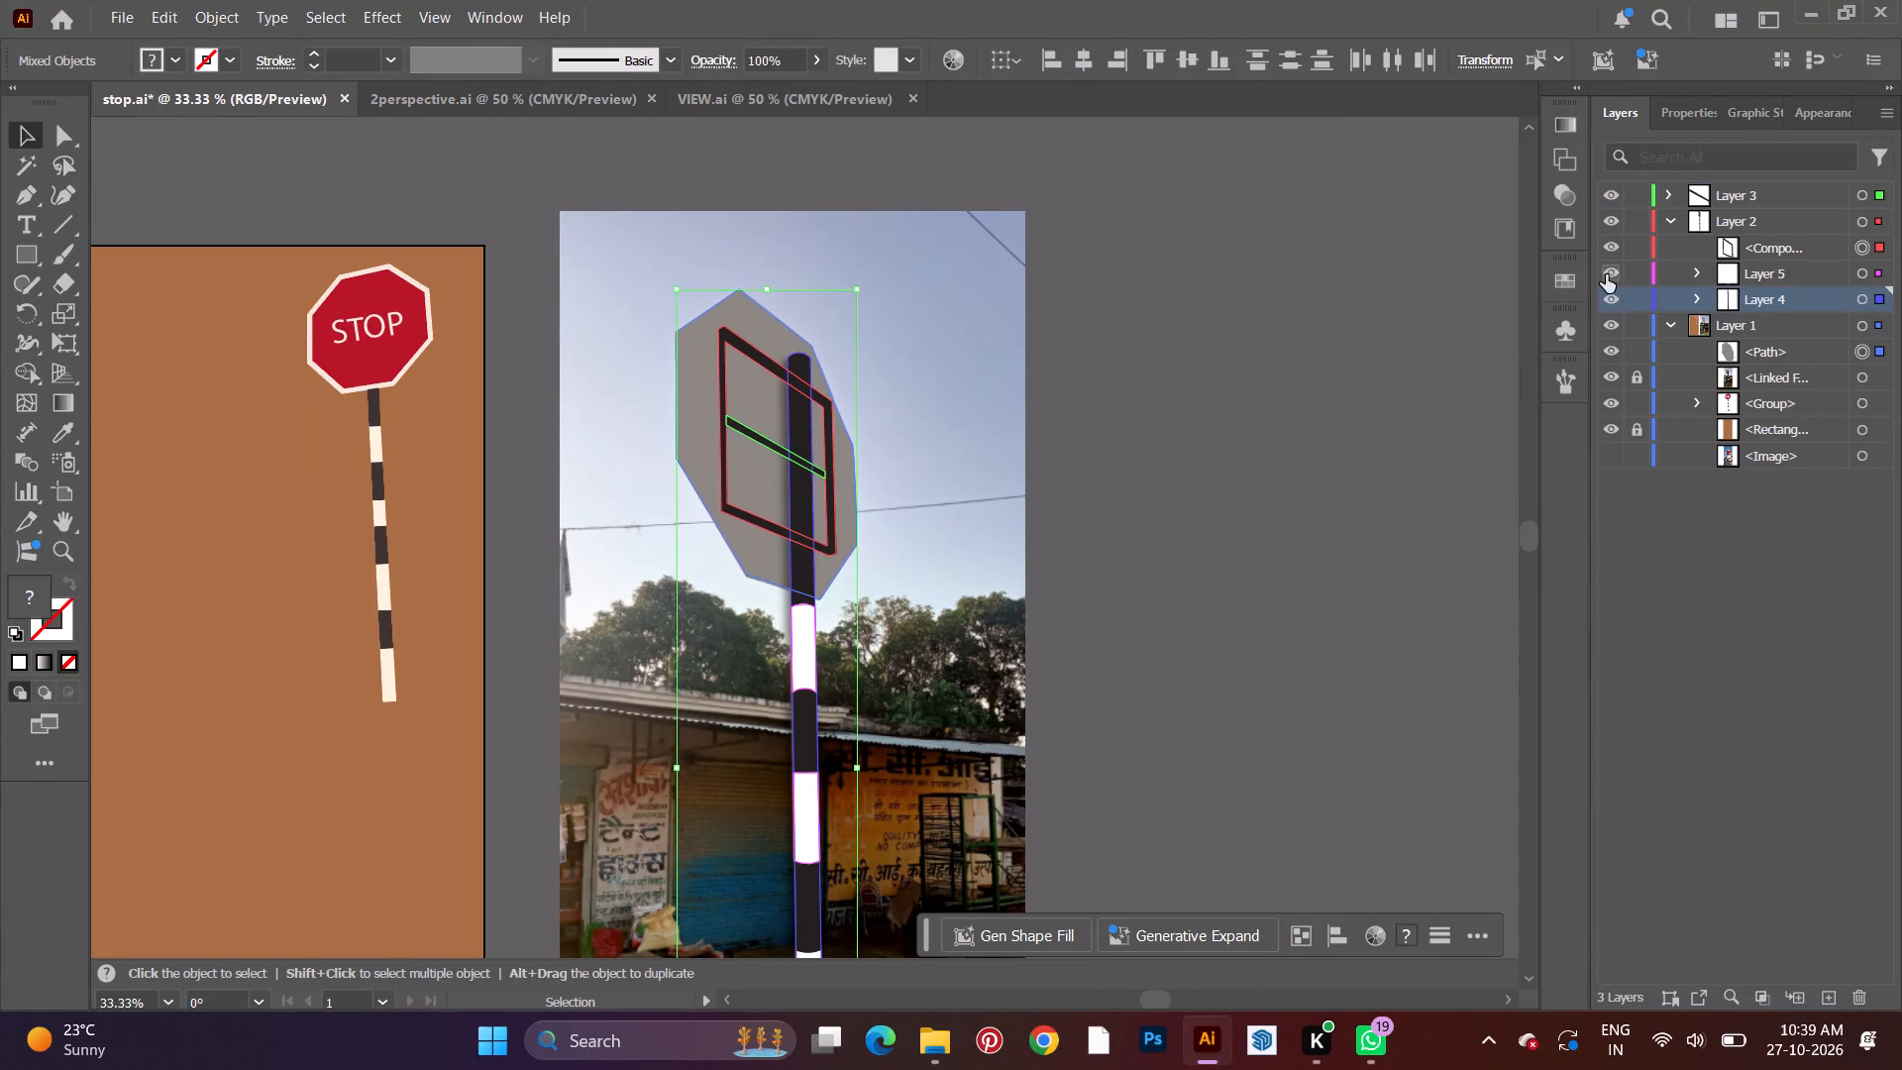
click(1610, 302)
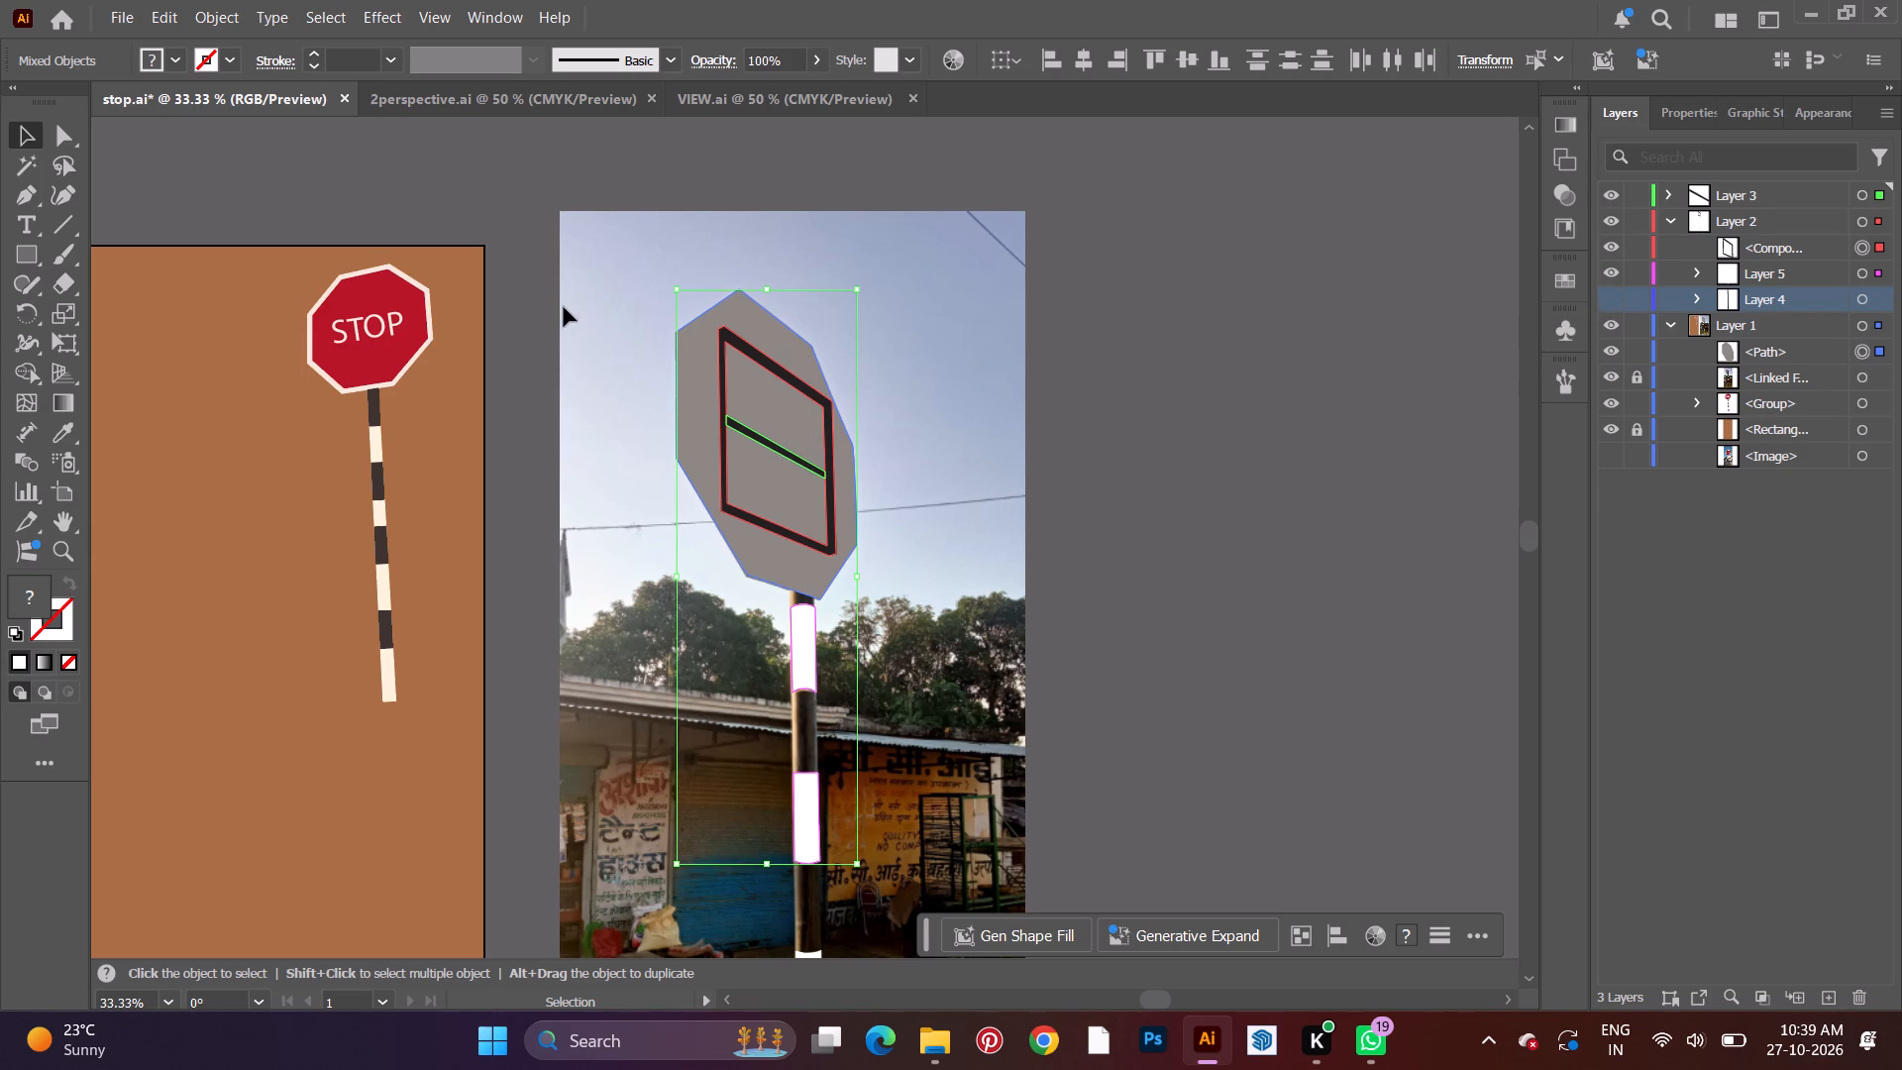
drag(595, 324, 909, 646)
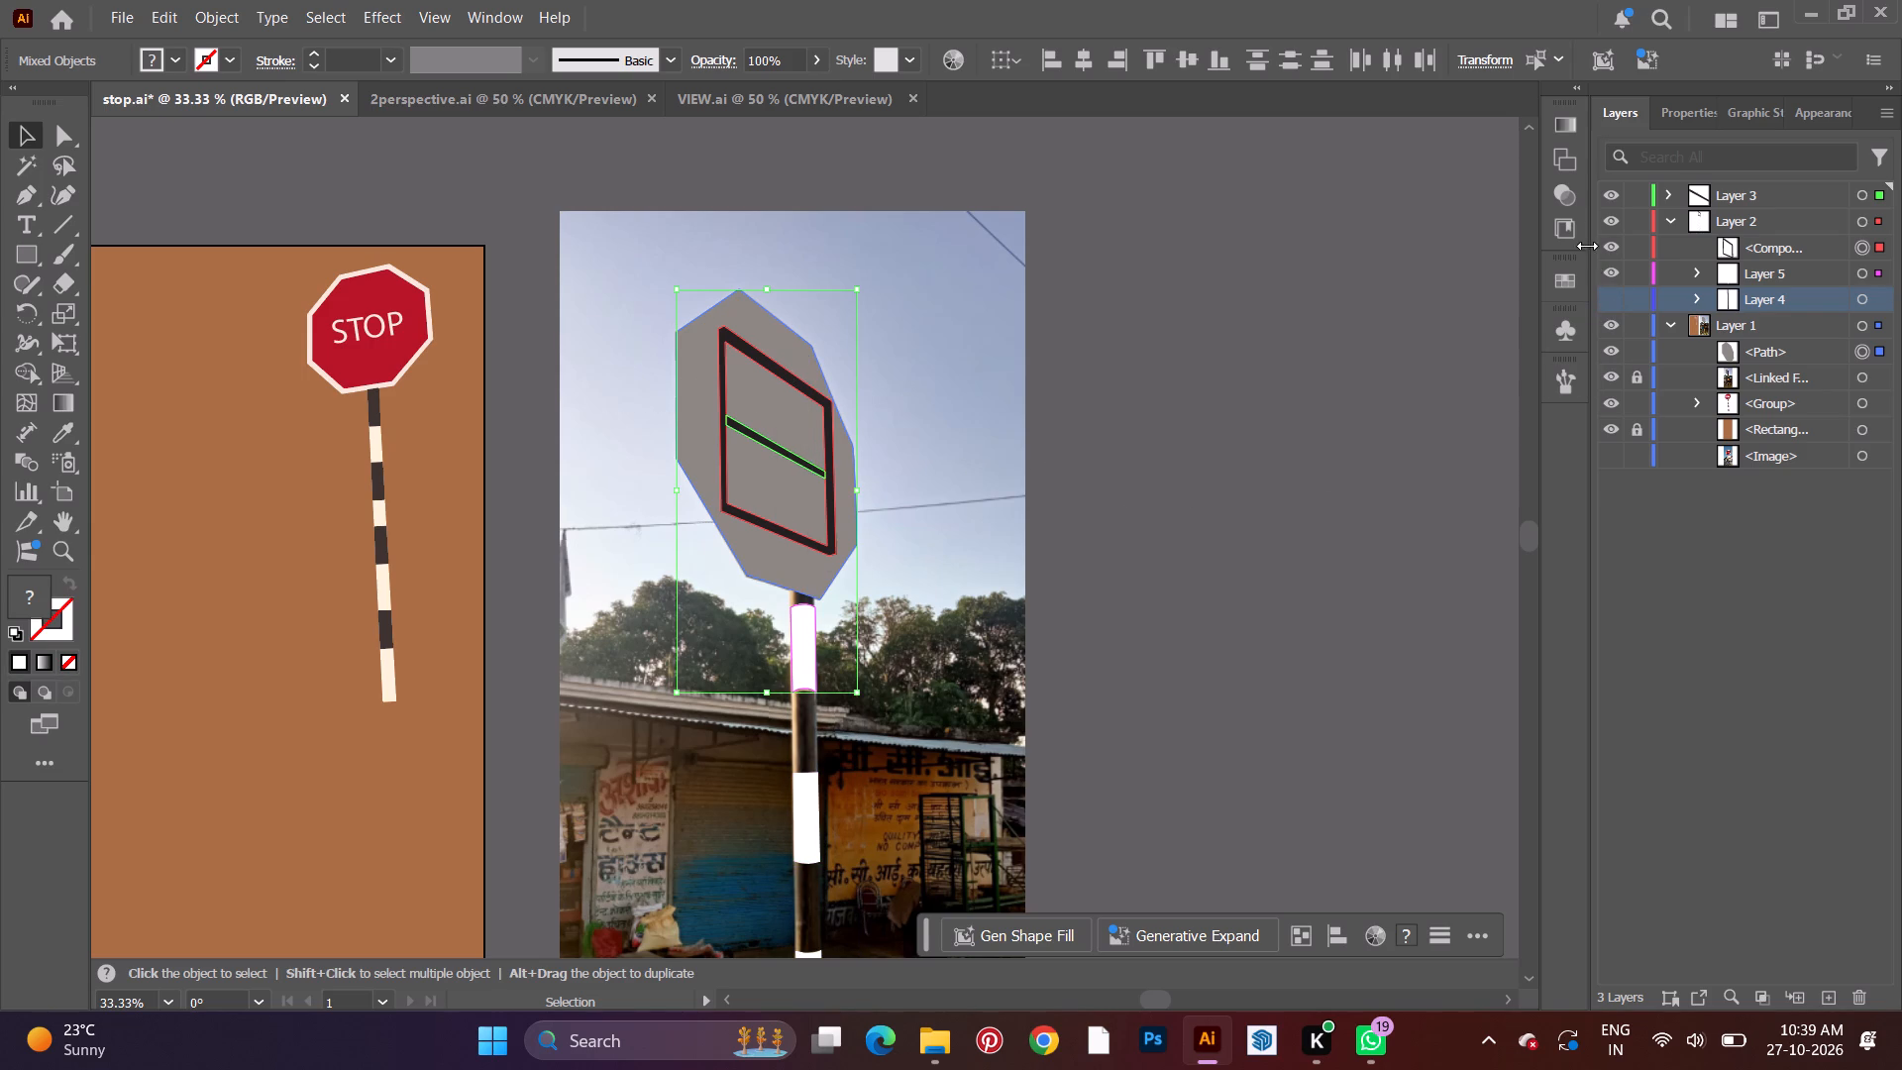
scroll(1215, 471, down, 4)
click(956, 485)
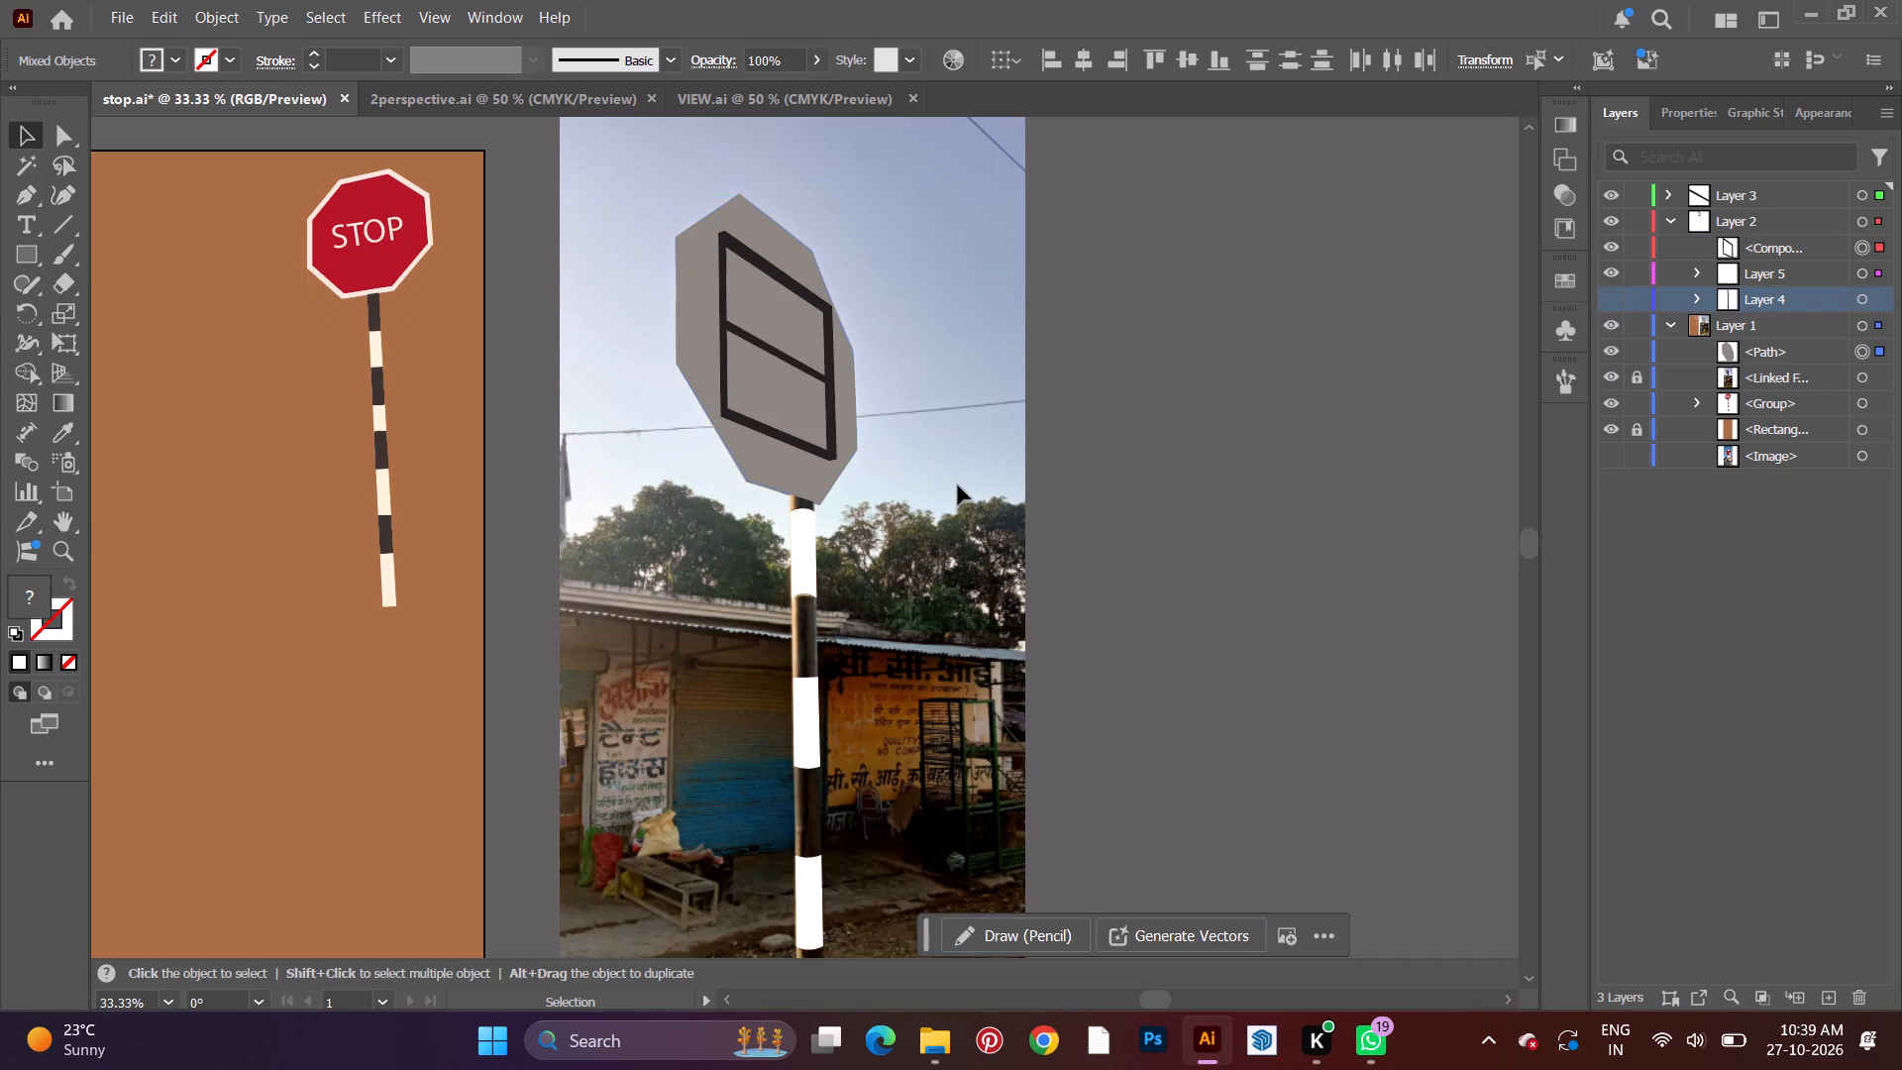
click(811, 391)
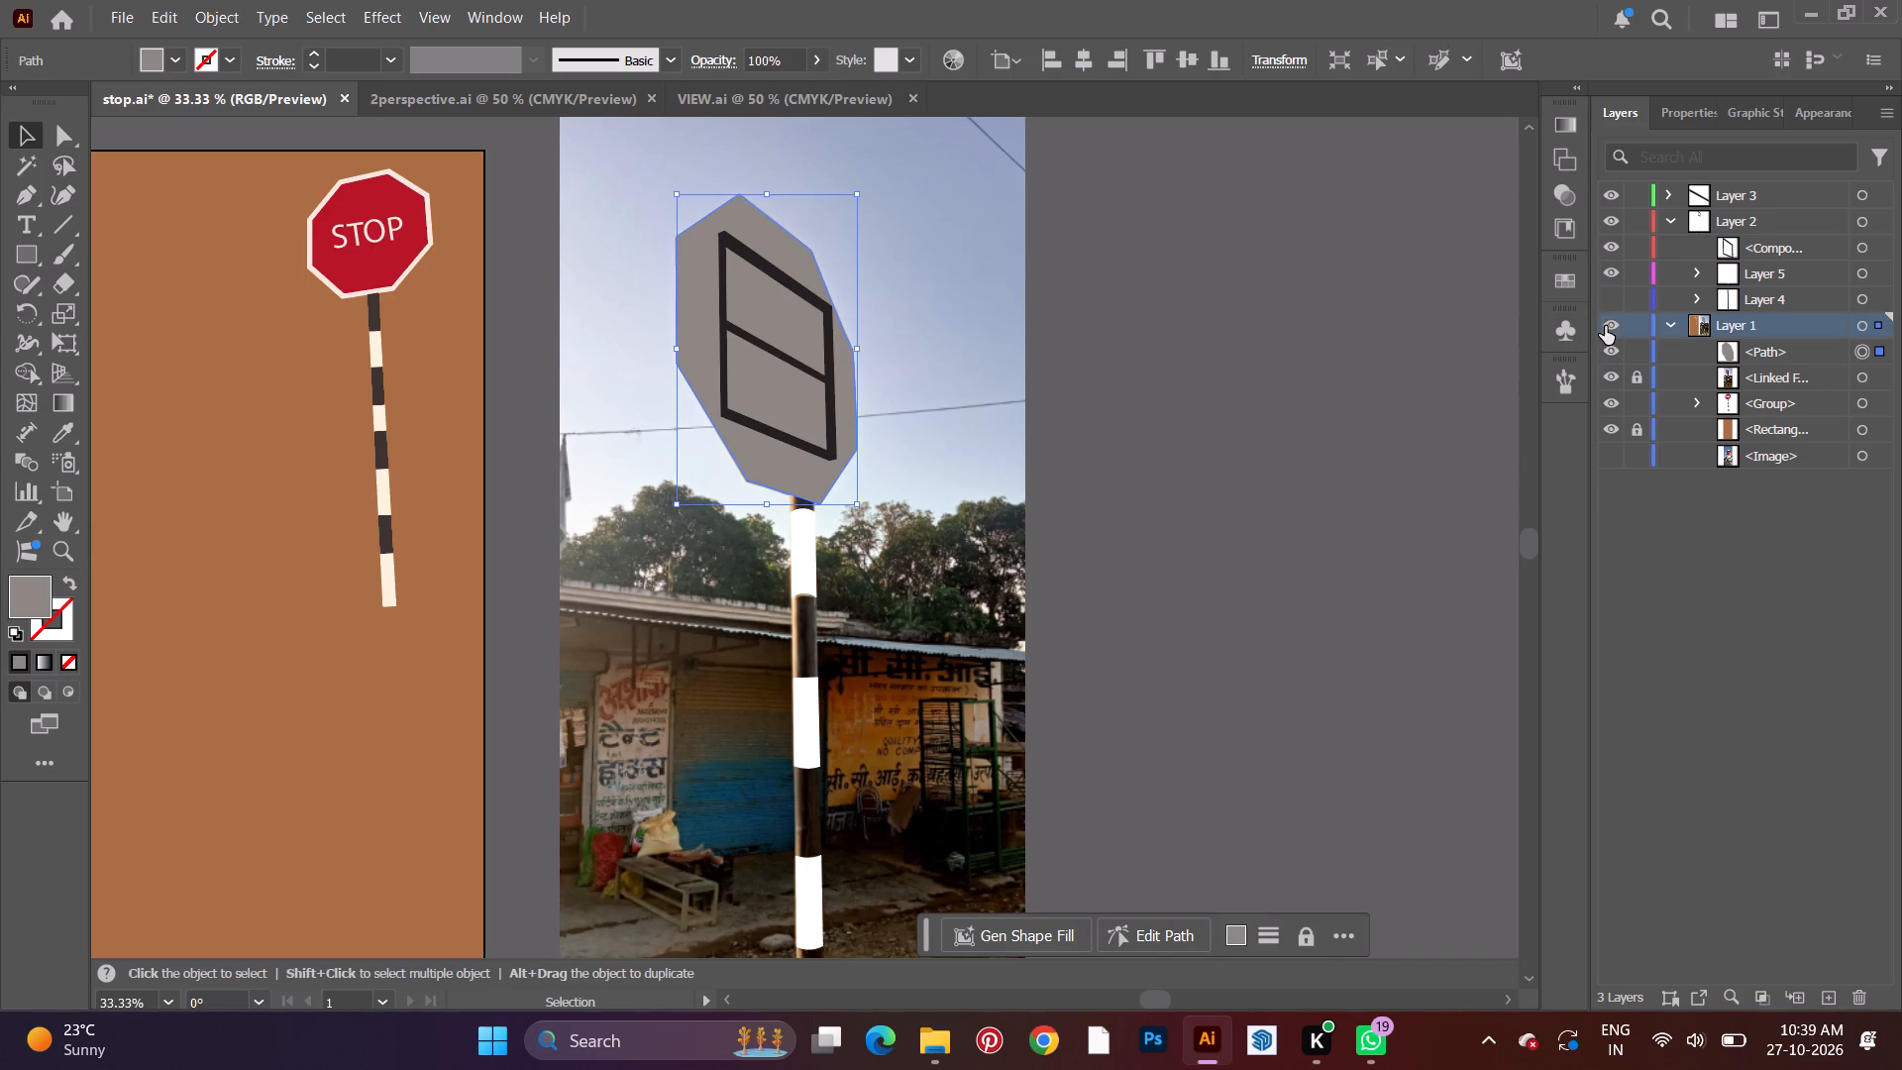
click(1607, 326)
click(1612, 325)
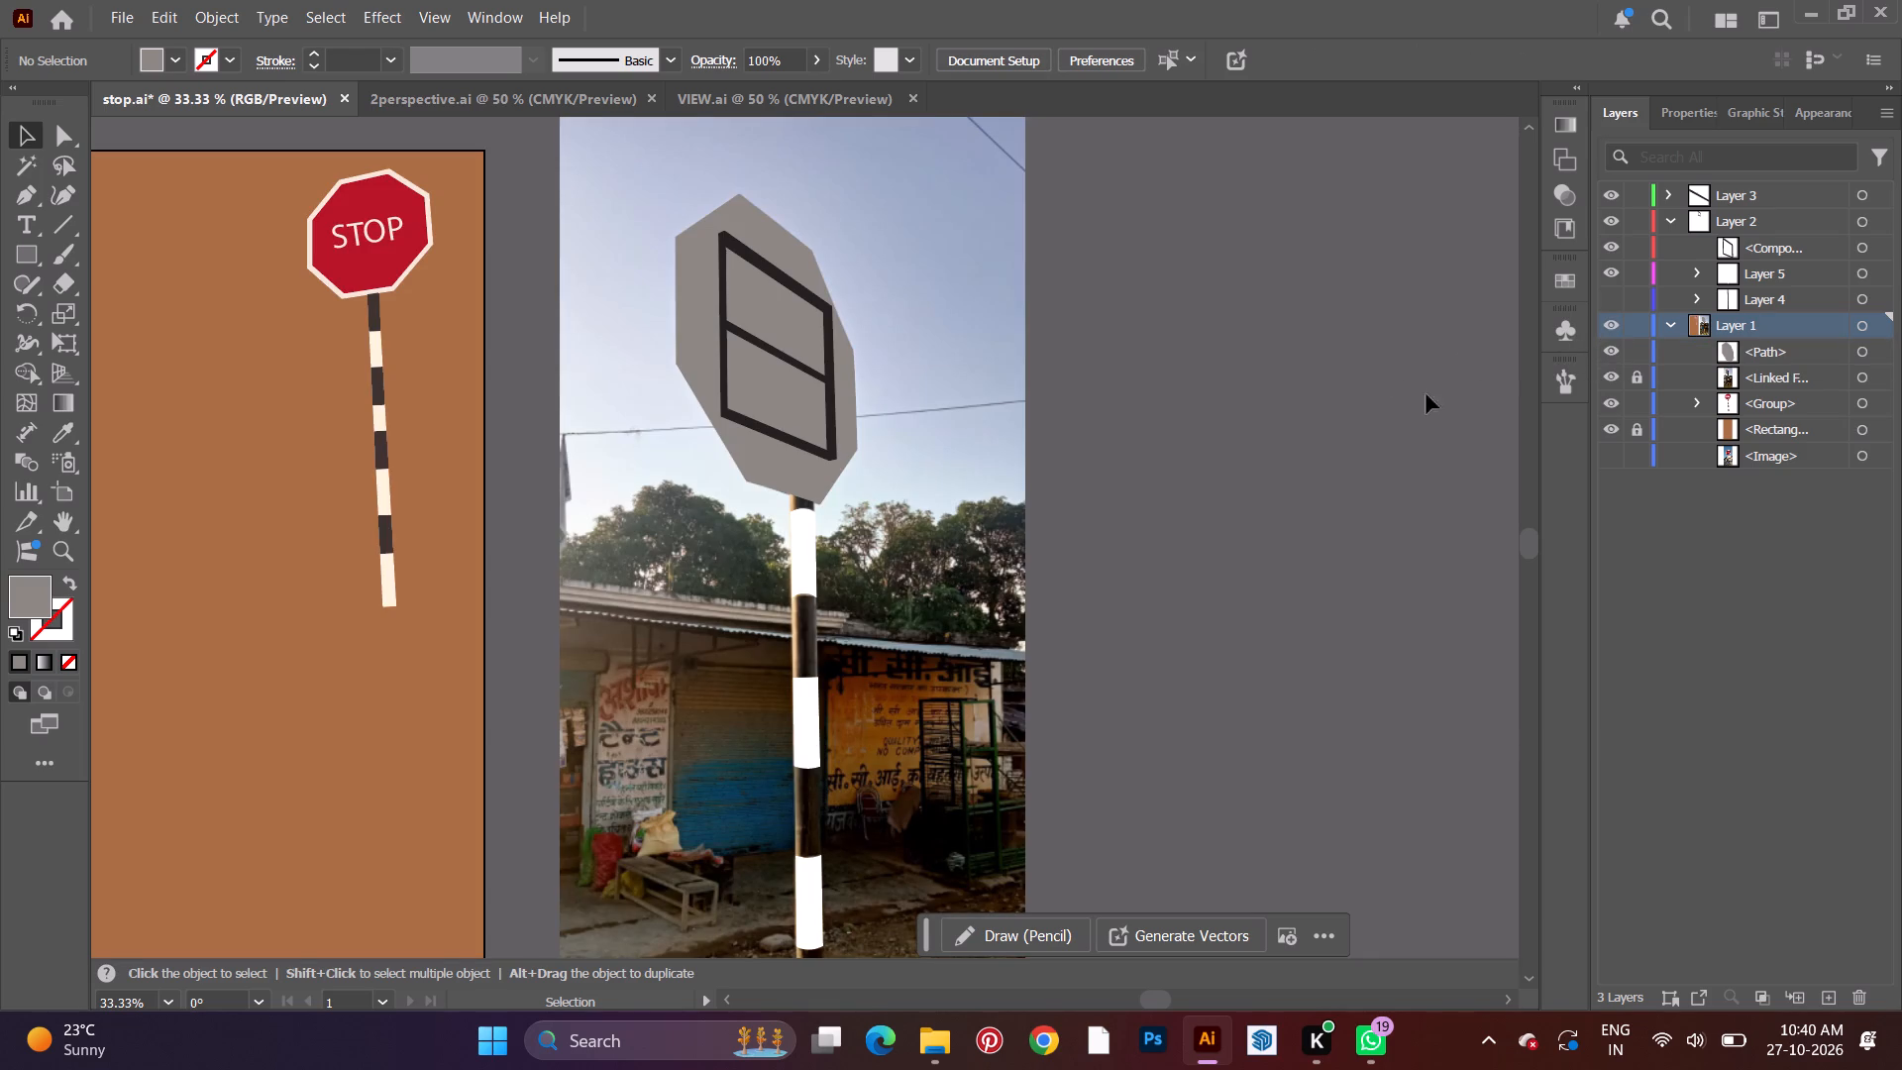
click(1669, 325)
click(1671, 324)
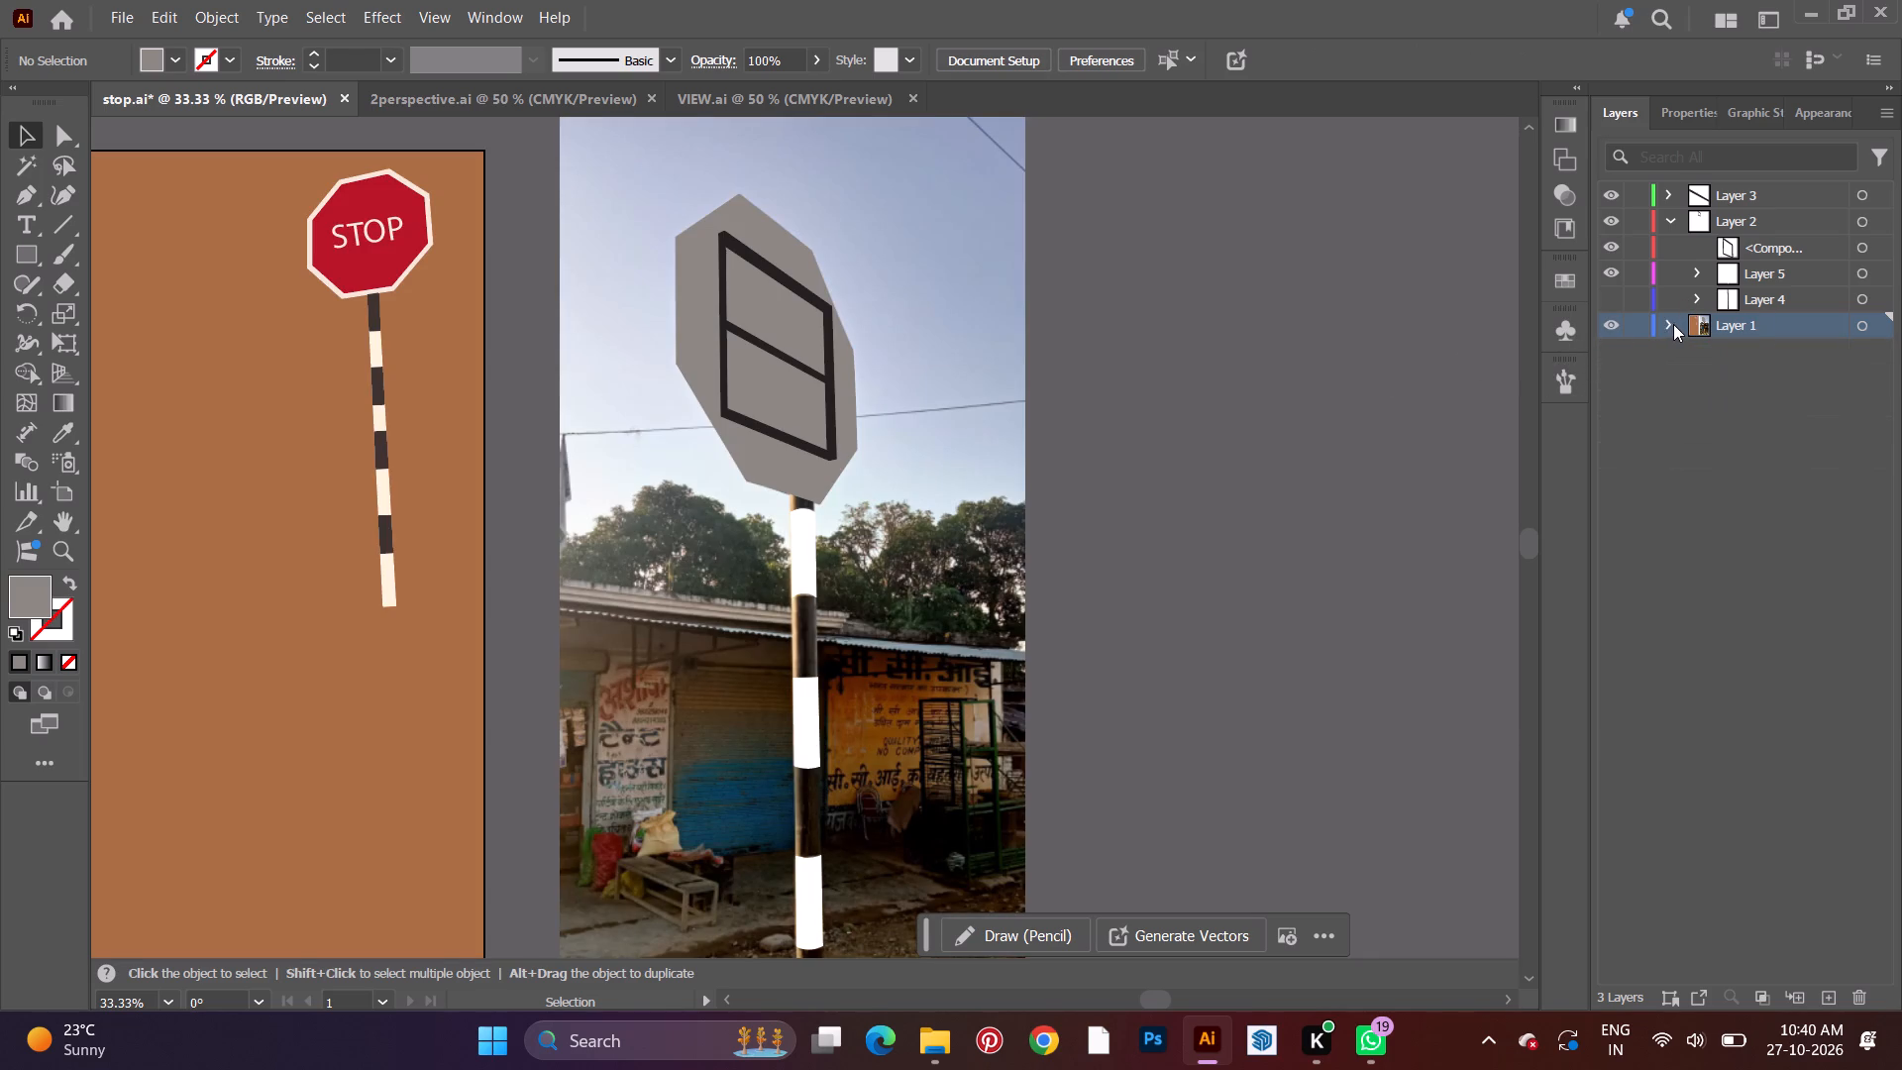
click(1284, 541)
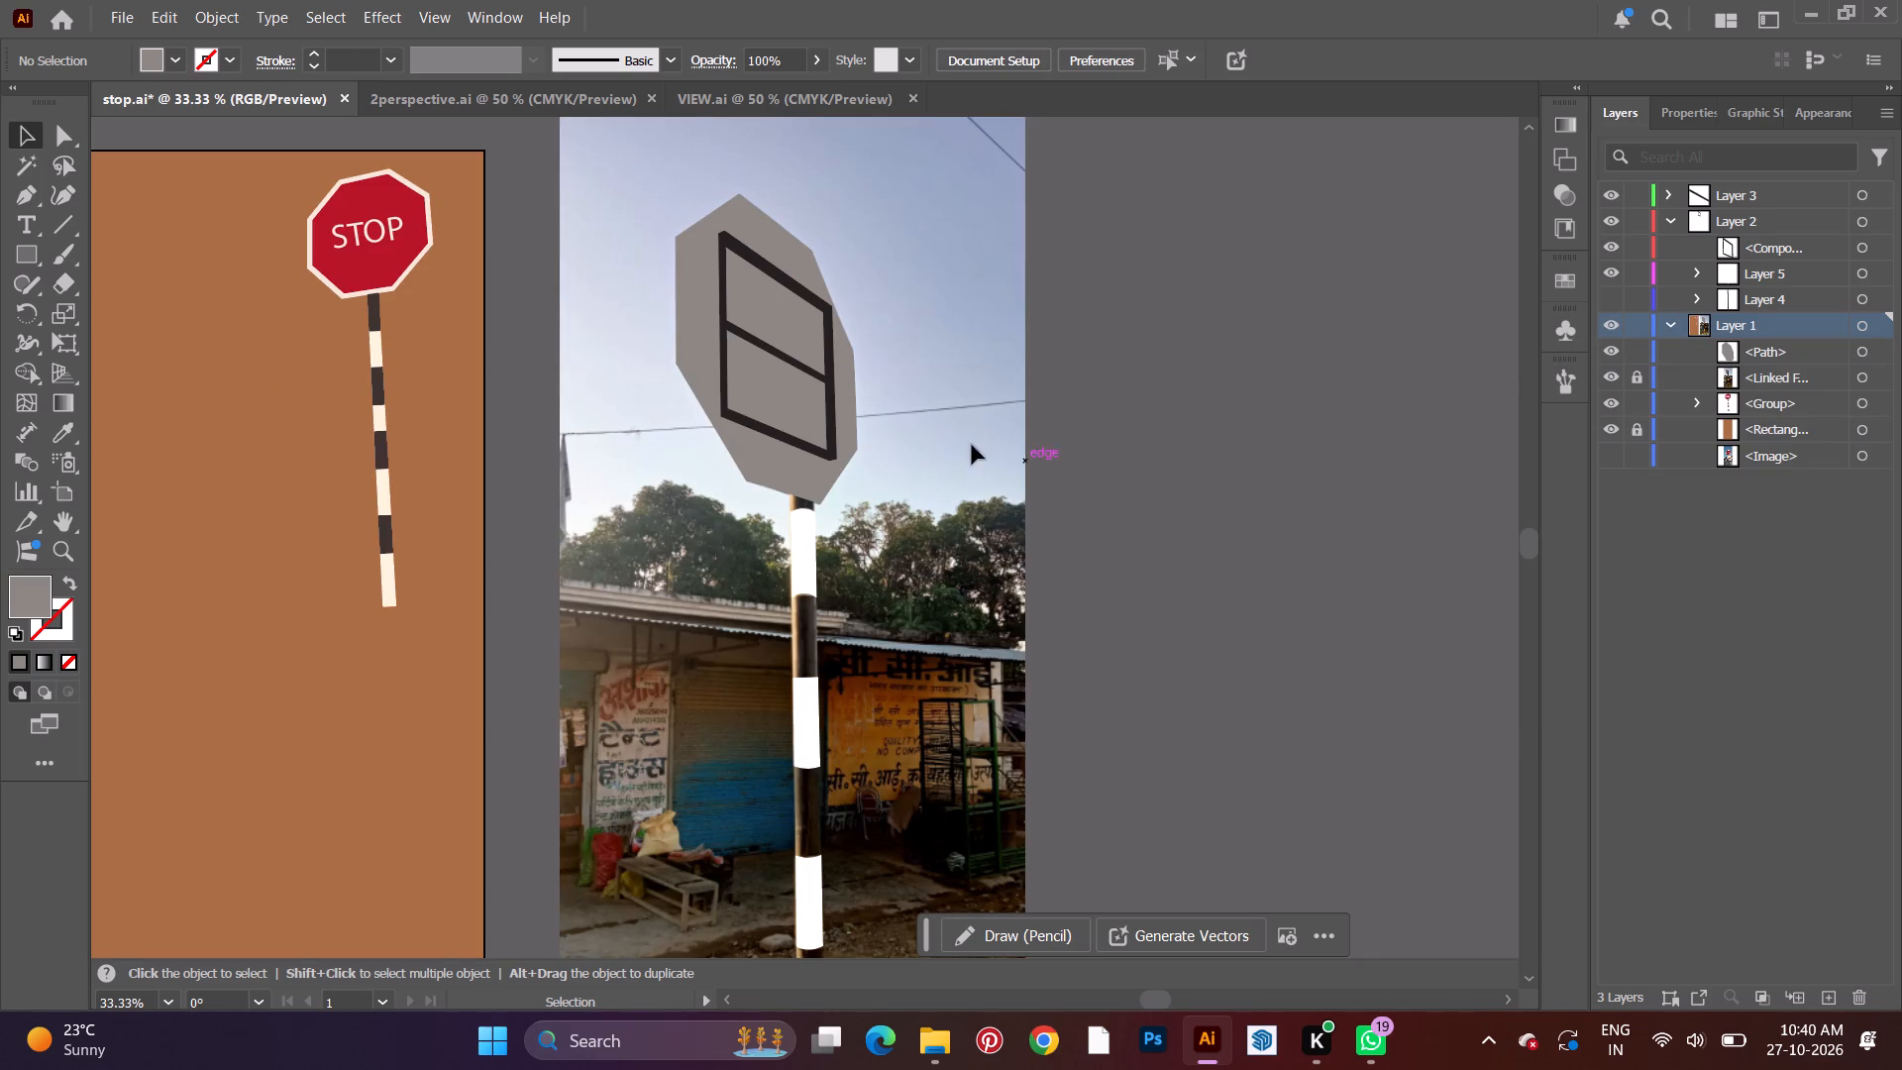
Hide Layer 2 and Layer 3, which hold the frame, white pole stripes and crossbar traced over the sign.
click(721, 288)
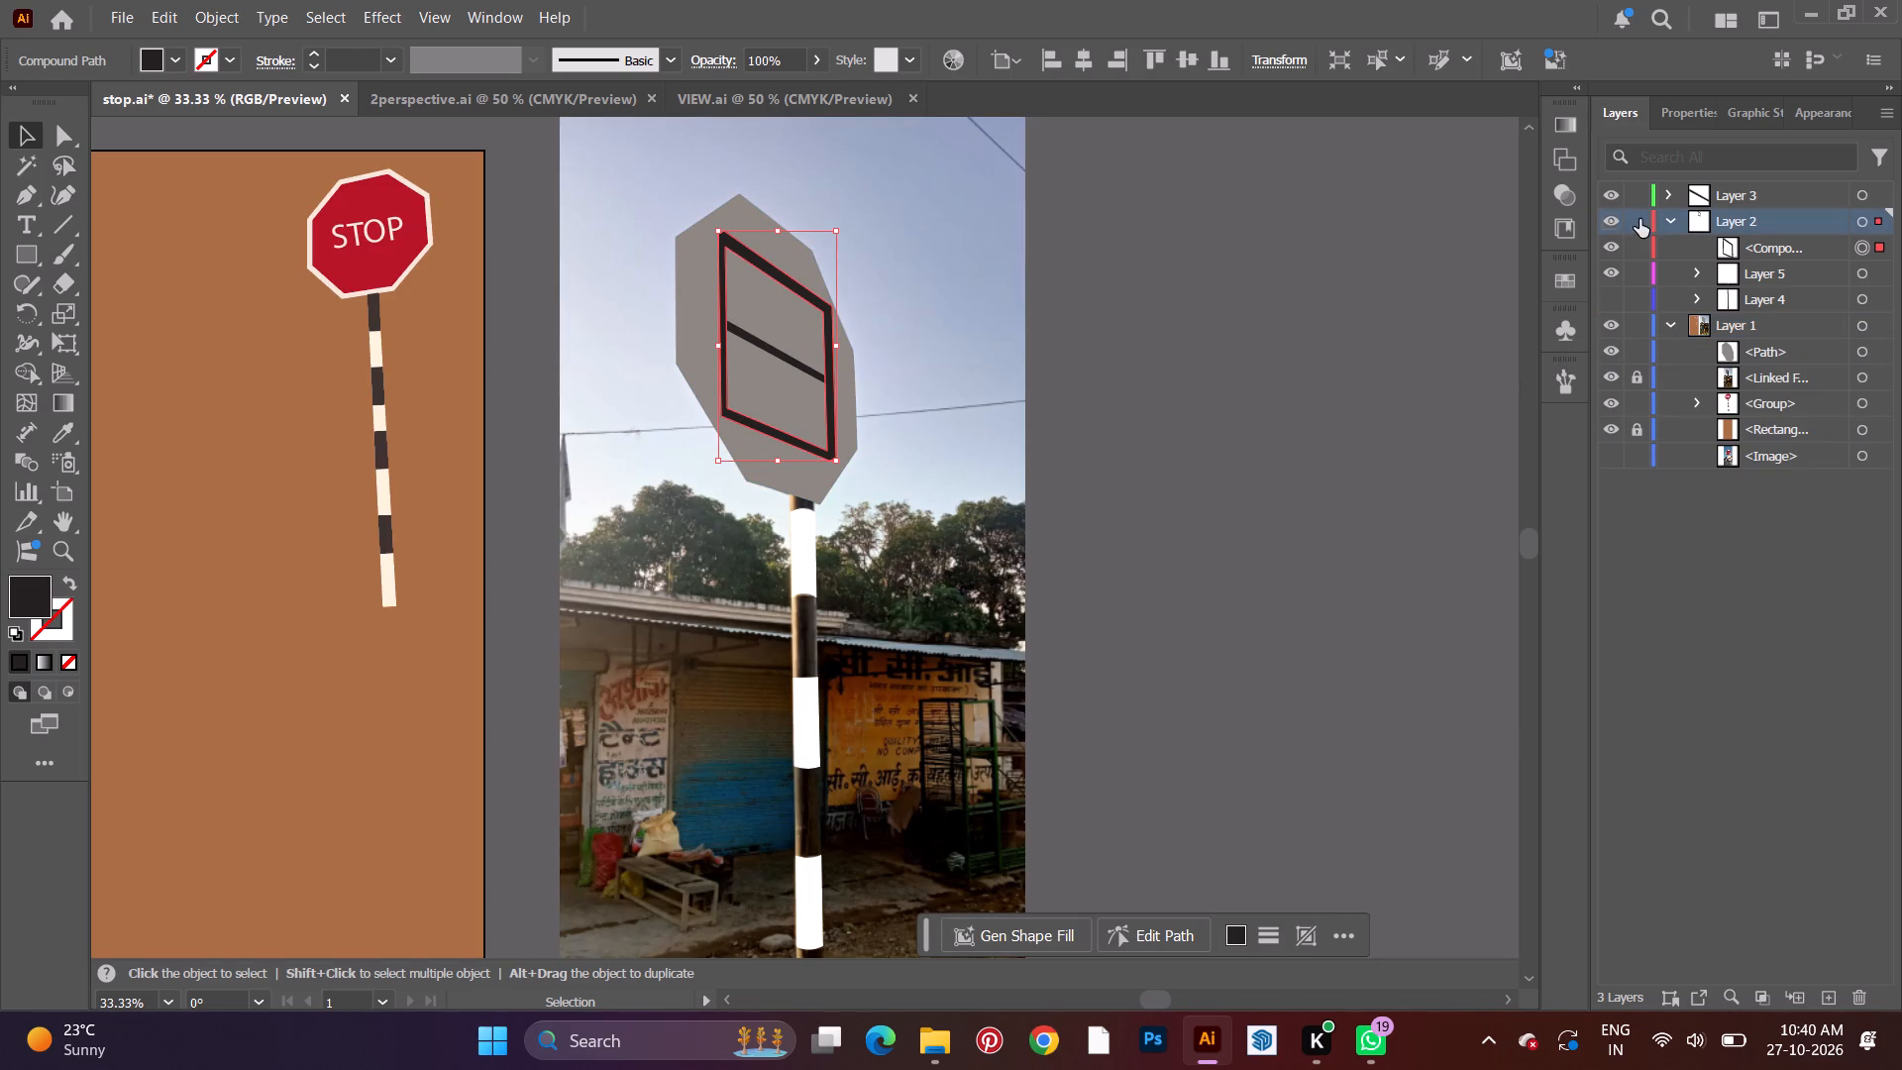
click(1613, 224)
click(763, 347)
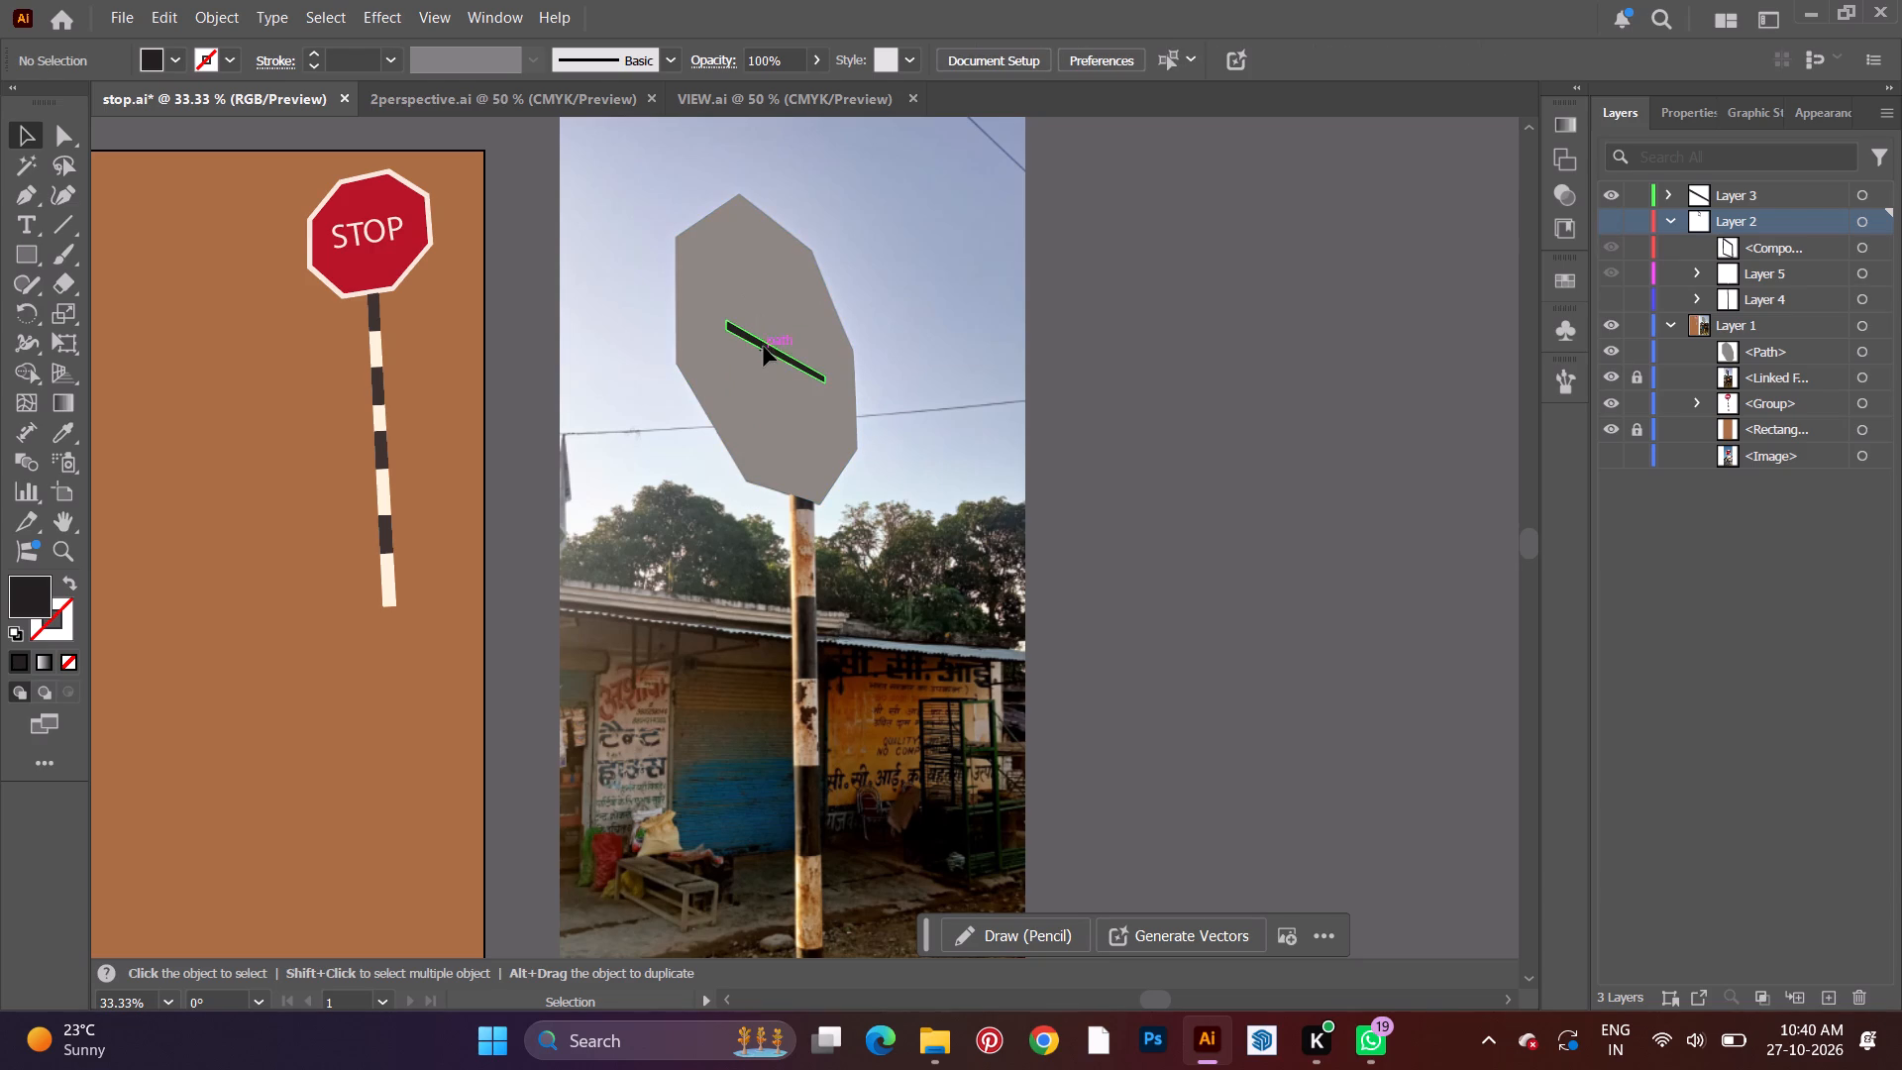
click(1615, 200)
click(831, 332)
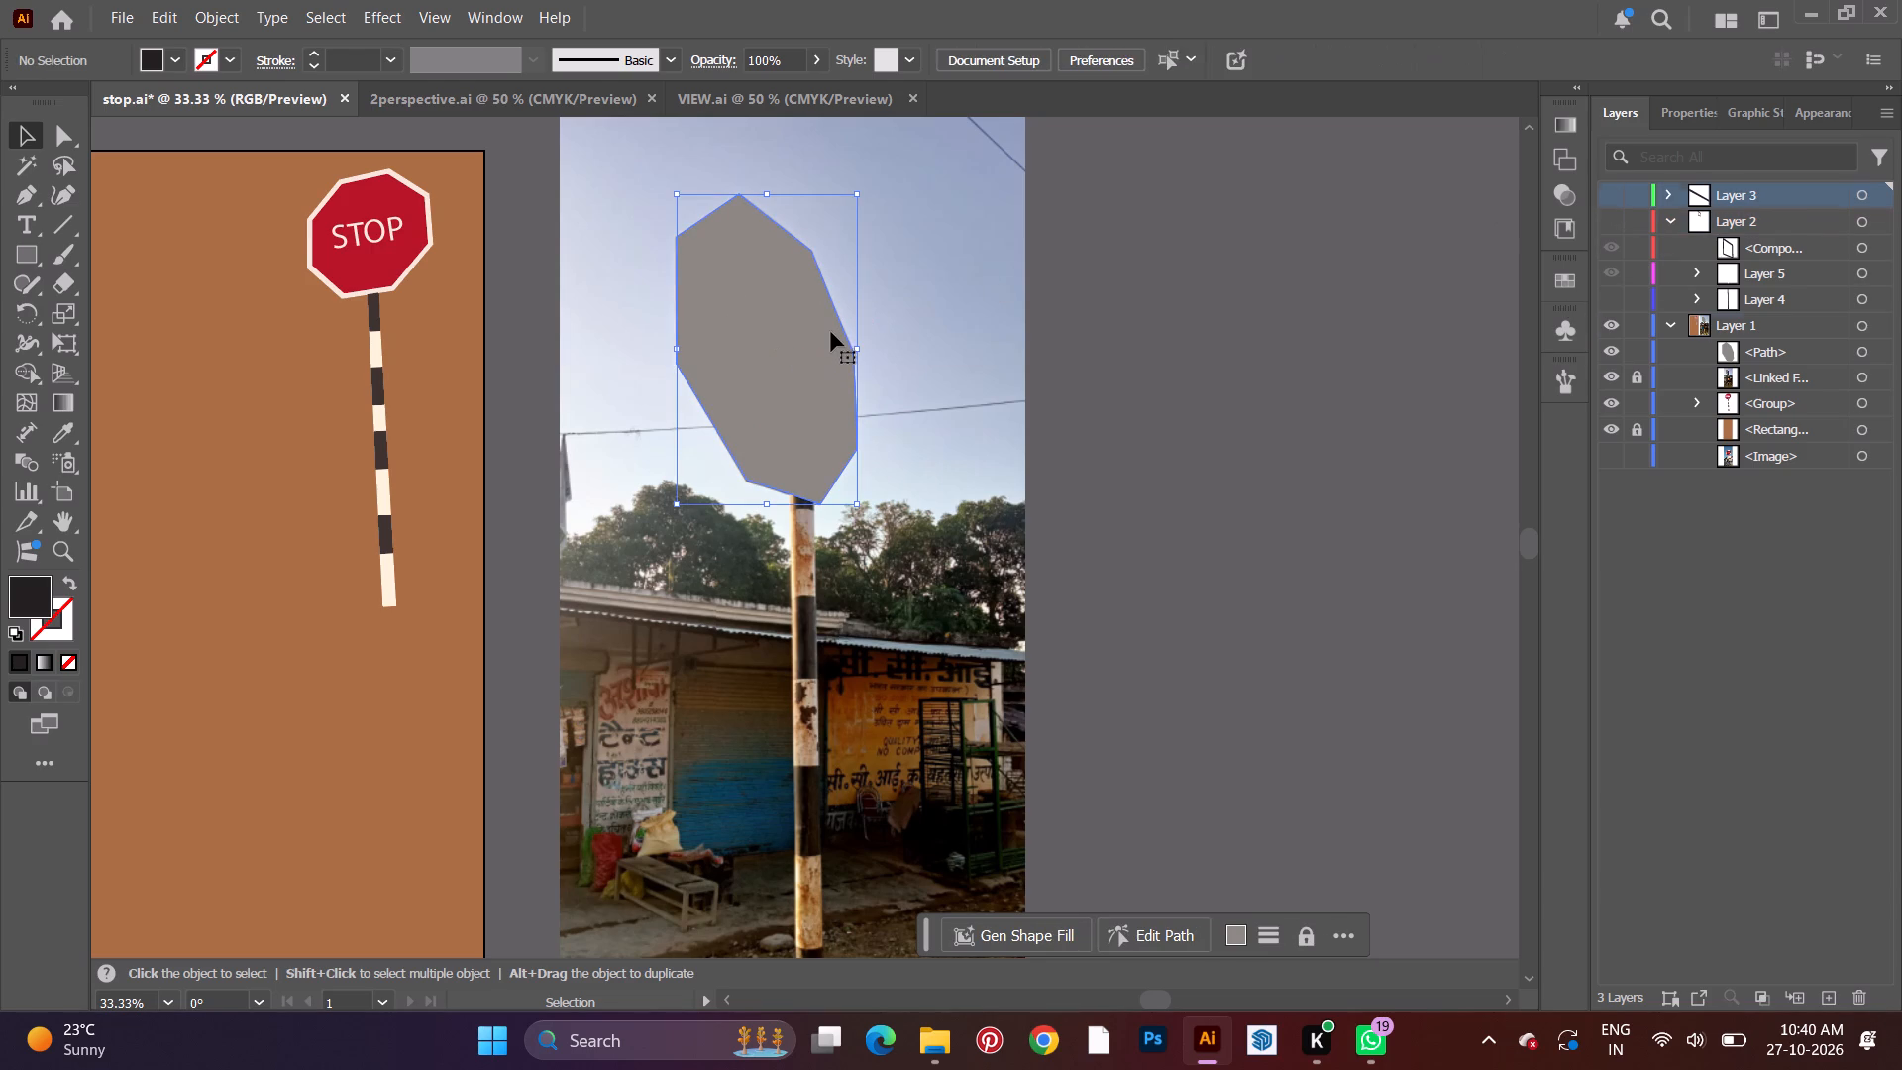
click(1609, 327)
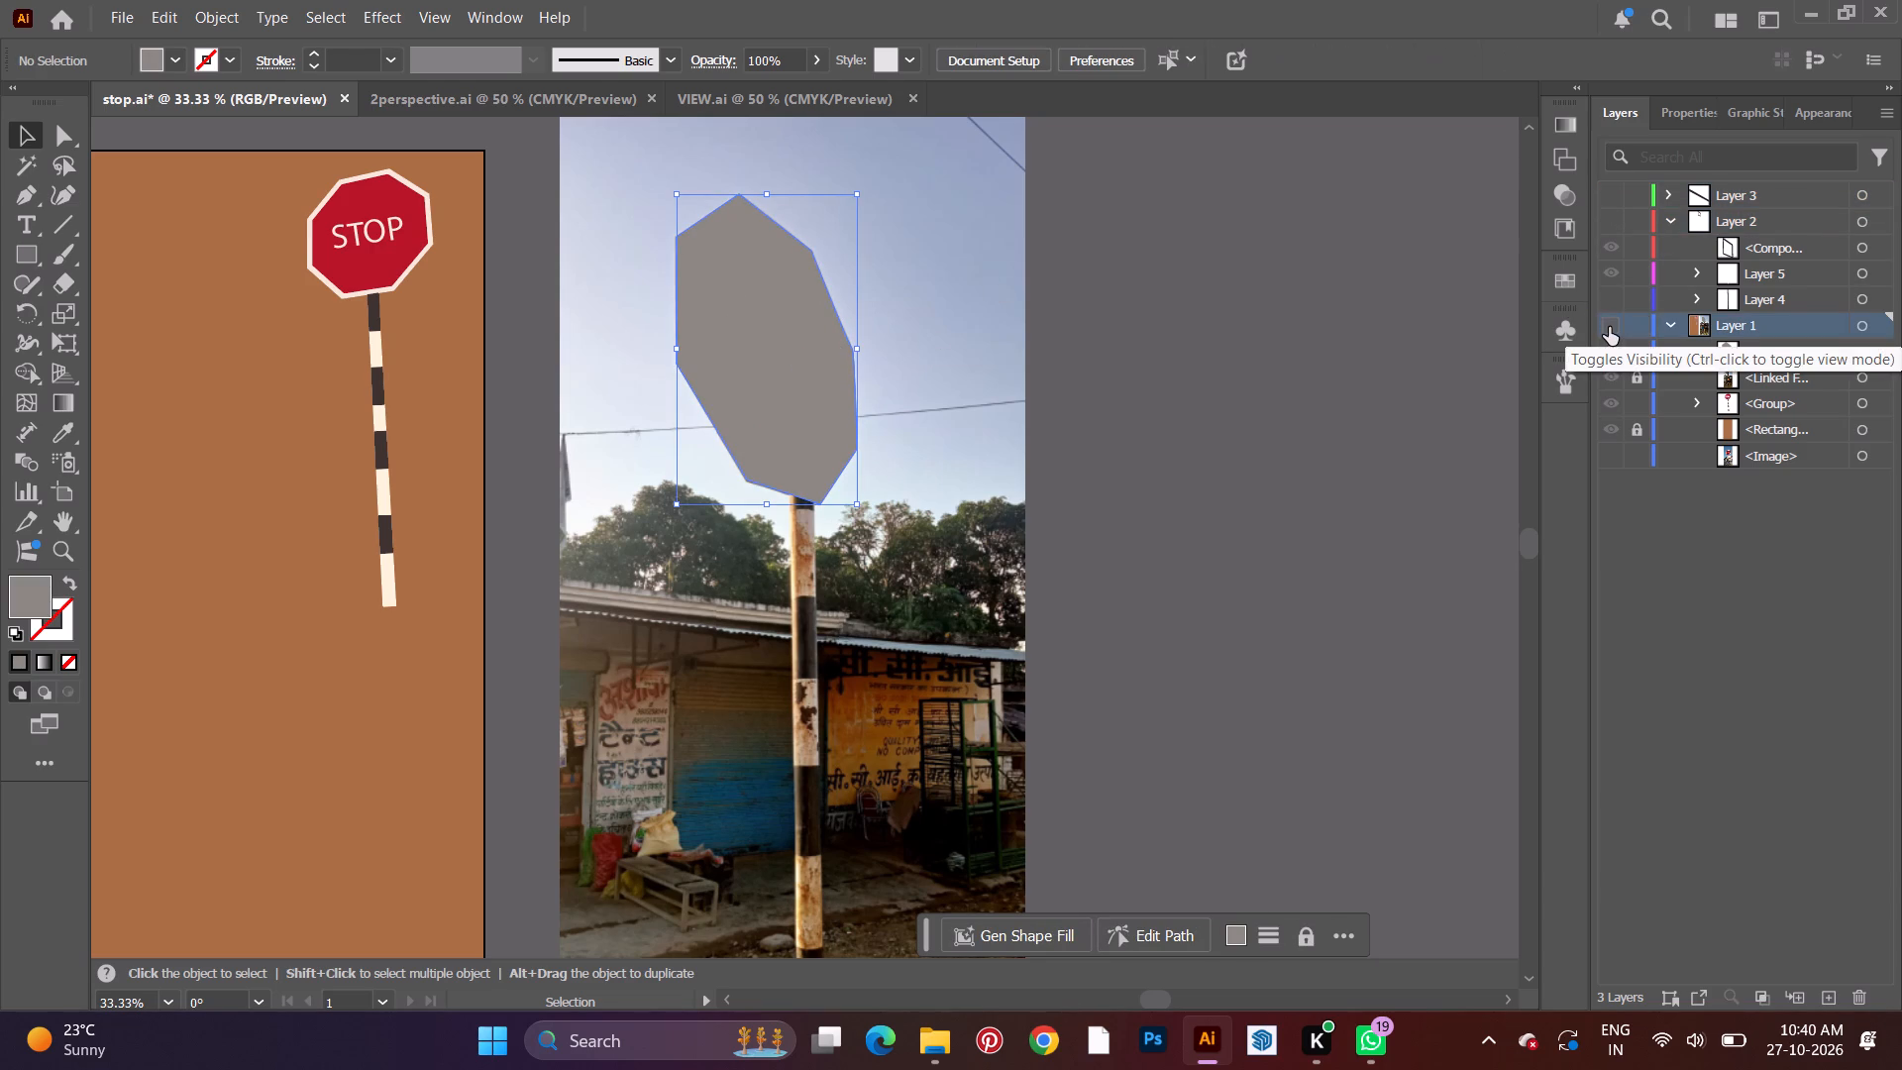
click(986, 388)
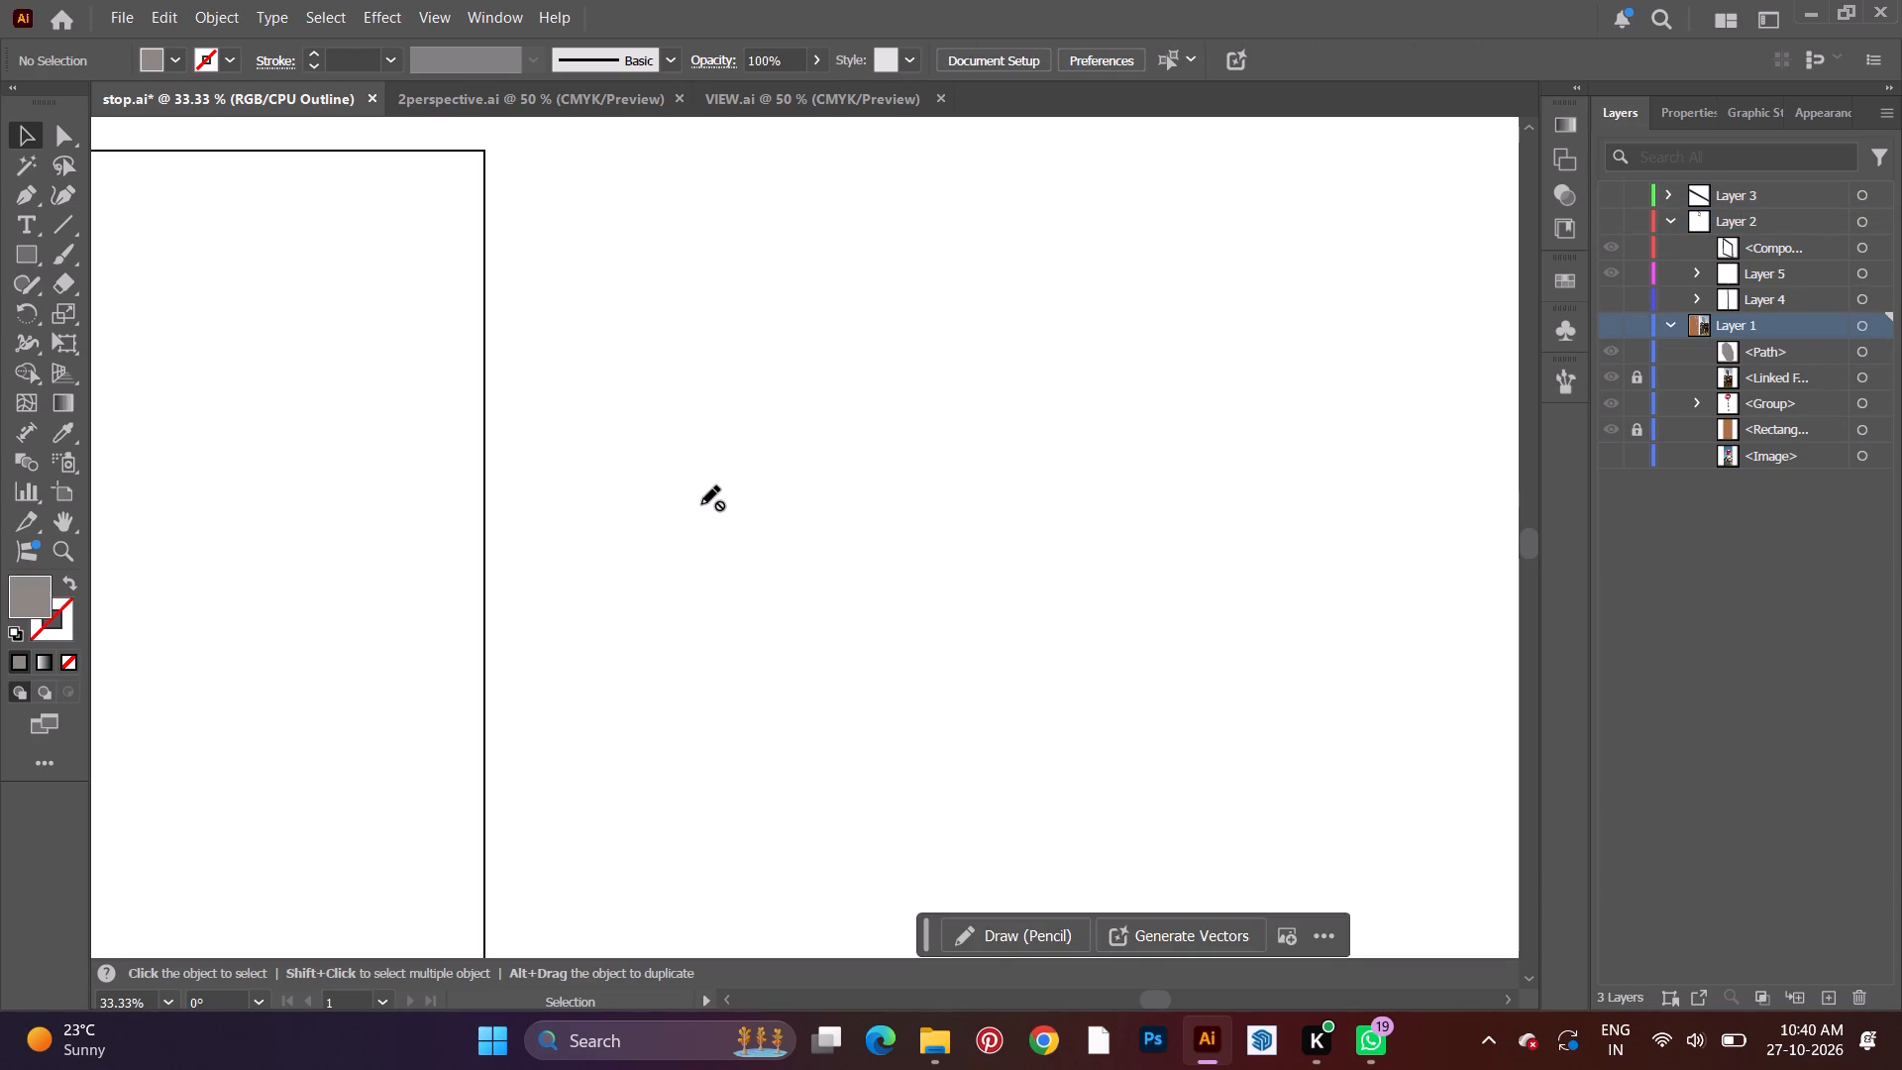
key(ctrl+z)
Move the grey octagon off the photographed sign to the photo's right edge, uncovering the sign's back.
key(space)
key(space)
key(space)
key(space)
key(space)
key(space)
key(space)
key(space)
key(space)
drag(918, 704, 1146, 633)
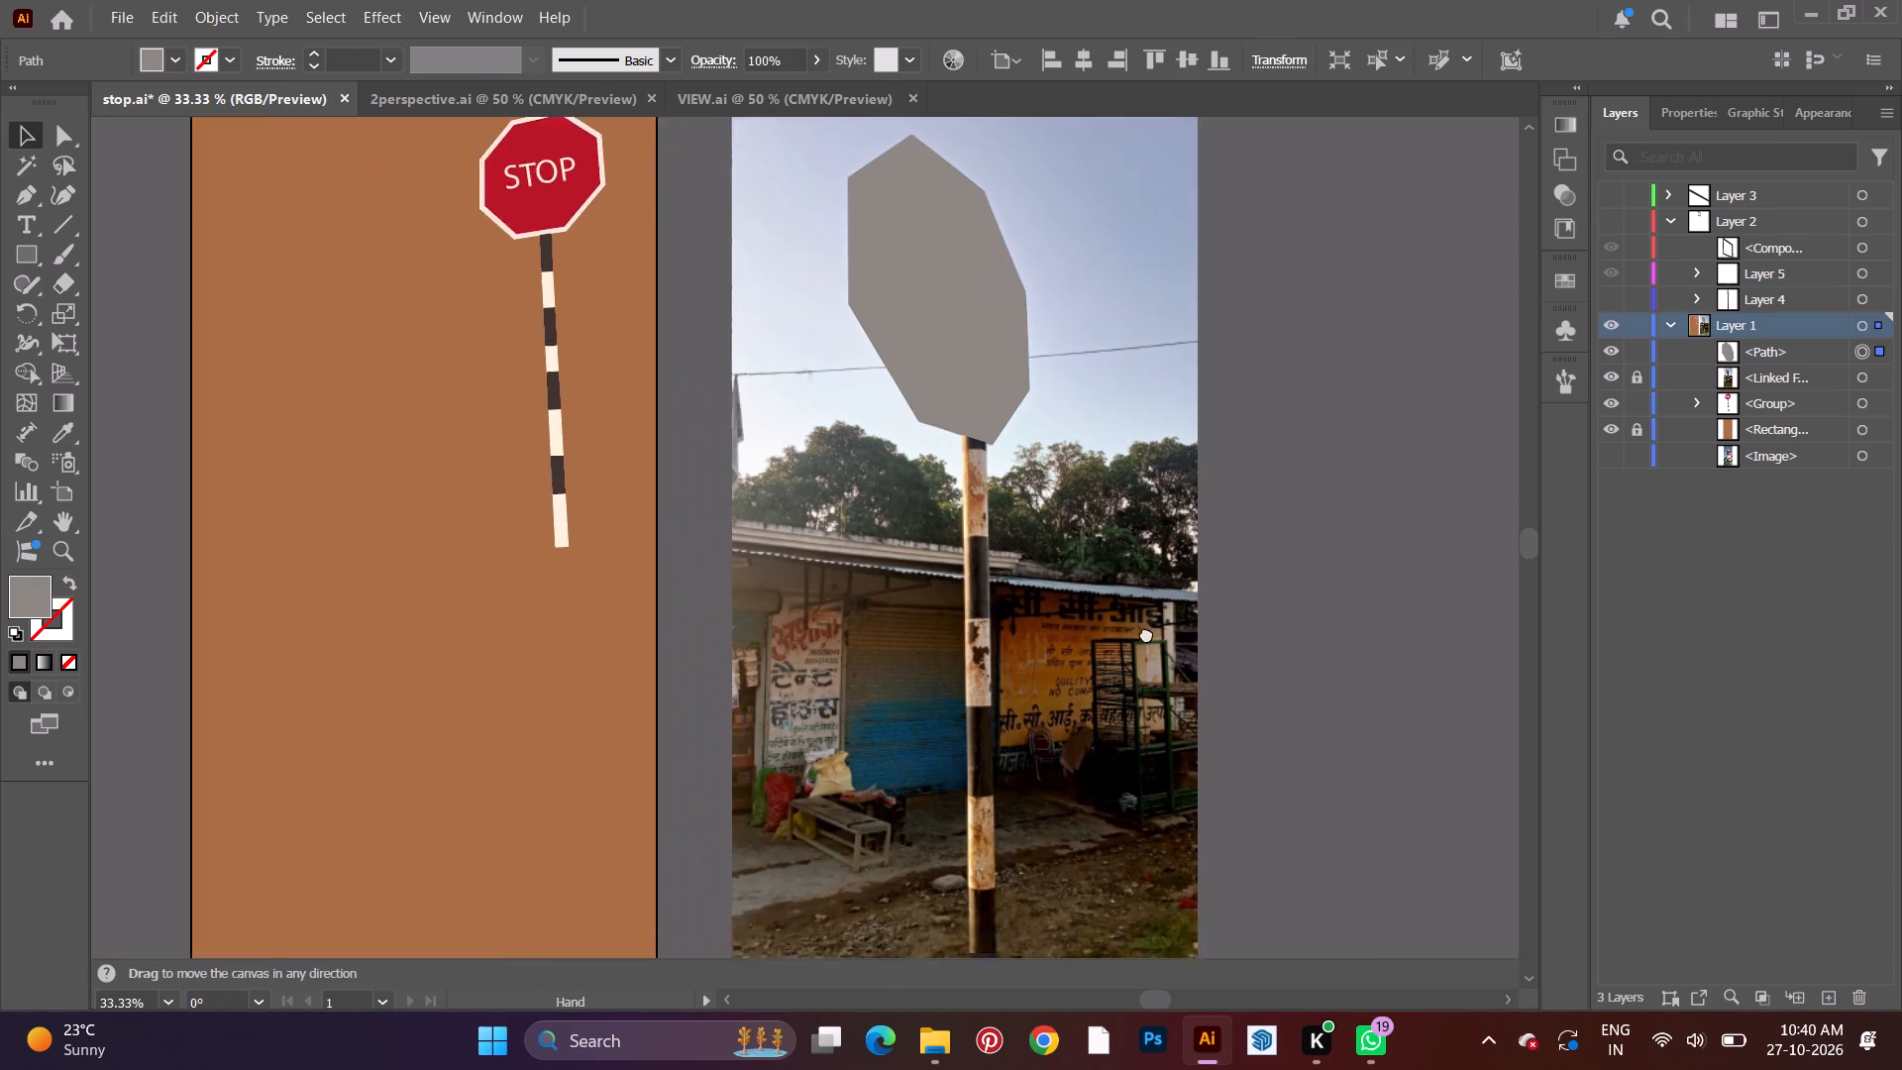
drag(1146, 633, 1168, 627)
drag(997, 286, 1284, 303)
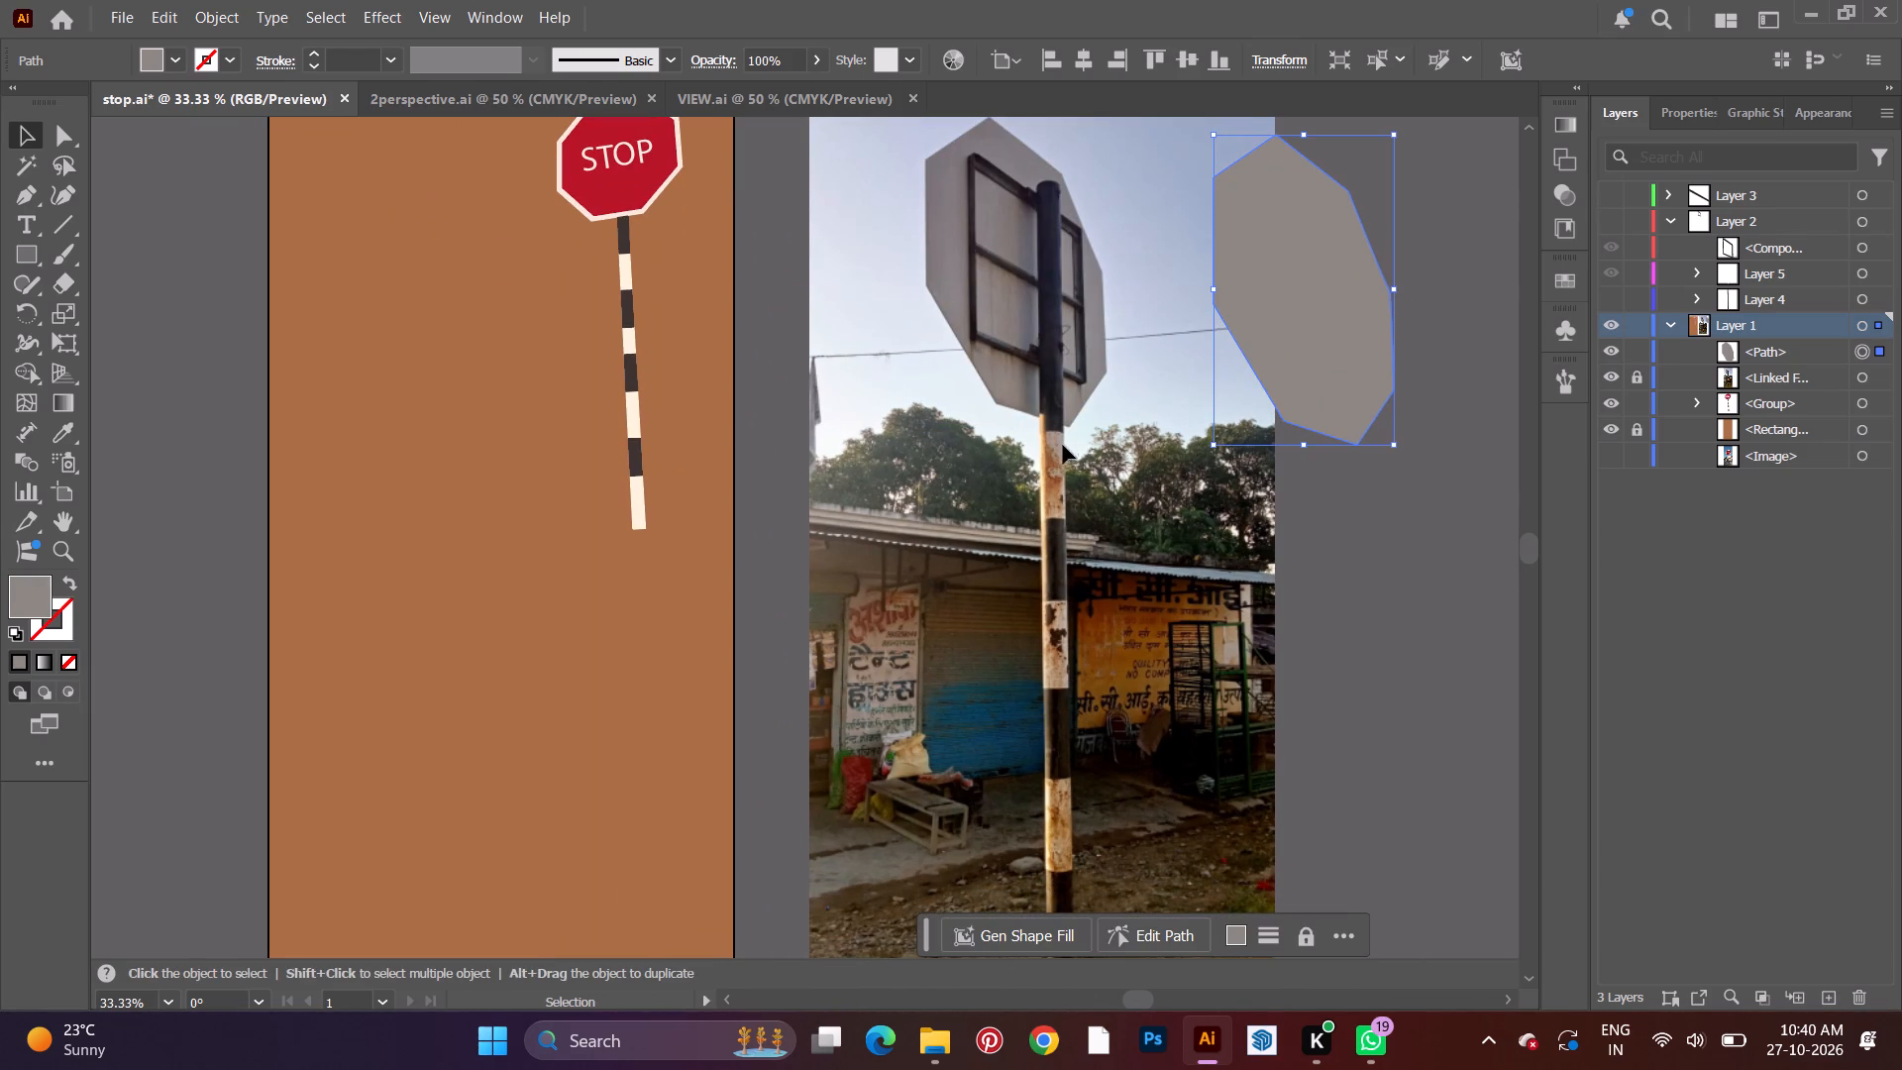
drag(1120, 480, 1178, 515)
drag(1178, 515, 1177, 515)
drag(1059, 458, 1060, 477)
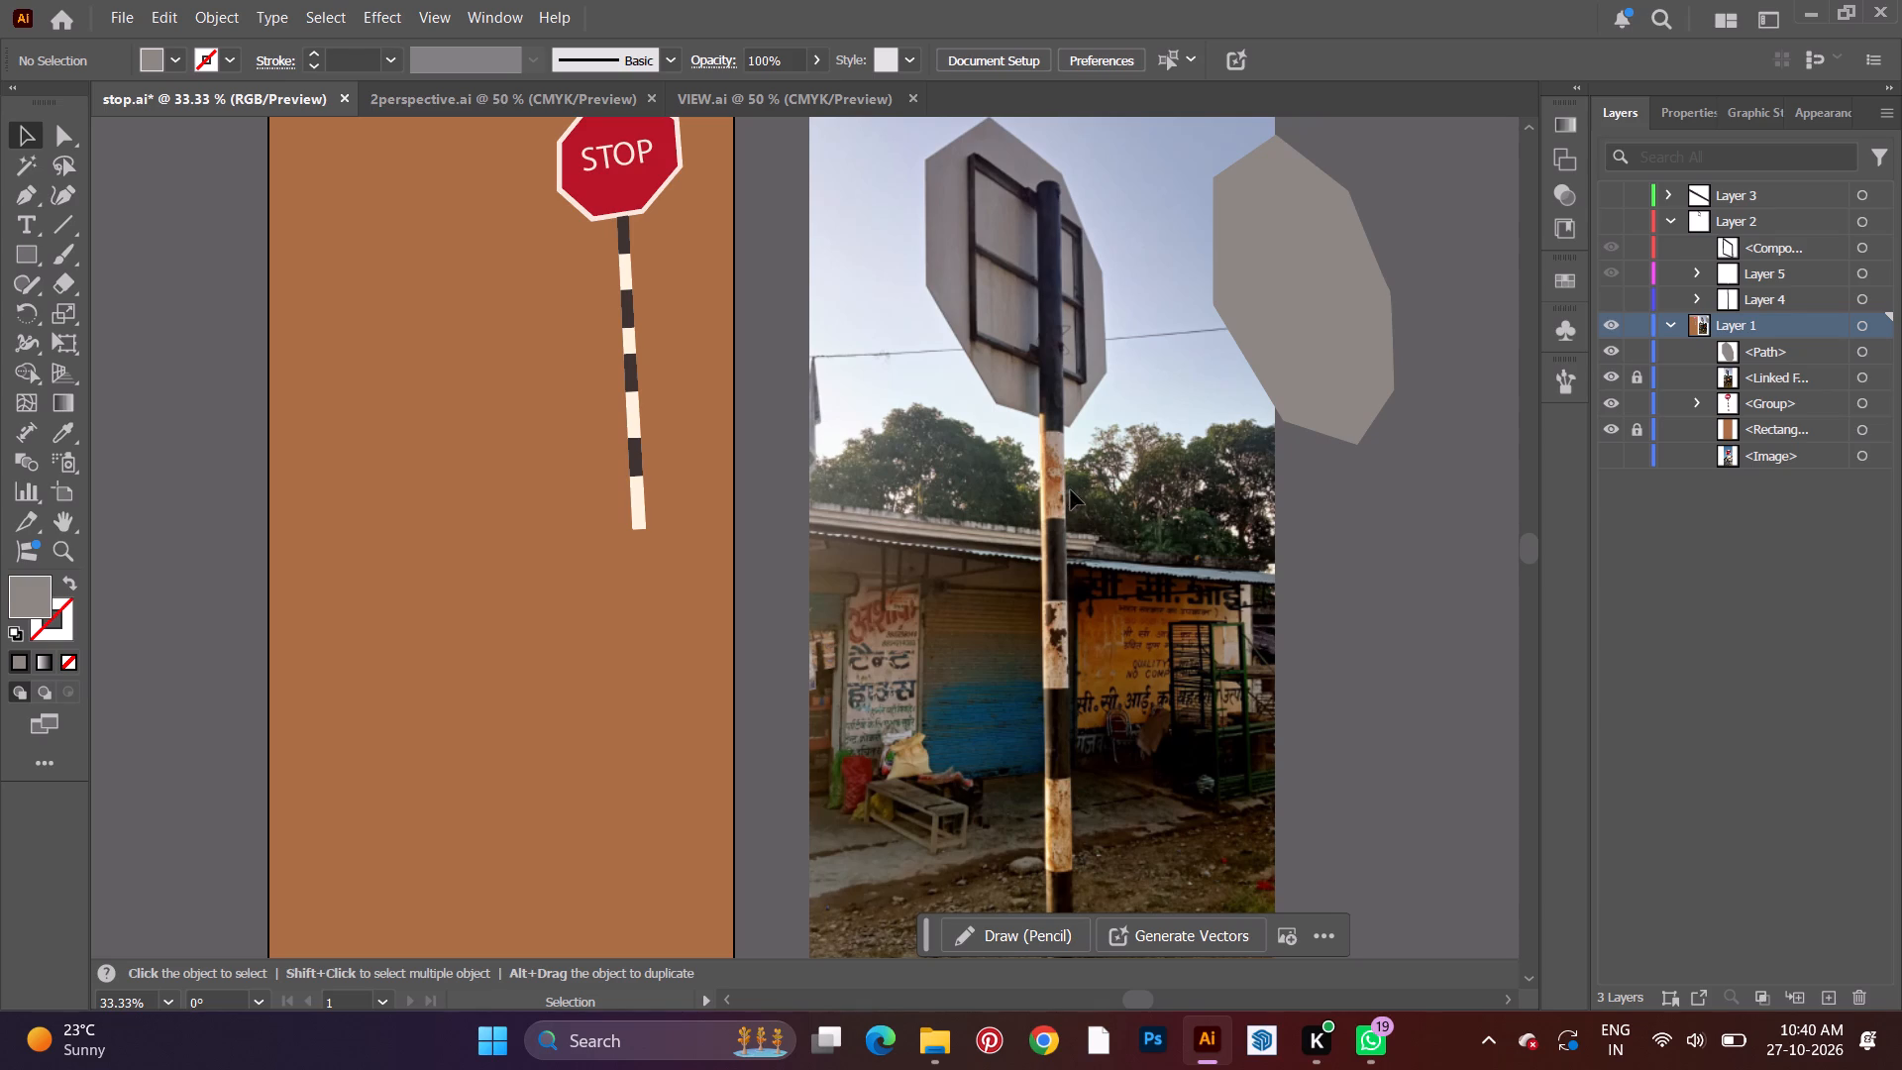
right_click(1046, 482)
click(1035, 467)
Add a new layer above Layer 3 and make it the active layer for drawing with the Pen tool.
scroll(1033, 452, down, 1)
middle_drag(1033, 452, 1012, 698)
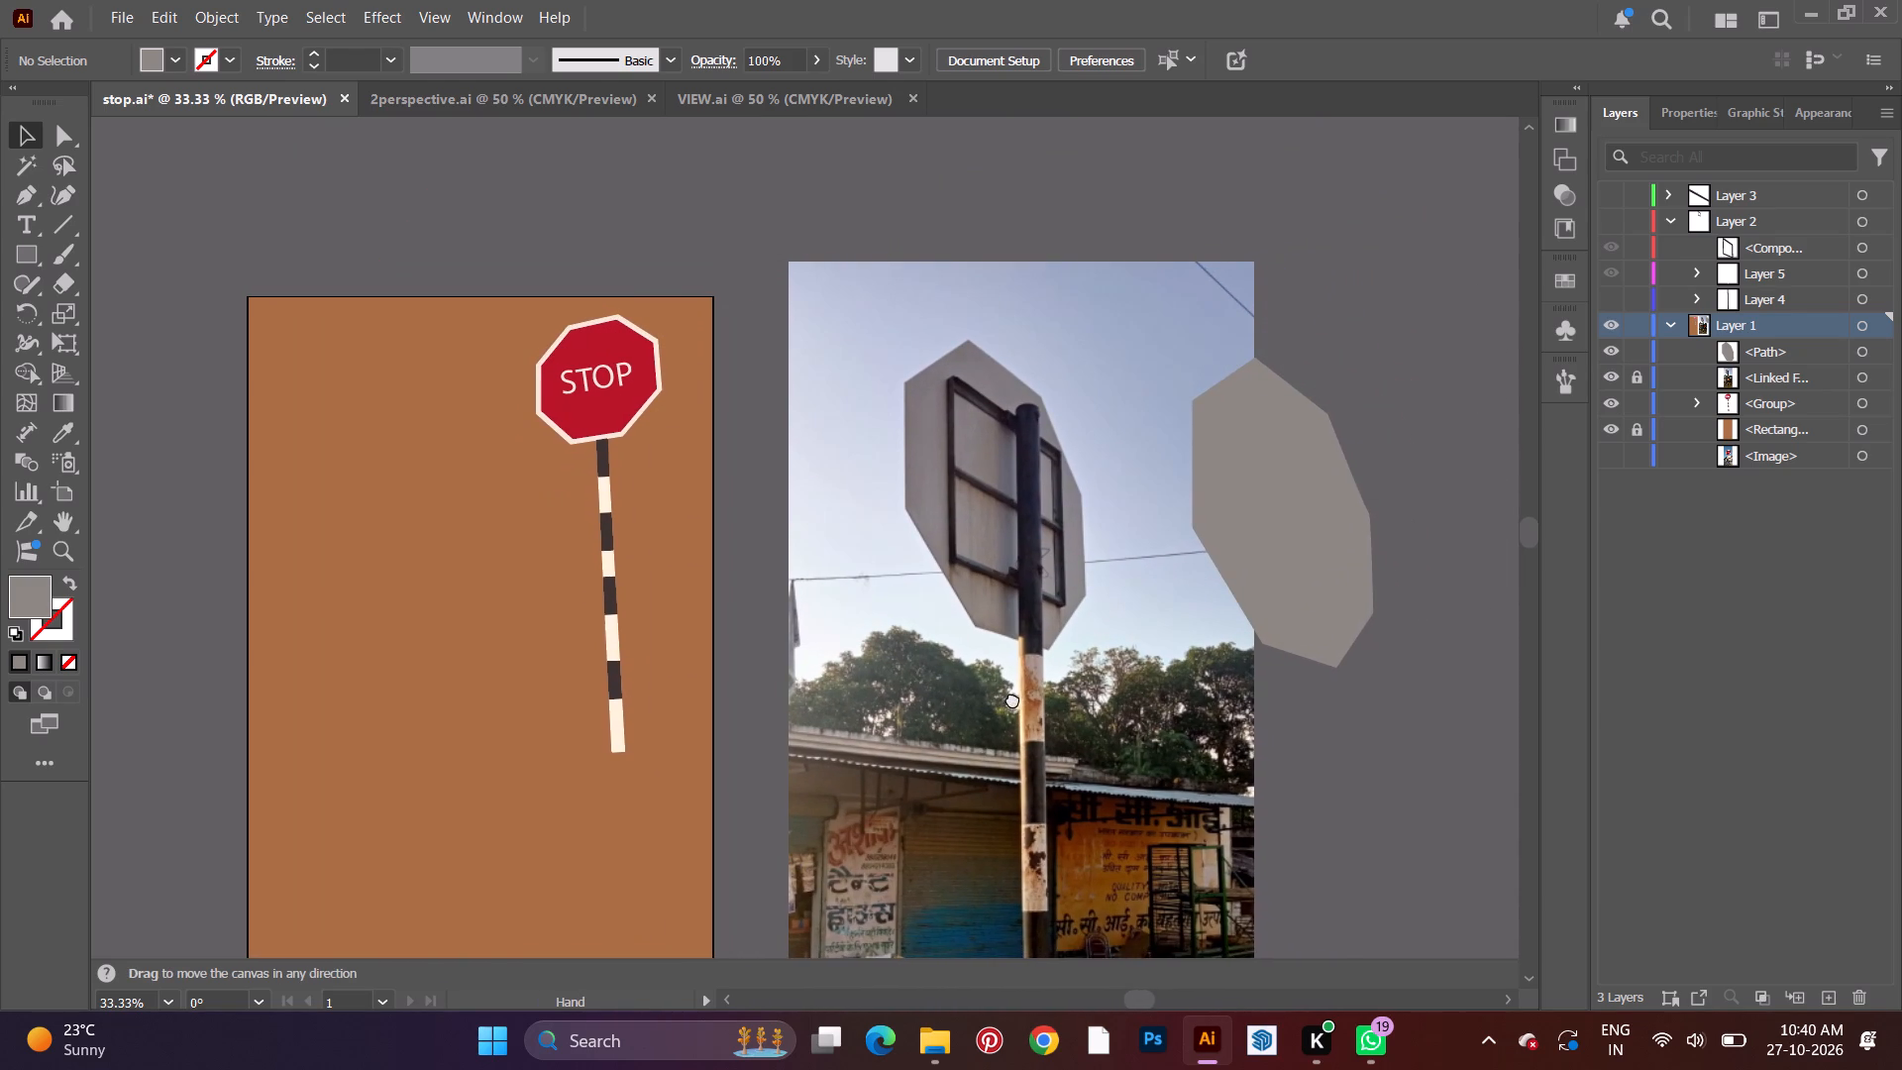
middle_drag(1012, 698, 1015, 696)
middle_drag(986, 525, 1021, 491)
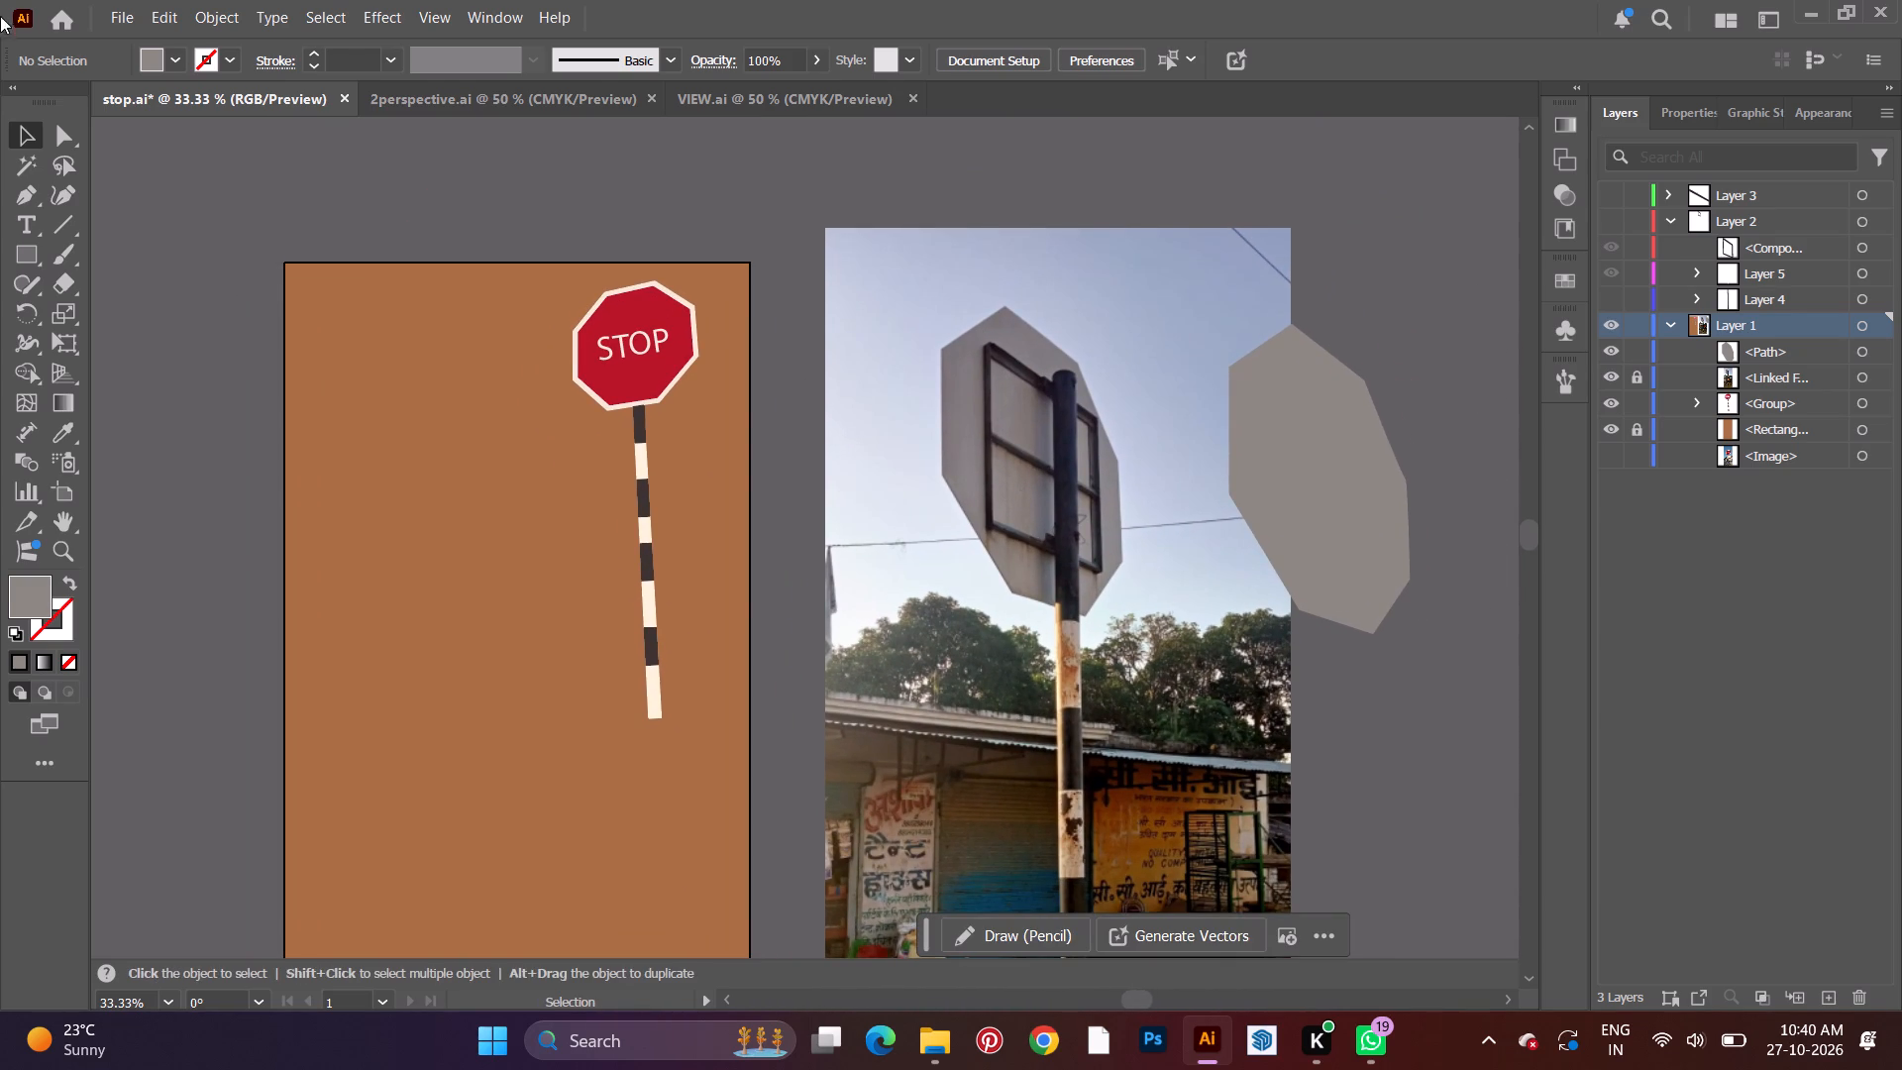
click(26, 190)
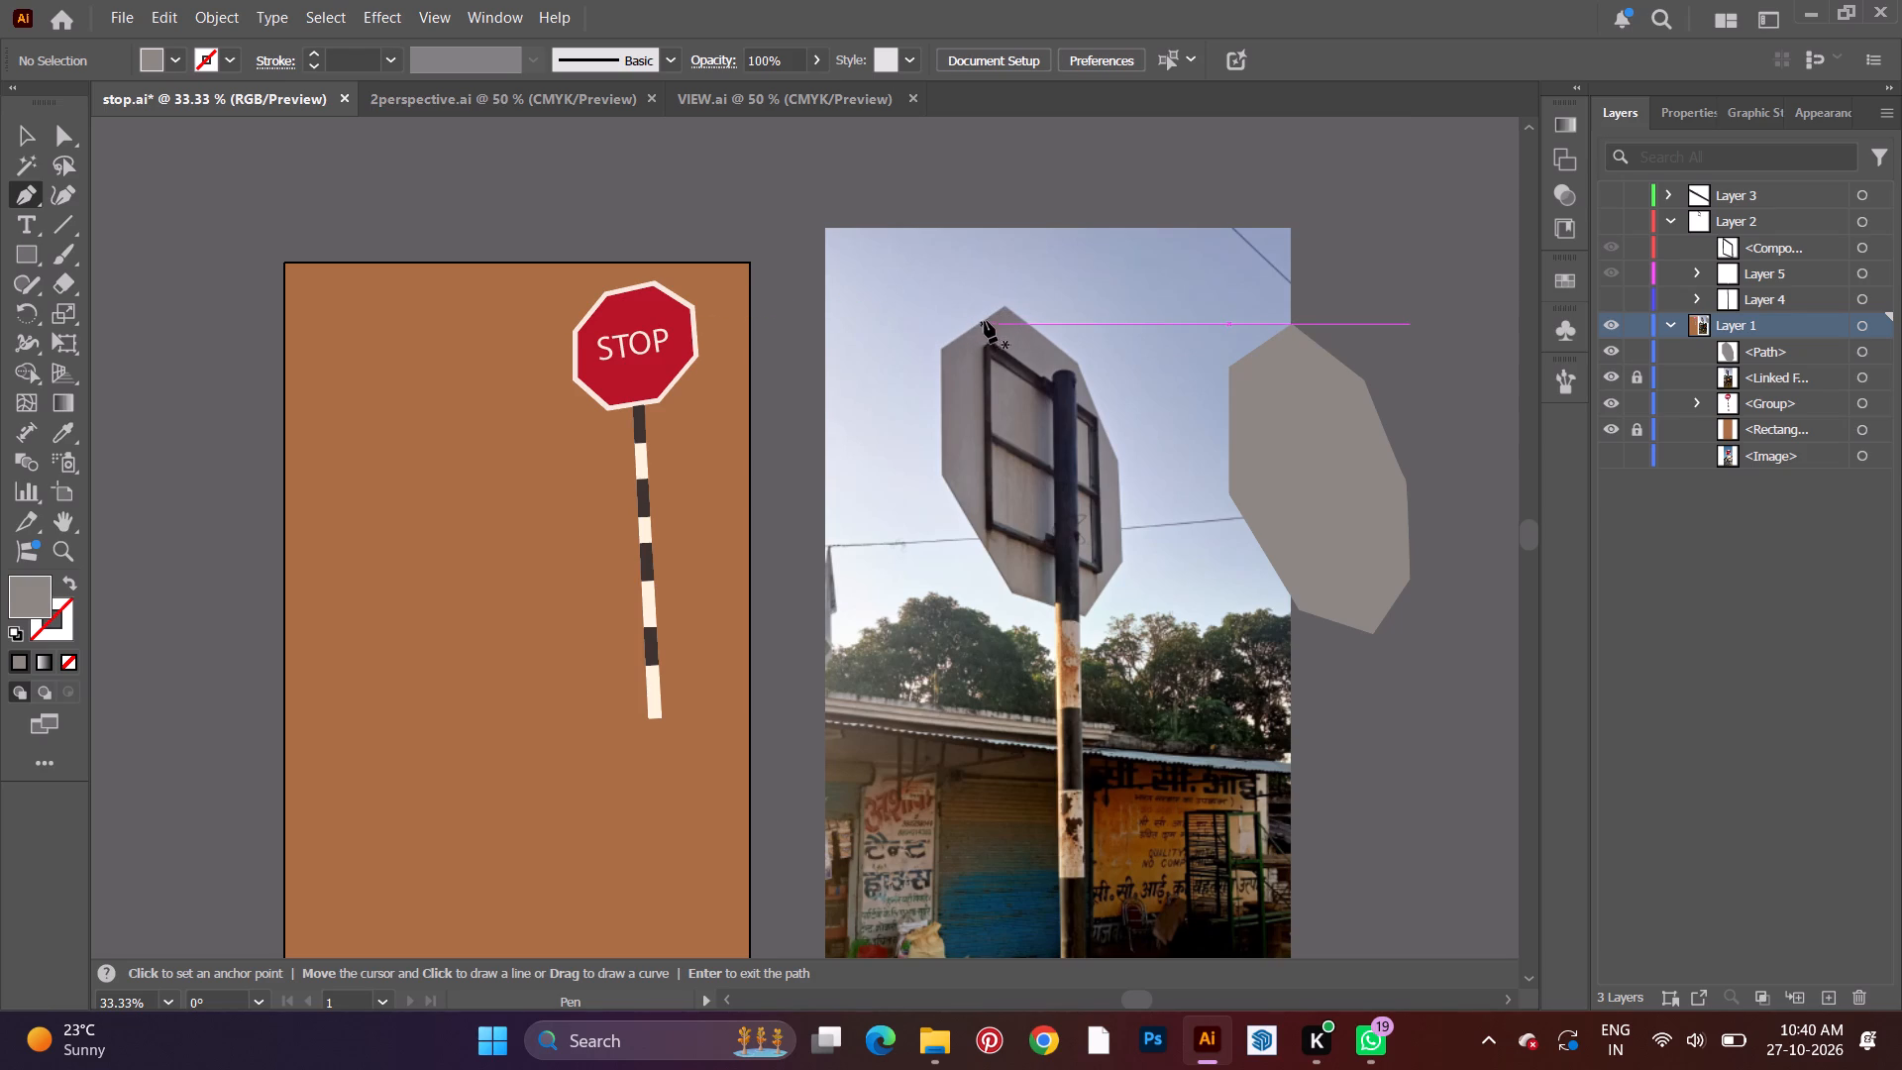
click(1732, 196)
click(1833, 995)
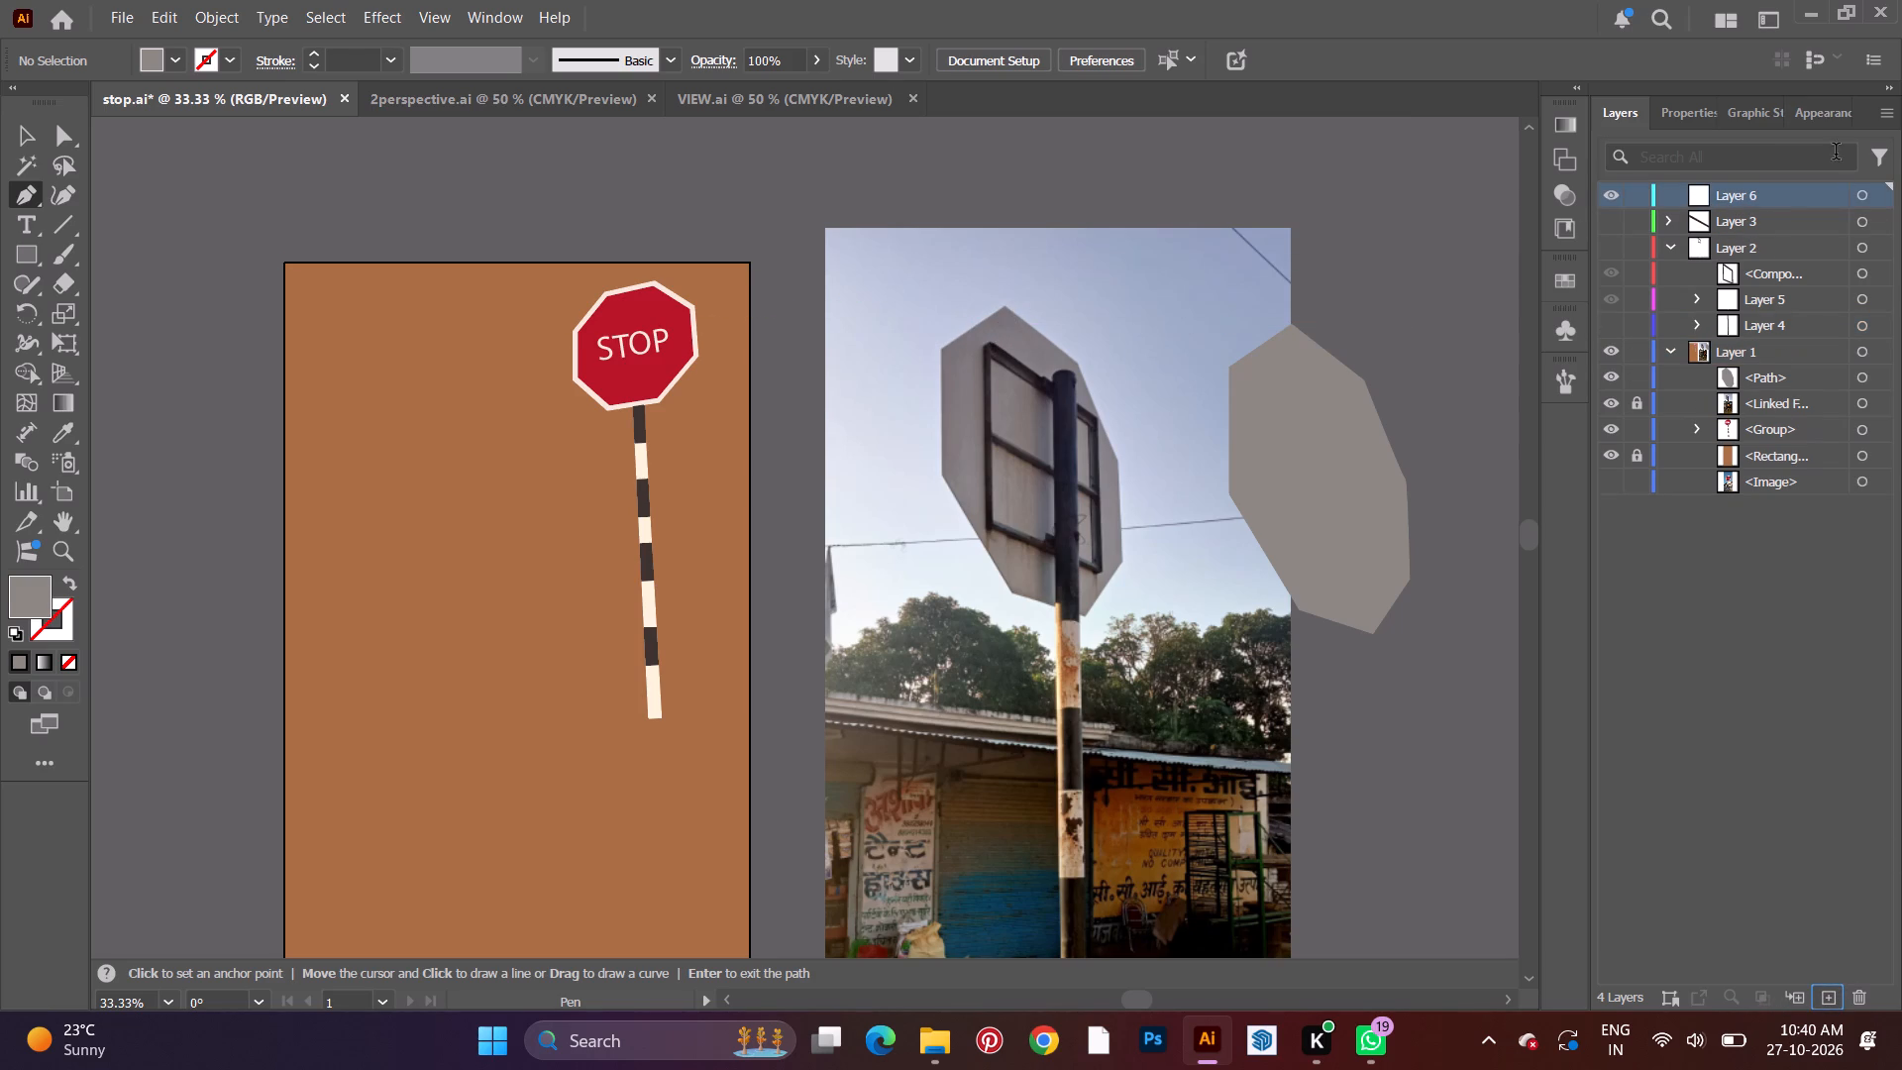
click(1868, 193)
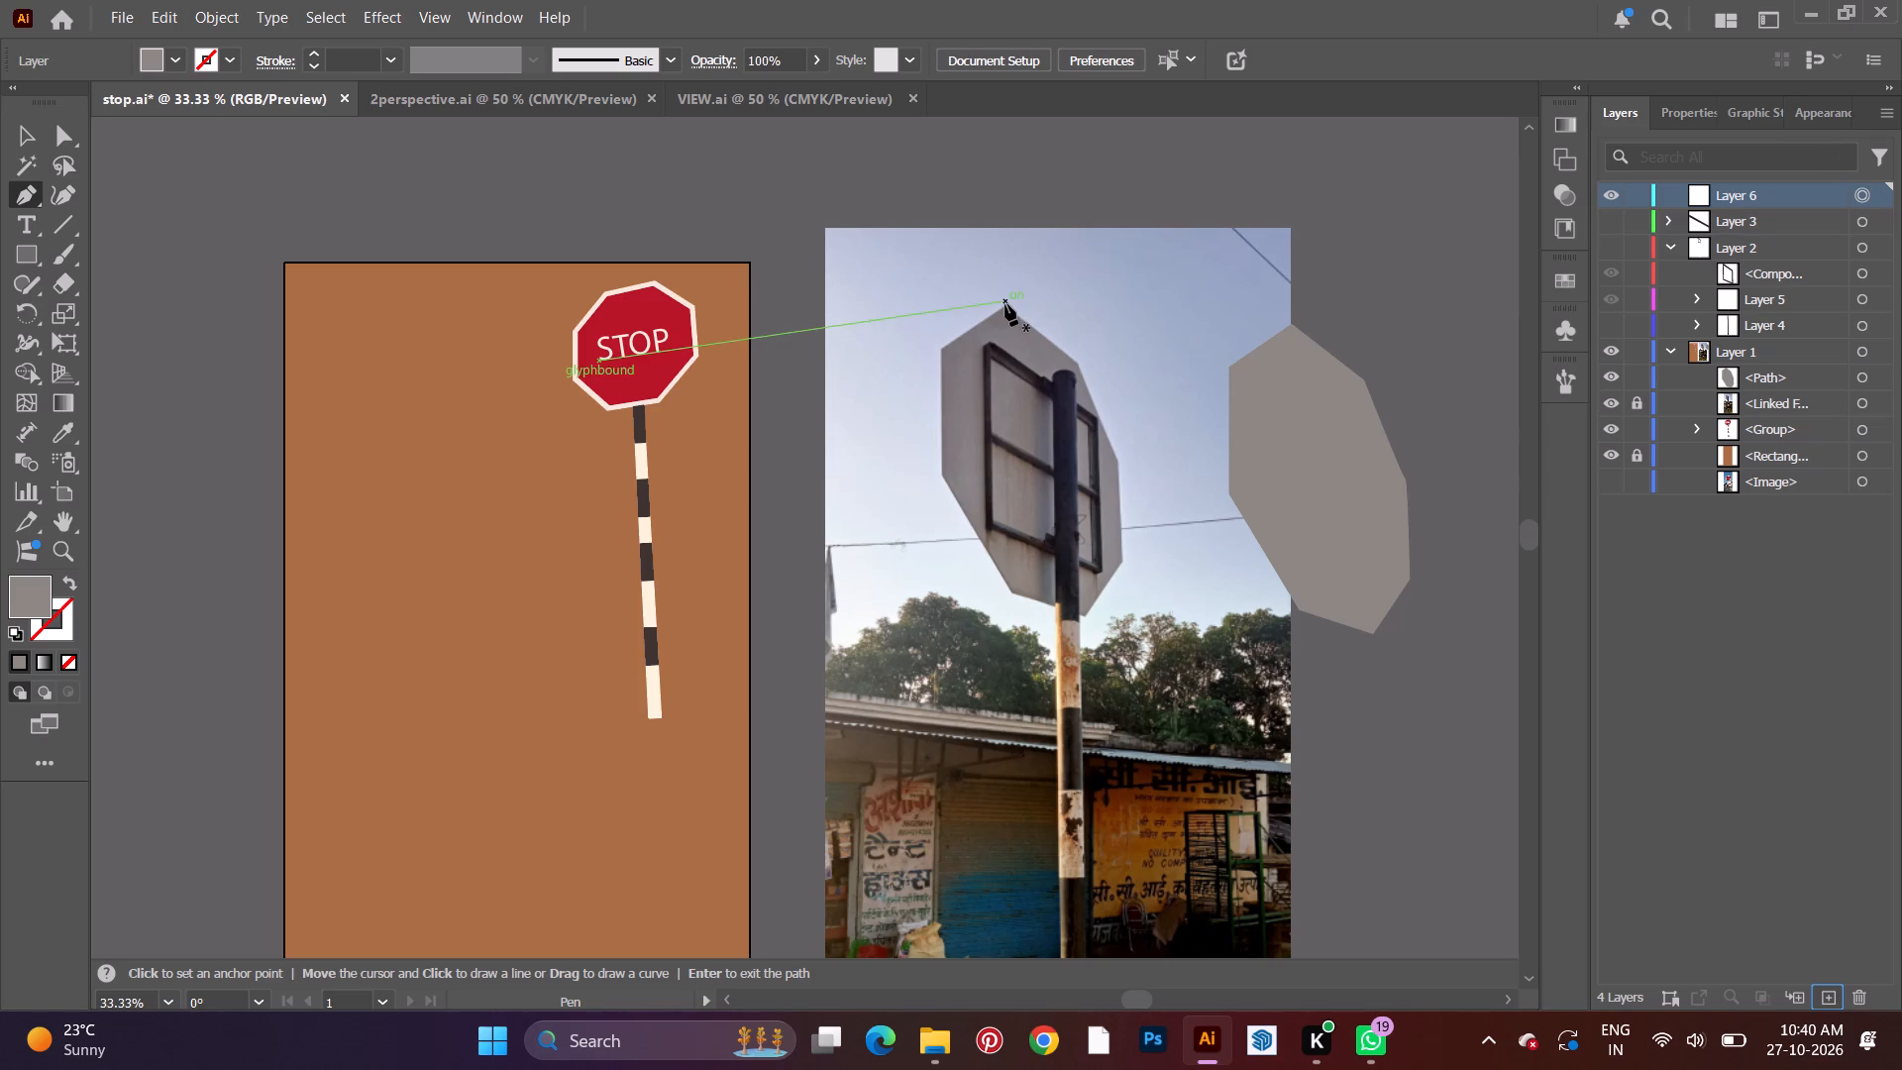
Trace the photographed sign's left edge from top corner to pole with four straight Pen segments of about 42, 66, 74 and 29 mm.
click(1004, 307)
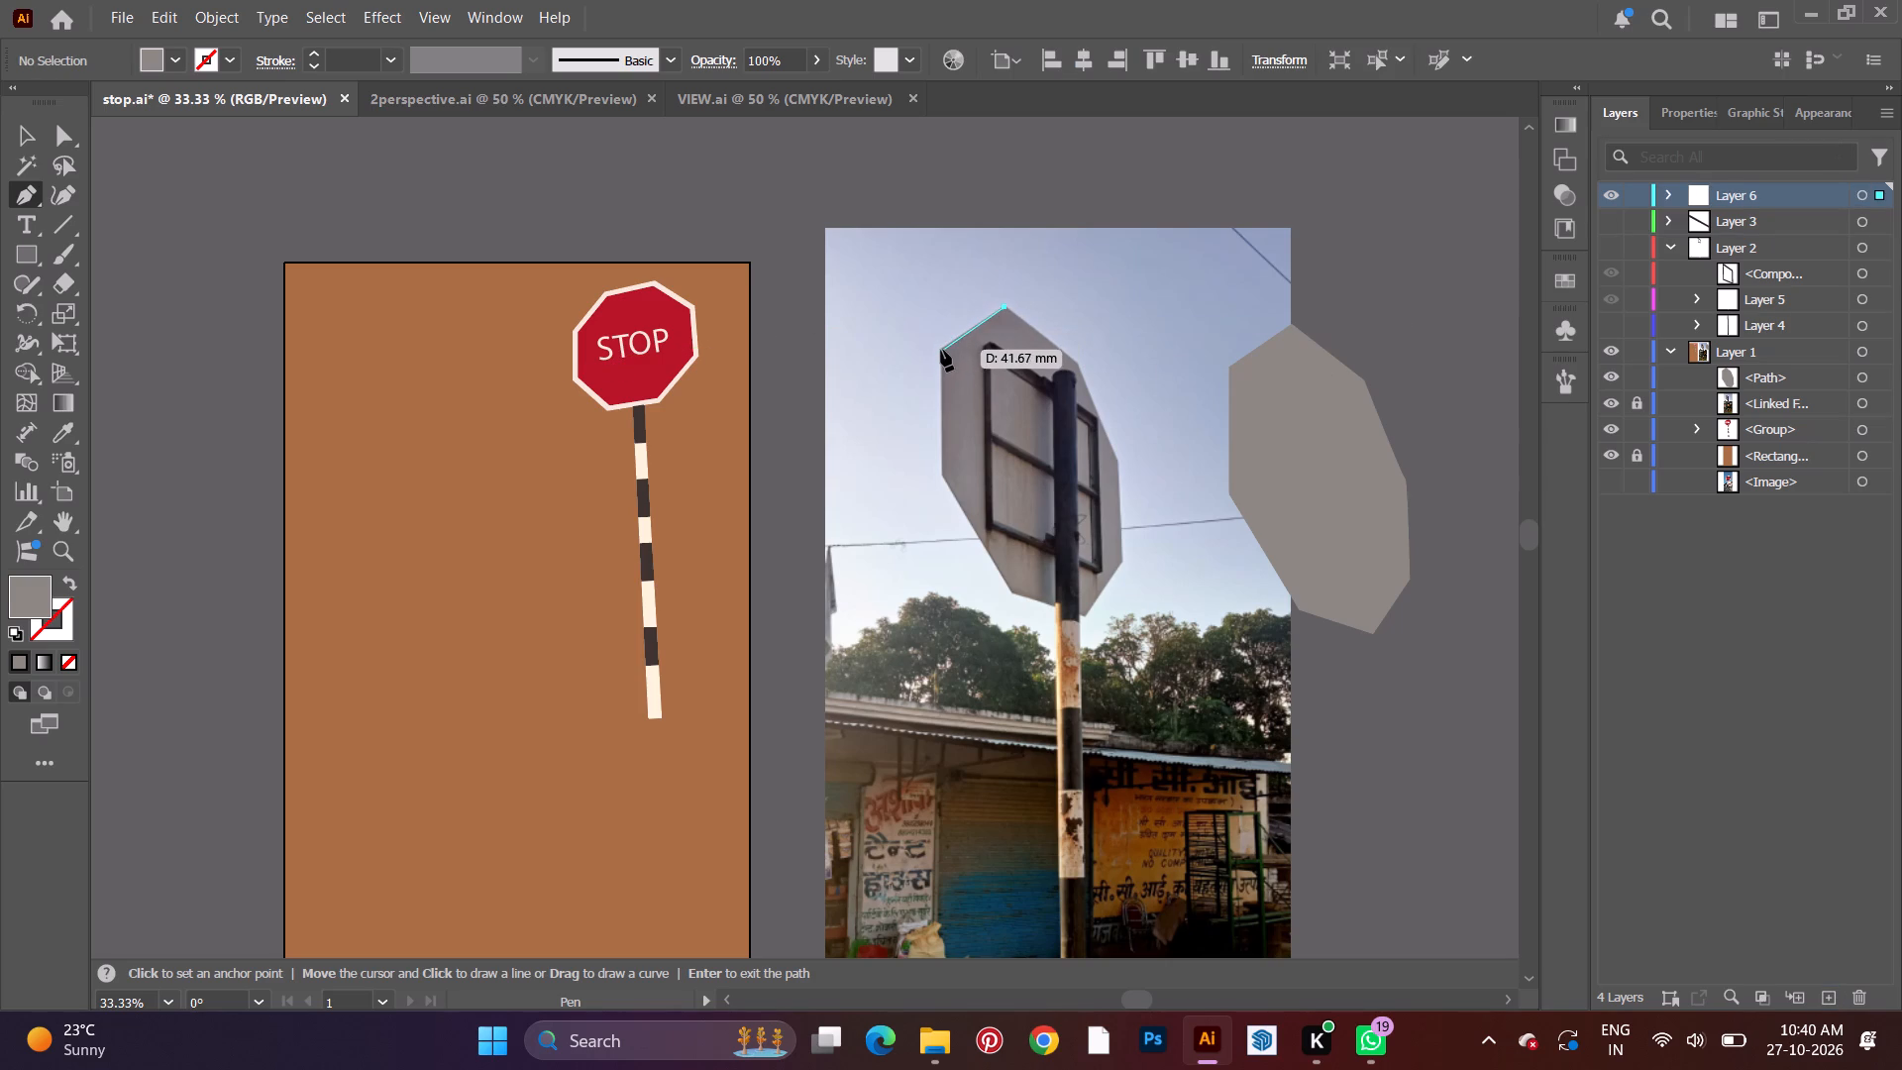
click(941, 350)
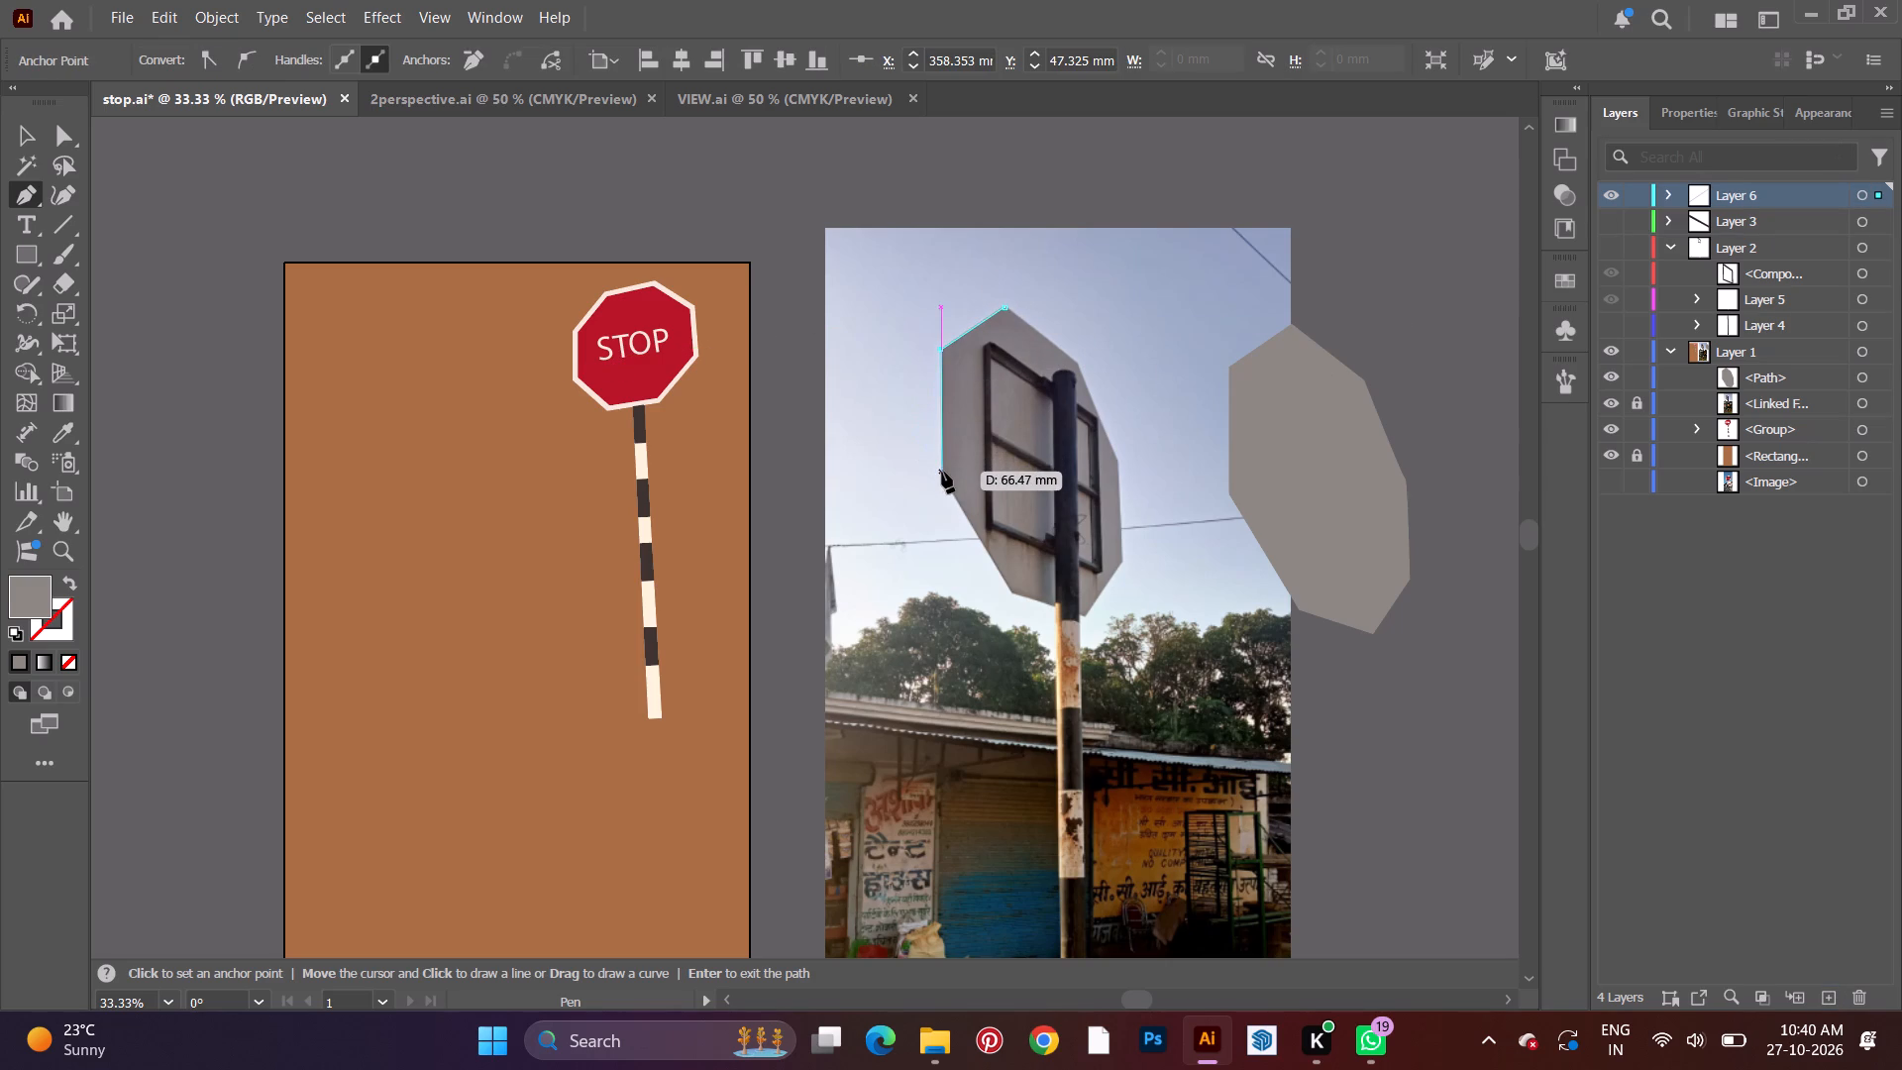
click(942, 472)
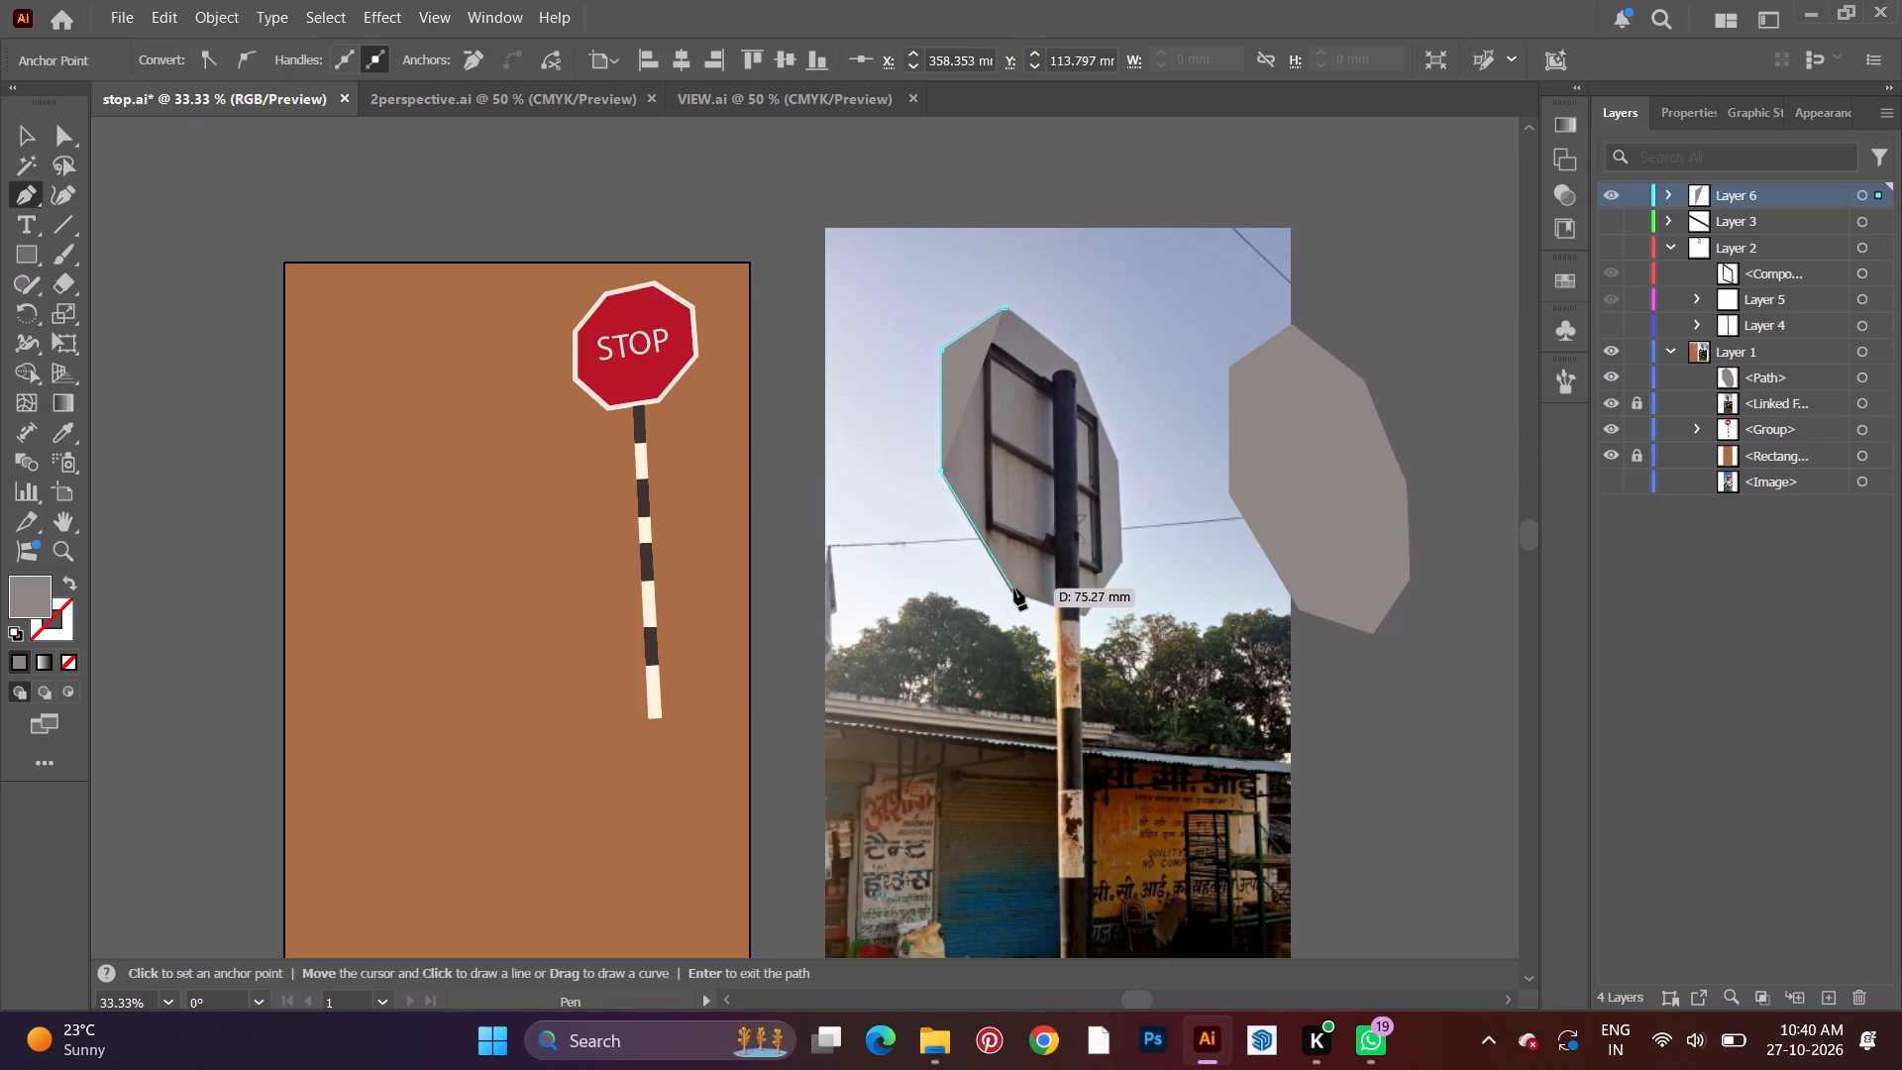
click(1008, 589)
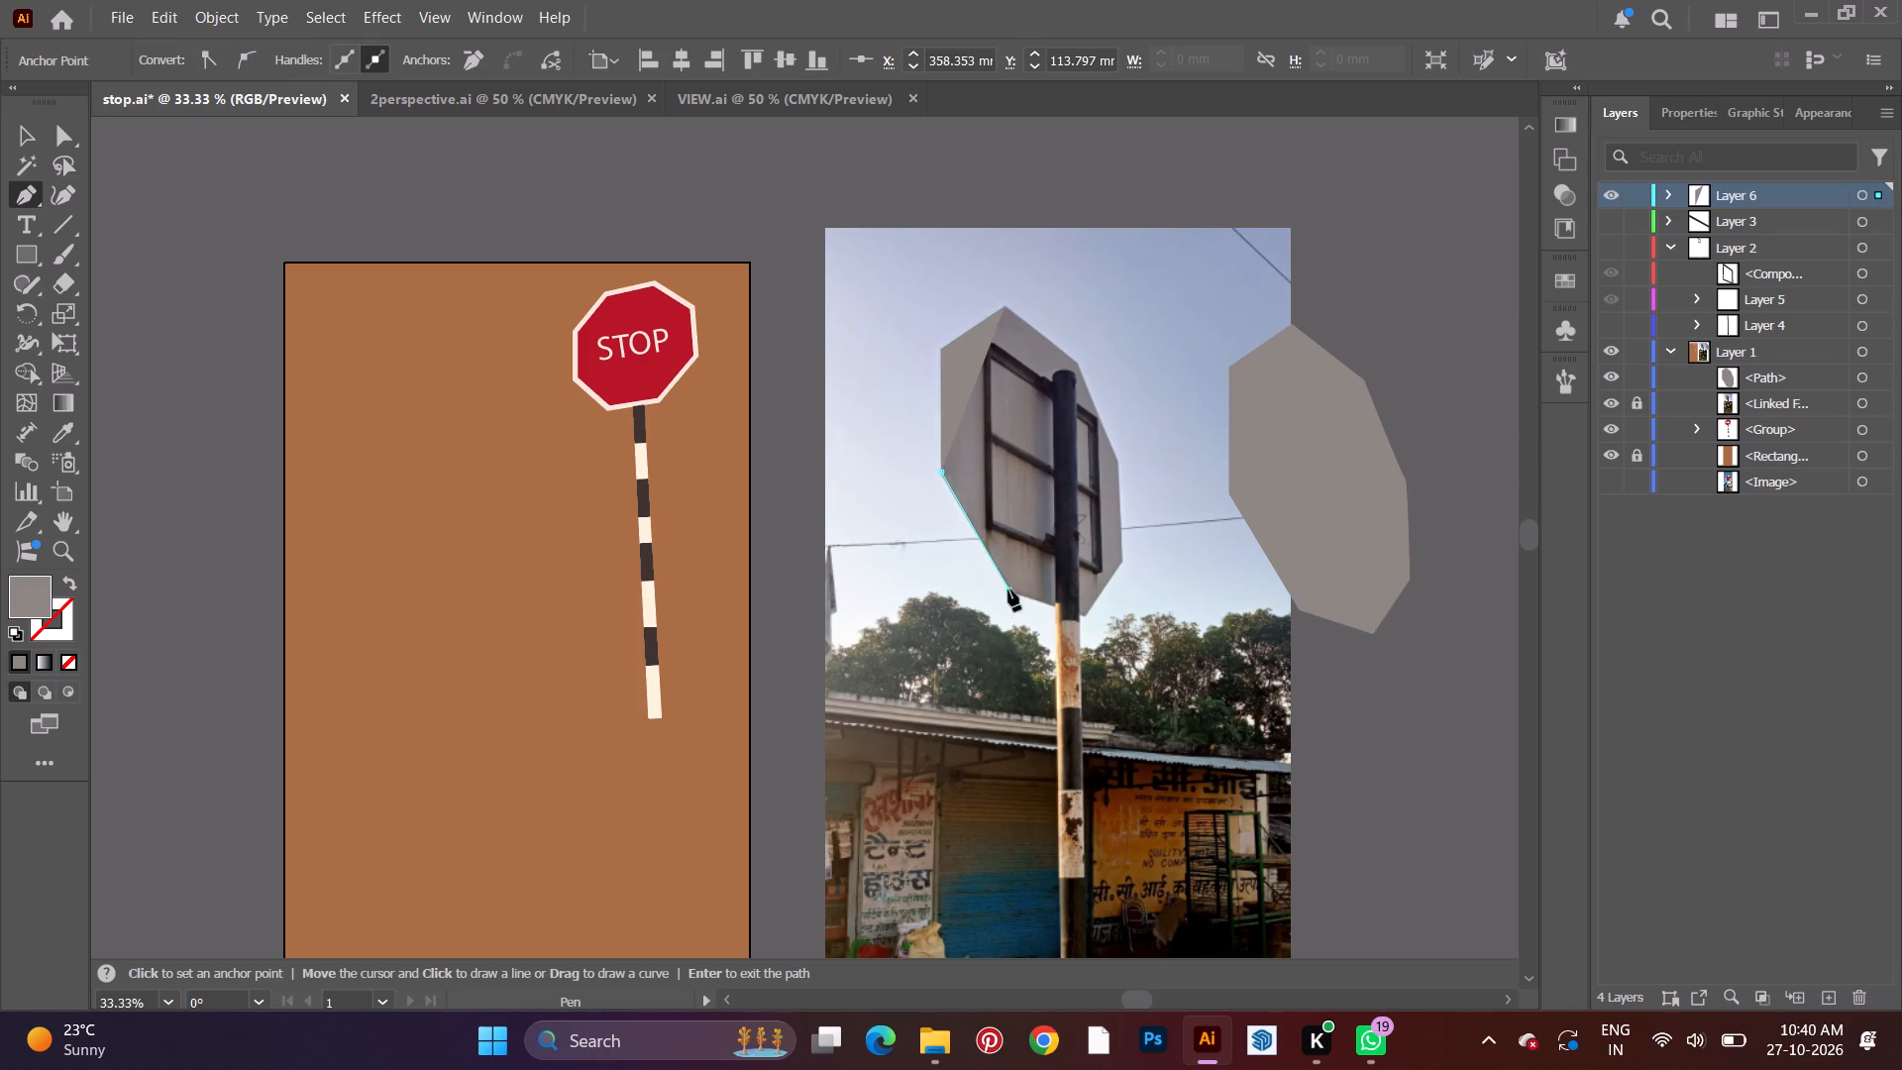
click(1056, 607)
End the Pen trace of the sign's left edge and give the path a grey 8c8781 stroke with no fill.
scroll(1035, 808, down, 13)
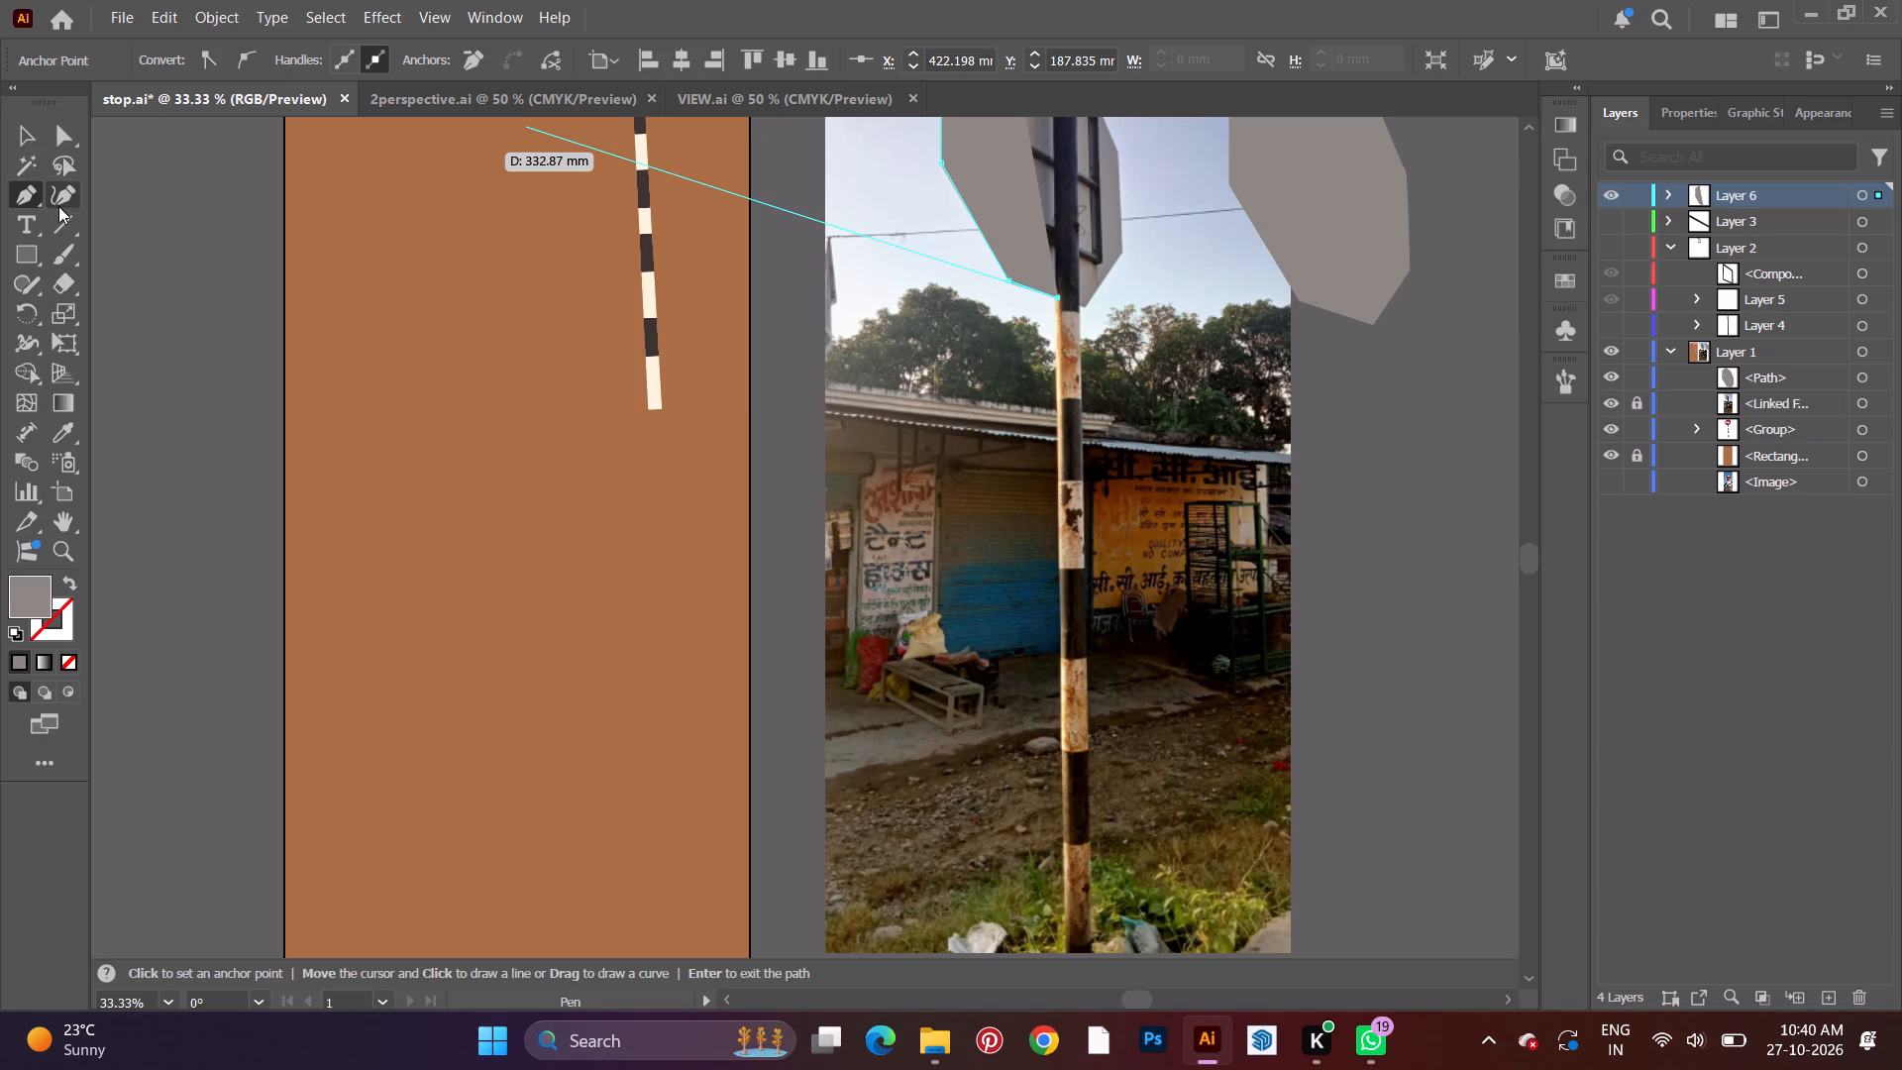
click(22, 148)
scroll(1086, 540, up, 5)
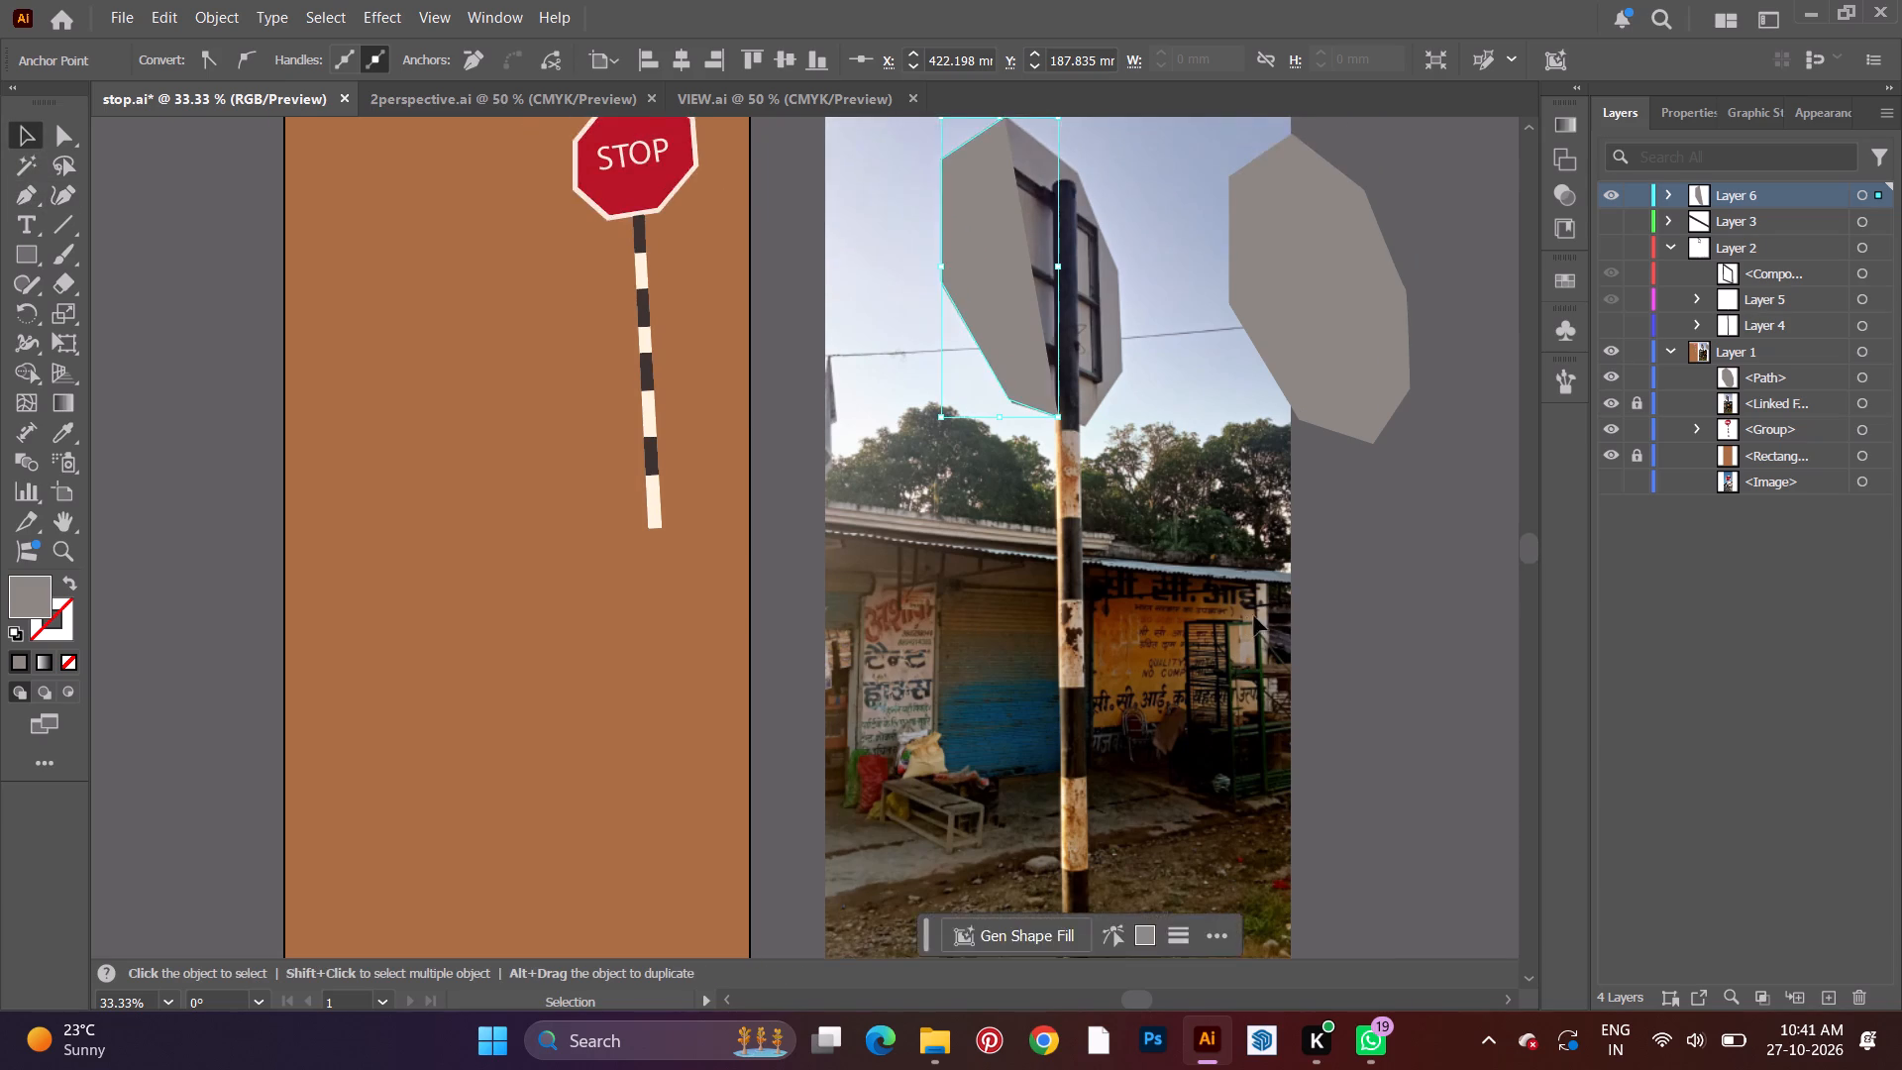
scroll(1255, 616, up, 6)
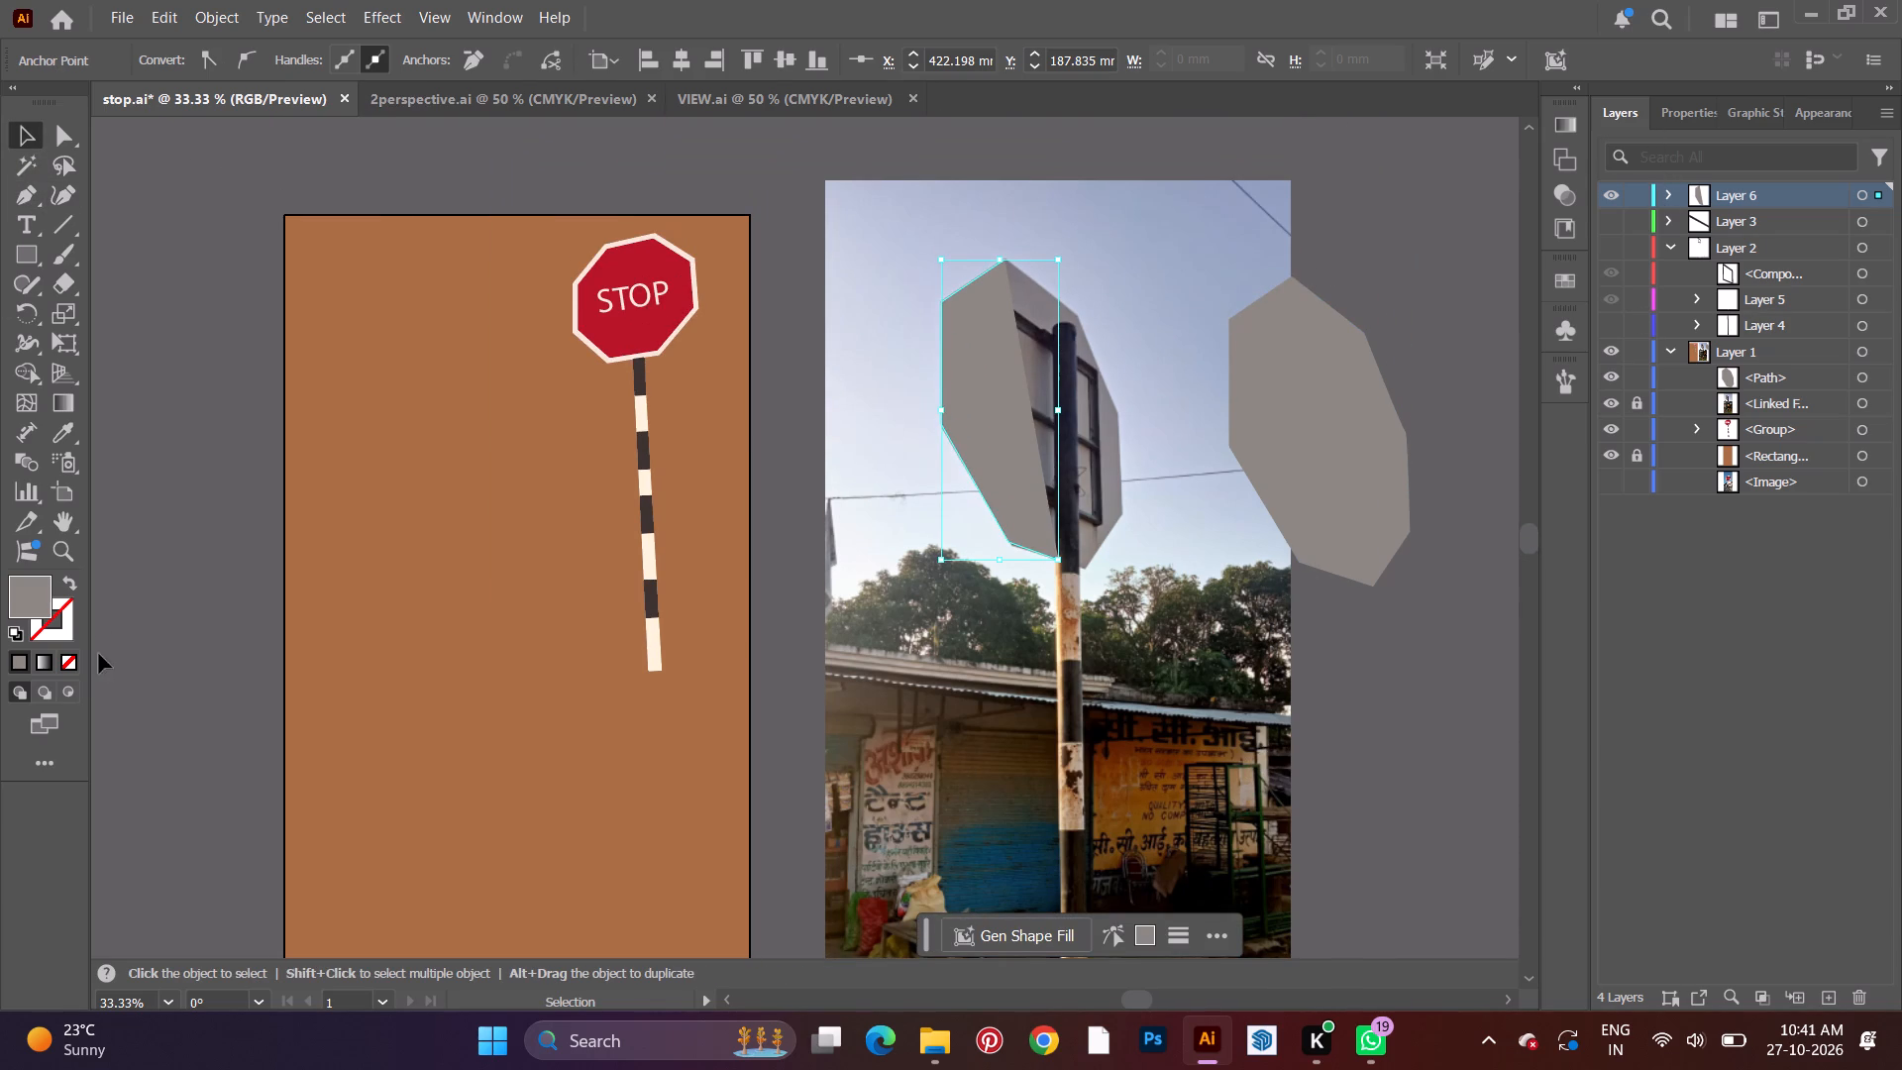
click(65, 628)
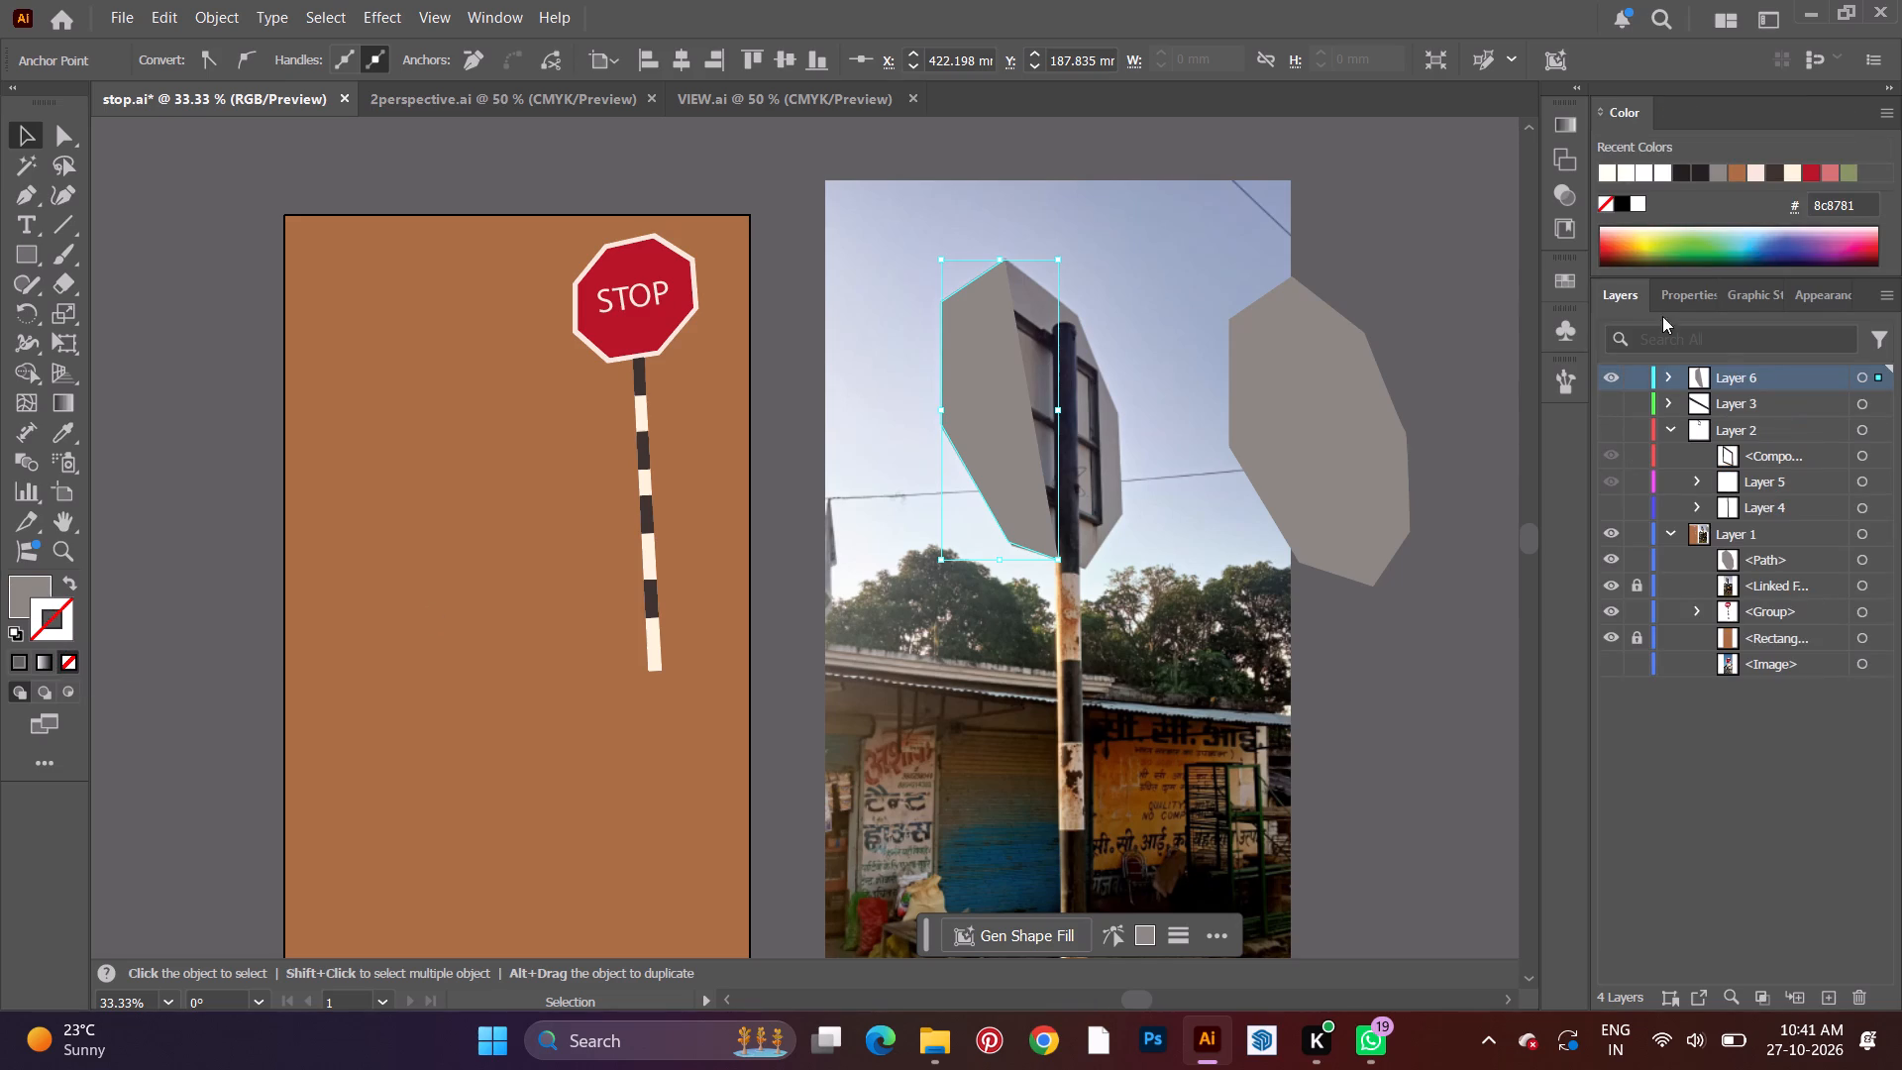
click(1684, 292)
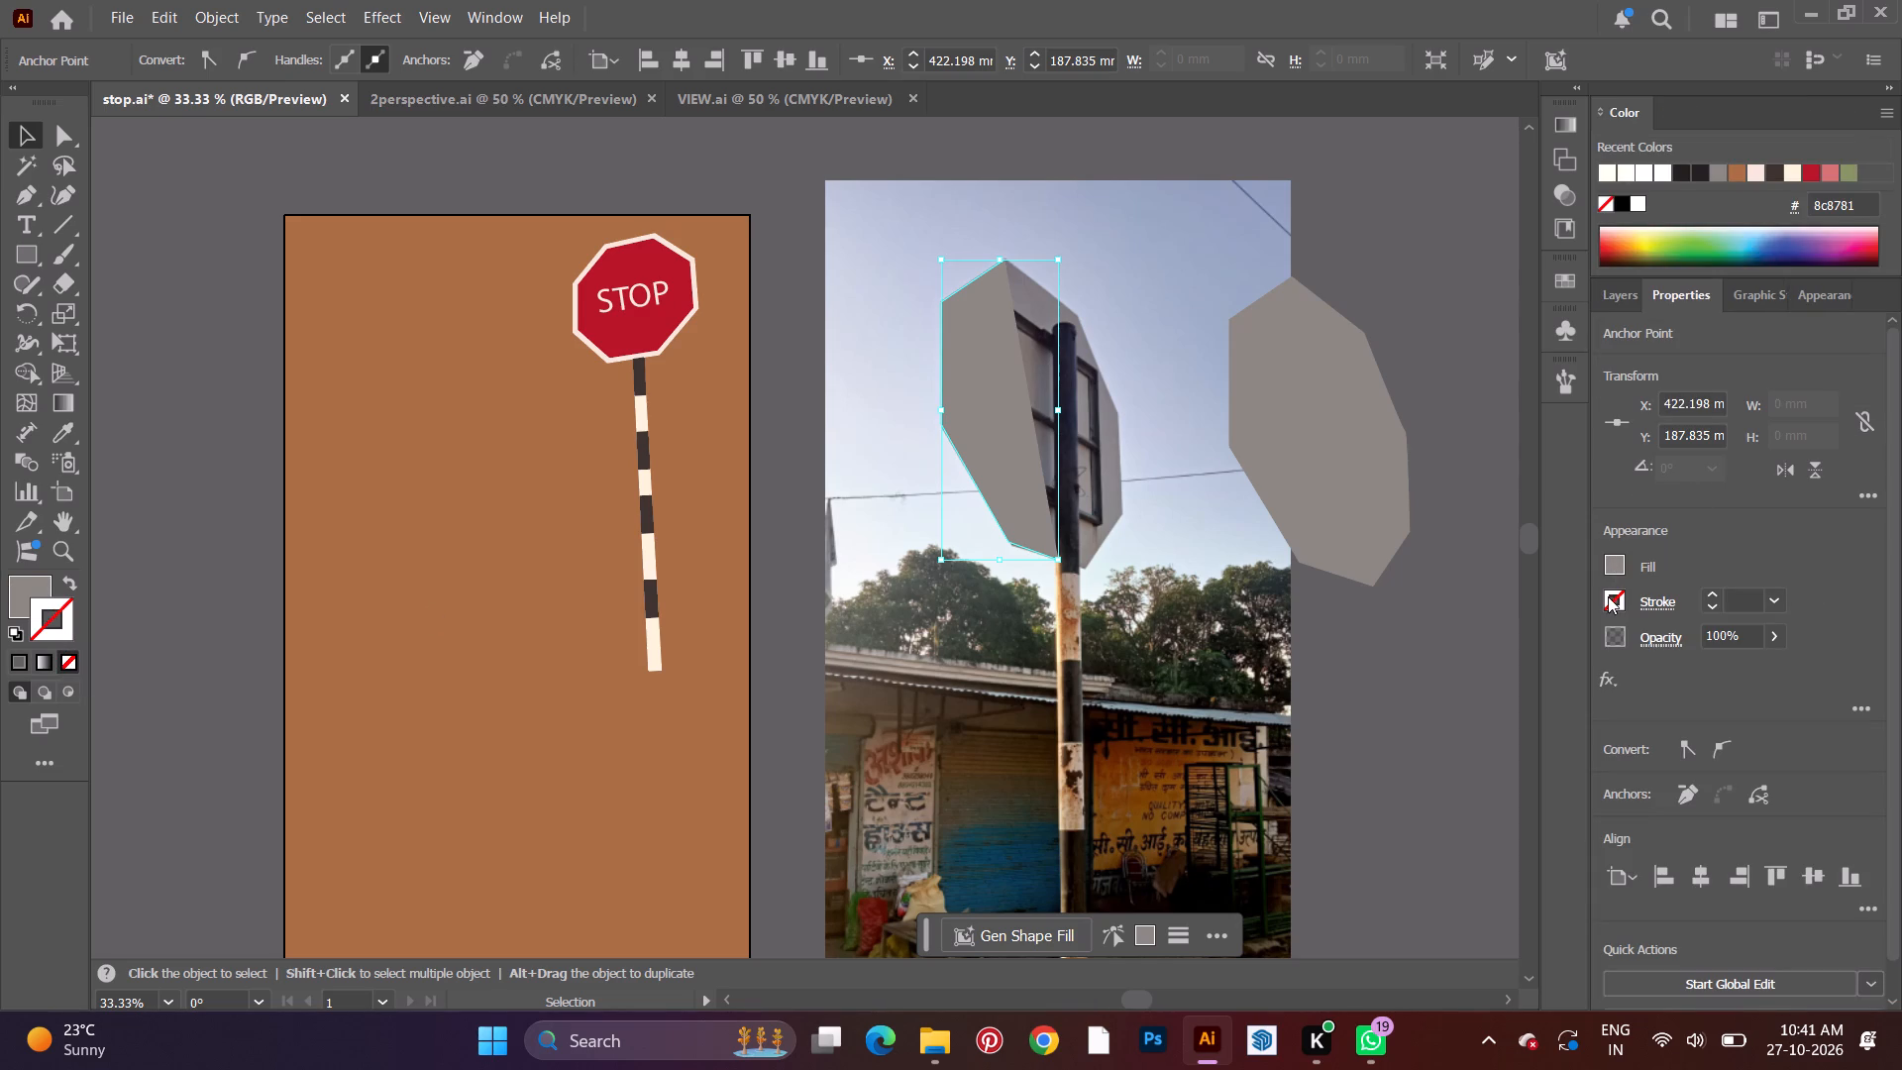
click(1608, 595)
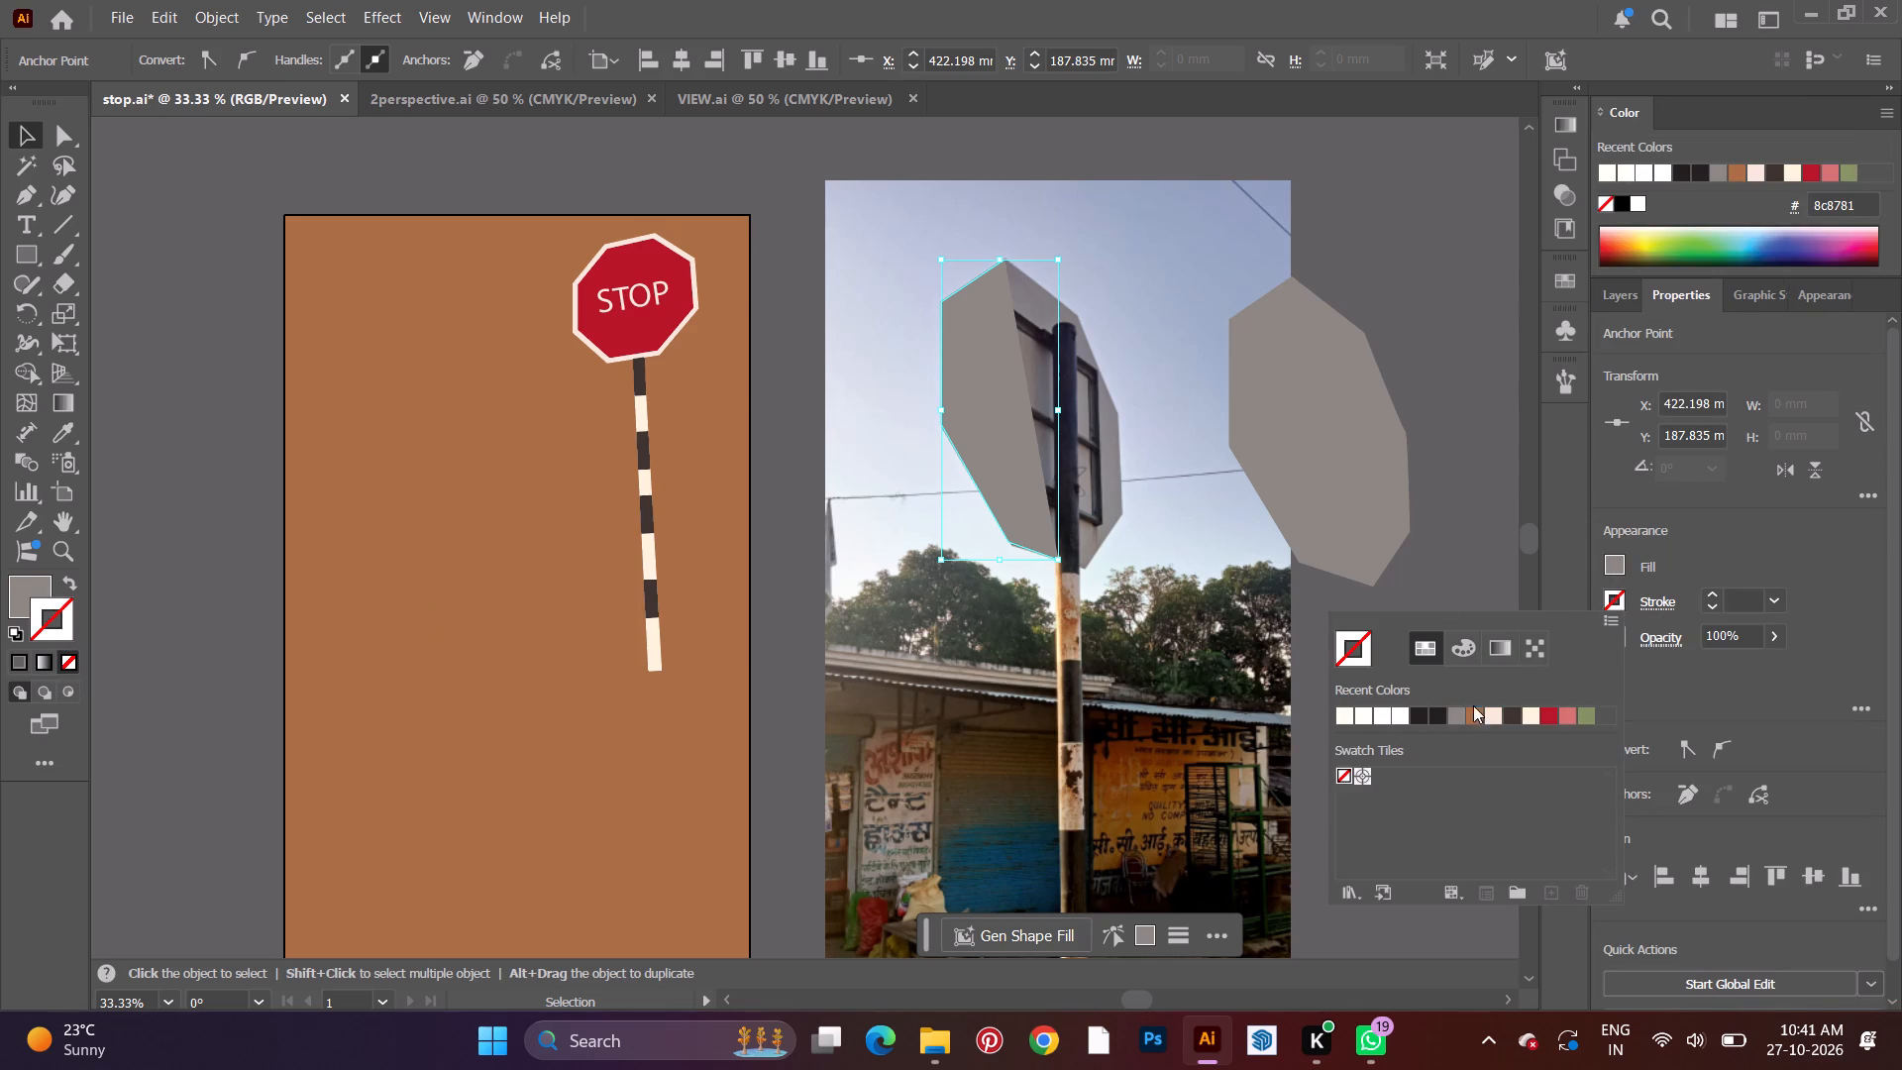
click(1457, 708)
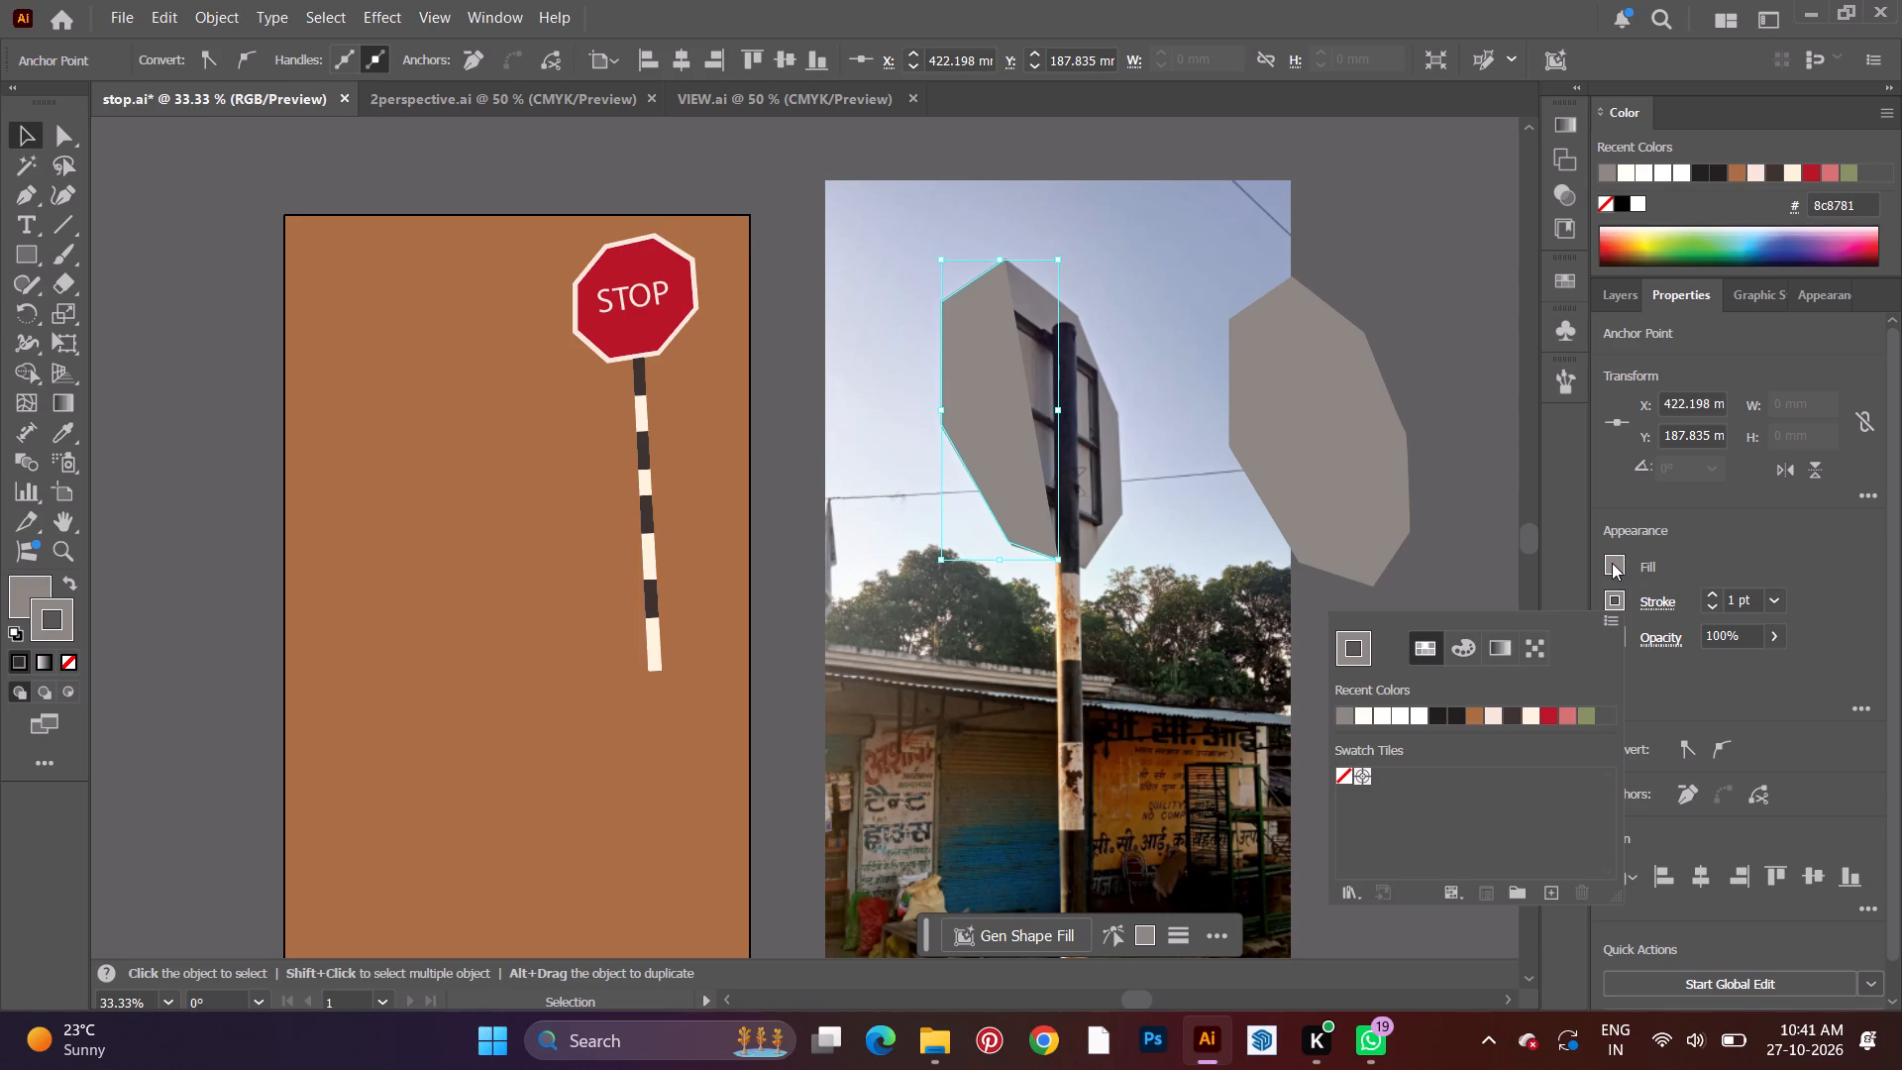
click(1612, 563)
click(1612, 563)
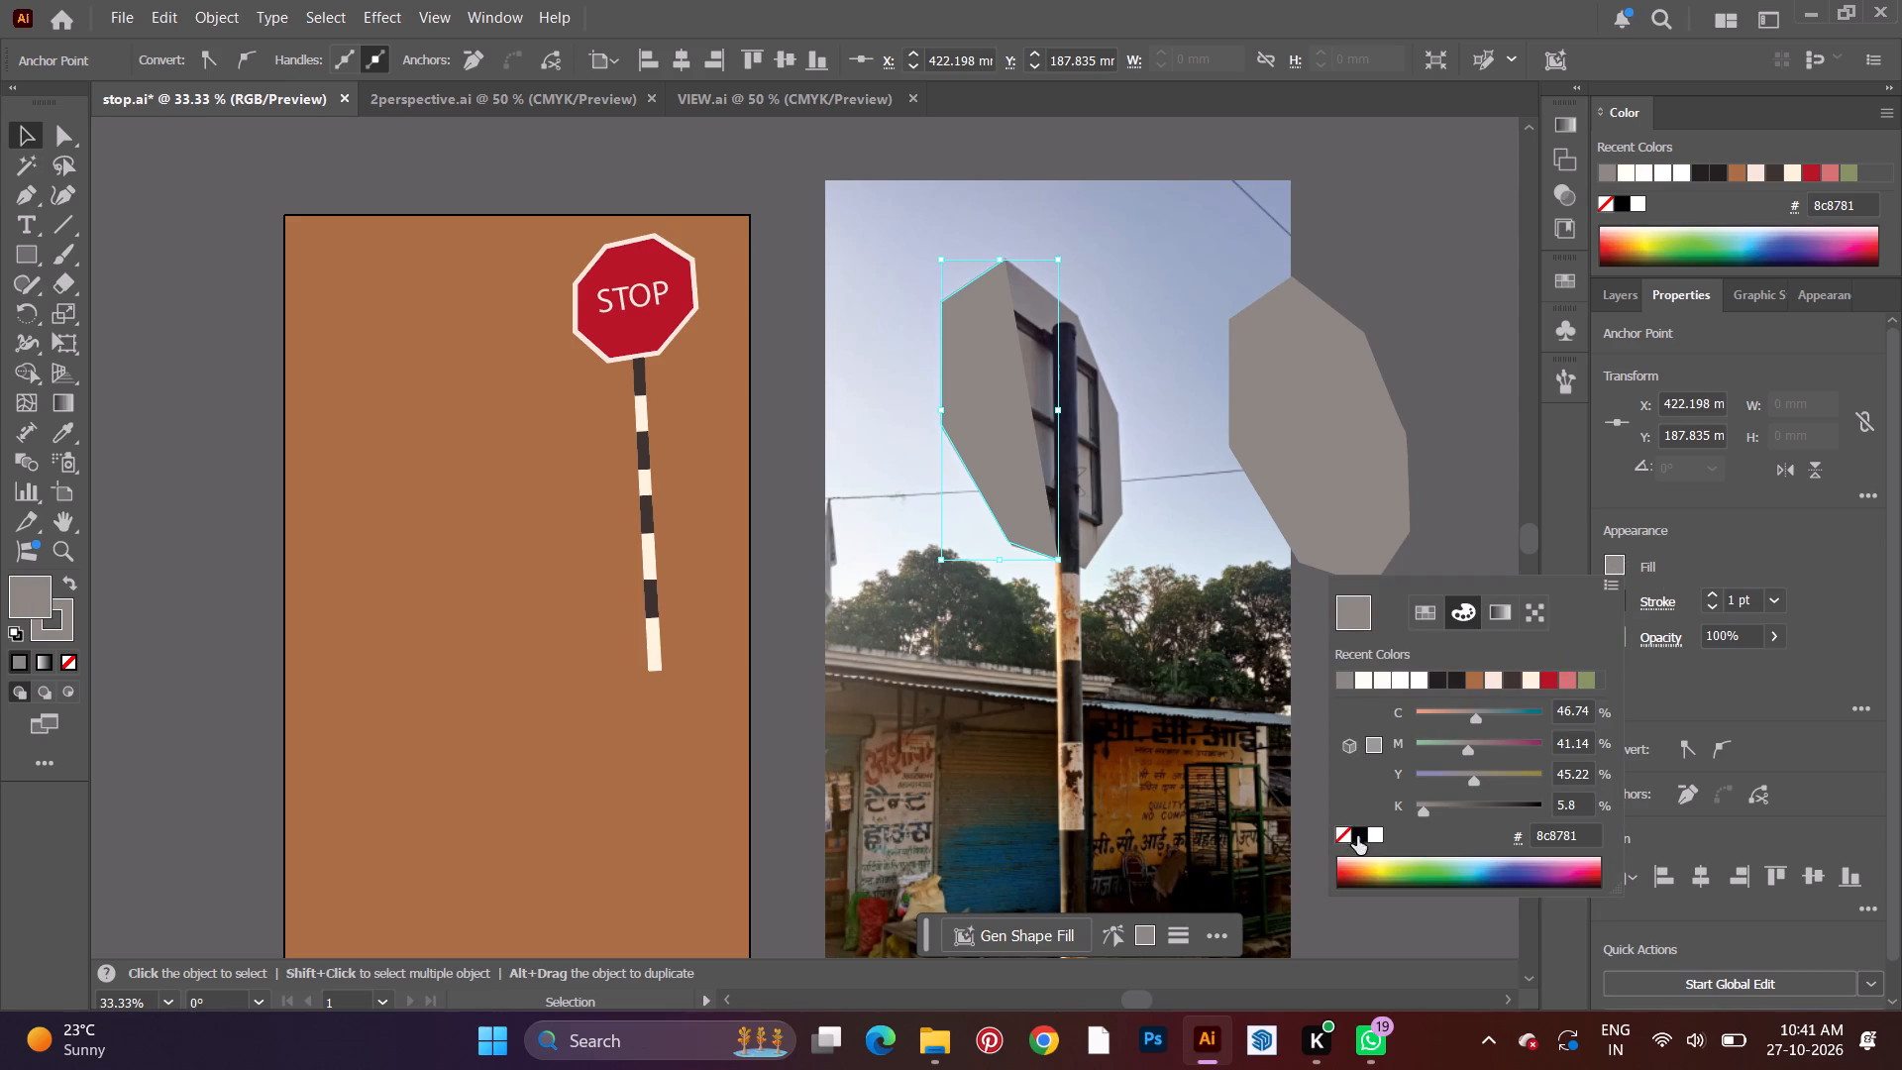
click(1343, 841)
click(1176, 720)
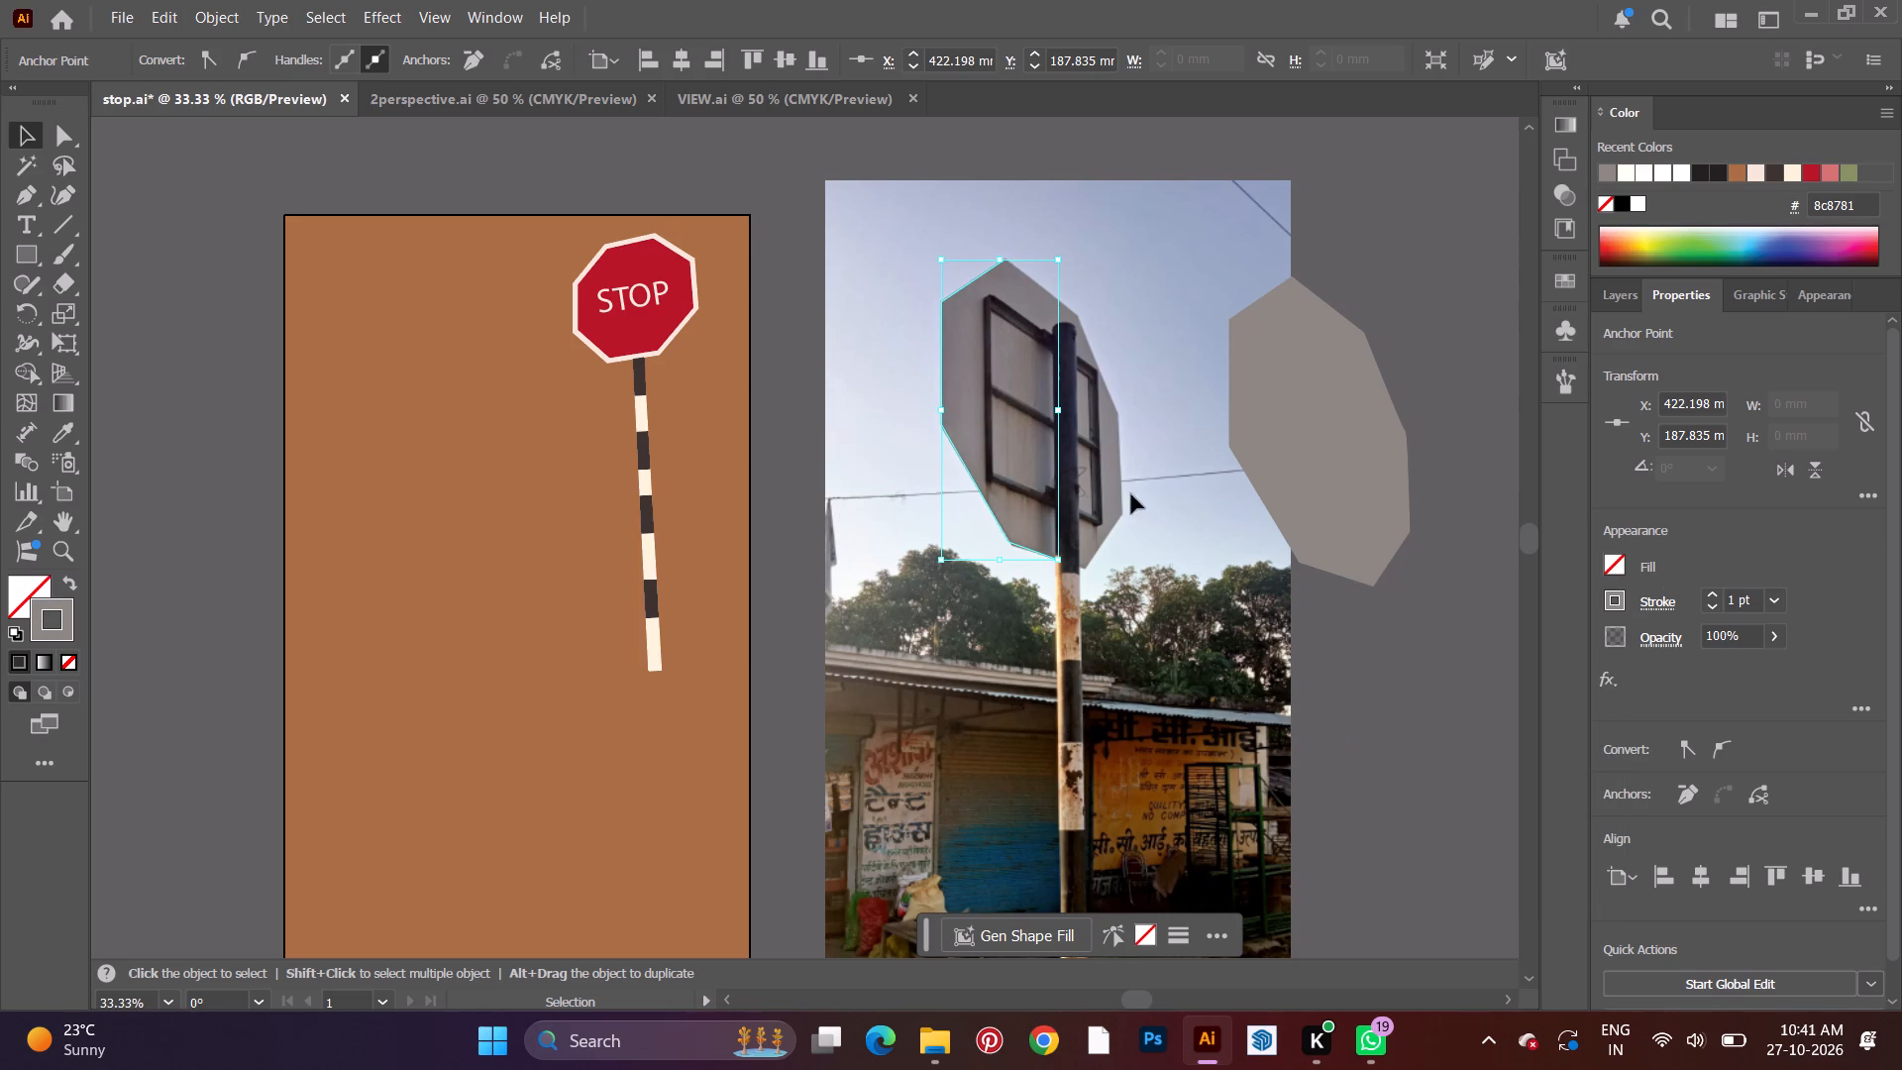
Set the stroke weight of the traced left-edge path to 11 pt.
scroll(1138, 568, down, 1)
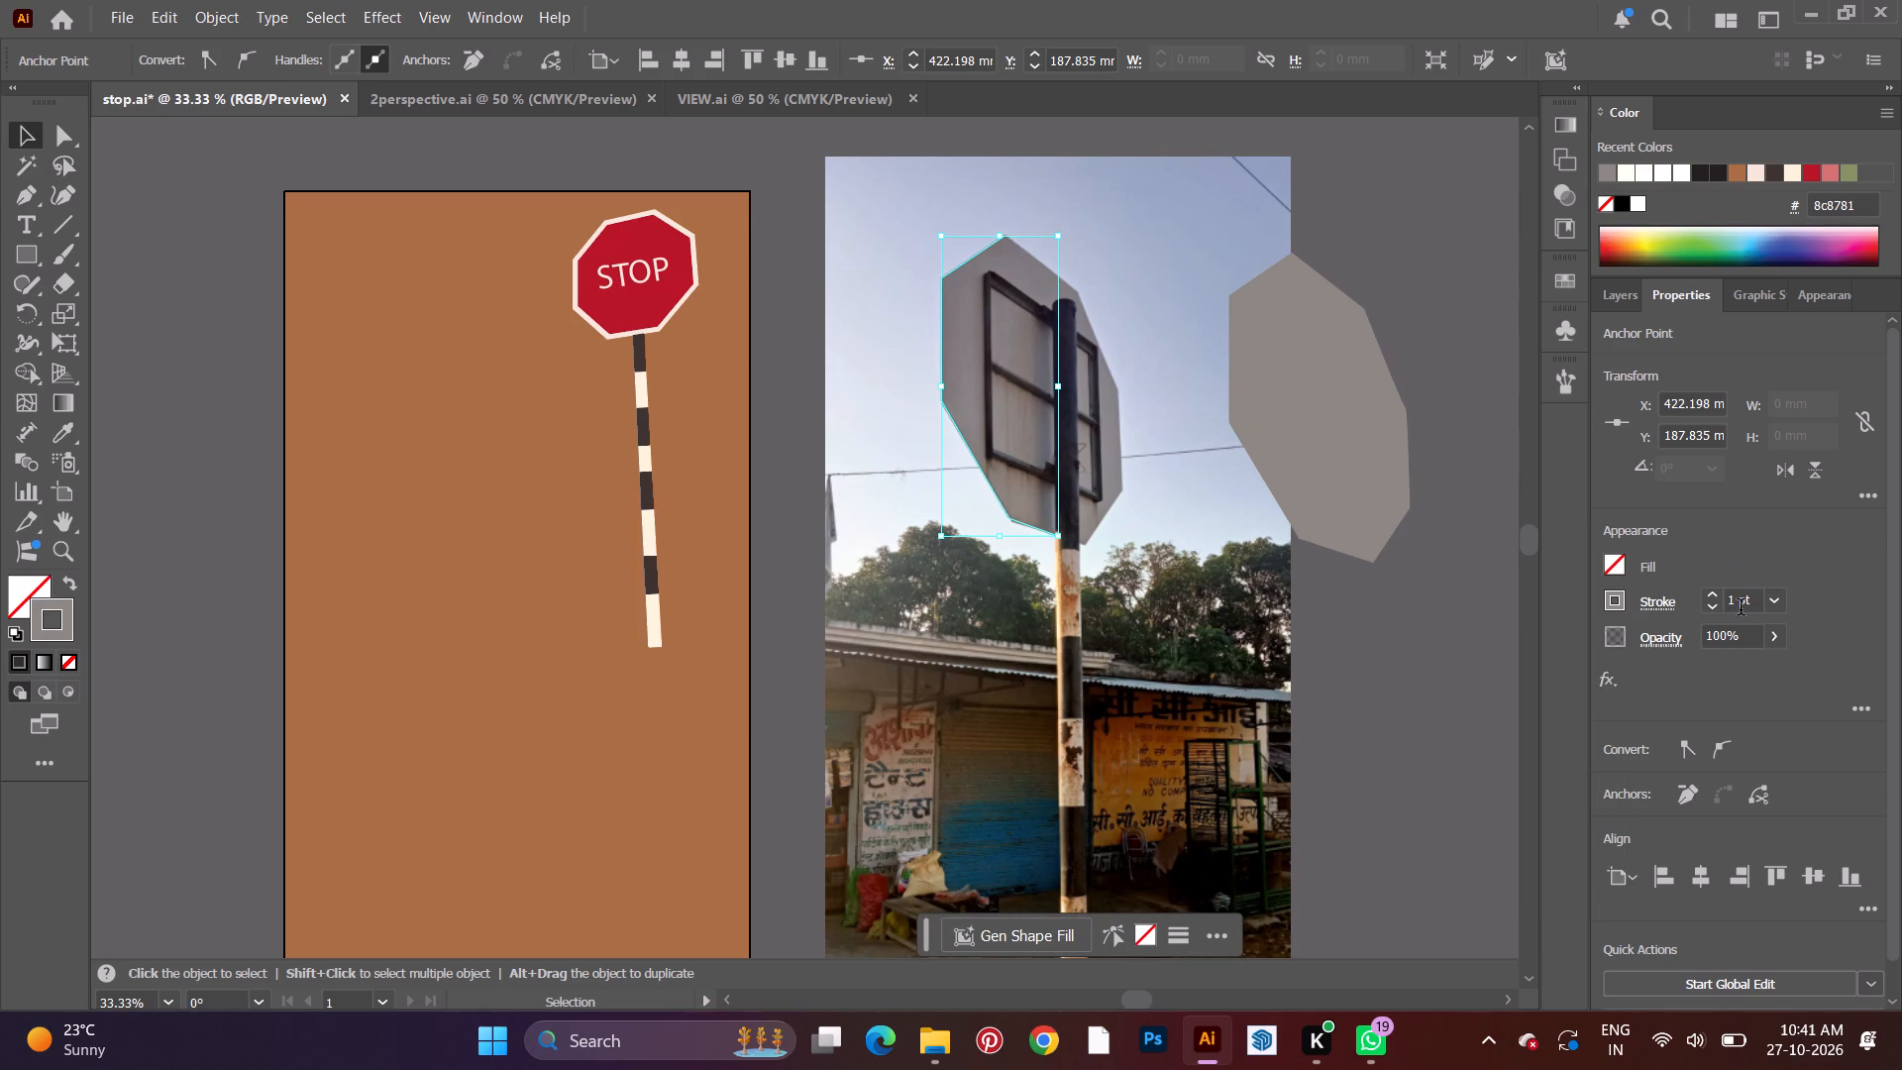
click(1768, 602)
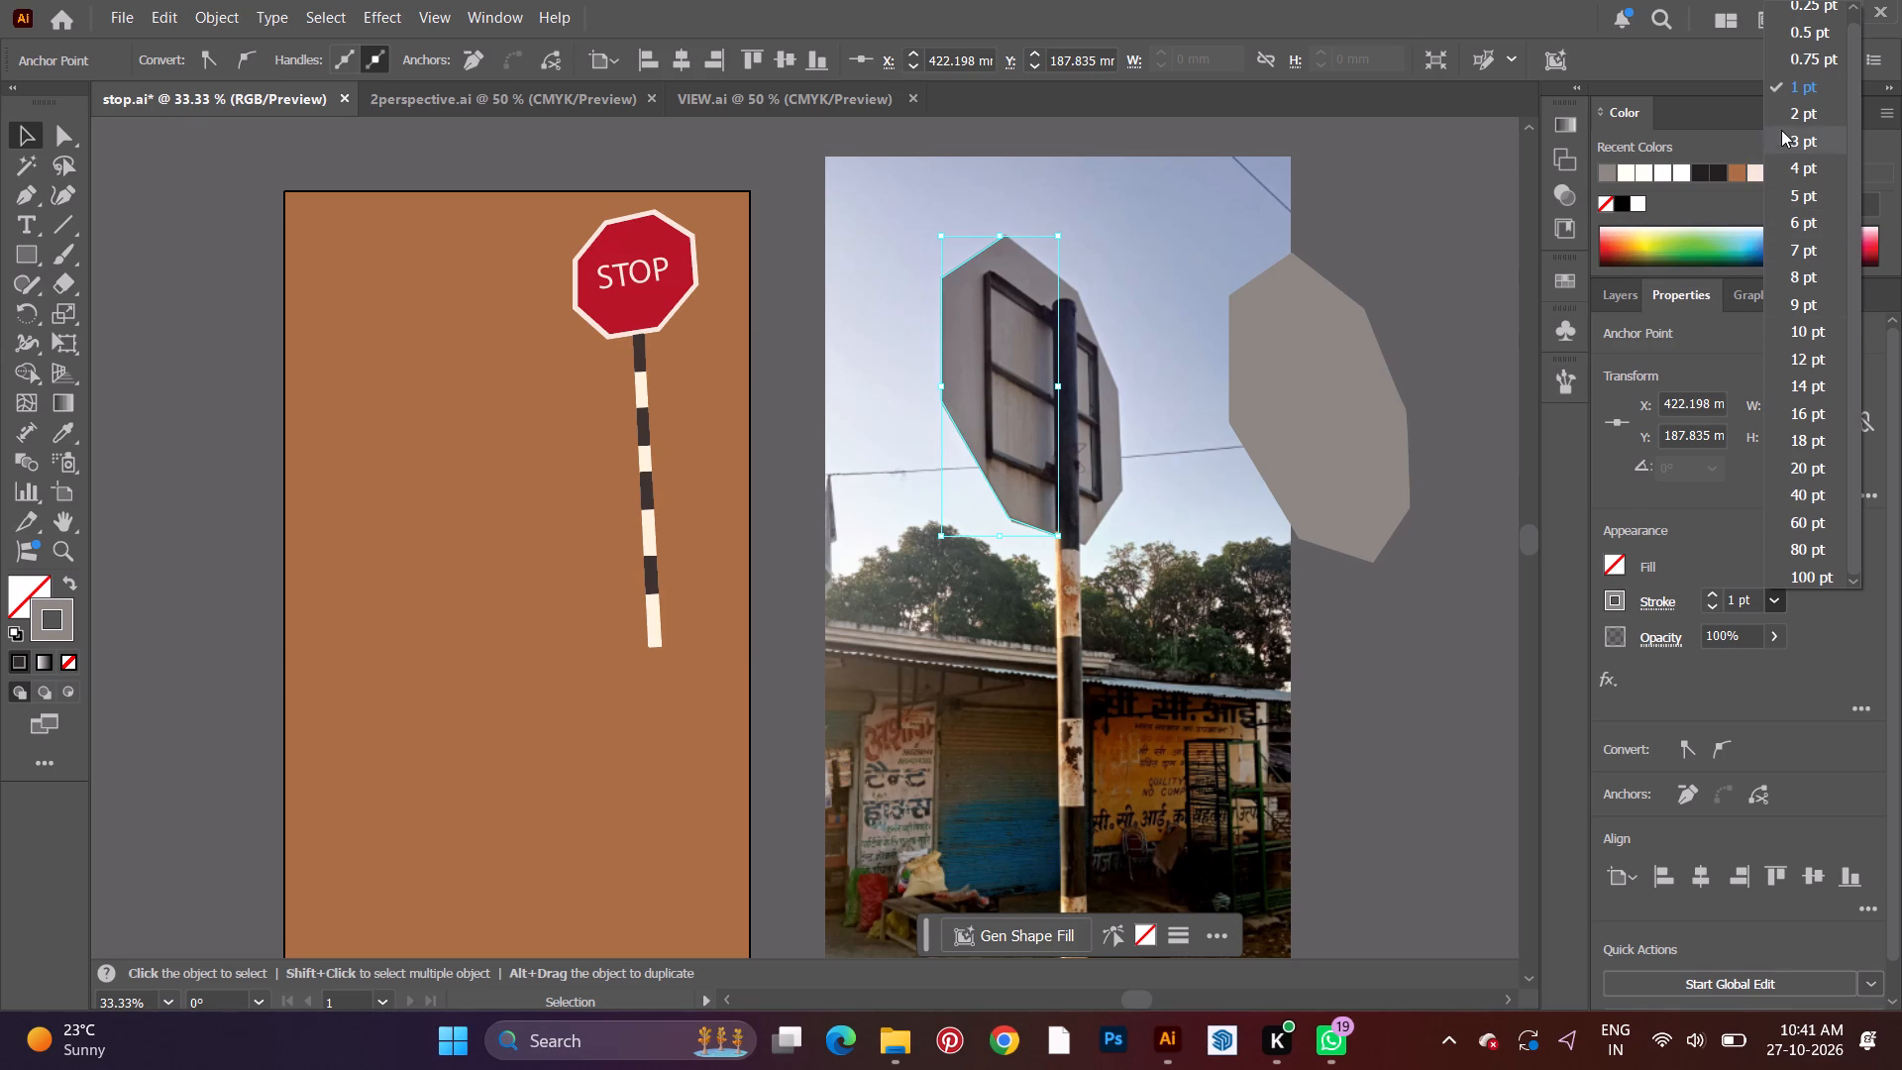
click(1807, 121)
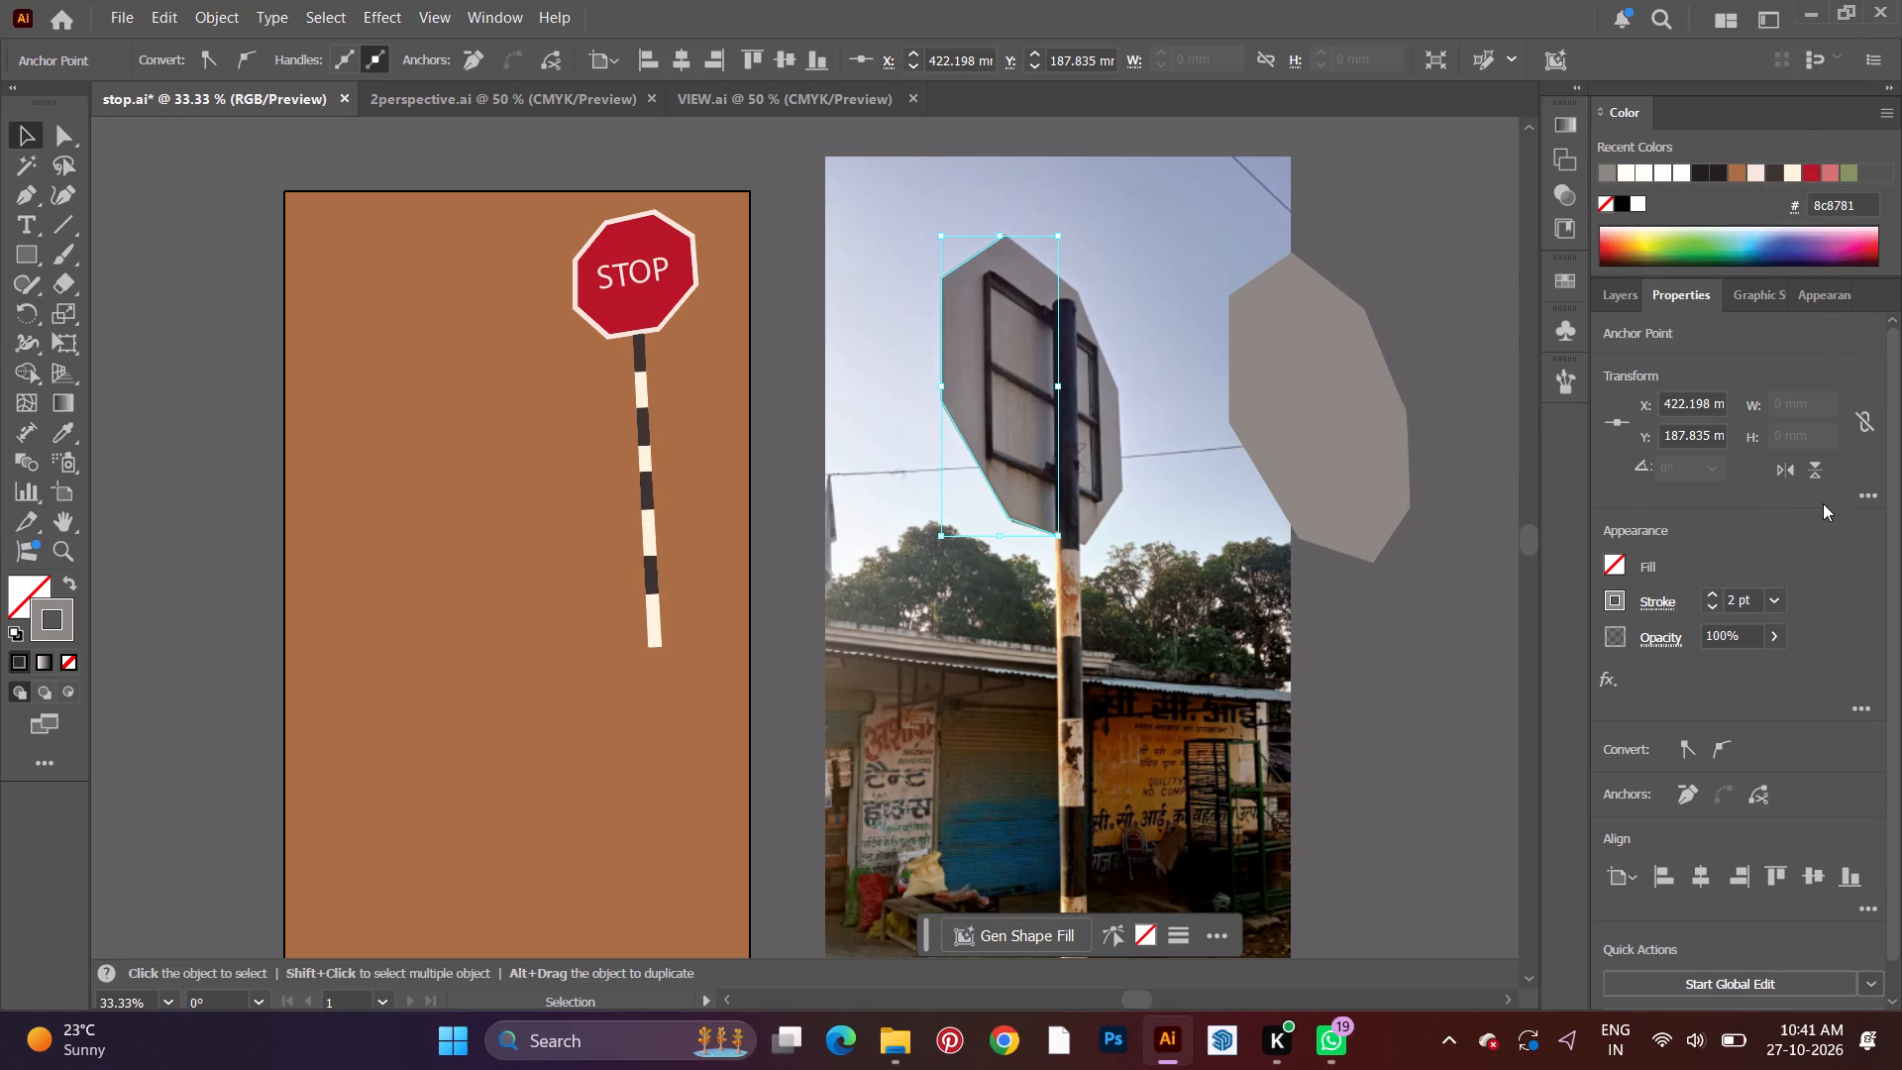
click(1712, 607)
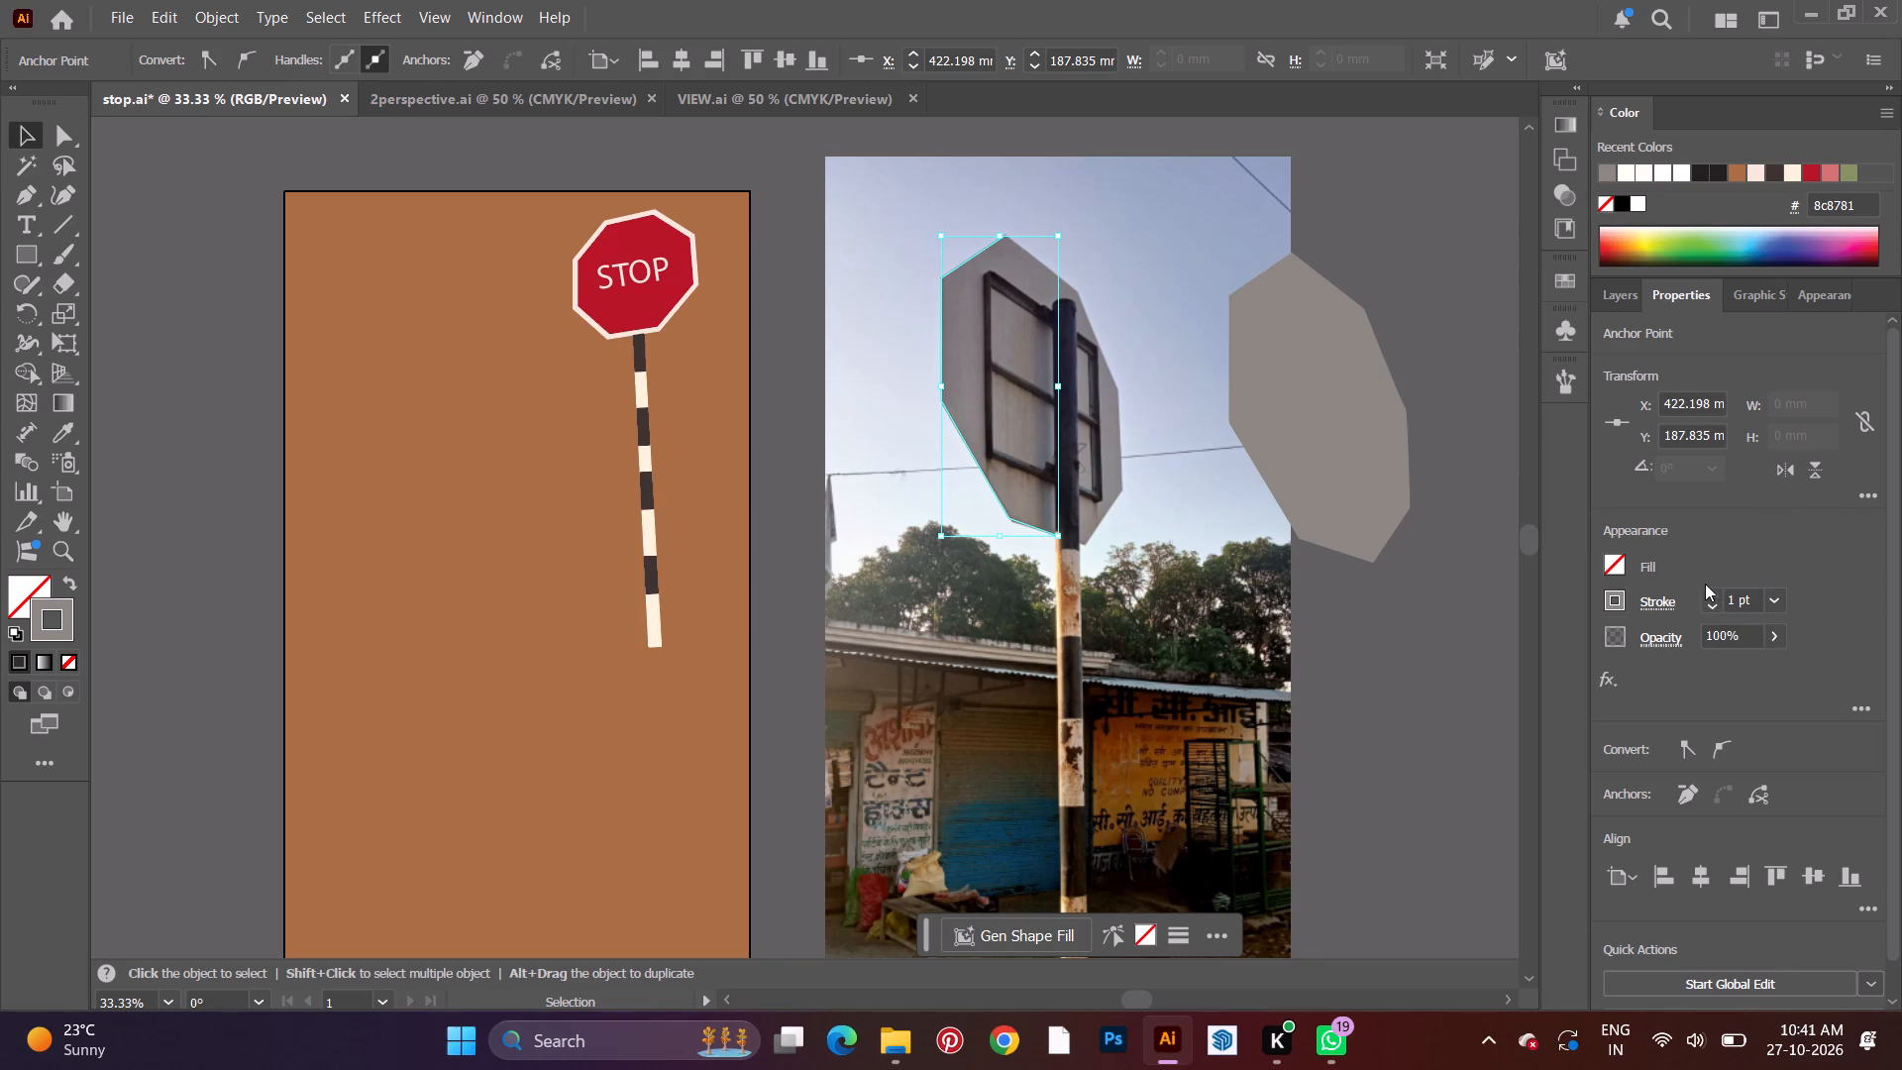
click(1709, 592)
double_click(1709, 591)
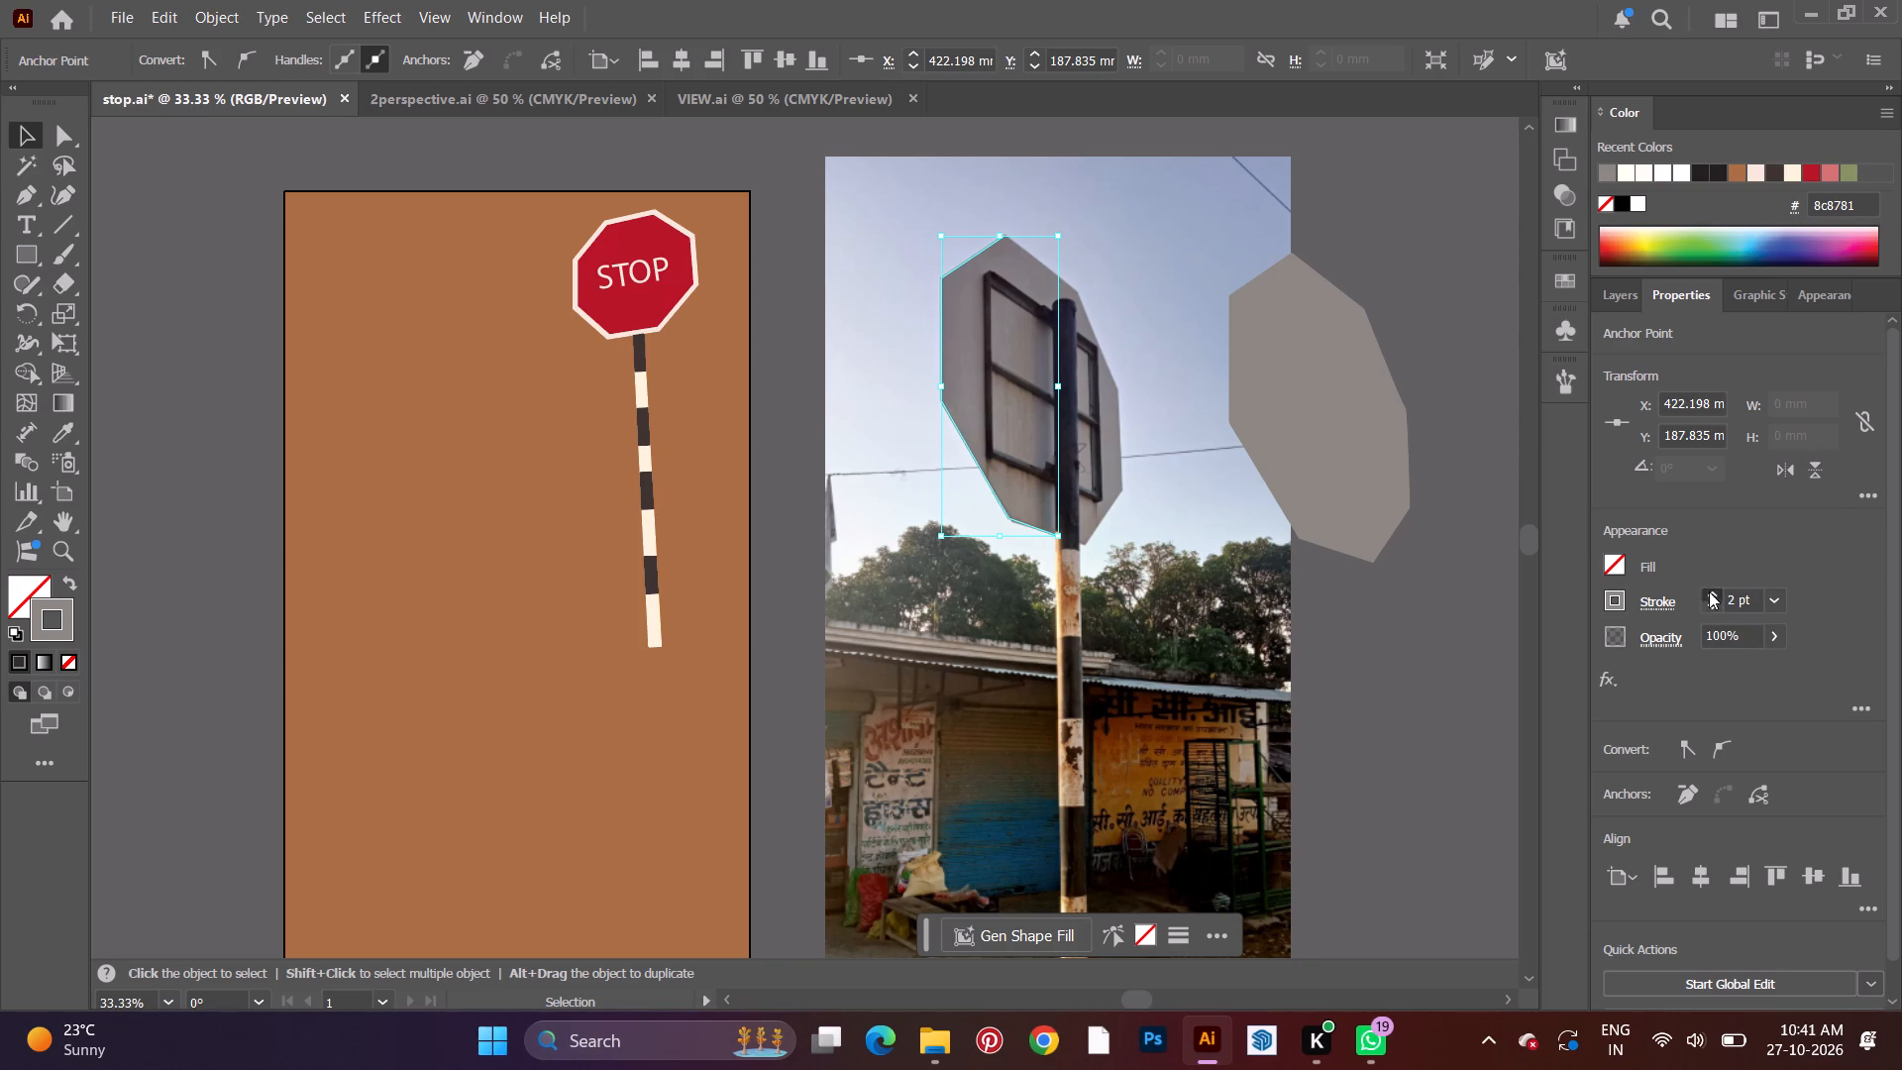
triple_click(1709, 591)
double_click(1709, 591)
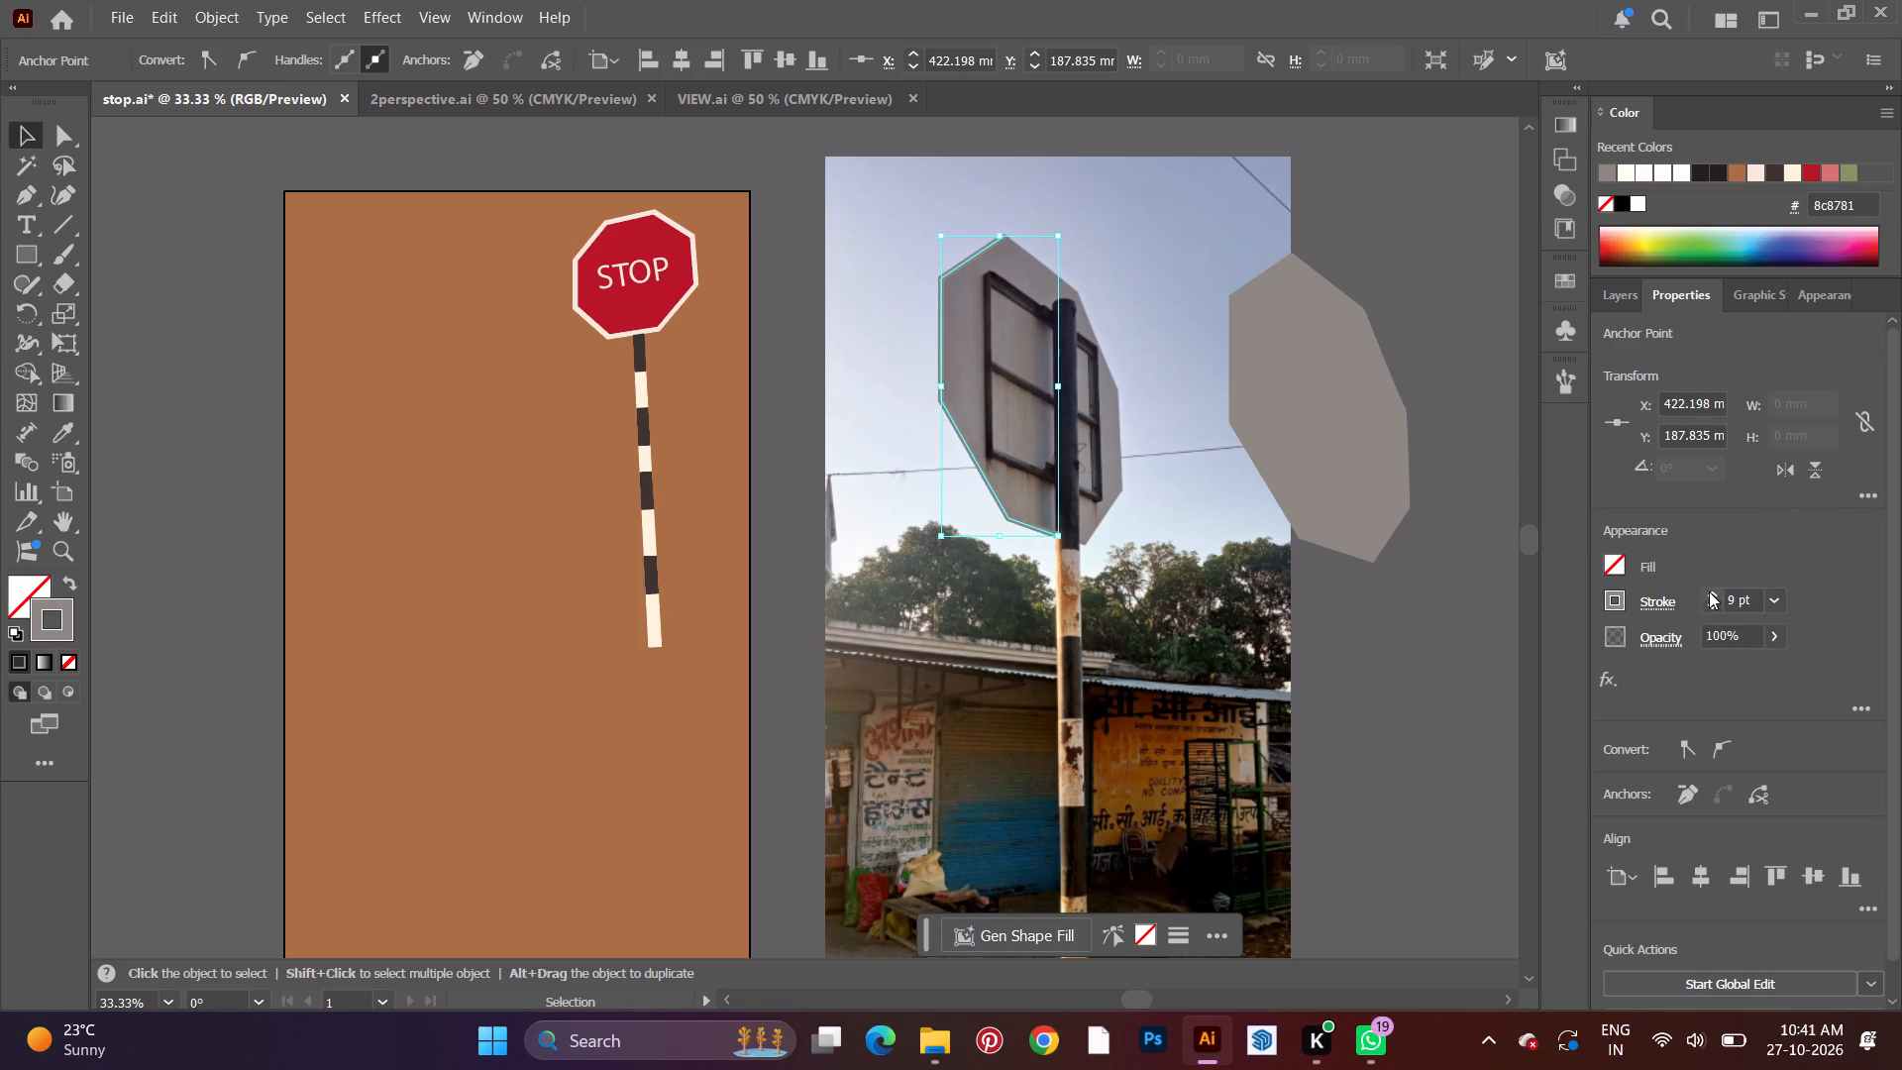
double_click(1709, 591)
click(1098, 568)
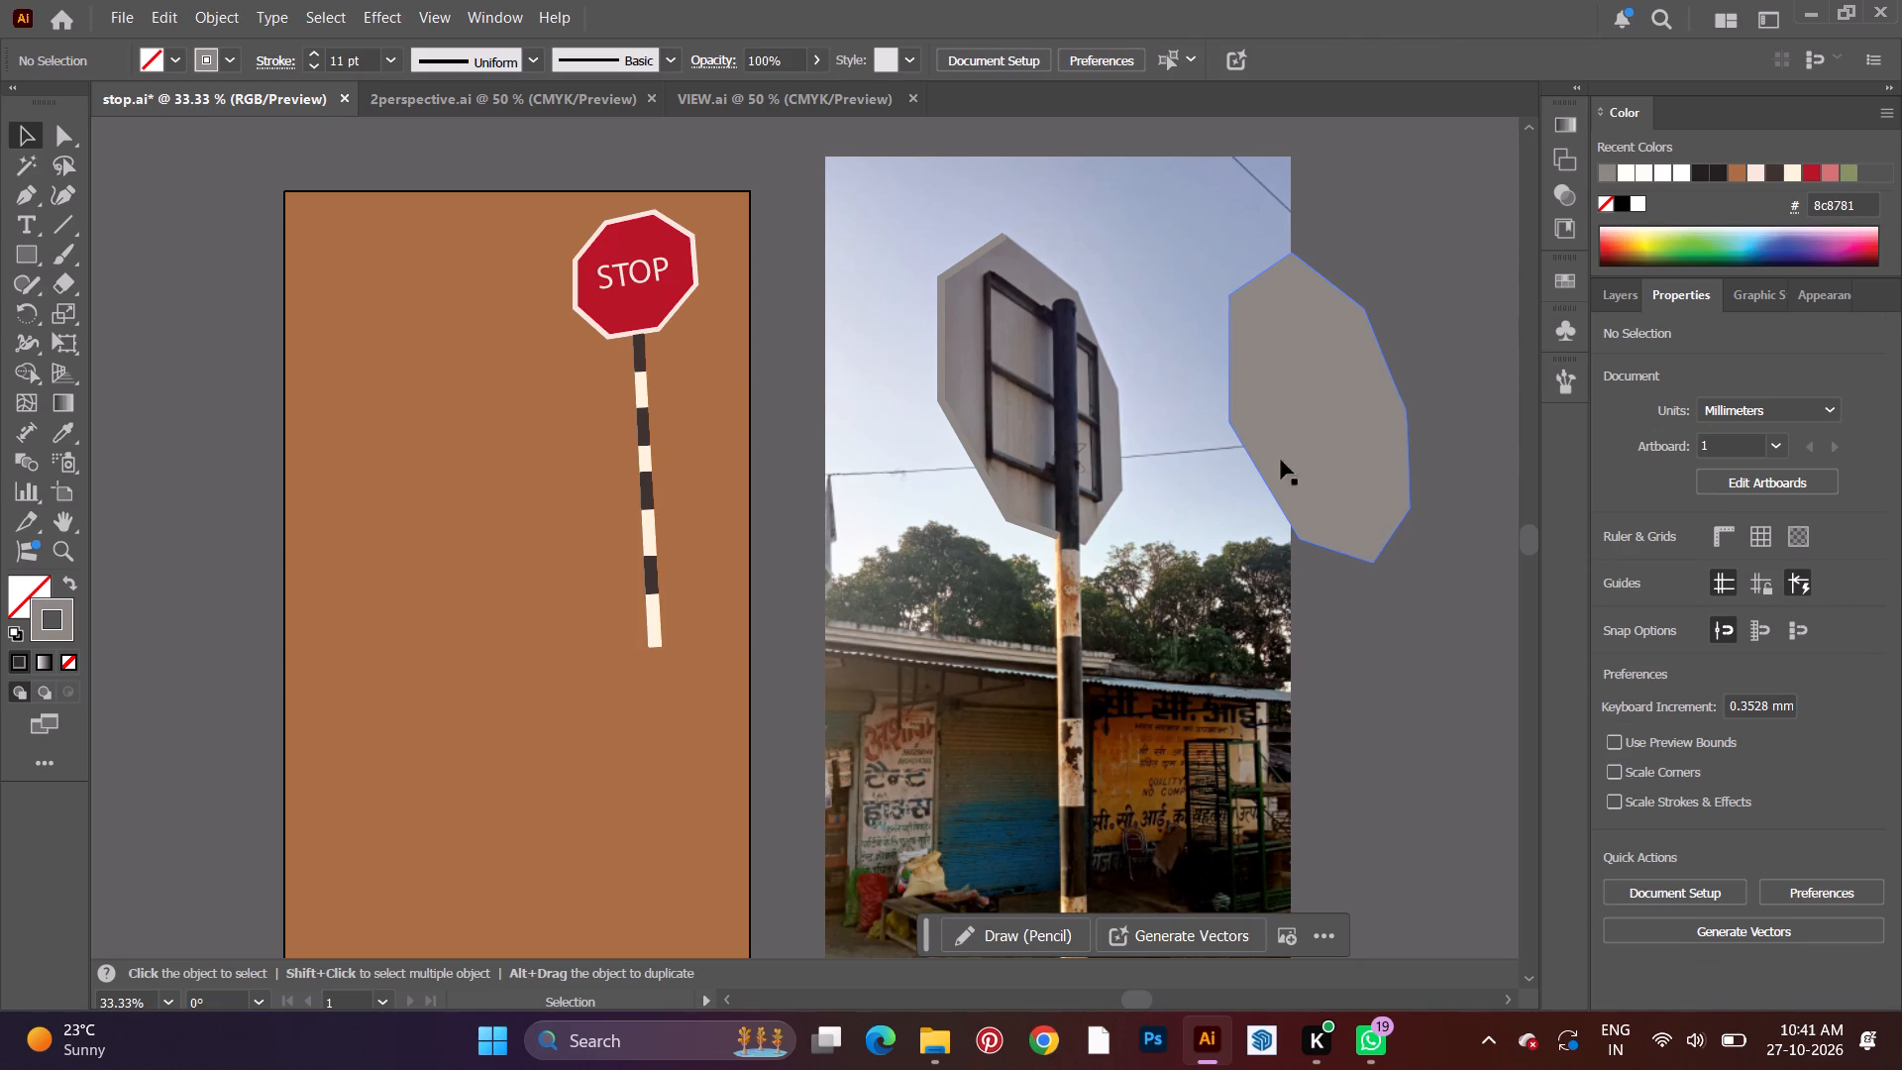
Move the traced left-edge outline off the photographed sign so that it straddles the photo's left border.
scroll(1126, 560, down, 8)
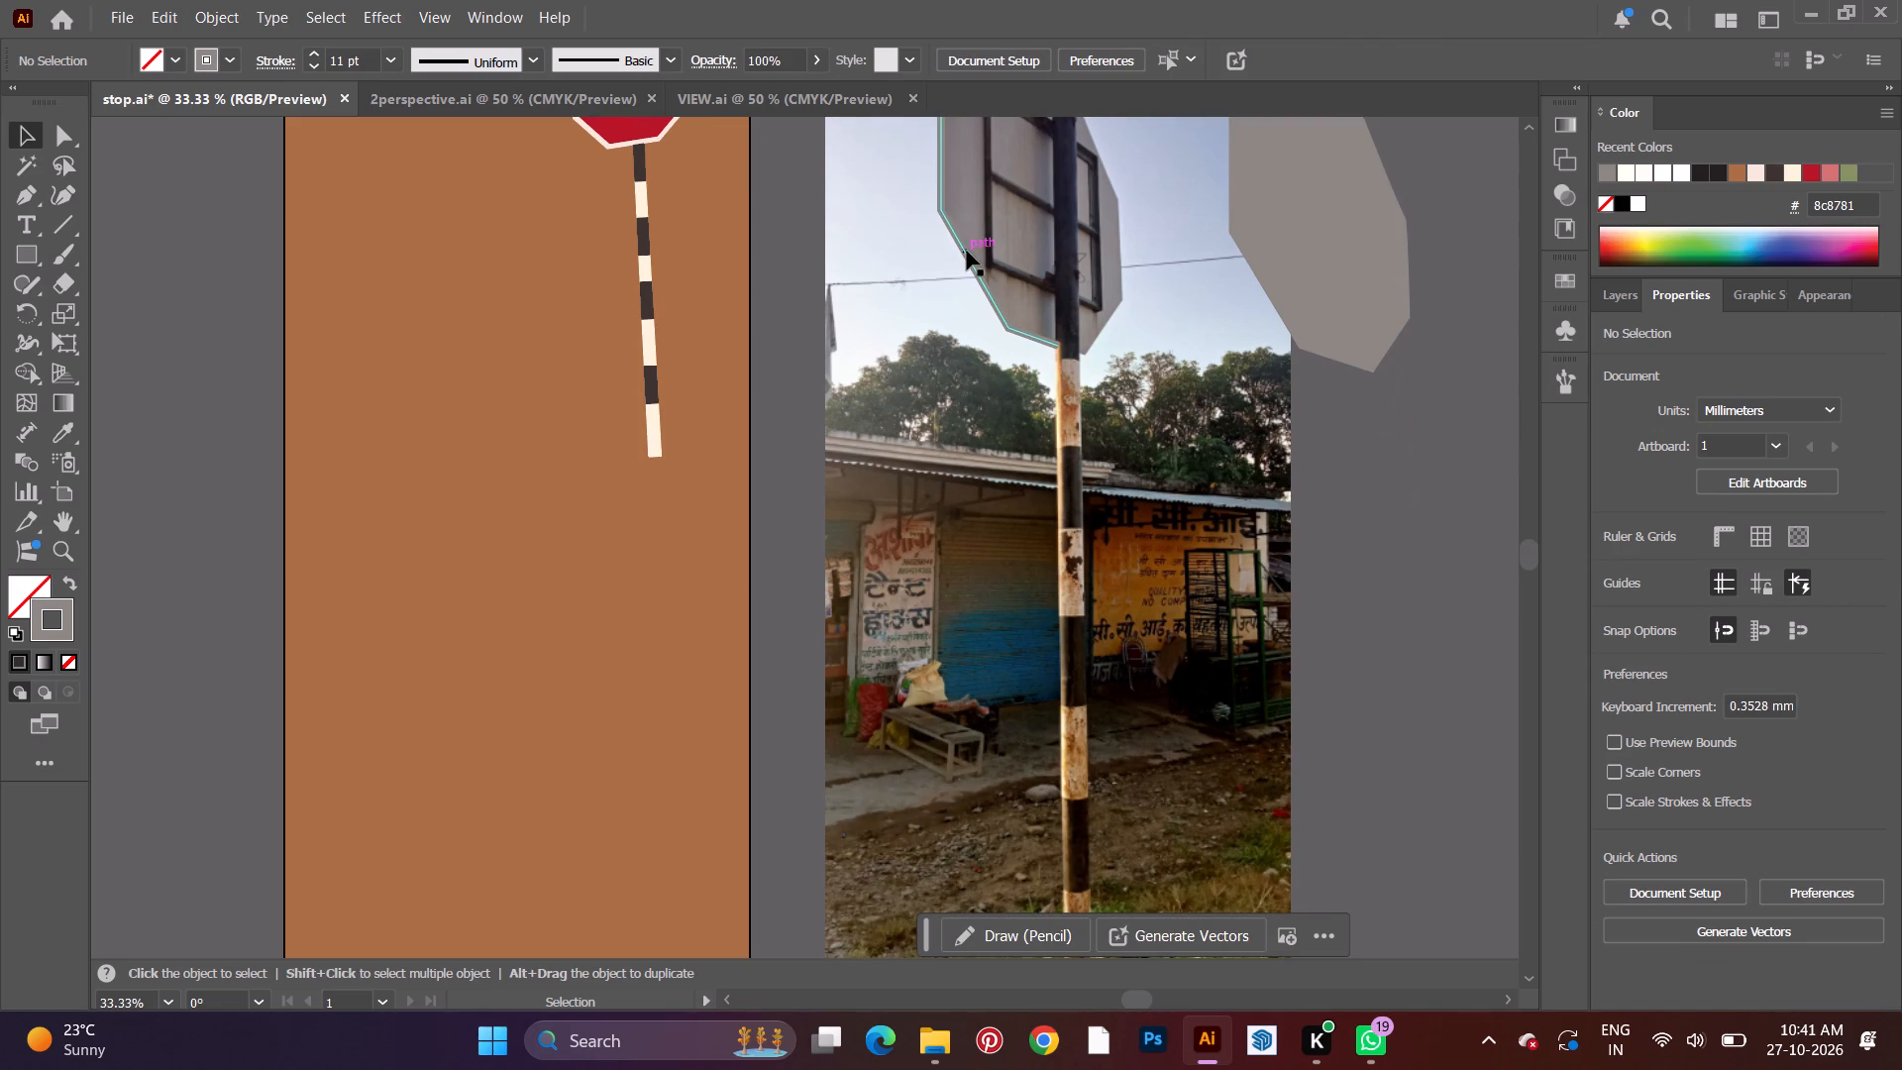
drag(966, 251, 789, 440)
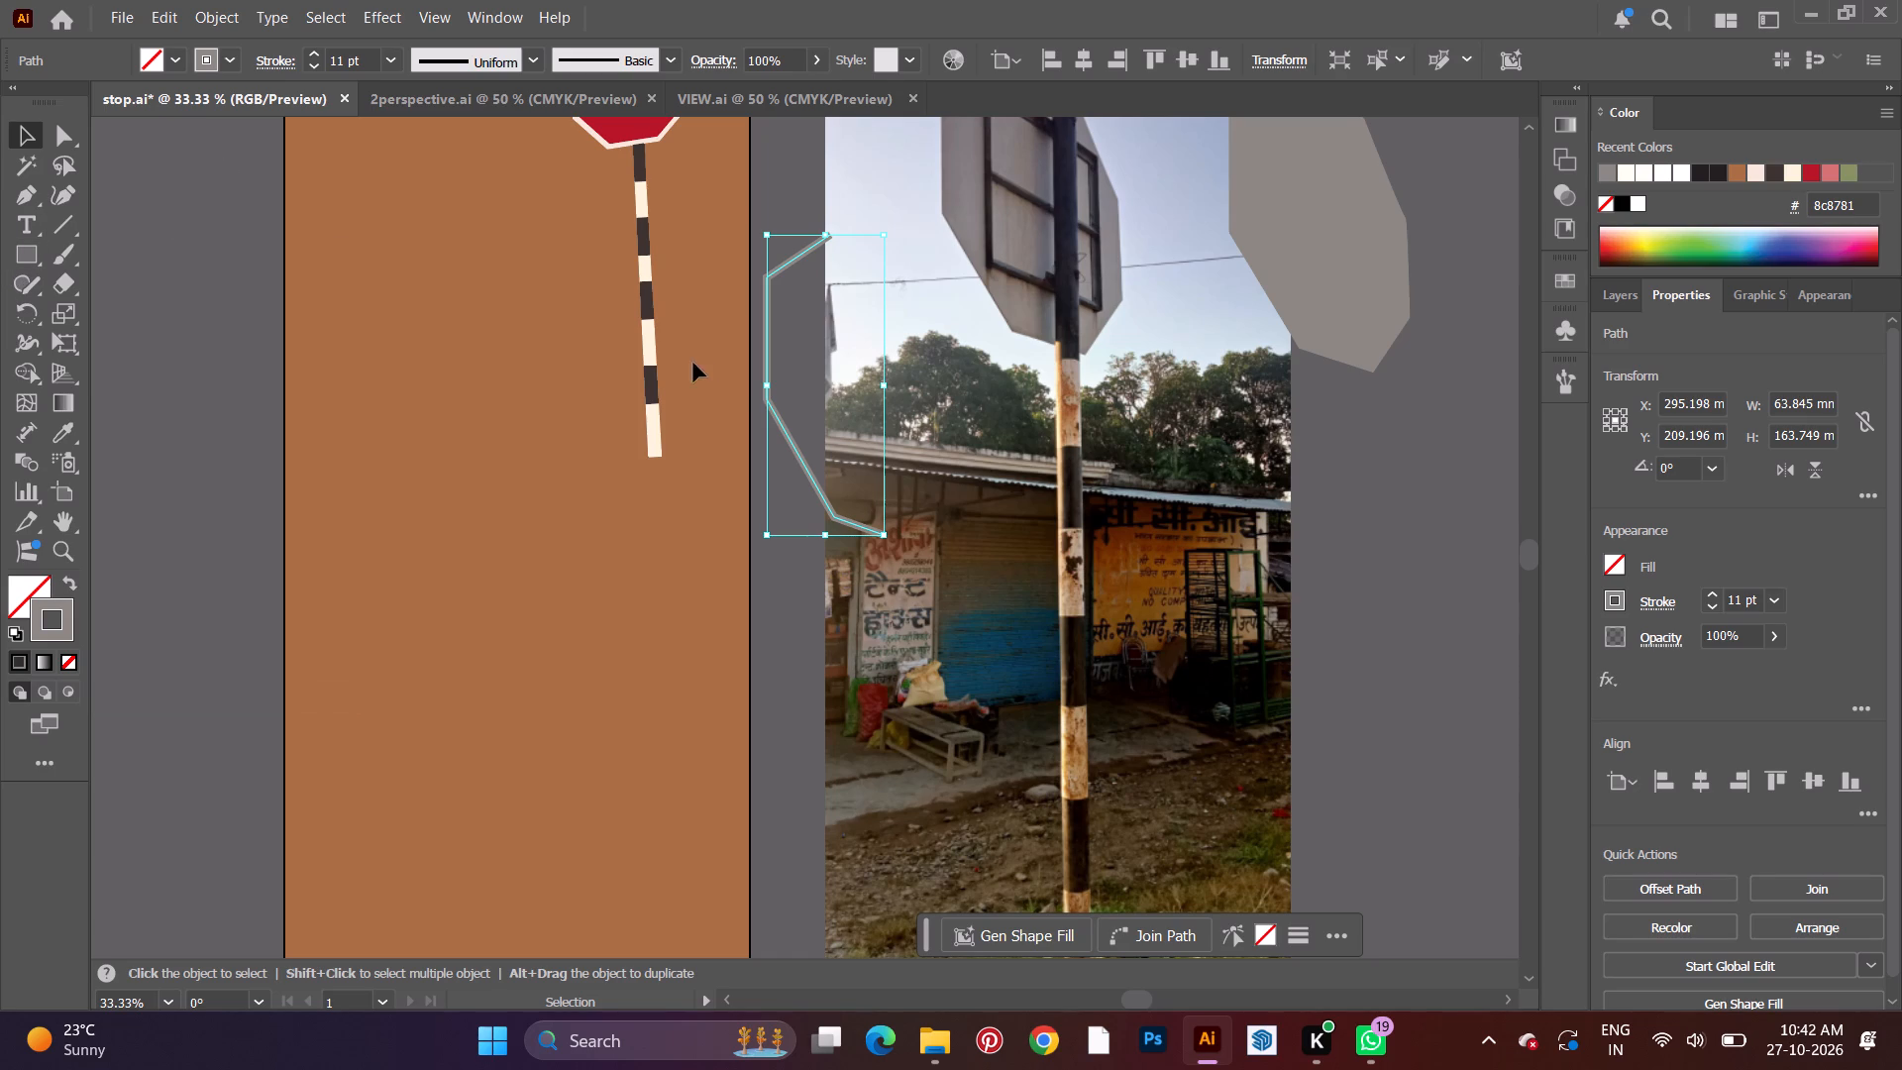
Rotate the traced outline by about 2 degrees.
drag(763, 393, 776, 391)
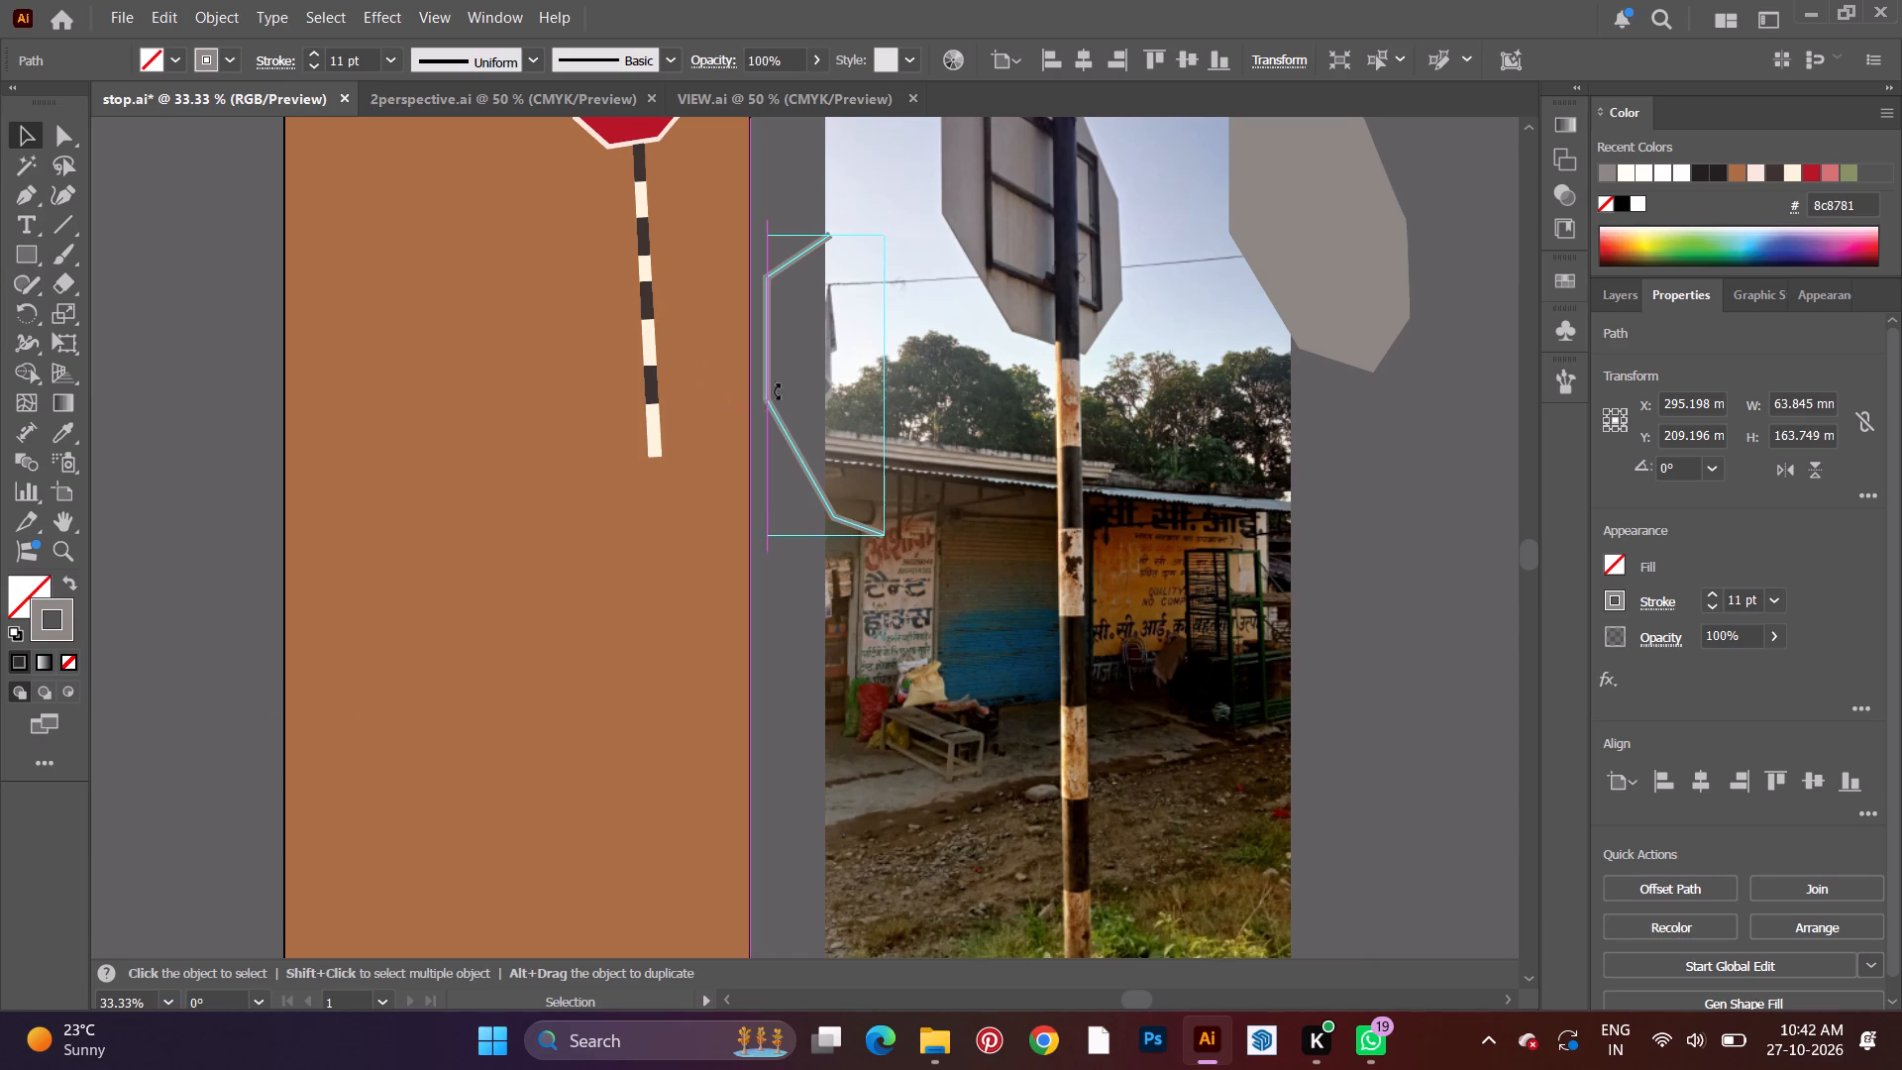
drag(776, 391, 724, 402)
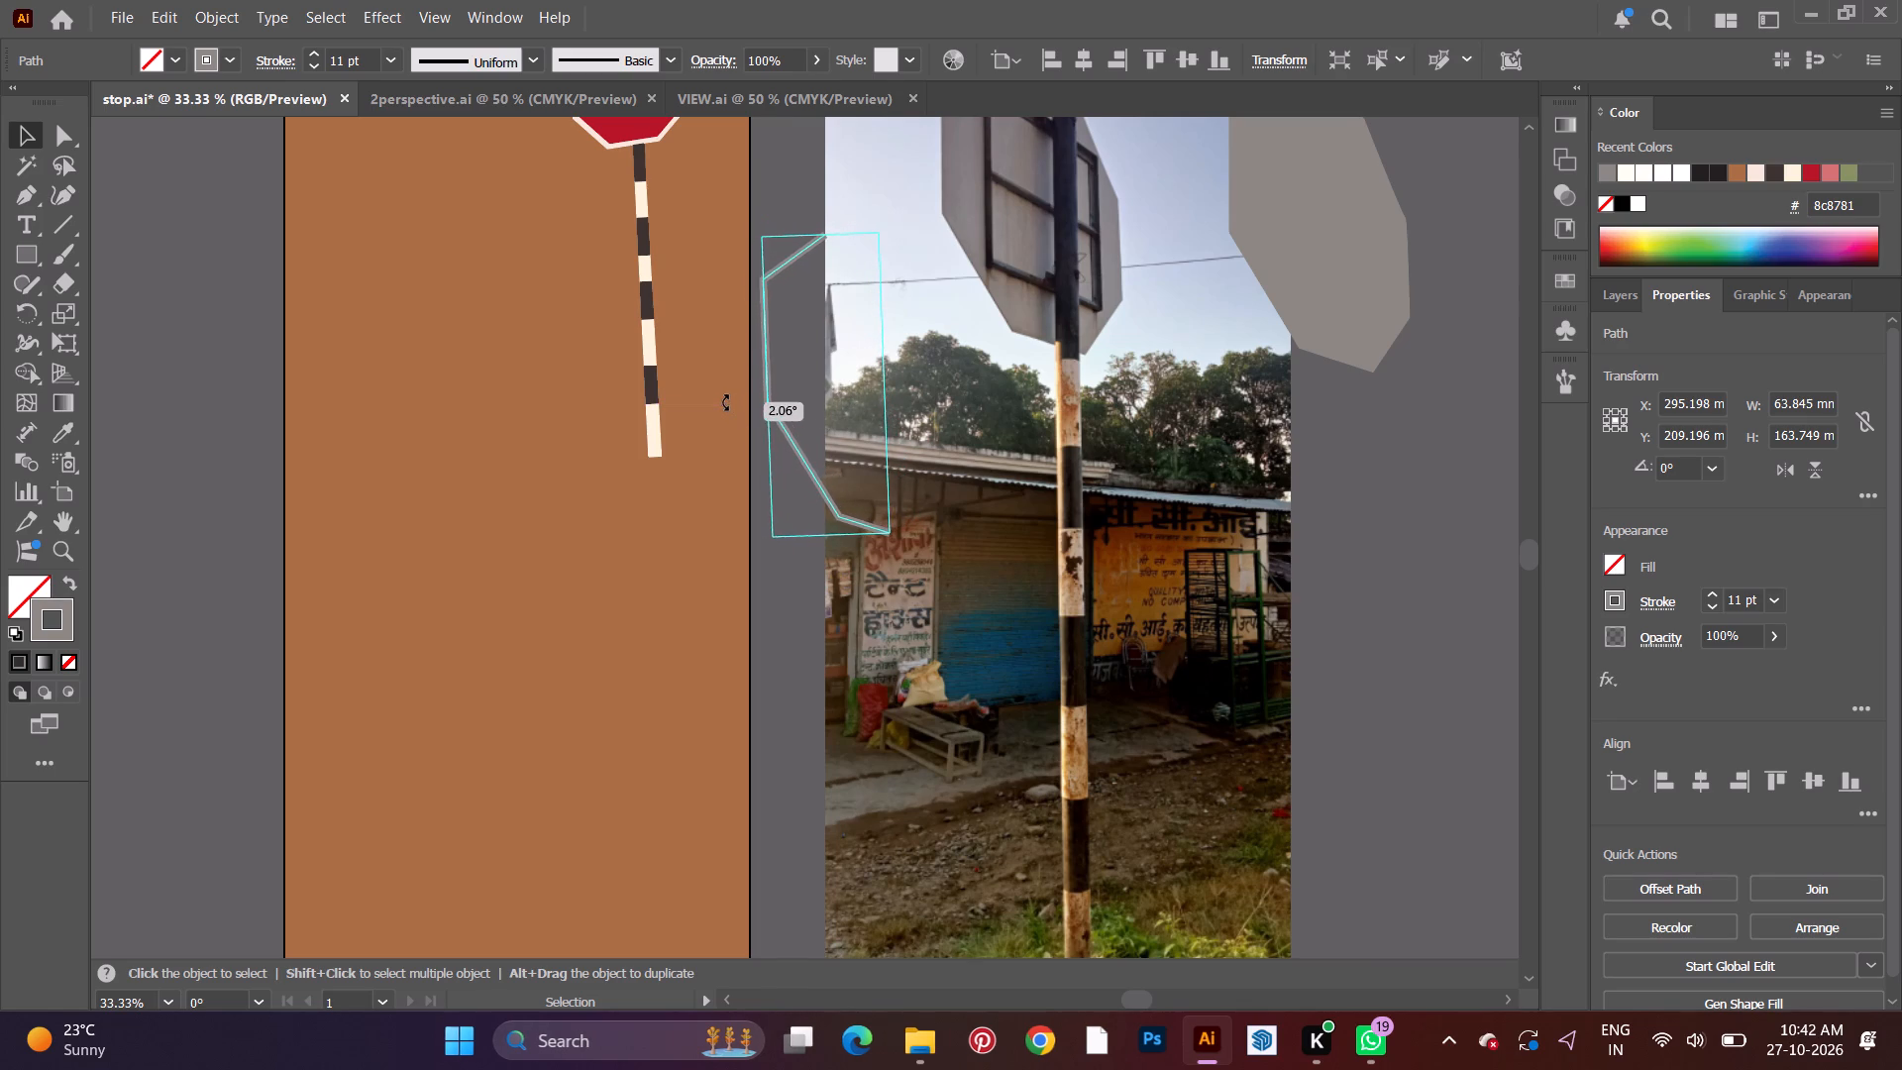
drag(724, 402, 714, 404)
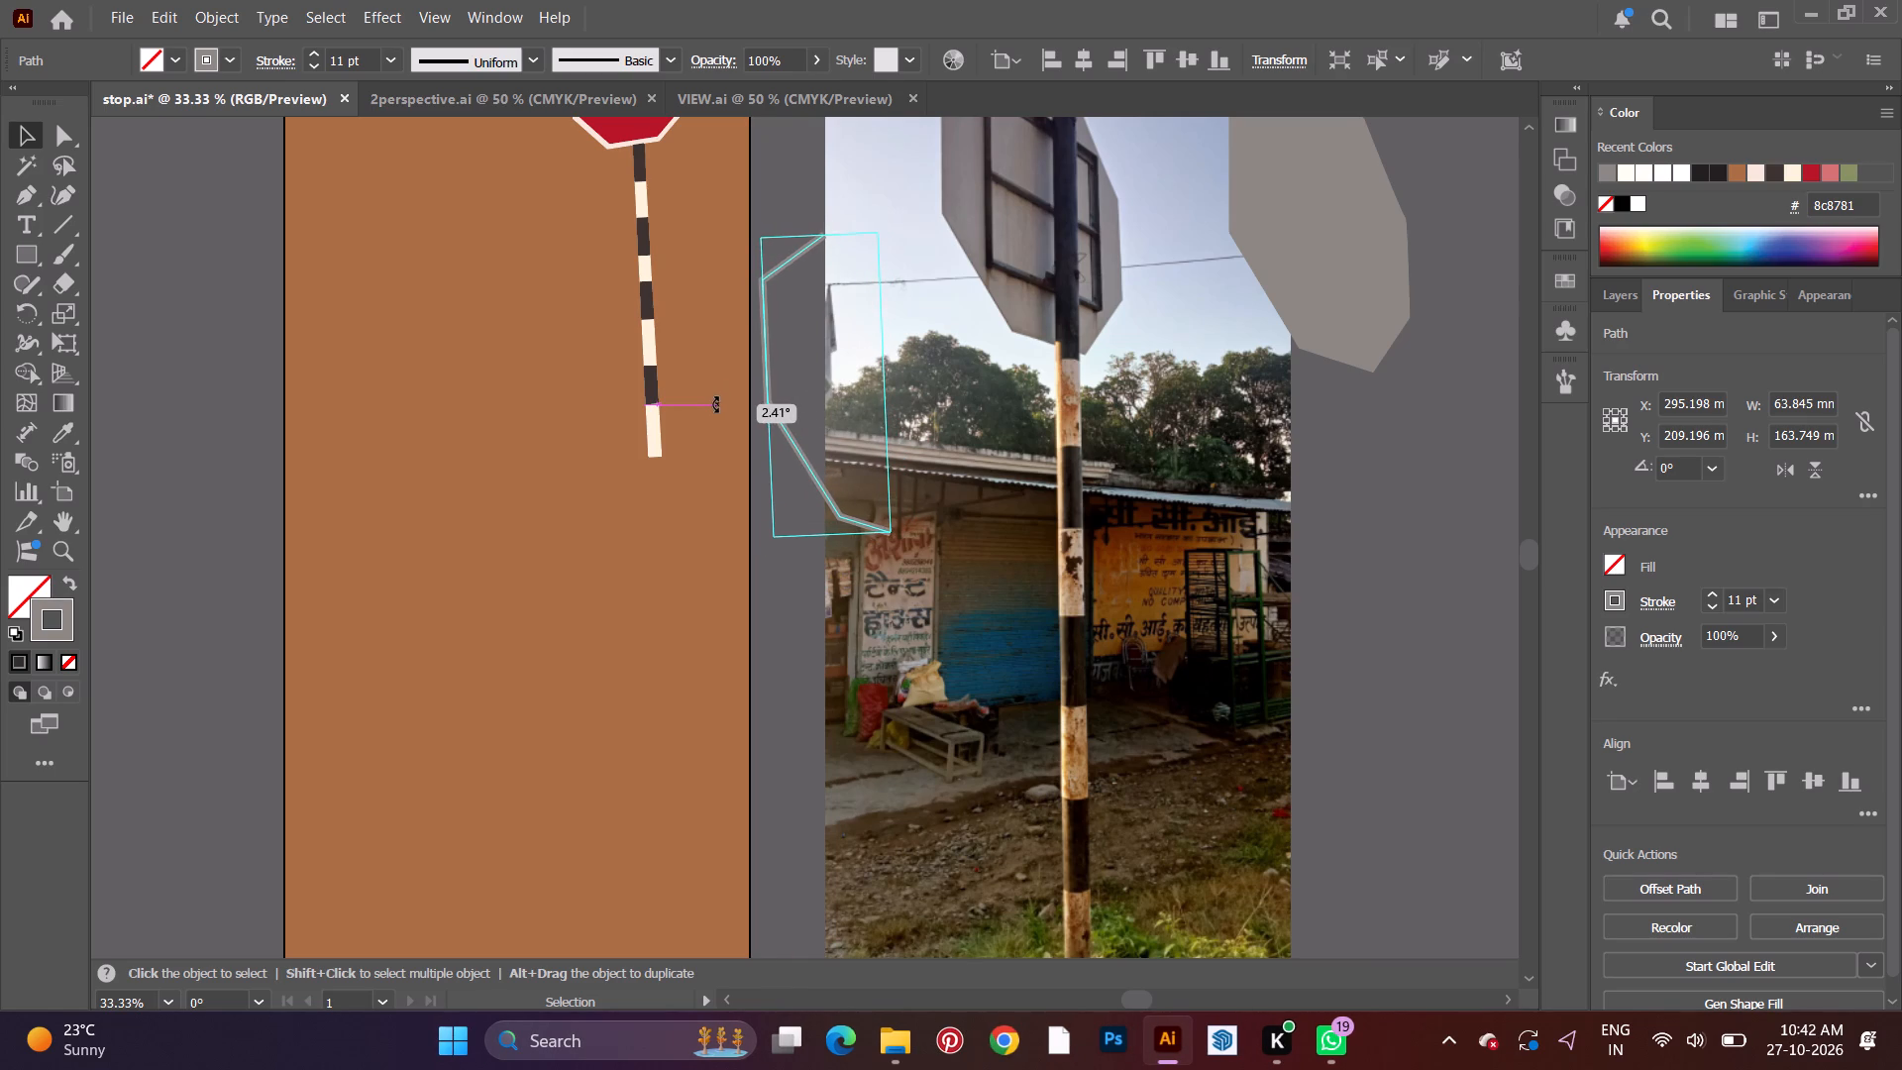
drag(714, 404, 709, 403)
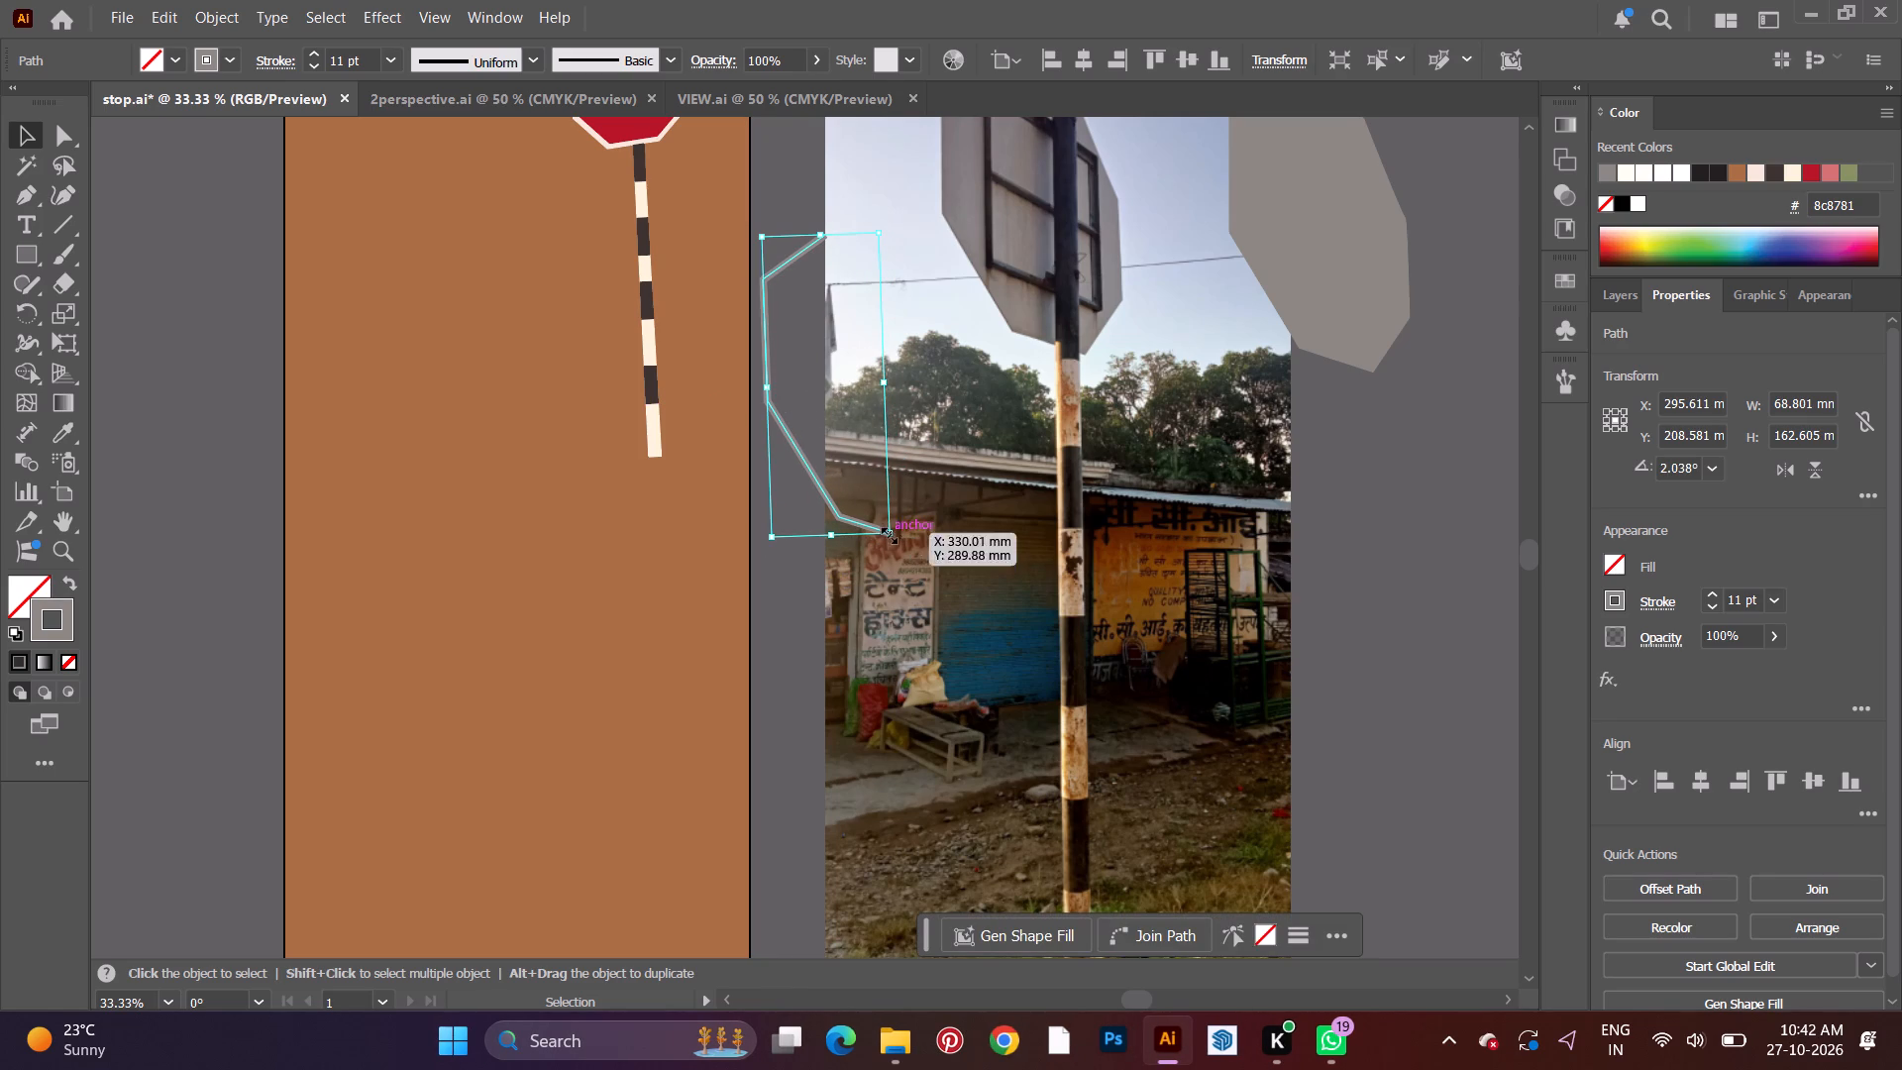
Move the traced outline lower along the photo's left border and squeeze its width to about 6 mm, making a narrow strip.
drag(862, 459, 897, 512)
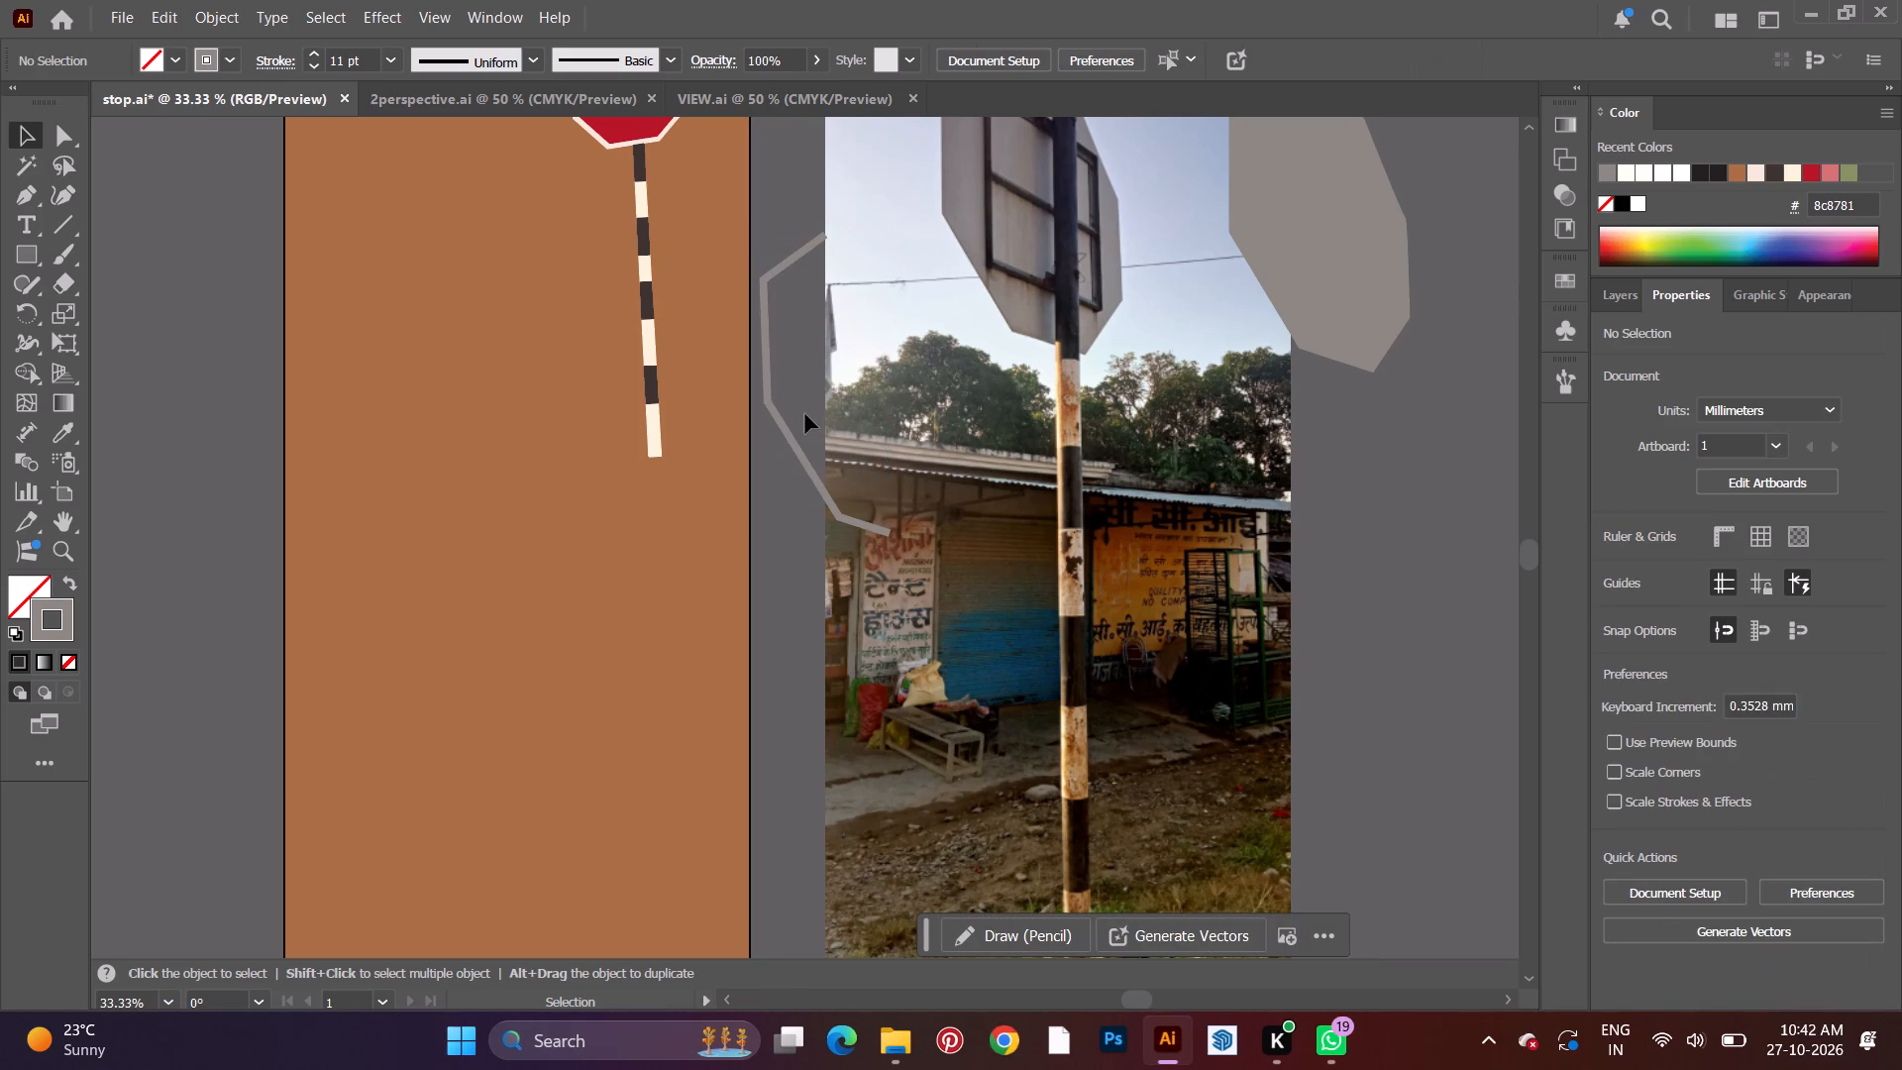
drag(782, 425, 816, 529)
drag(797, 495, 817, 493)
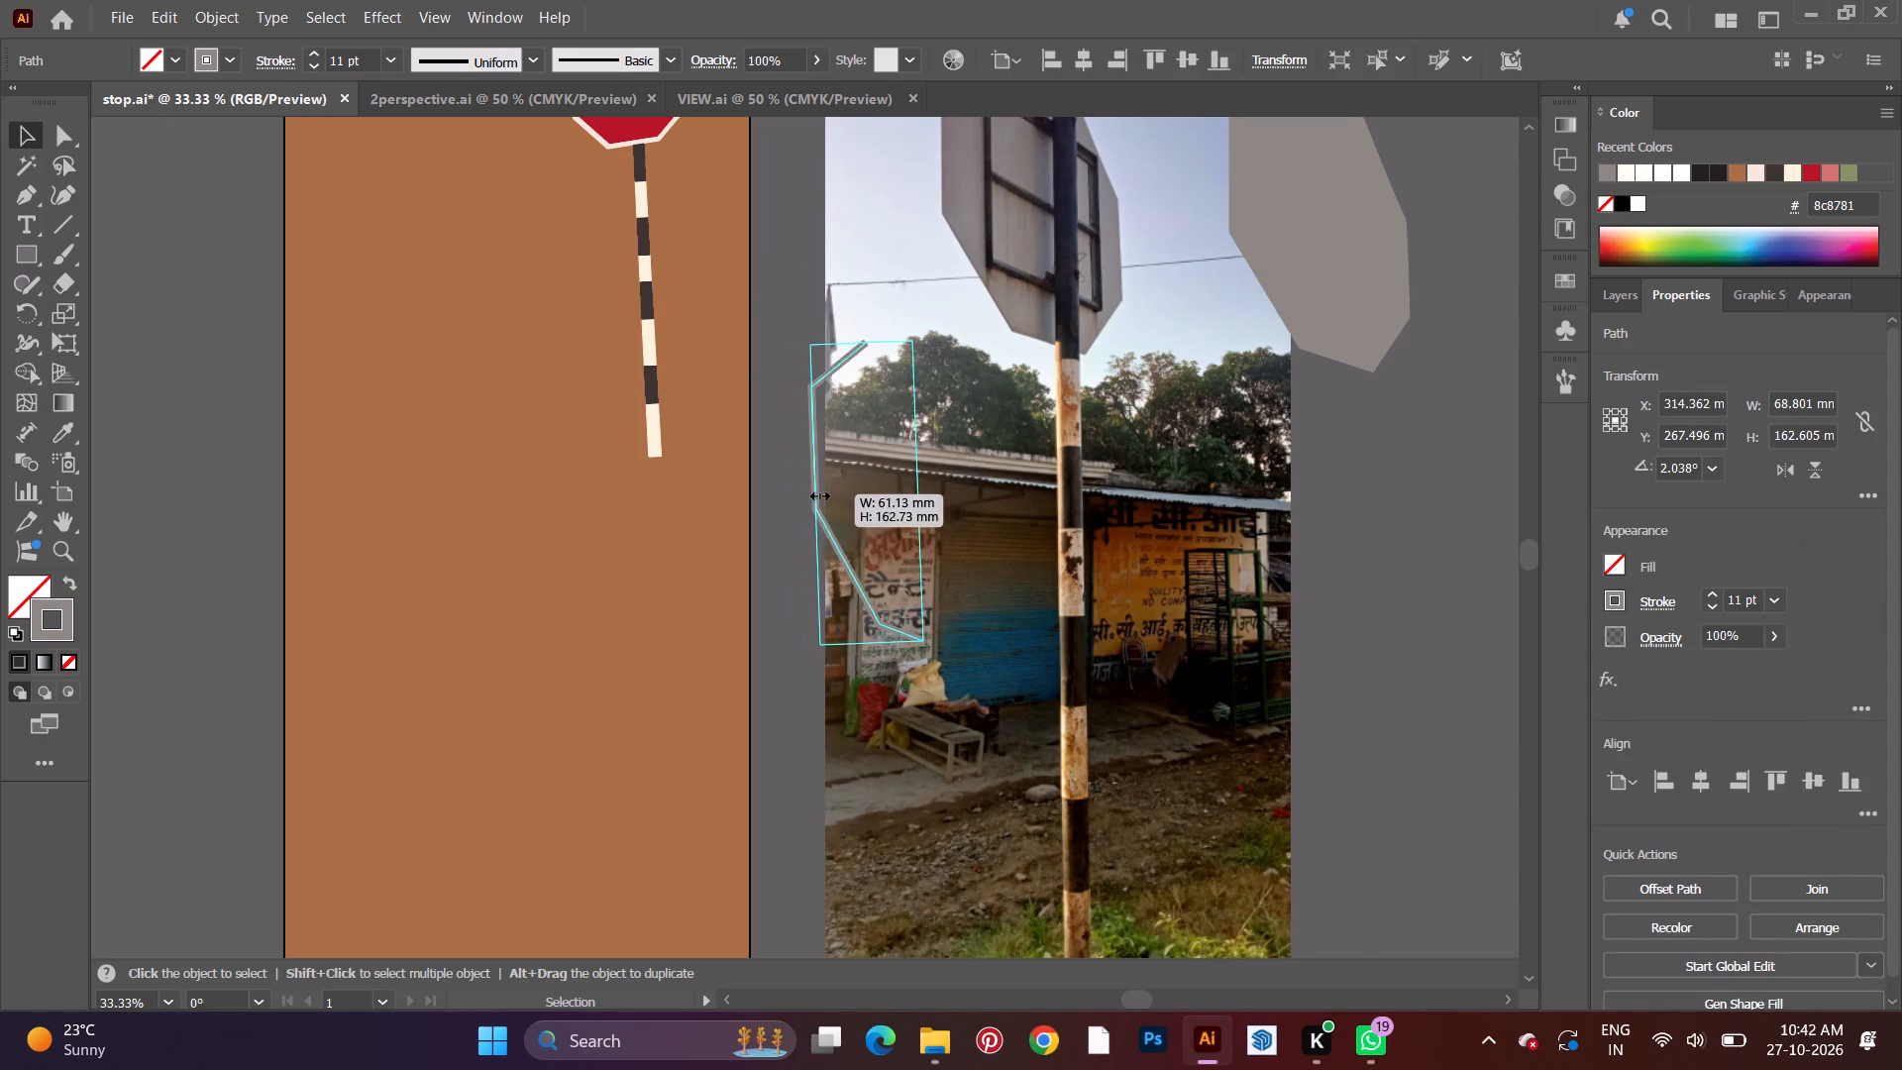
drag(817, 493, 959, 520)
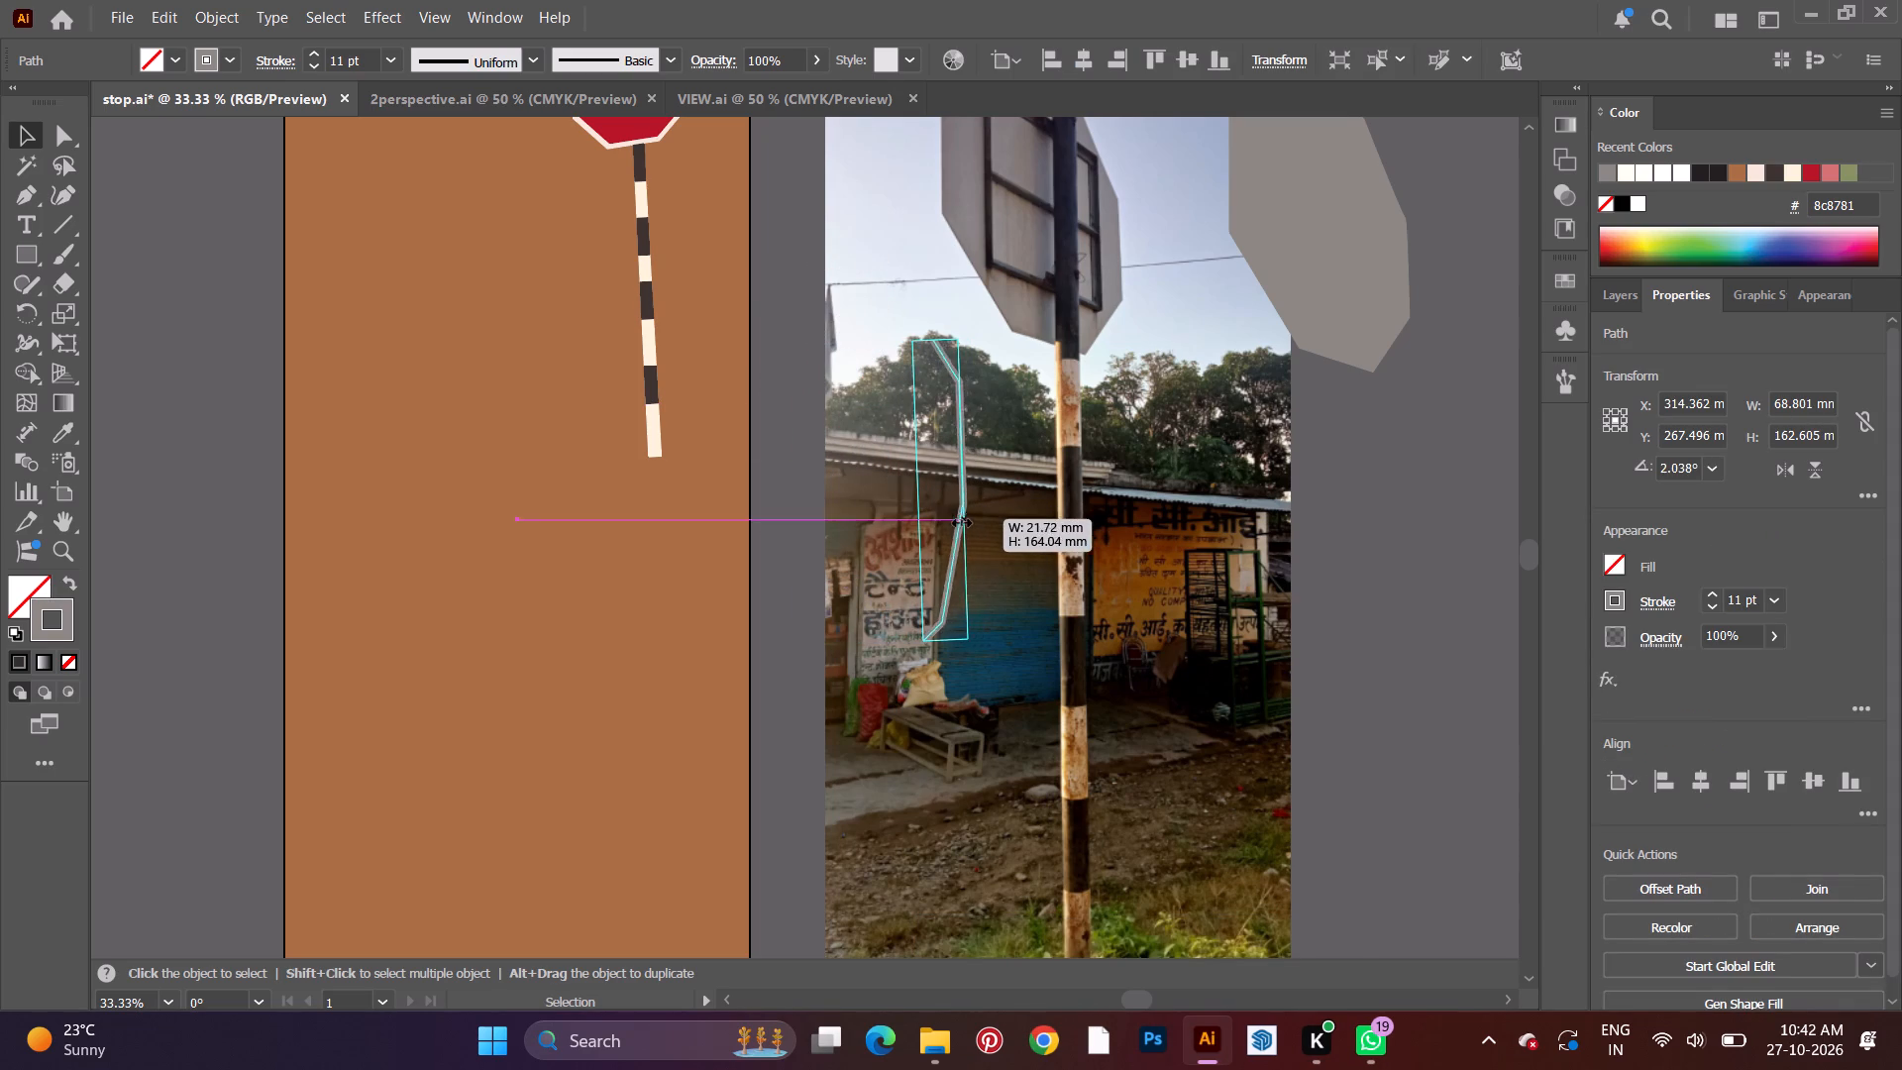
drag(959, 520, 920, 553)
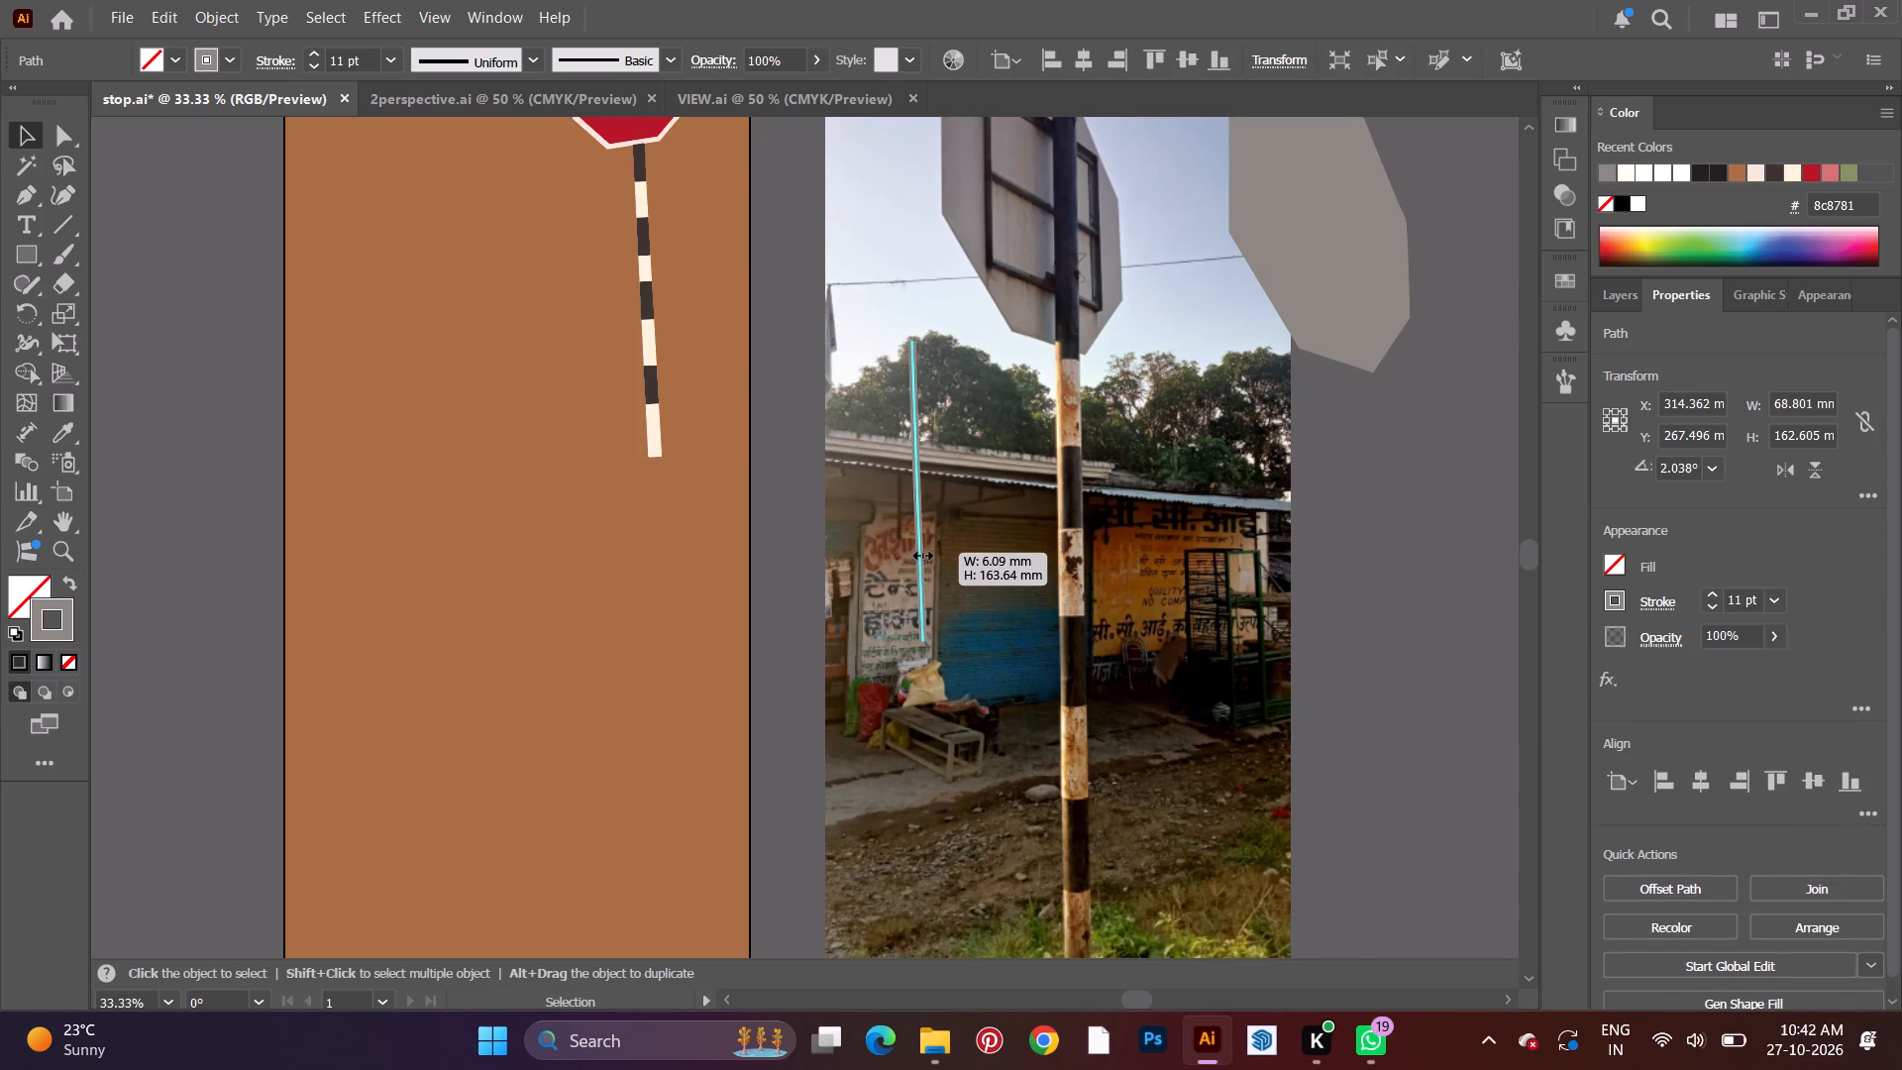
drag(920, 553, 903, 571)
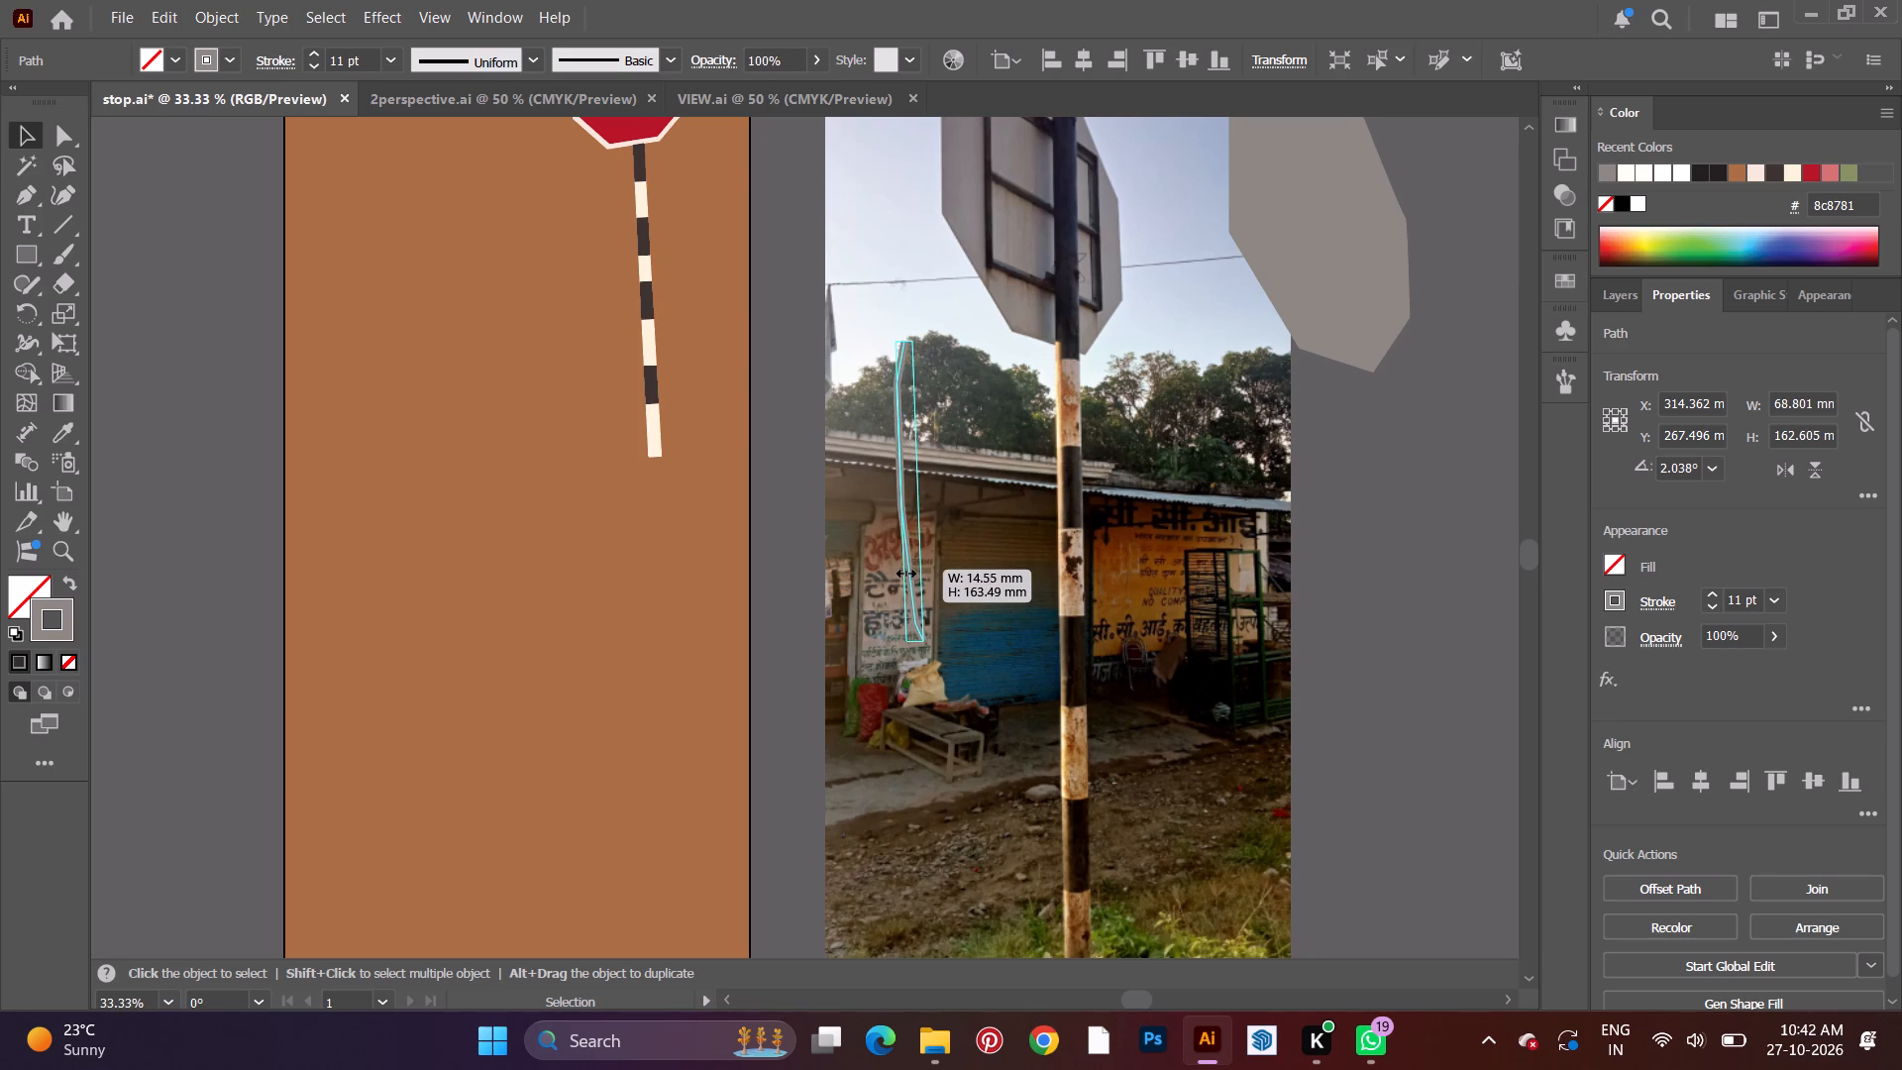
drag(903, 571, 919, 575)
click(961, 514)
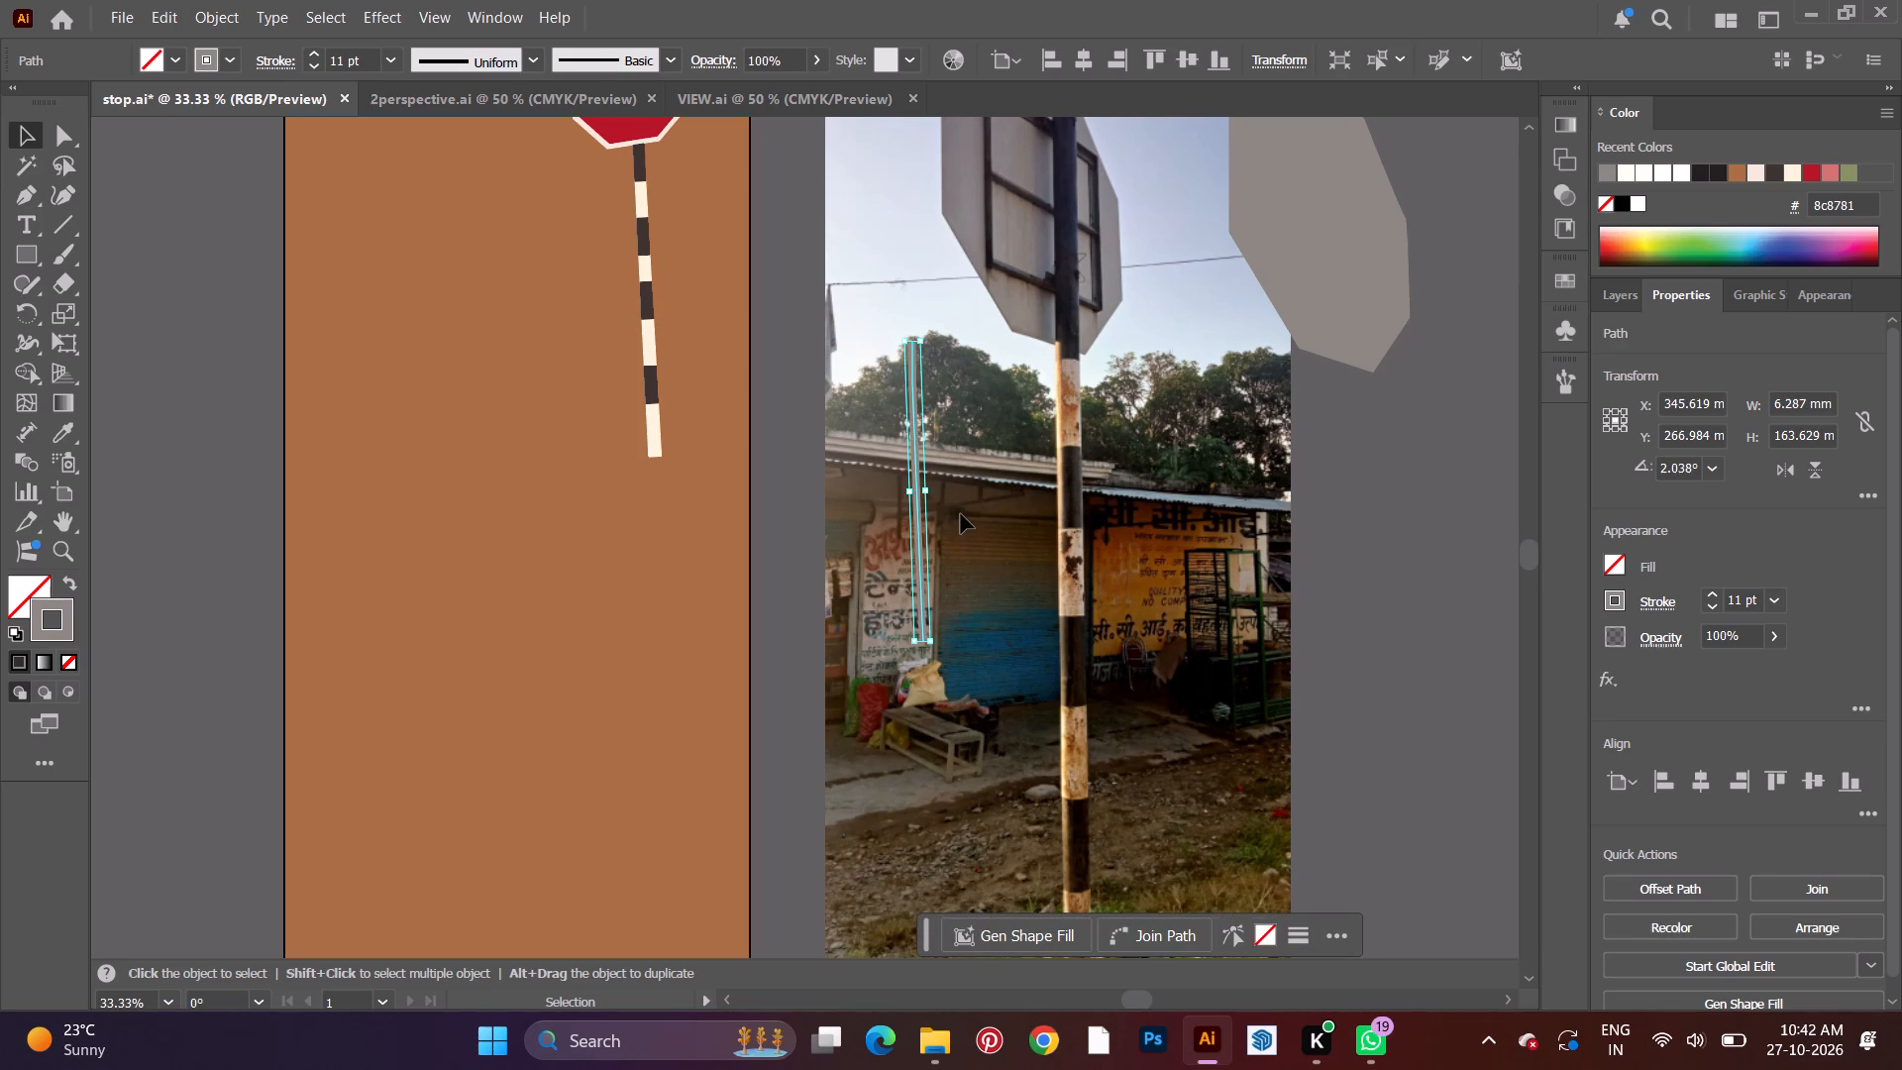
Move the narrow grey strip into the gap between the artboard and the photo and rotate it upright to 0°.
drag(919, 551, 855, 429)
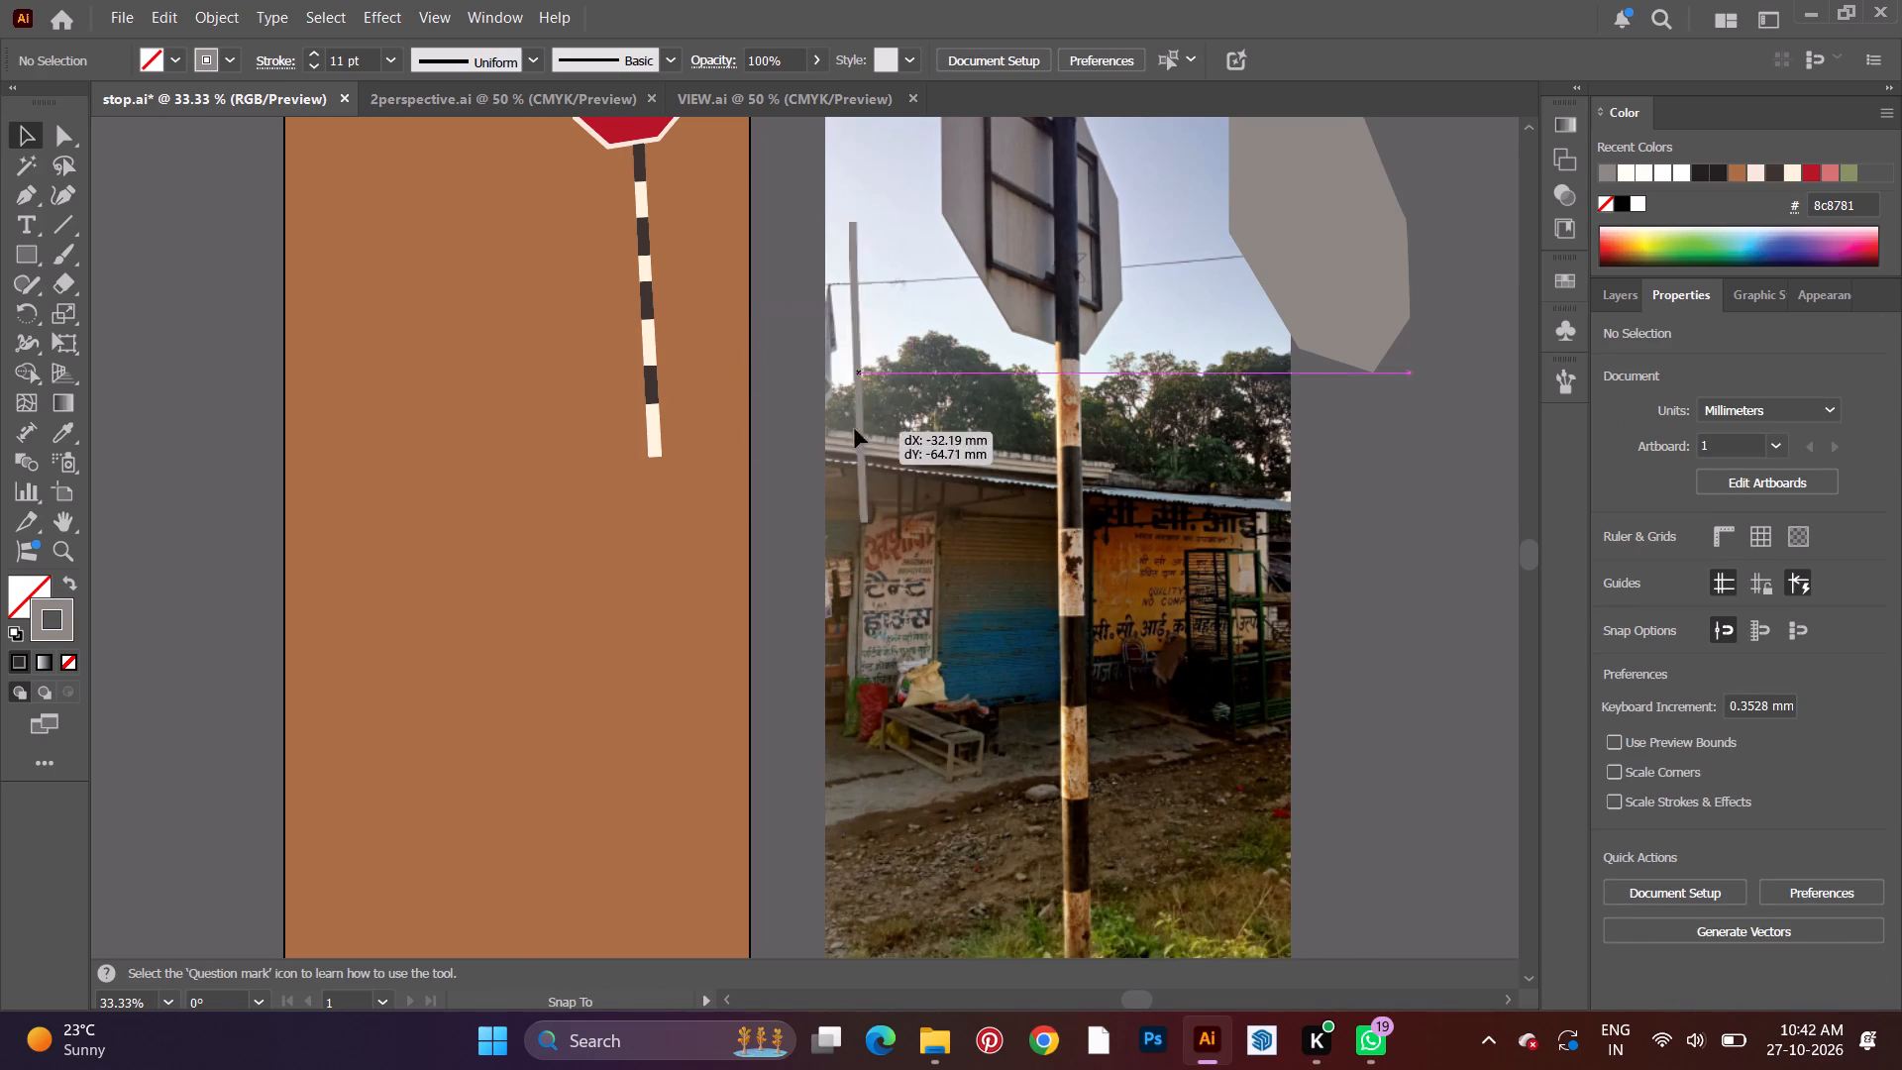
drag(855, 429, 785, 392)
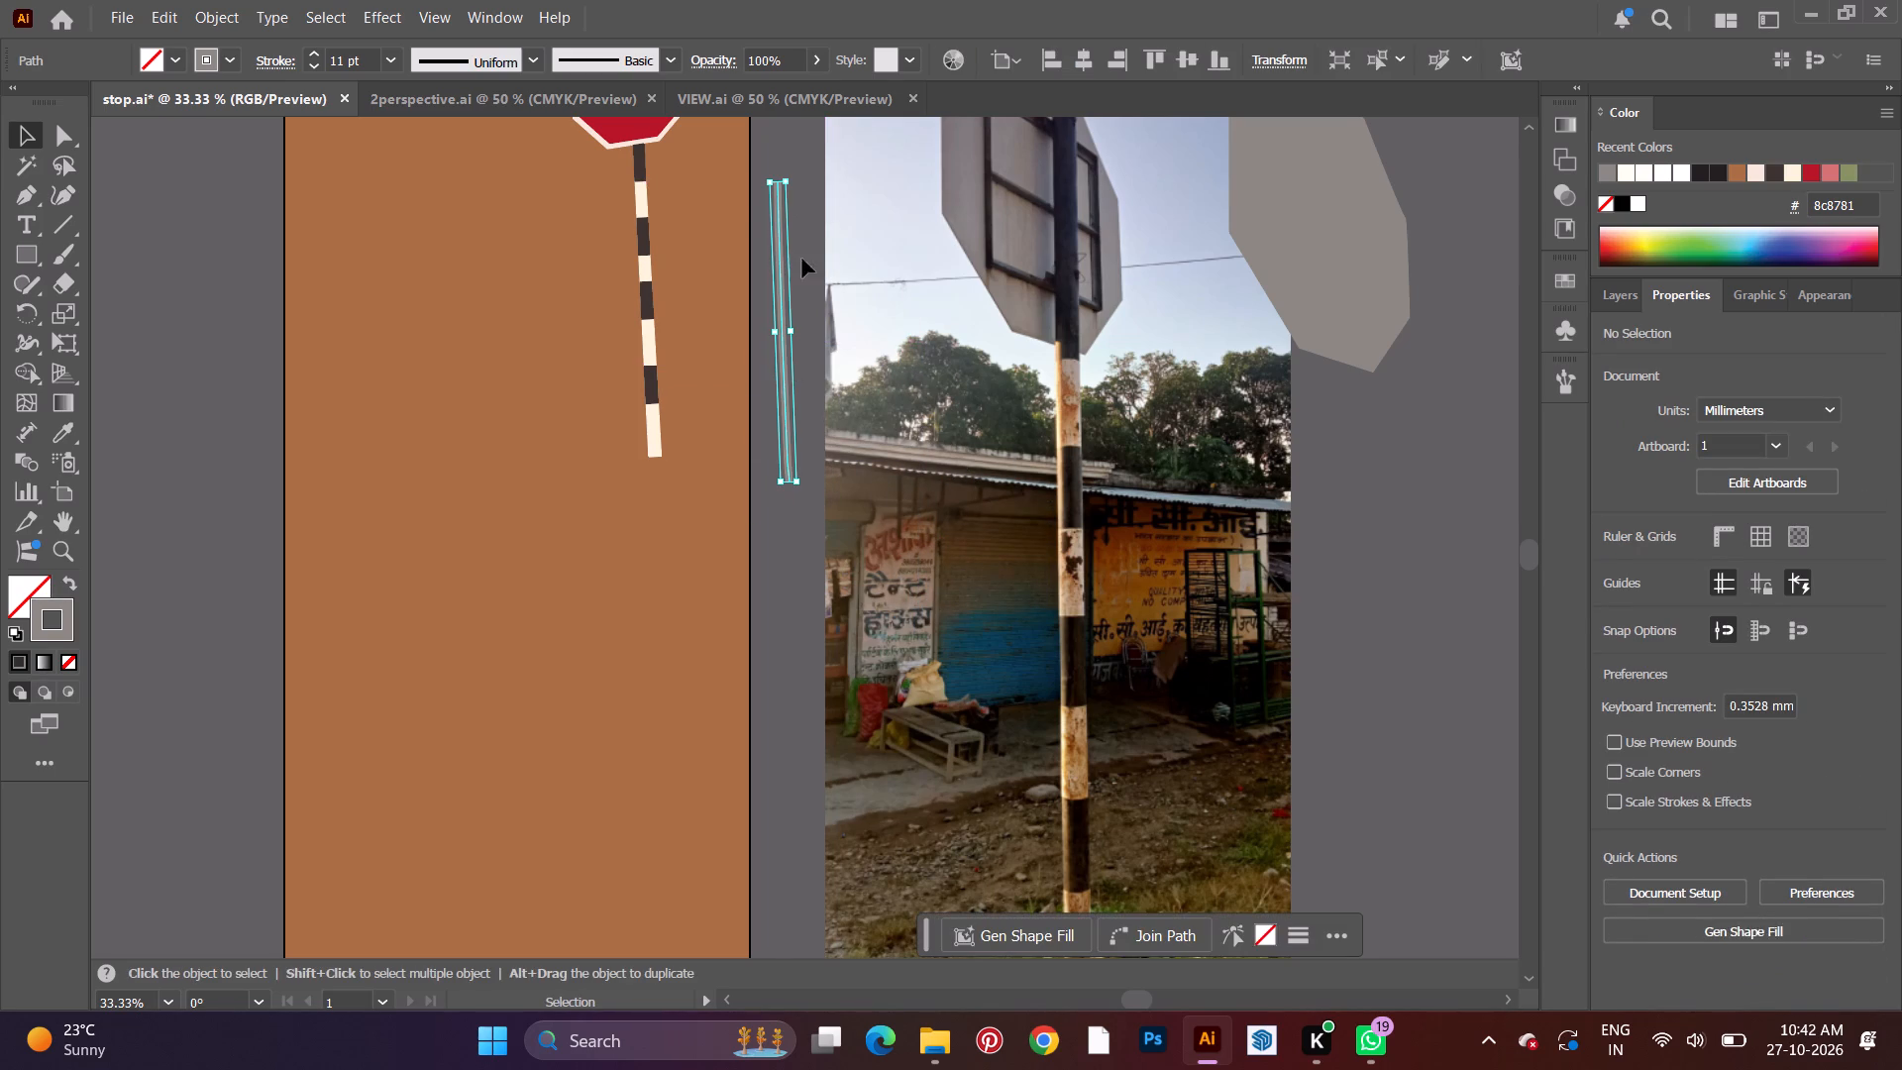
click(793, 177)
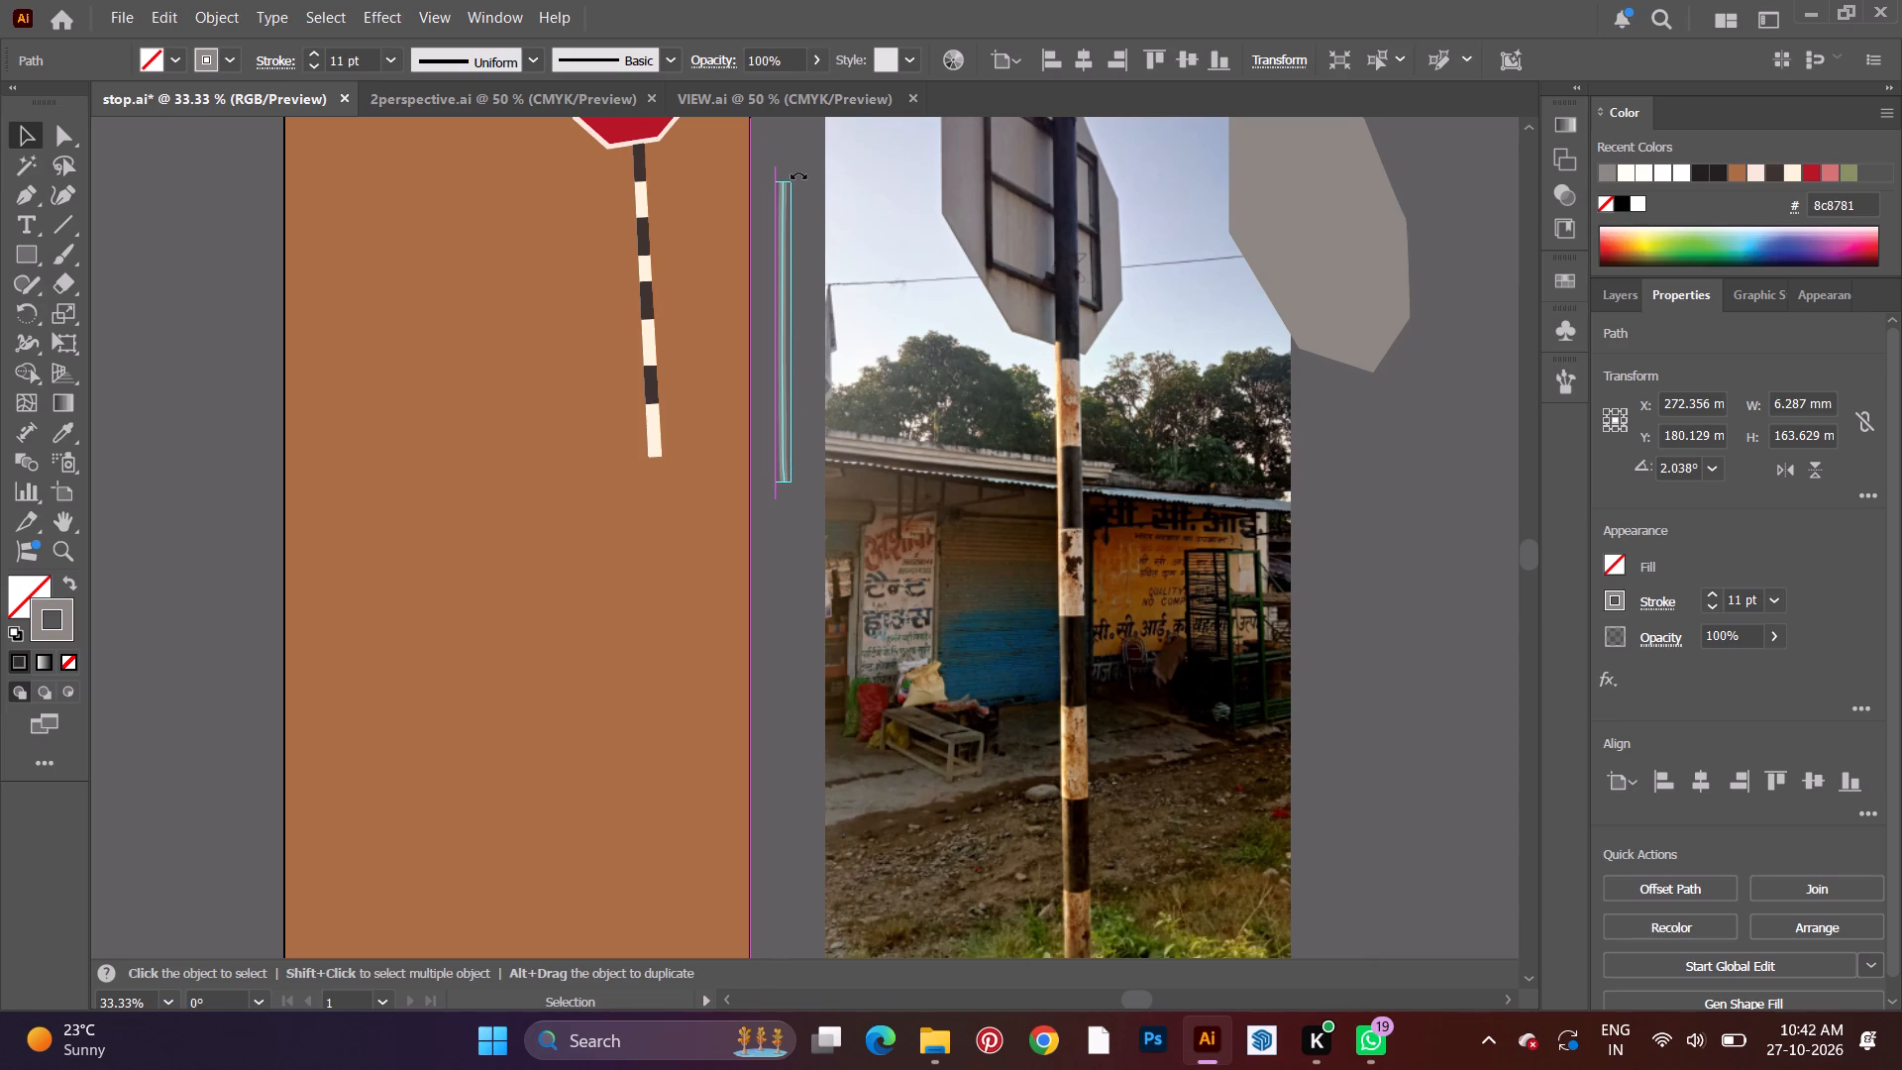
click(810, 295)
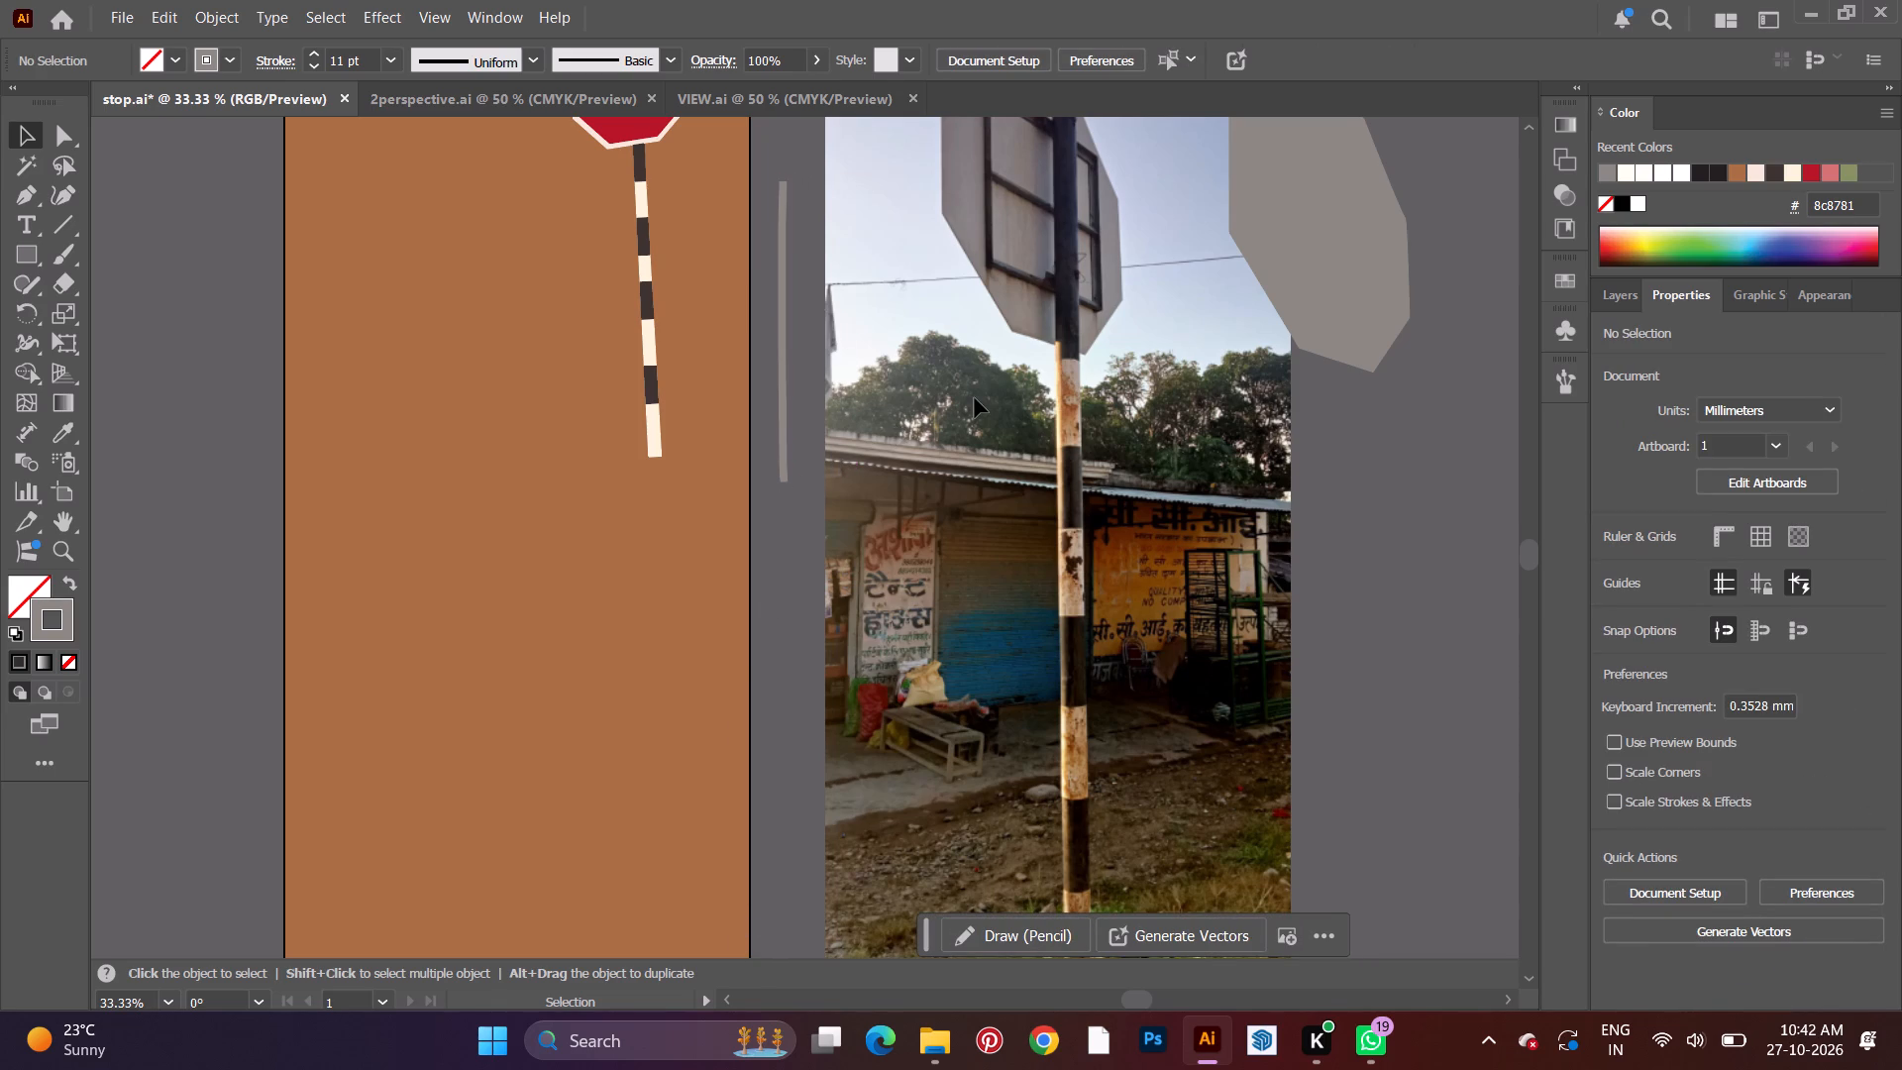
Add a new empty layer above Layer 6 and make it the active layer.
scroll(970, 422, down, 2)
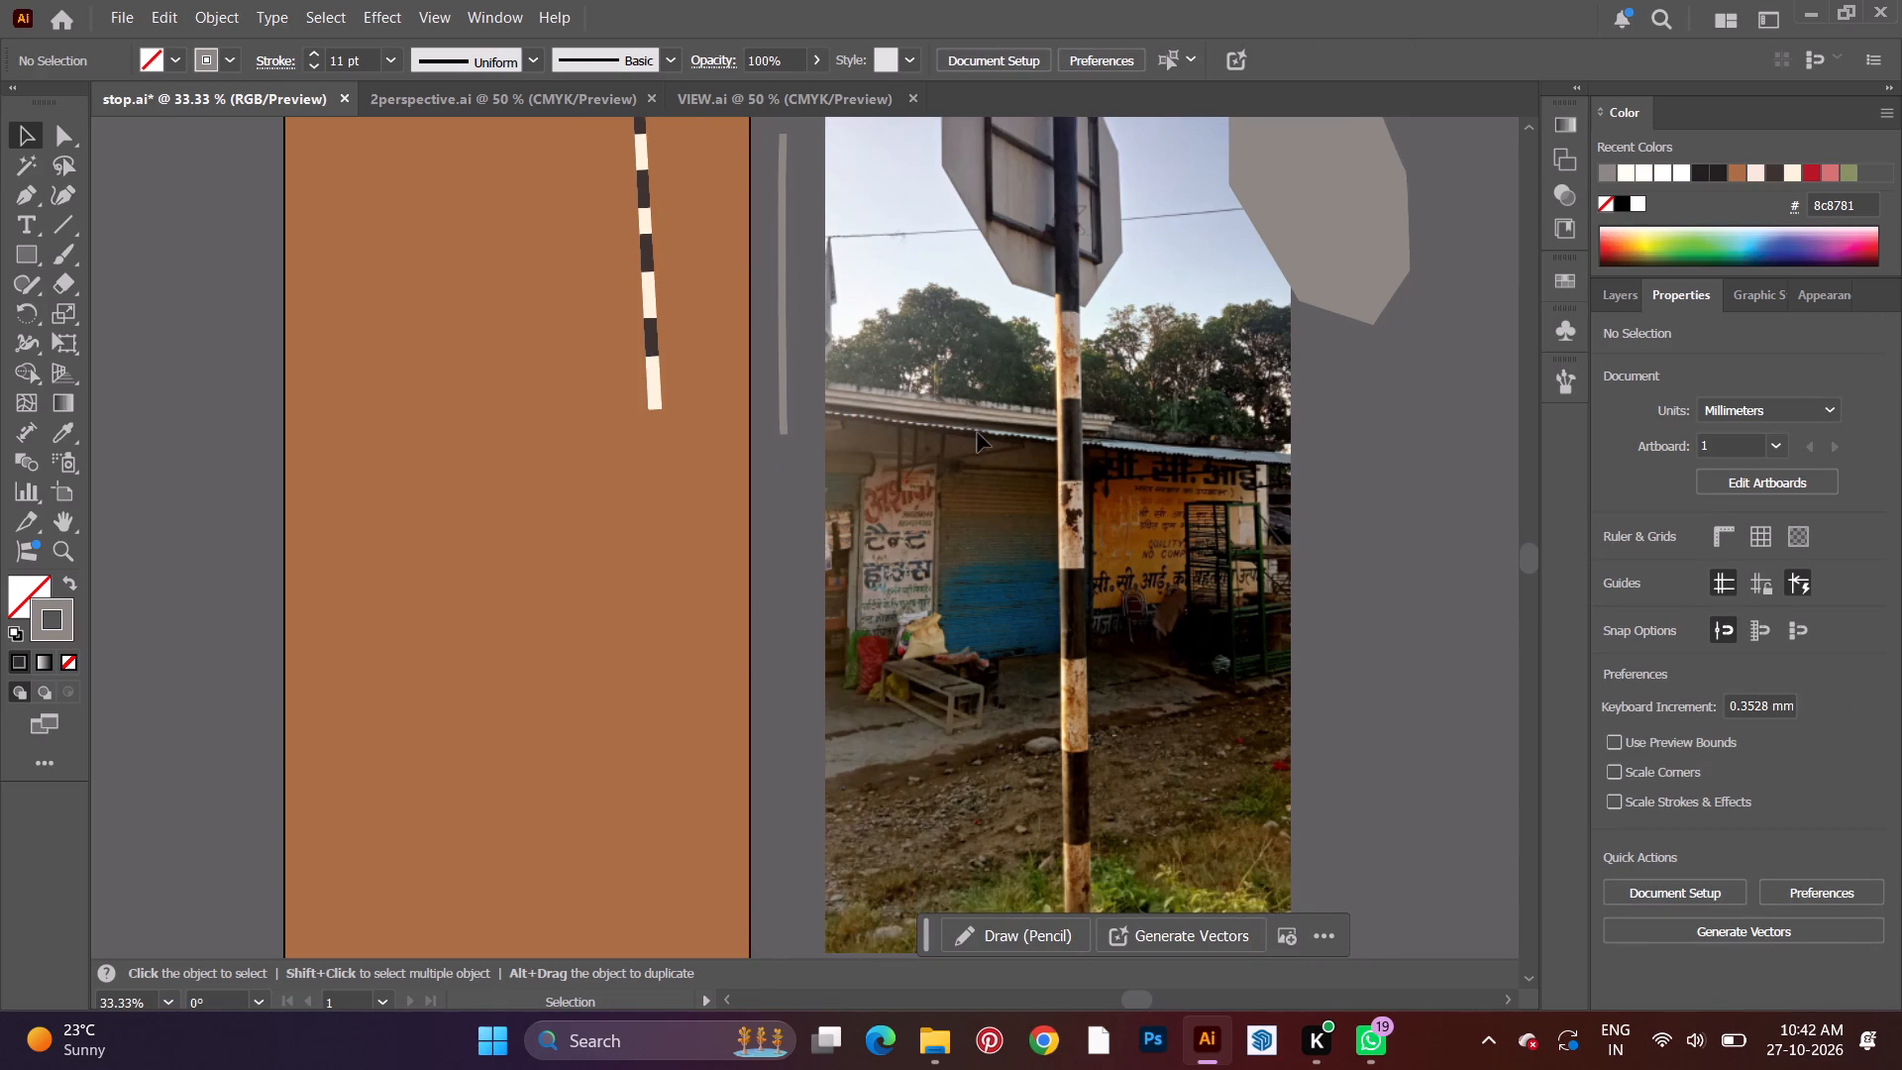
scroll(980, 434, up, 5)
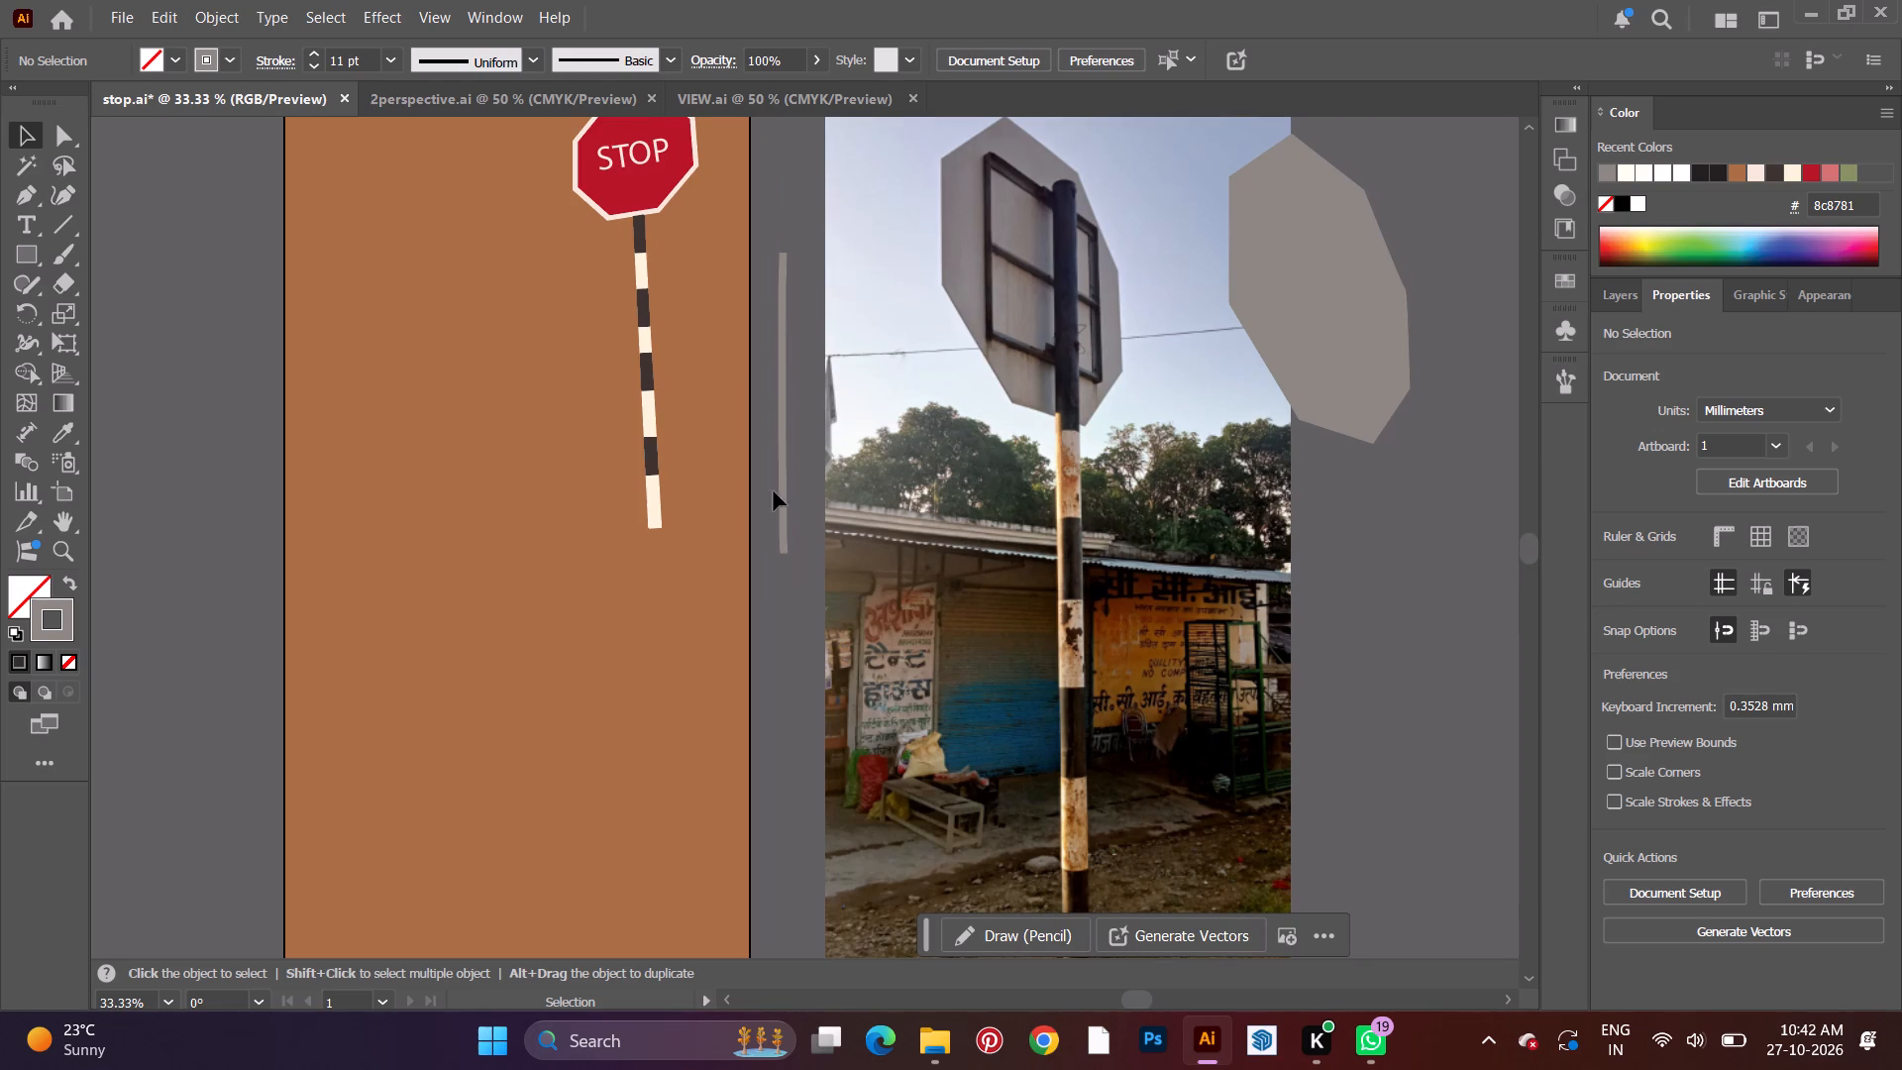
click(780, 441)
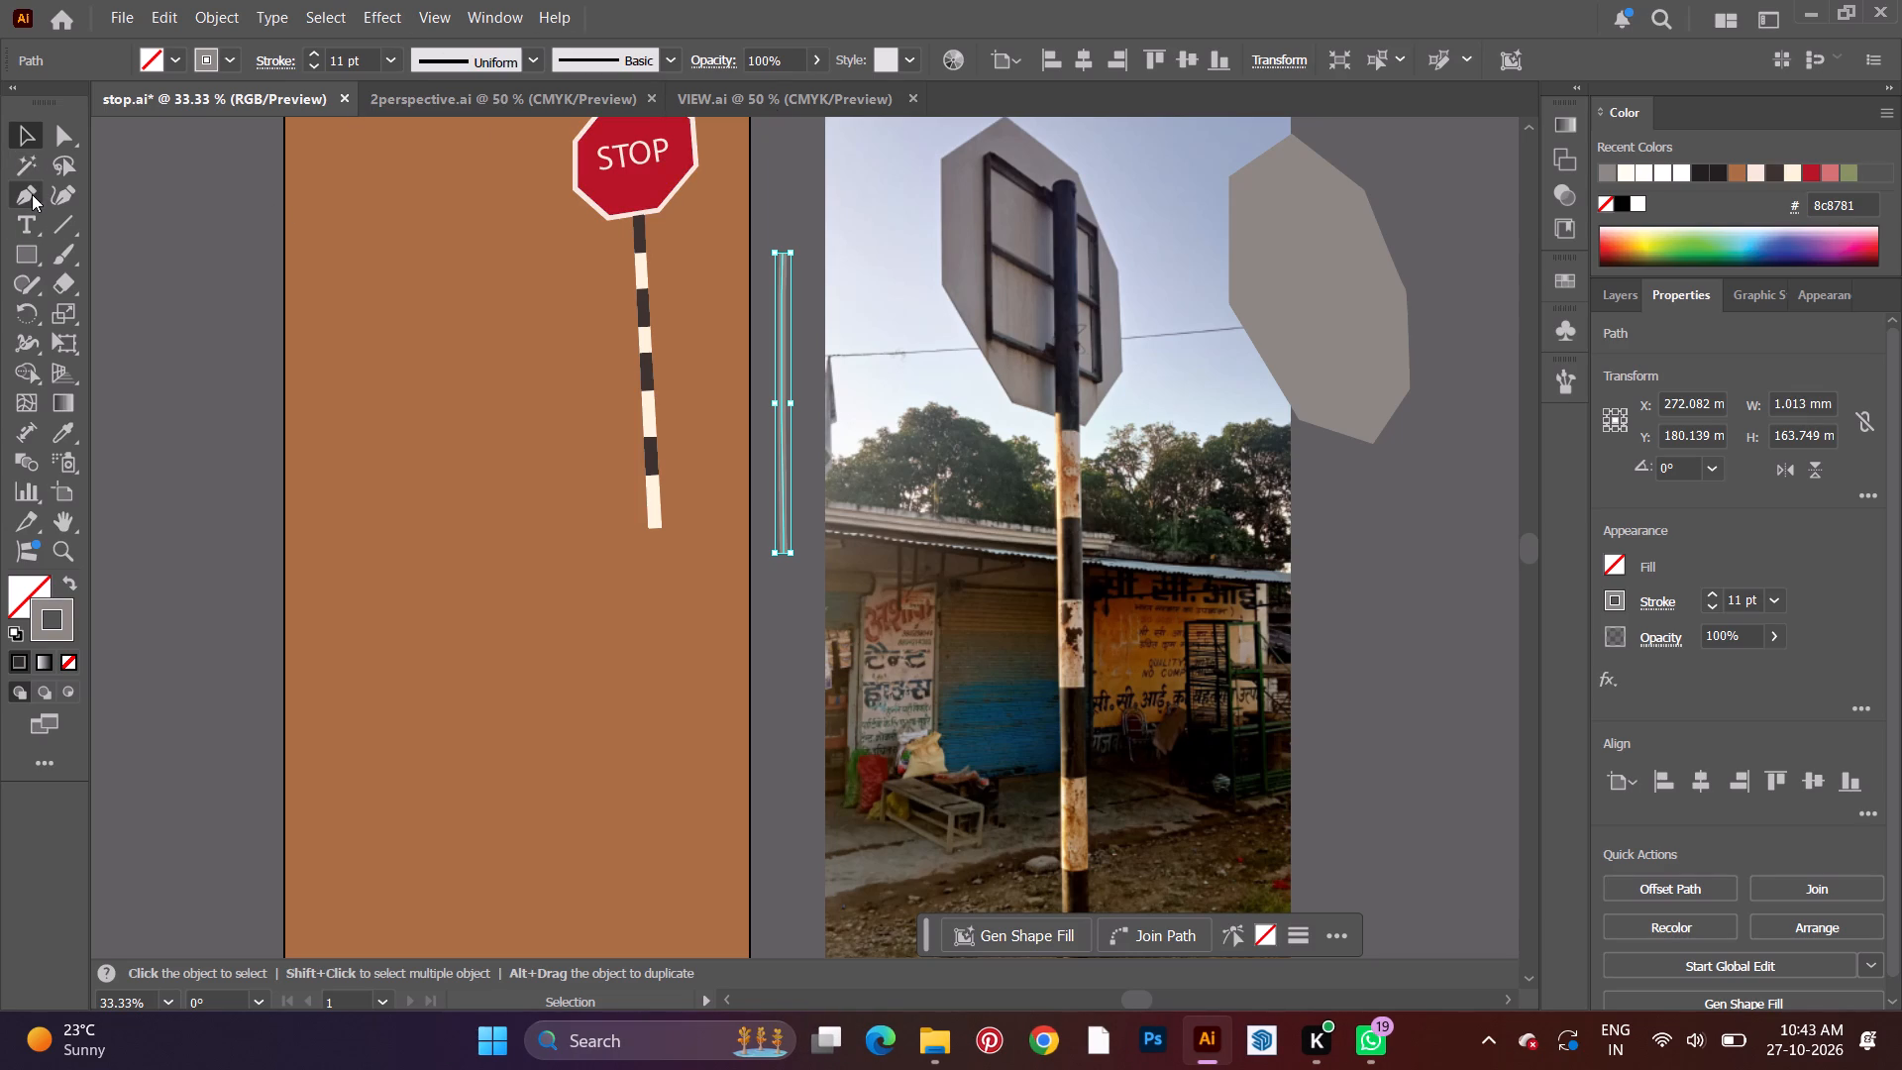
click(1610, 302)
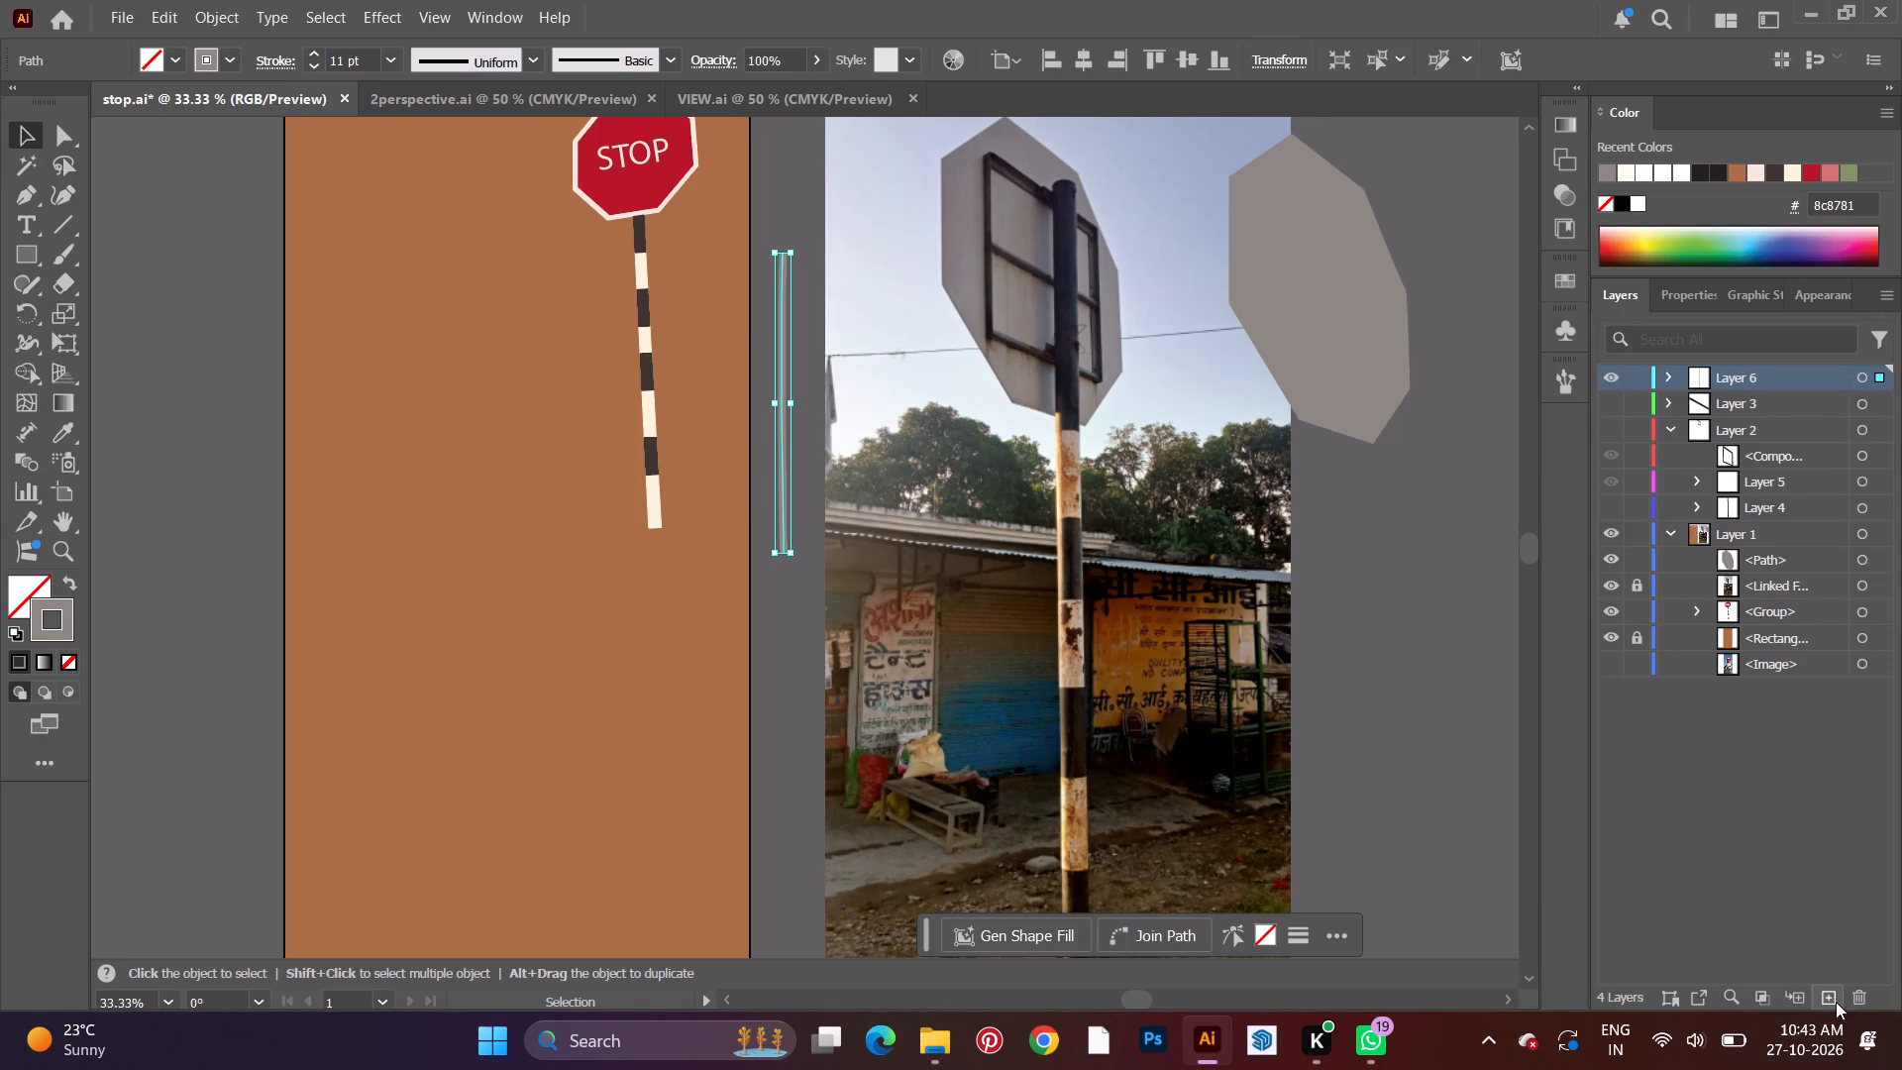
click(1833, 1000)
click(1858, 381)
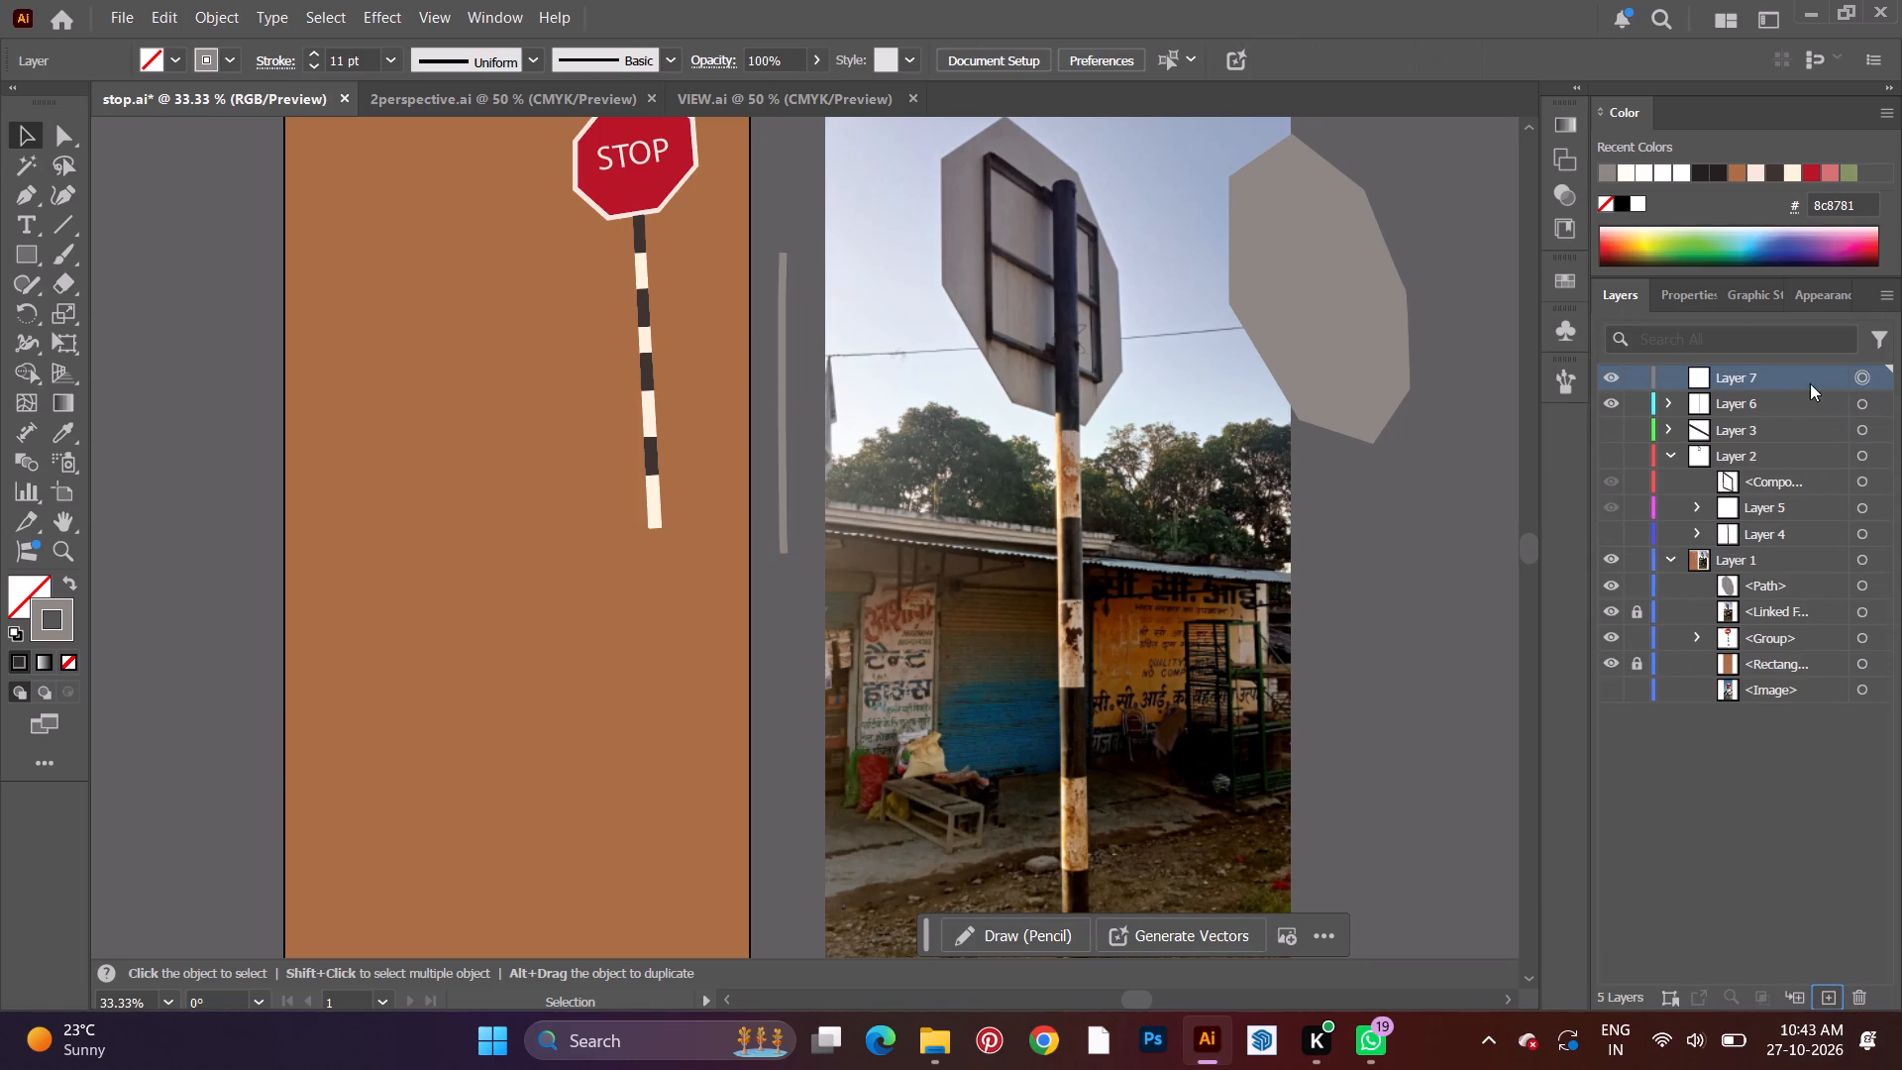
click(1794, 361)
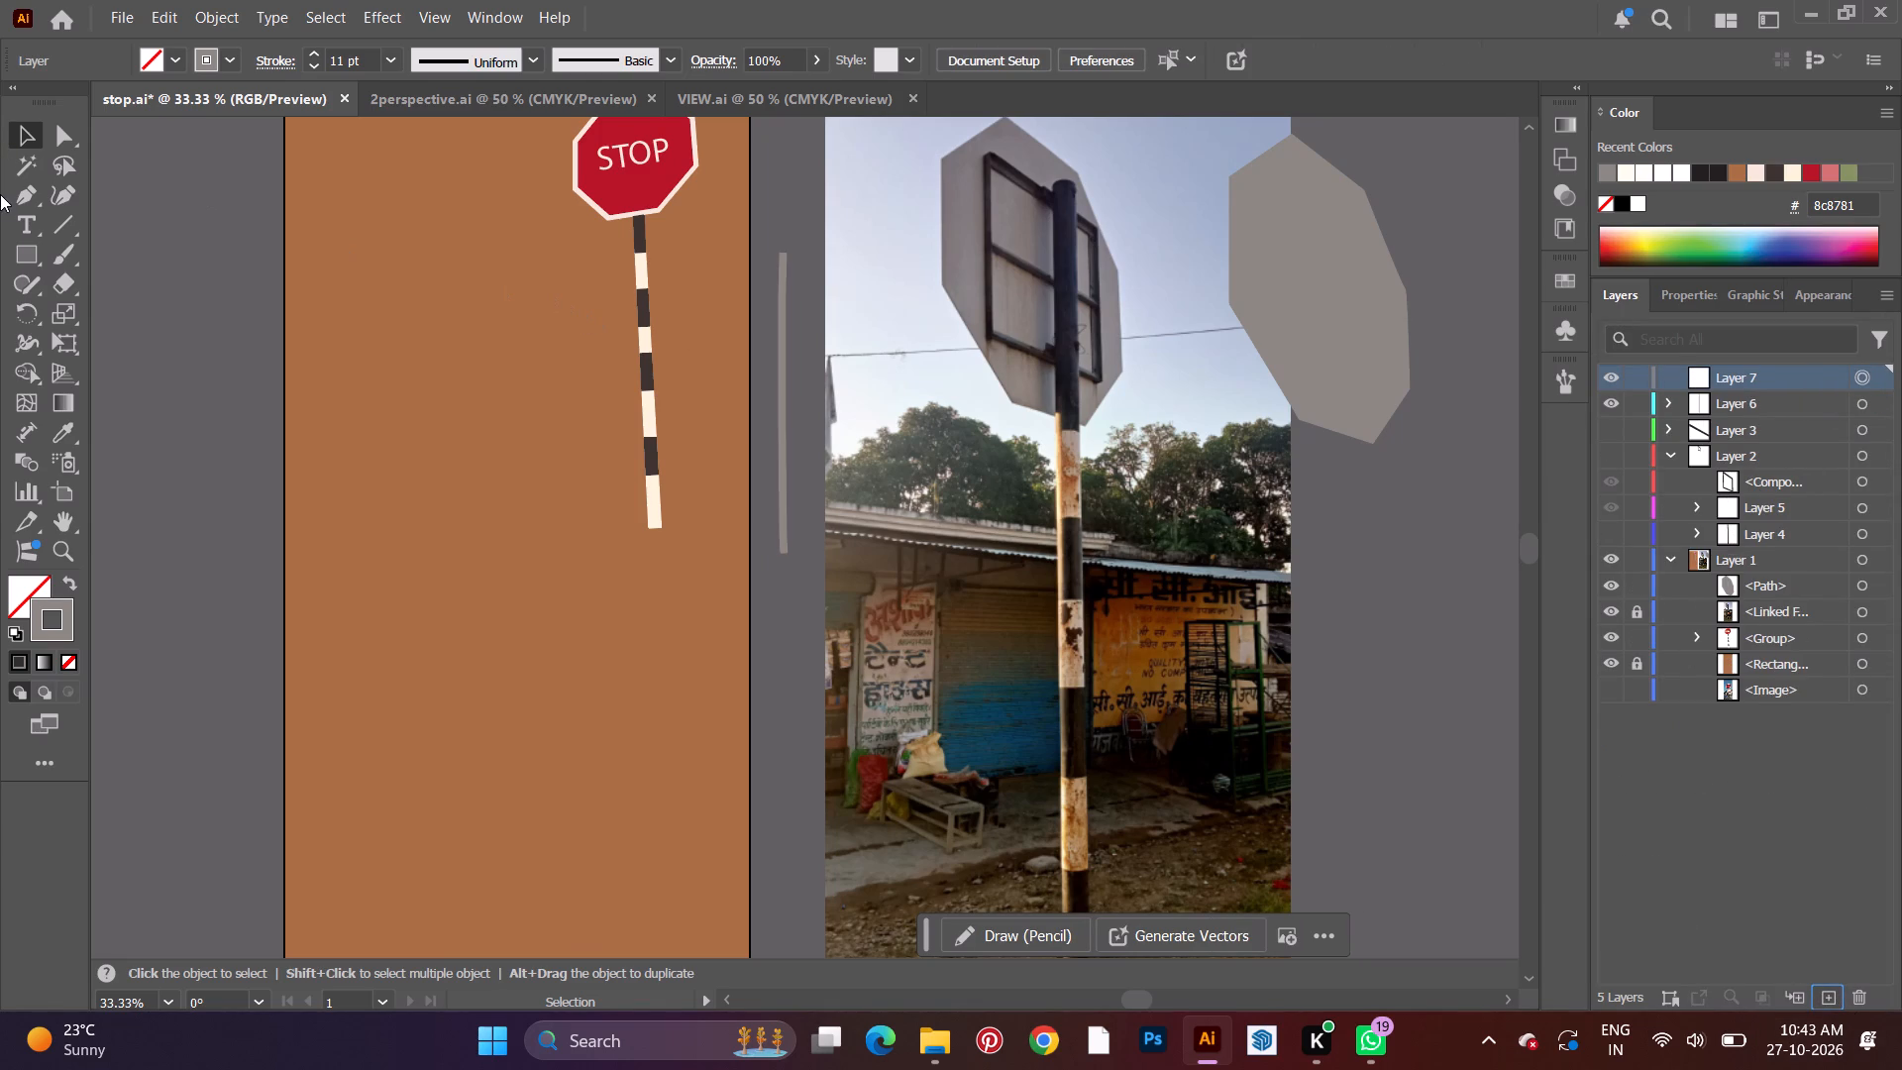
Place a single Pen anchor point on the narrow grey strip between the artboard and the photo.
click(22, 198)
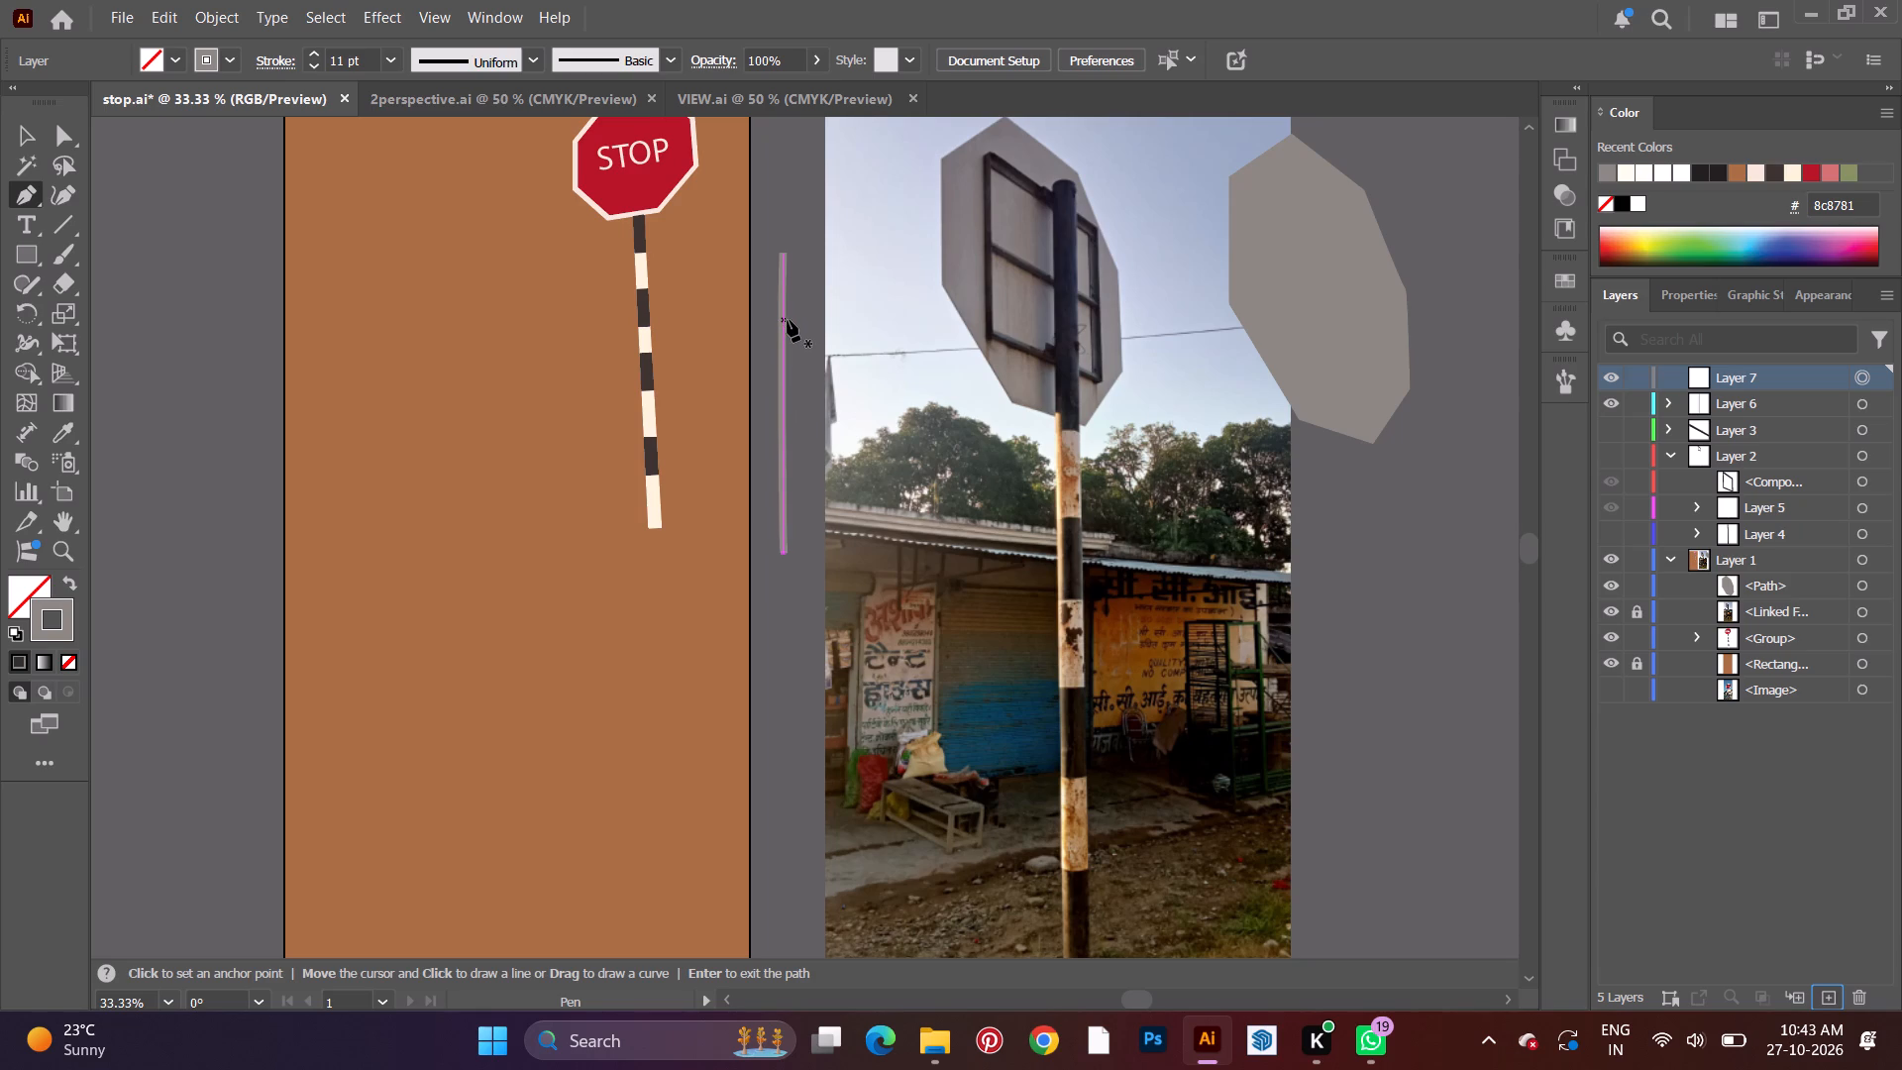
click(788, 322)
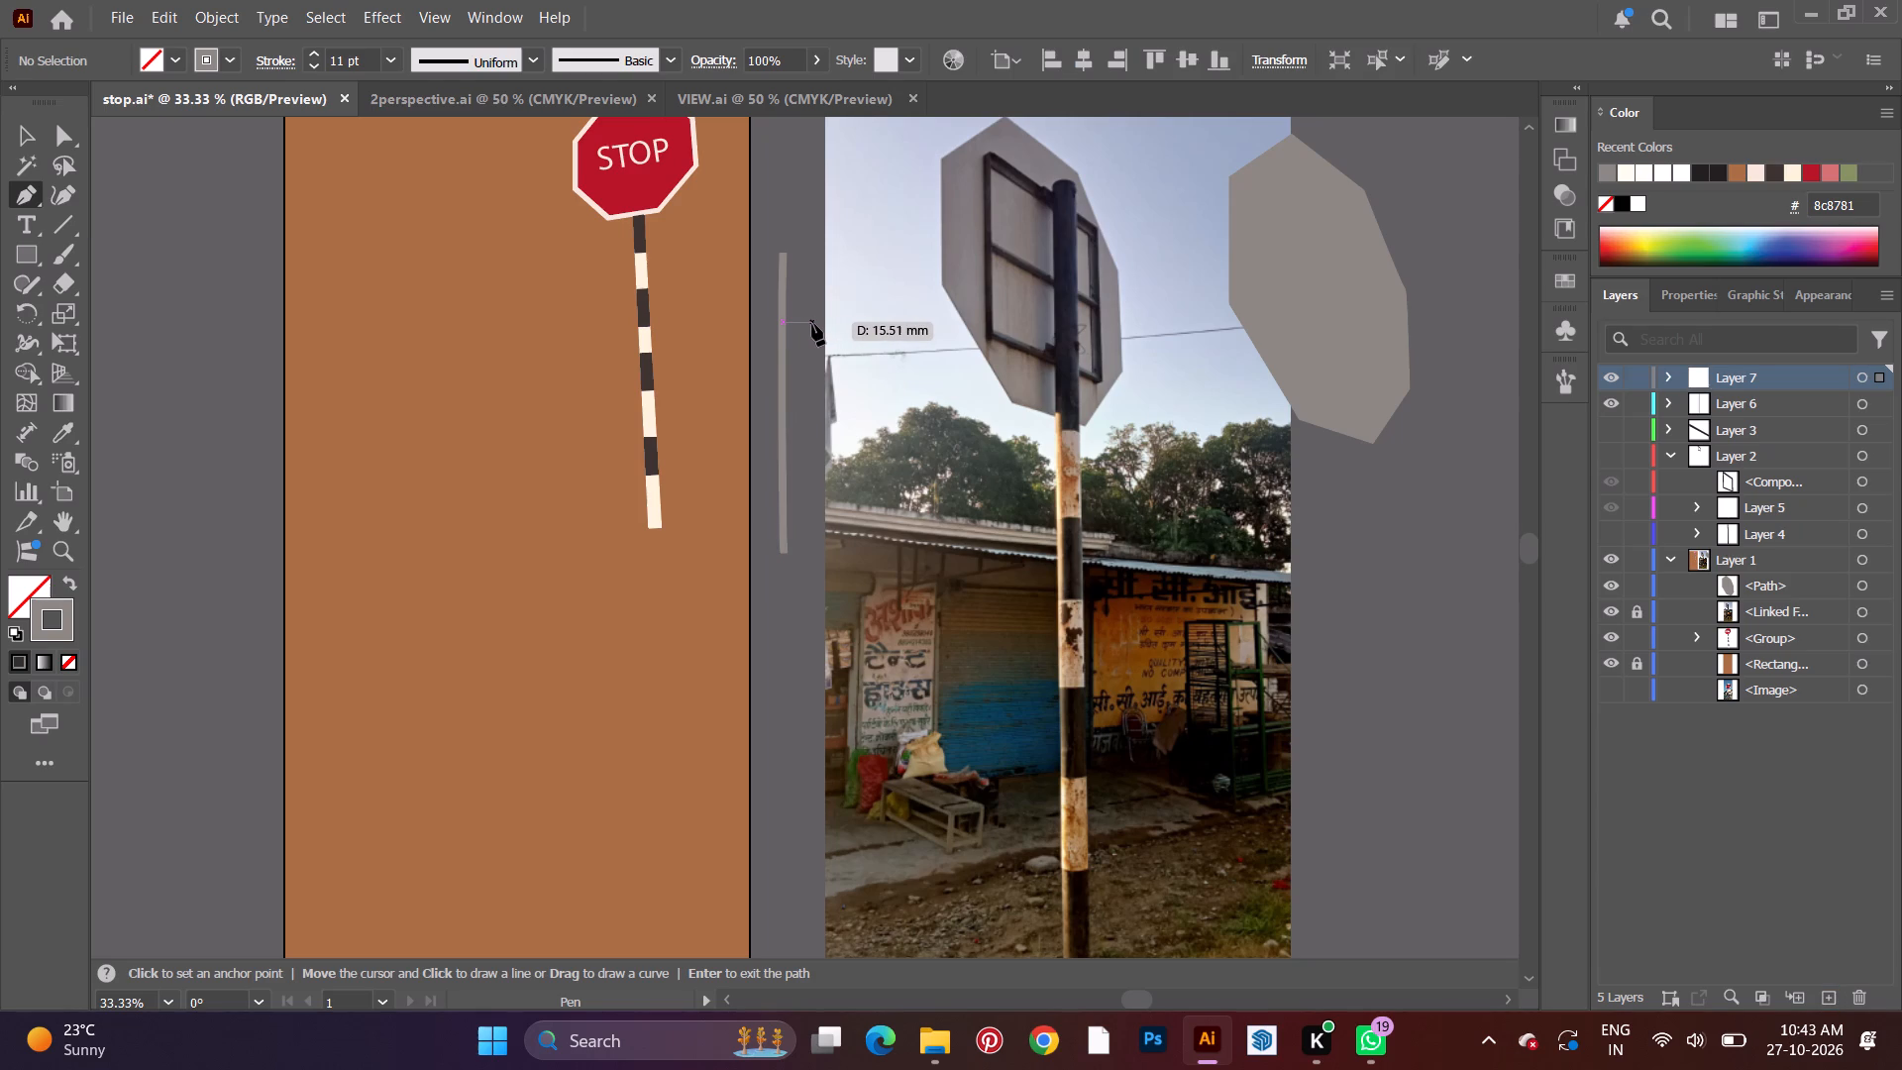
Move the narrow grey strip onto the photographed sign back, upright just beside the left edge of the pole.
click(26, 132)
drag(784, 396, 1001, 356)
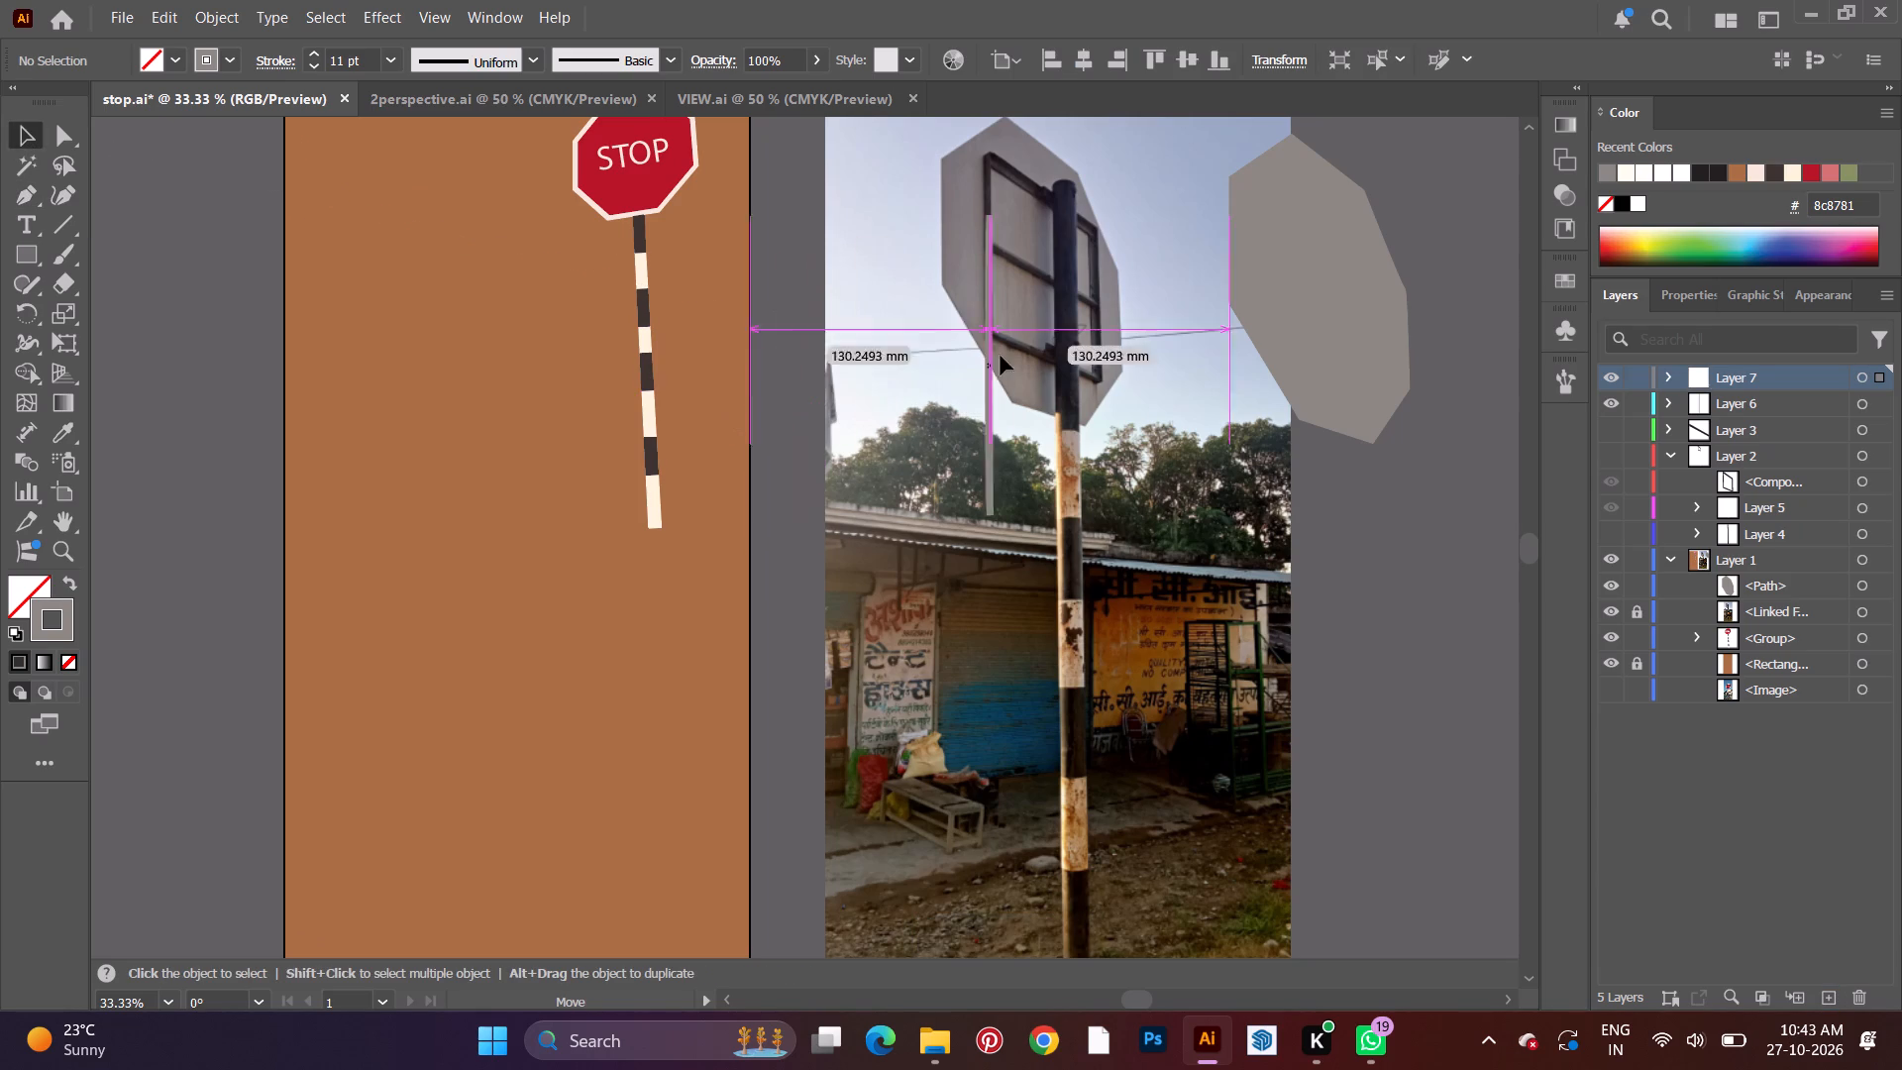
drag(1001, 356, 987, 284)
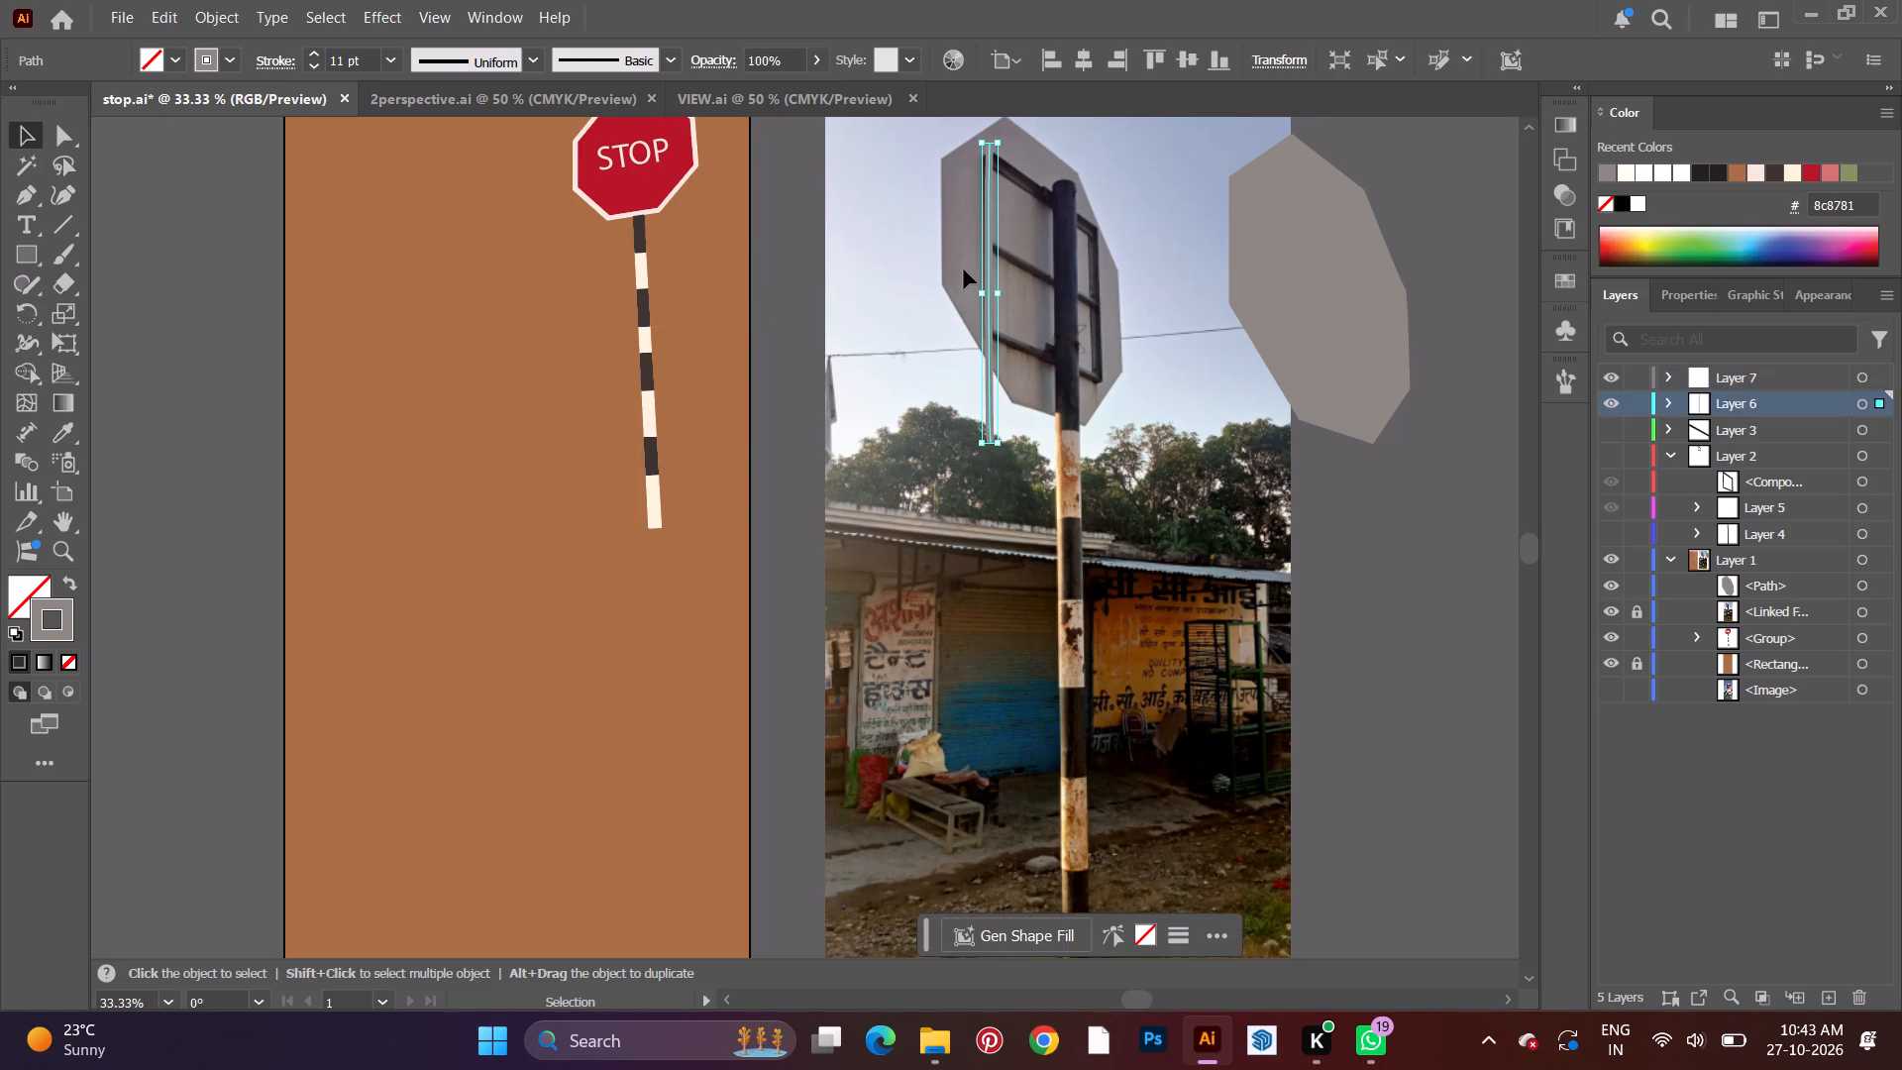
drag(993, 342, 980, 309)
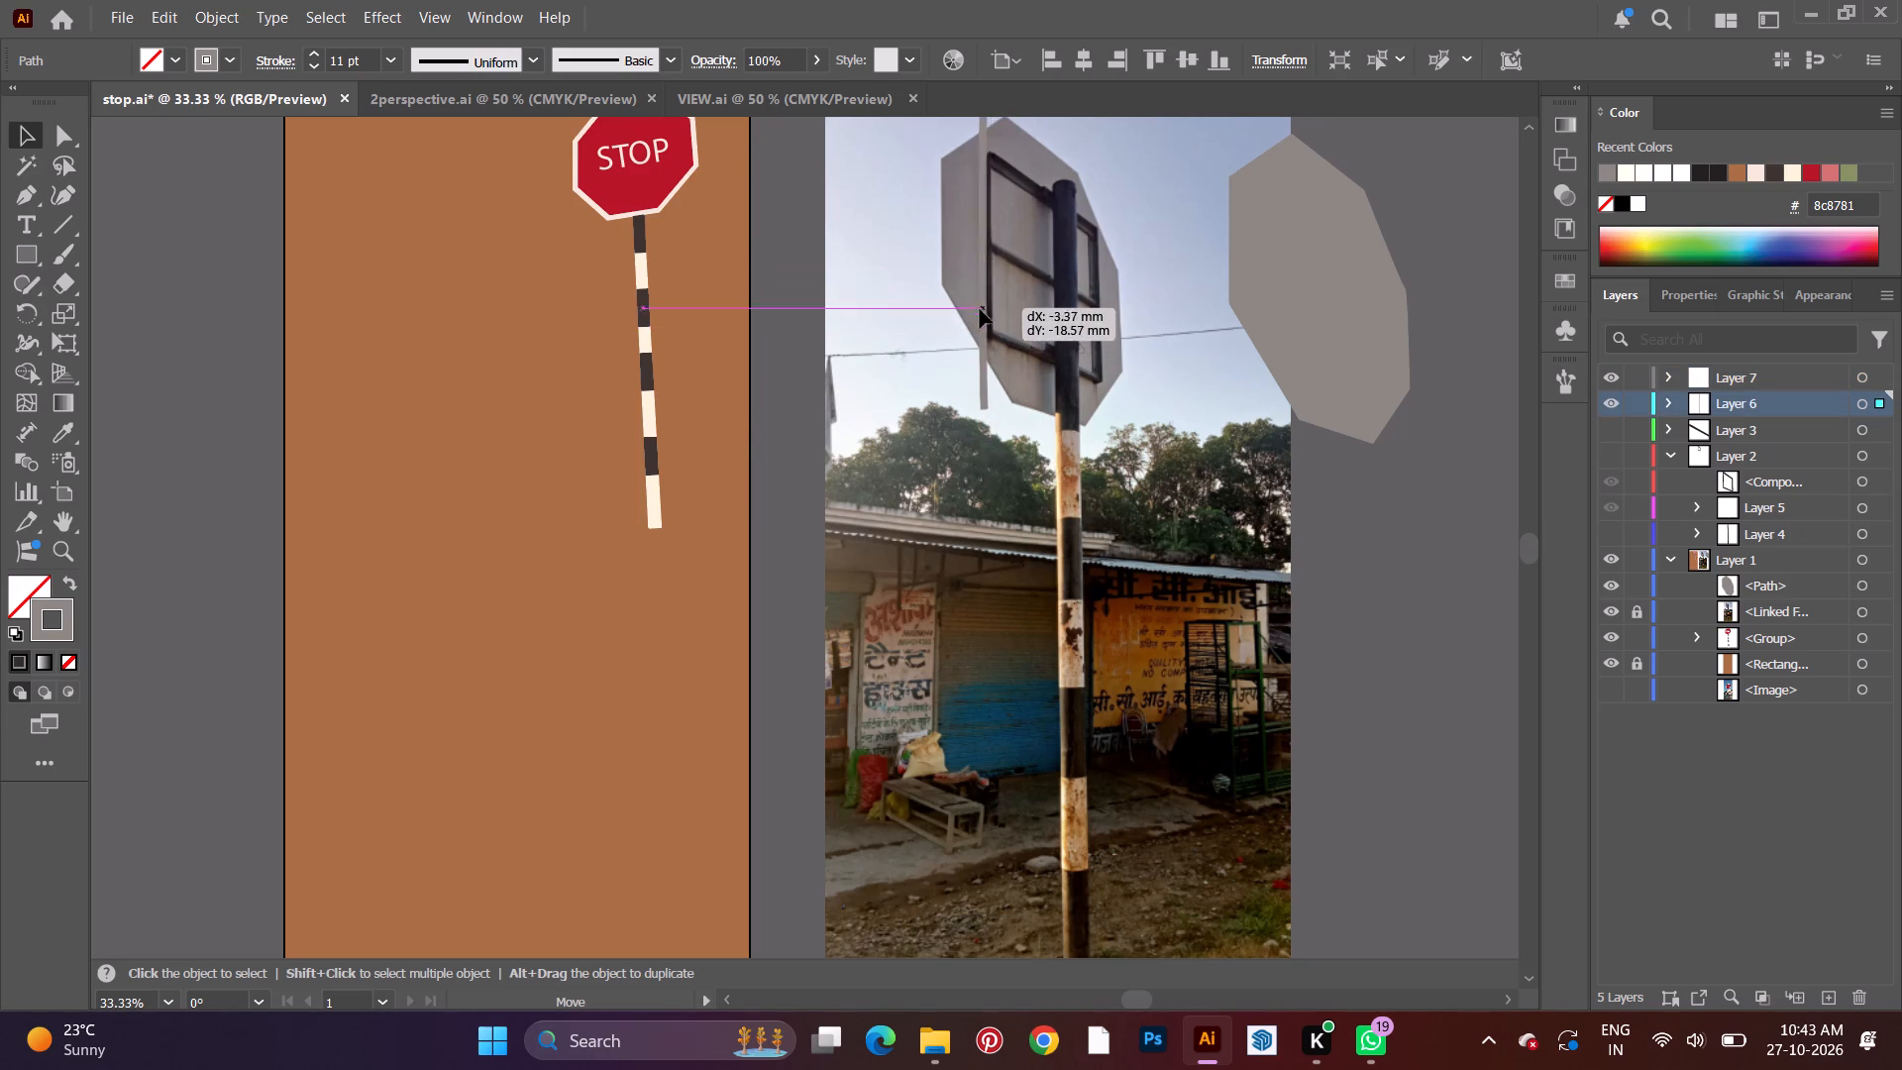
drag(980, 309, 1050, 340)
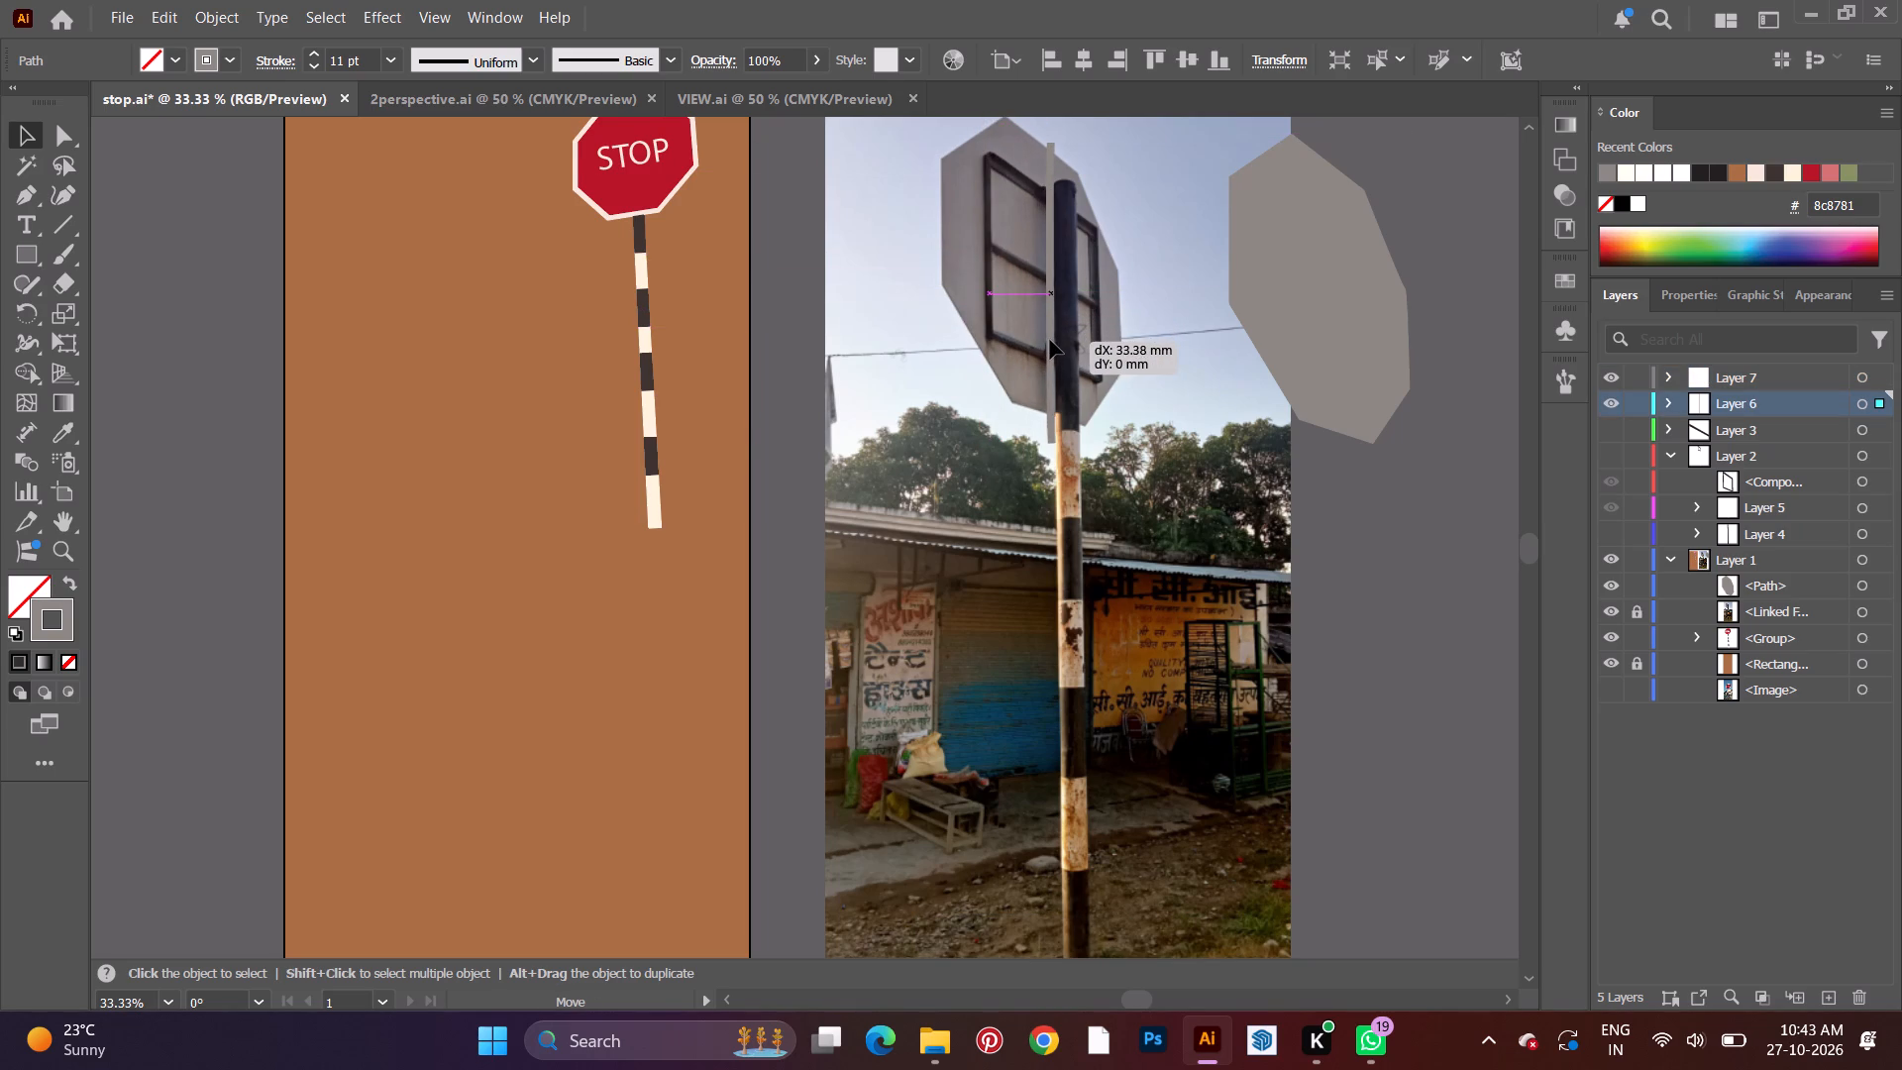
drag(1050, 340, 1050, 333)
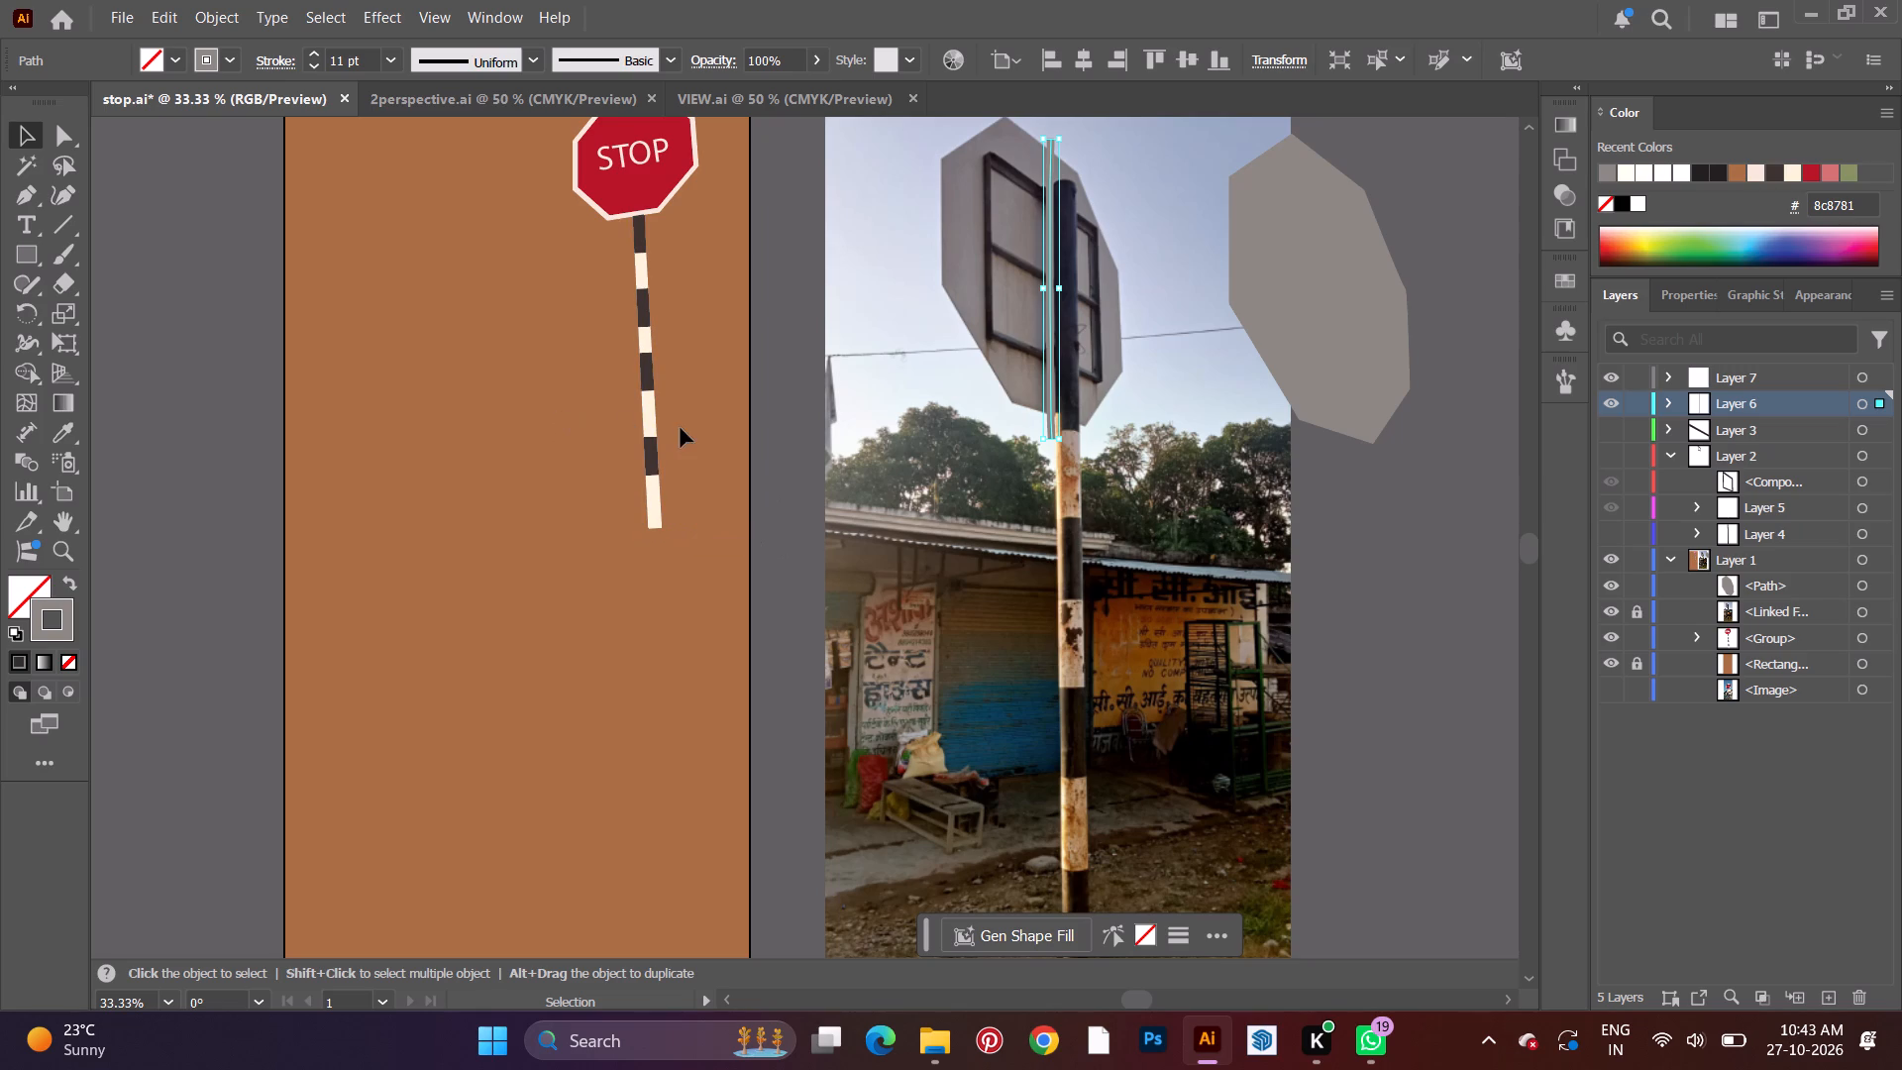
click(23, 134)
click(936, 506)
drag(1052, 266, 1043, 268)
Trace the photographed pole with the Pen as a closed four-corner outline about 483 mm long, from its top to the photo's bottom edge.
click(27, 192)
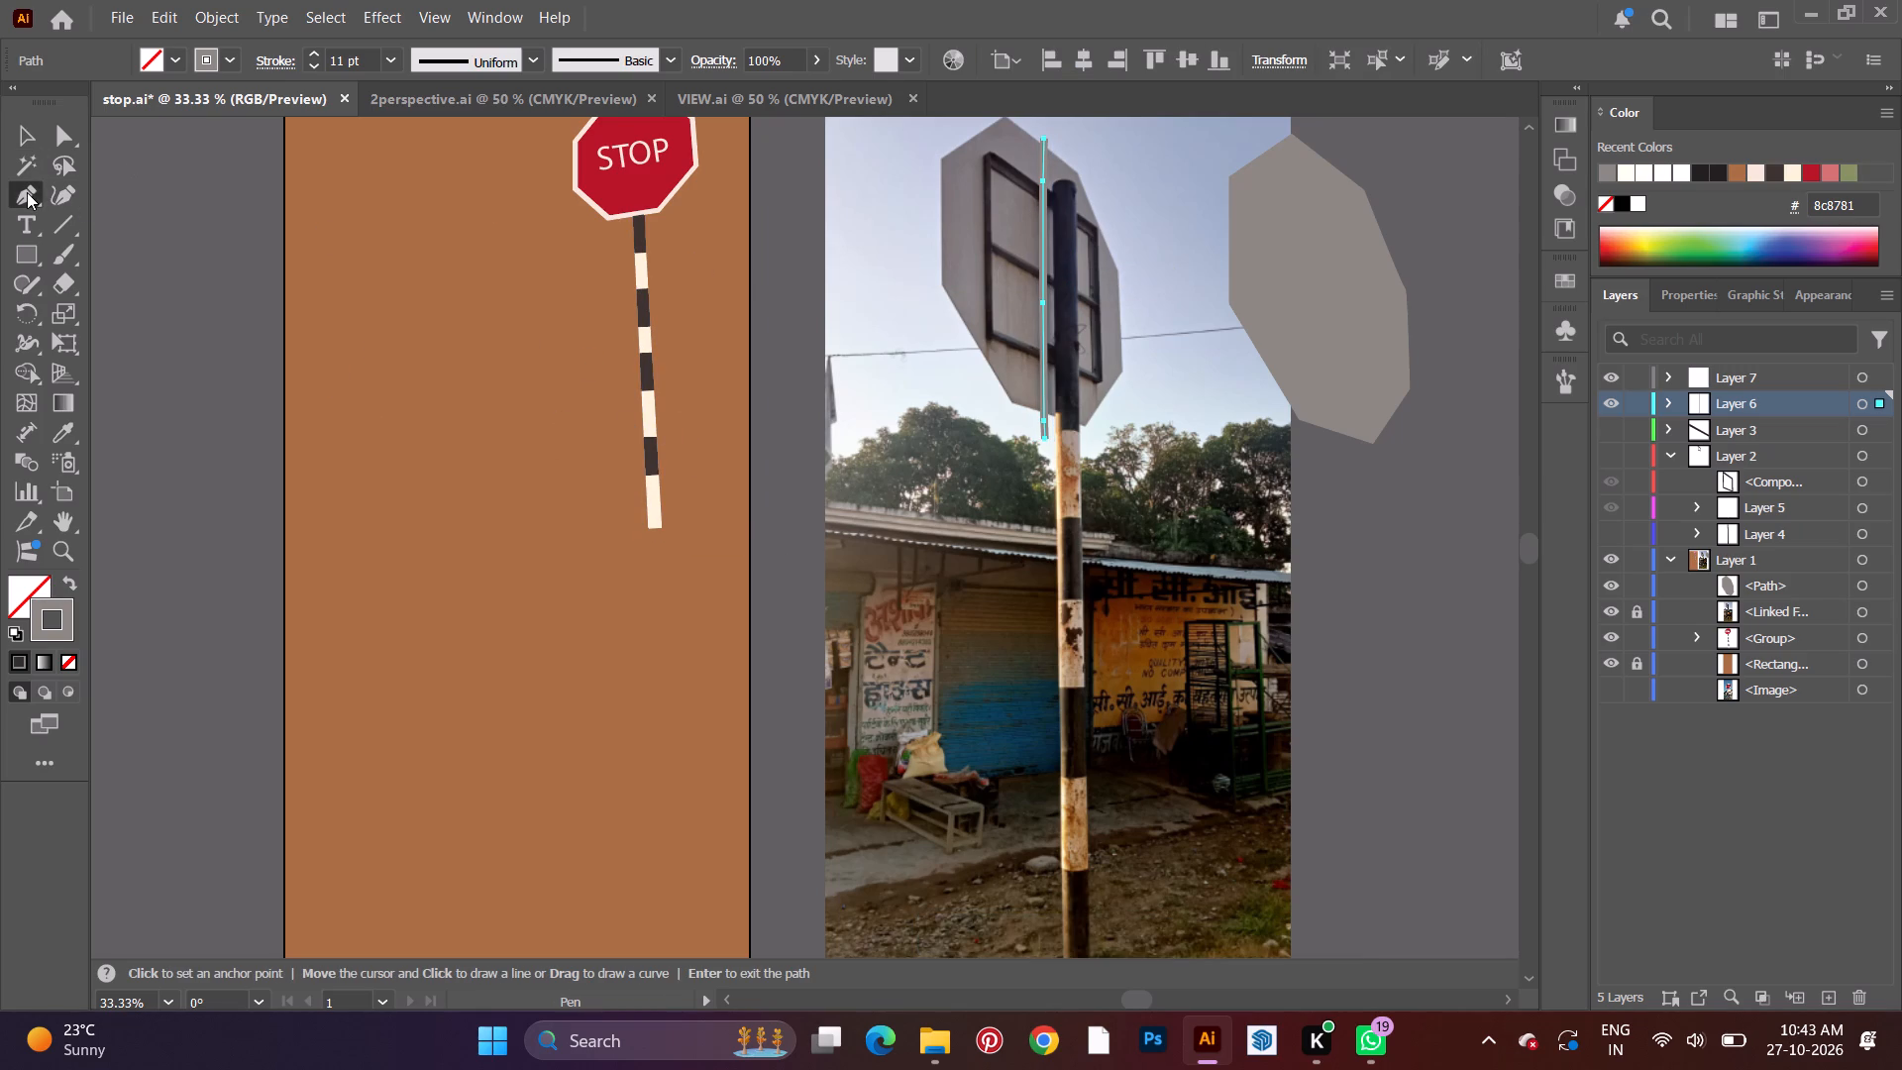
click(1054, 187)
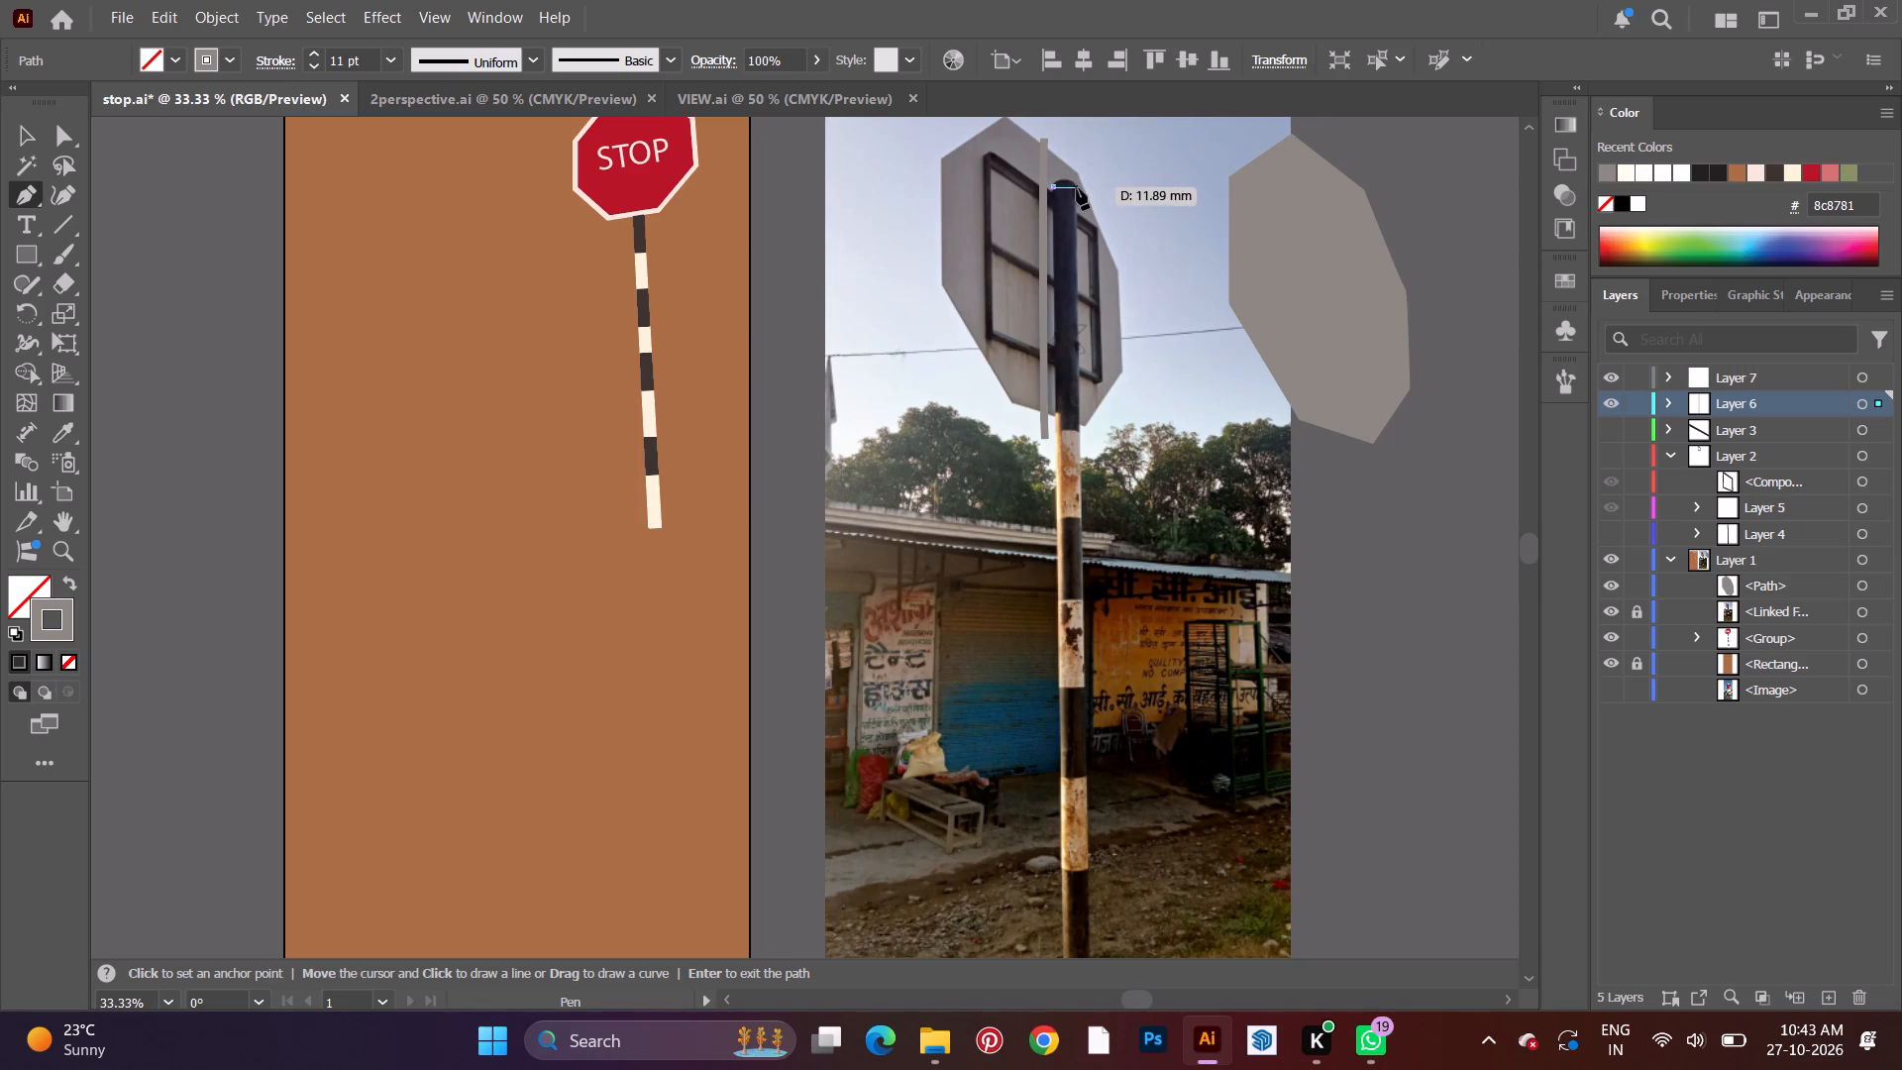
click(1077, 188)
scroll(1070, 736, down, 5)
scroll(1100, 832, down, 6)
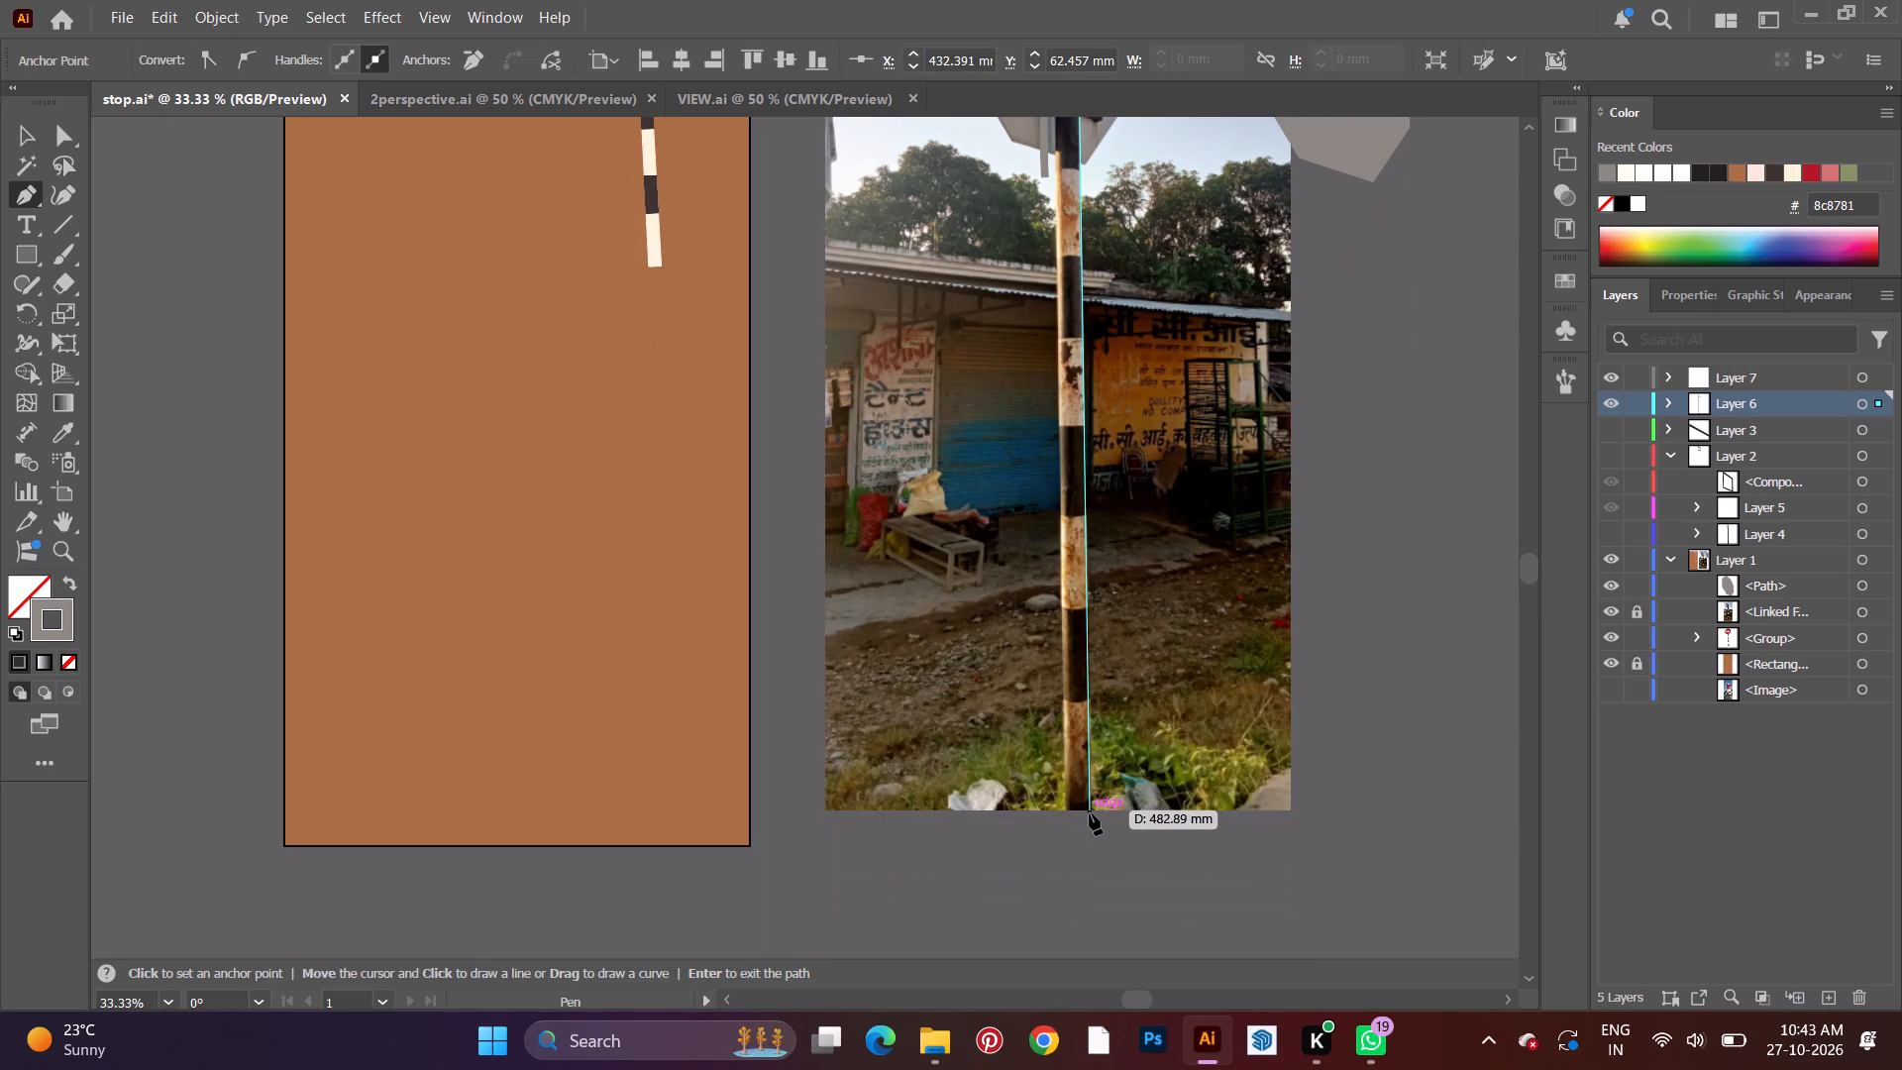
click(1090, 810)
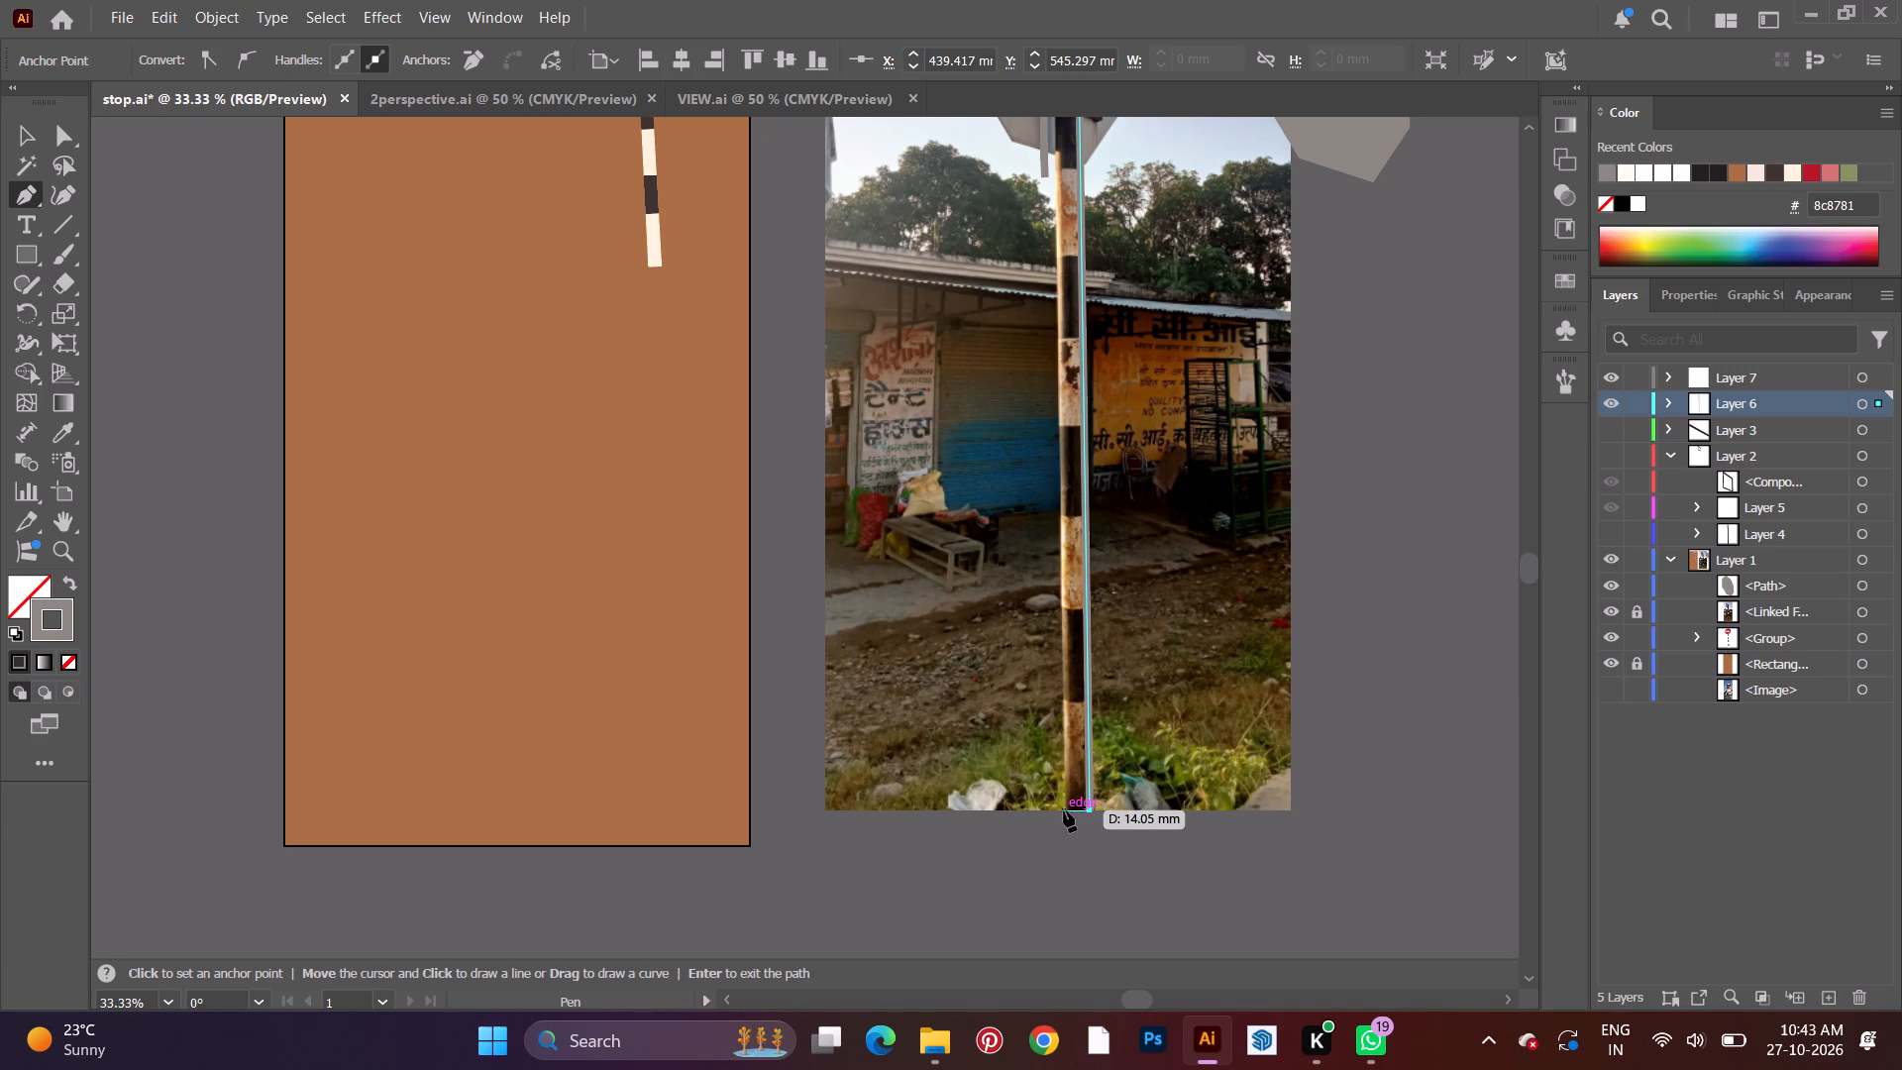
click(1064, 810)
scroll(1051, 516, up, 11)
scroll(1041, 360, up, 2)
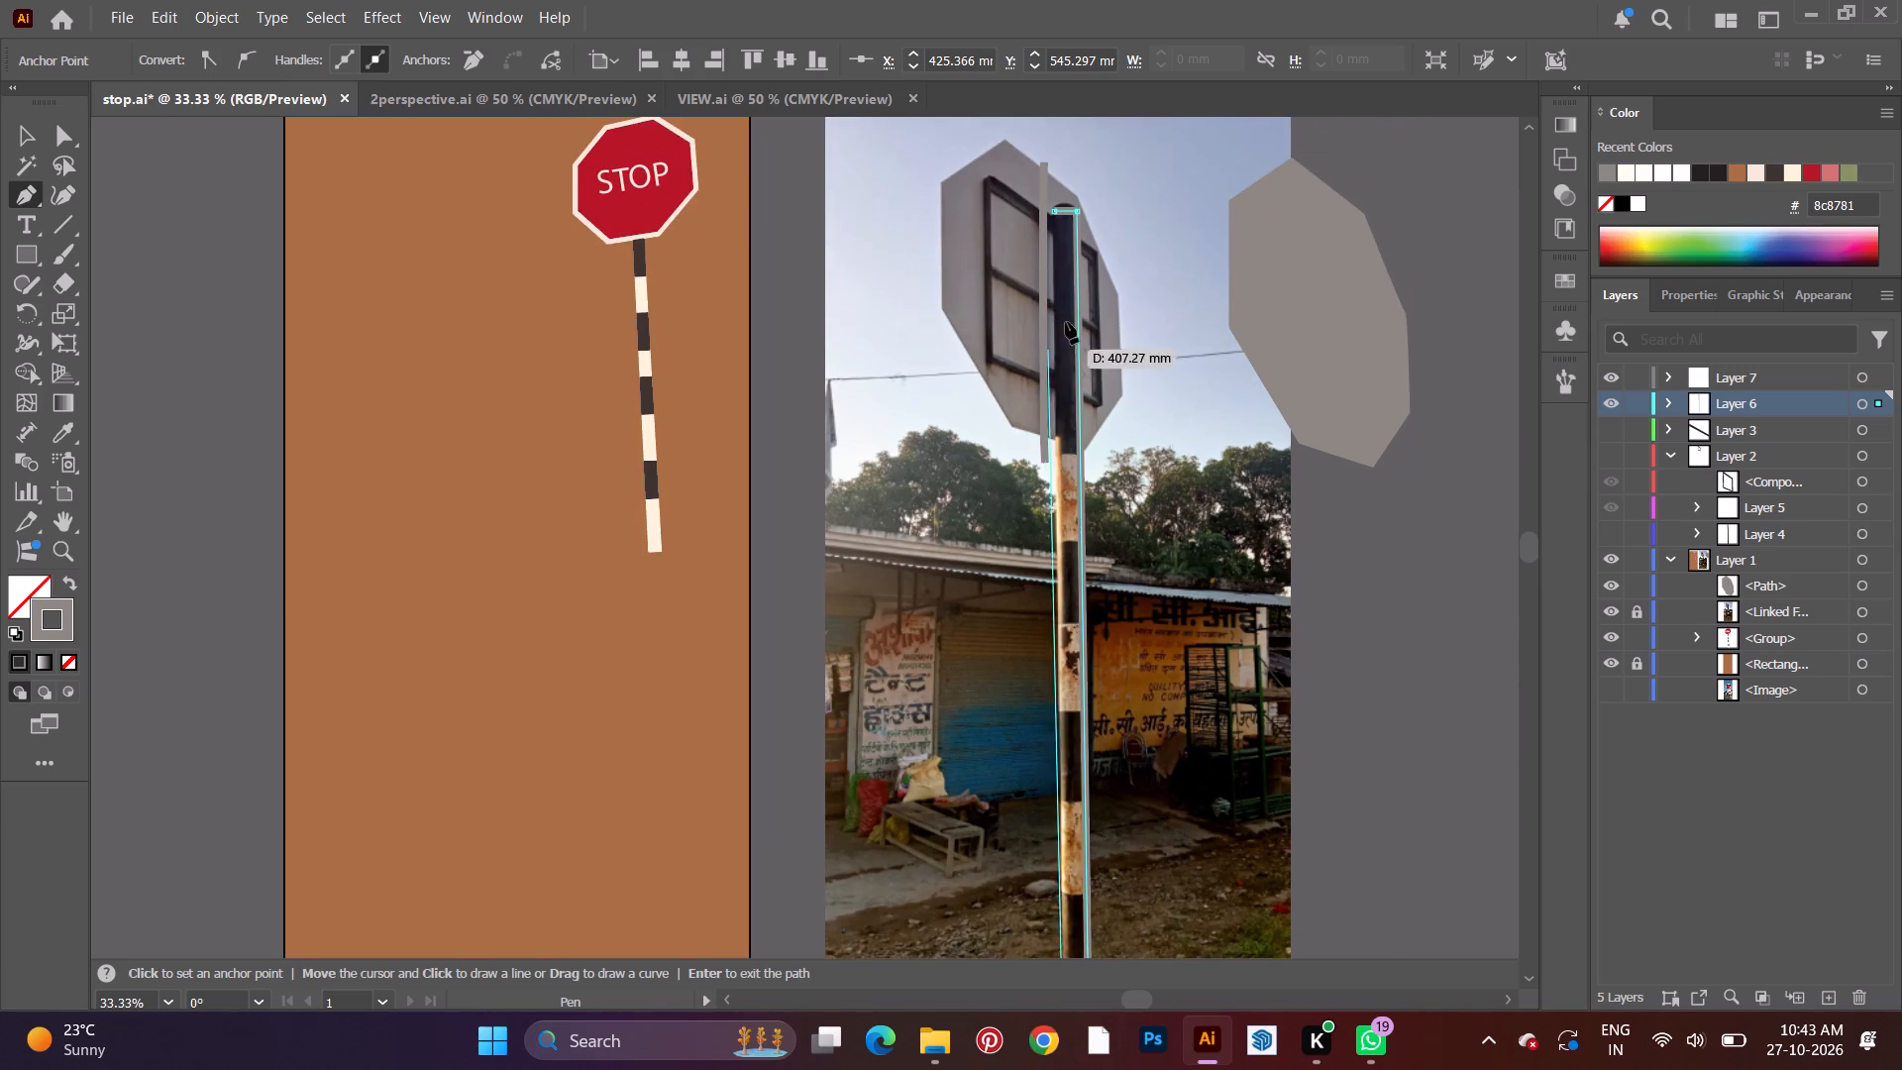
scroll(1066, 322, up, 2)
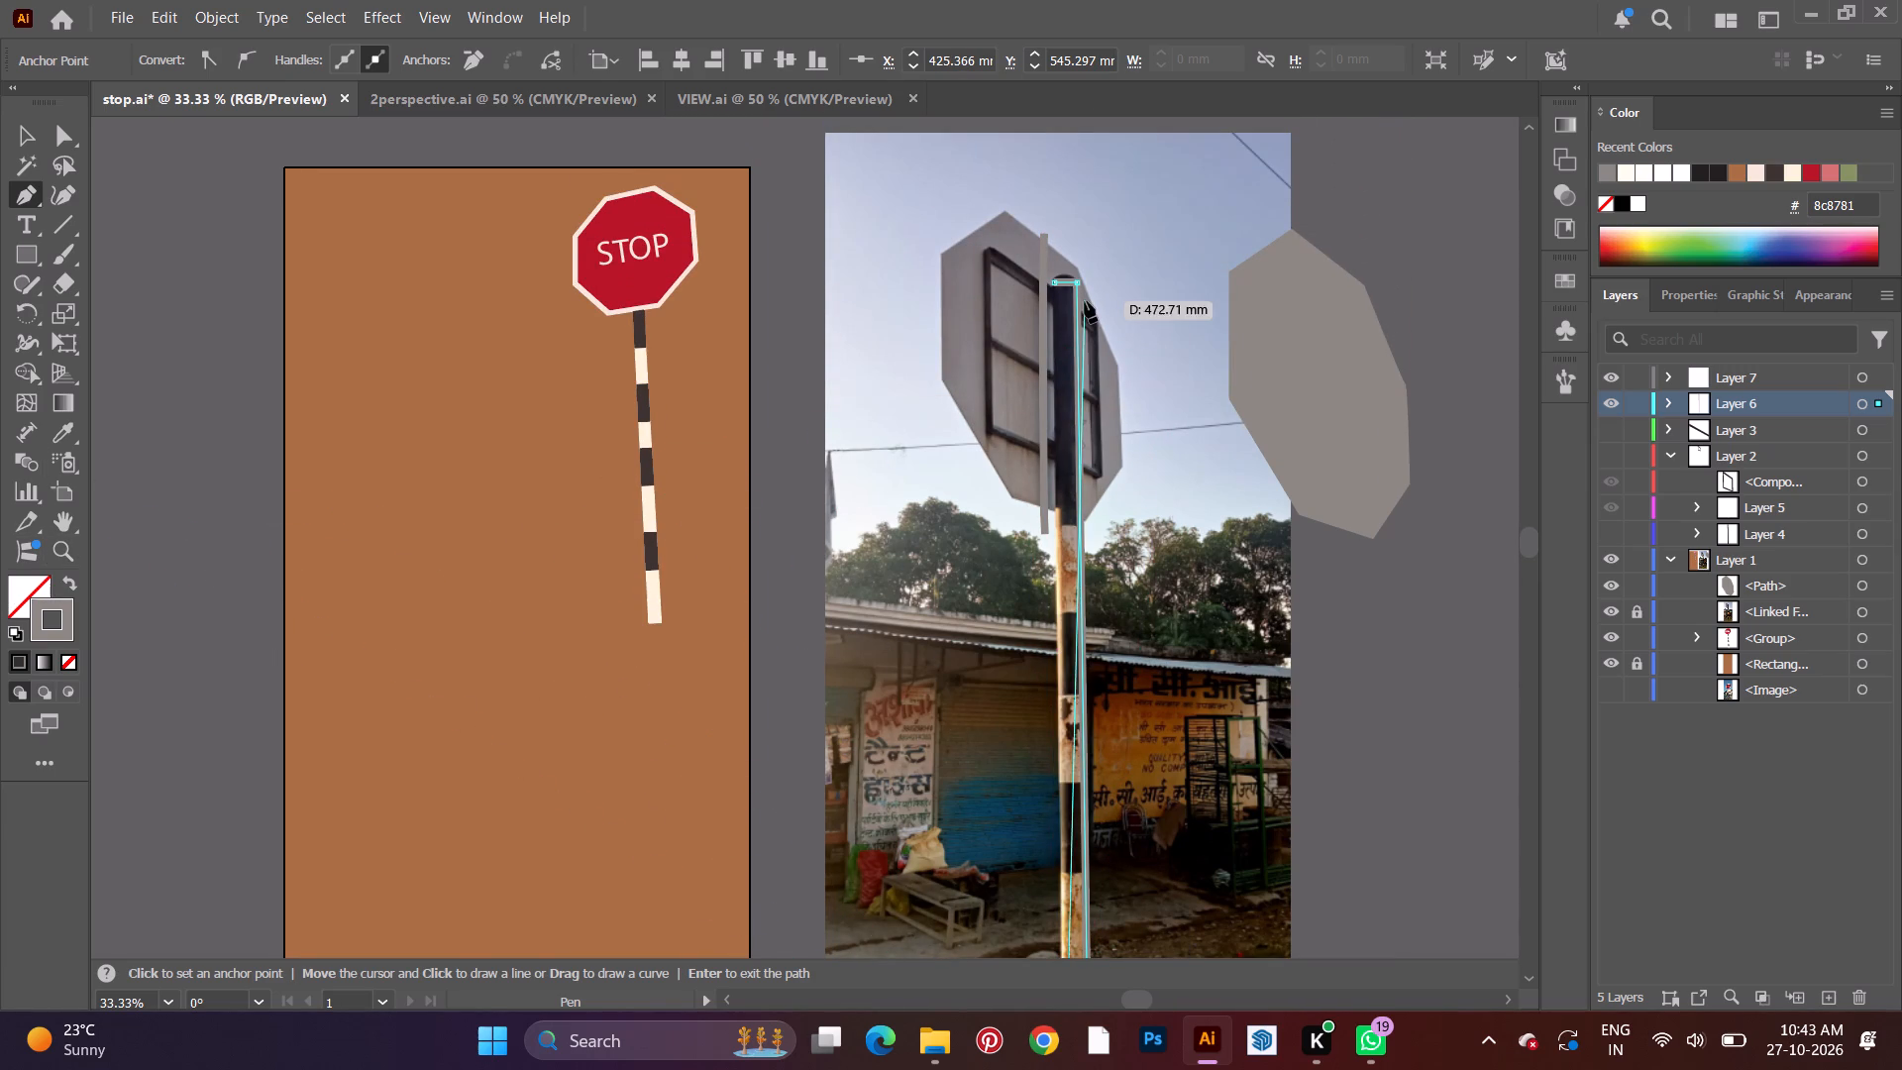
click(1052, 282)
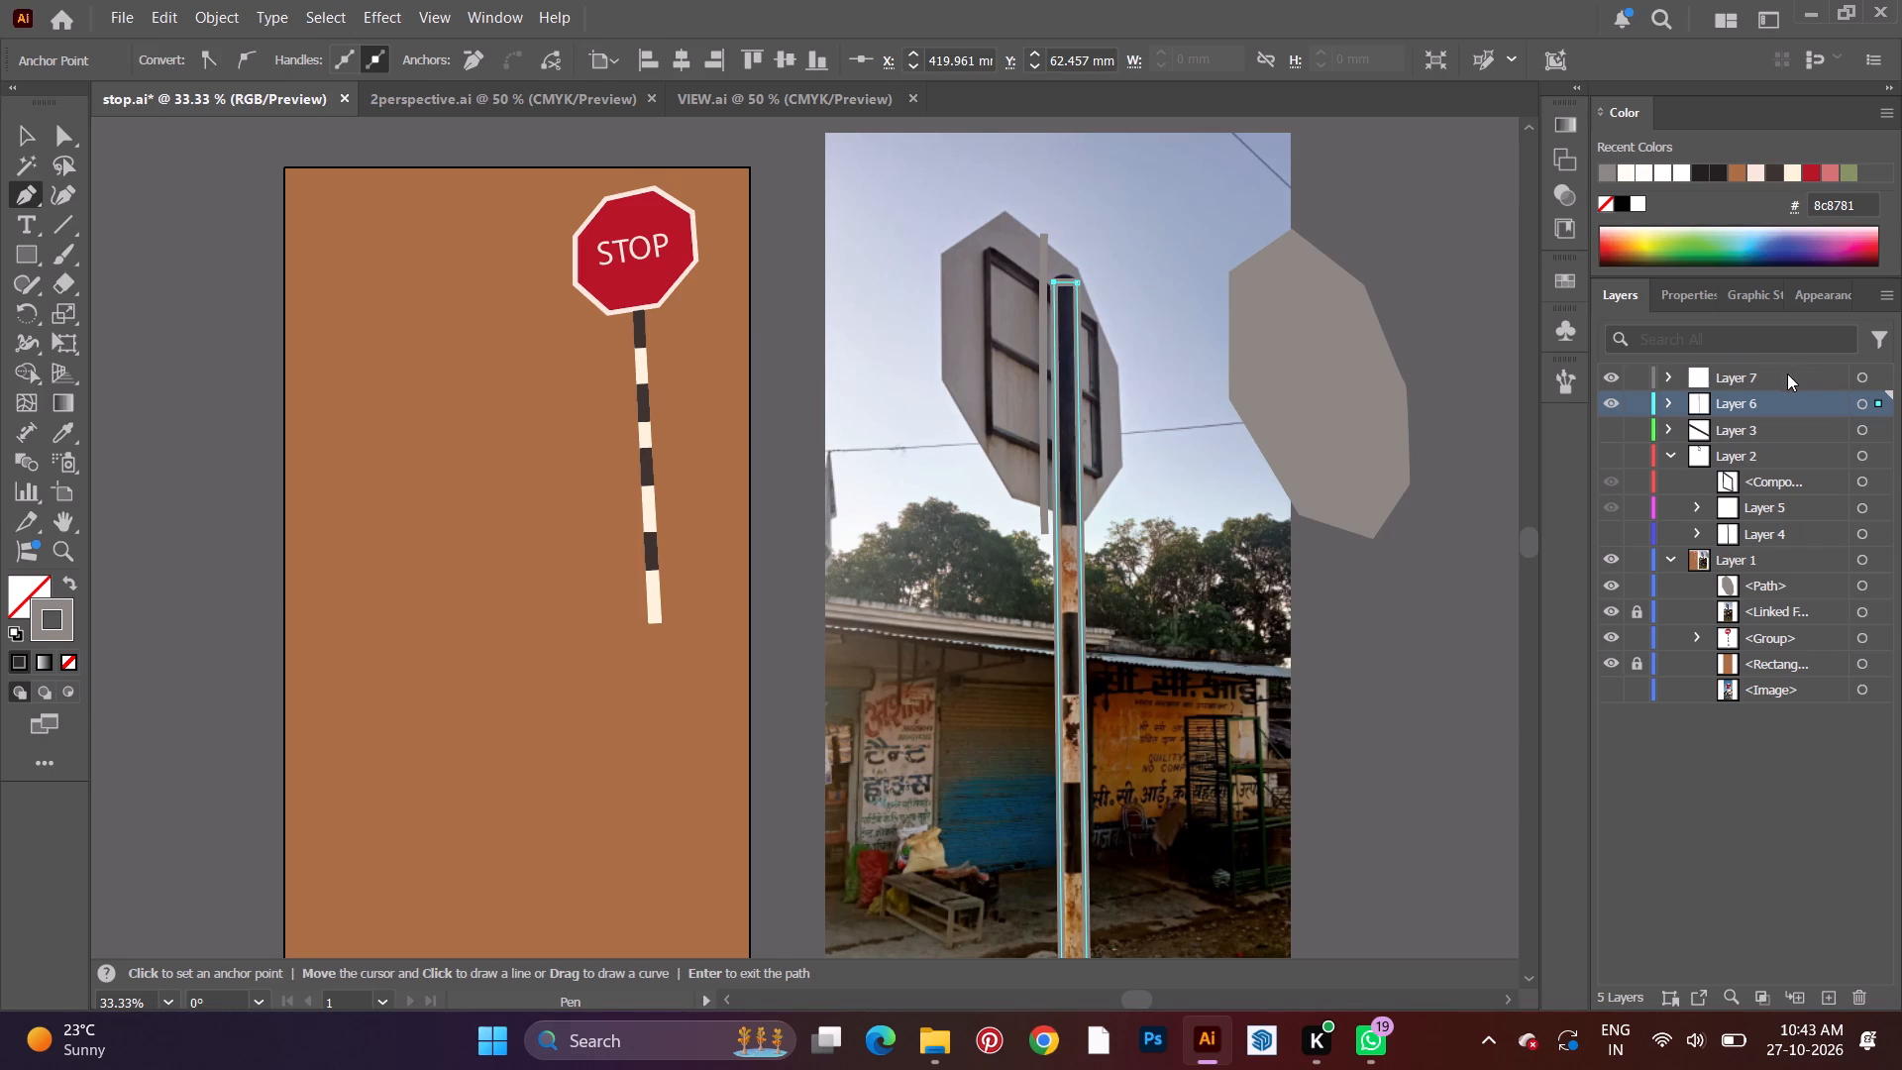
Remove the pole outline's stroke and fill it with the dark colour 231f20.
click(1678, 293)
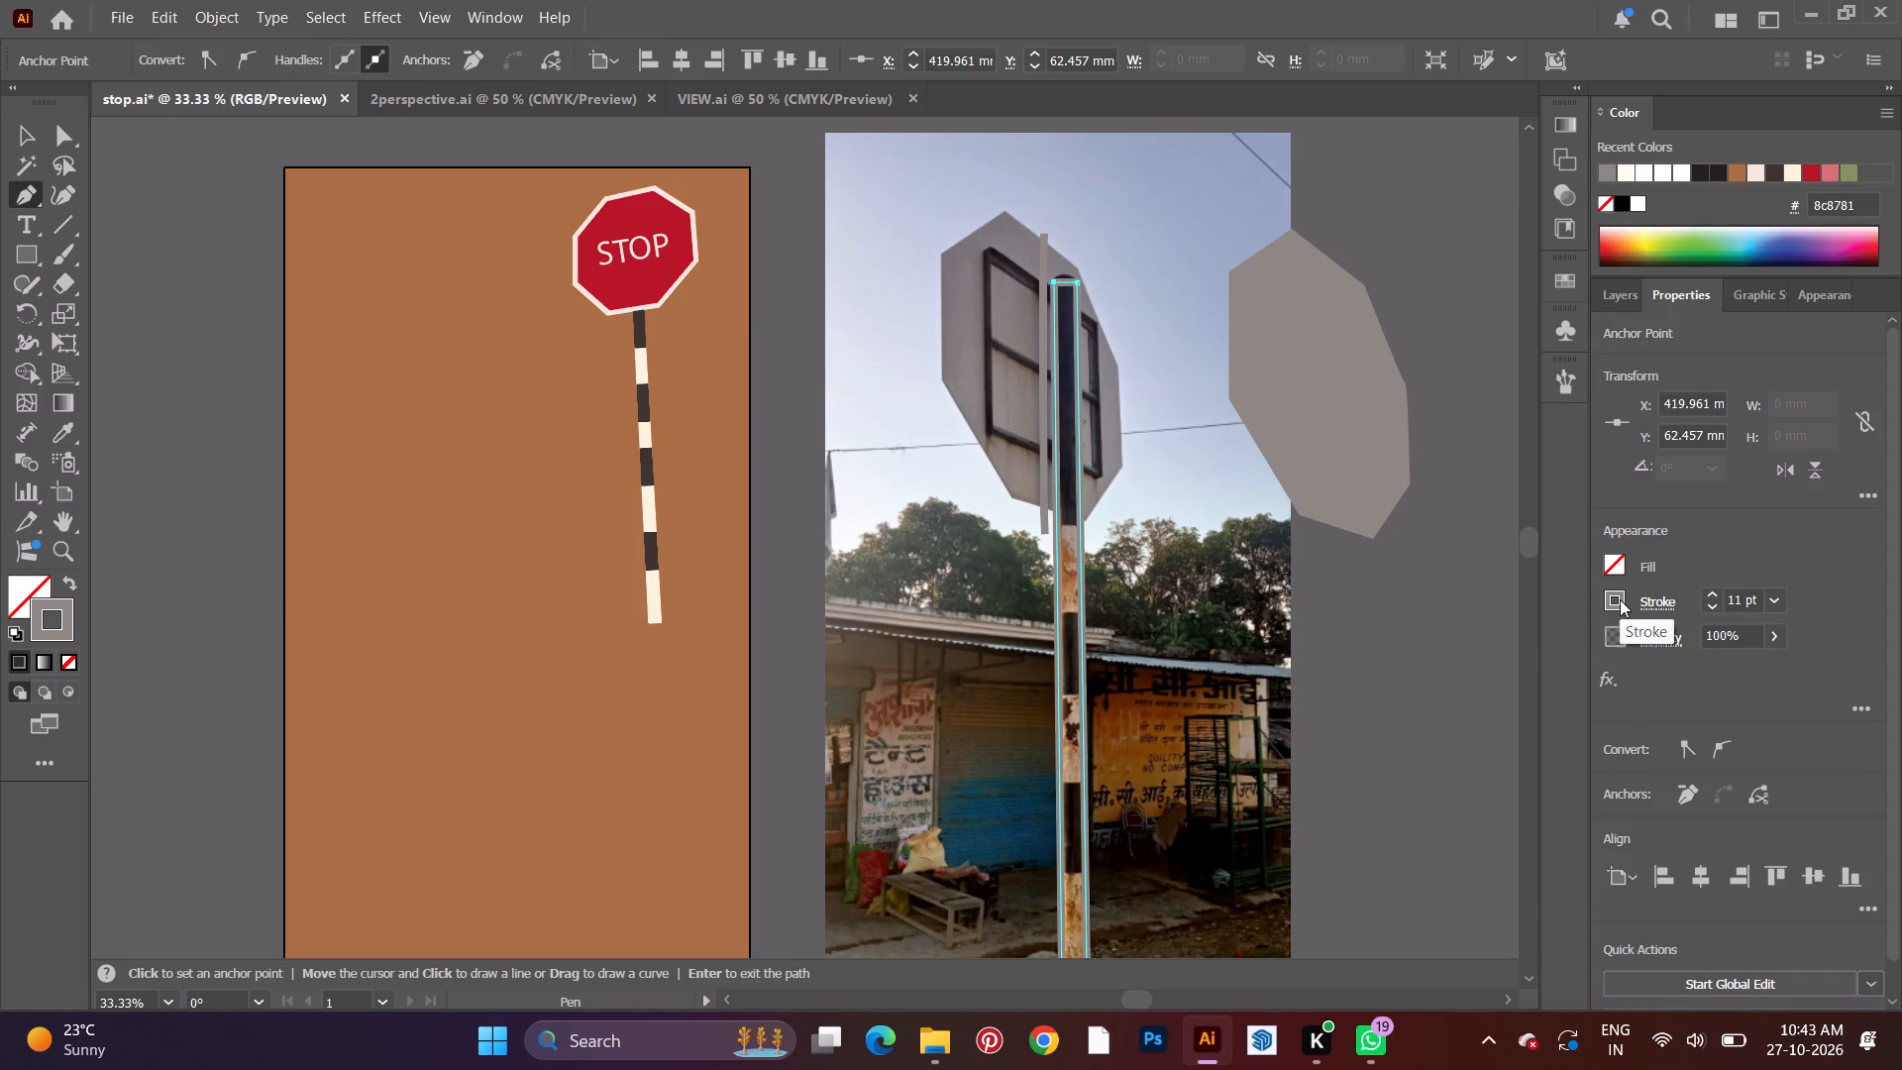
click(1620, 599)
click(1346, 777)
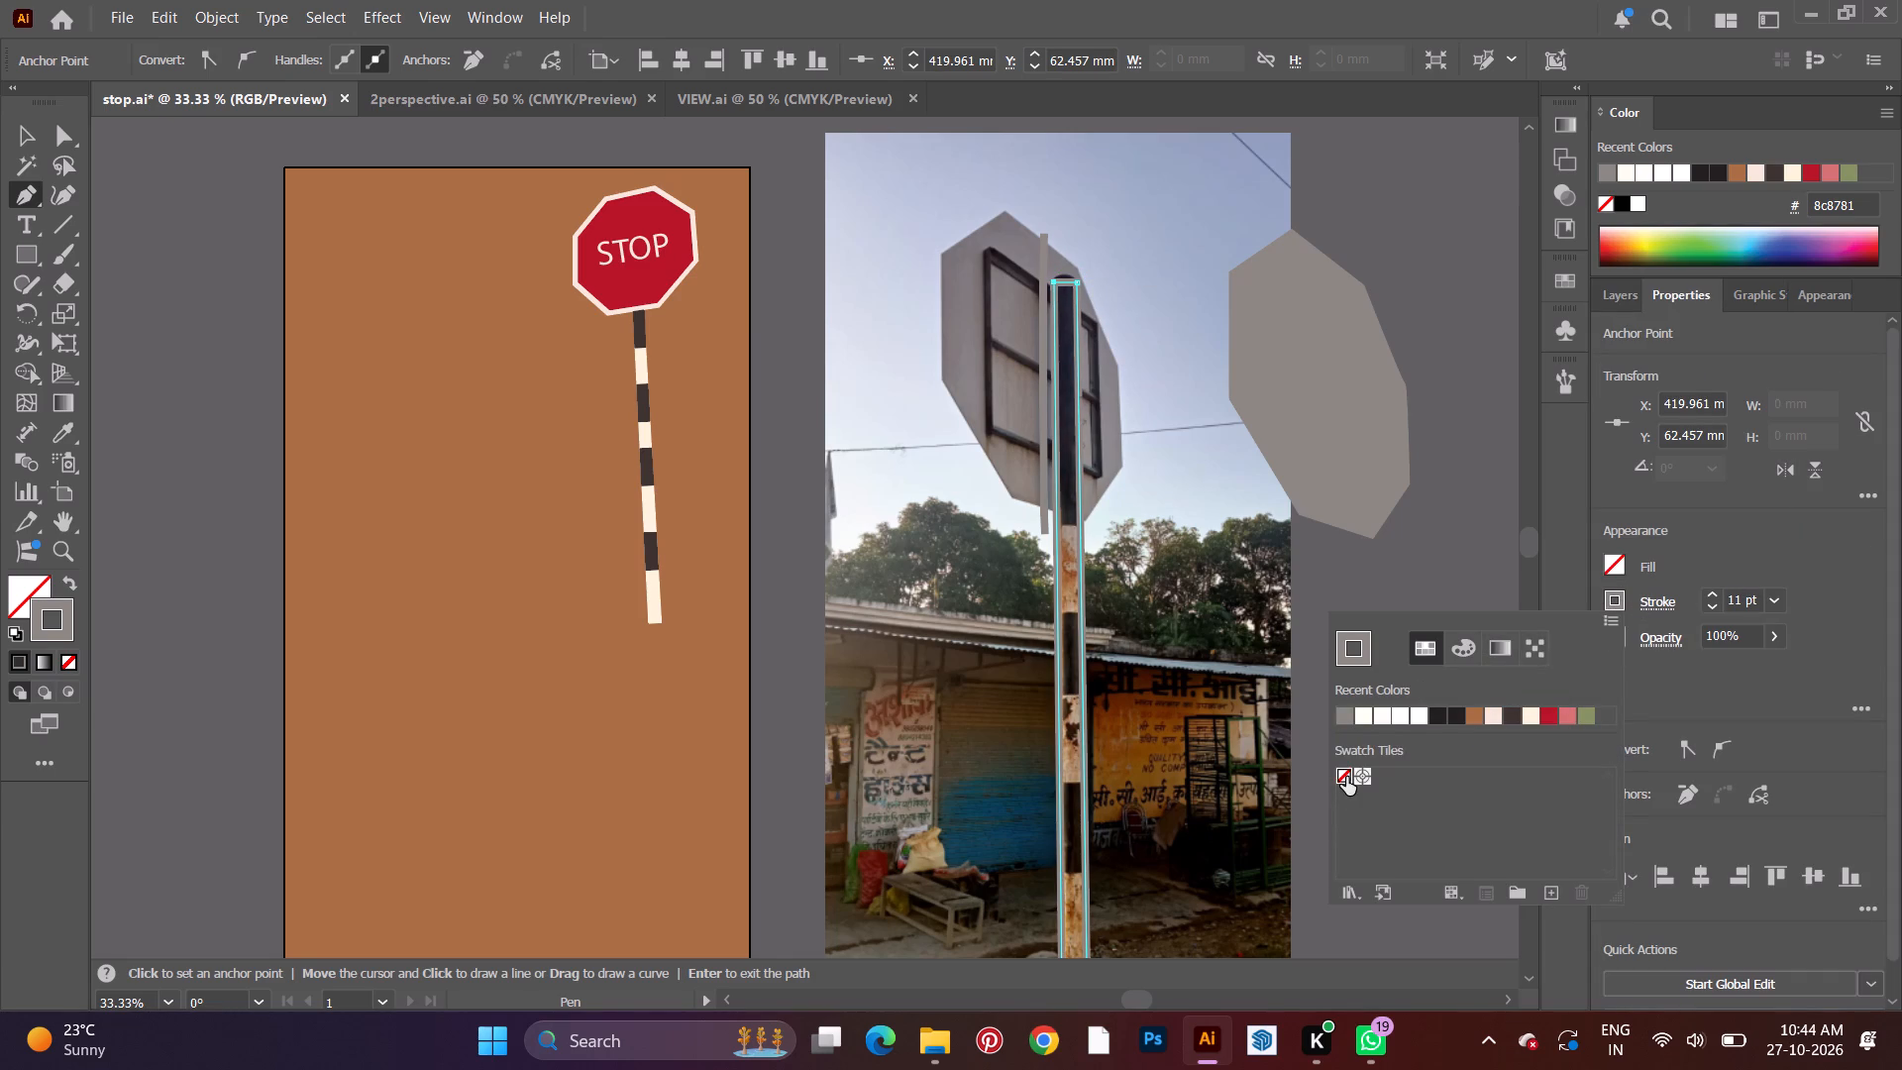
click(1620, 564)
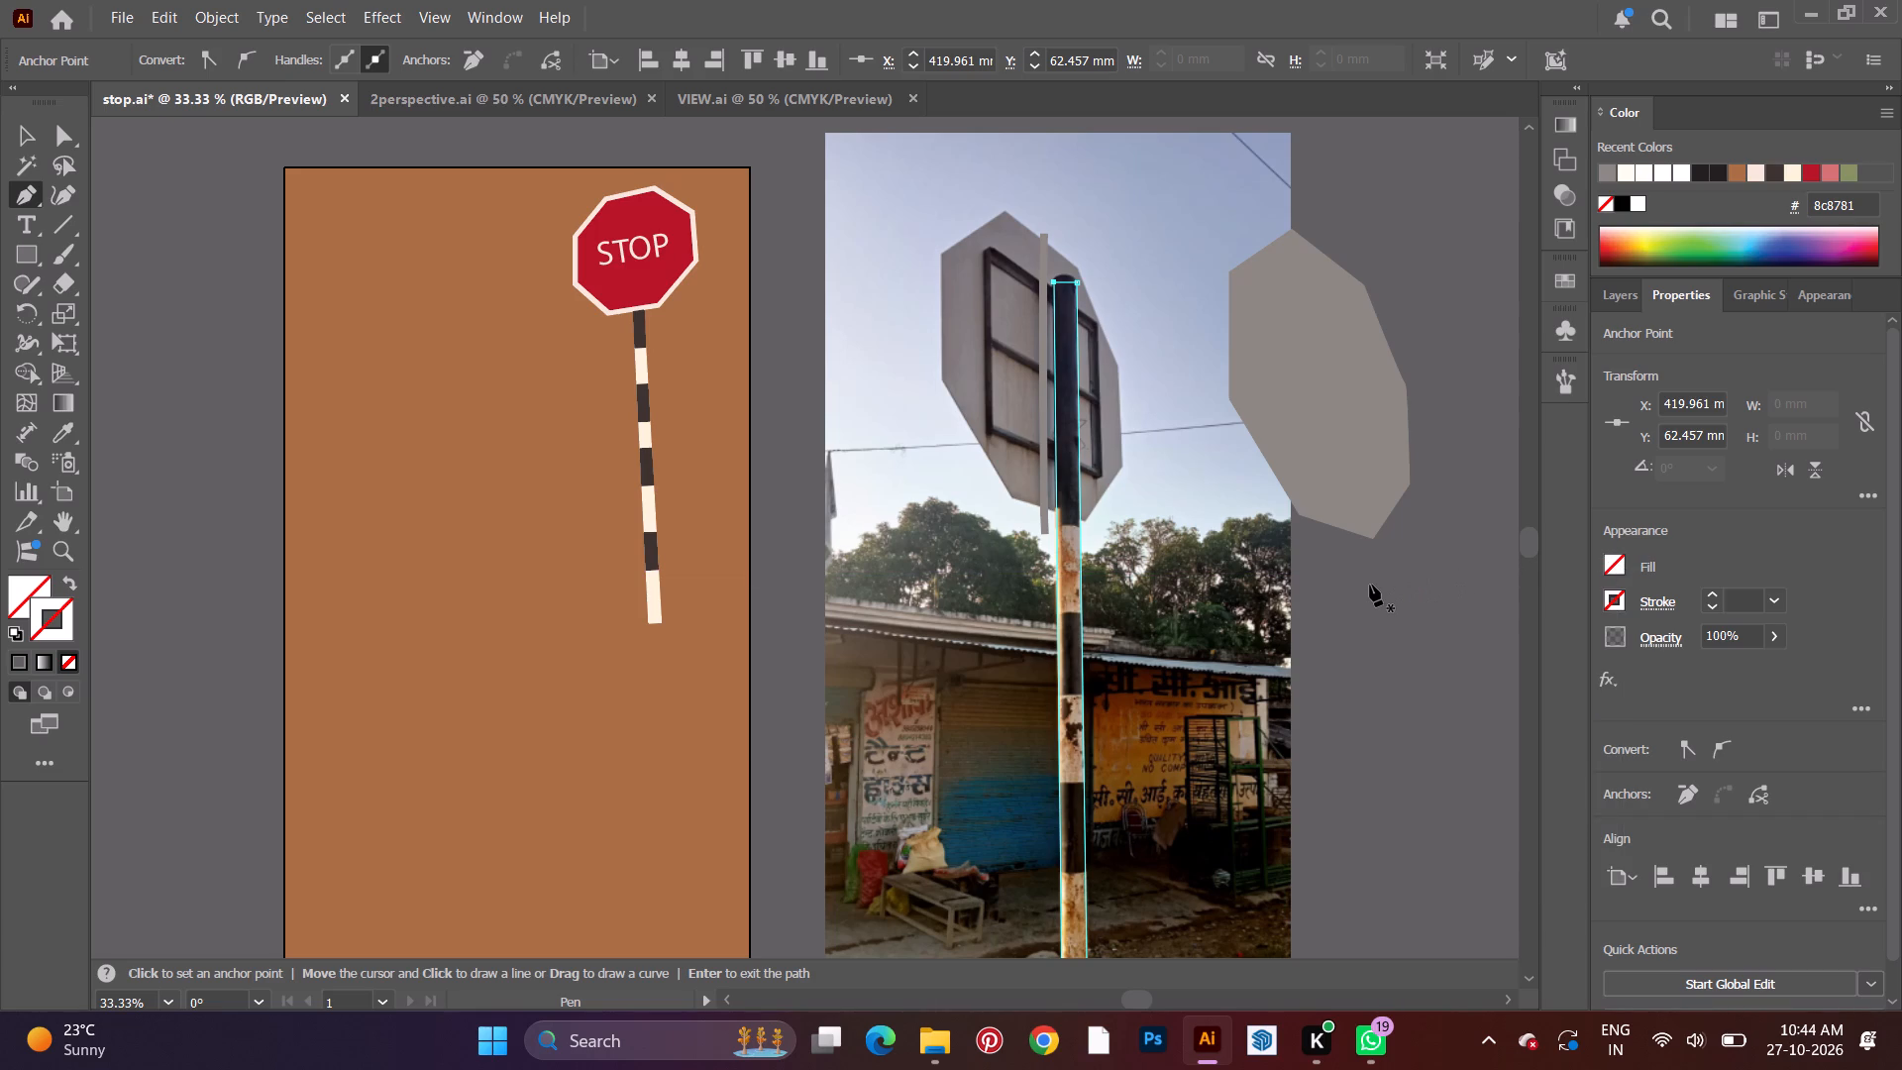
click(1615, 563)
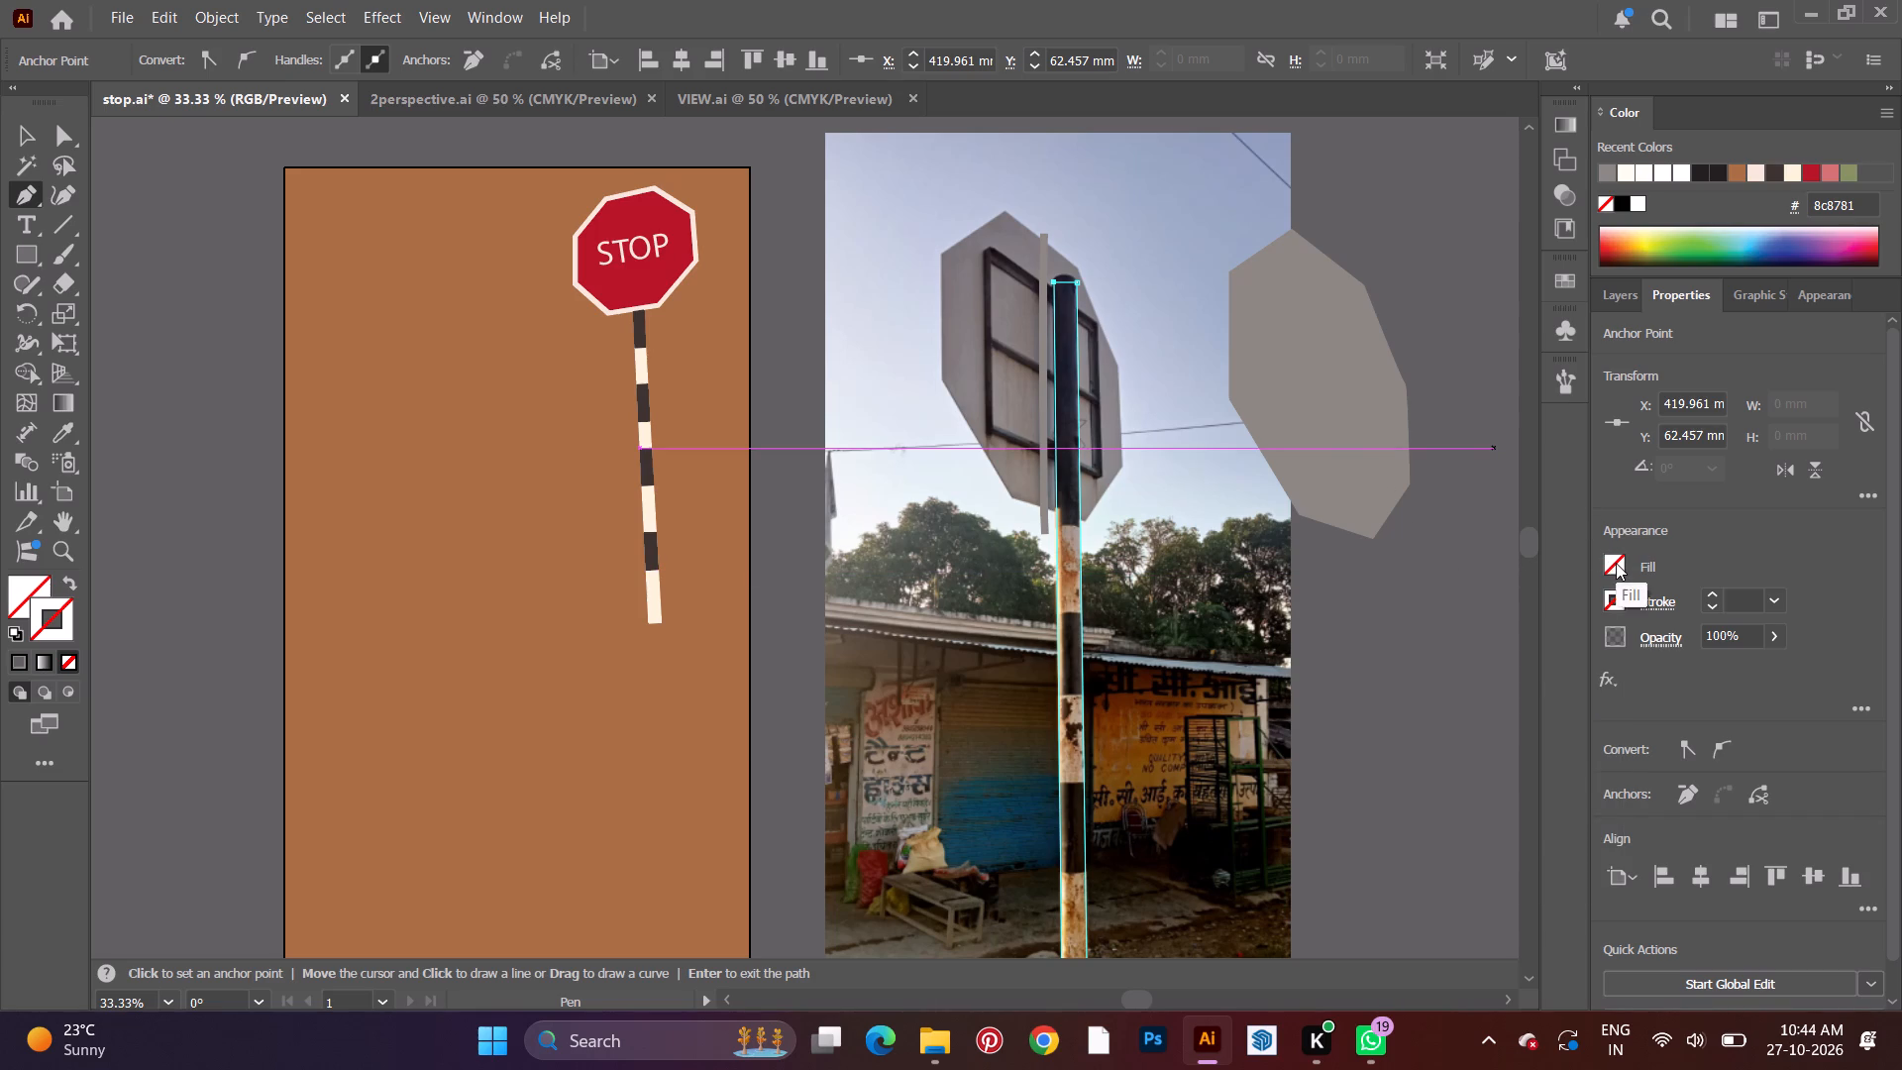
click(1444, 680)
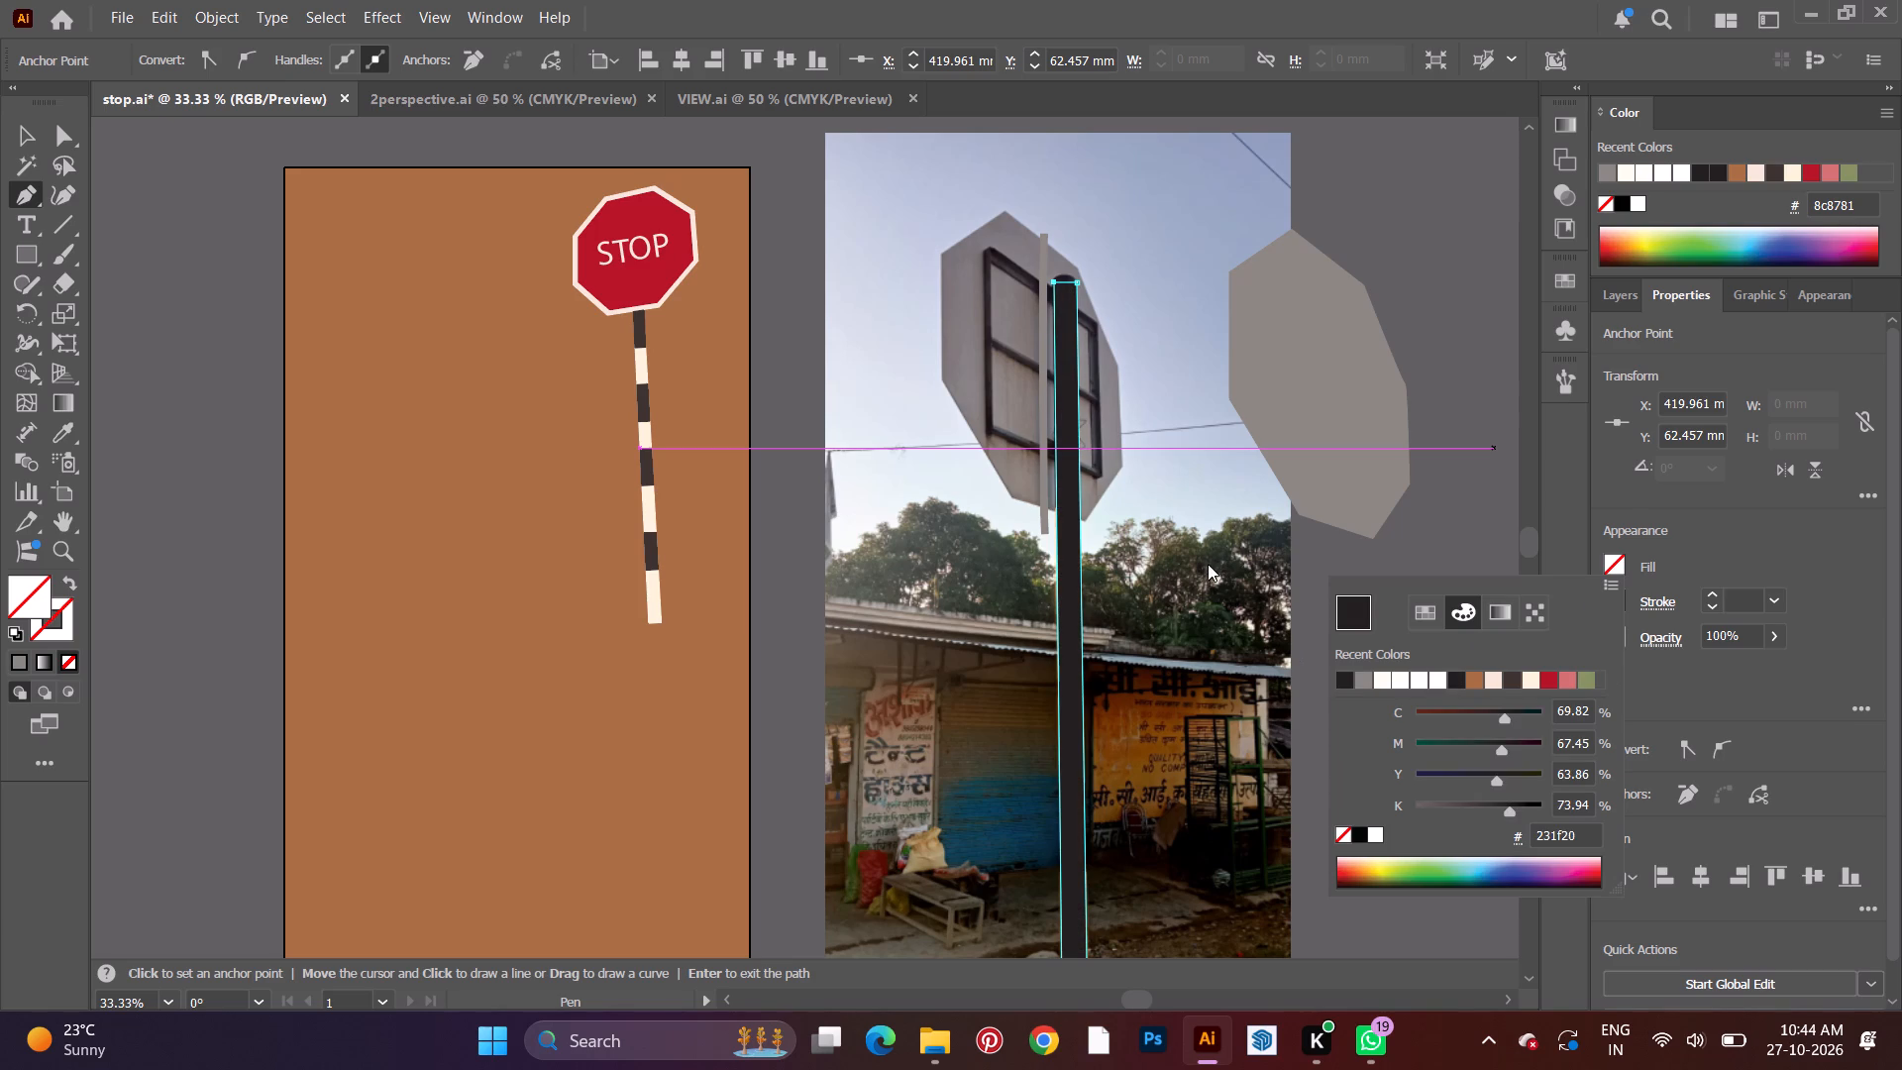
click(1205, 558)
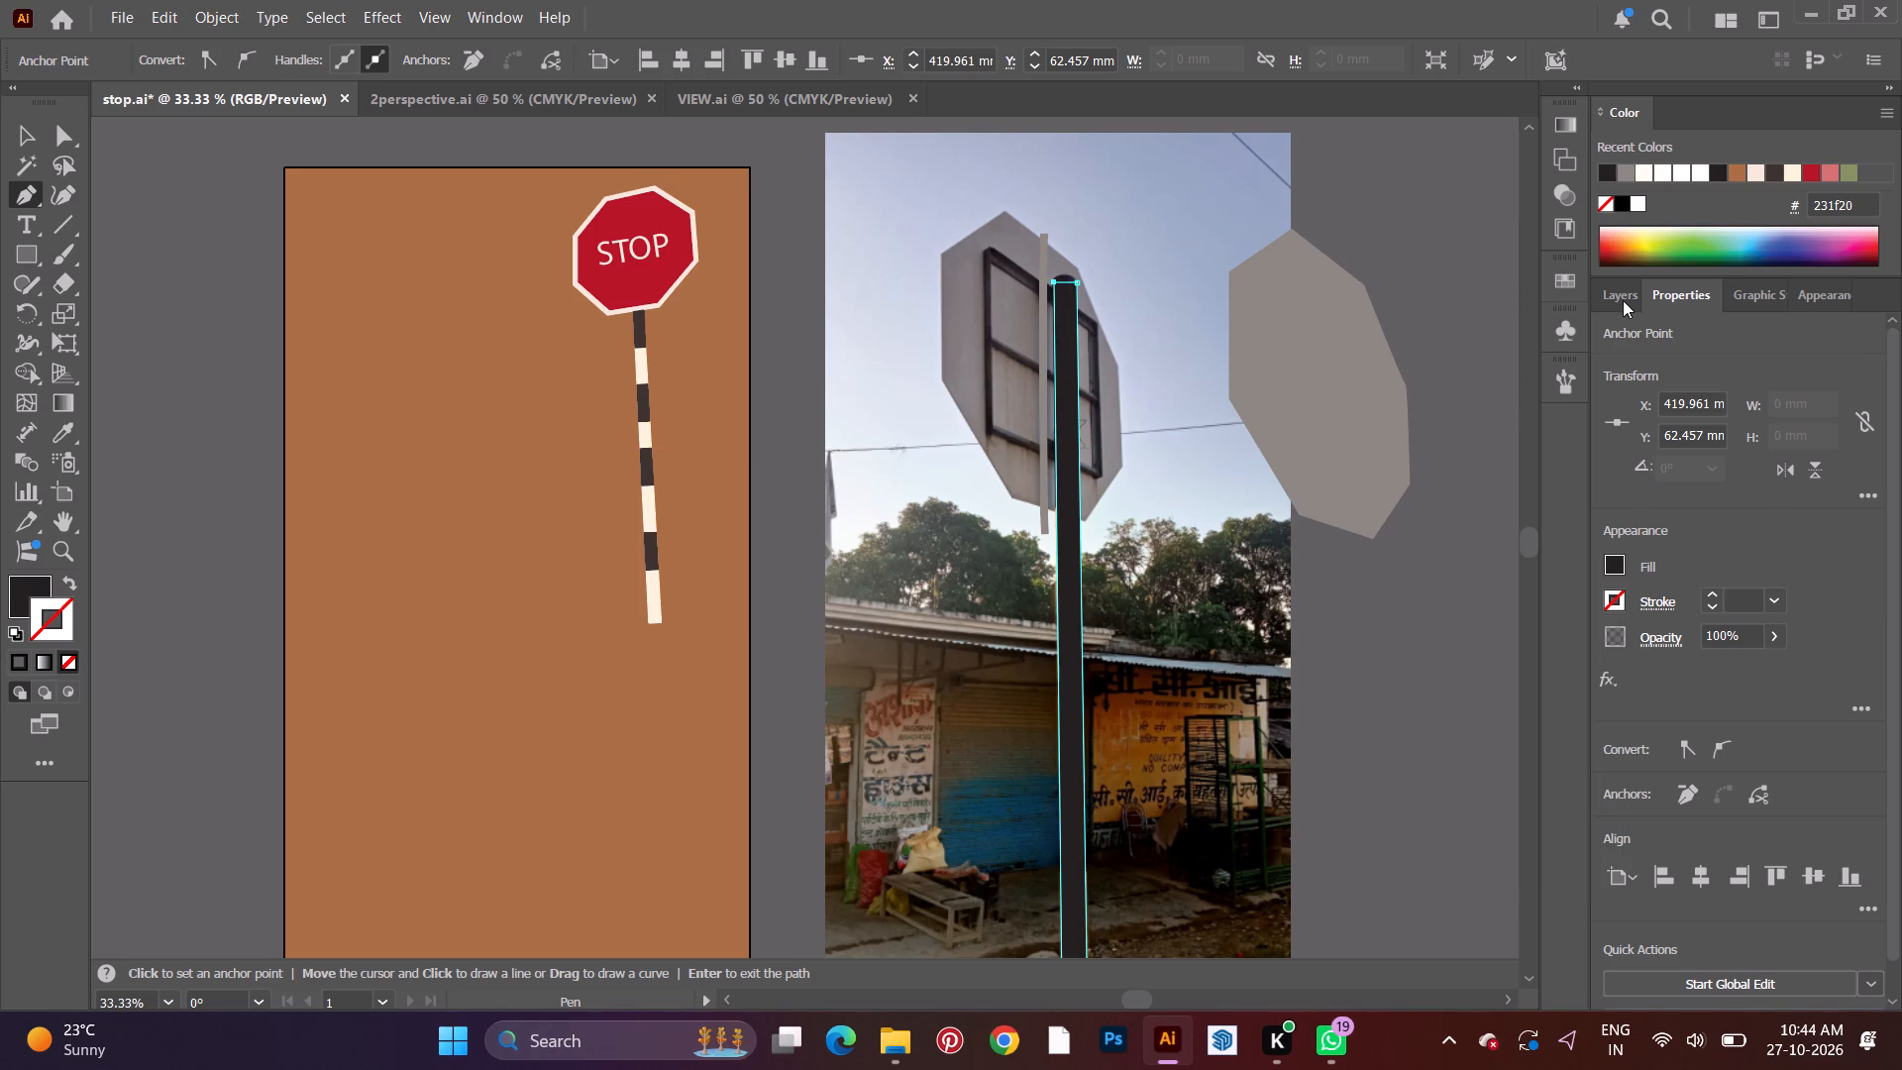
Round the top end of the traced dark pole by bending its upper edge slightly upward with the Curvature tool.
click(1623, 300)
click(53, 204)
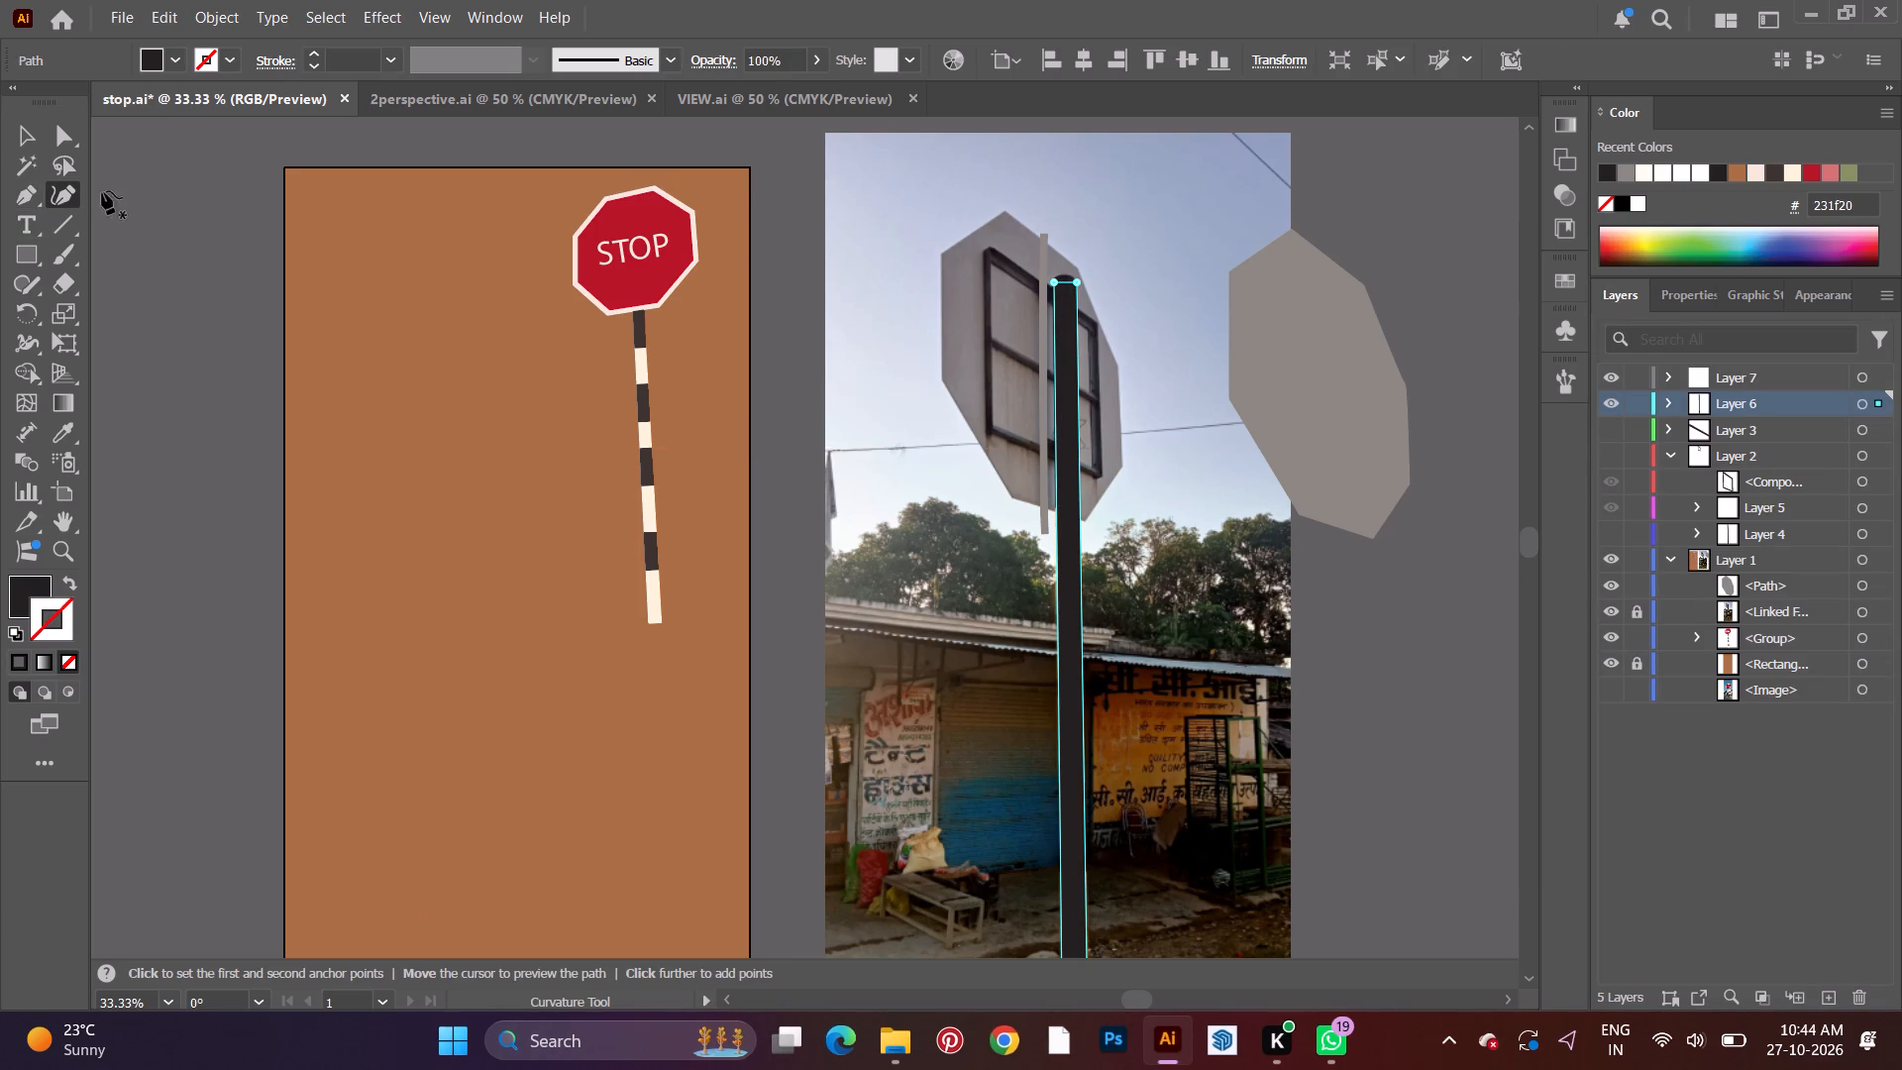
drag(1065, 283, 1063, 277)
drag(1063, 277, 1065, 273)
Make Layer 7 active, target its contents, and hide Layer 6 so its traced shapes no longer cover the photo.
scroll(1143, 723, down, 9)
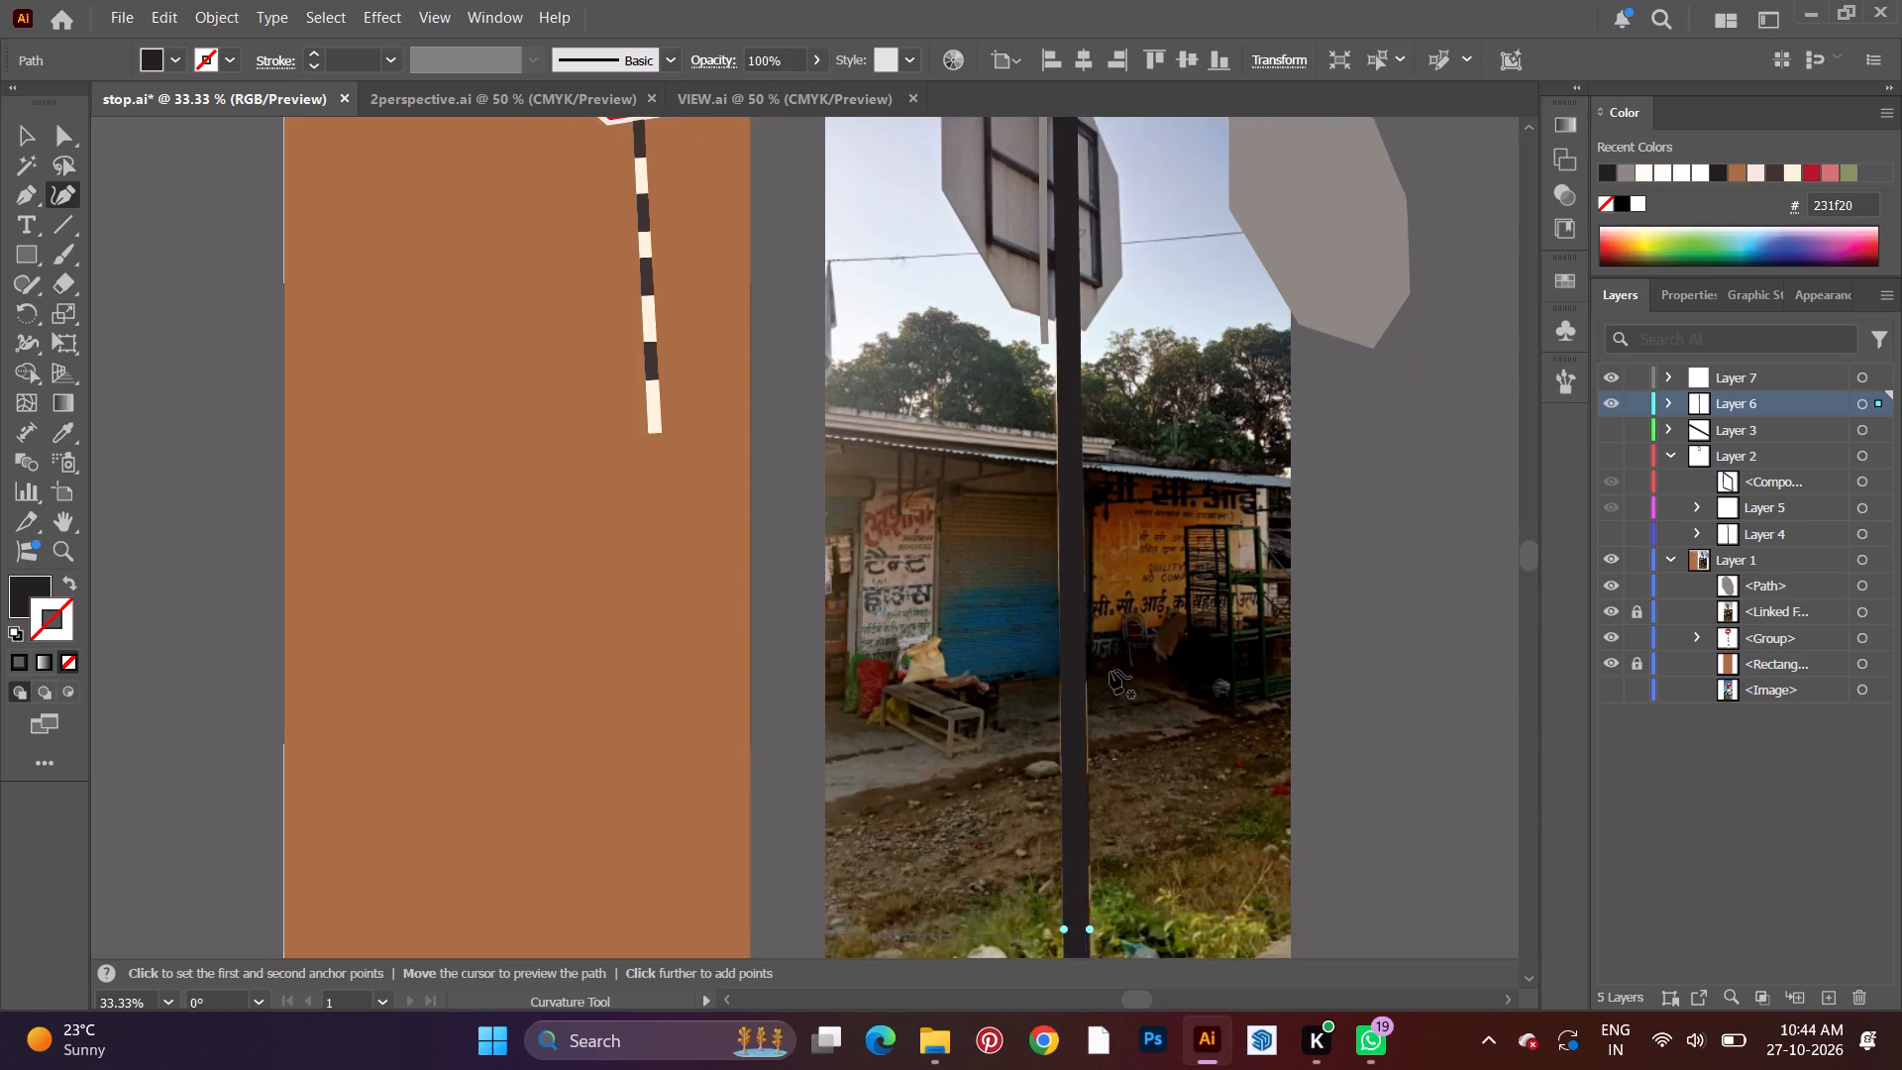
scroll(1110, 671, down, 2)
scroll(1205, 674, up, 6)
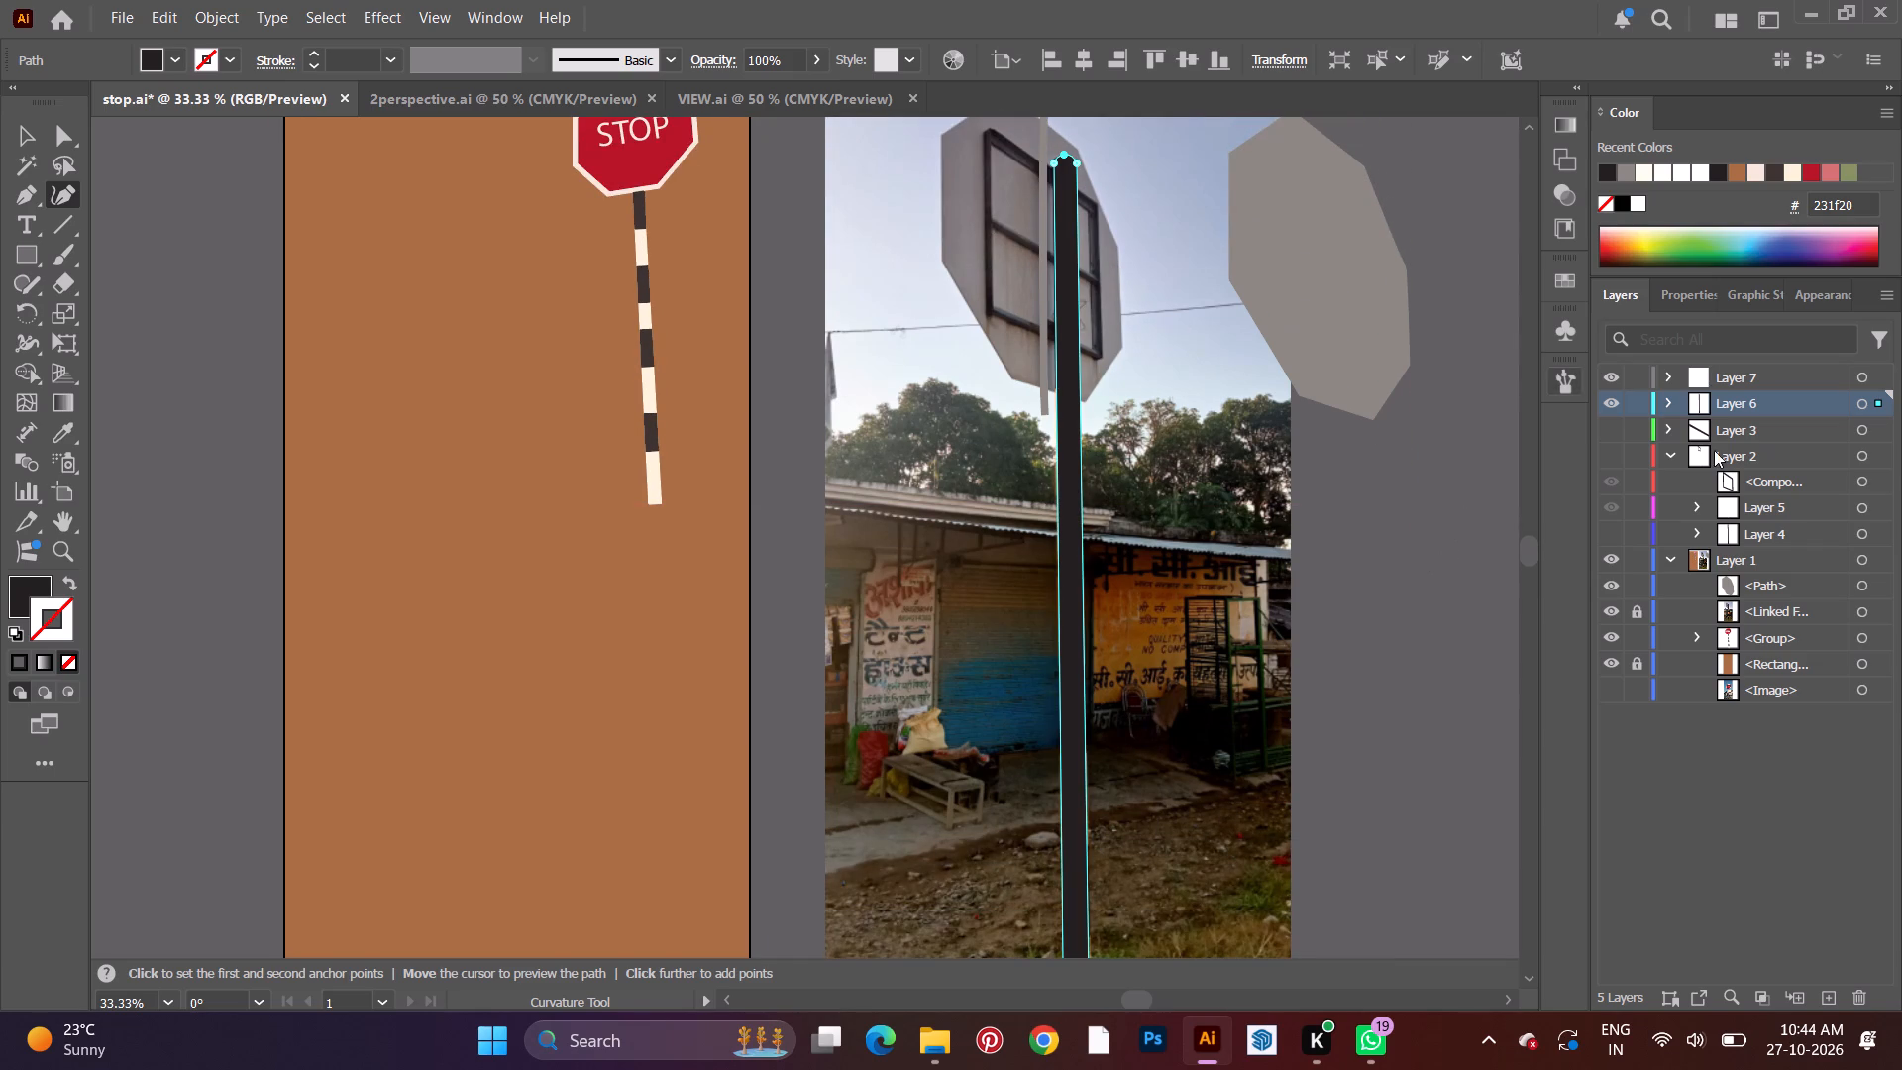
click(1682, 301)
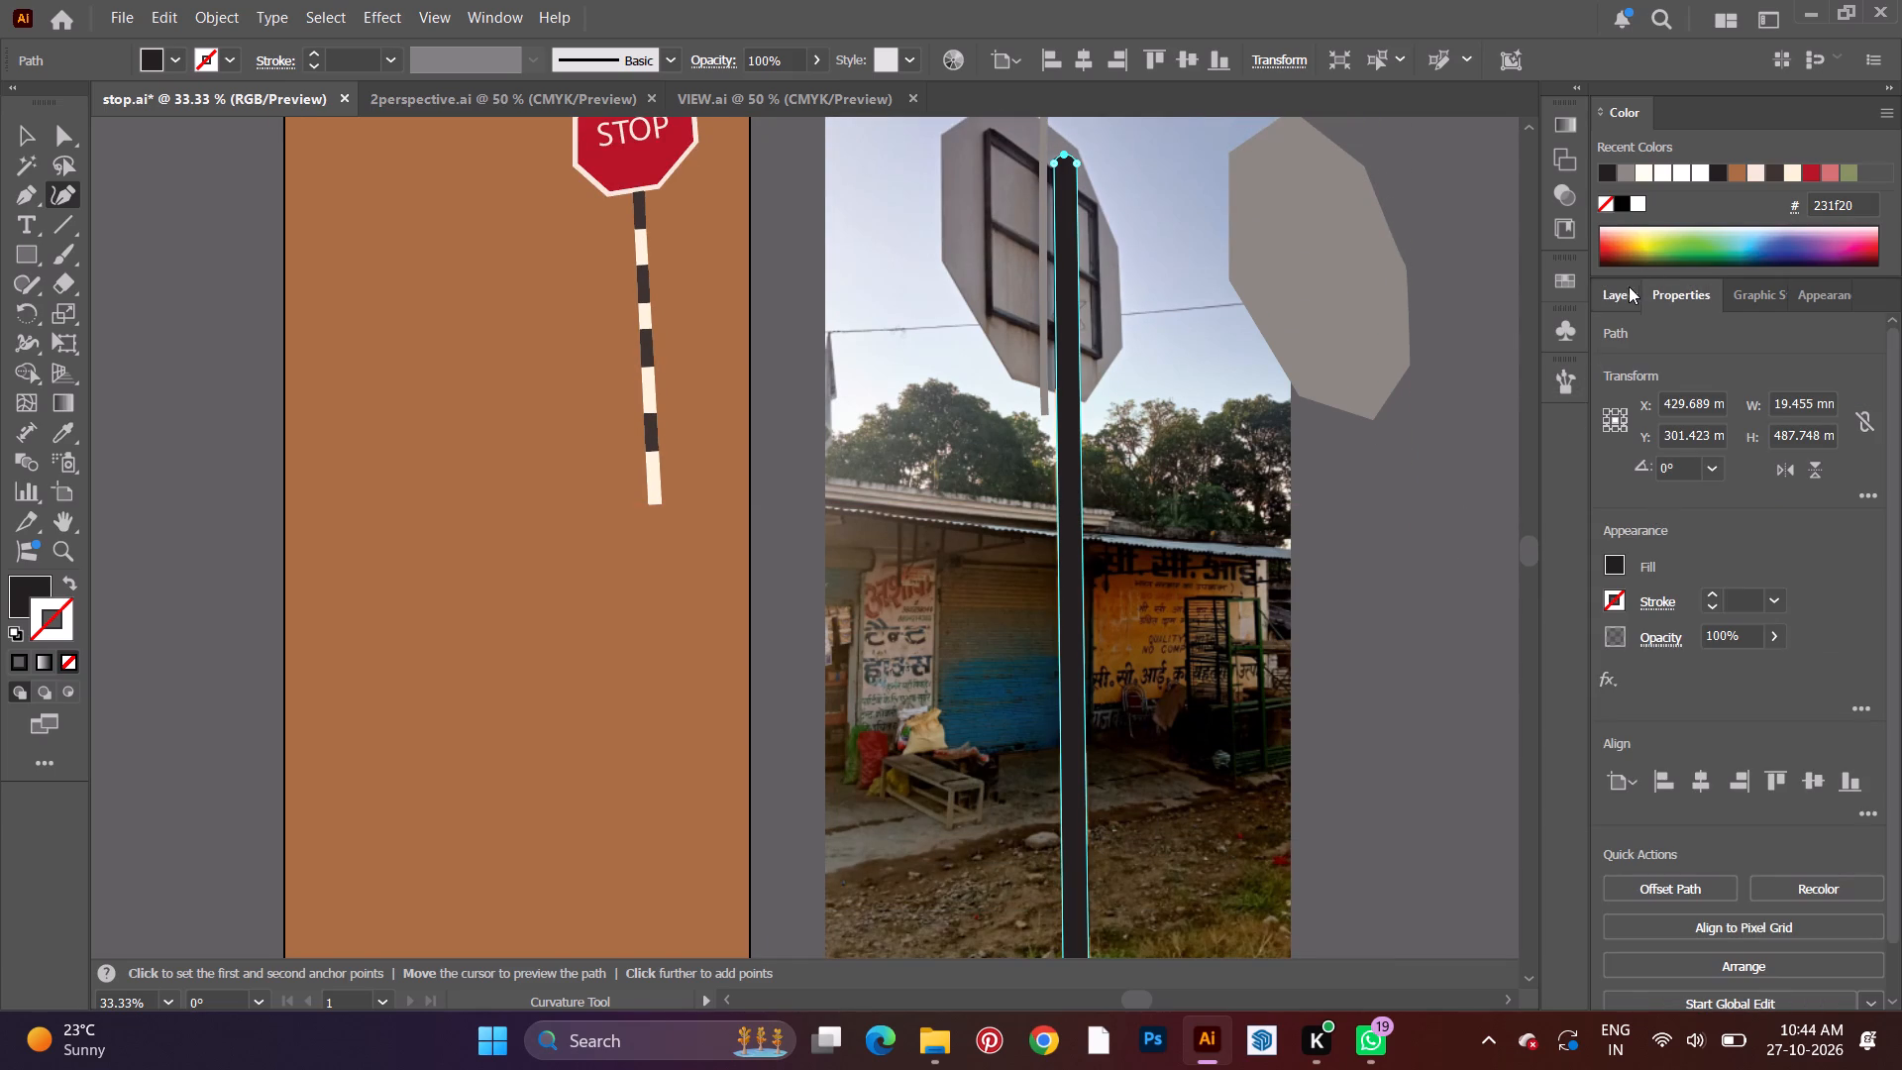
click(1629, 286)
click(1734, 375)
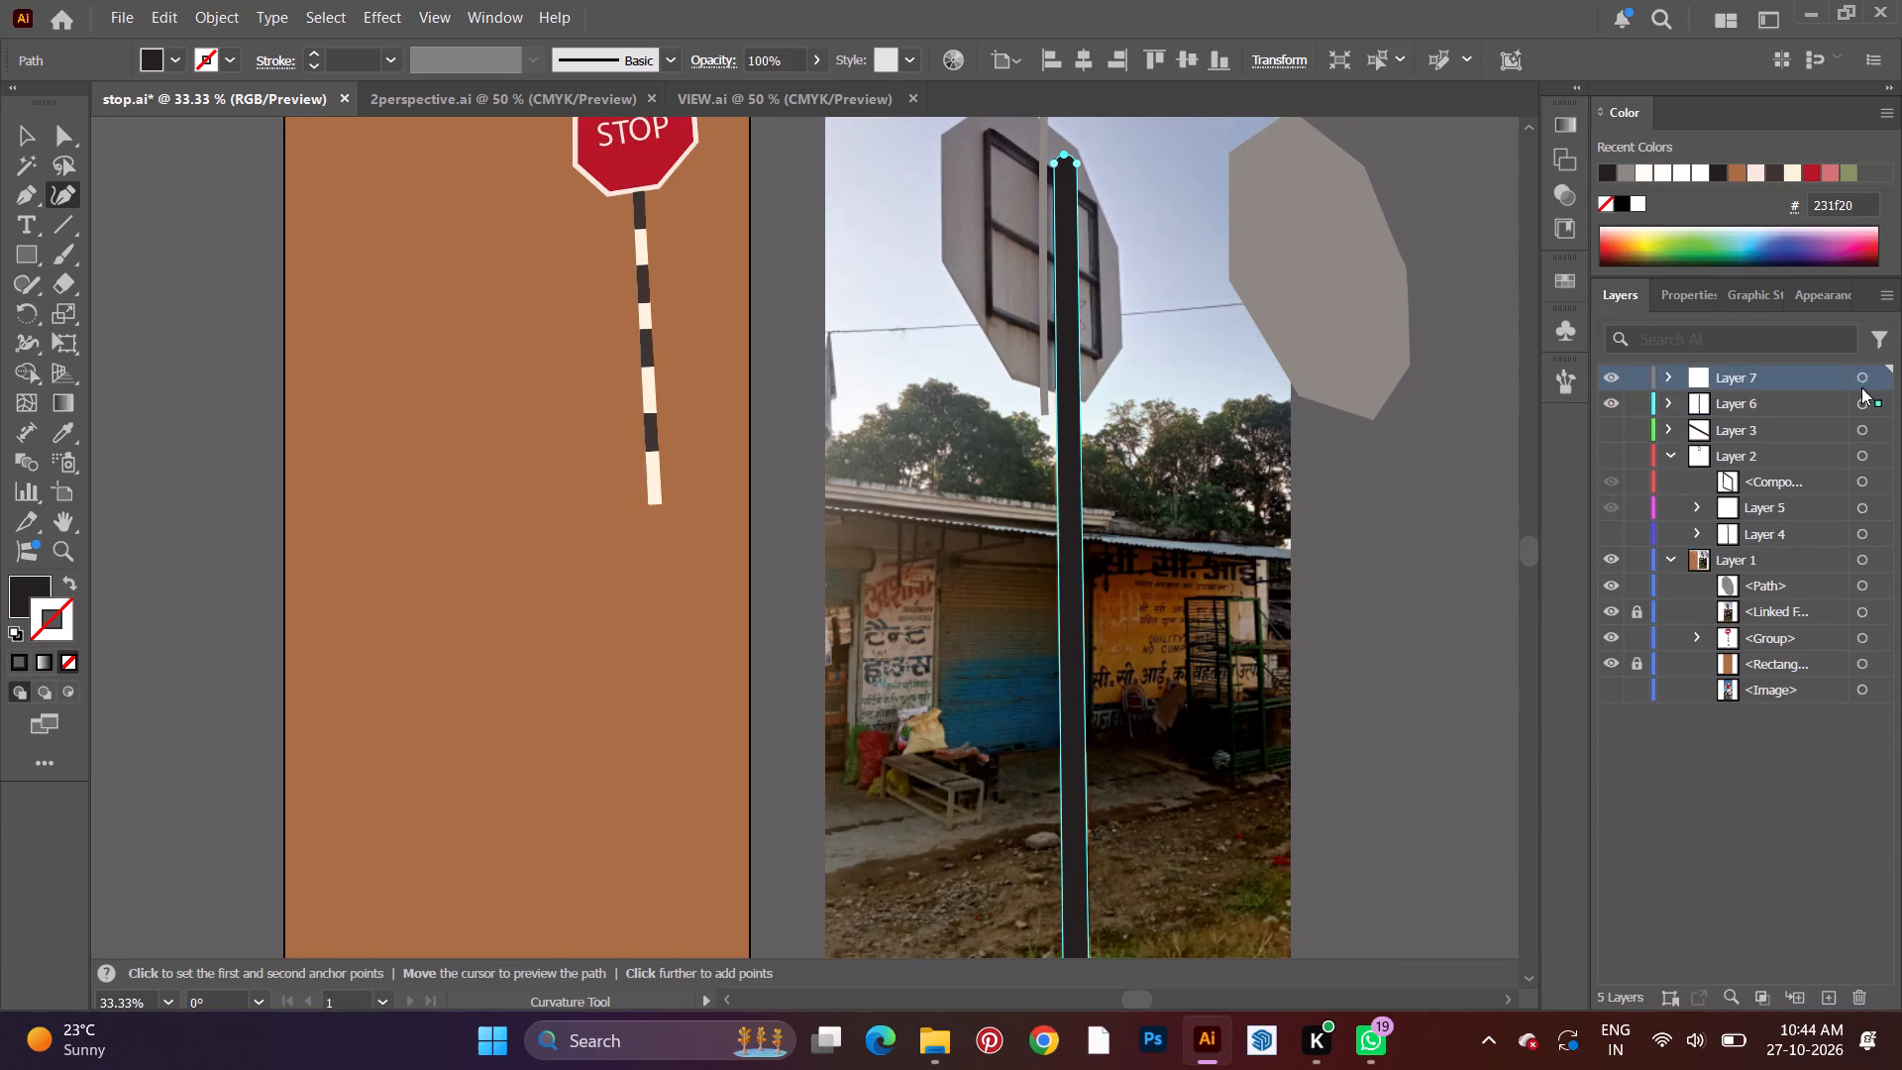
click(1861, 382)
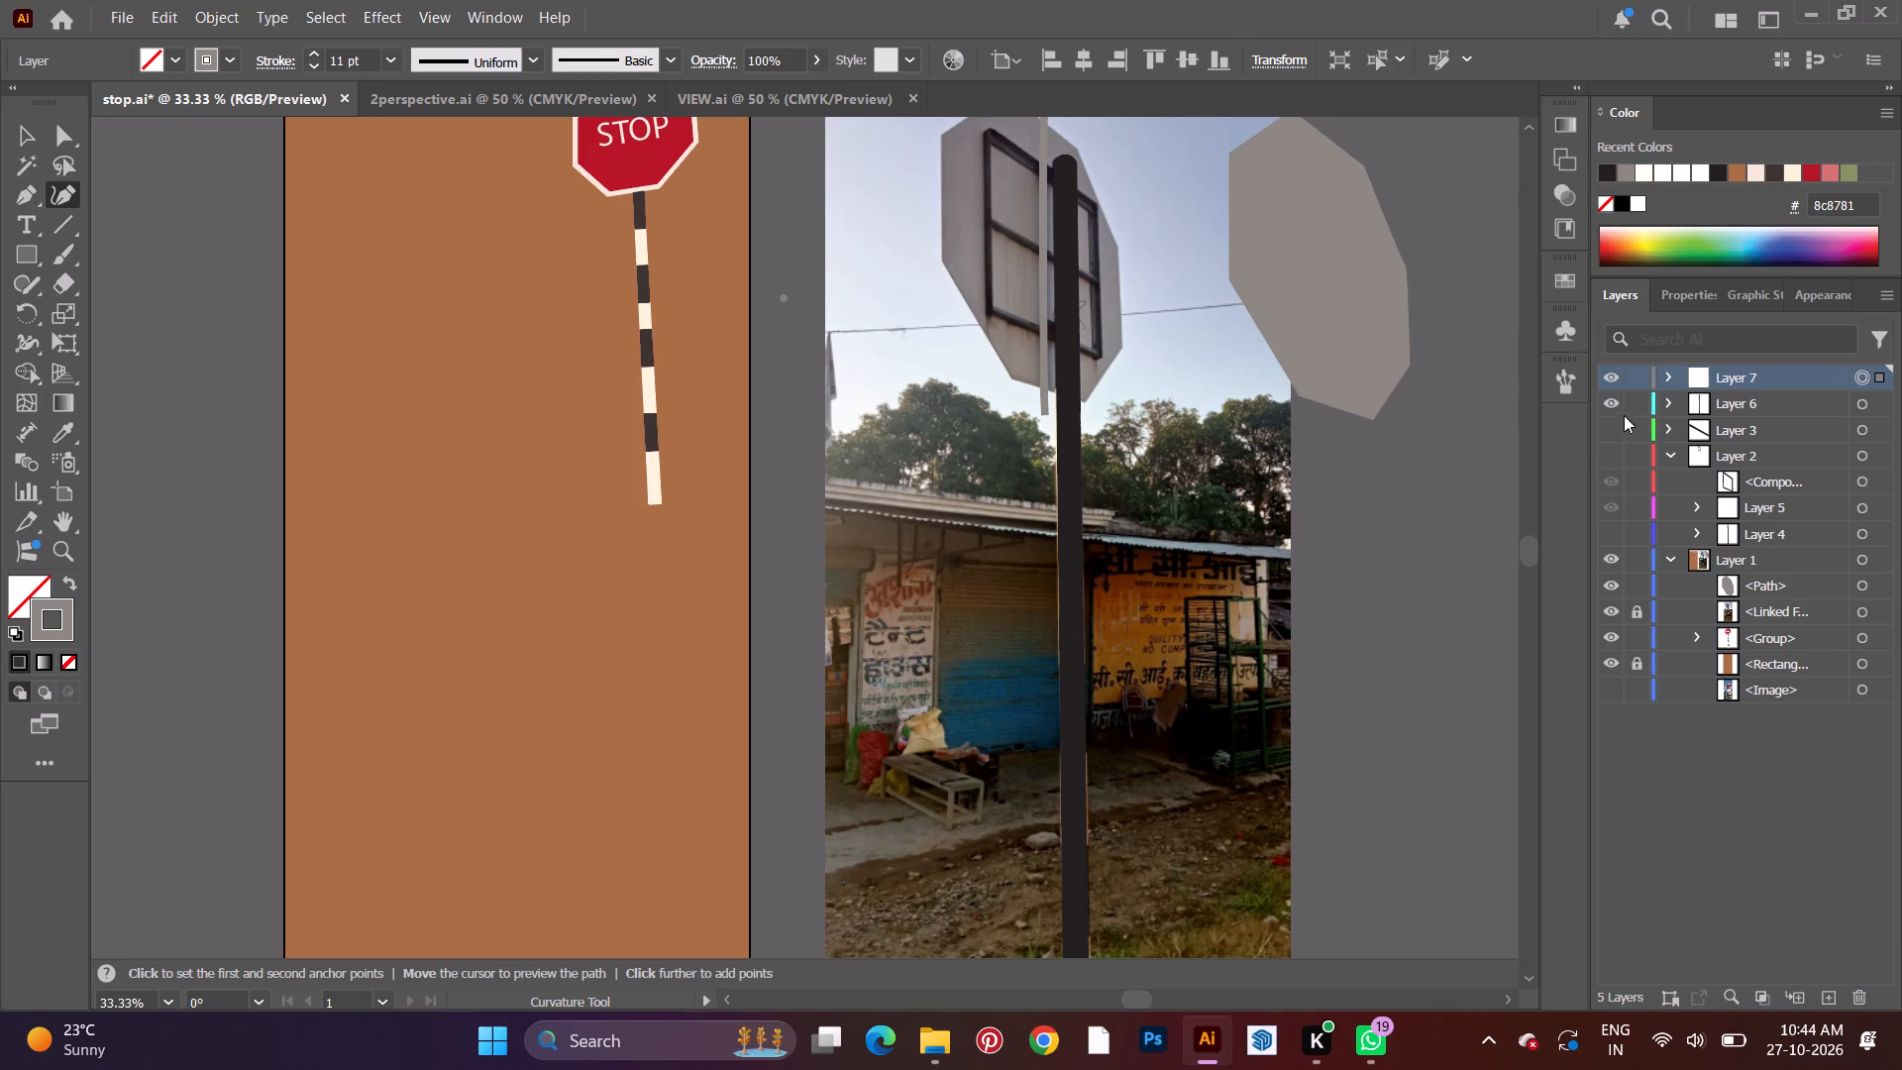
click(1615, 408)
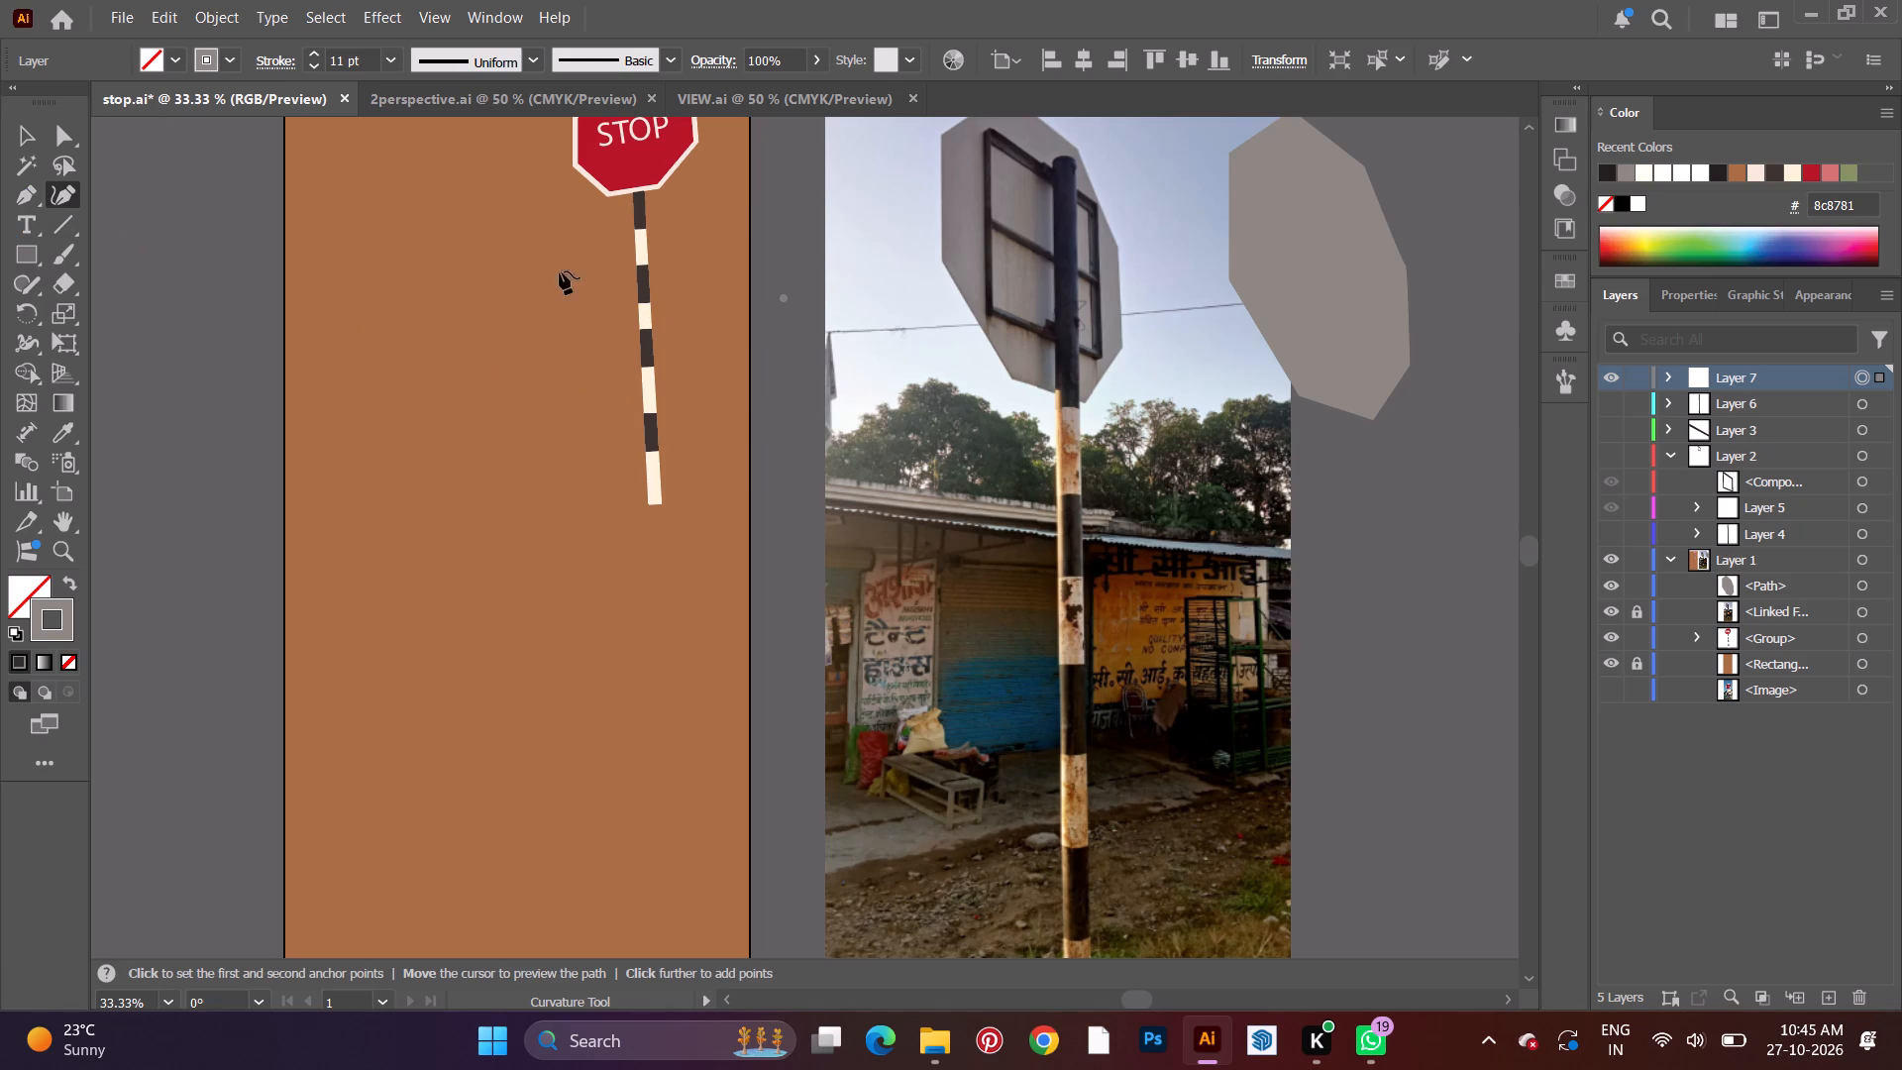
Delete the hidden Layer 6 together with its artwork.
click(23, 136)
drag(590, 258, 733, 525)
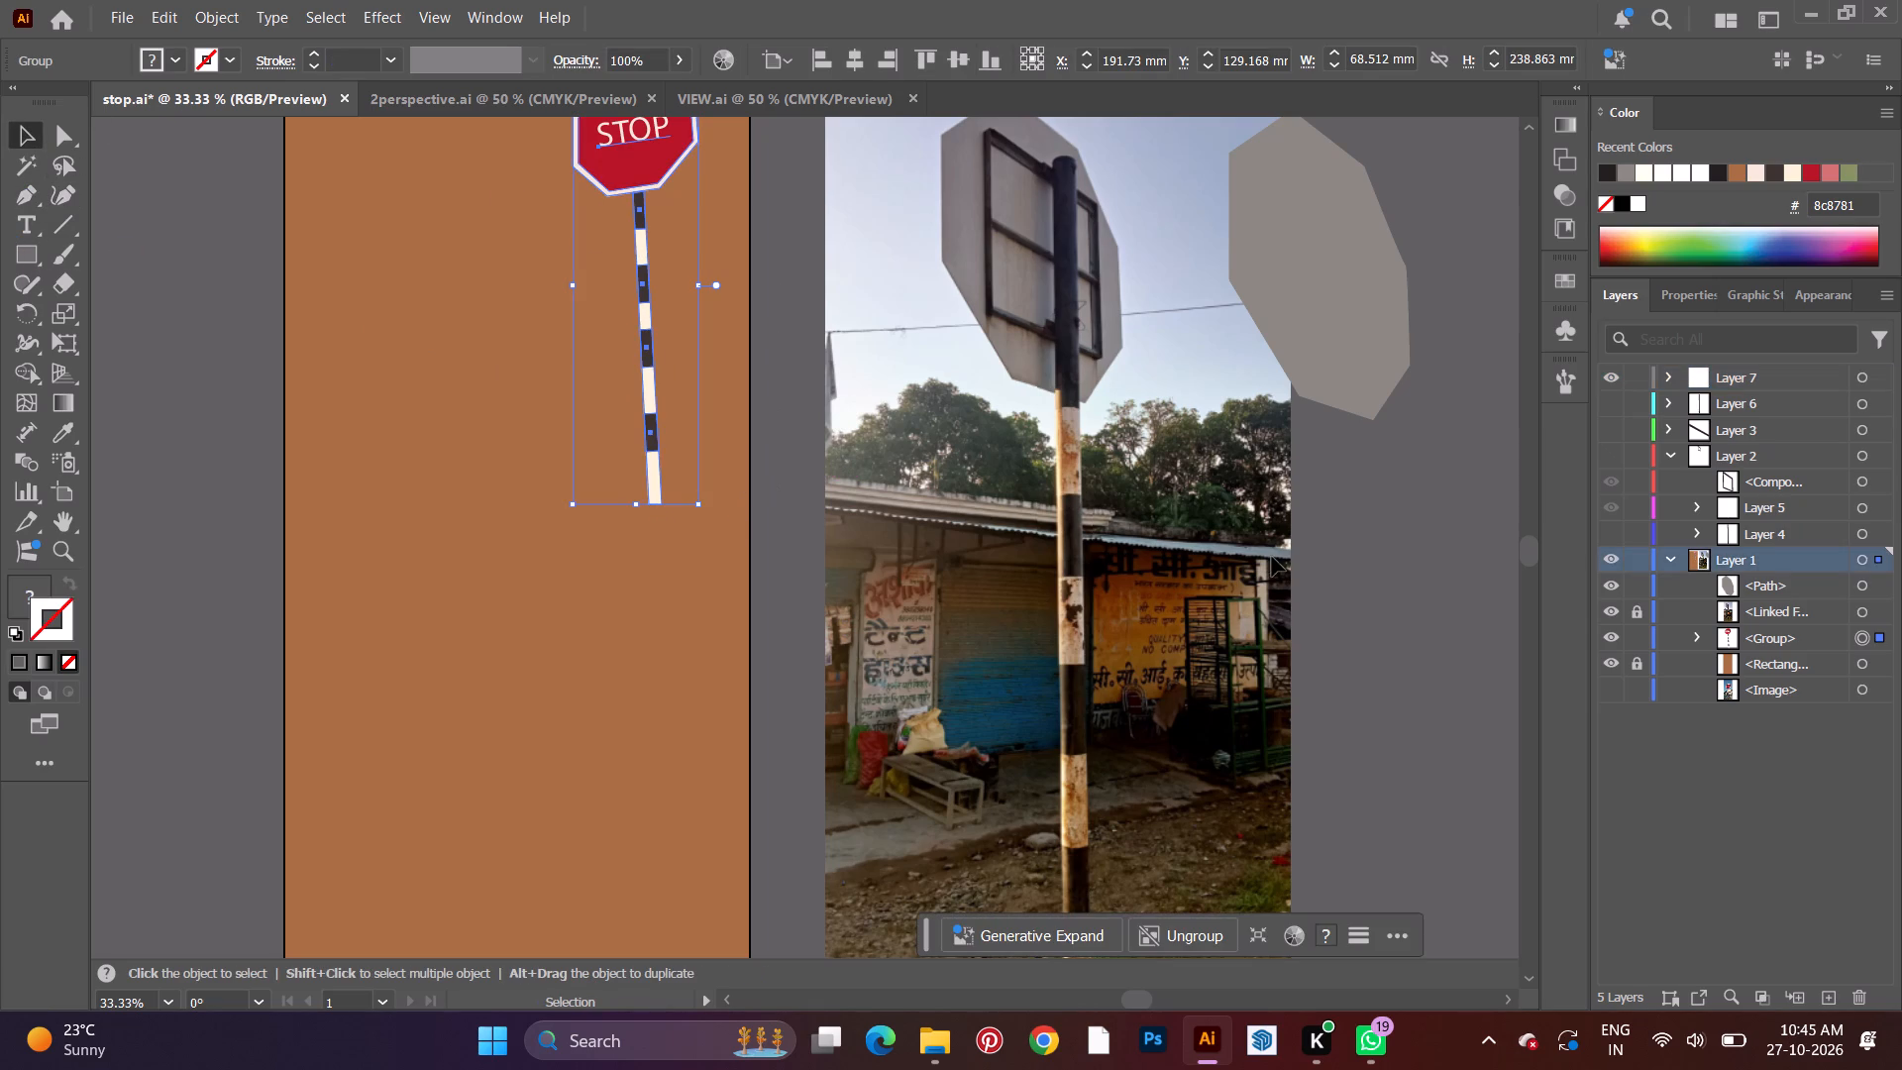
scroll(1335, 534, up, 6)
scroll(1049, 593, down, 5)
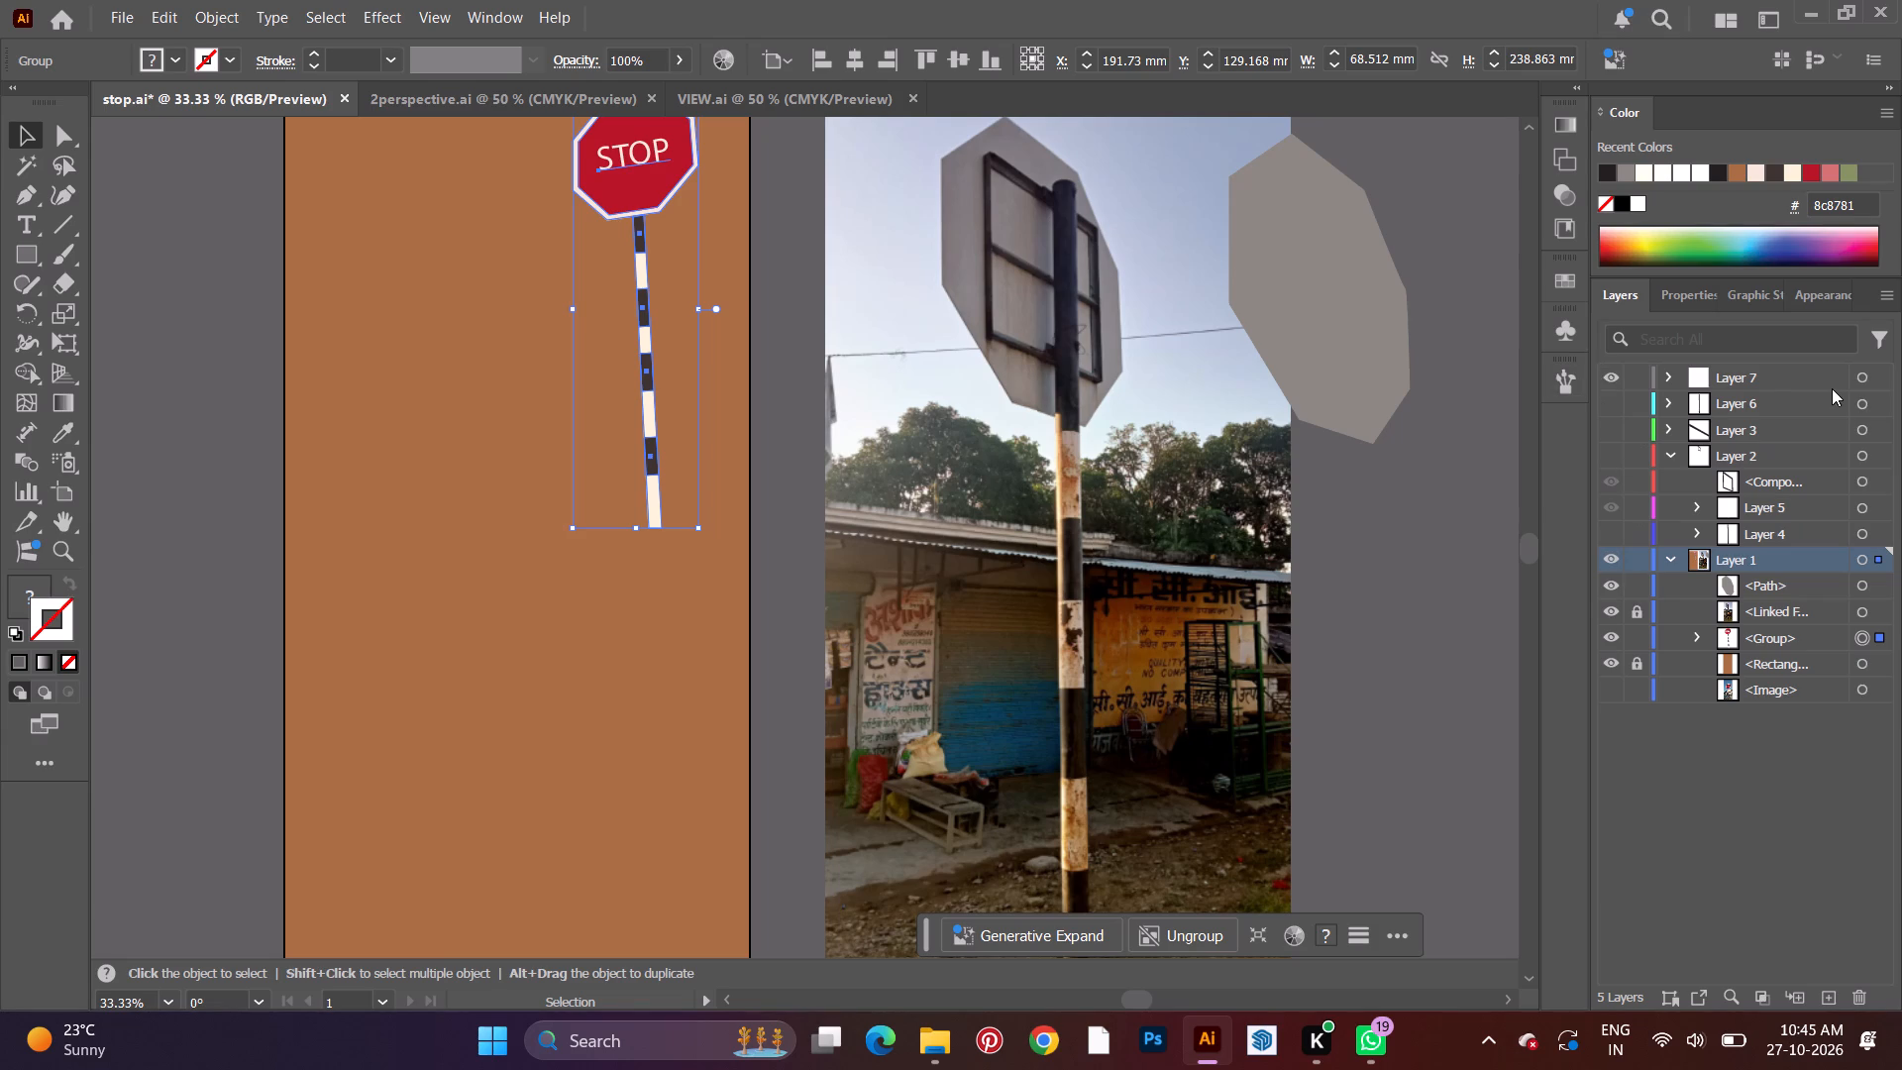
click(1850, 406)
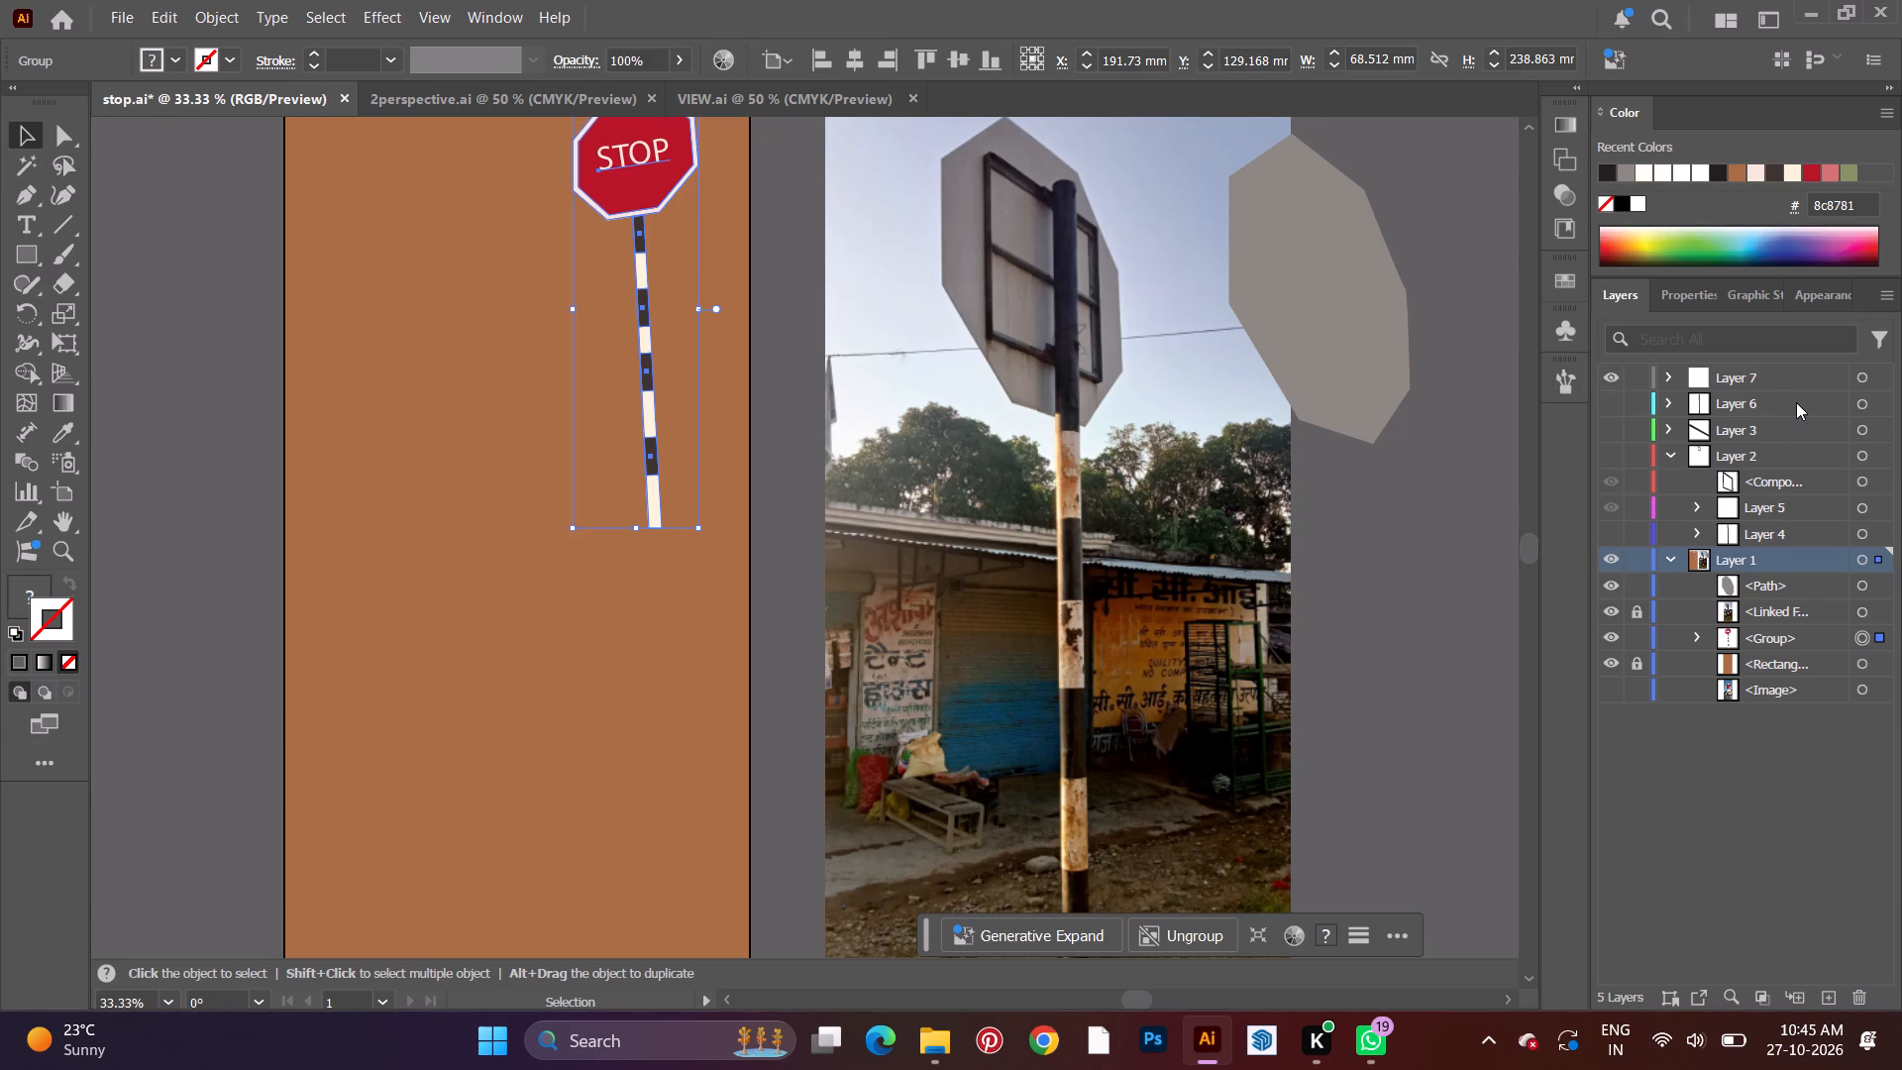
click(1796, 402)
click(1856, 1000)
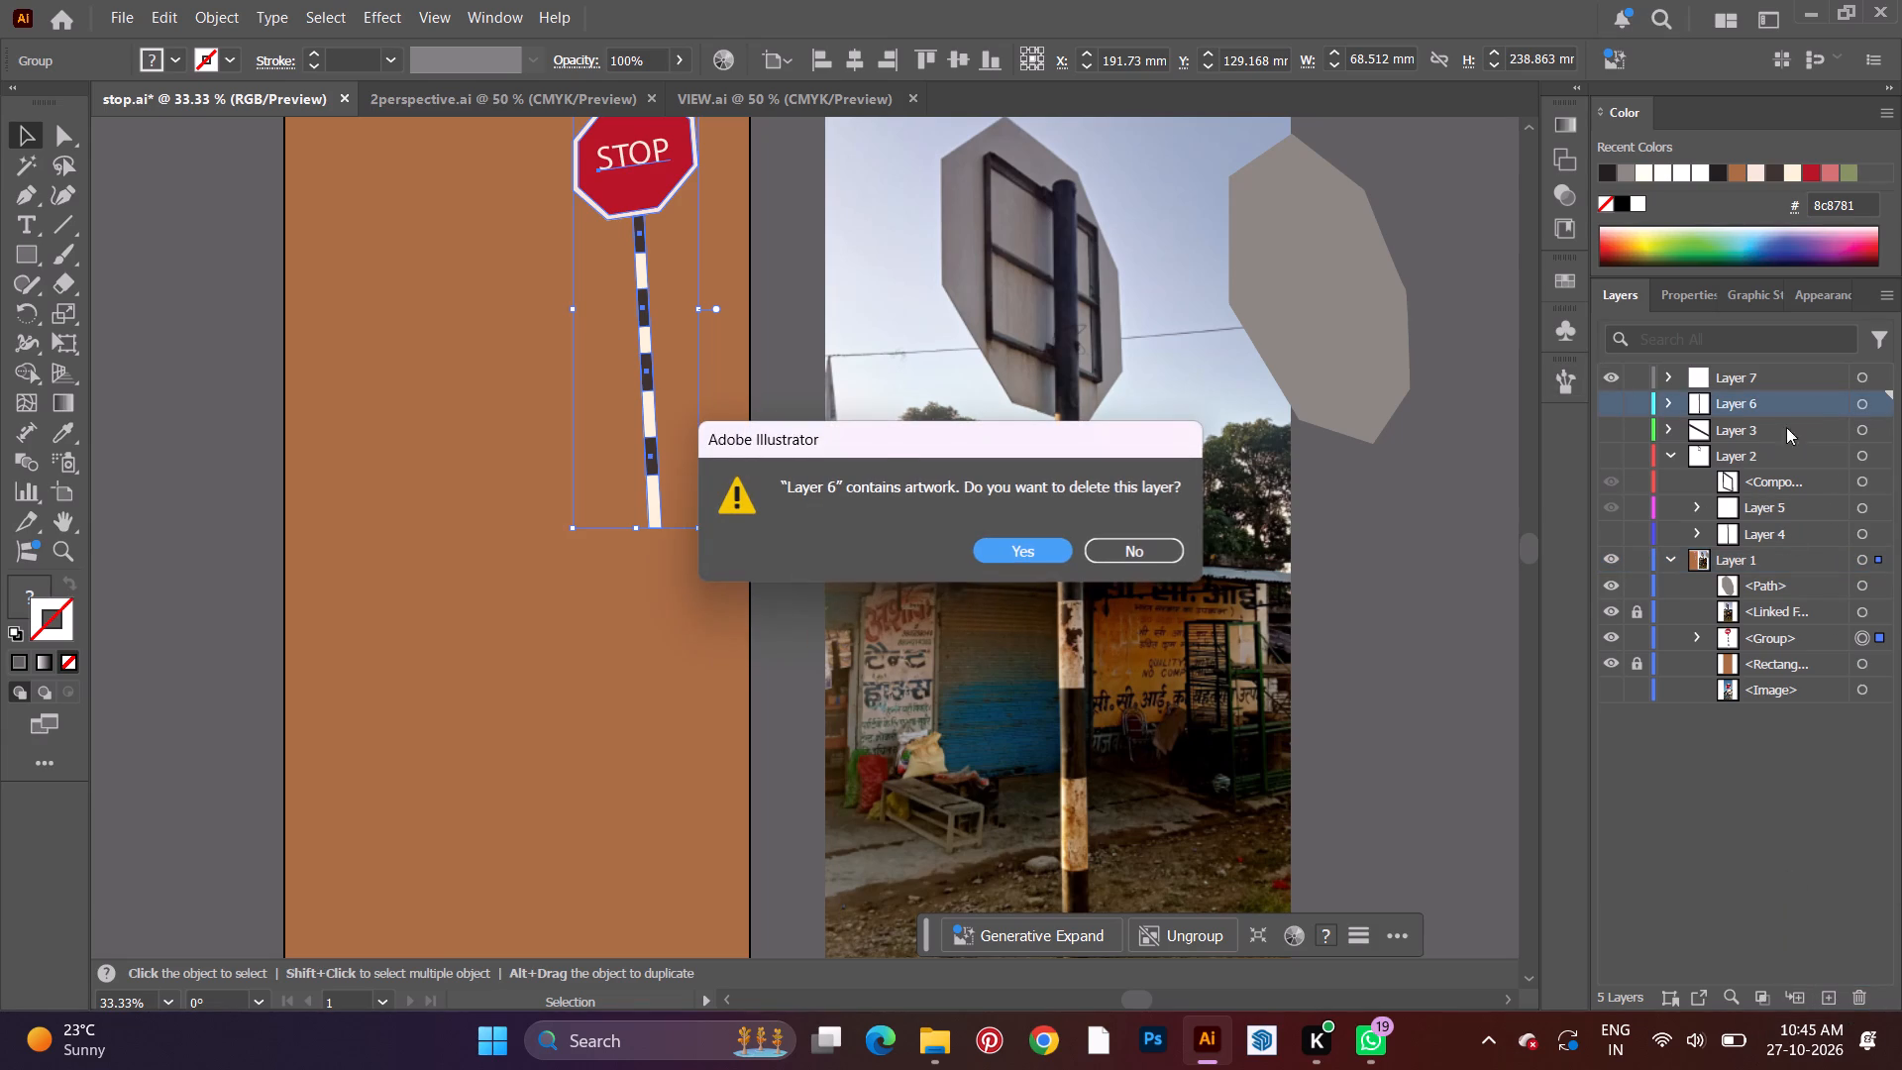
click(1002, 551)
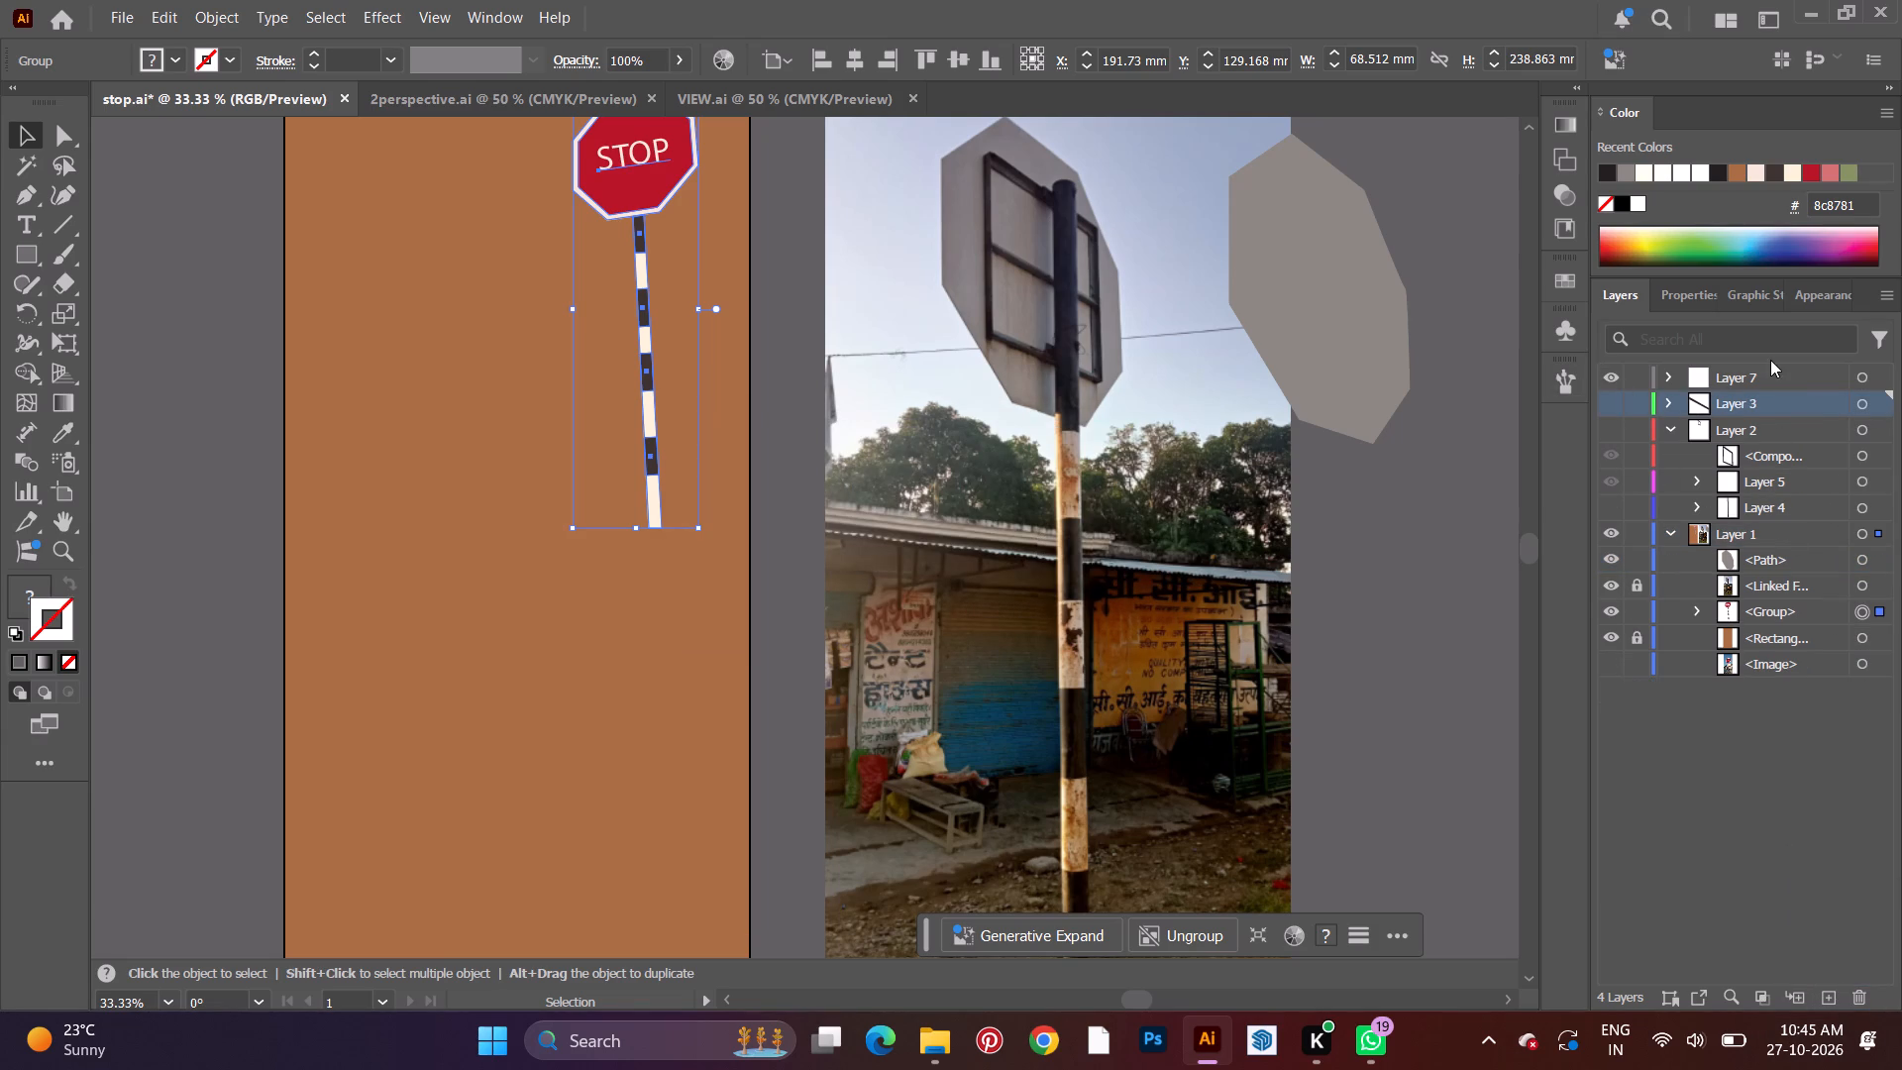
Make Layer 3, Layer 2 and its nested compound path, Layer 5 and Layer 4 visible.
click(1766, 373)
click(1612, 401)
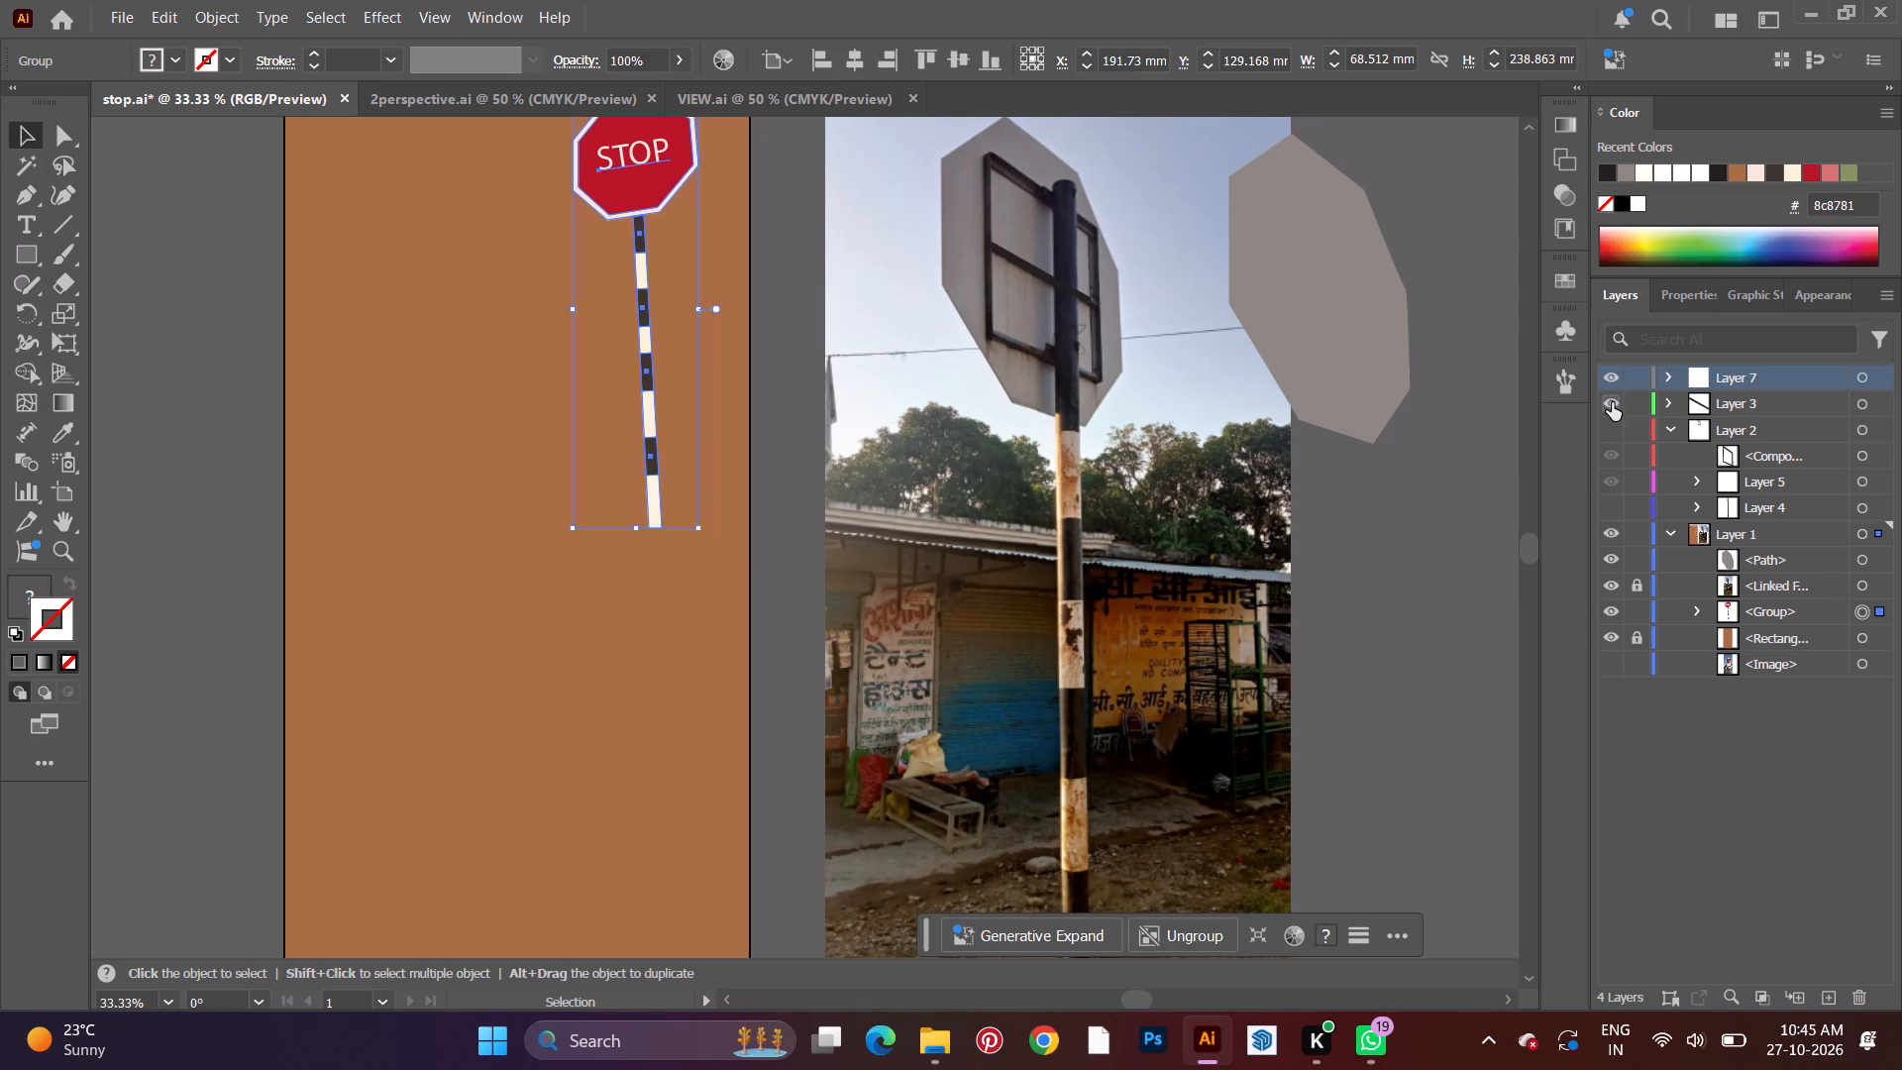
click(1611, 403)
click(1762, 368)
scroll(1205, 388, up, 6)
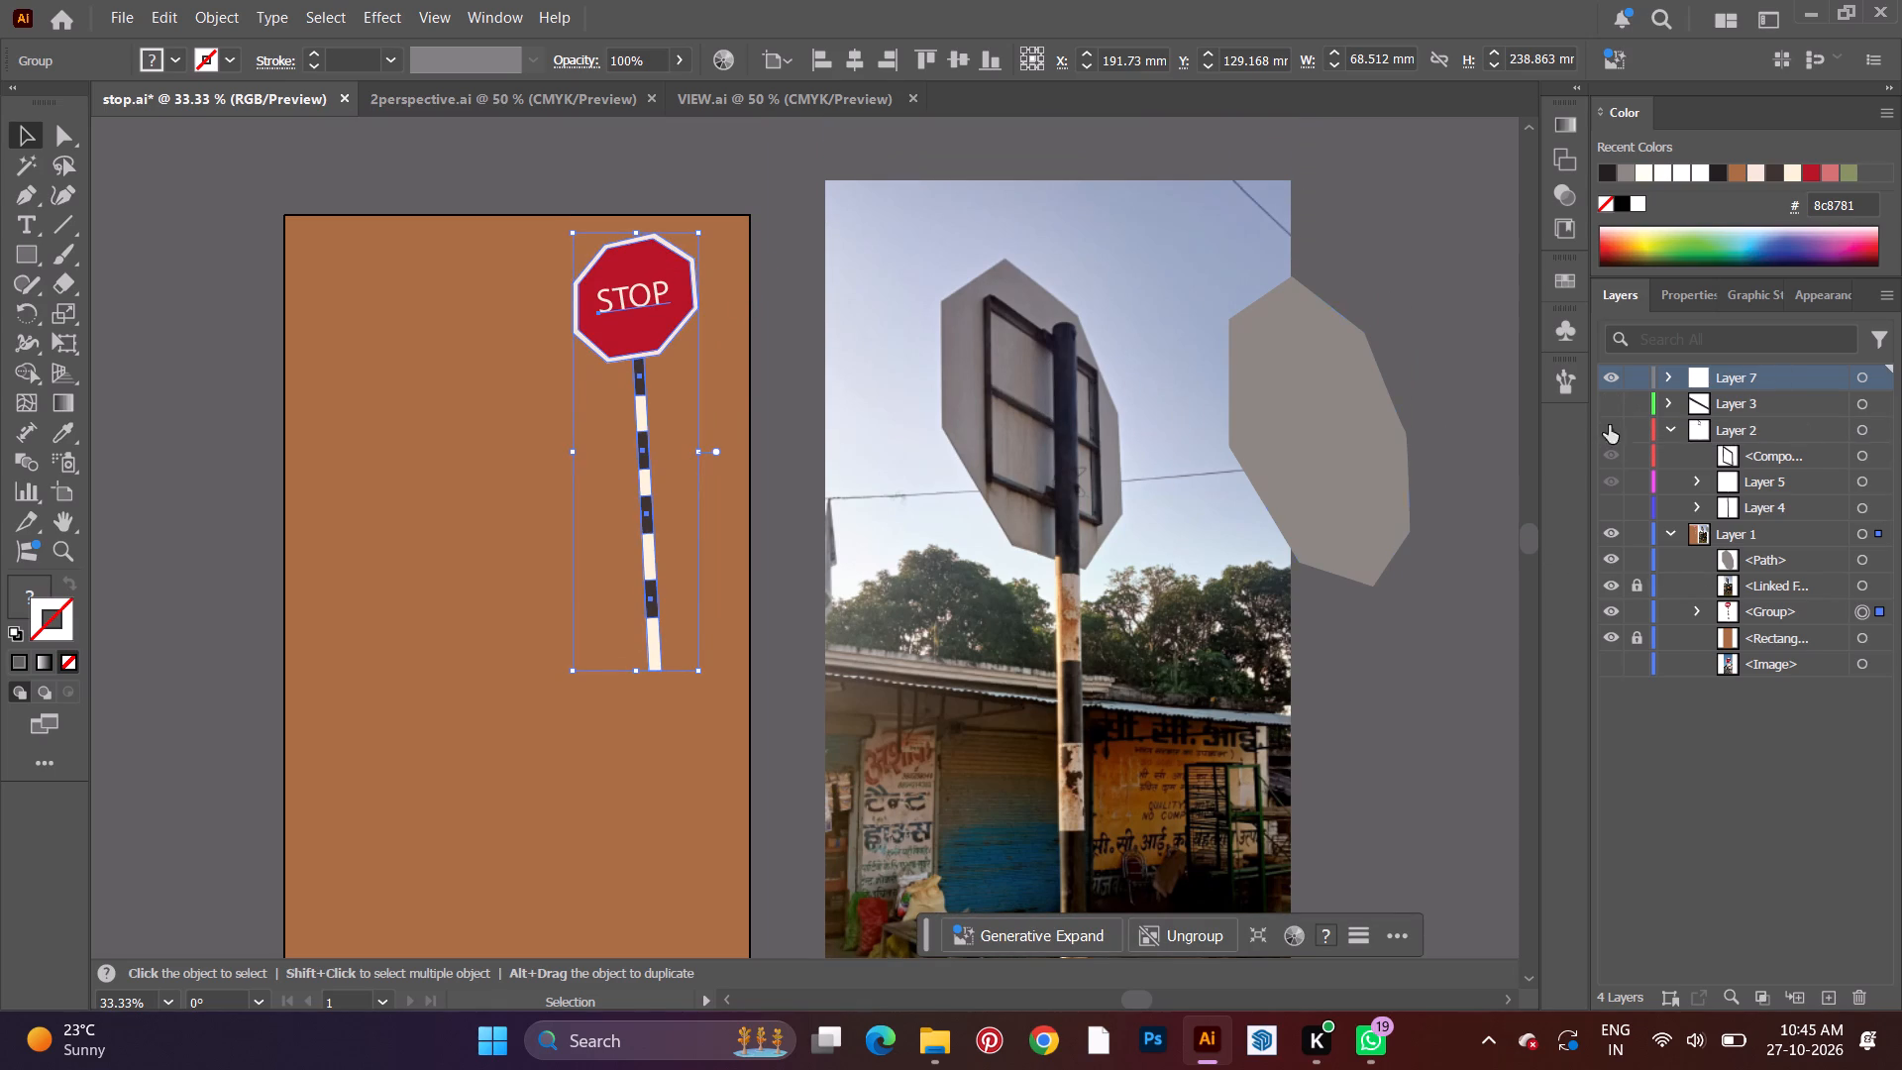
click(1606, 510)
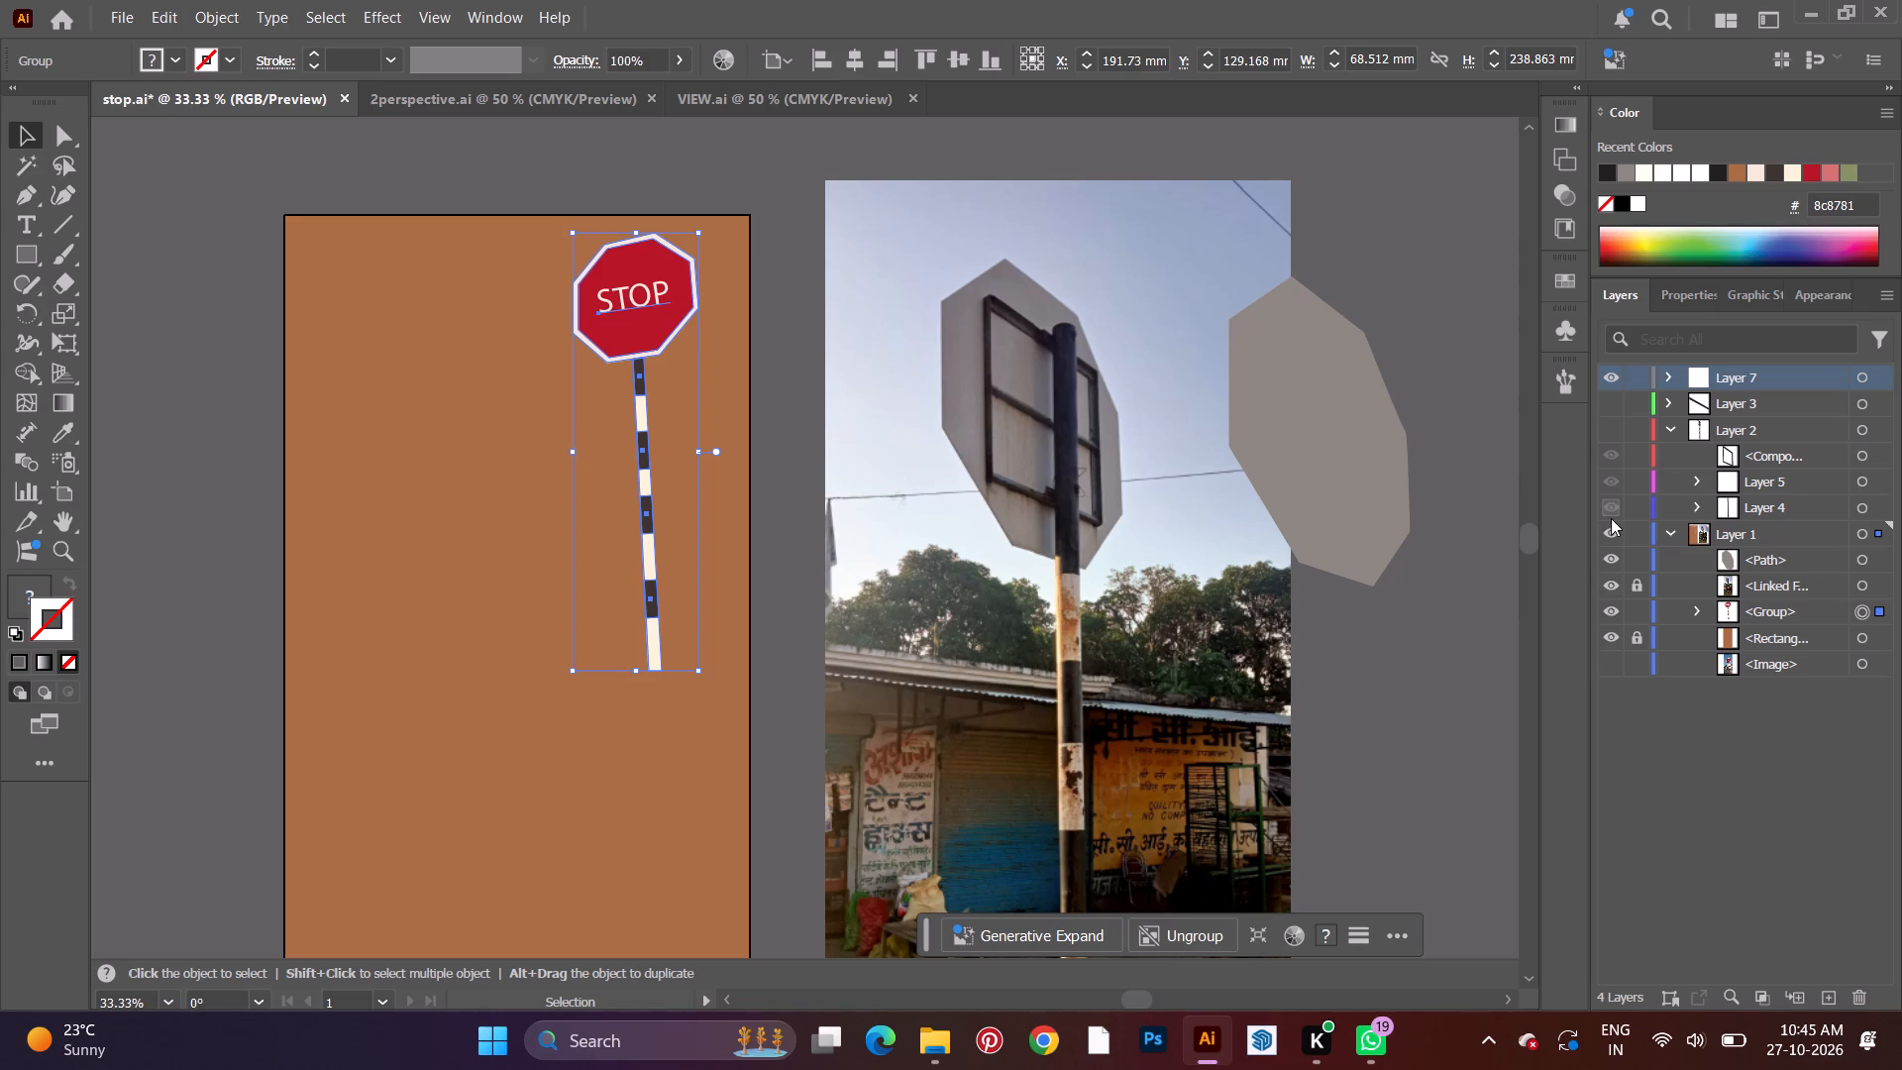
click(1610, 514)
click(1608, 533)
click(1608, 533)
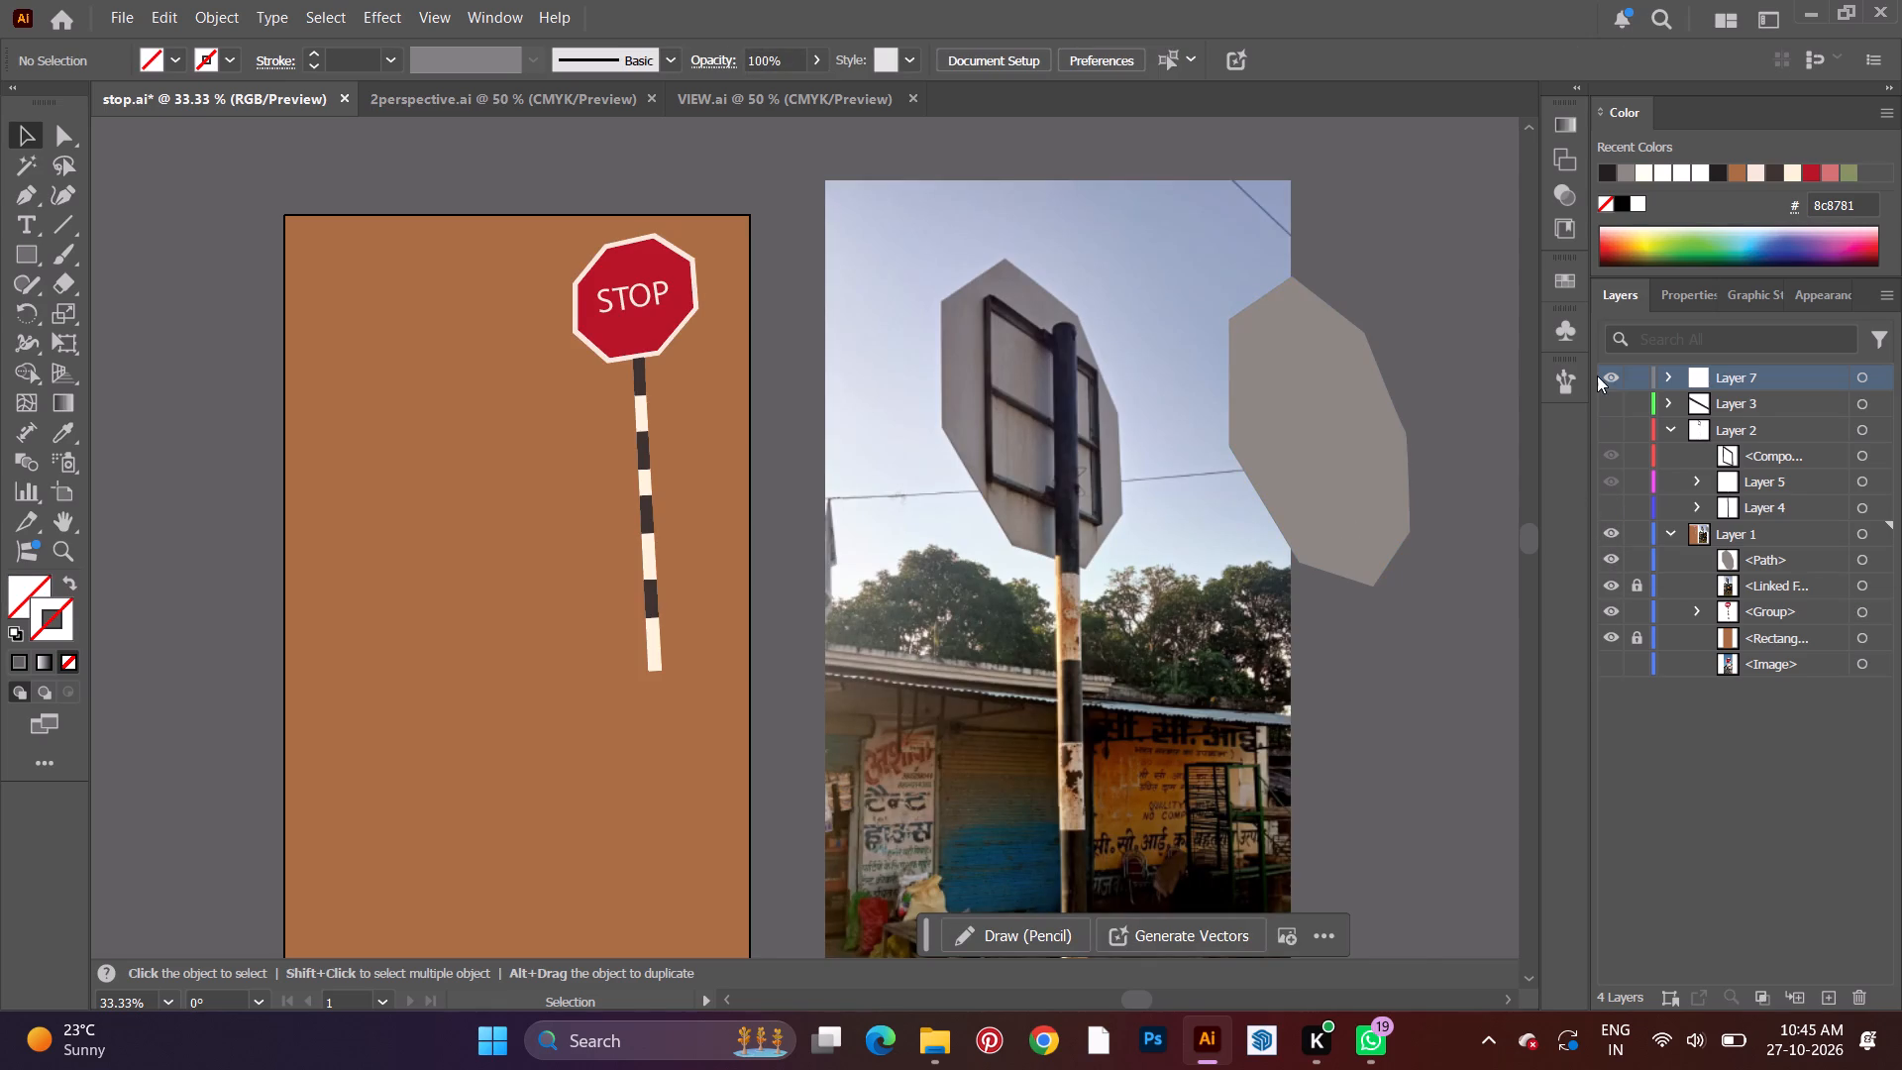
drag(1612, 395, 1618, 467)
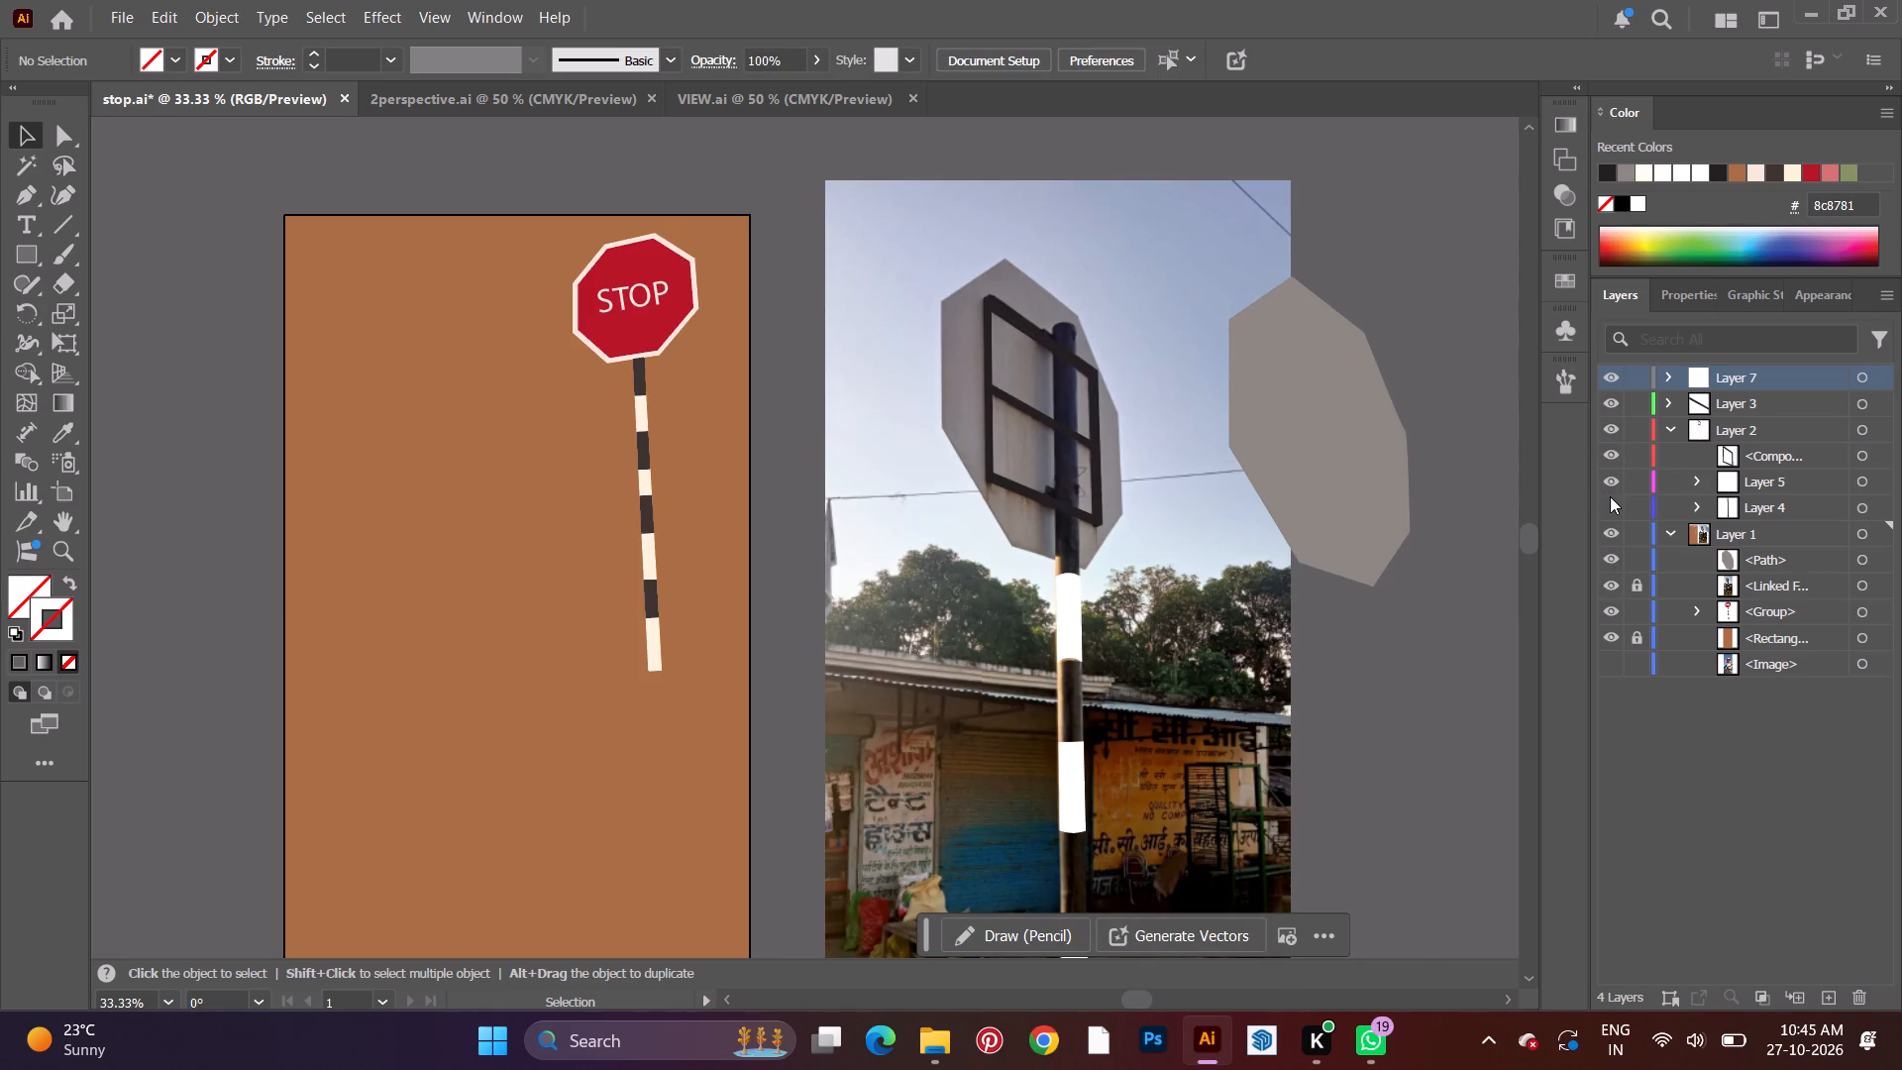
click(1608, 496)
click(1608, 504)
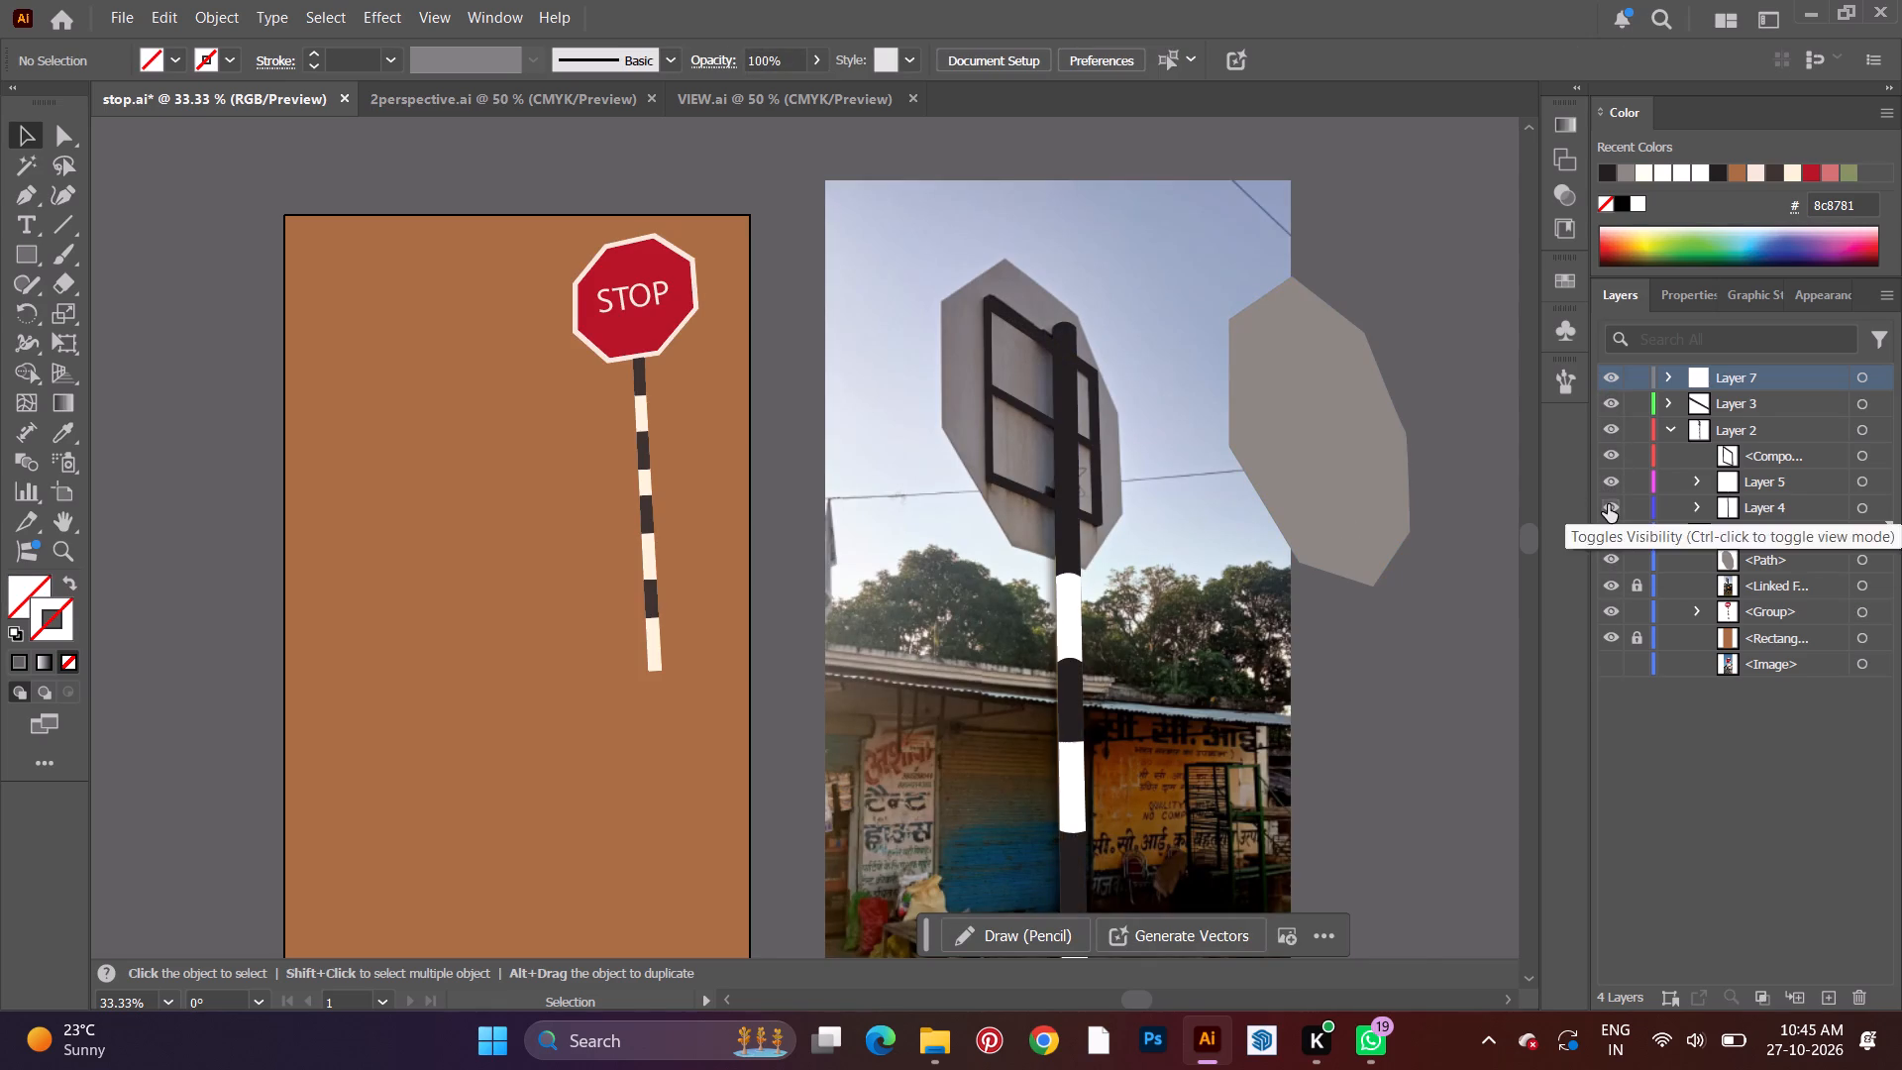
Copy the traced dark pole with its white bands from stop.ai and paste it into 2perspective.ai.
scroll(1346, 463, down, 6)
scroll(1125, 381, down, 5)
scroll(1049, 335, down, 4)
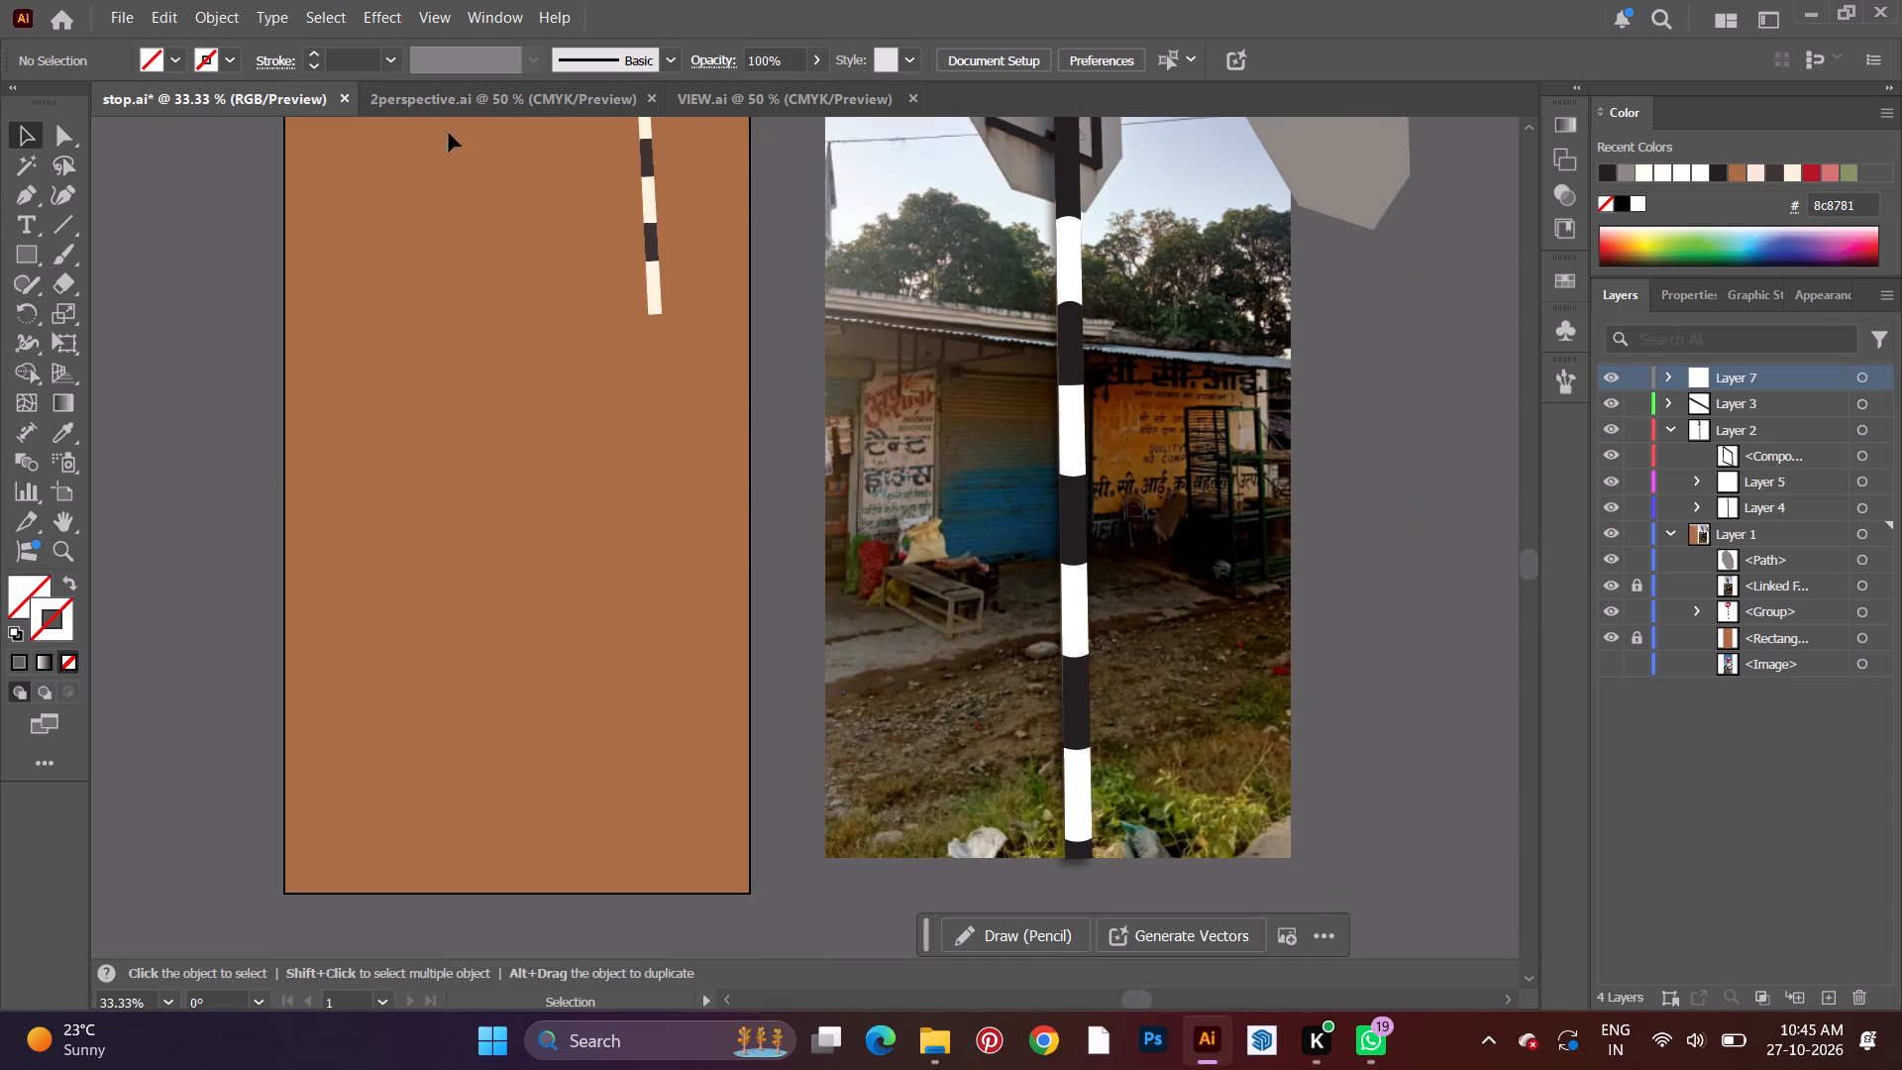
drag(953, 259, 1151, 607)
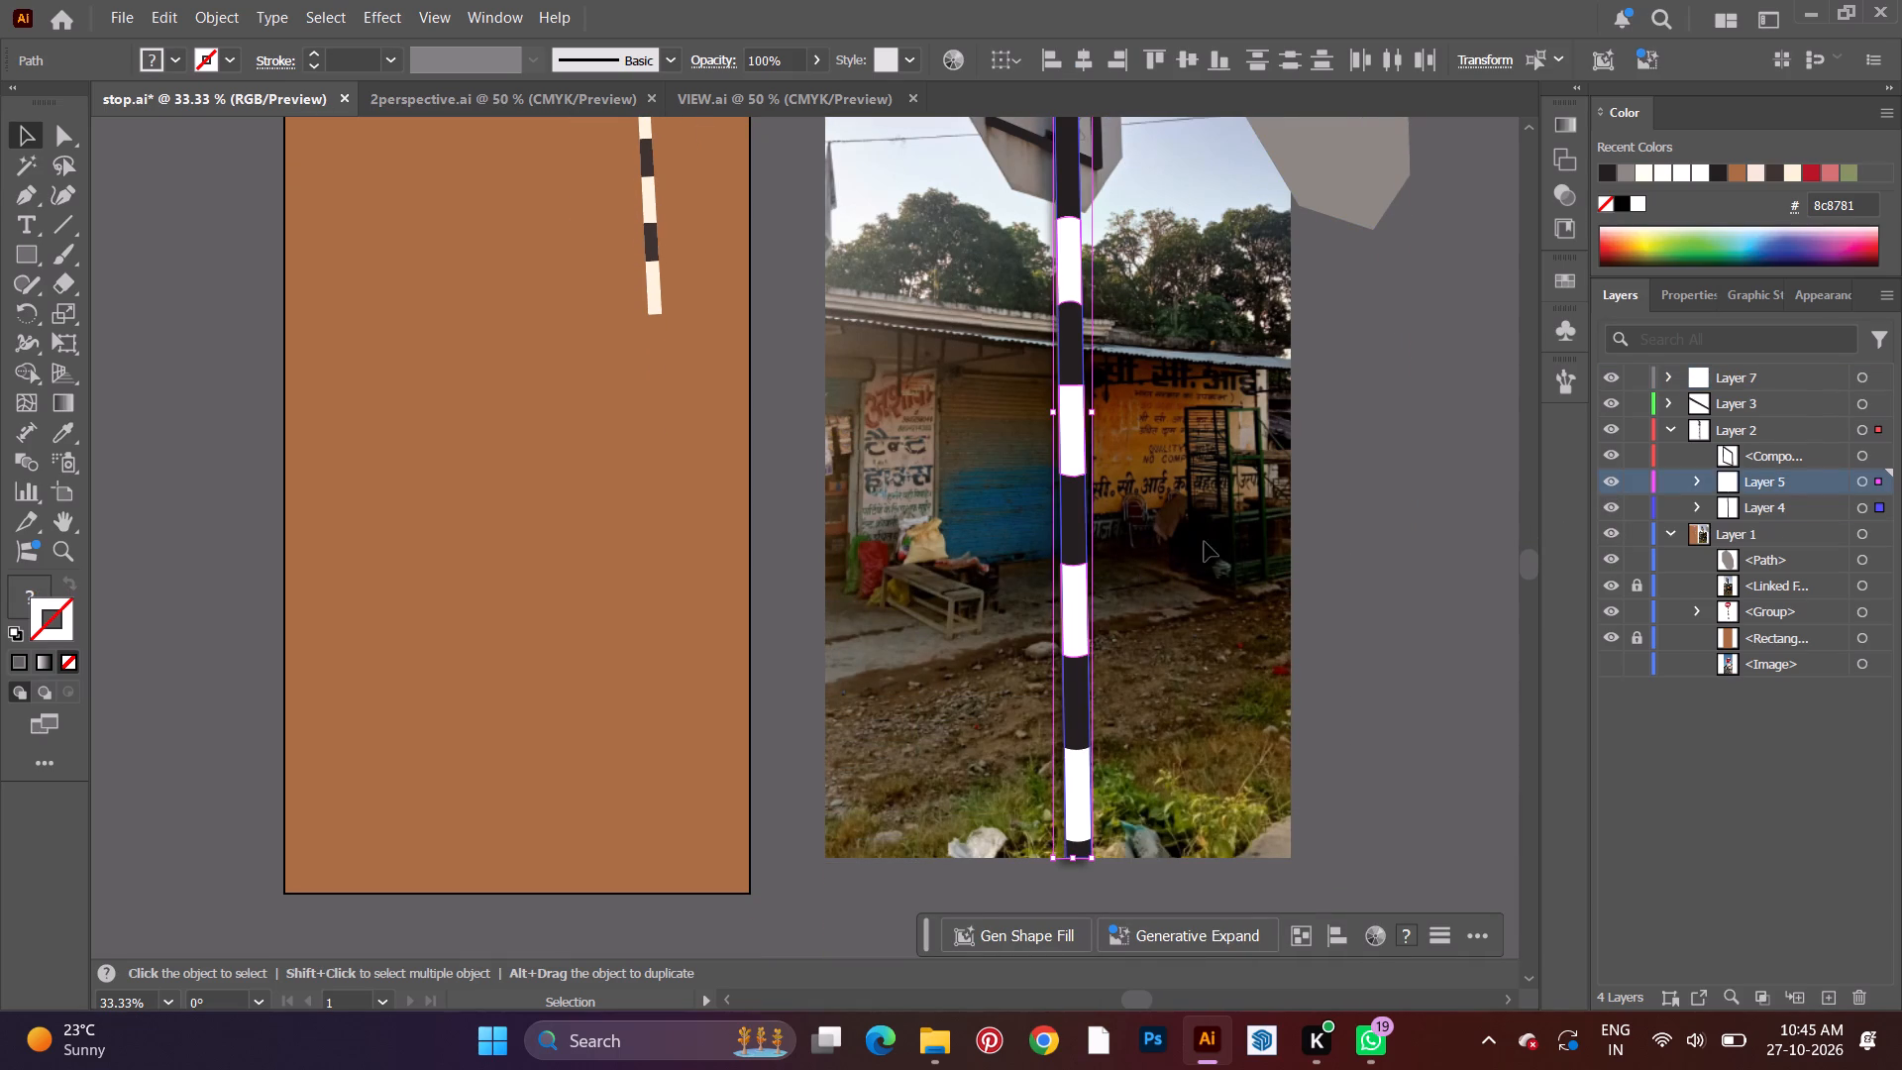
scroll(1365, 420, up, 6)
scroll(1147, 470, up, 4)
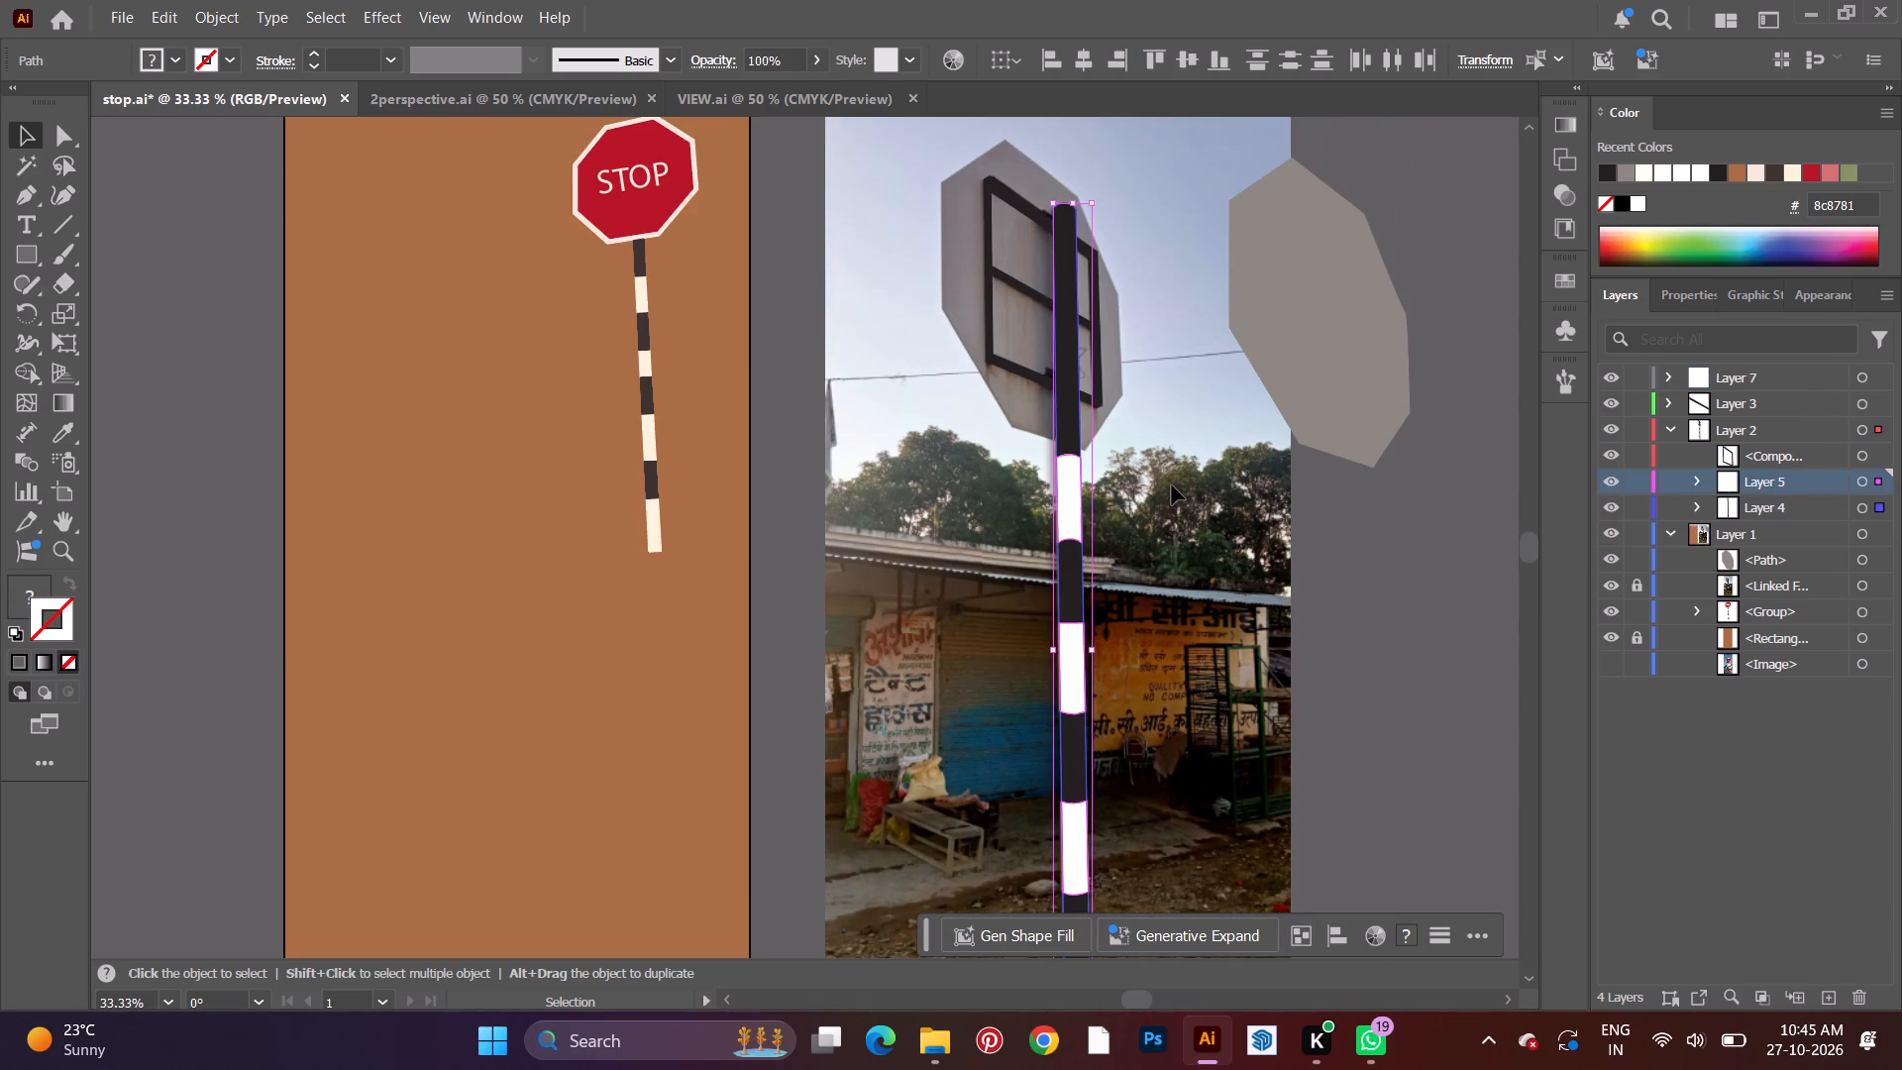
key(ctrl+c)
click(475, 97)
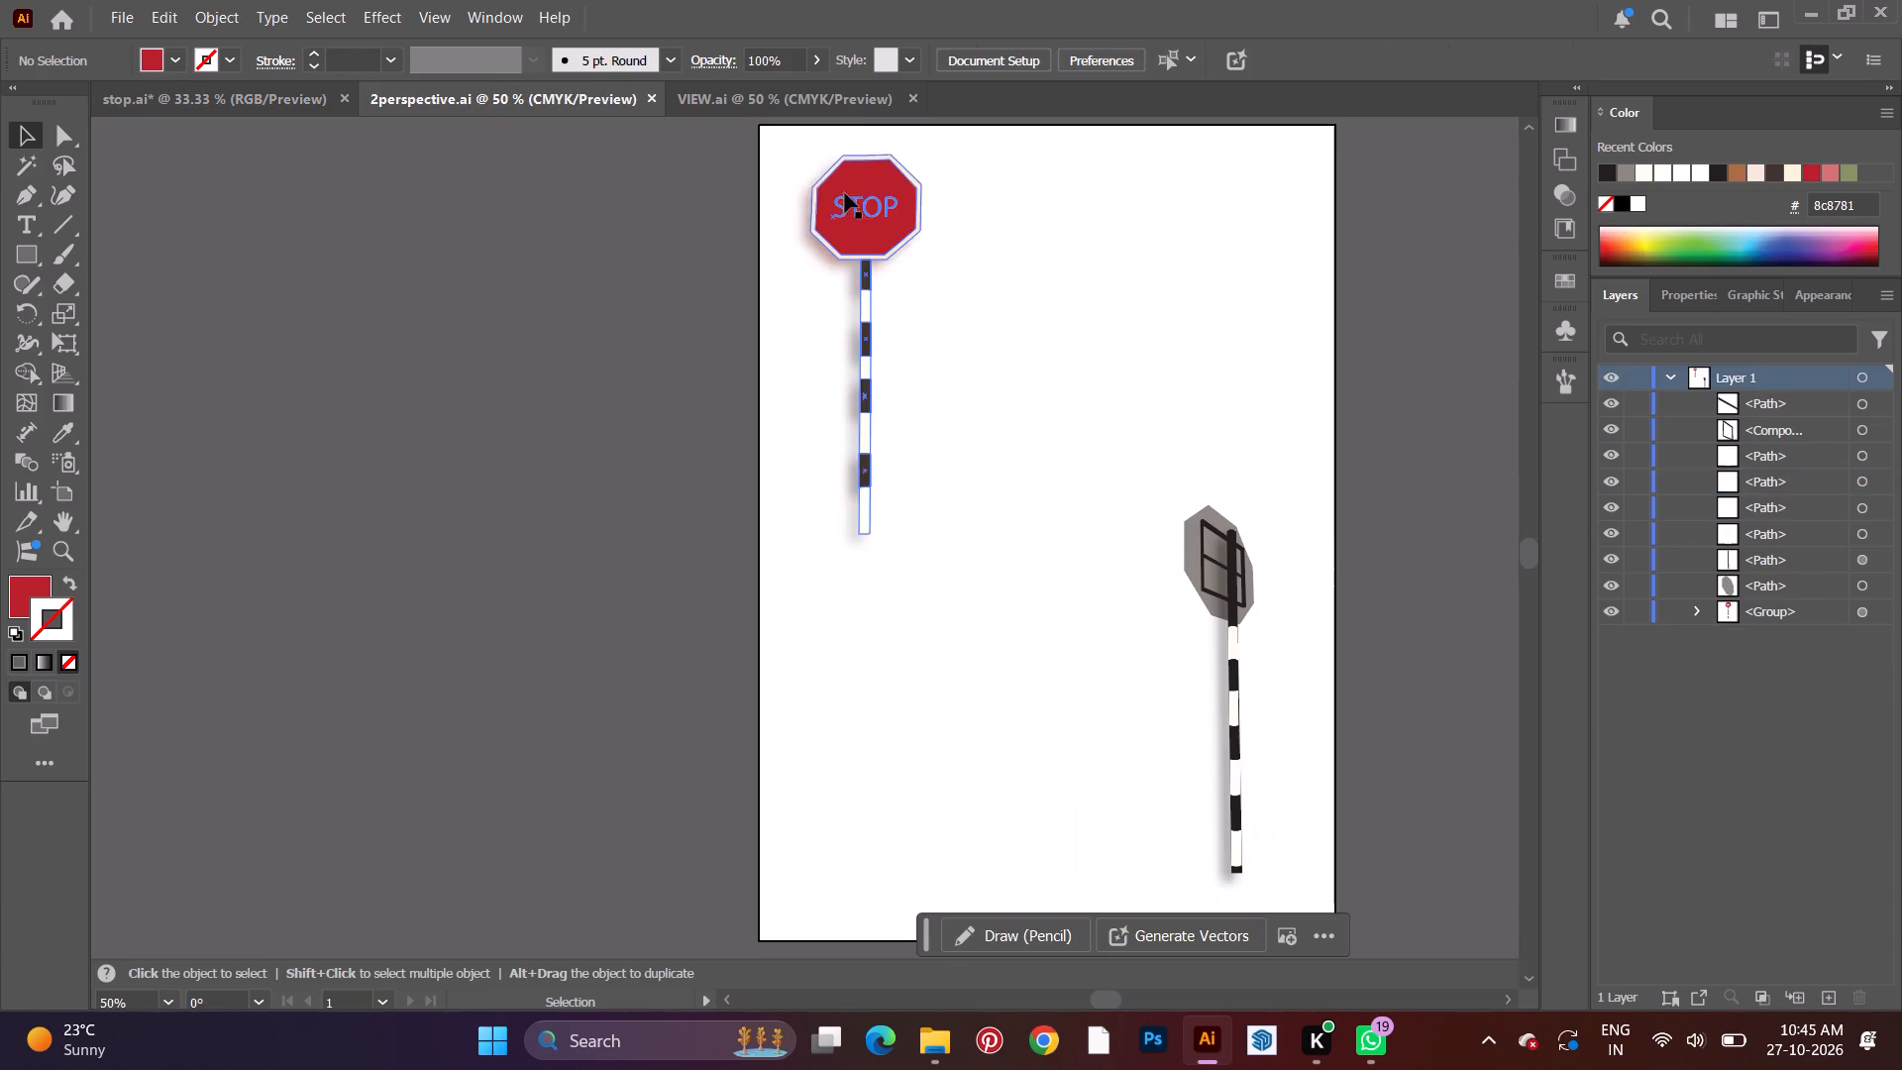
ctrl+click(977, 563)
key(ctrl+v)
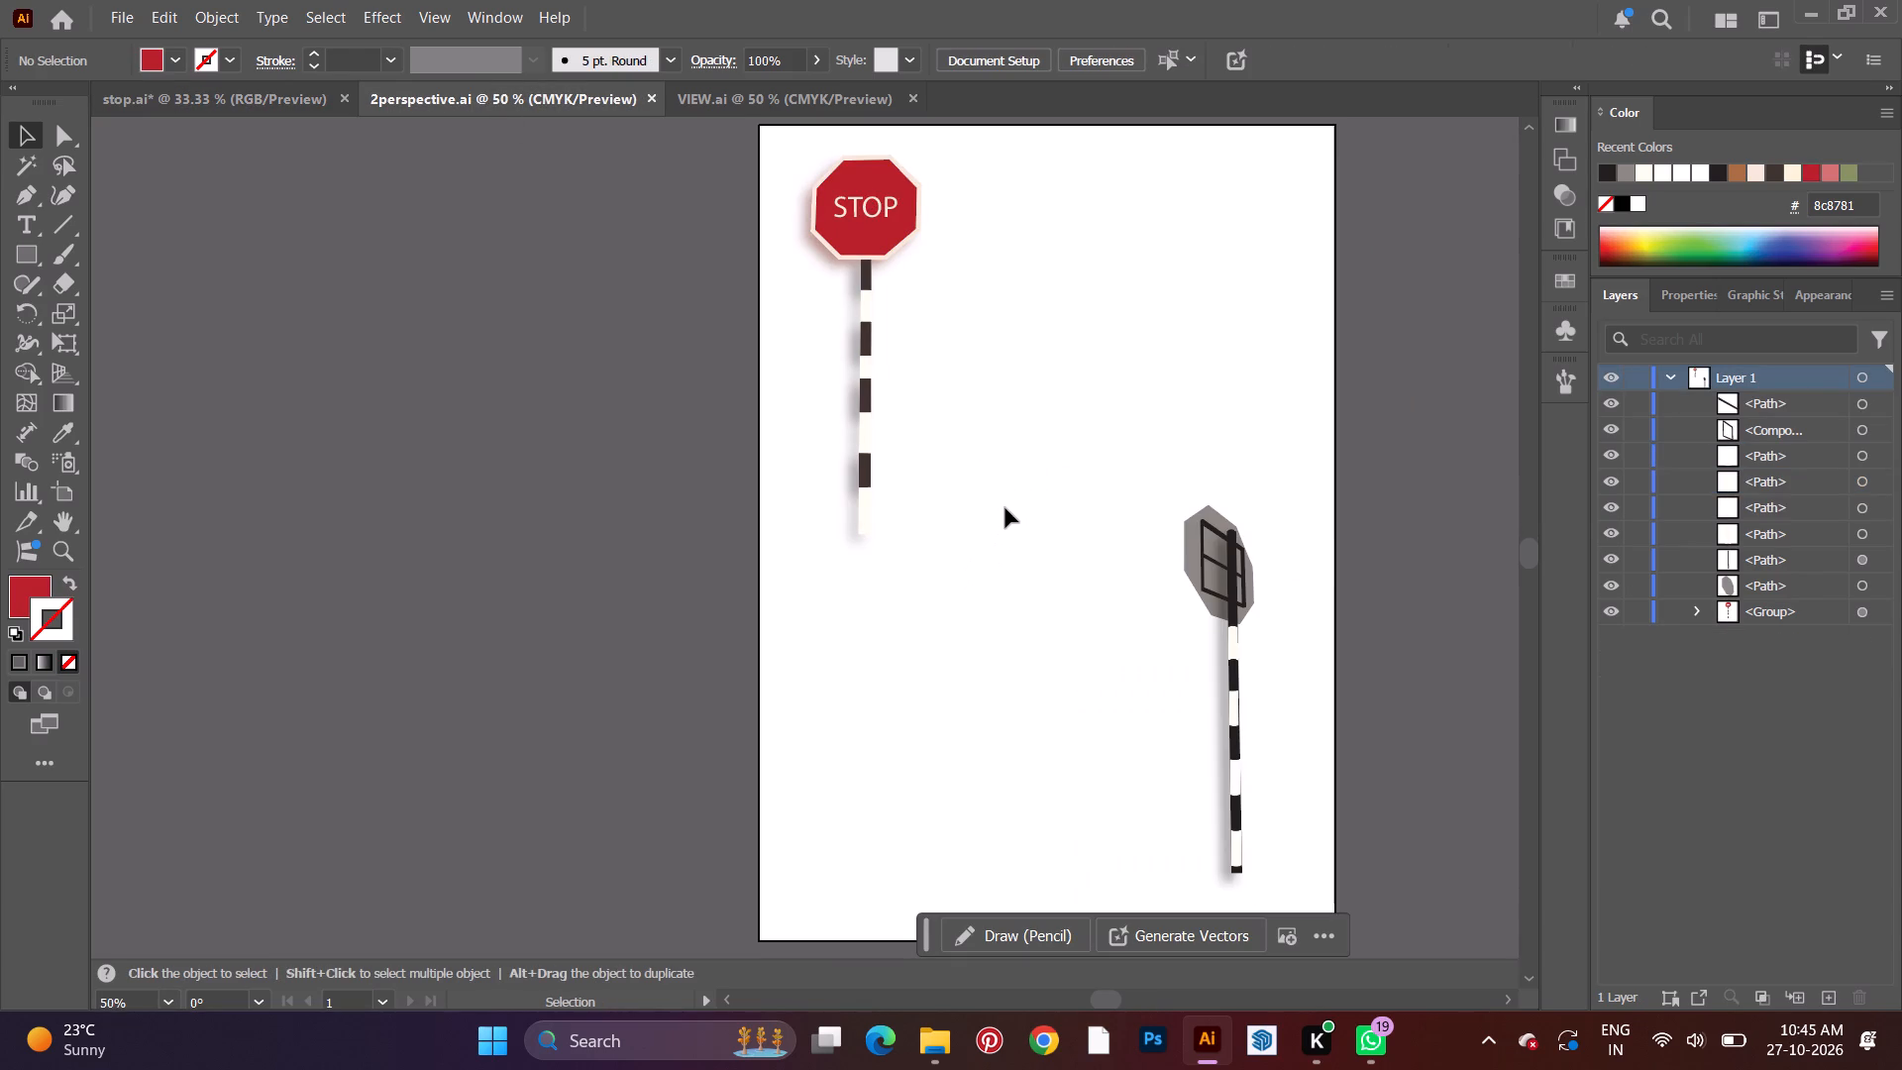
key(ctrl+v)
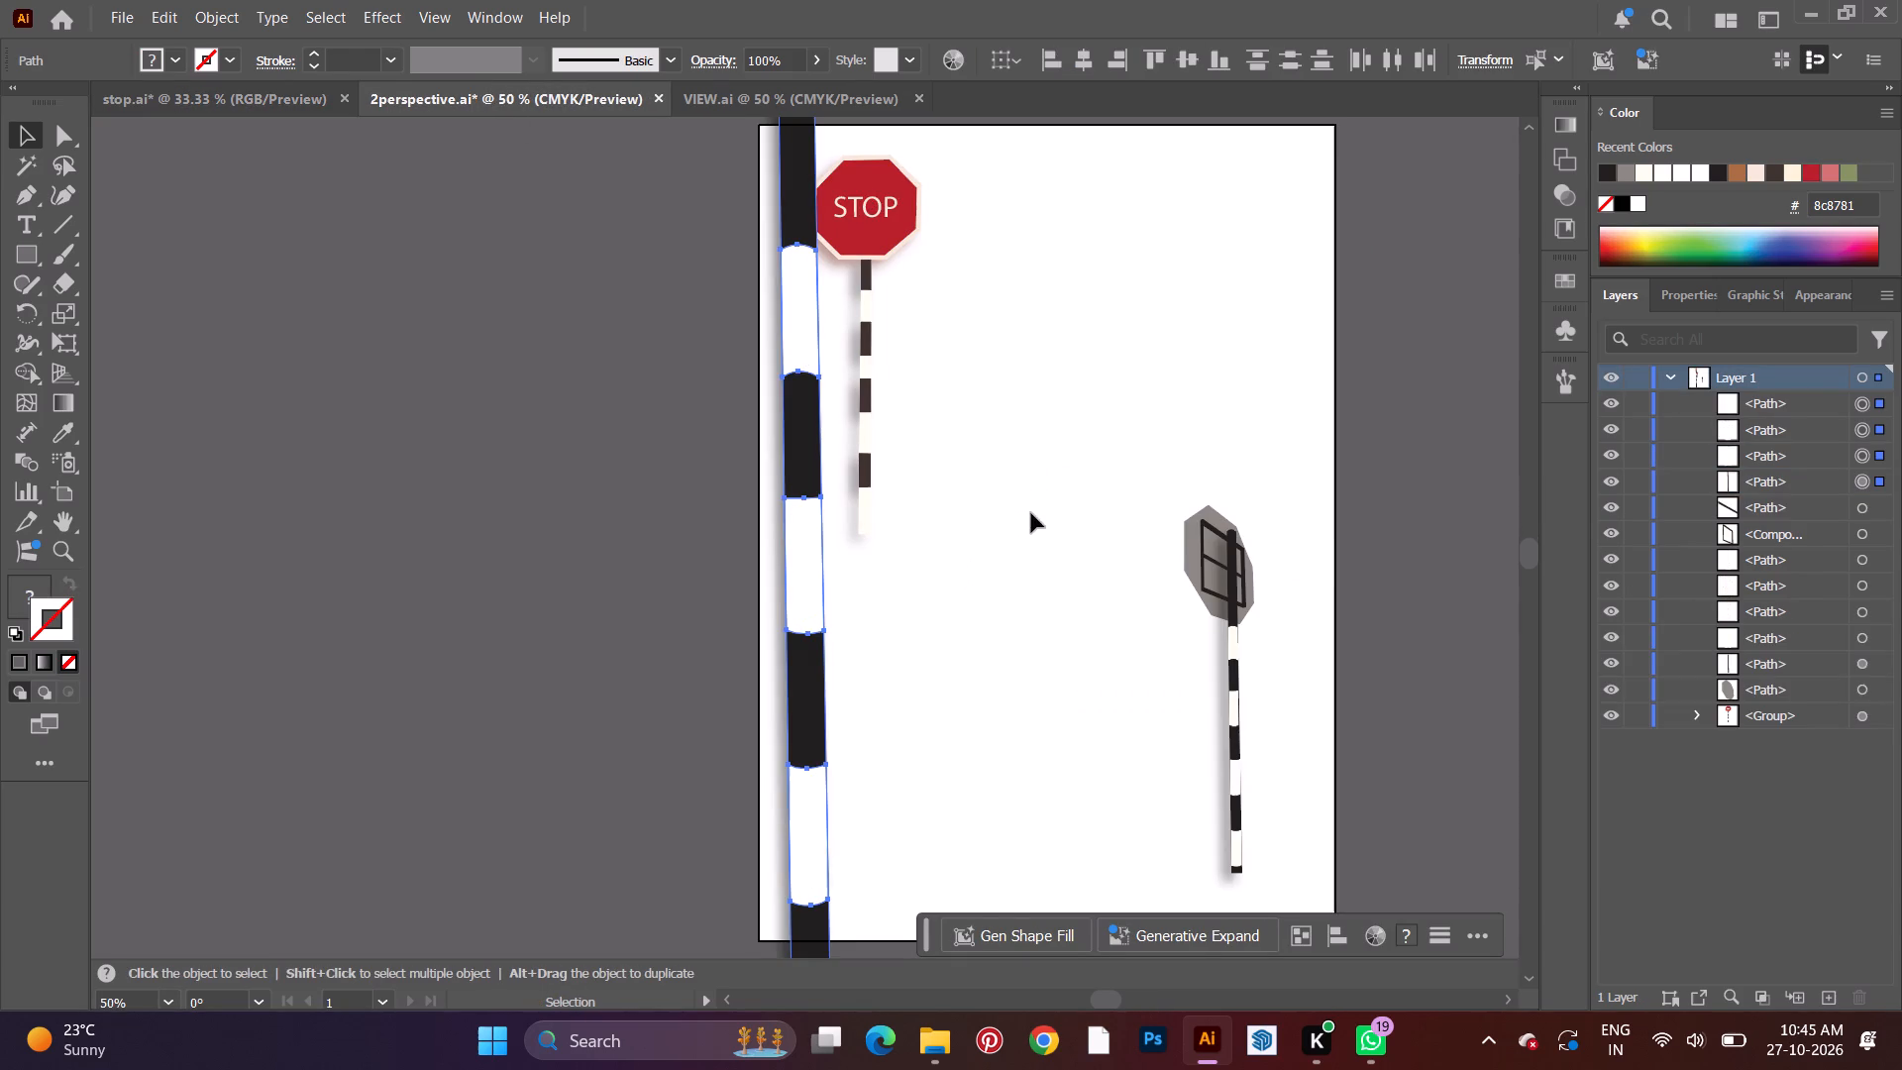
Reposition the pasted pole so its lower end is reachable and scale it down to about 0.57 by 13 pt.
drag(797, 485, 1067, 572)
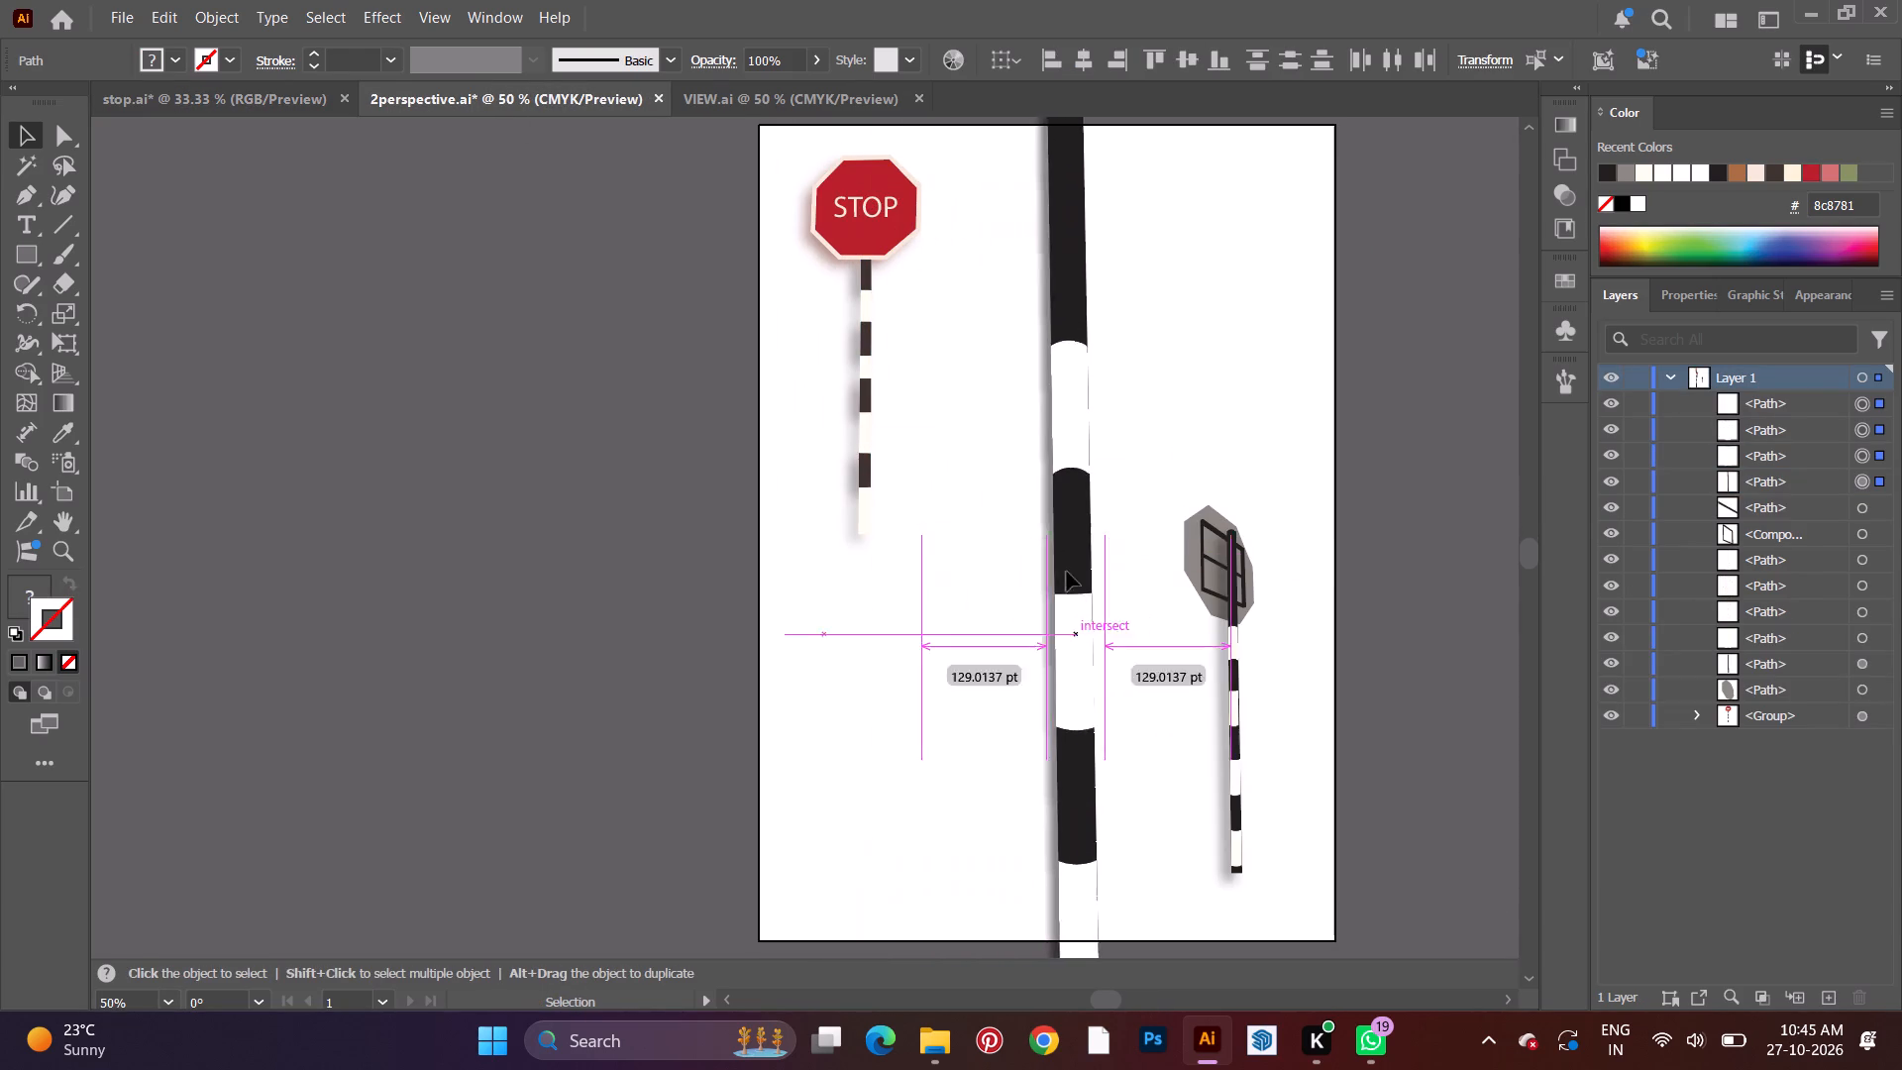
drag(1067, 572, 1018, 70)
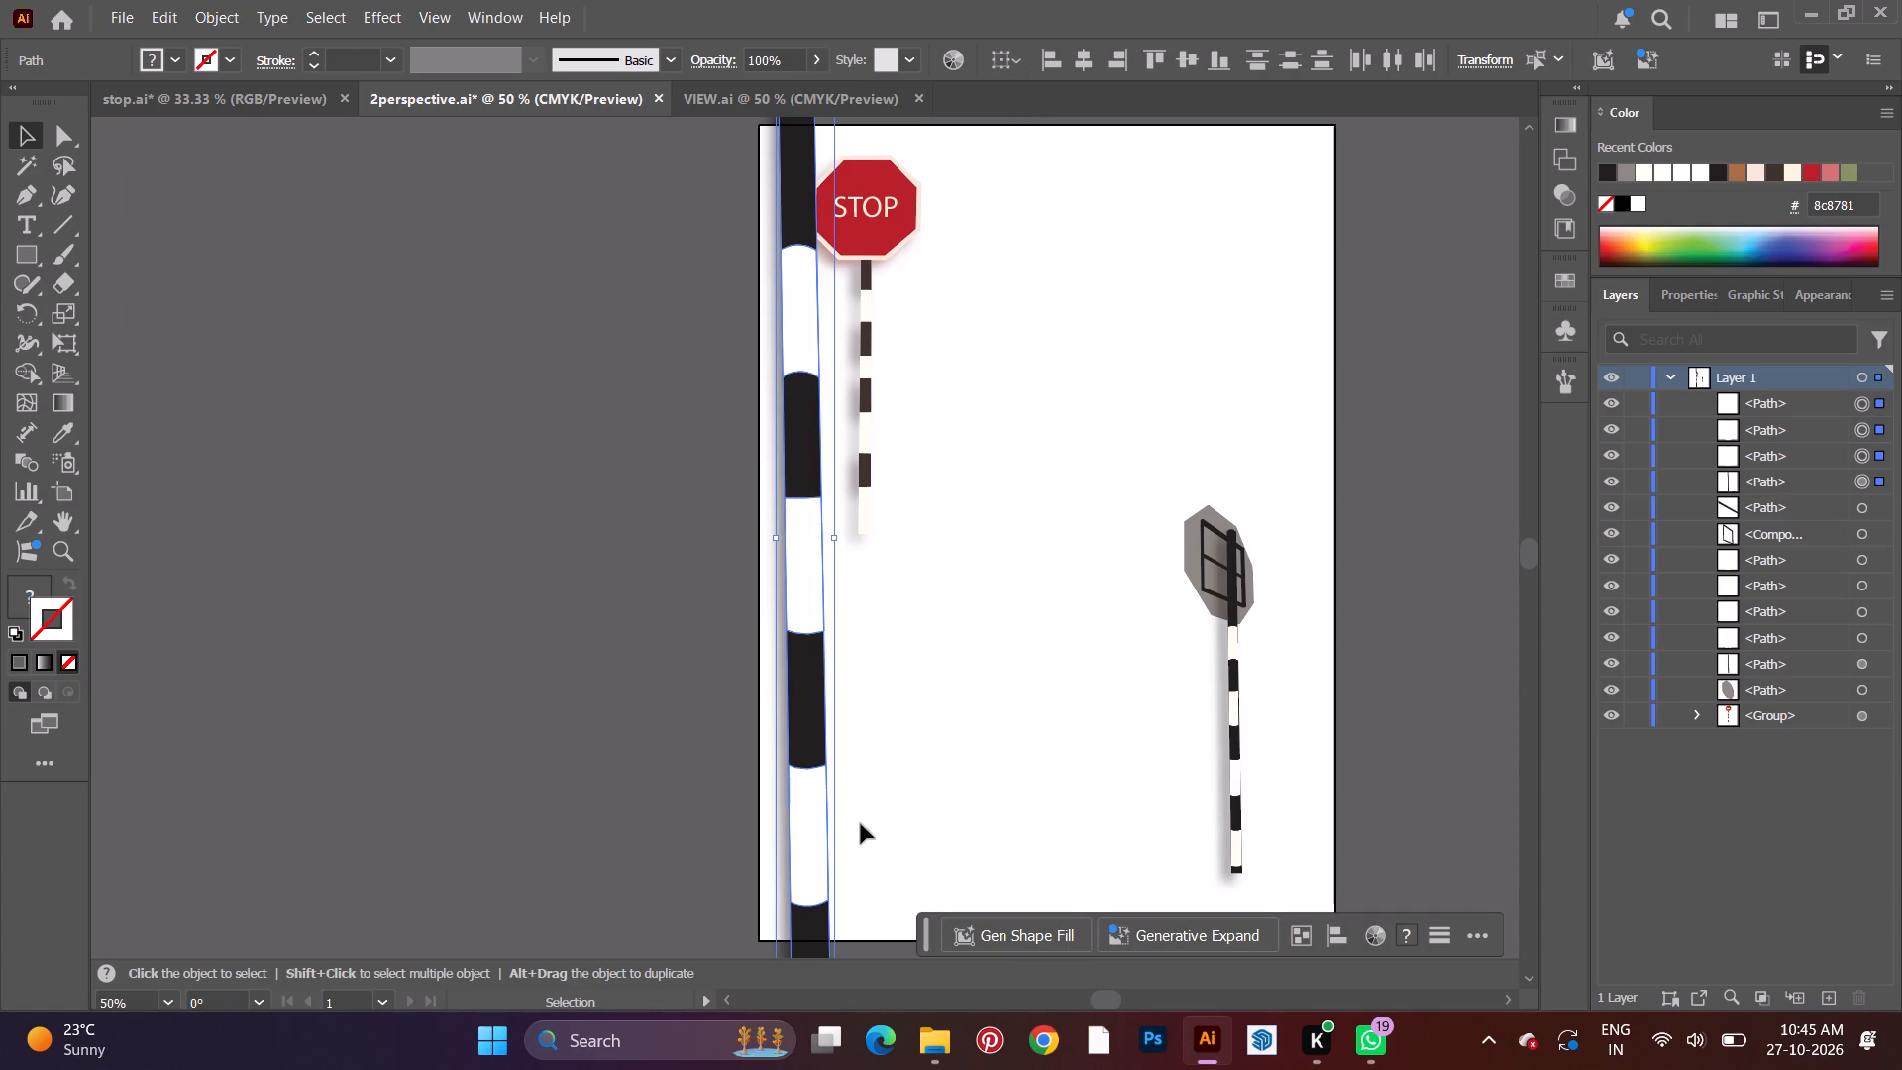
drag(799, 734, 1034, 299)
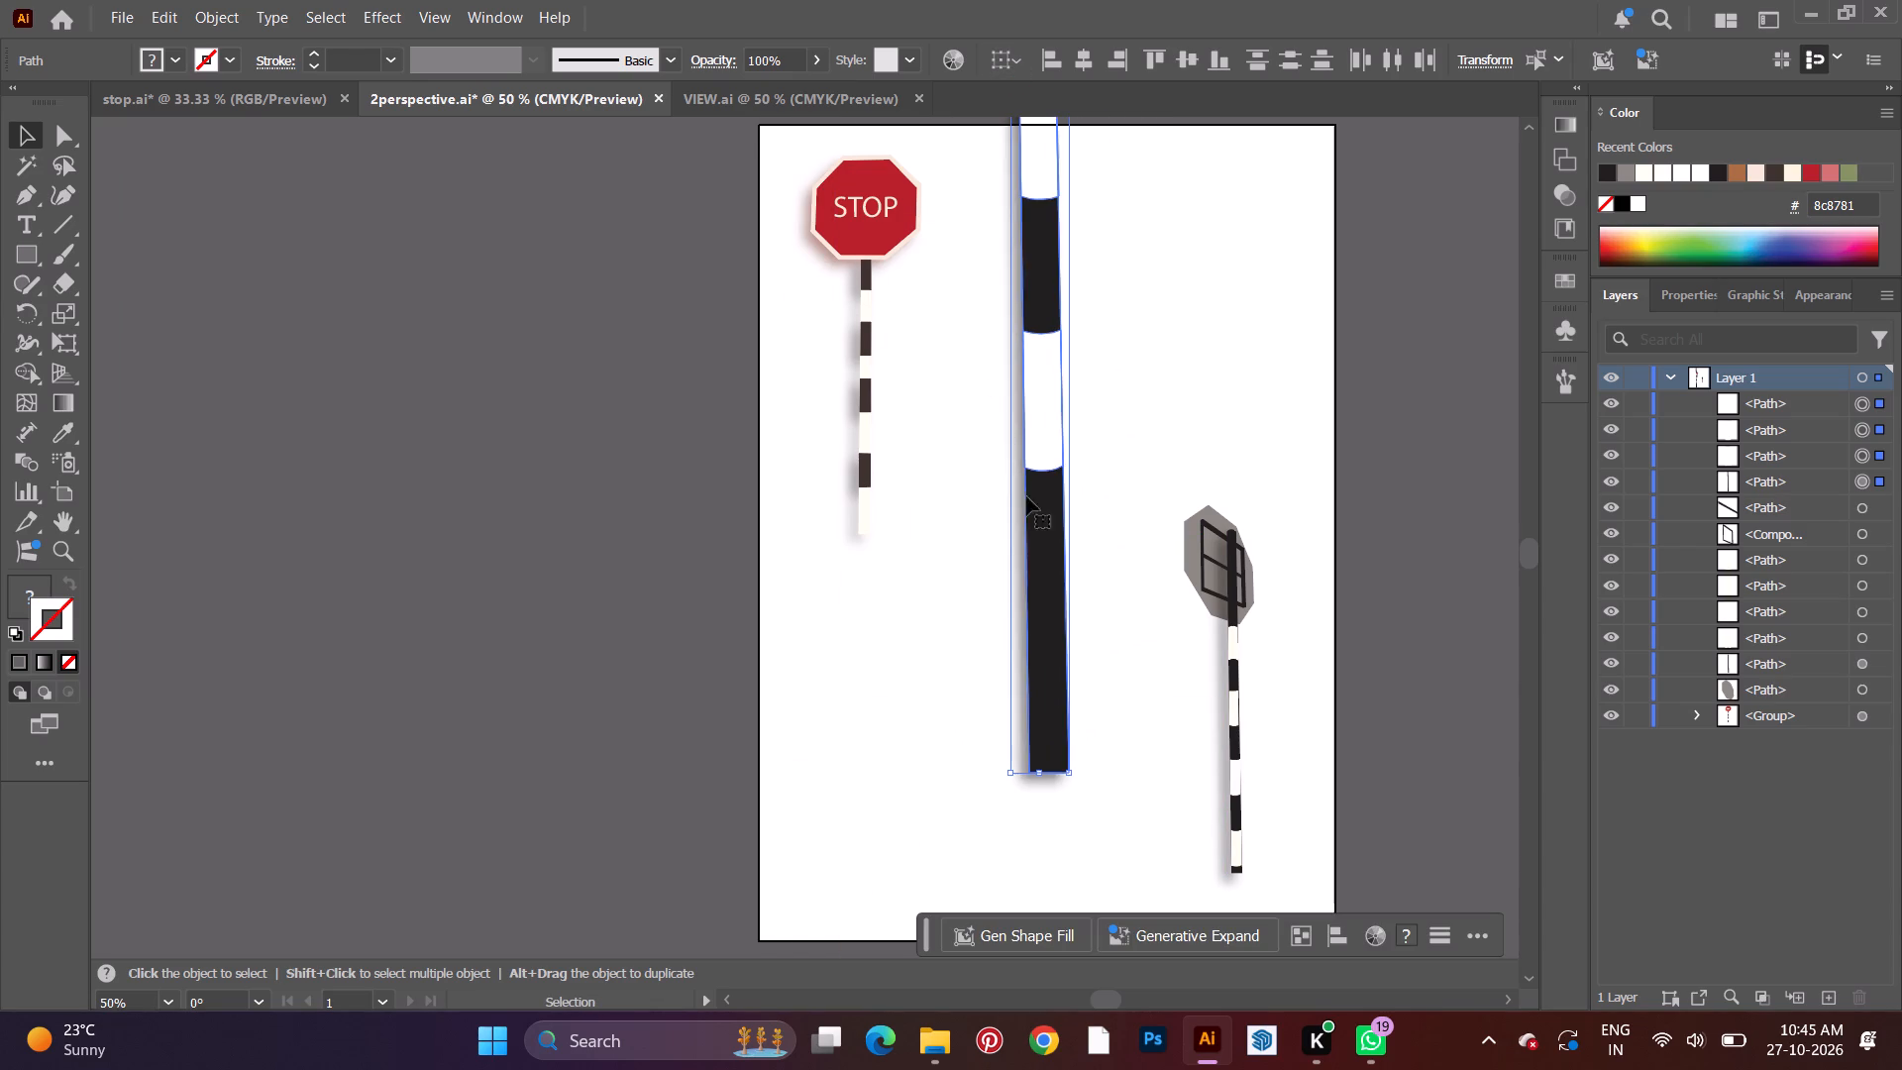
drag(1069, 770, 1082, 563)
drag(1037, 265, 891, 374)
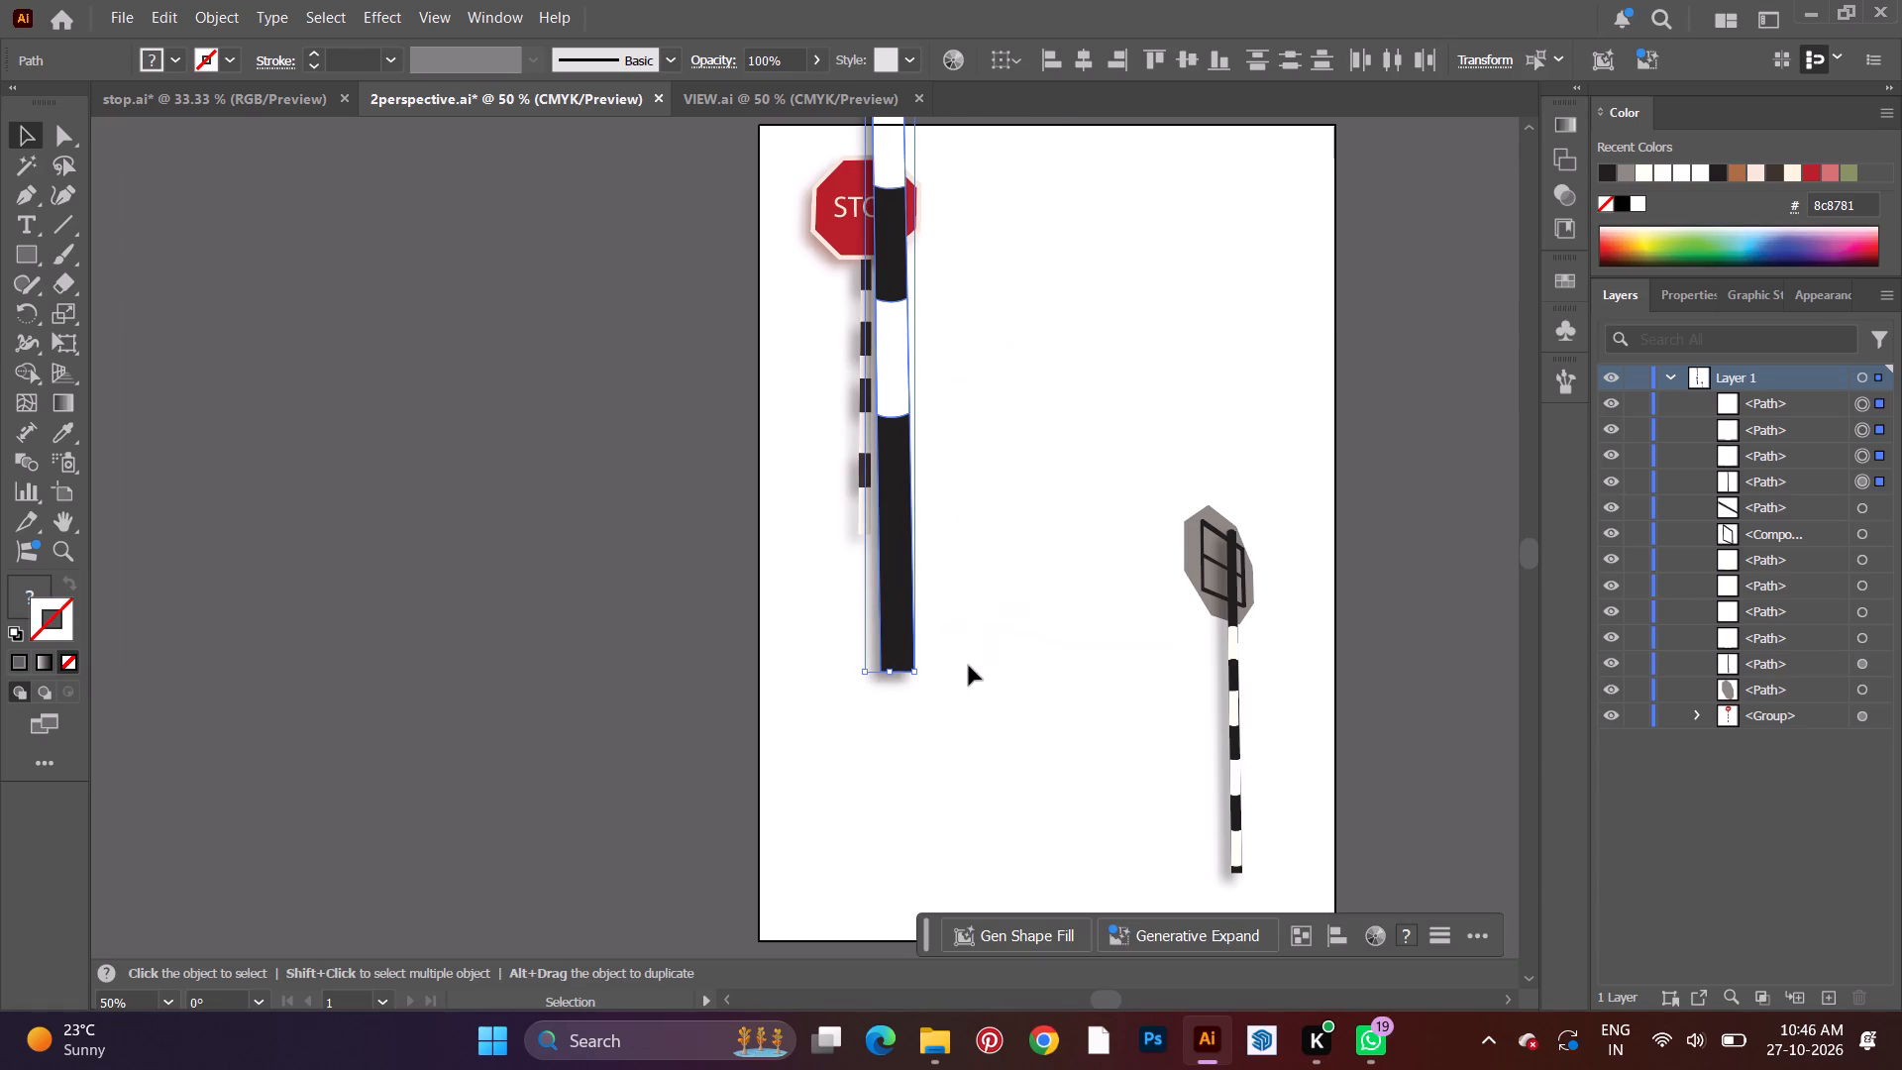
drag(911, 675, 864, 373)
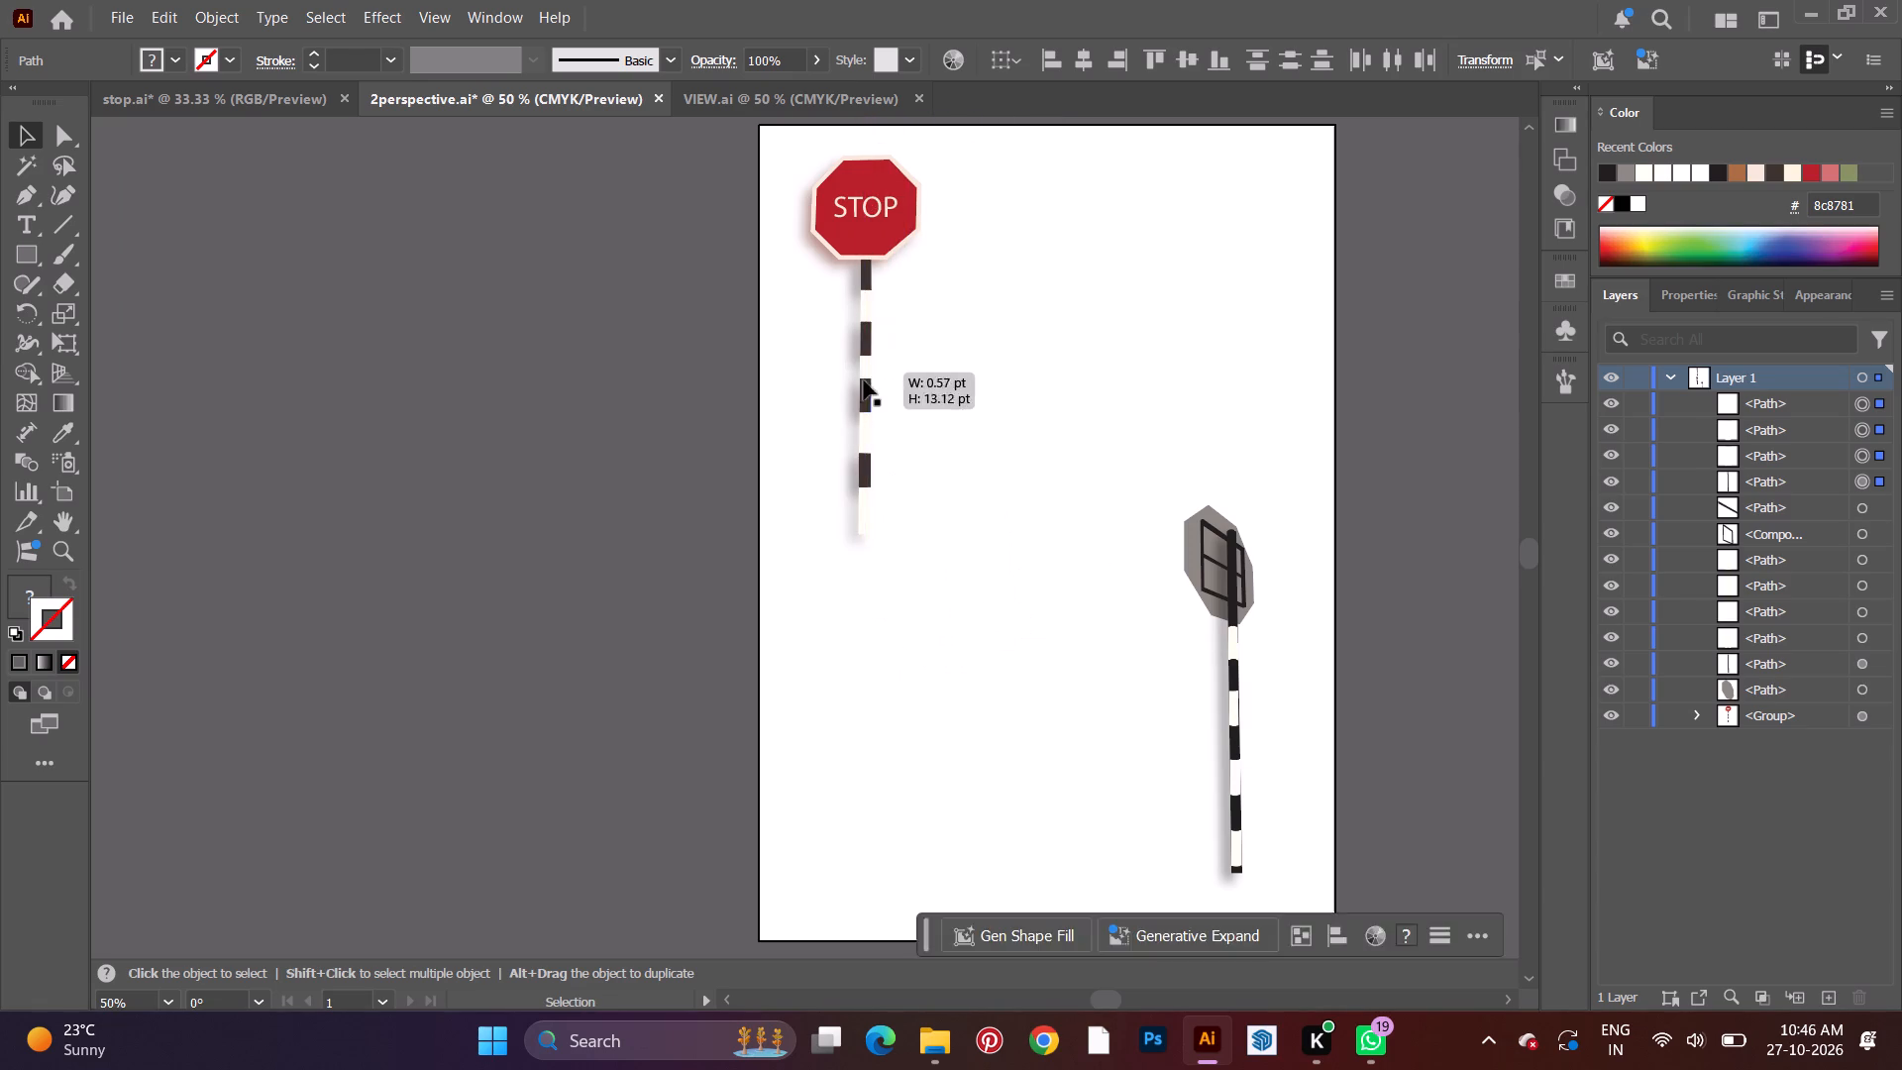
Move the shrunken pole from above the artboard into the empty area between the two existing signs.
scroll(1016, 525, up, 20)
scroll(1016, 525, up, 4)
alt+scroll(964, 325, down, 3)
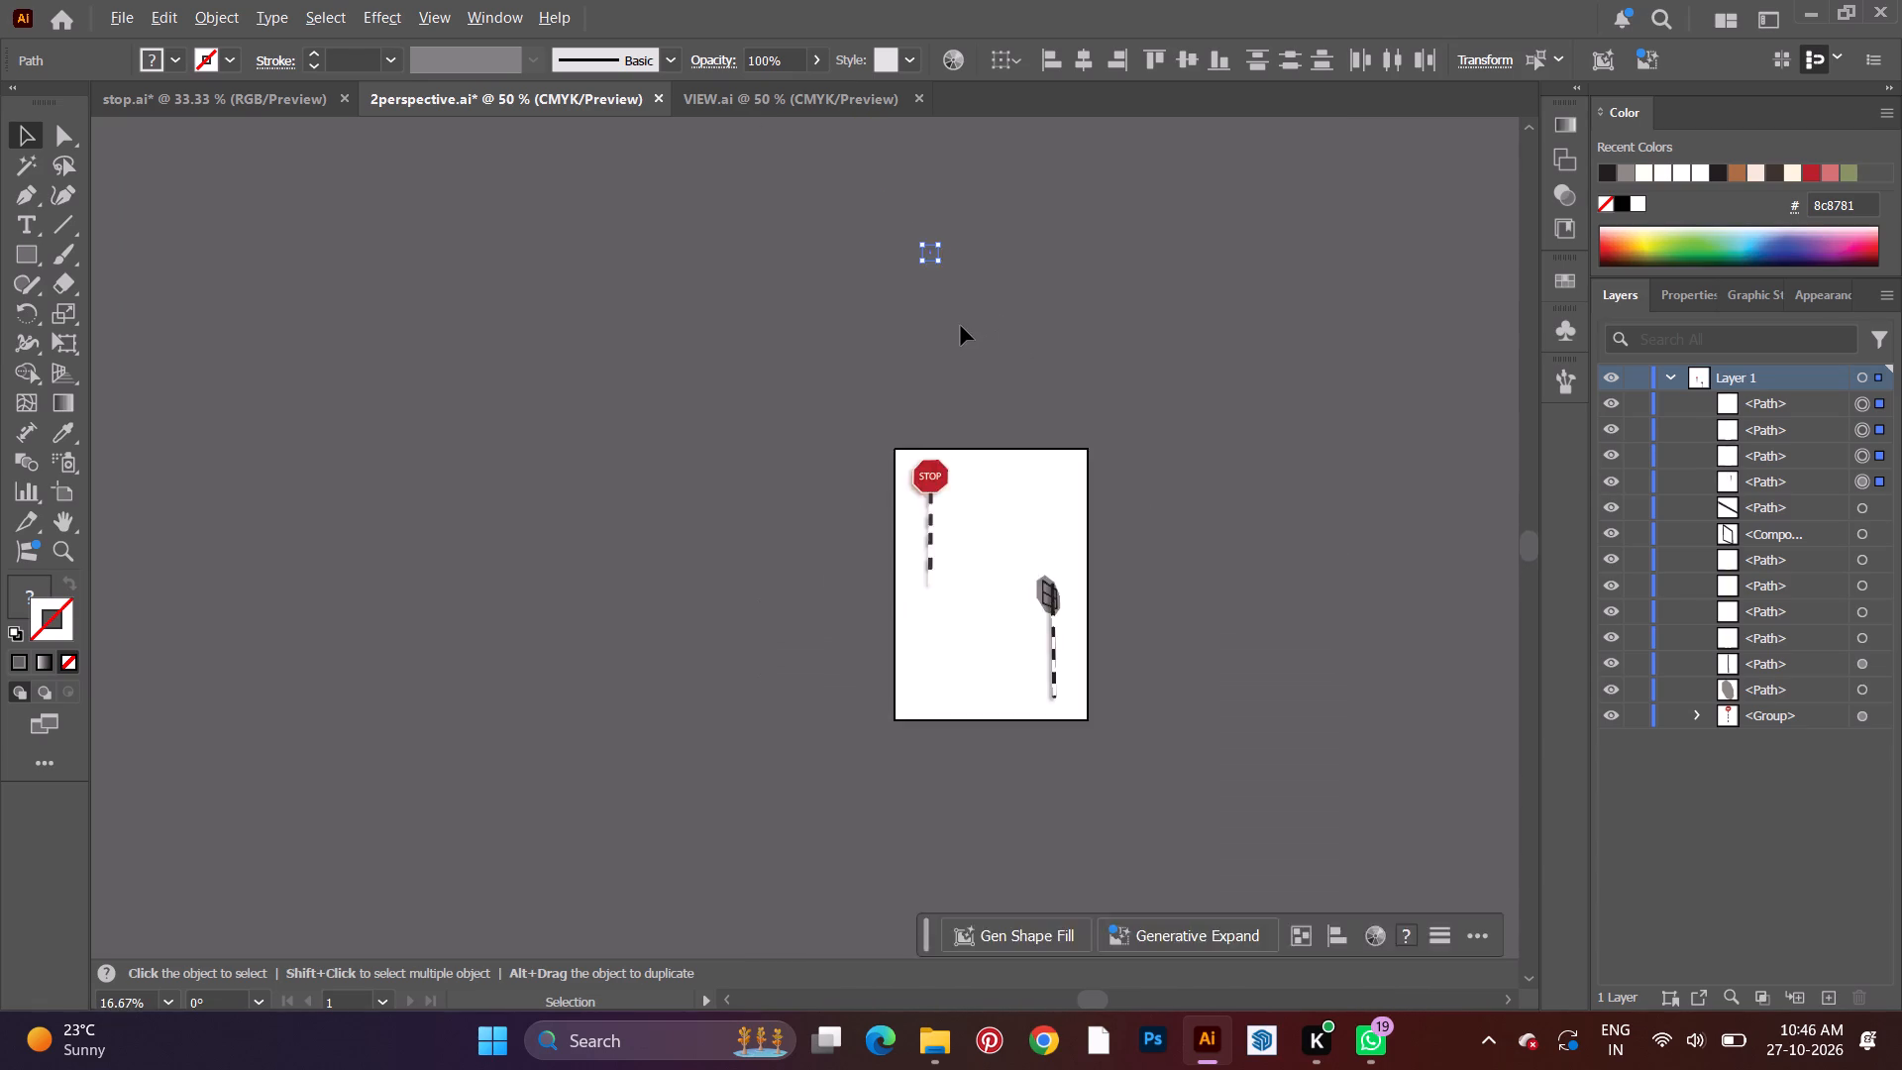
alt+scroll(956, 324, down, 1)
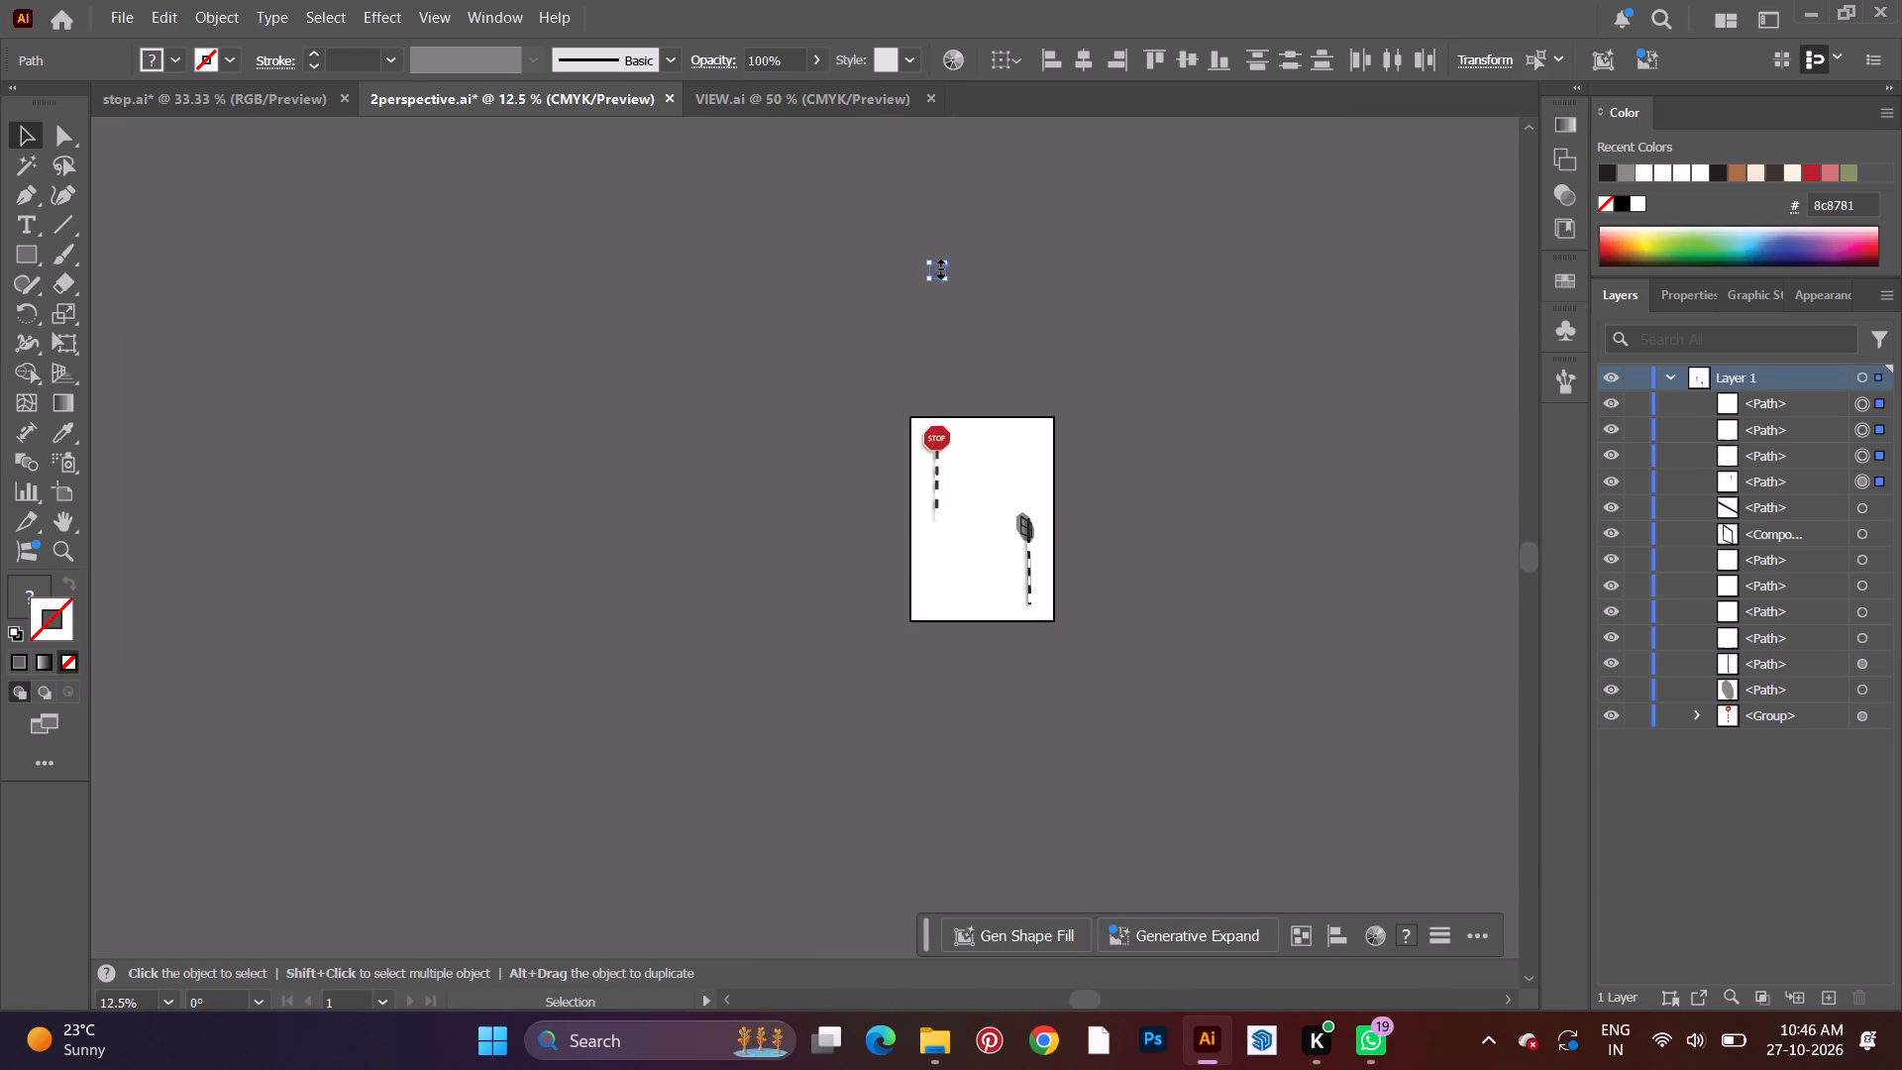
drag(936, 271, 971, 556)
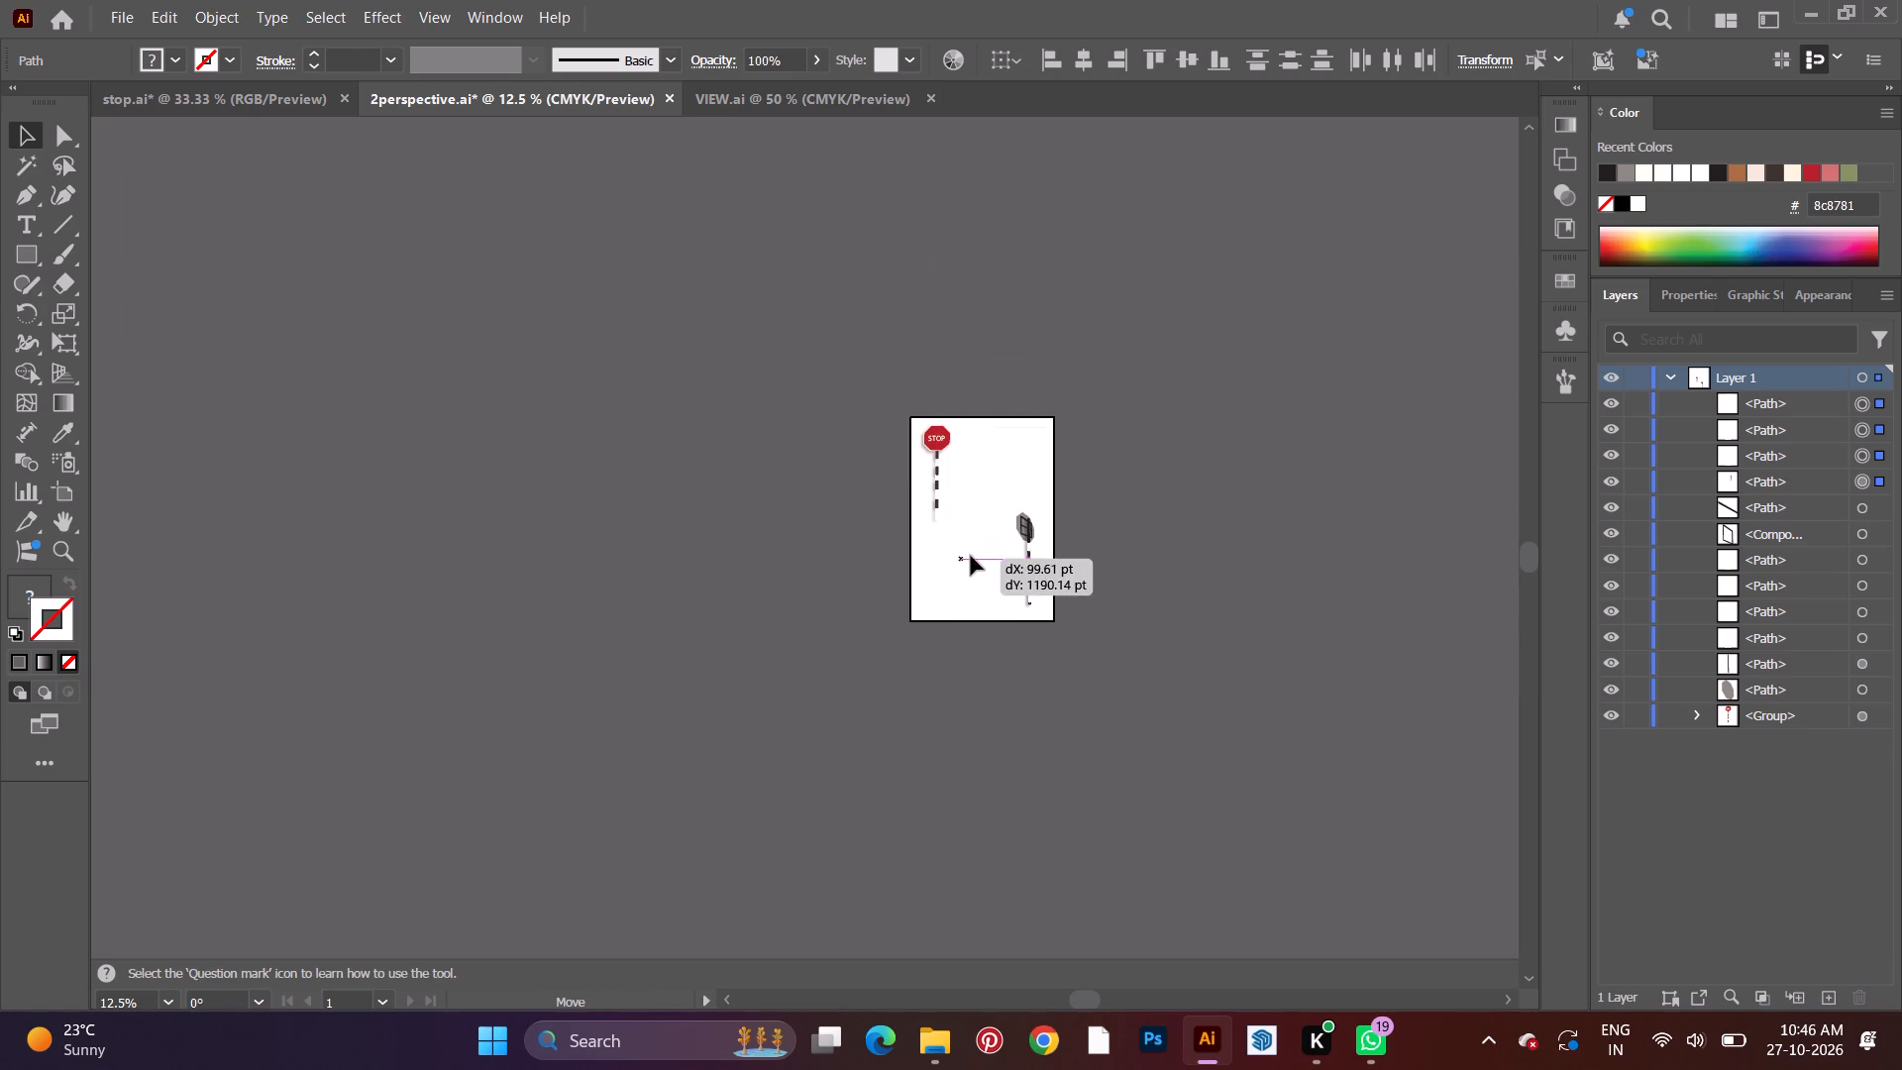
drag(971, 556, 973, 538)
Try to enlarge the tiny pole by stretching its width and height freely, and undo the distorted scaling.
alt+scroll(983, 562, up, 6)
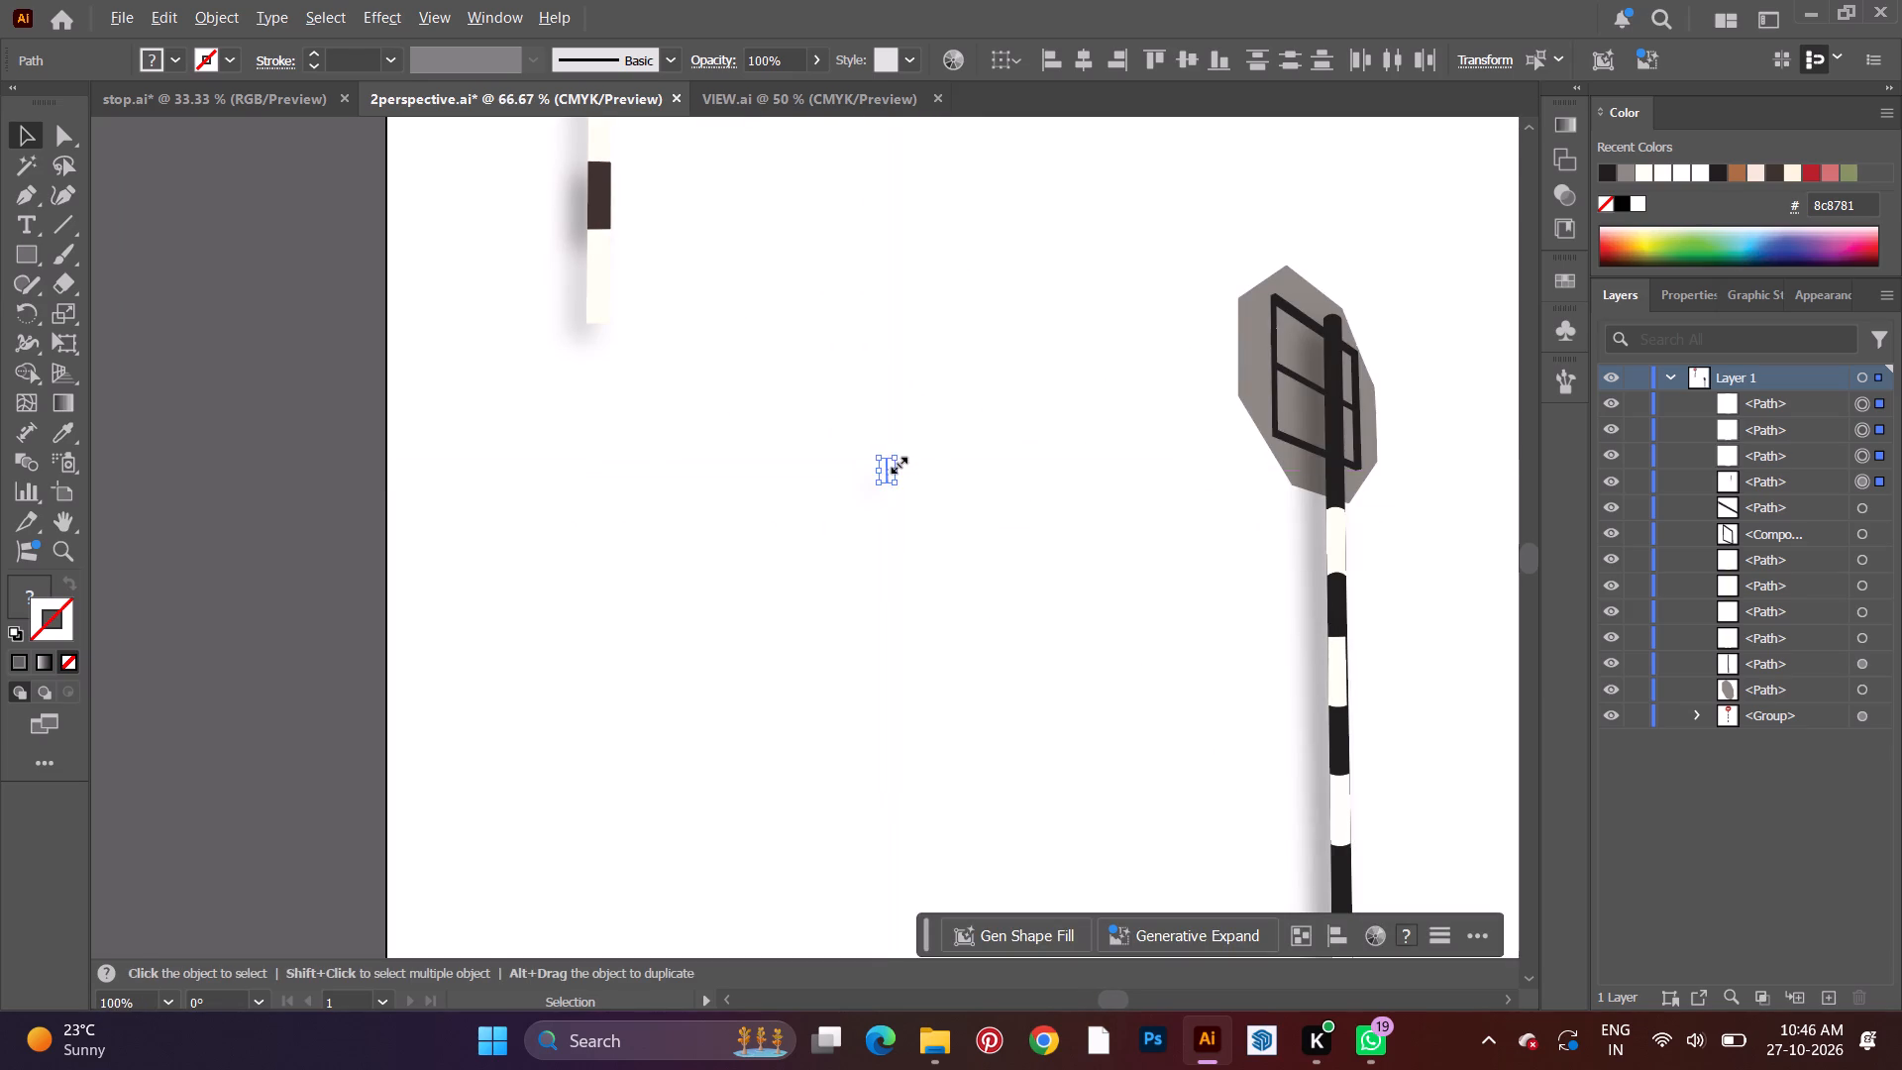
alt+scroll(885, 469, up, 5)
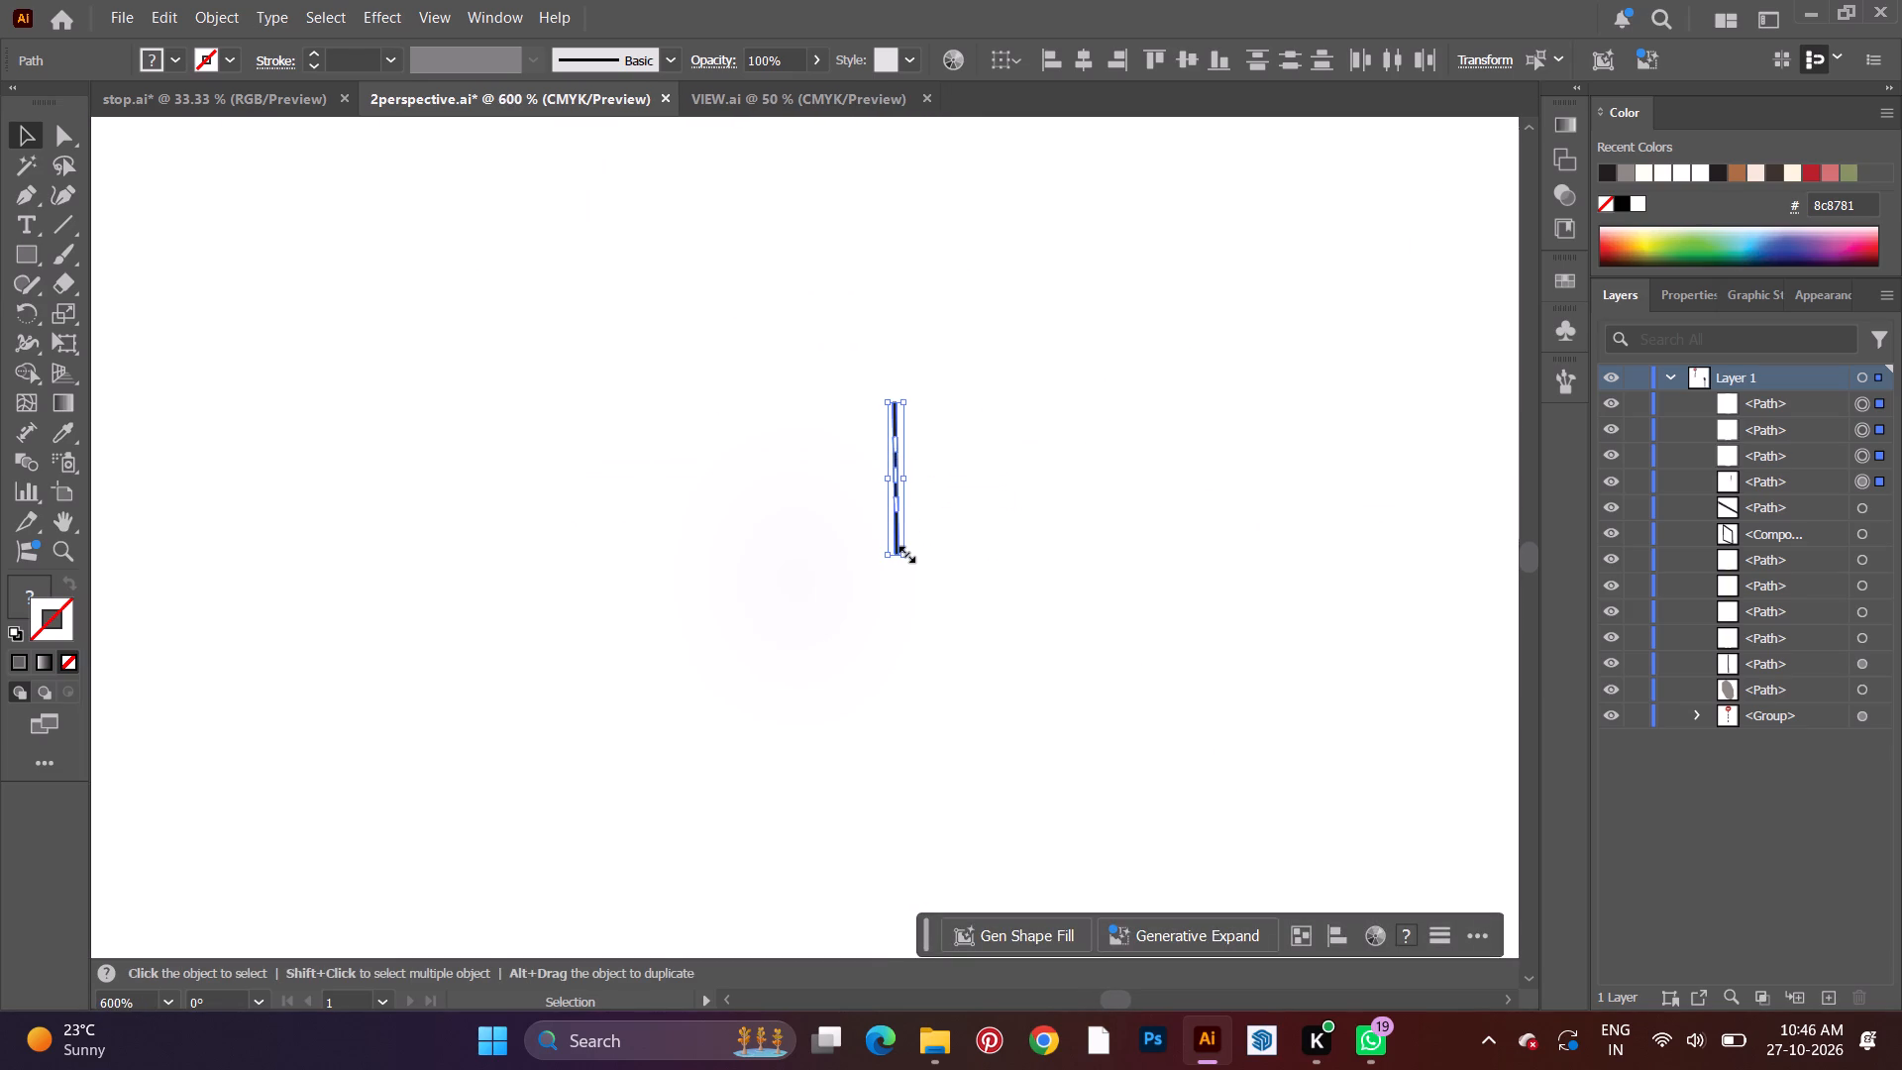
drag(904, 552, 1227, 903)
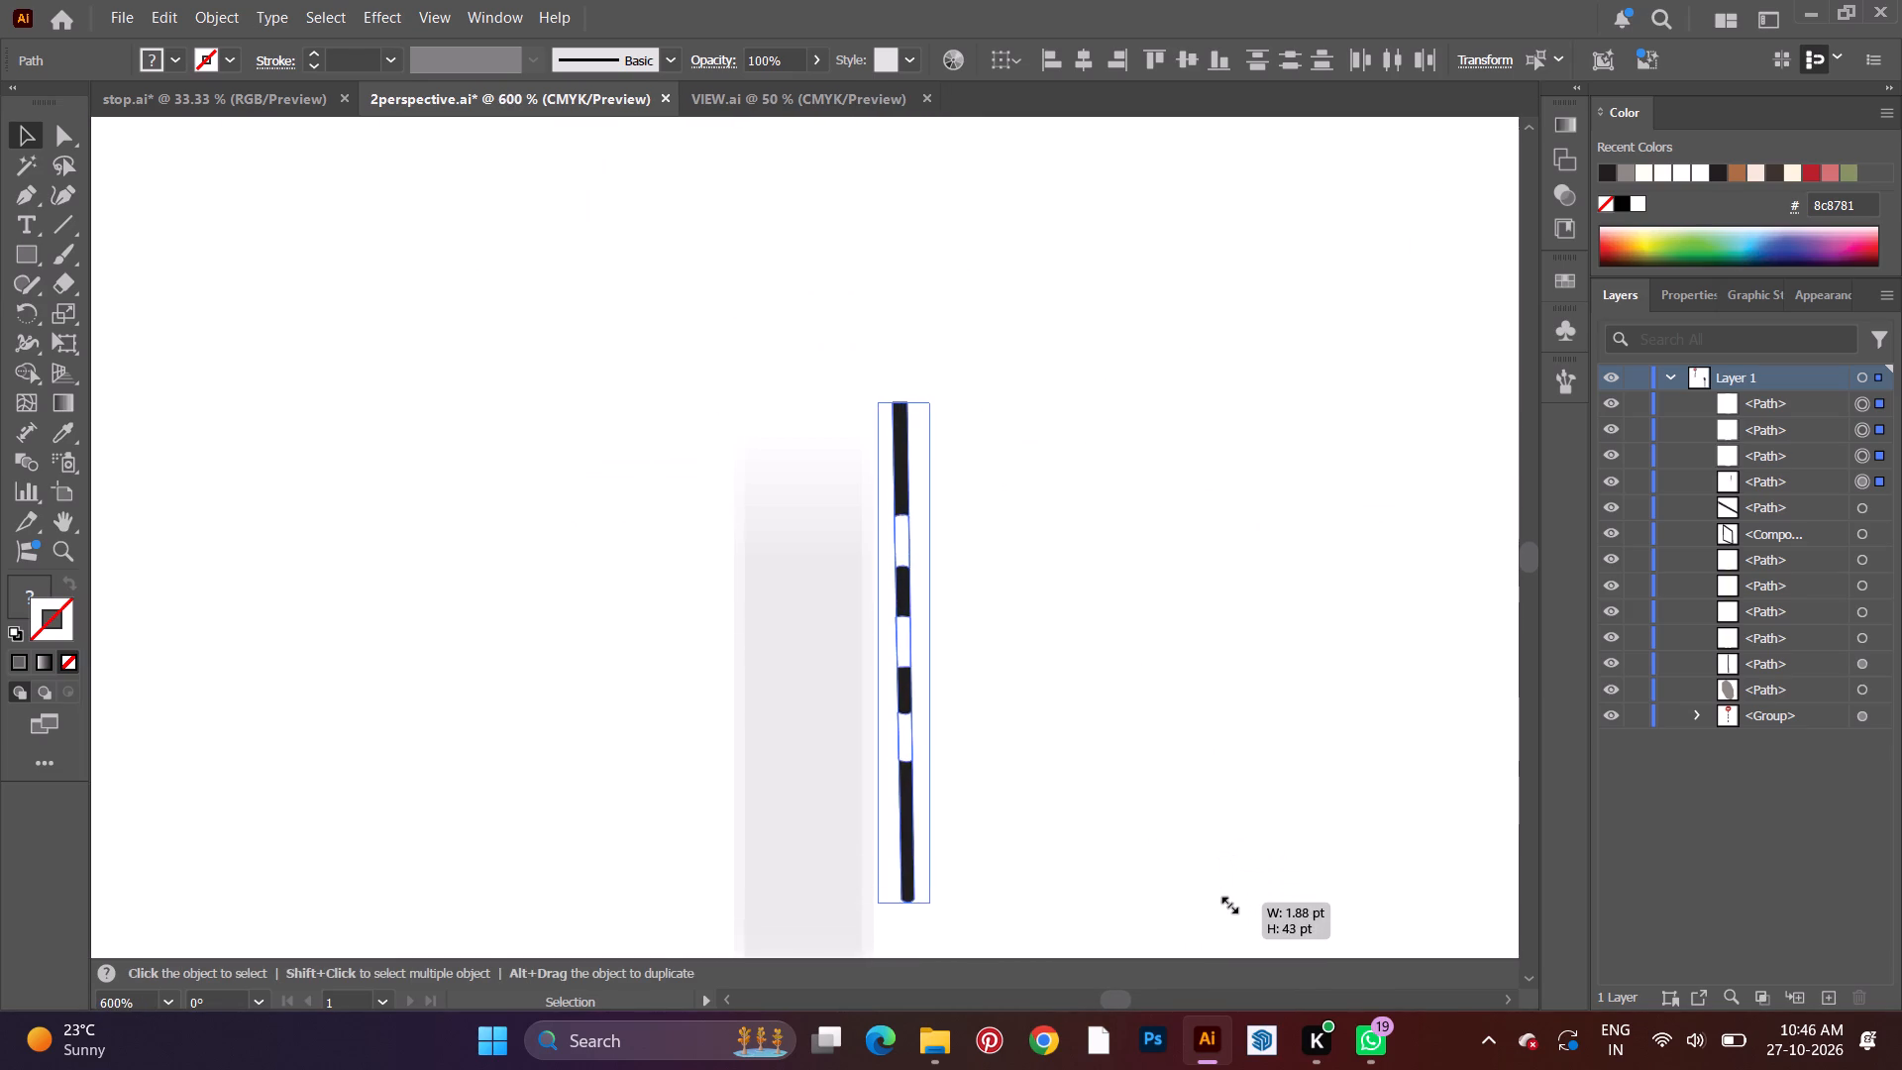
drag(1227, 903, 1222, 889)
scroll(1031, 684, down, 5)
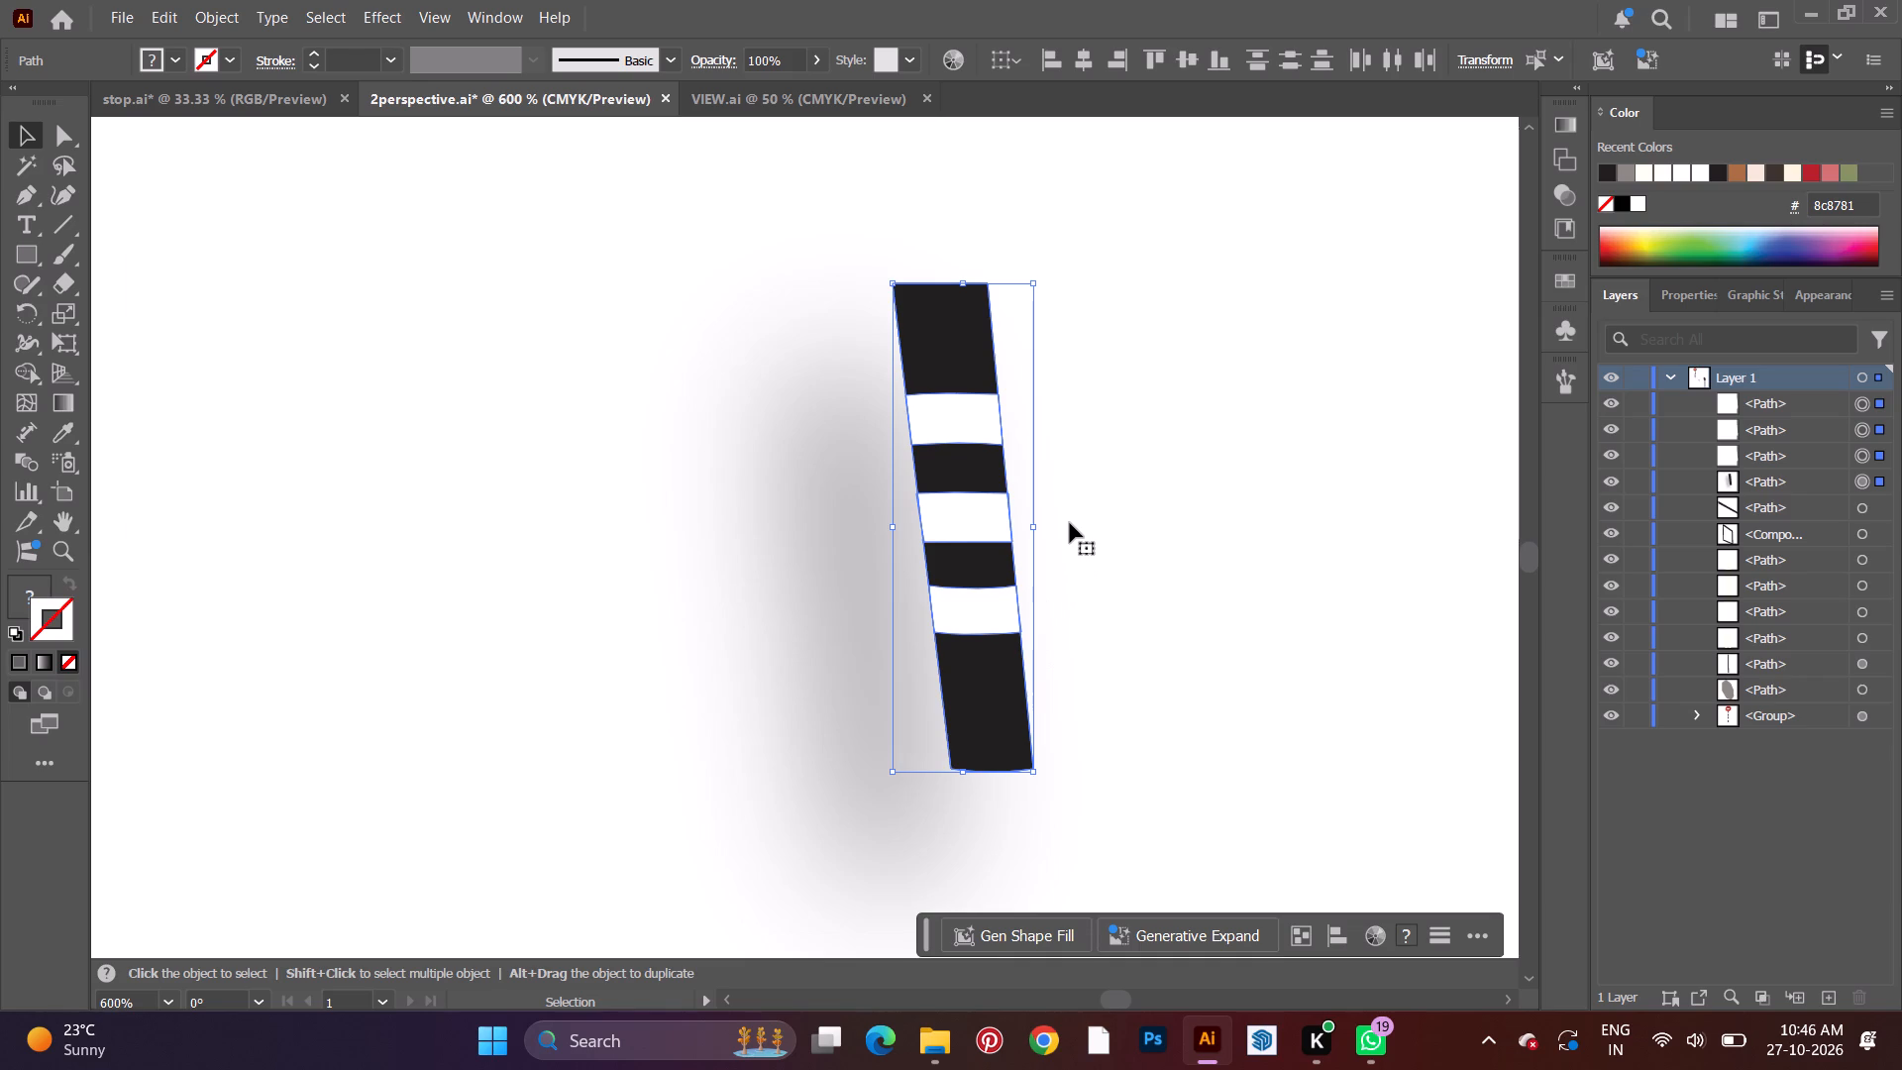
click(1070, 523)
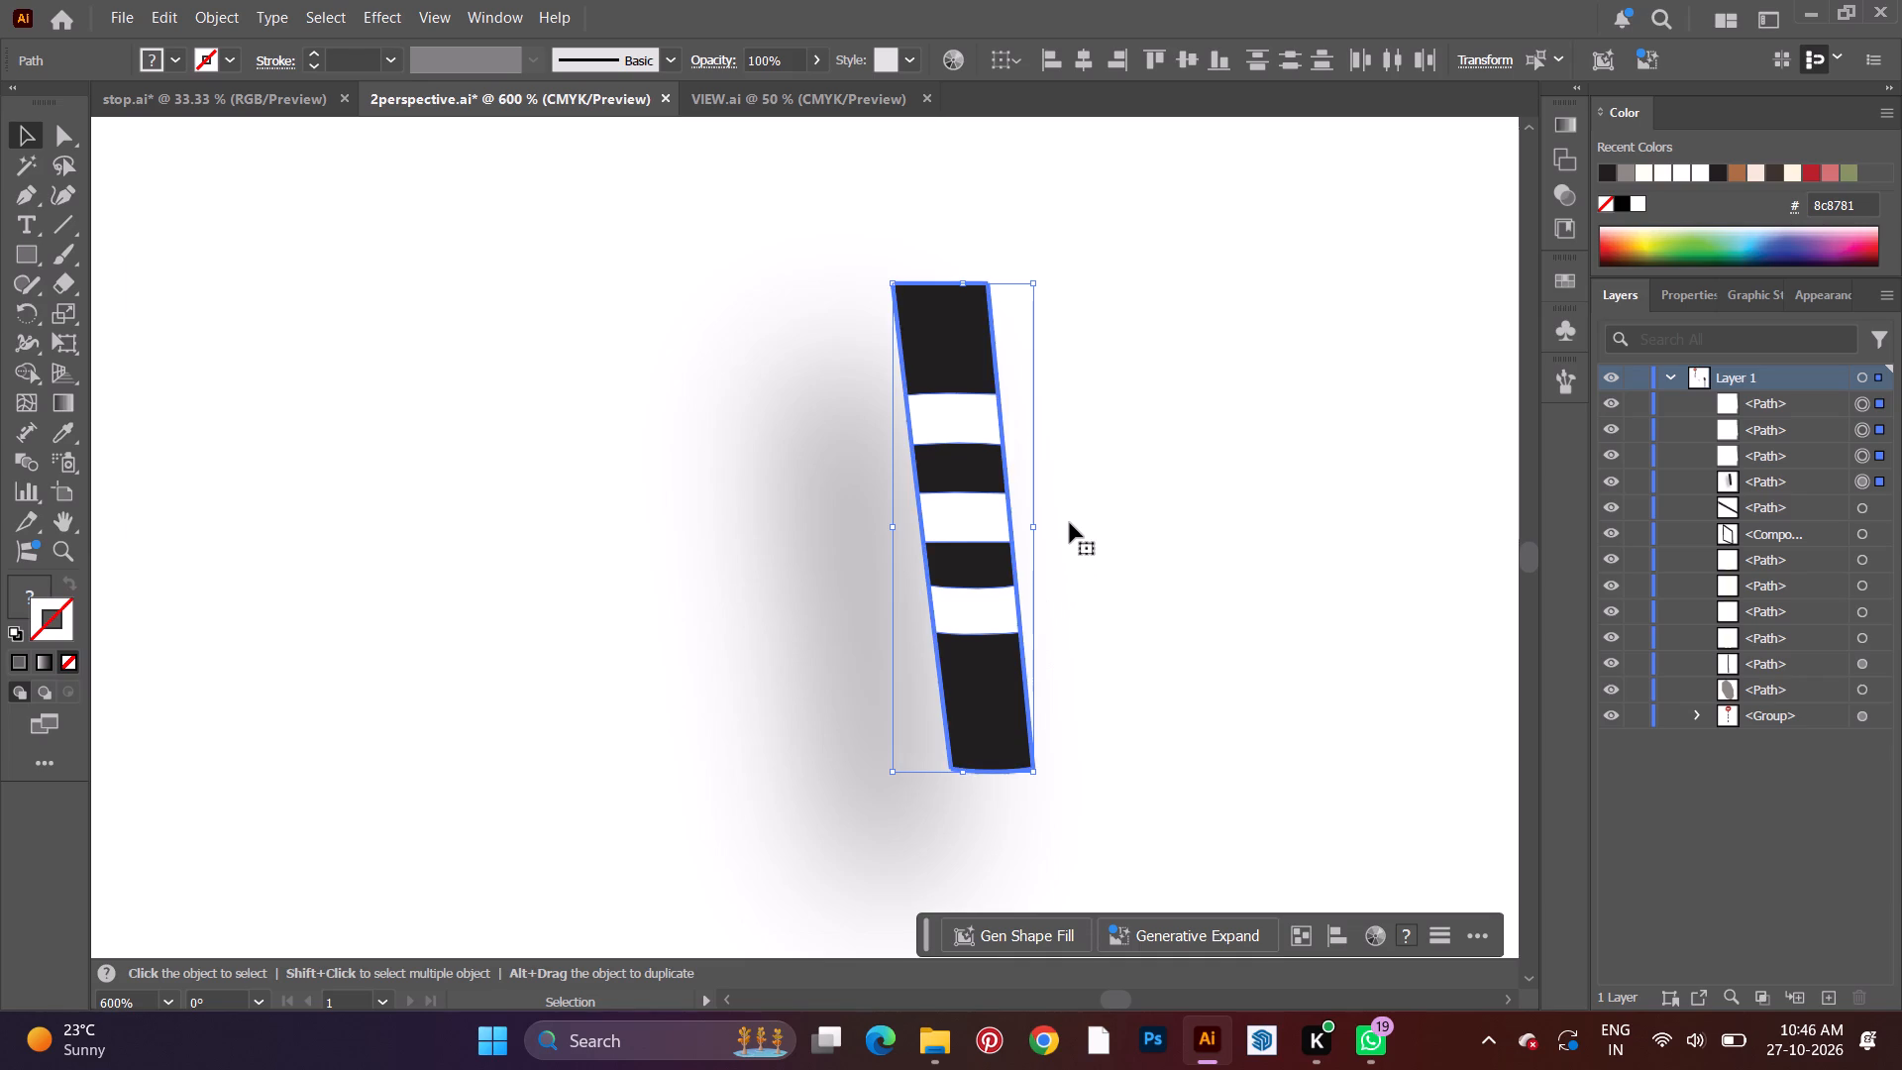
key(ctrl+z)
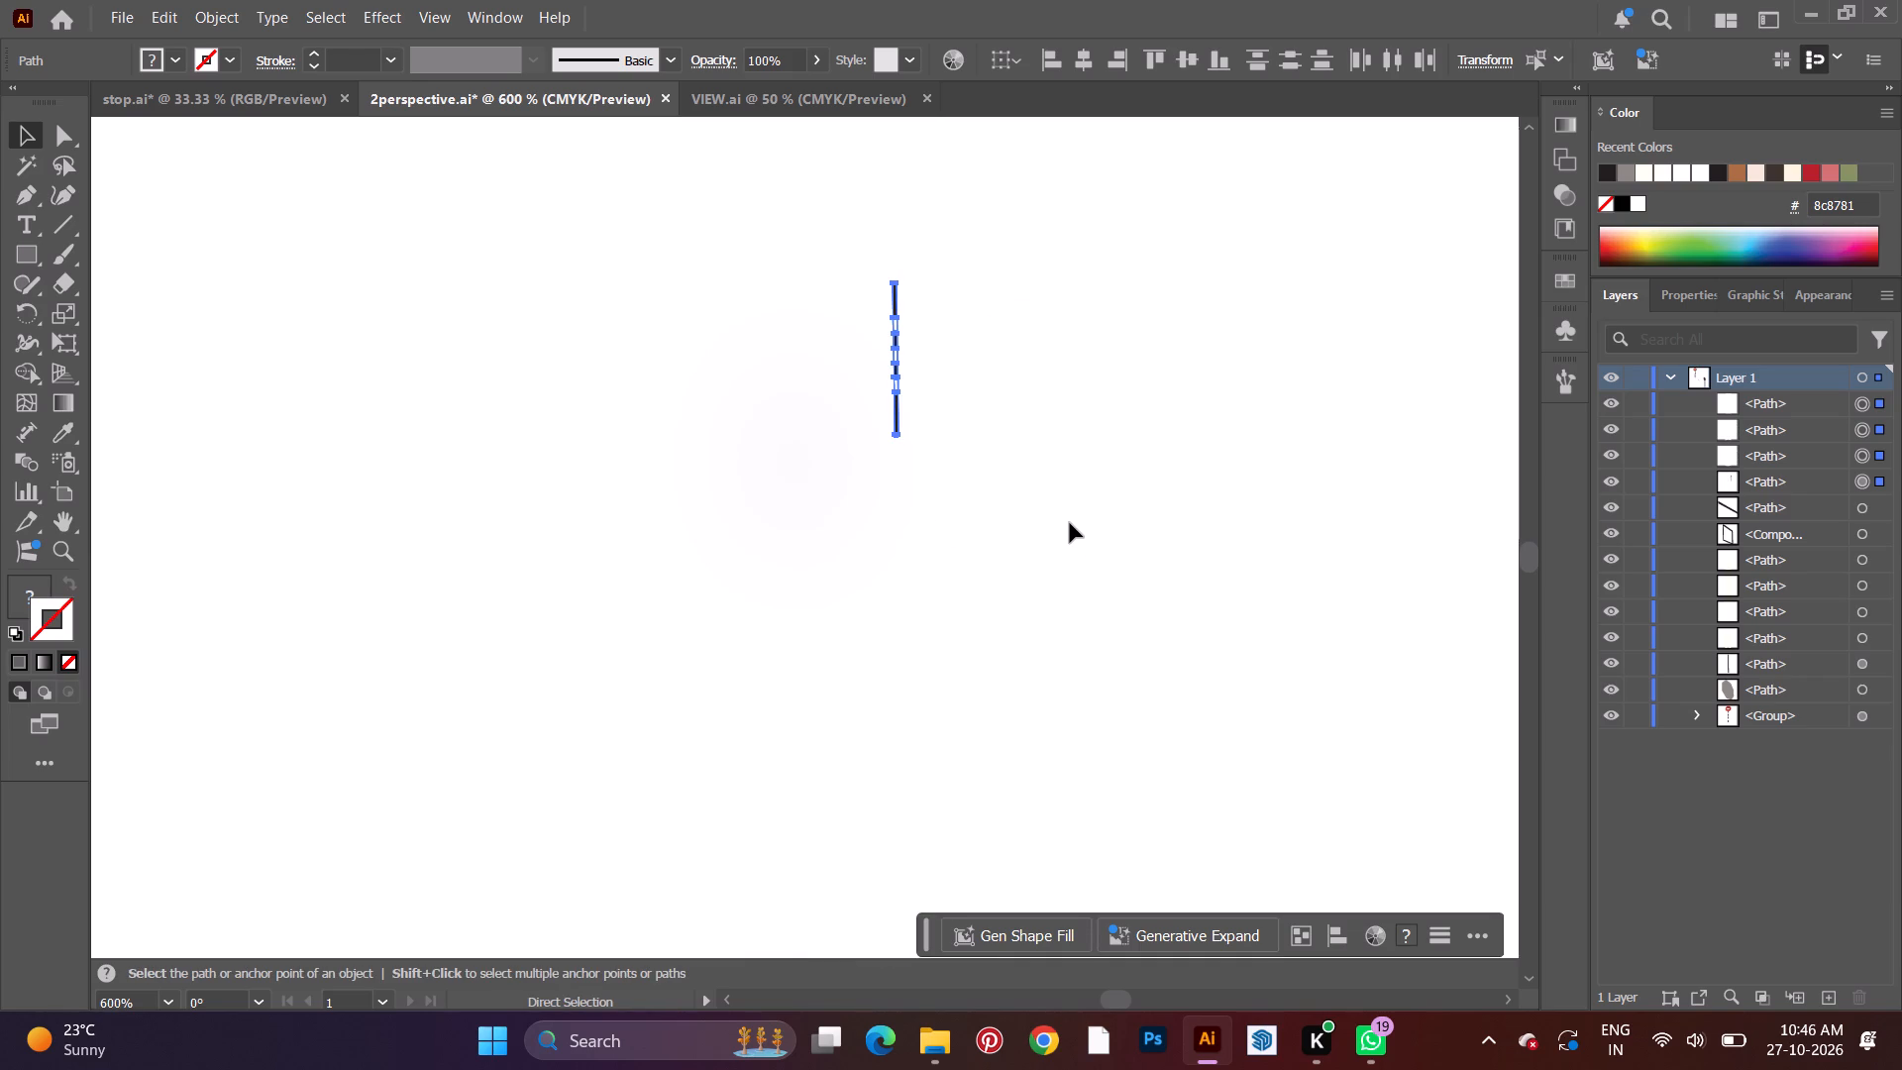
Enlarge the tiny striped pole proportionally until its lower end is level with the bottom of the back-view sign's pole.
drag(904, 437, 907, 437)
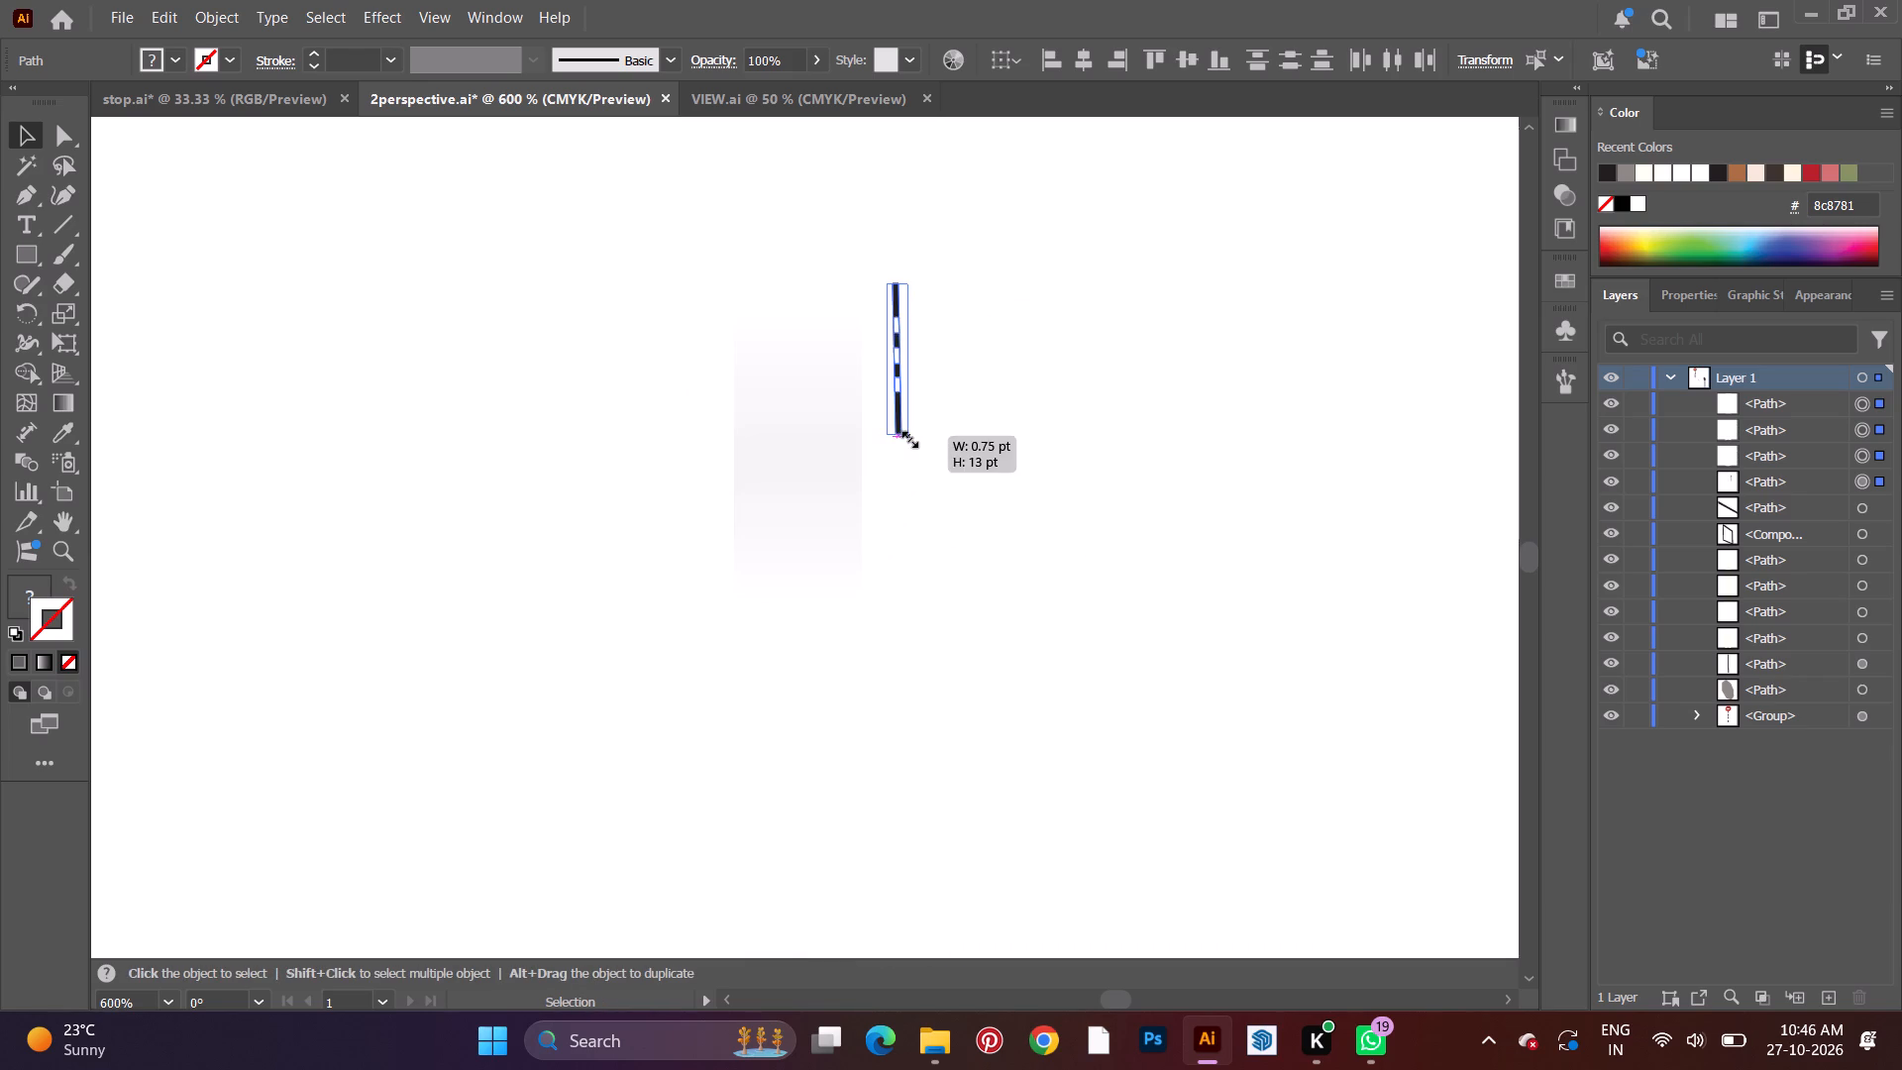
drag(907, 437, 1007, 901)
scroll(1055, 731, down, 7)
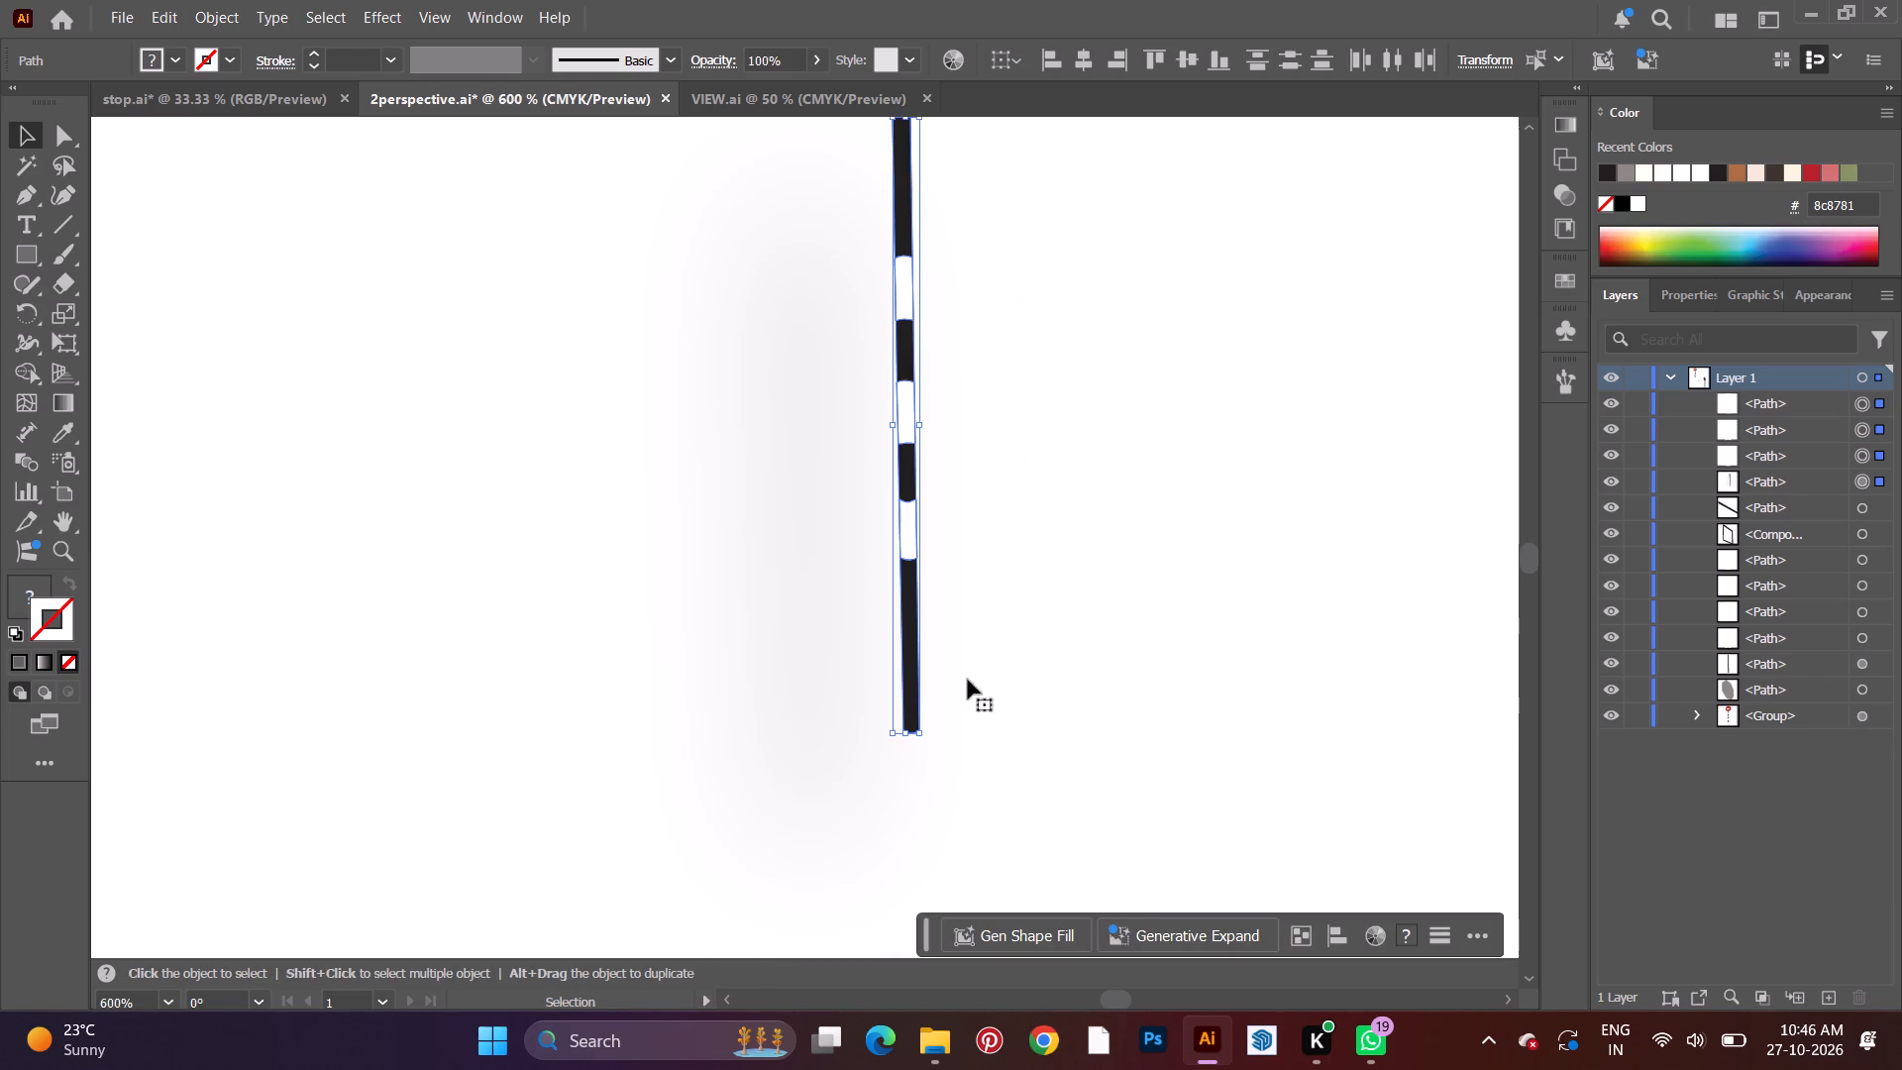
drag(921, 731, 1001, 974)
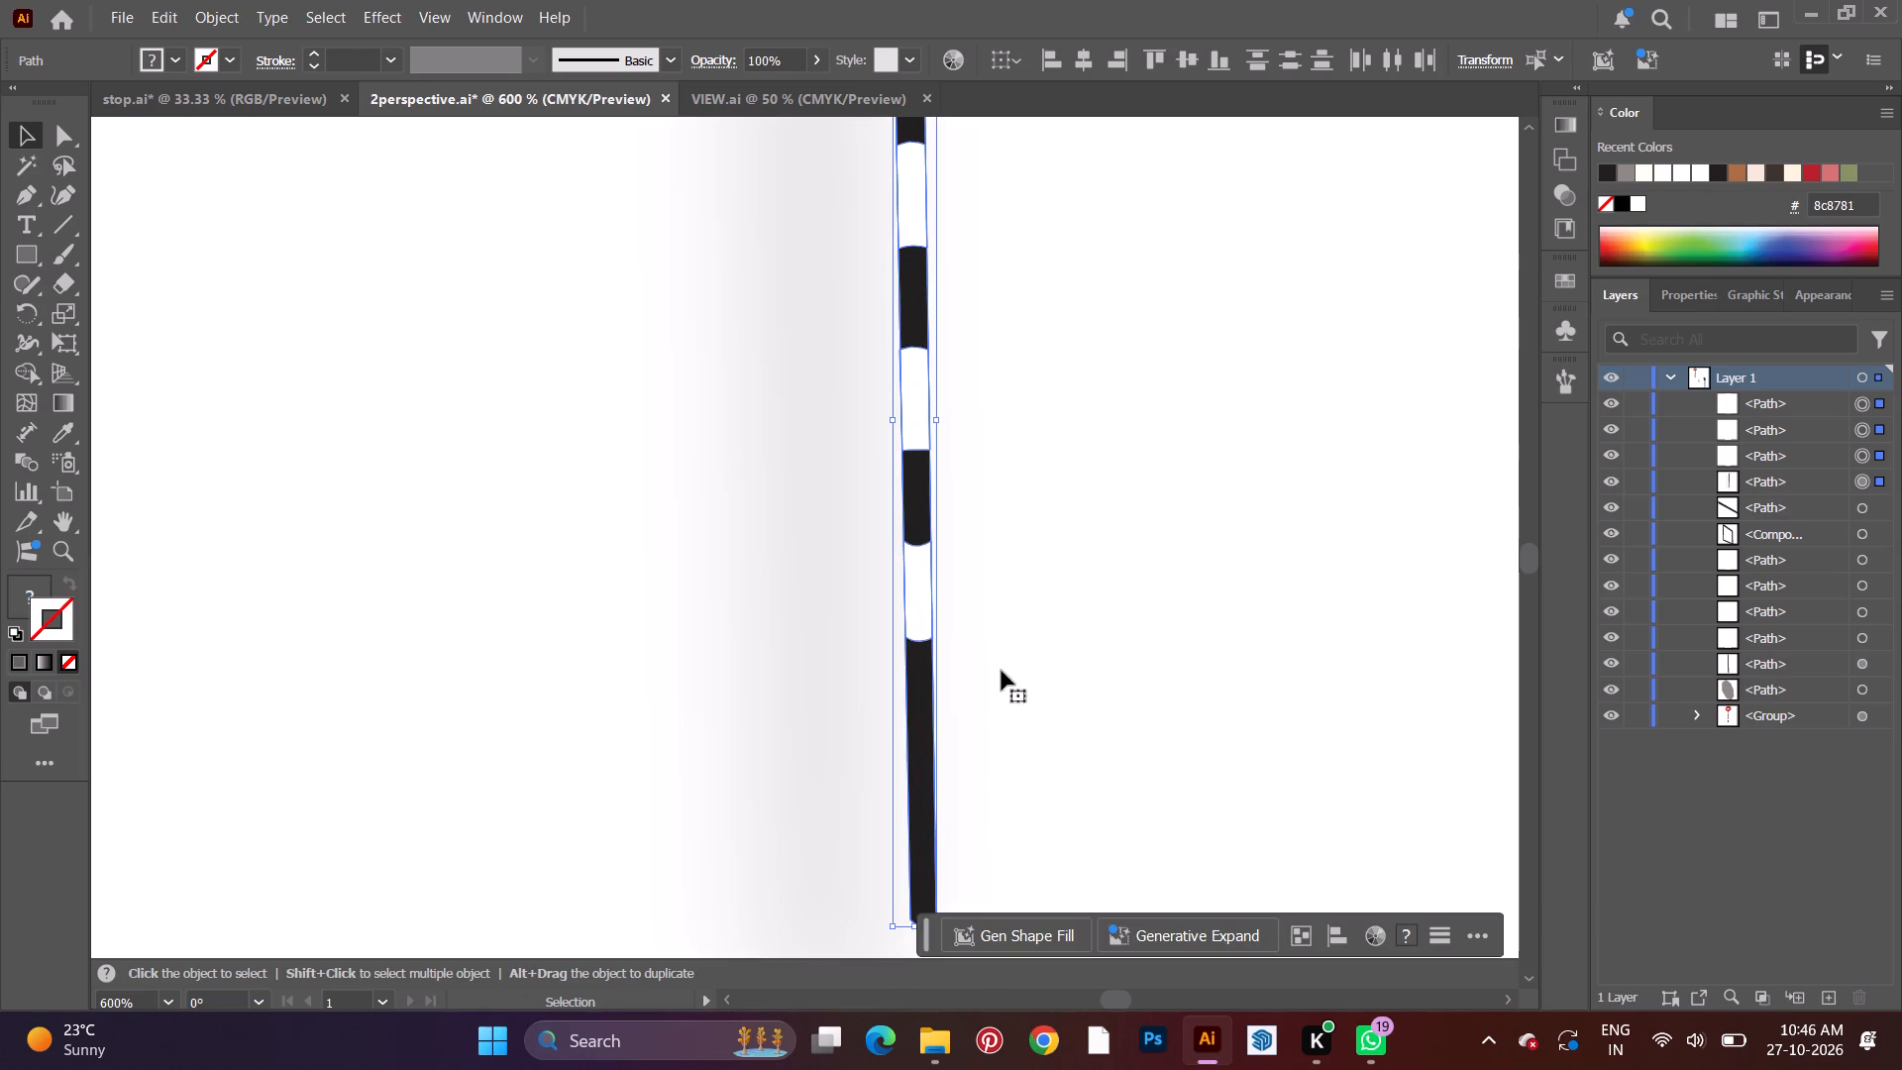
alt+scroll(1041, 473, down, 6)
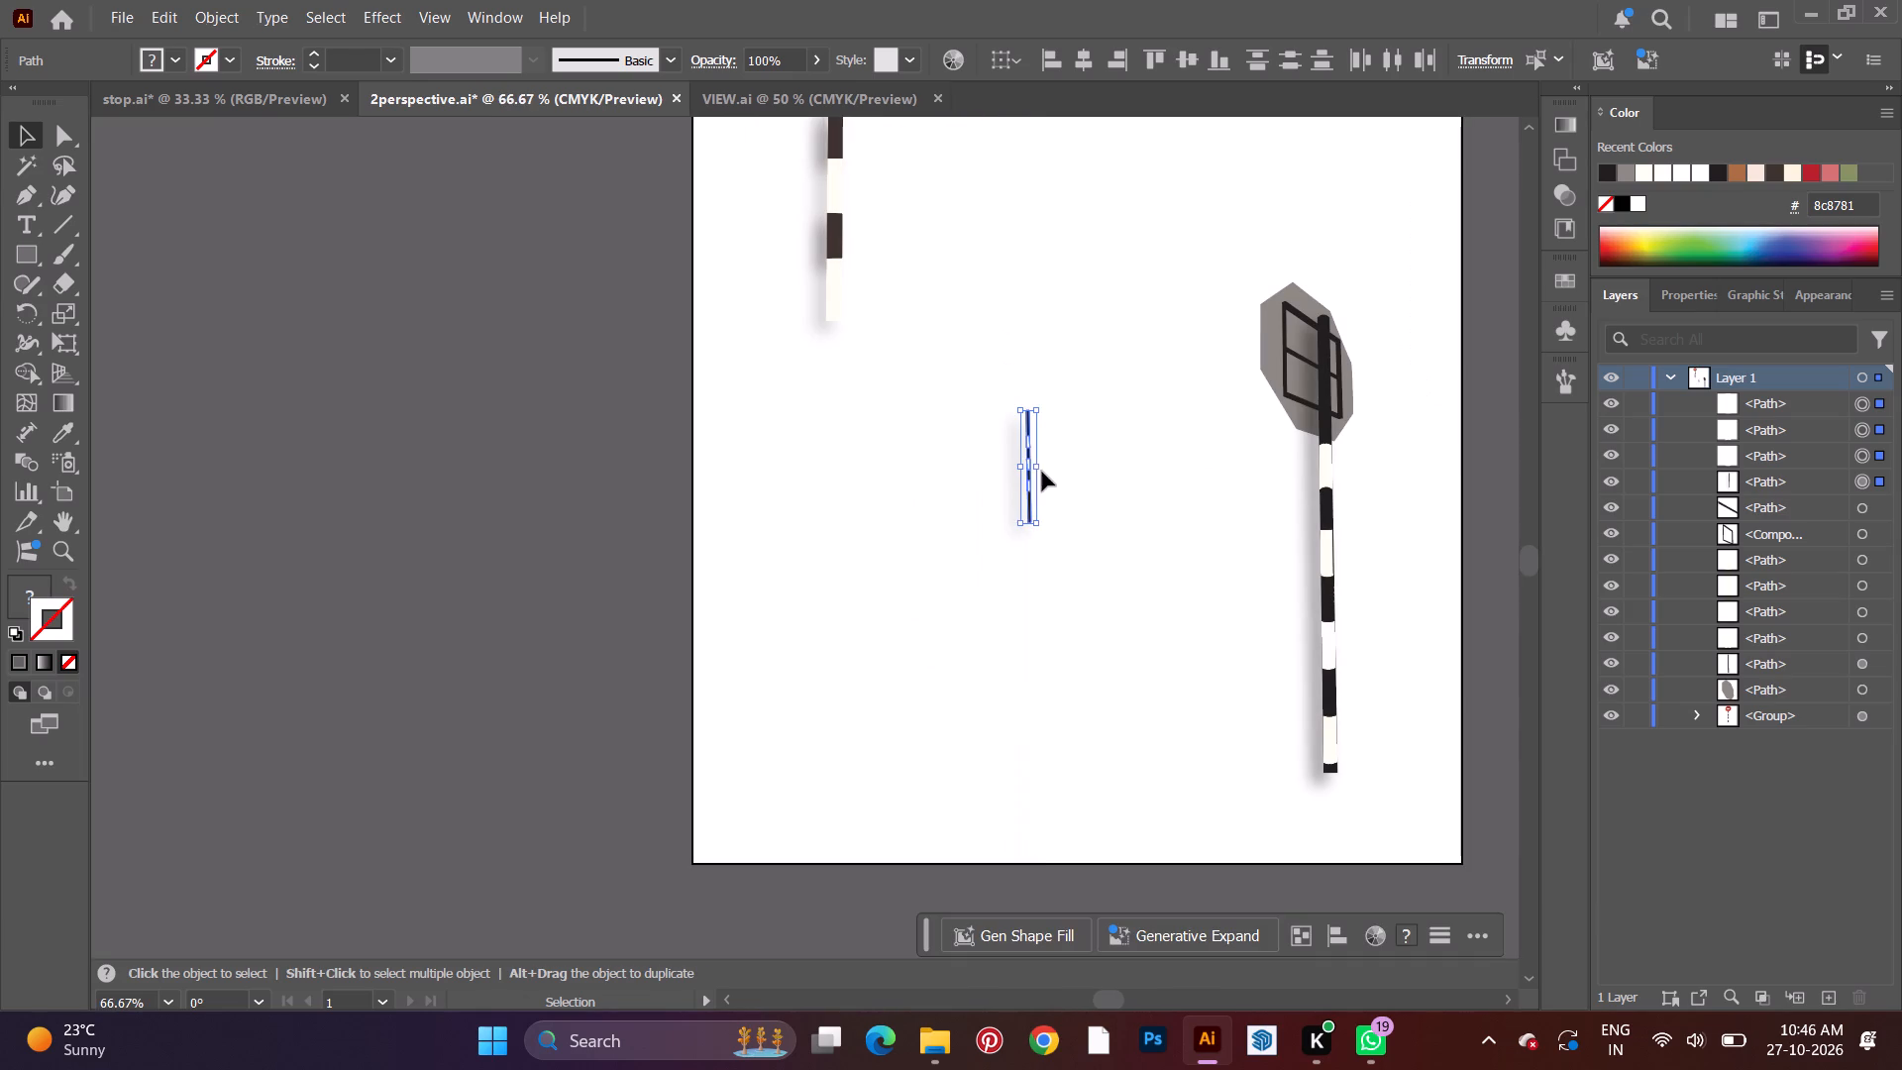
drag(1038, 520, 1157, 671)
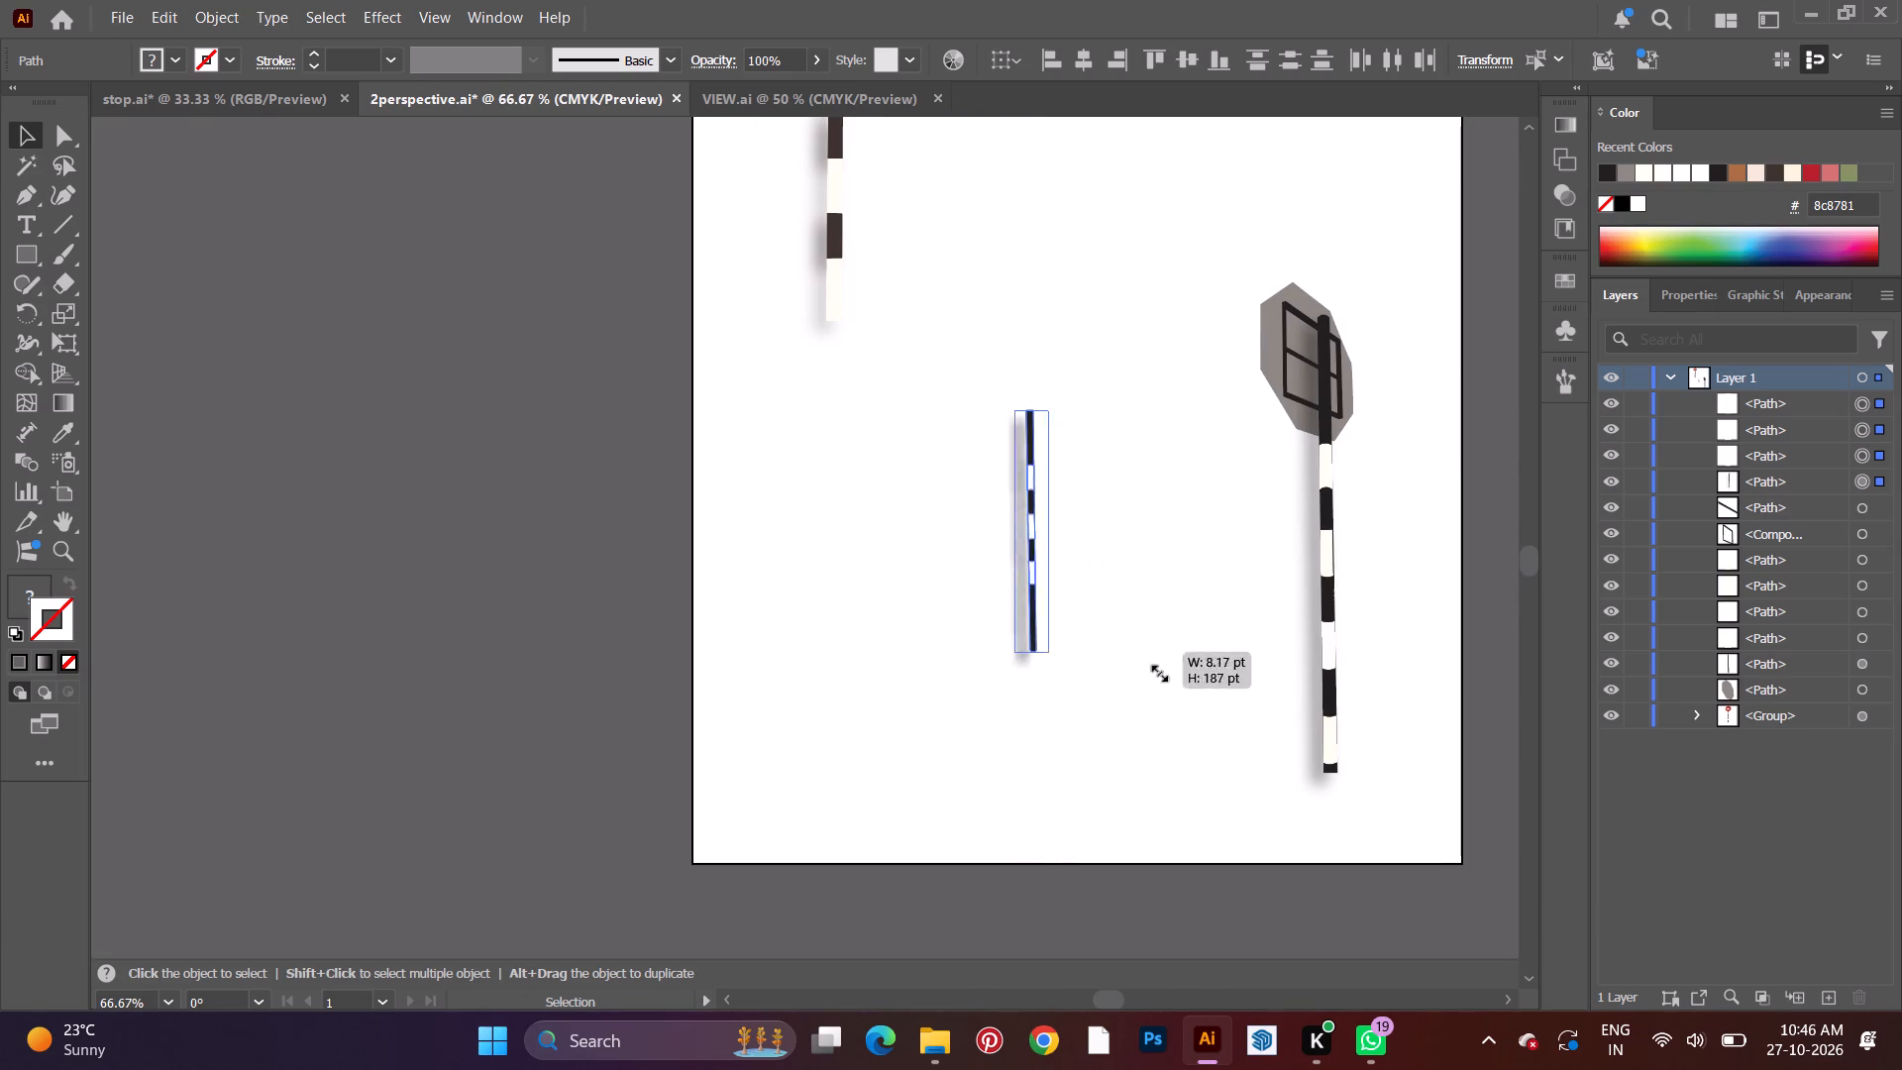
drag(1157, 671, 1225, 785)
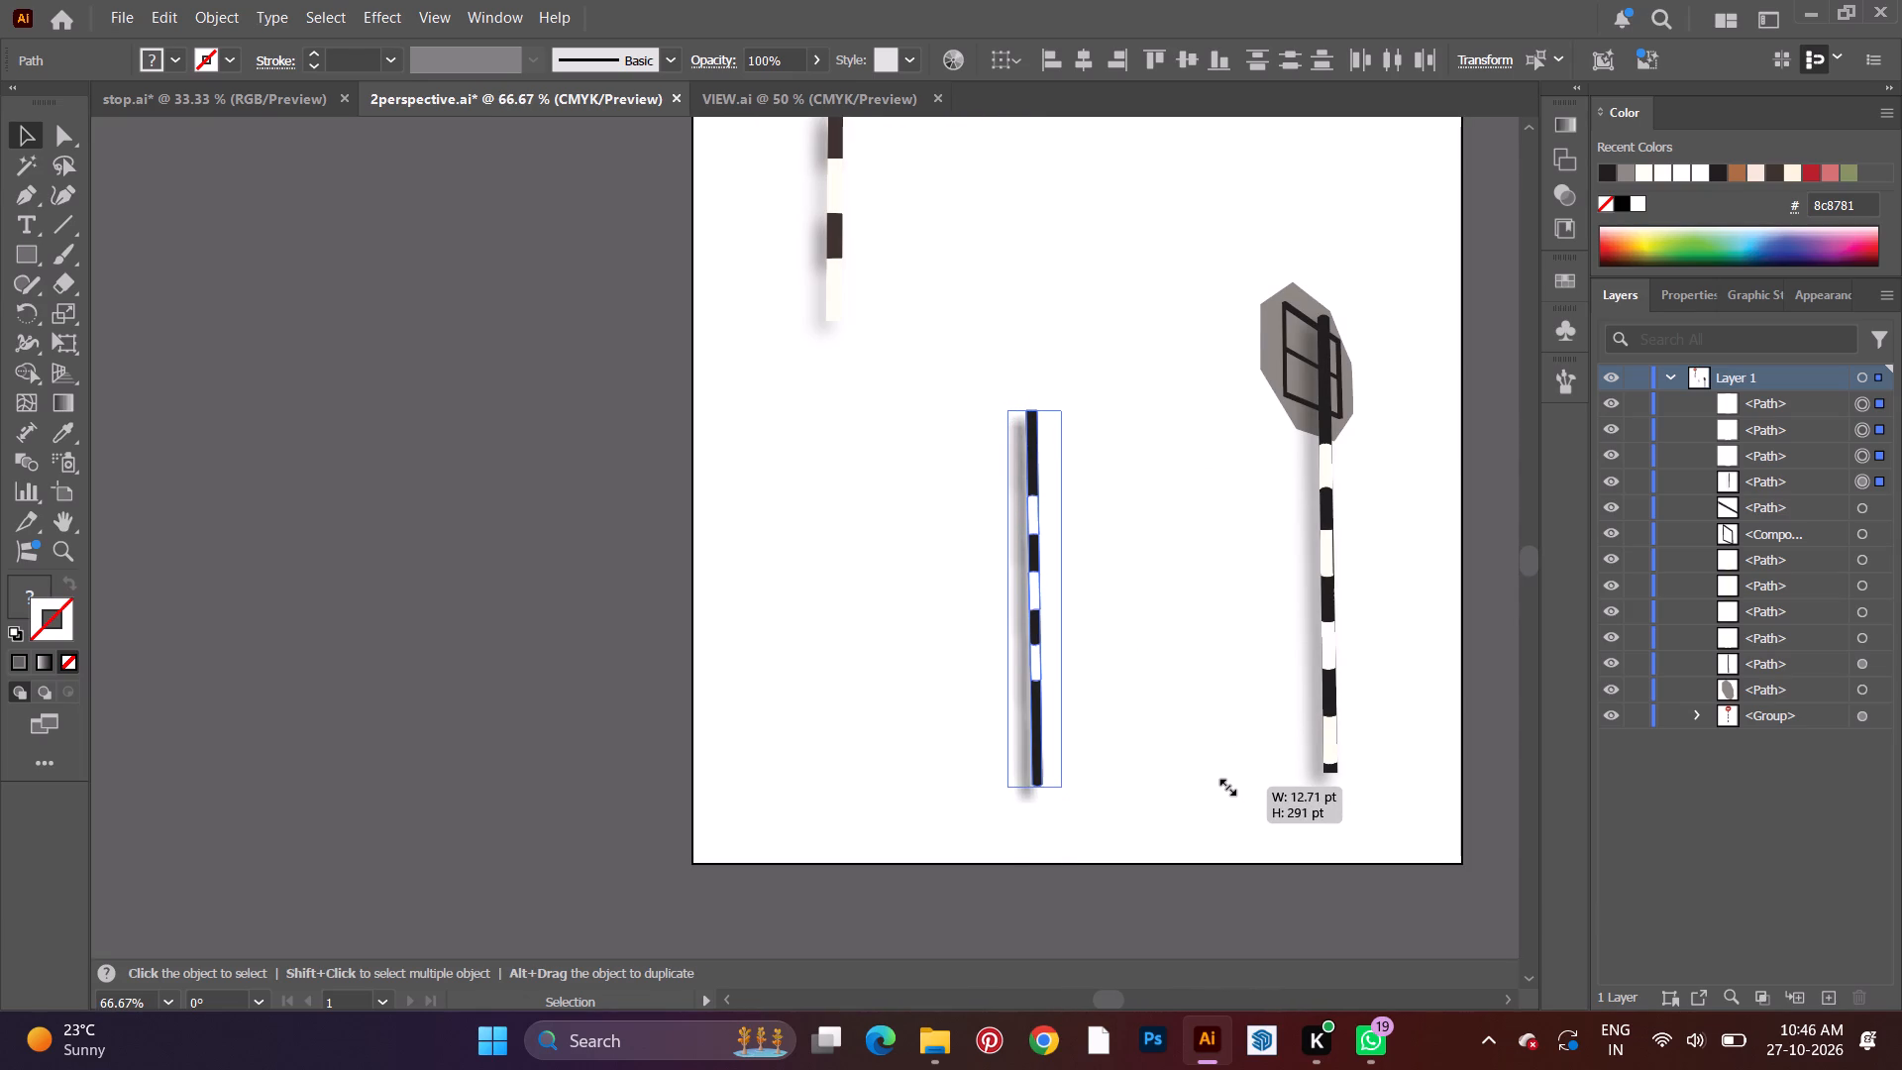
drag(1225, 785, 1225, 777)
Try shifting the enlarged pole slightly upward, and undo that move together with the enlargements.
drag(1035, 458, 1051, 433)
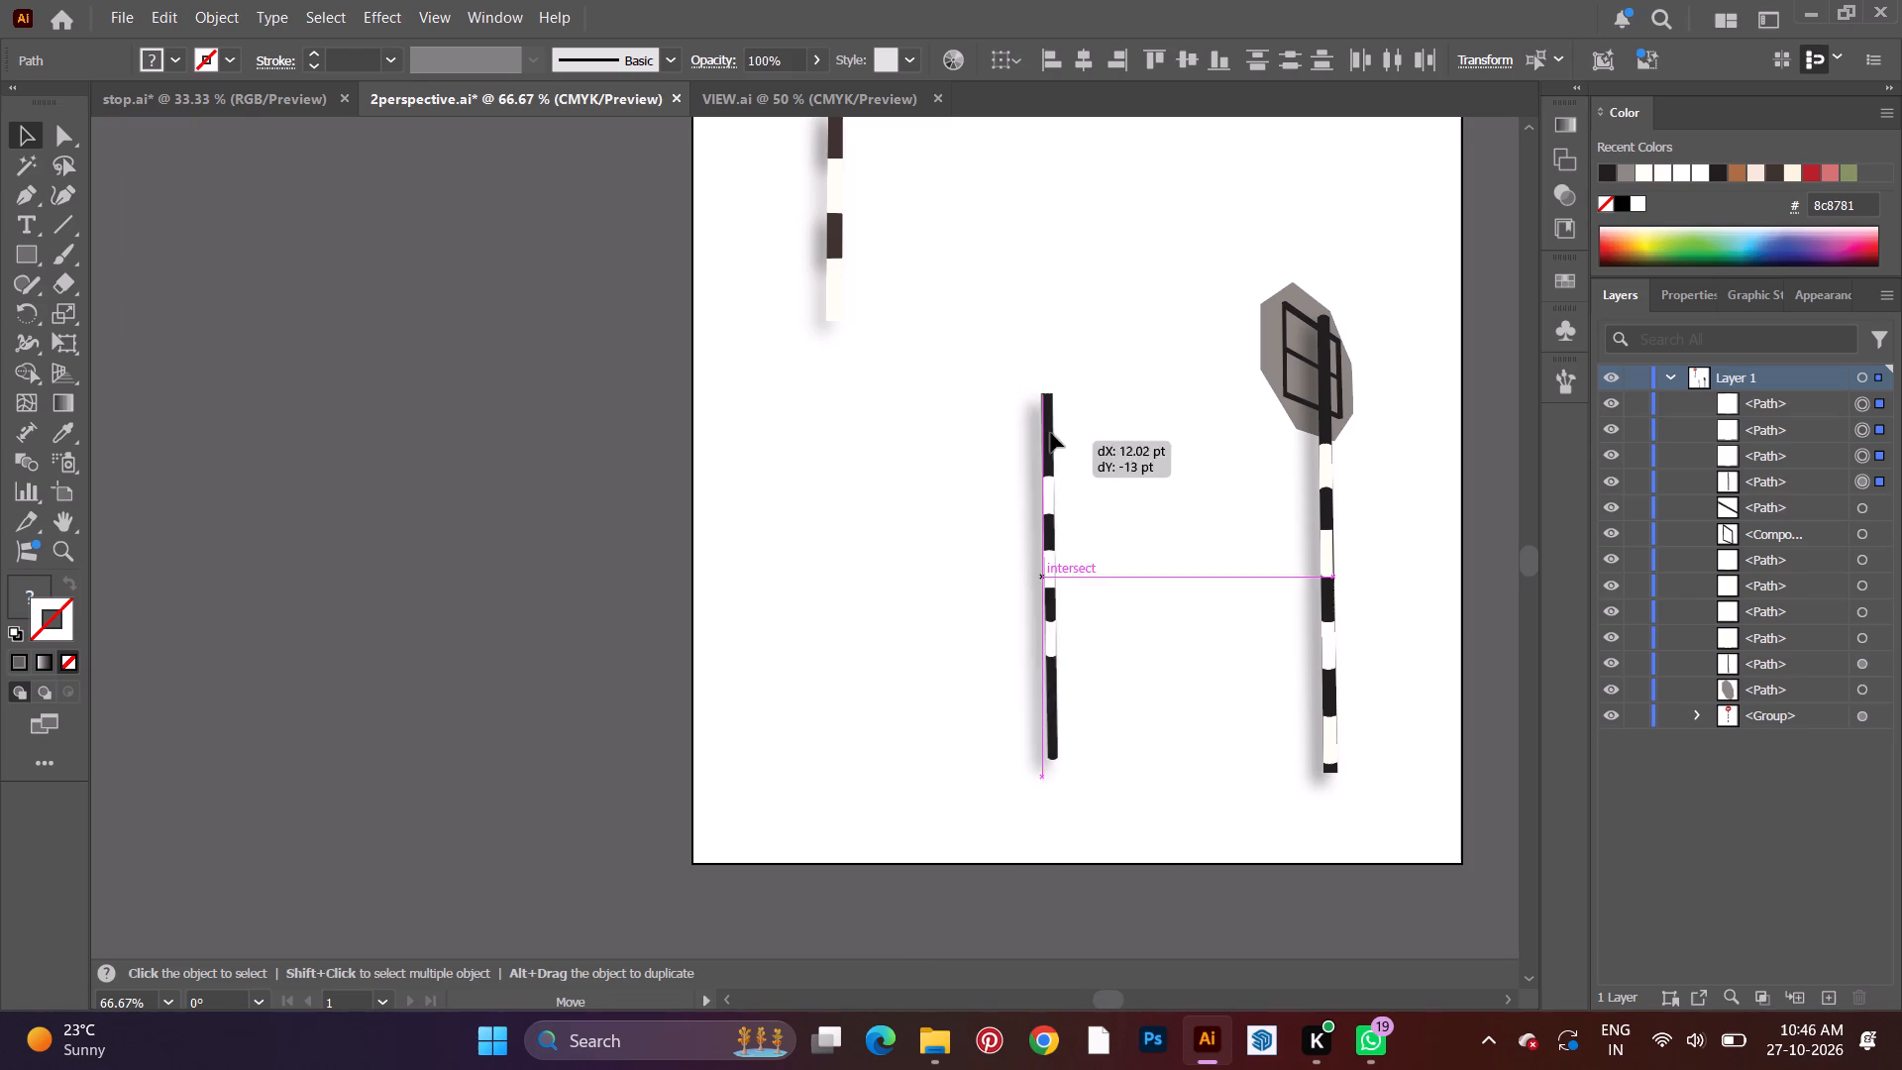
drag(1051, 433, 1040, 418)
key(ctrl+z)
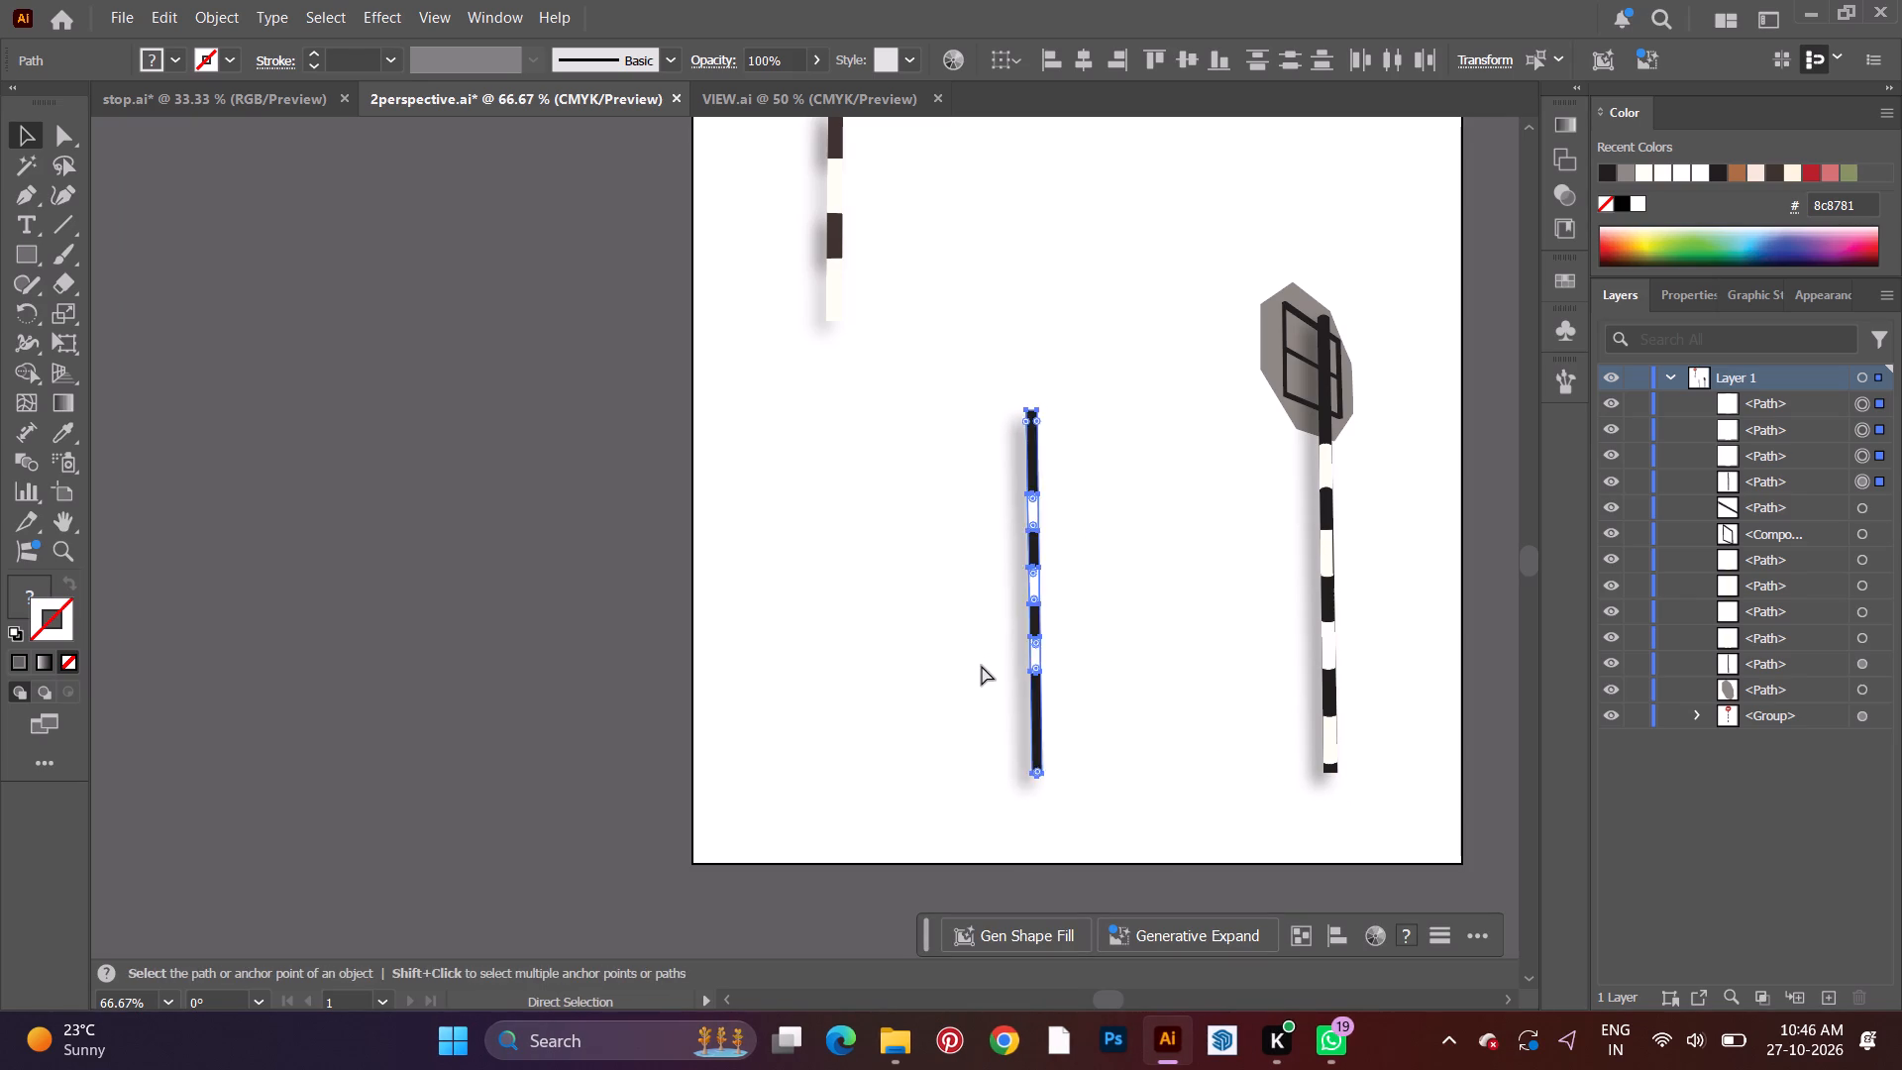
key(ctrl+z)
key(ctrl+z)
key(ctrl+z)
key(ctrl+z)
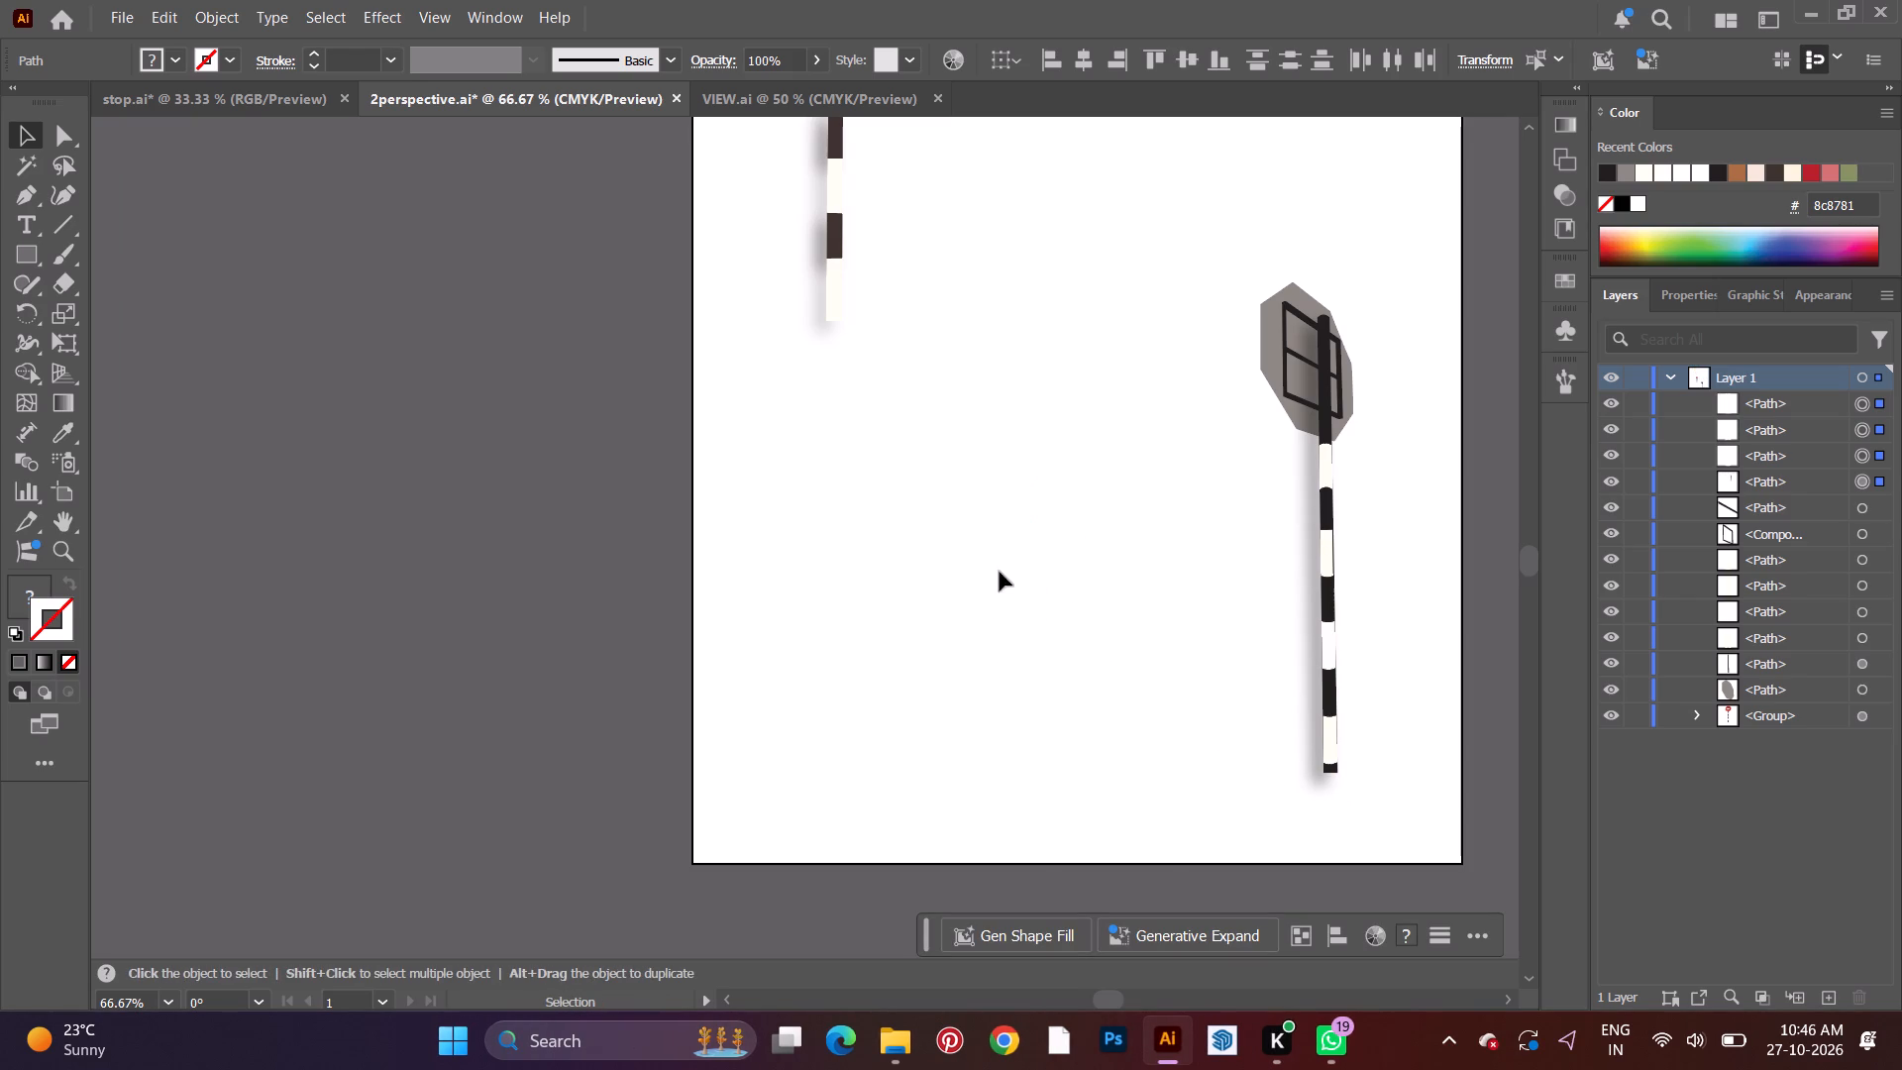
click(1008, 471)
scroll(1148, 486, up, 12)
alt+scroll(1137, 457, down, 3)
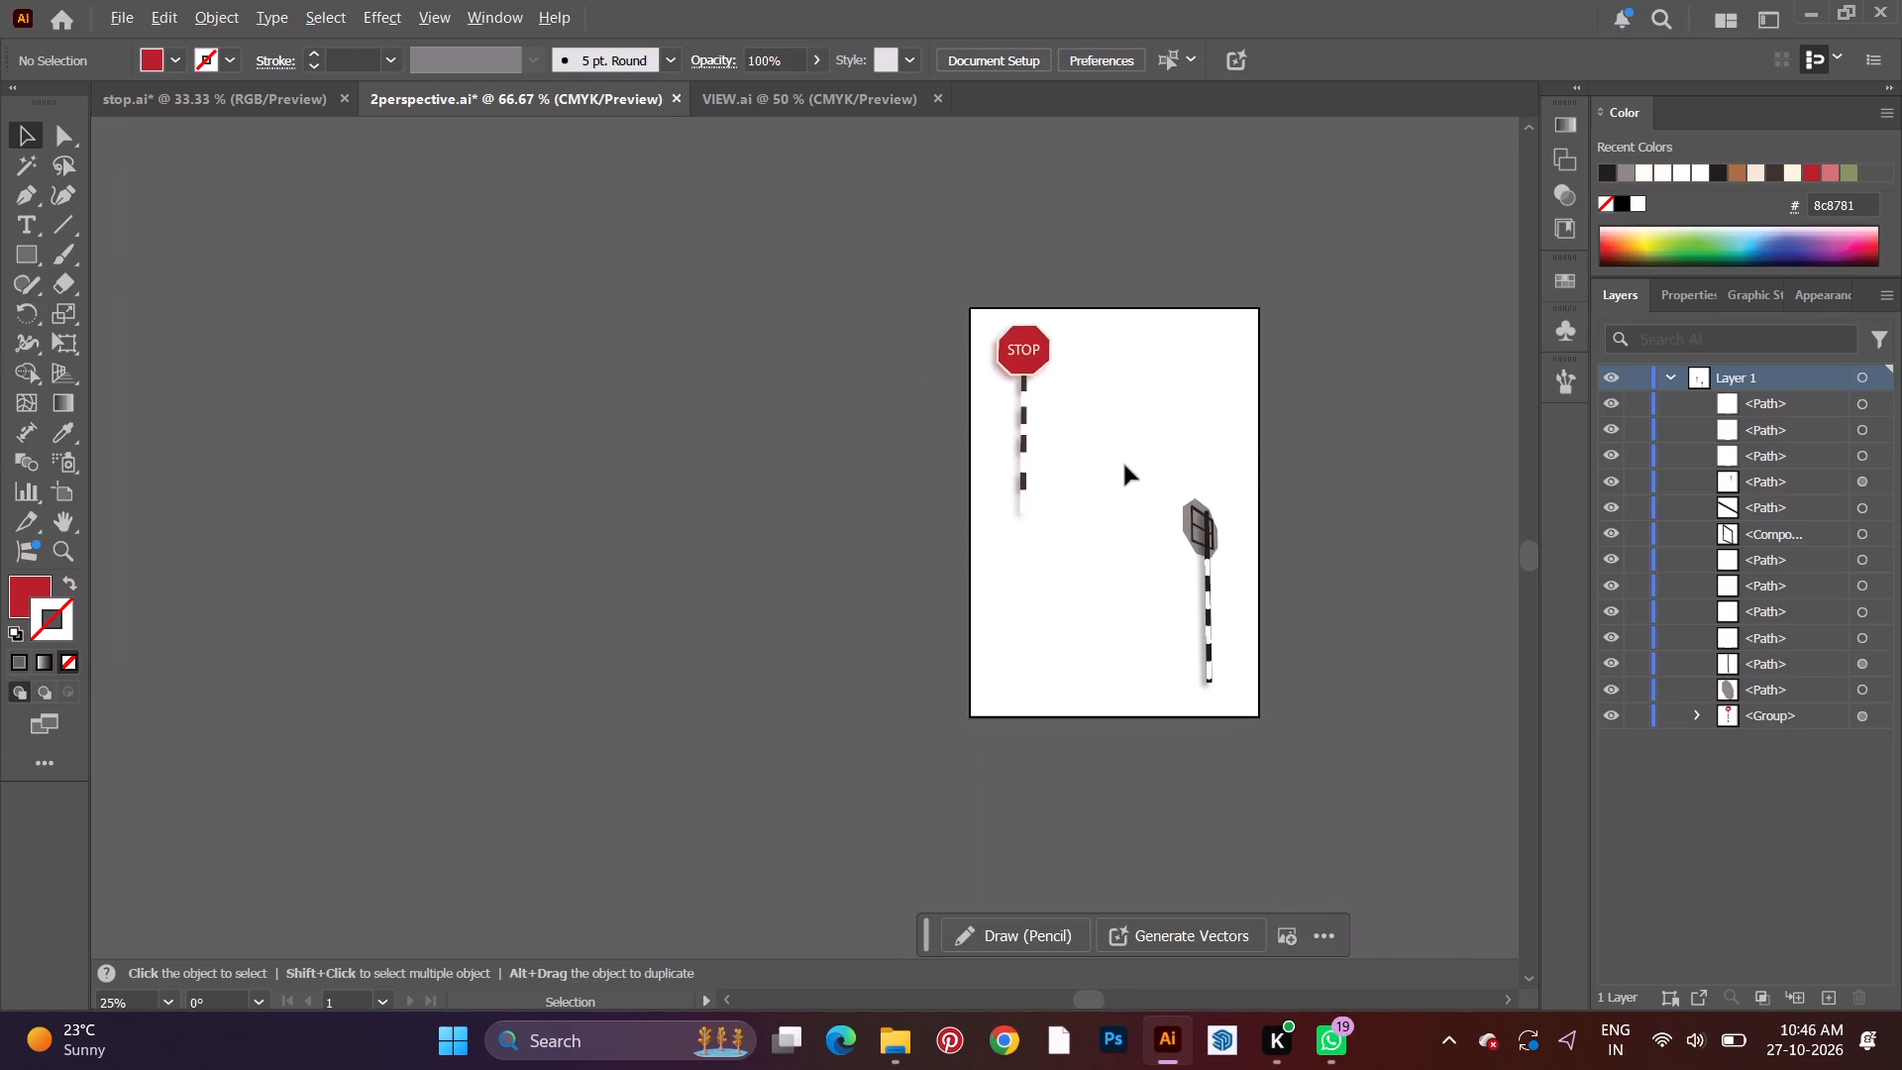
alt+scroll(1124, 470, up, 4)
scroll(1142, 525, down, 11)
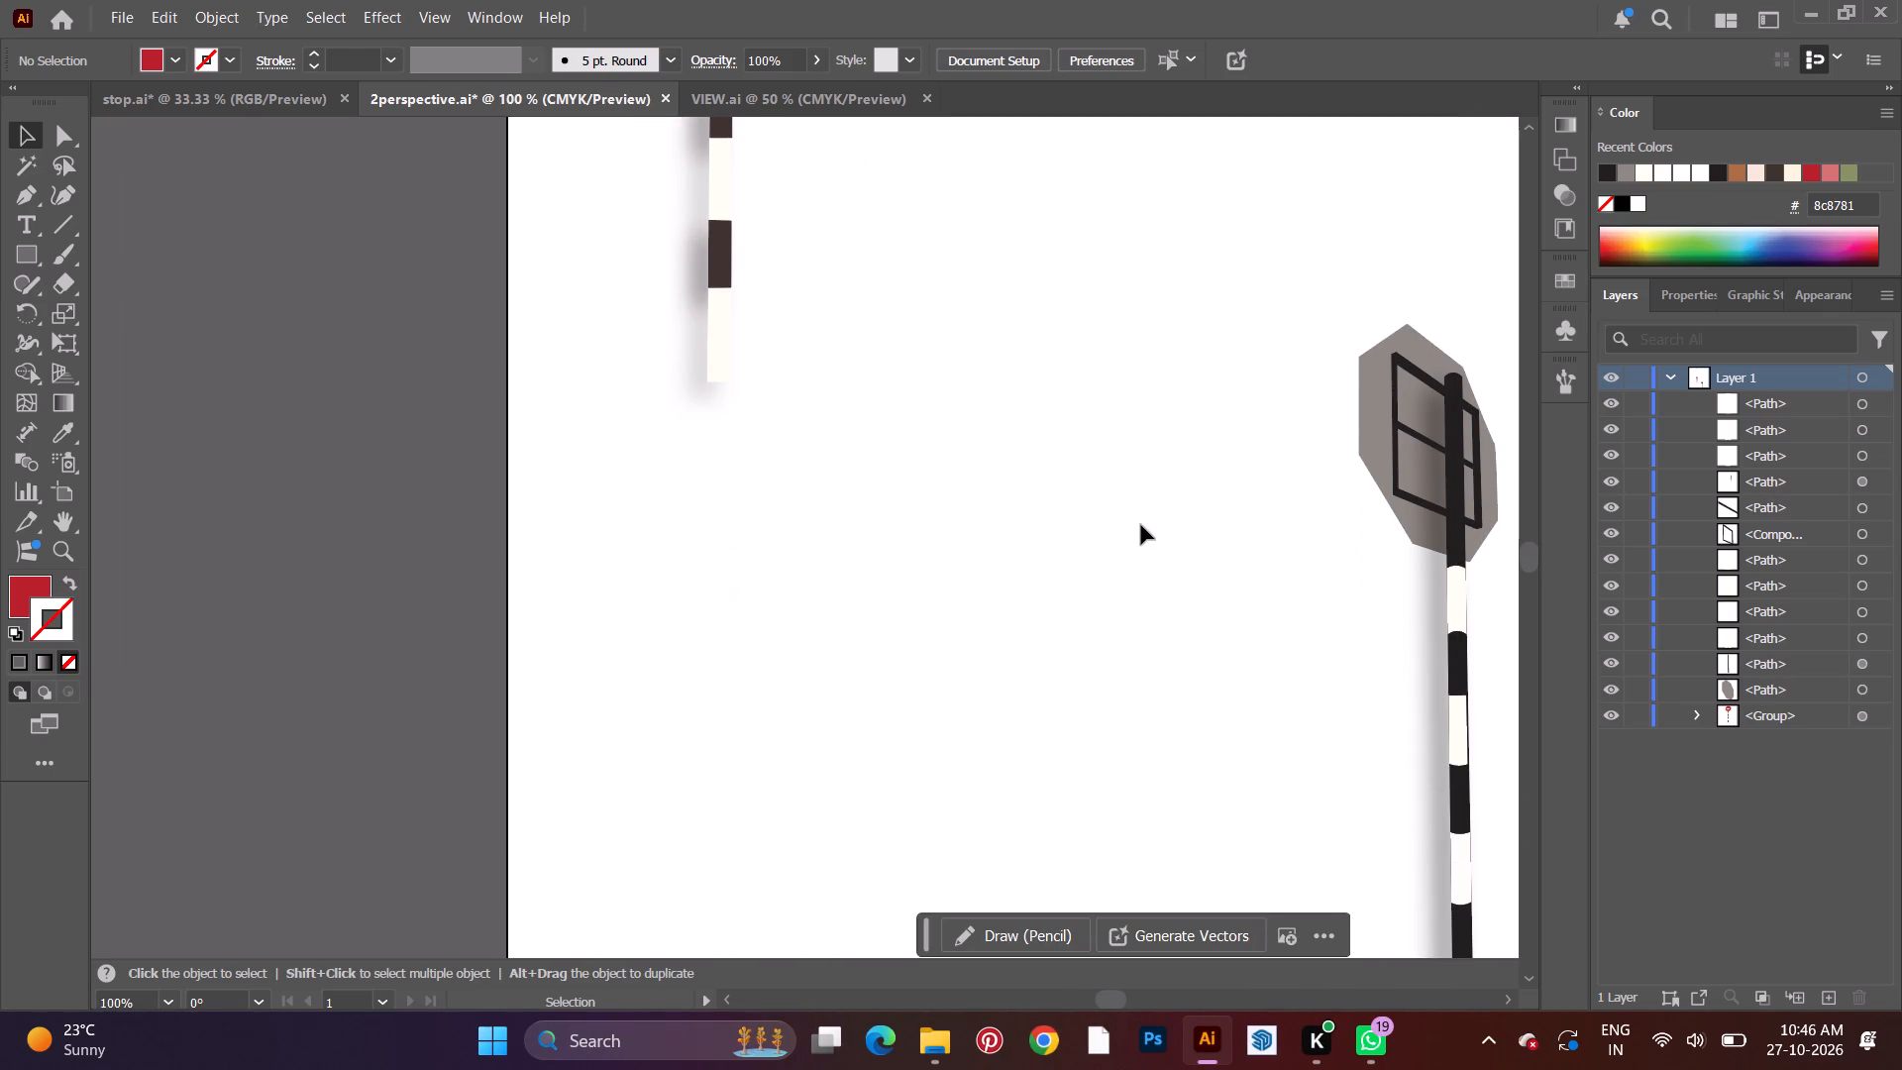
Collapse the contents of Layer 1 in the layer list and clear the selection of the front stop sign.
drag(661, 202, 749, 373)
scroll(940, 420, up, 13)
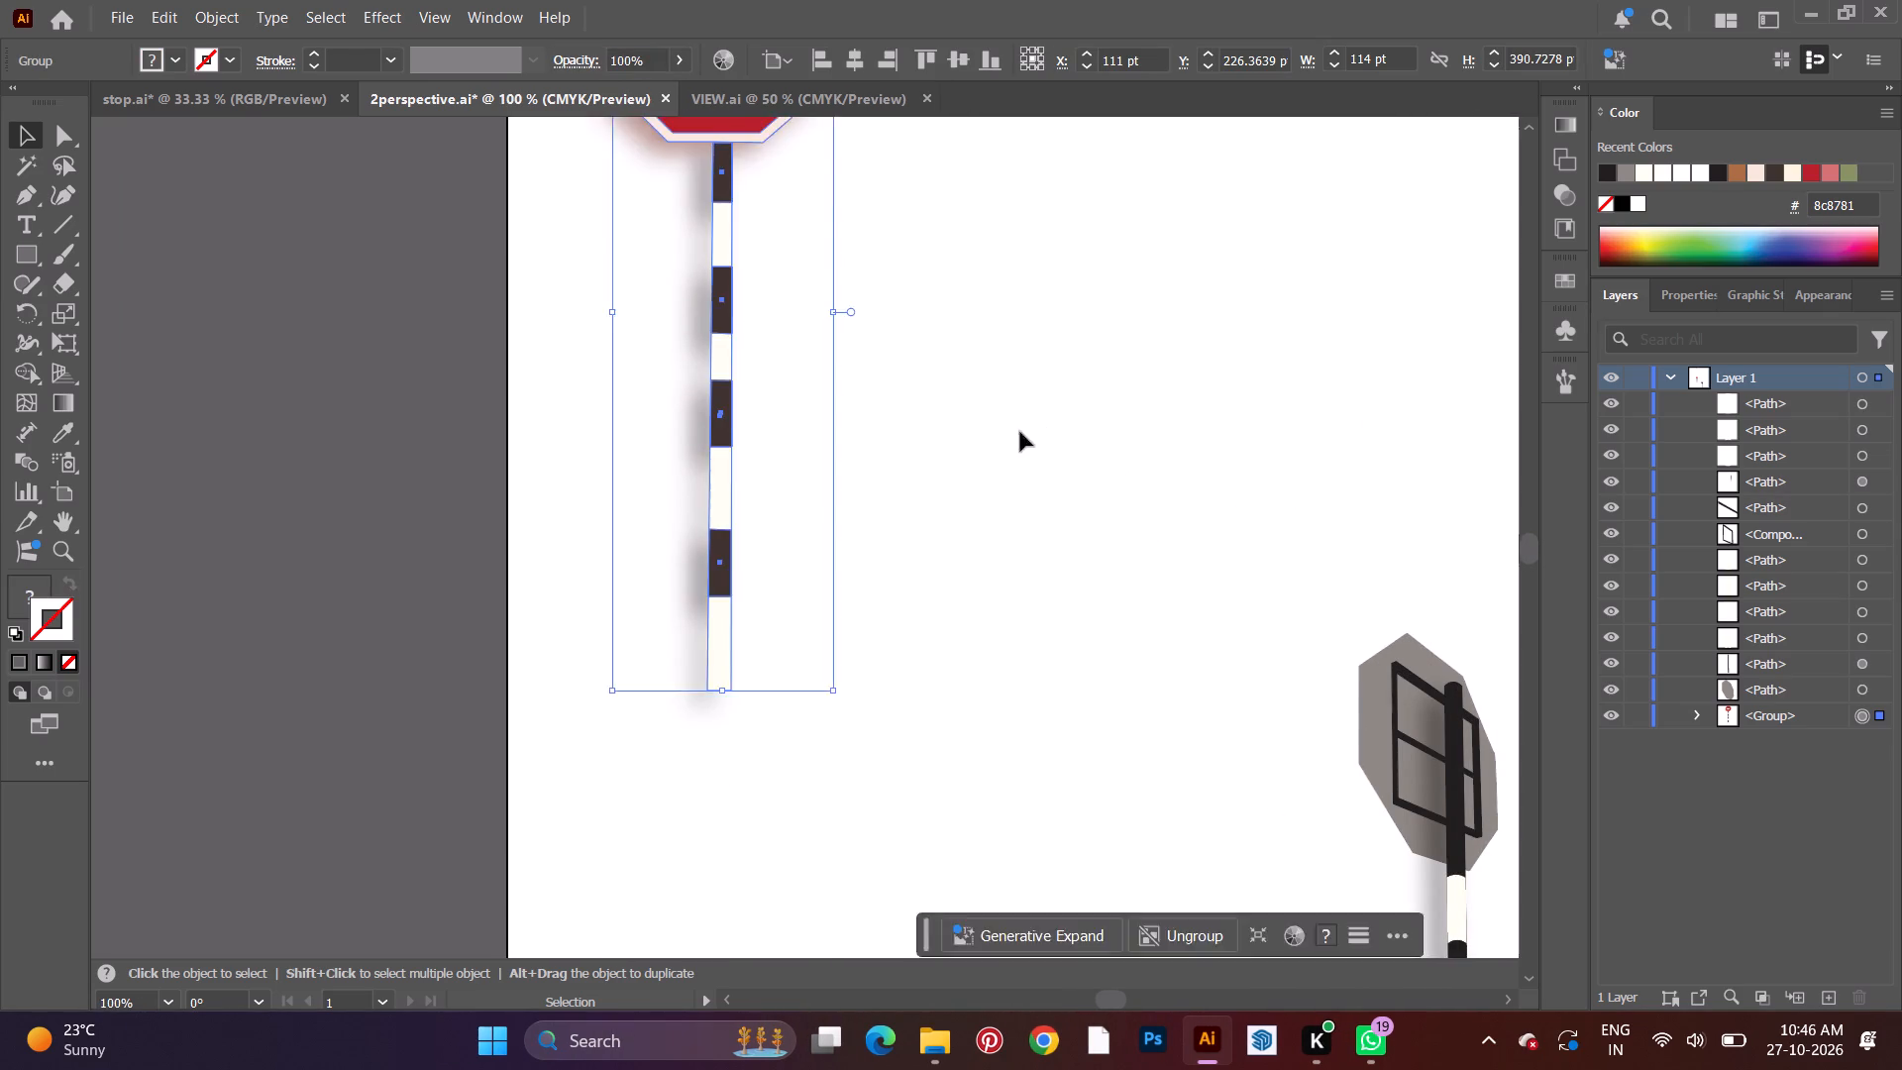
scroll(1020, 432, up, 7)
scroll(904, 449, up, 7)
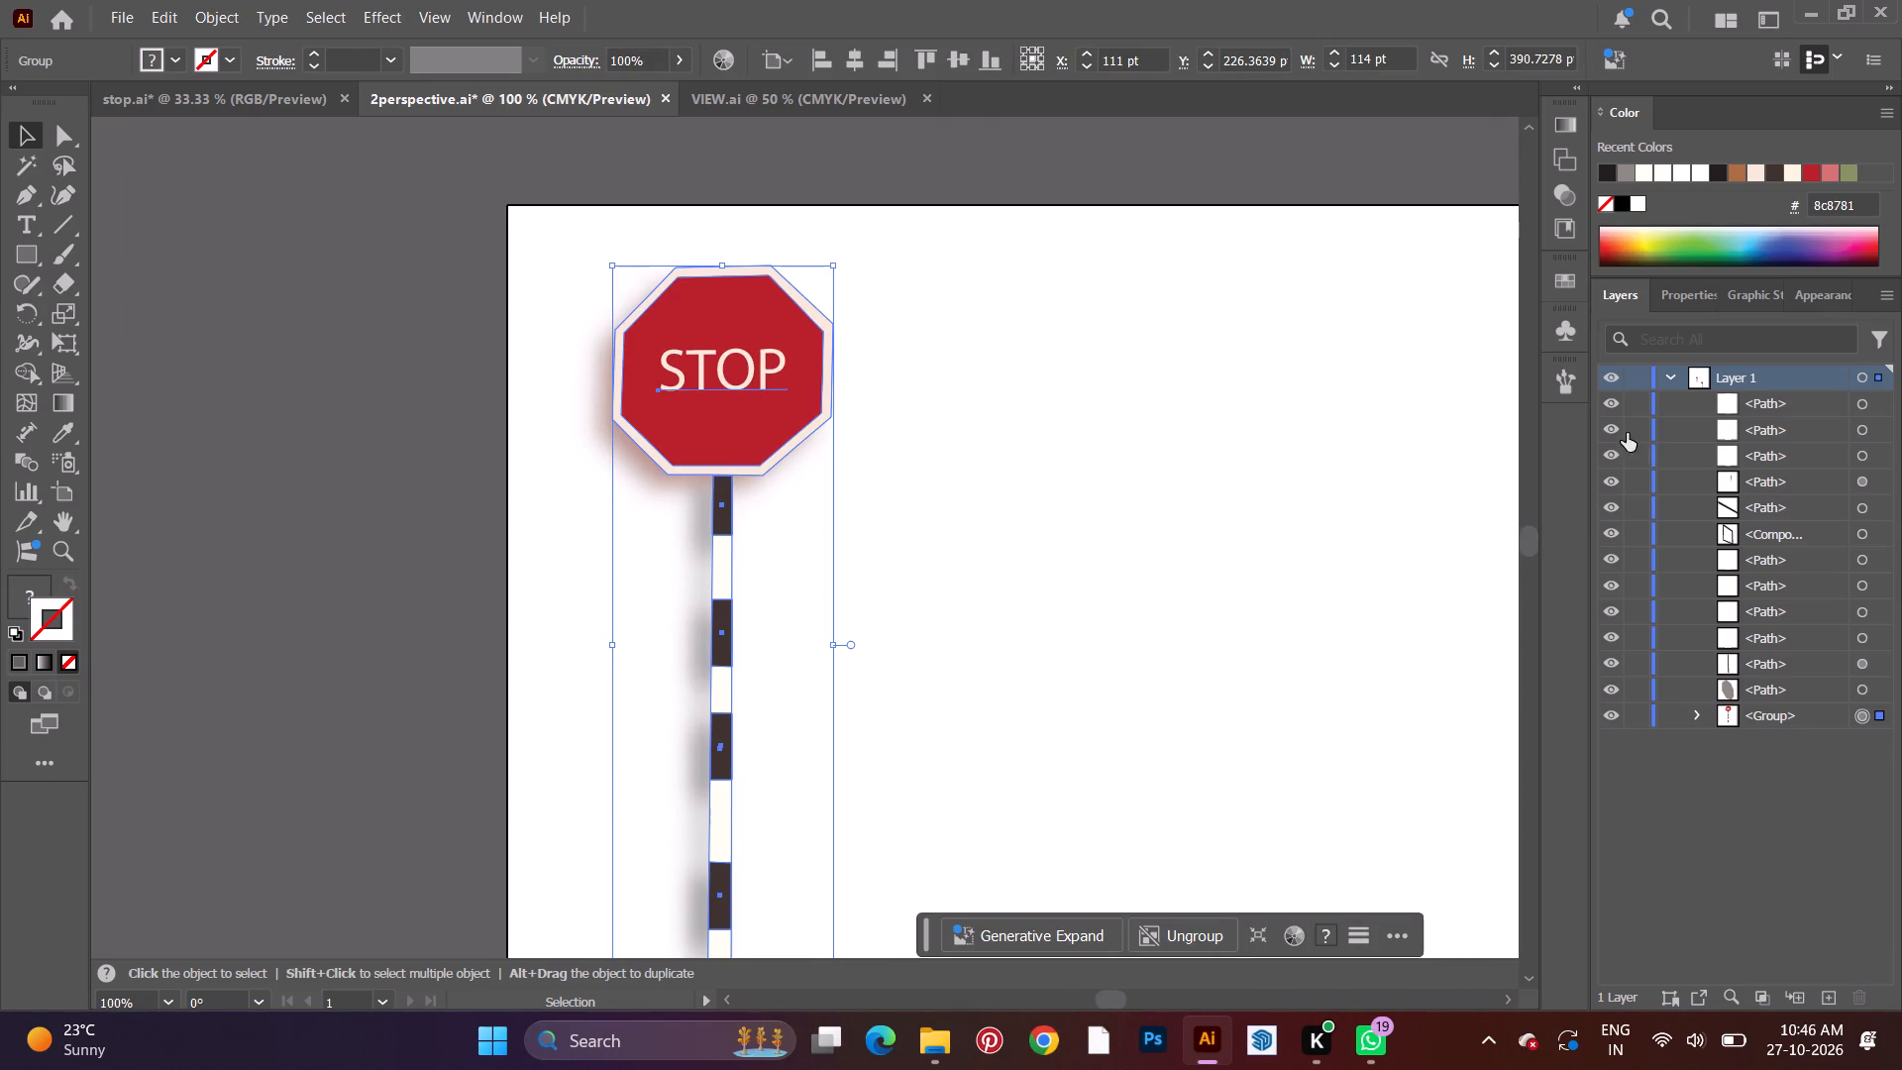
click(1664, 367)
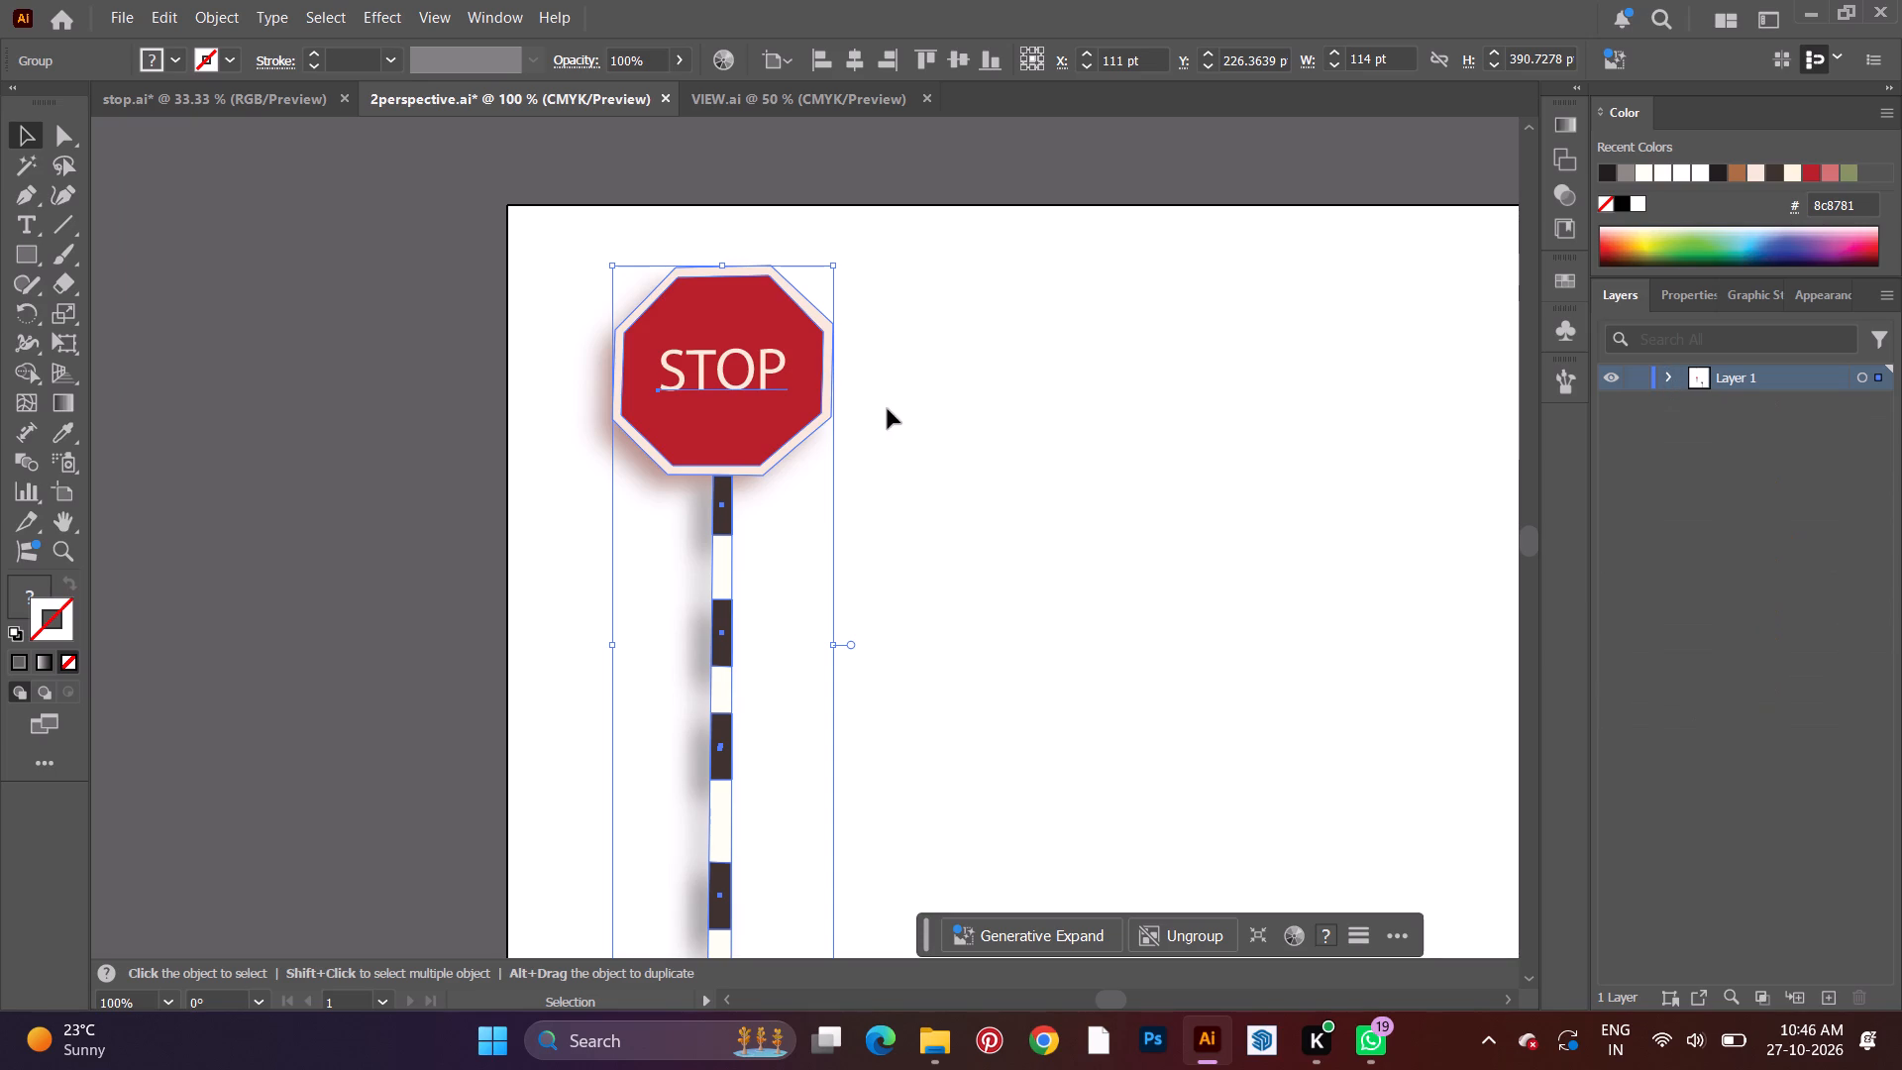
click(1102, 503)
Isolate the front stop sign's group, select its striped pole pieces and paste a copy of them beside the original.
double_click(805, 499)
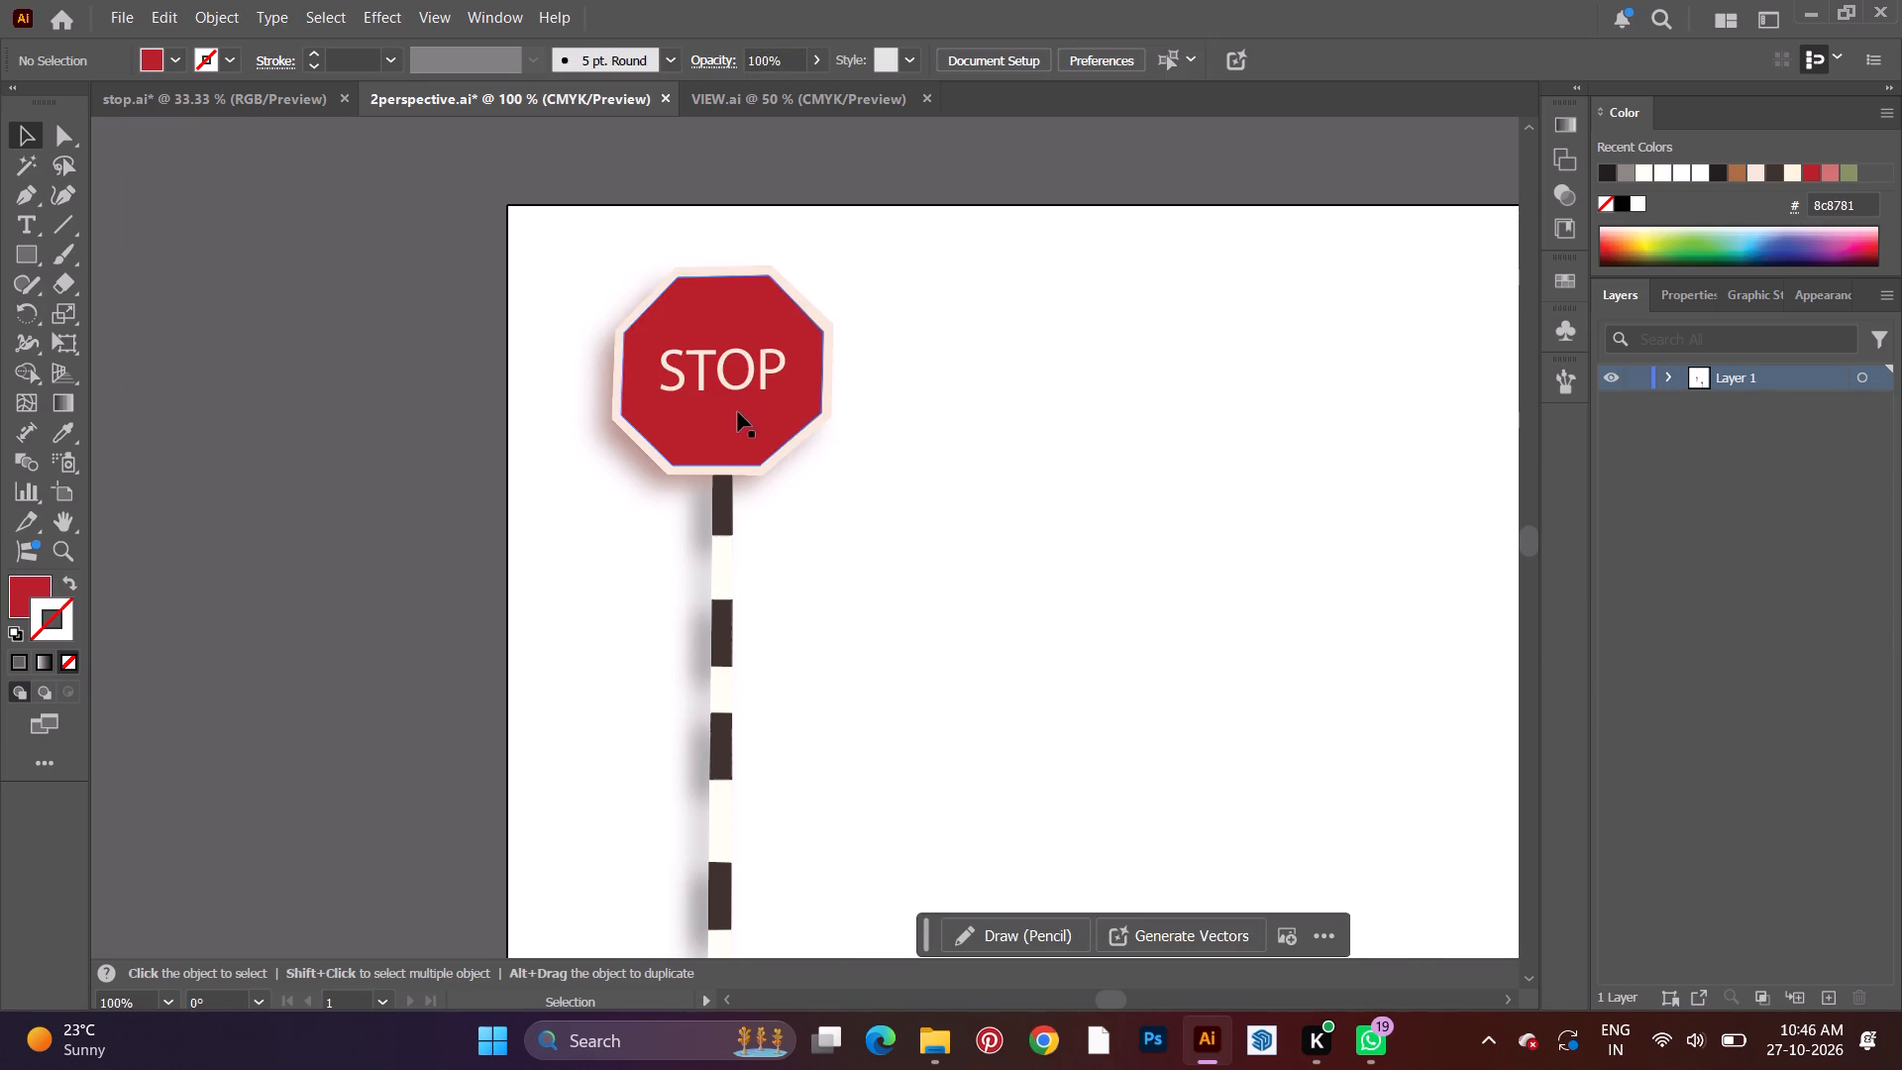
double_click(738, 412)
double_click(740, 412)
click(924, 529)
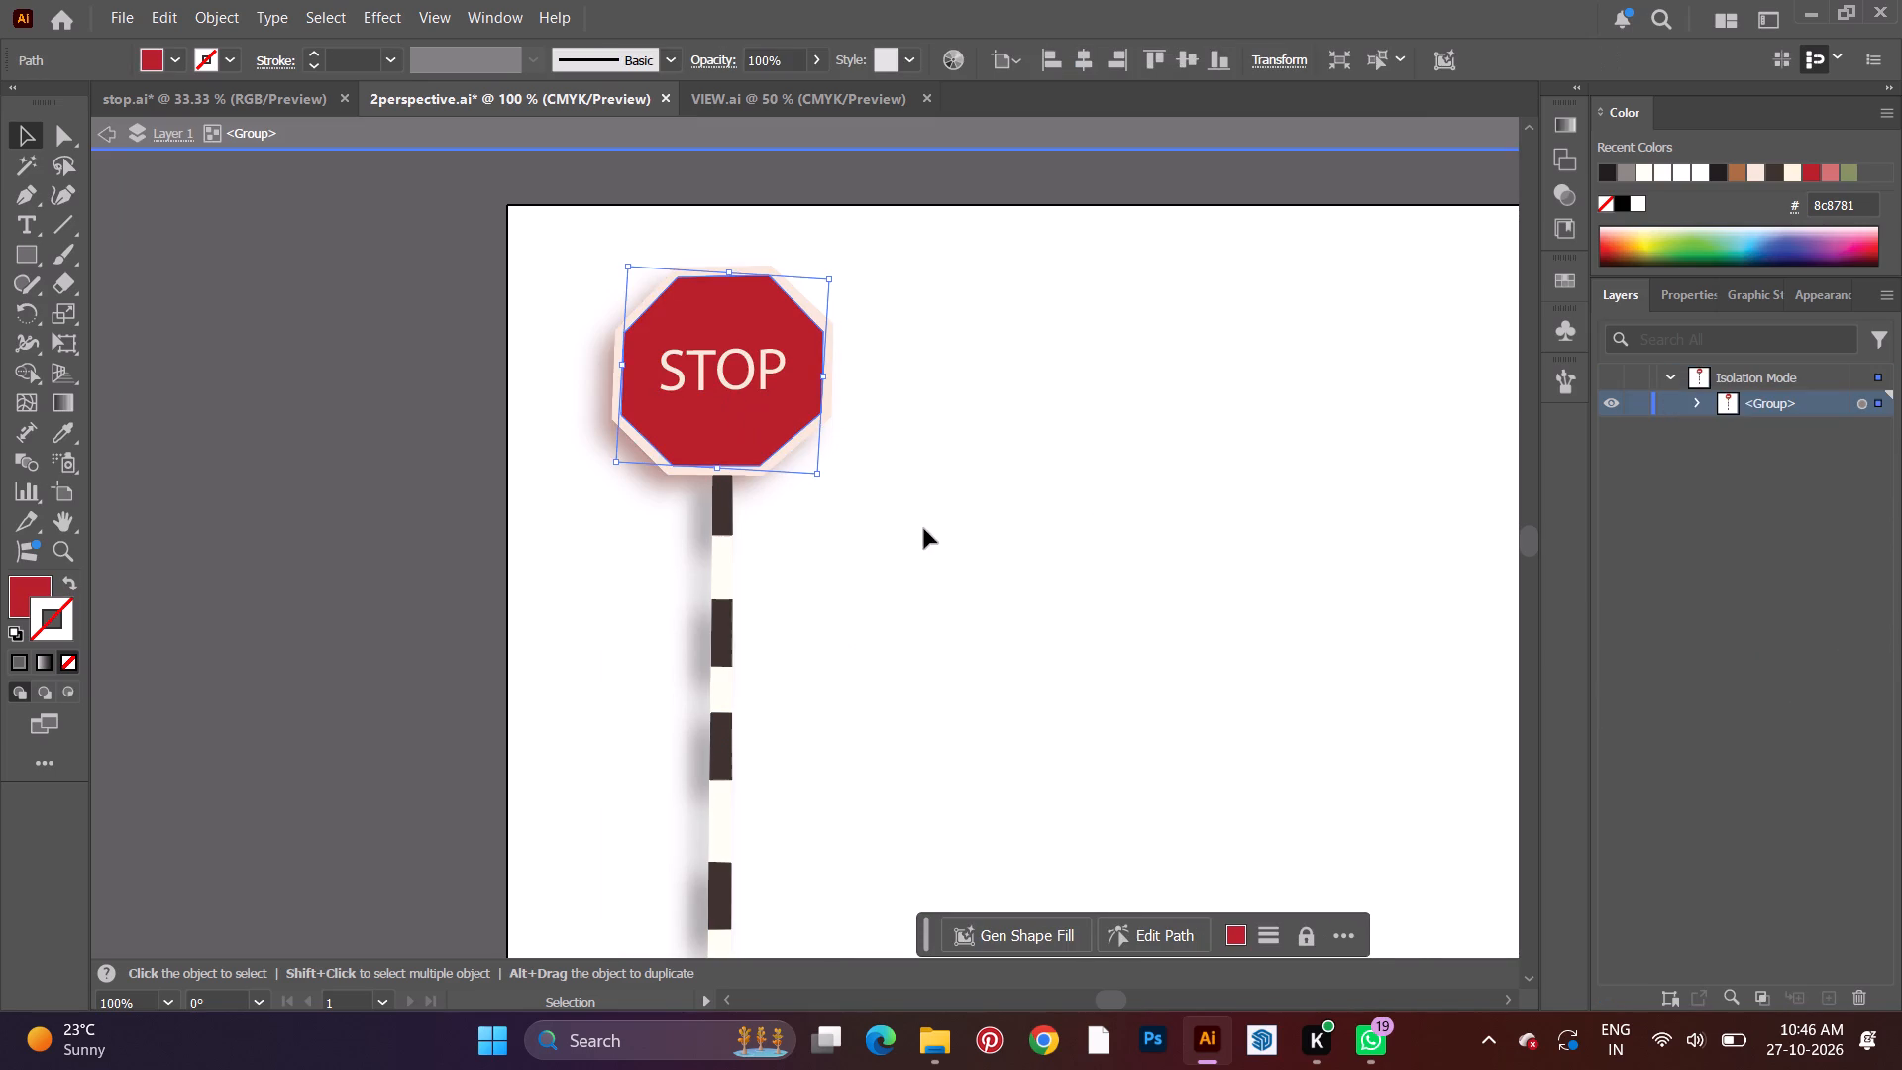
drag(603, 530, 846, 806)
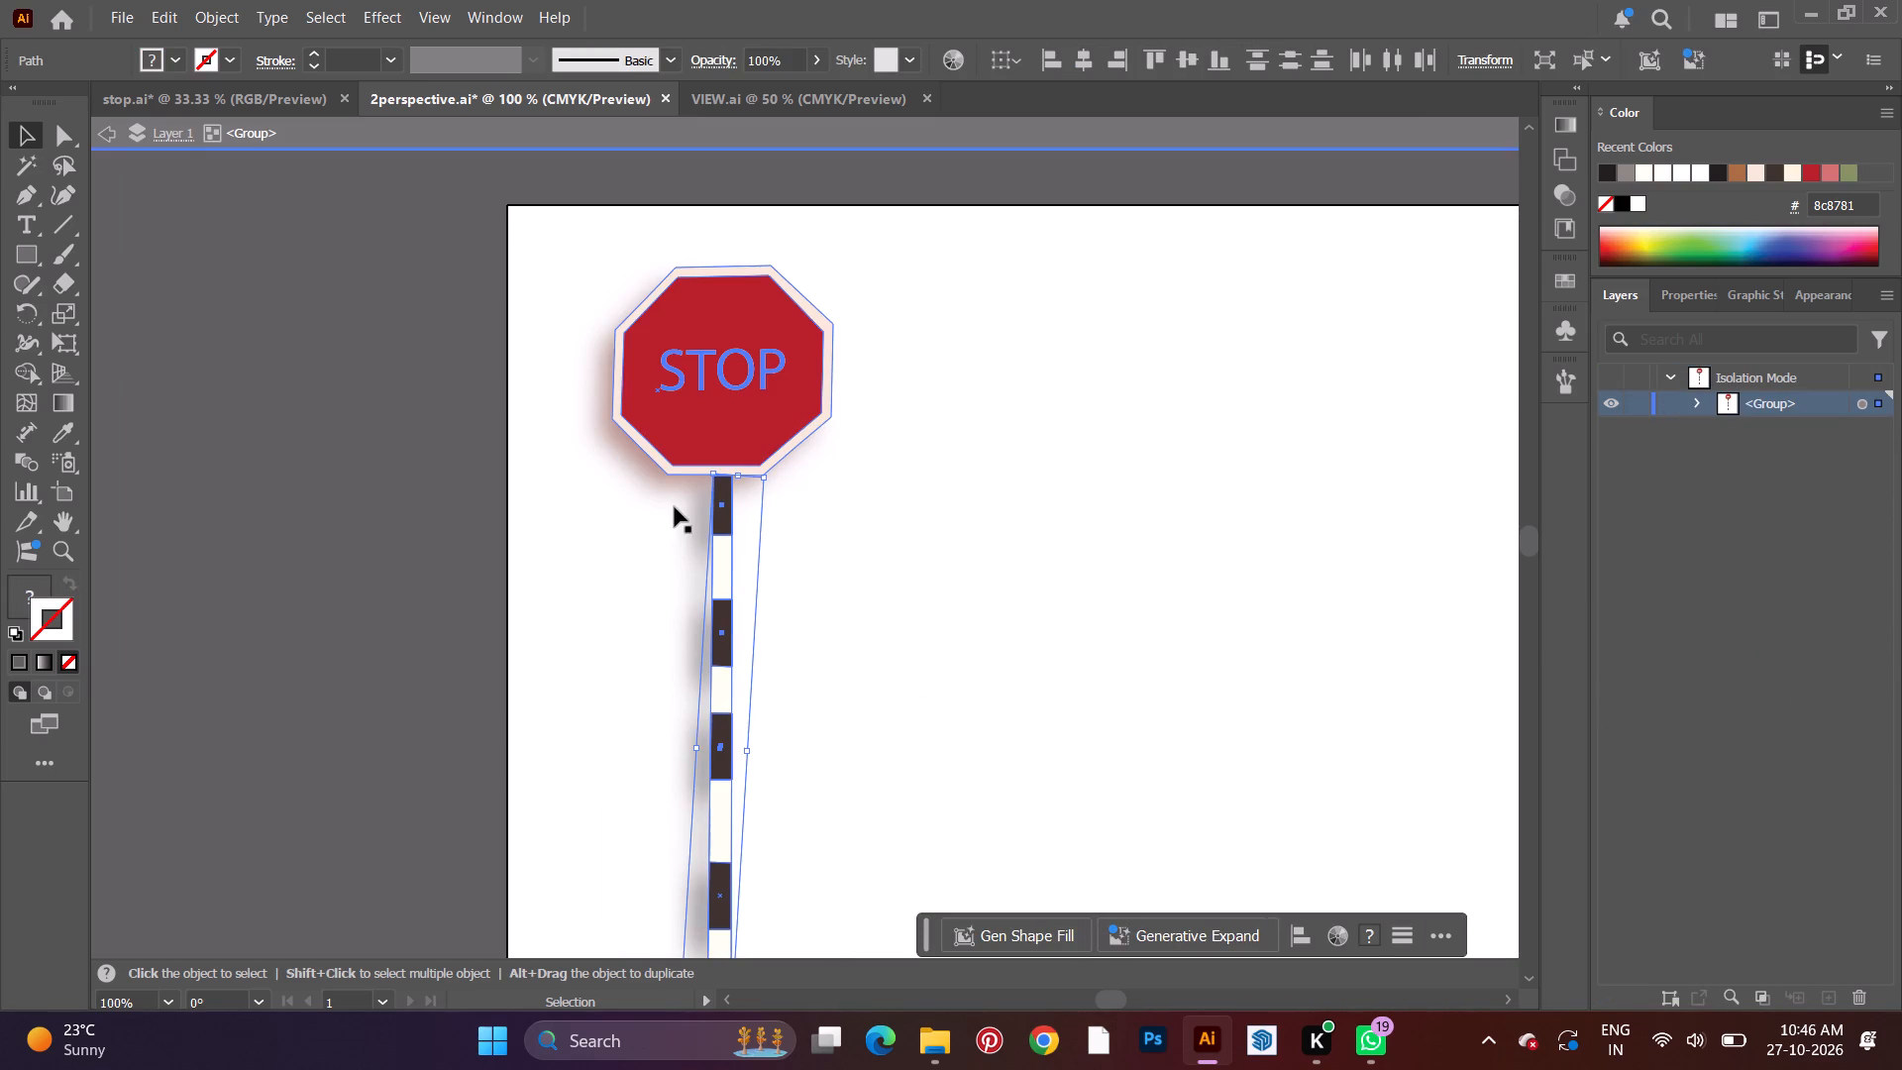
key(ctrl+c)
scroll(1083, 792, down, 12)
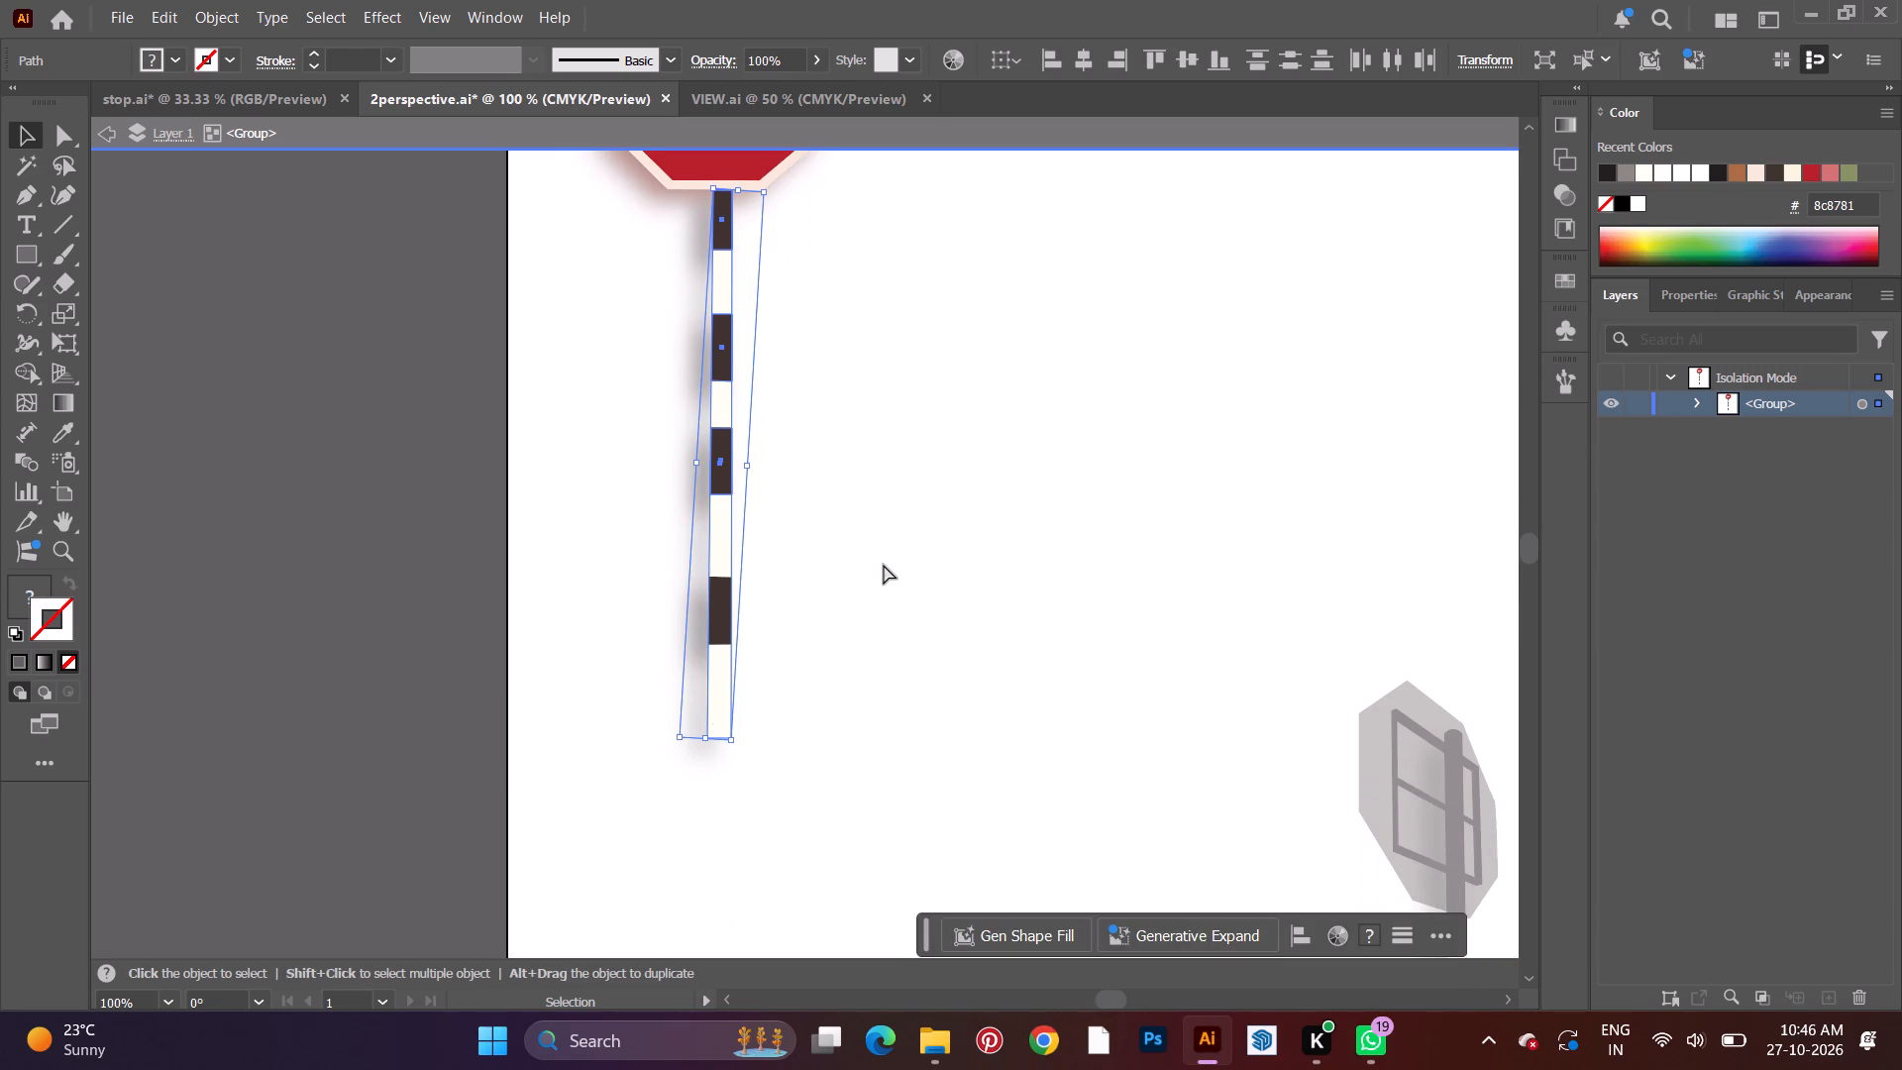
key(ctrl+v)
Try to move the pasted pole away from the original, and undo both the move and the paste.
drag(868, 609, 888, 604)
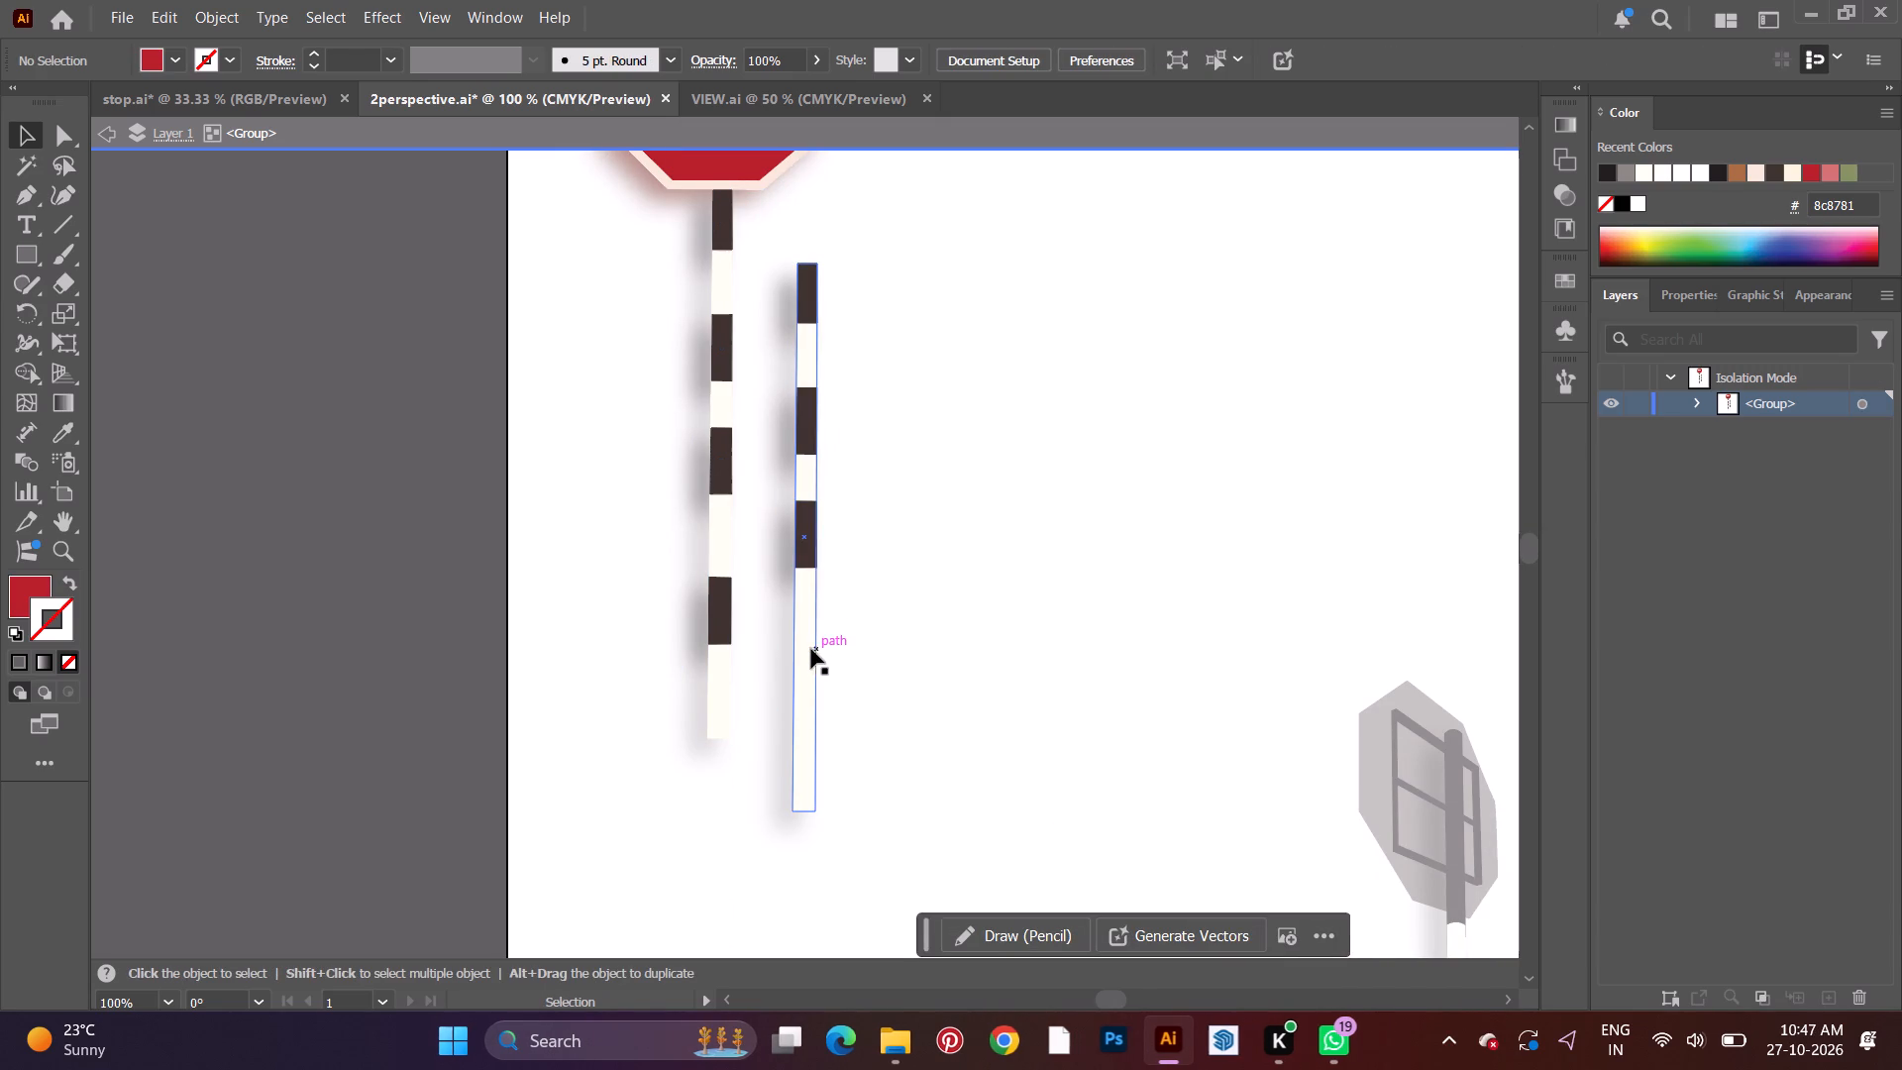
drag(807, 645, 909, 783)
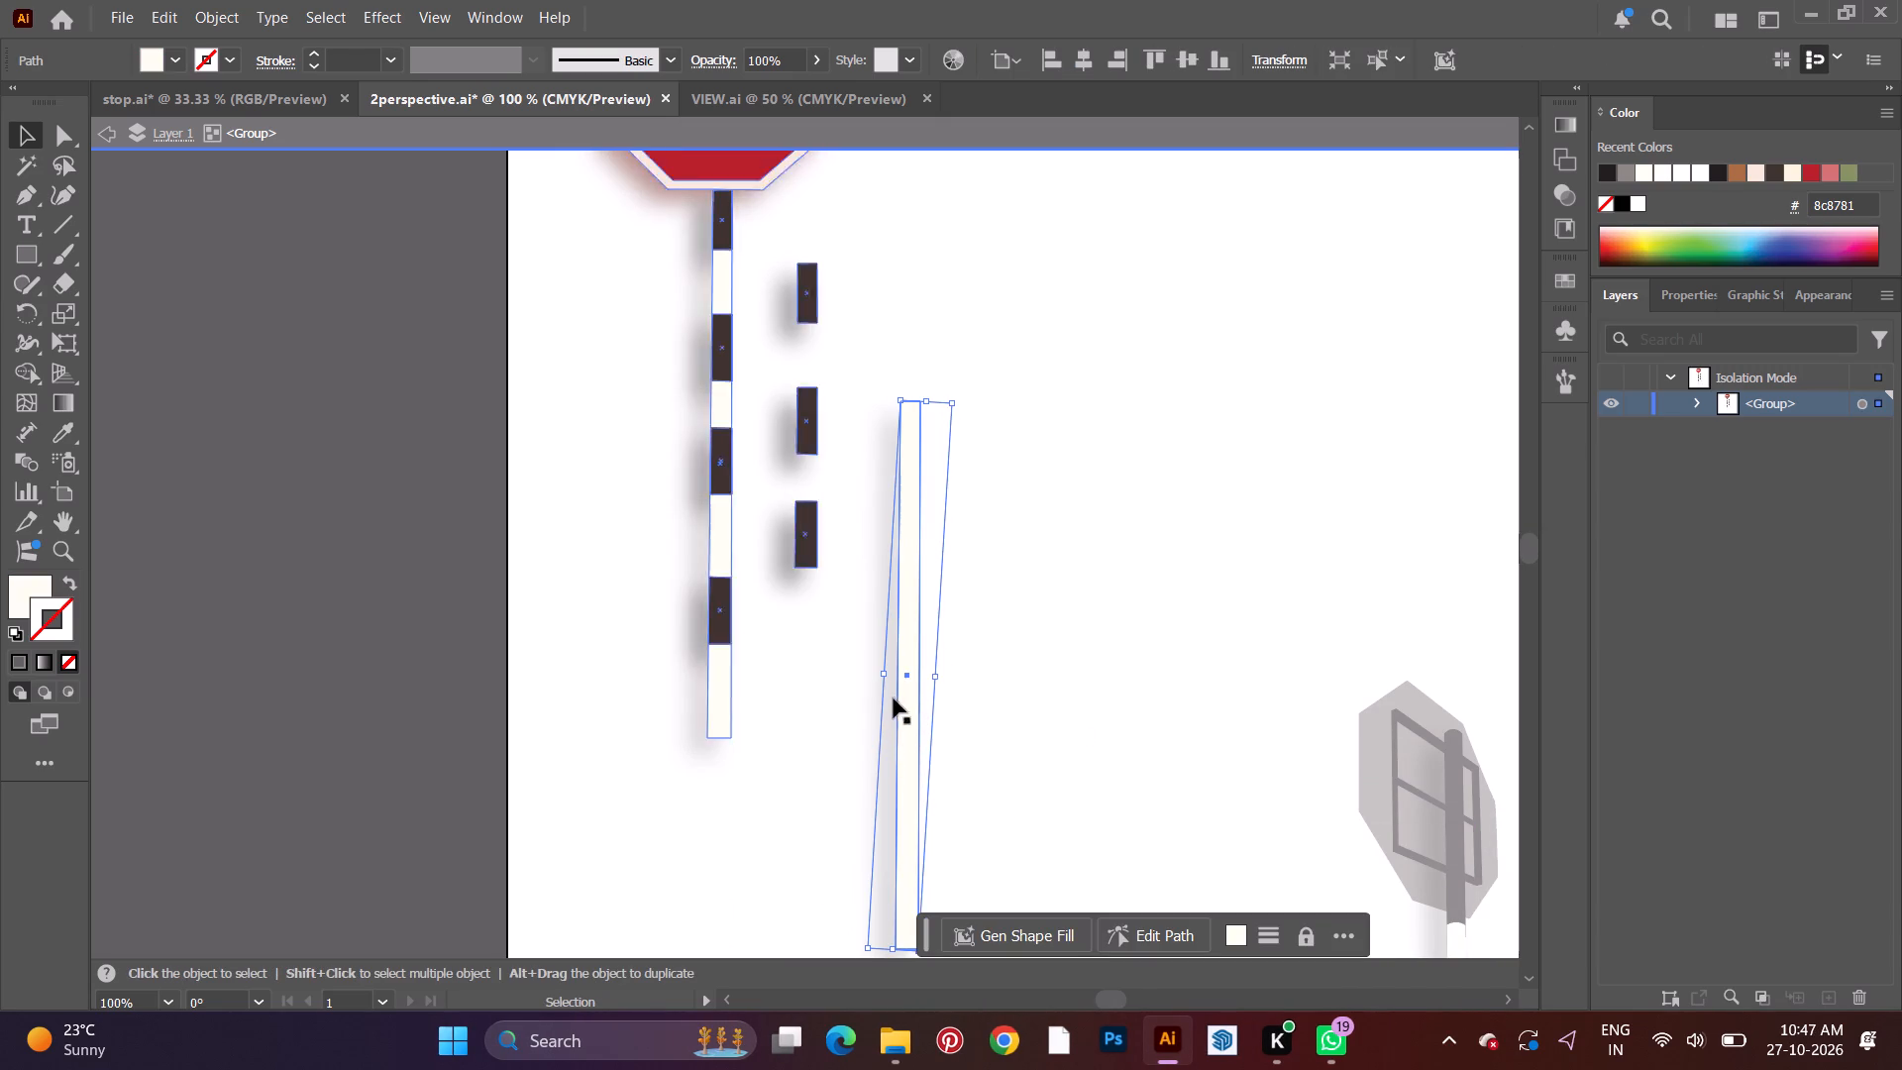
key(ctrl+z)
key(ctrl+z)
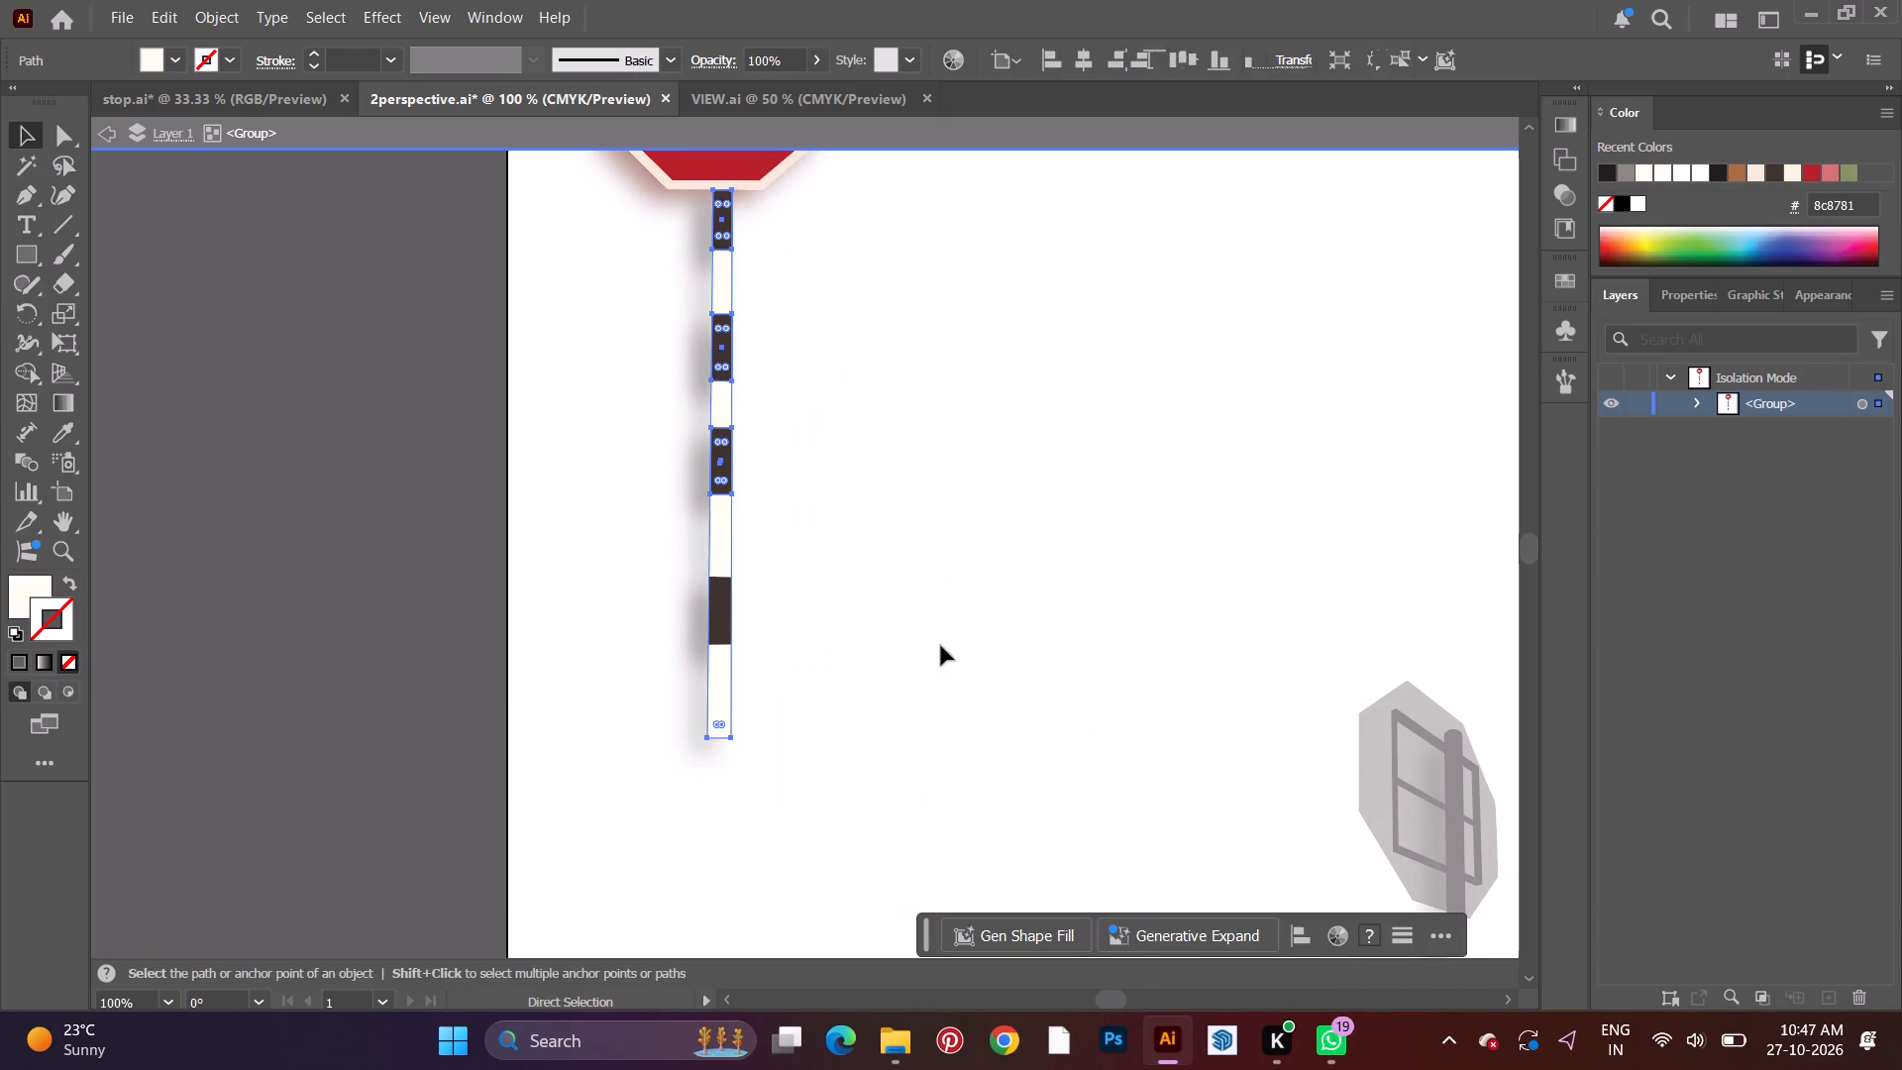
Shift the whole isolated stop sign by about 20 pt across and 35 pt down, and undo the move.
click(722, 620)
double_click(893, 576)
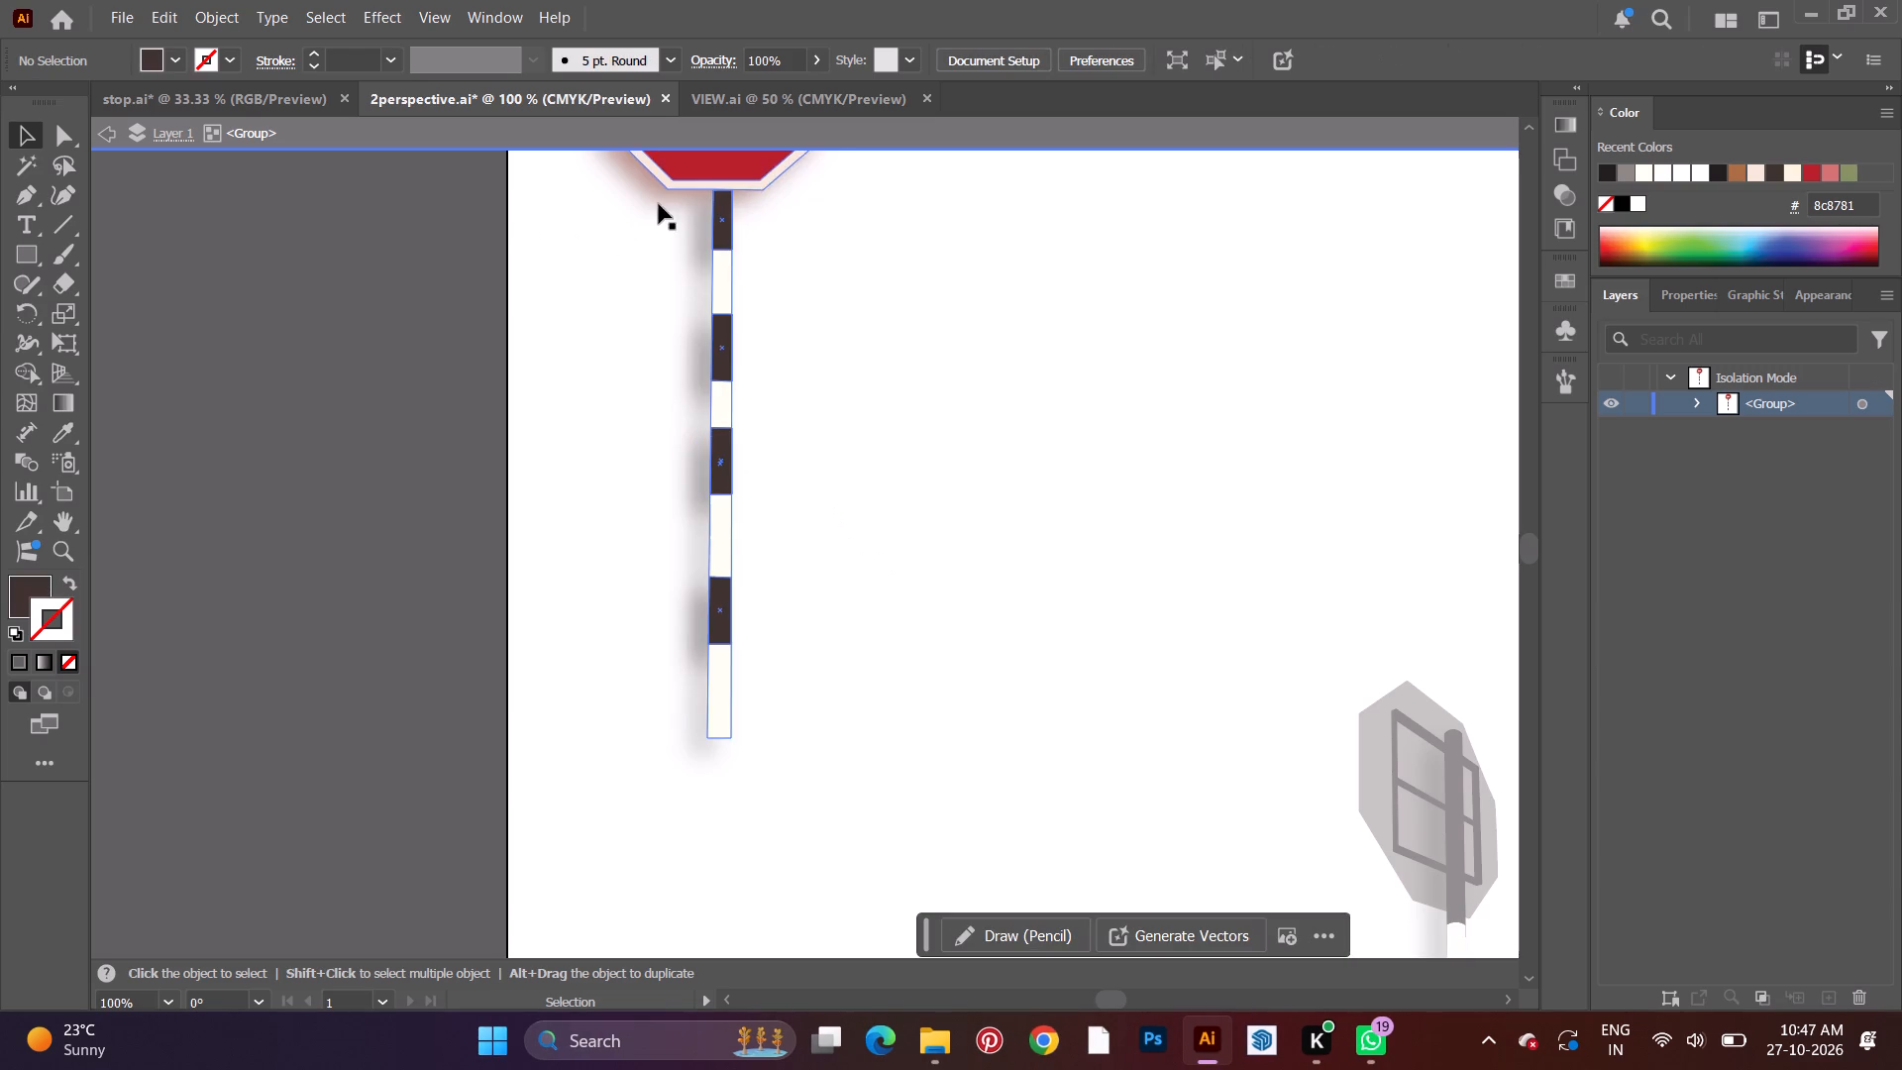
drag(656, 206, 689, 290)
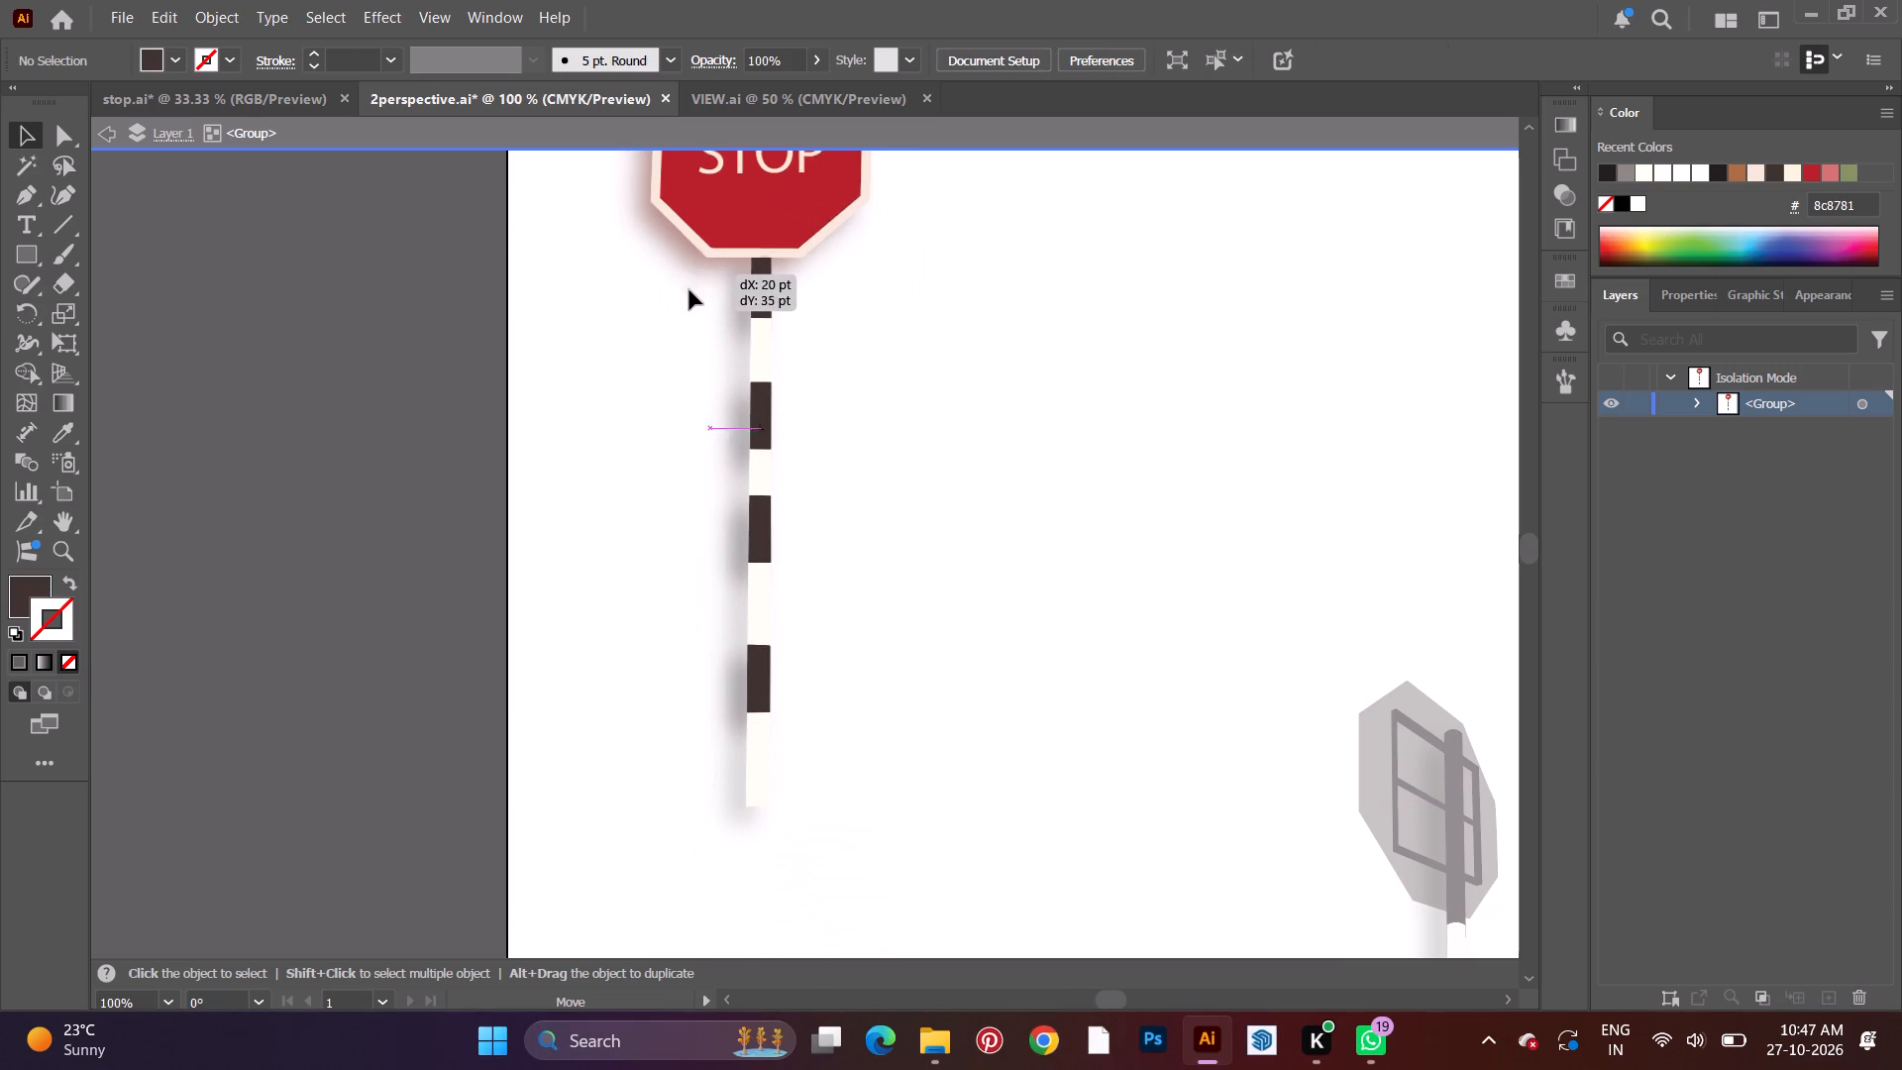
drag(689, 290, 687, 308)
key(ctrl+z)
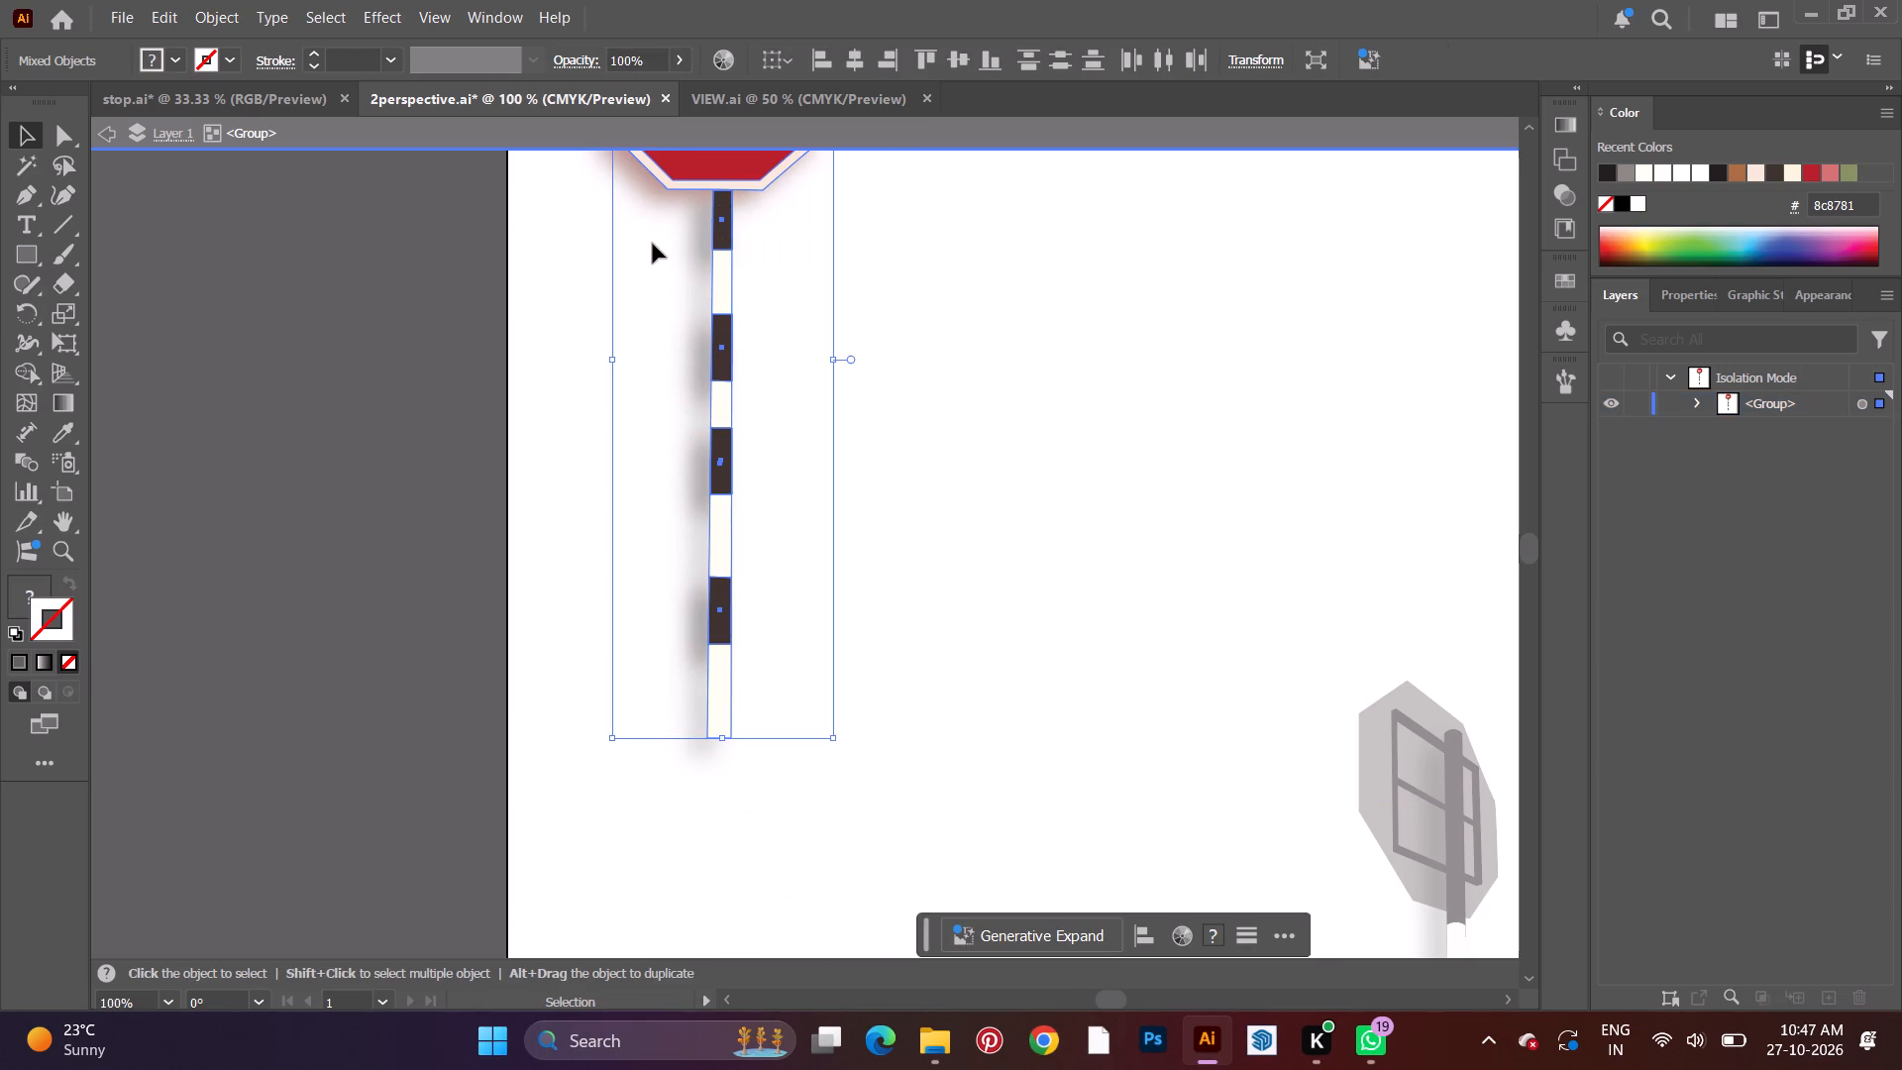
Exit the group's isolation and move the whole front stop sign down by about 20 pt.
click(1159, 351)
double_click(746, 165)
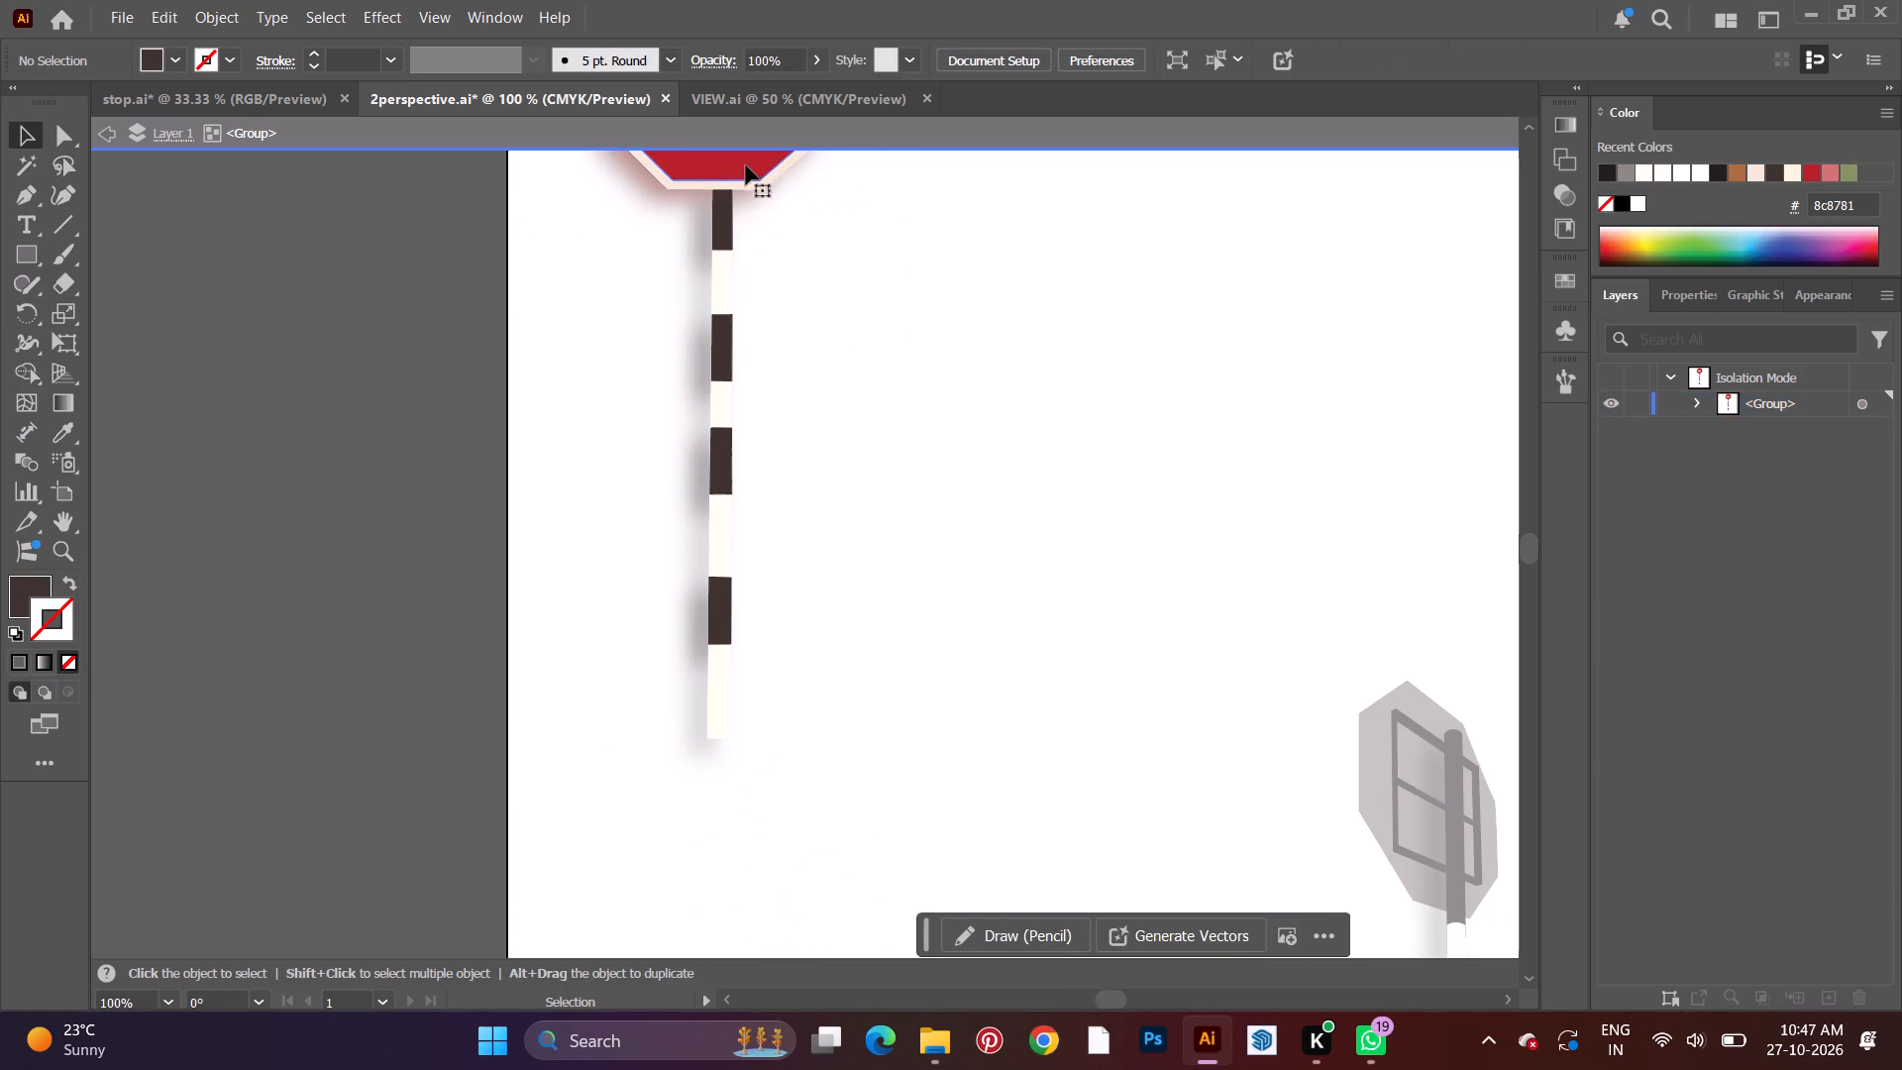
click(925, 314)
double_click(925, 314)
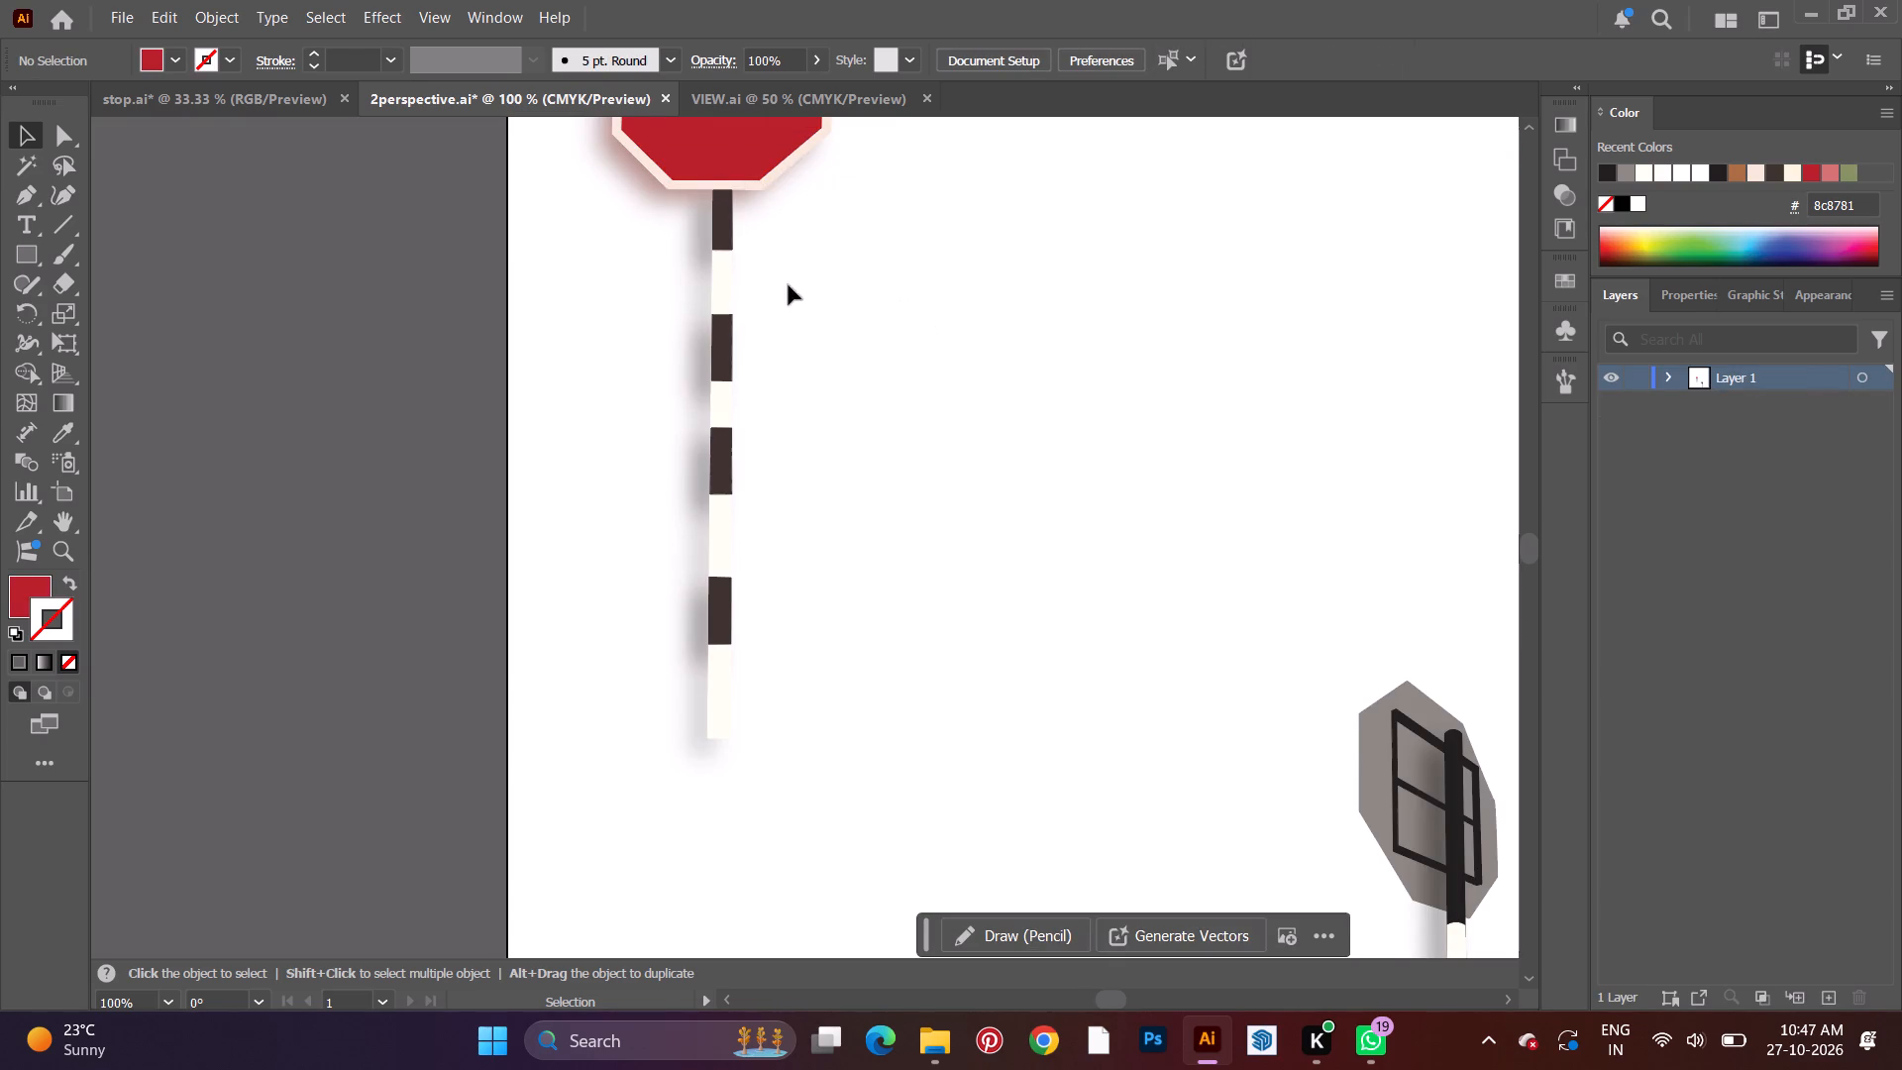
drag(641, 211, 655, 252)
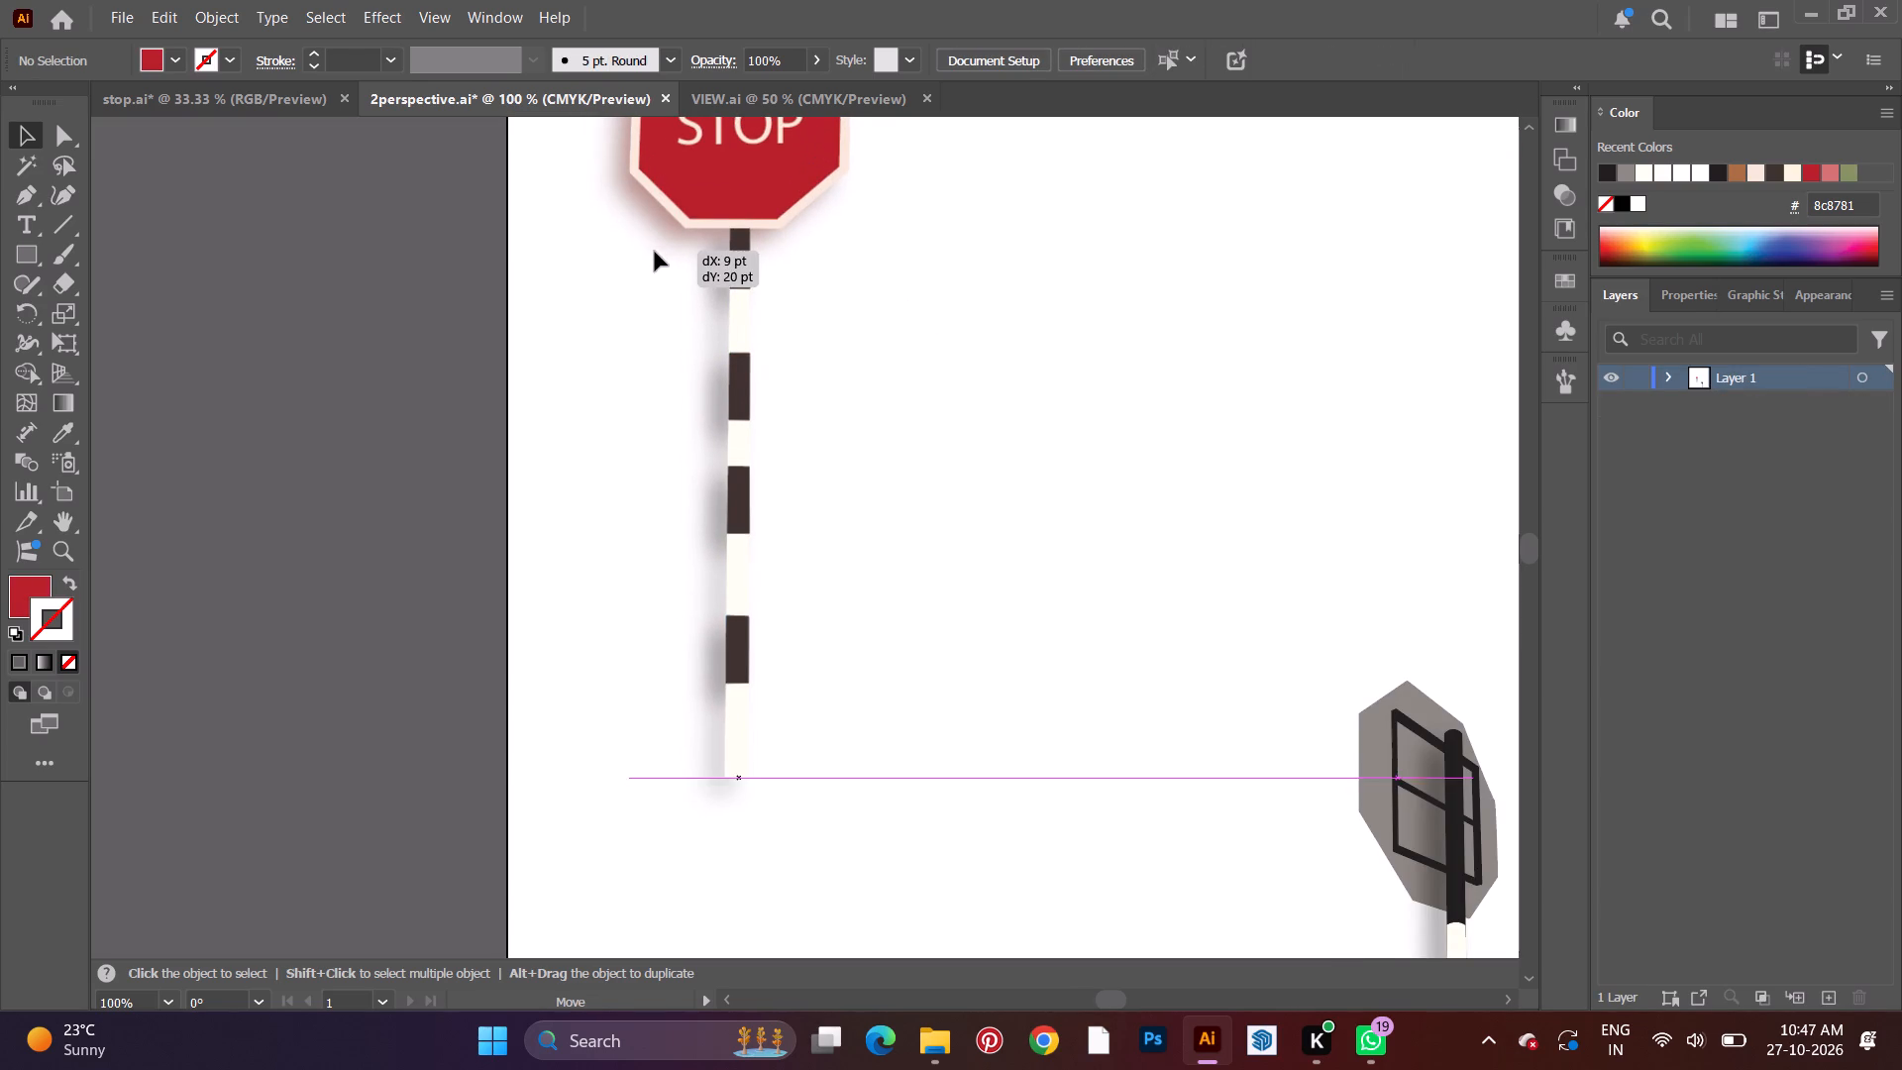
drag(655, 252, 651, 252)
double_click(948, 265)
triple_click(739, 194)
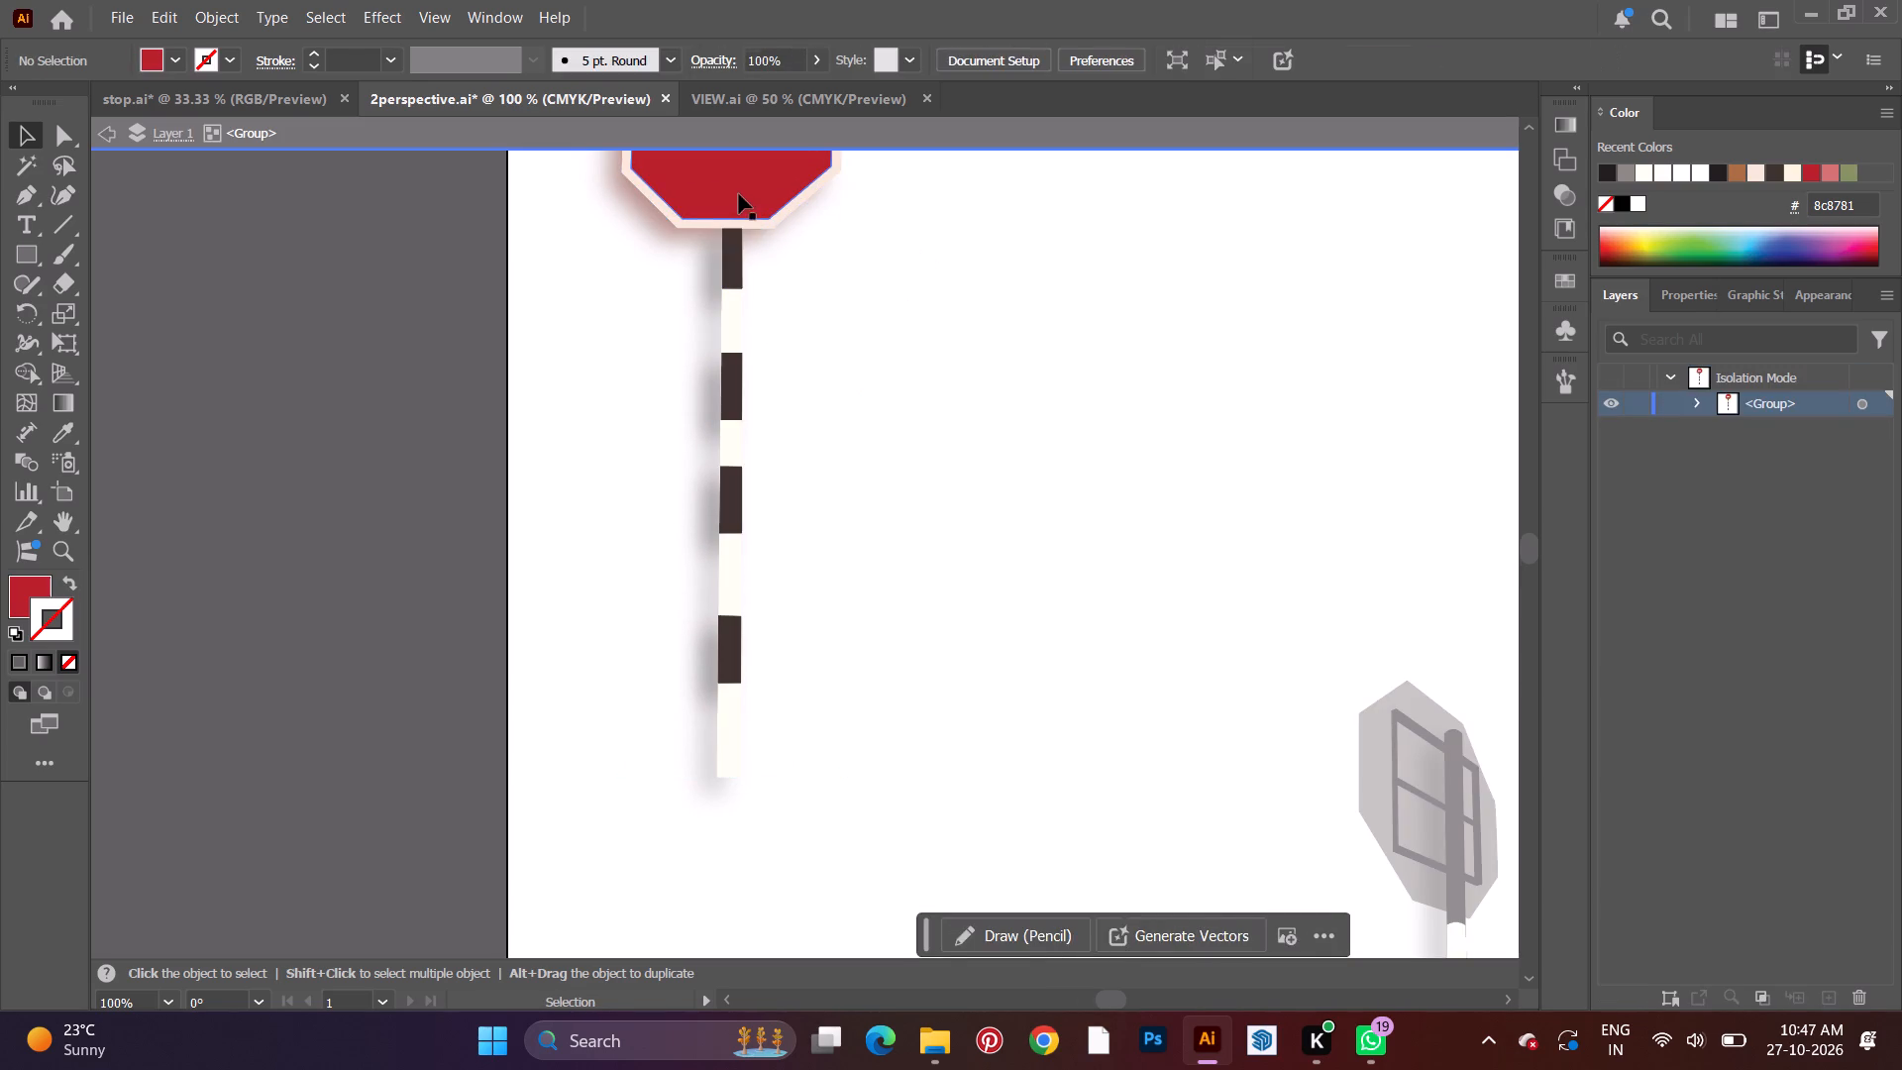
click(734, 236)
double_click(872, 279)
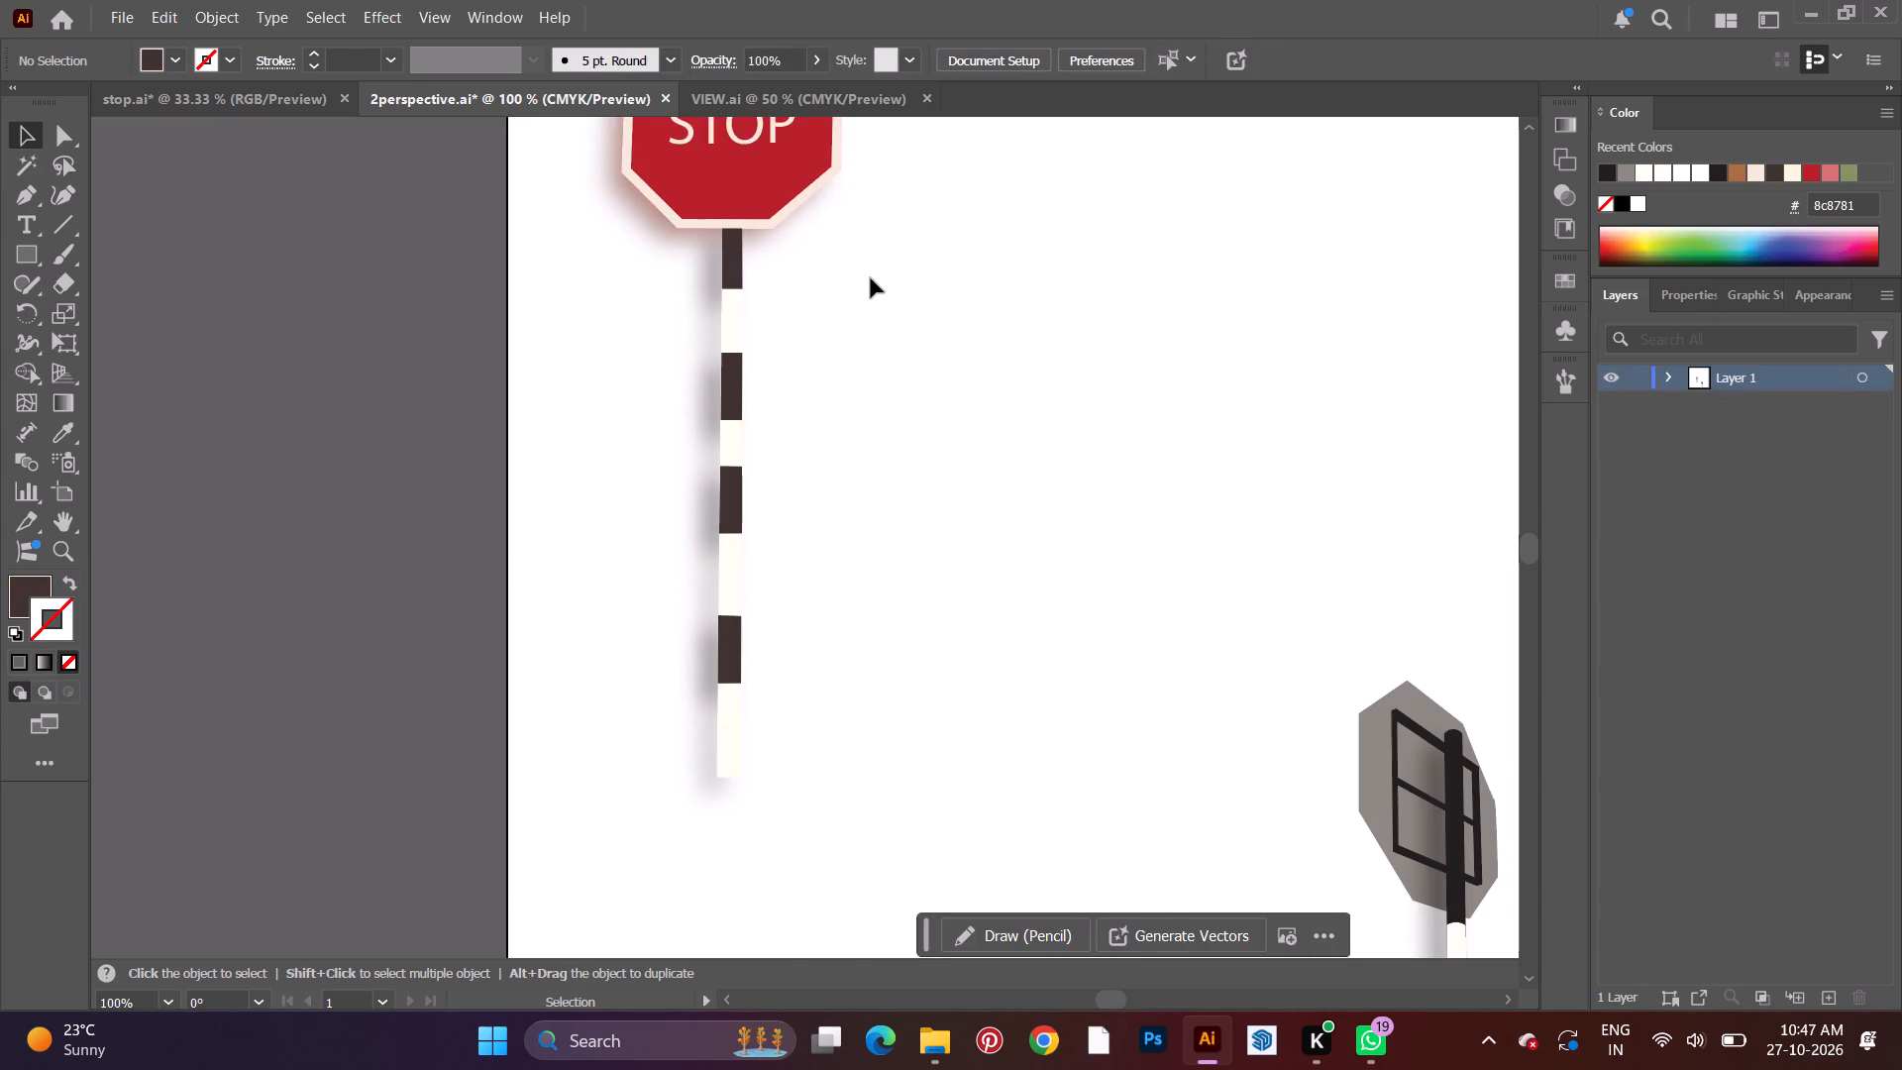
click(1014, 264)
Move the front stop sign group to about X 115 pt, Y 259 pt, and shift it slightly further down the artboard.
click(21, 135)
drag(651, 257, 673, 303)
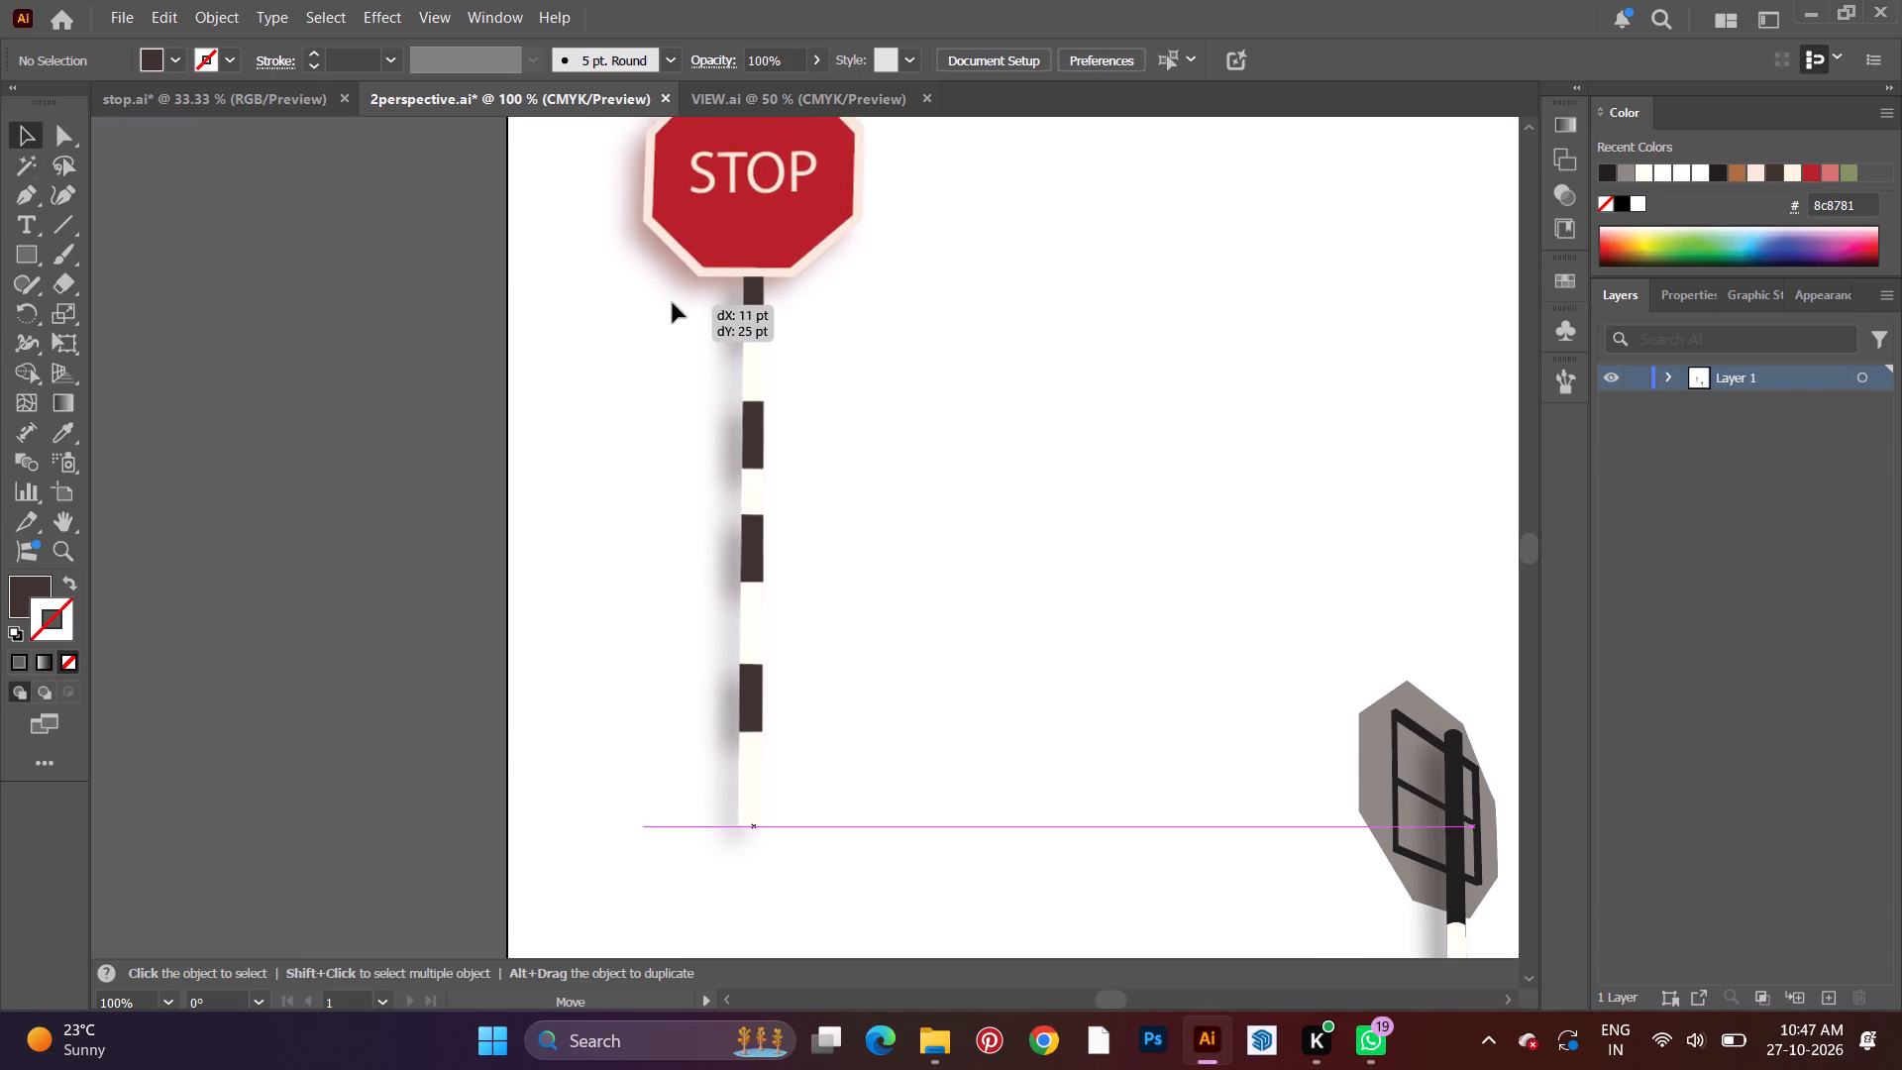
drag(673, 303, 646, 284)
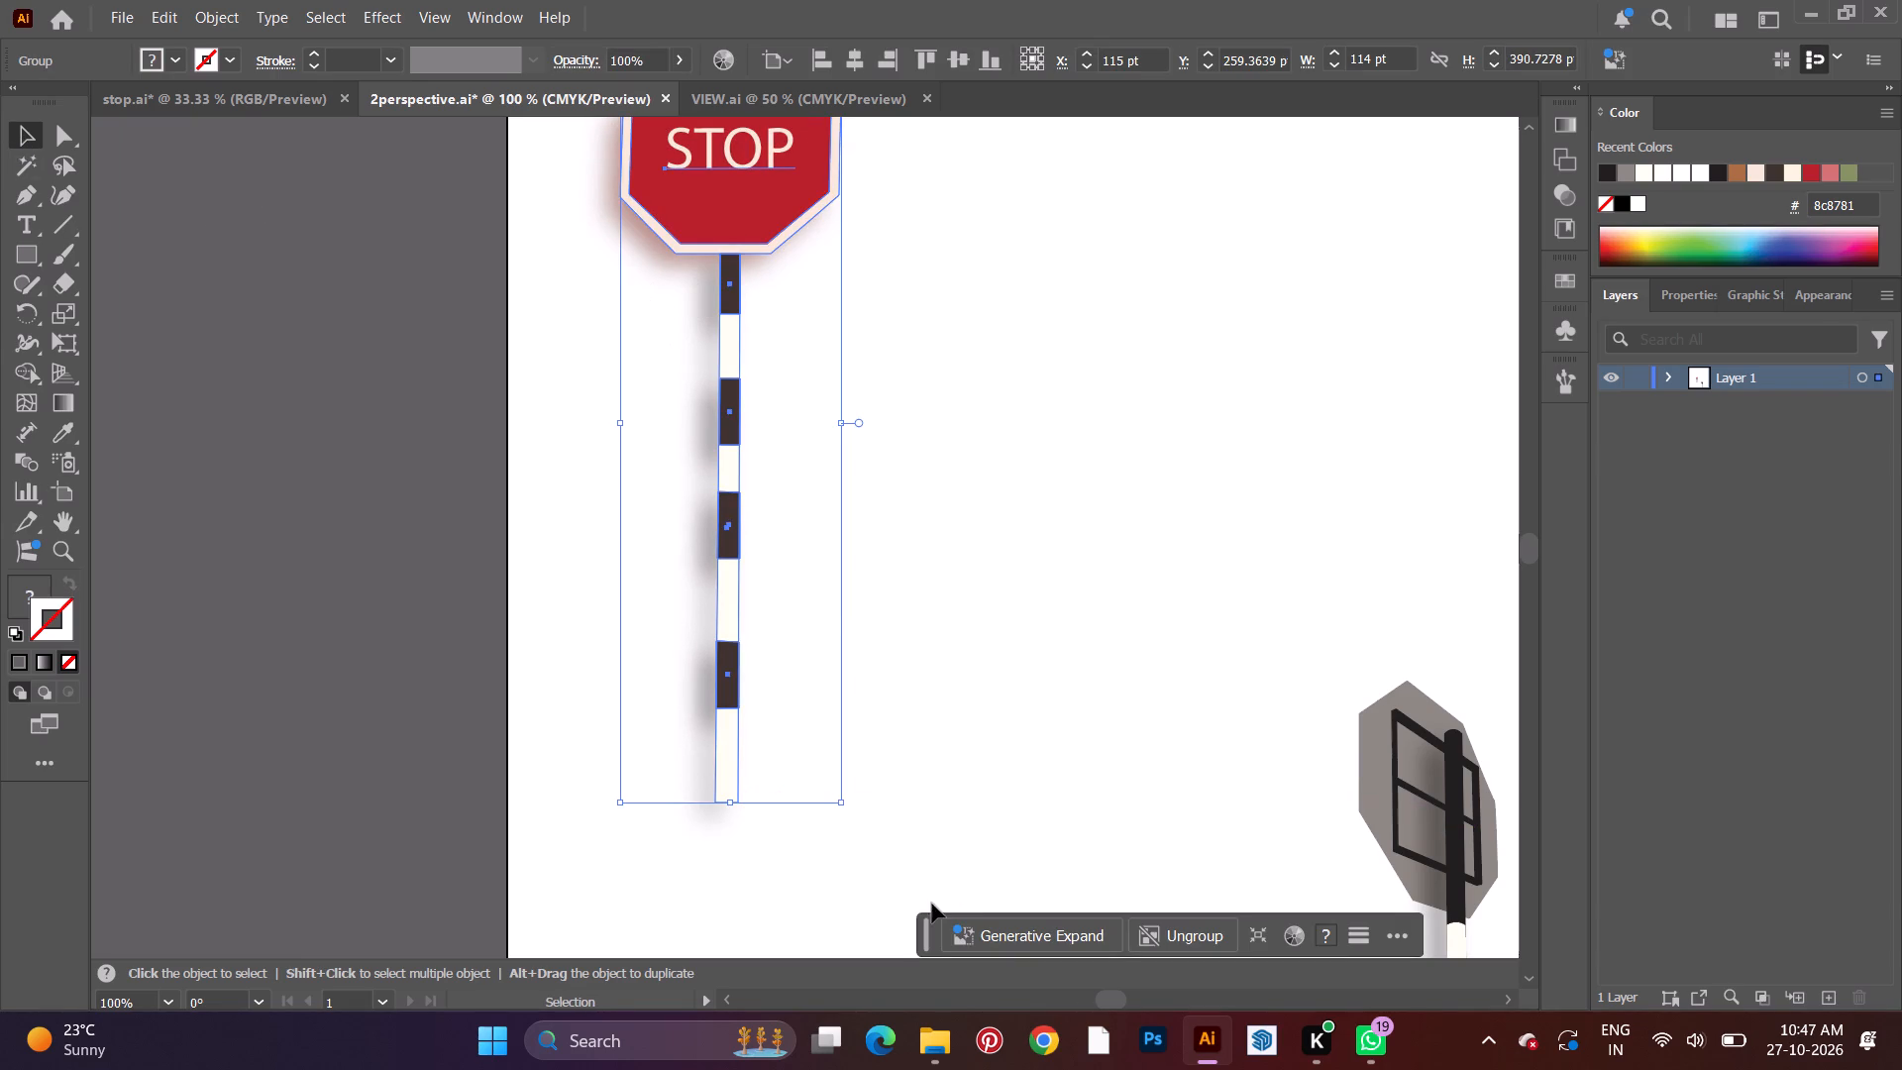
drag(921, 876, 552, 275)
click(1044, 328)
drag(647, 284, 642, 319)
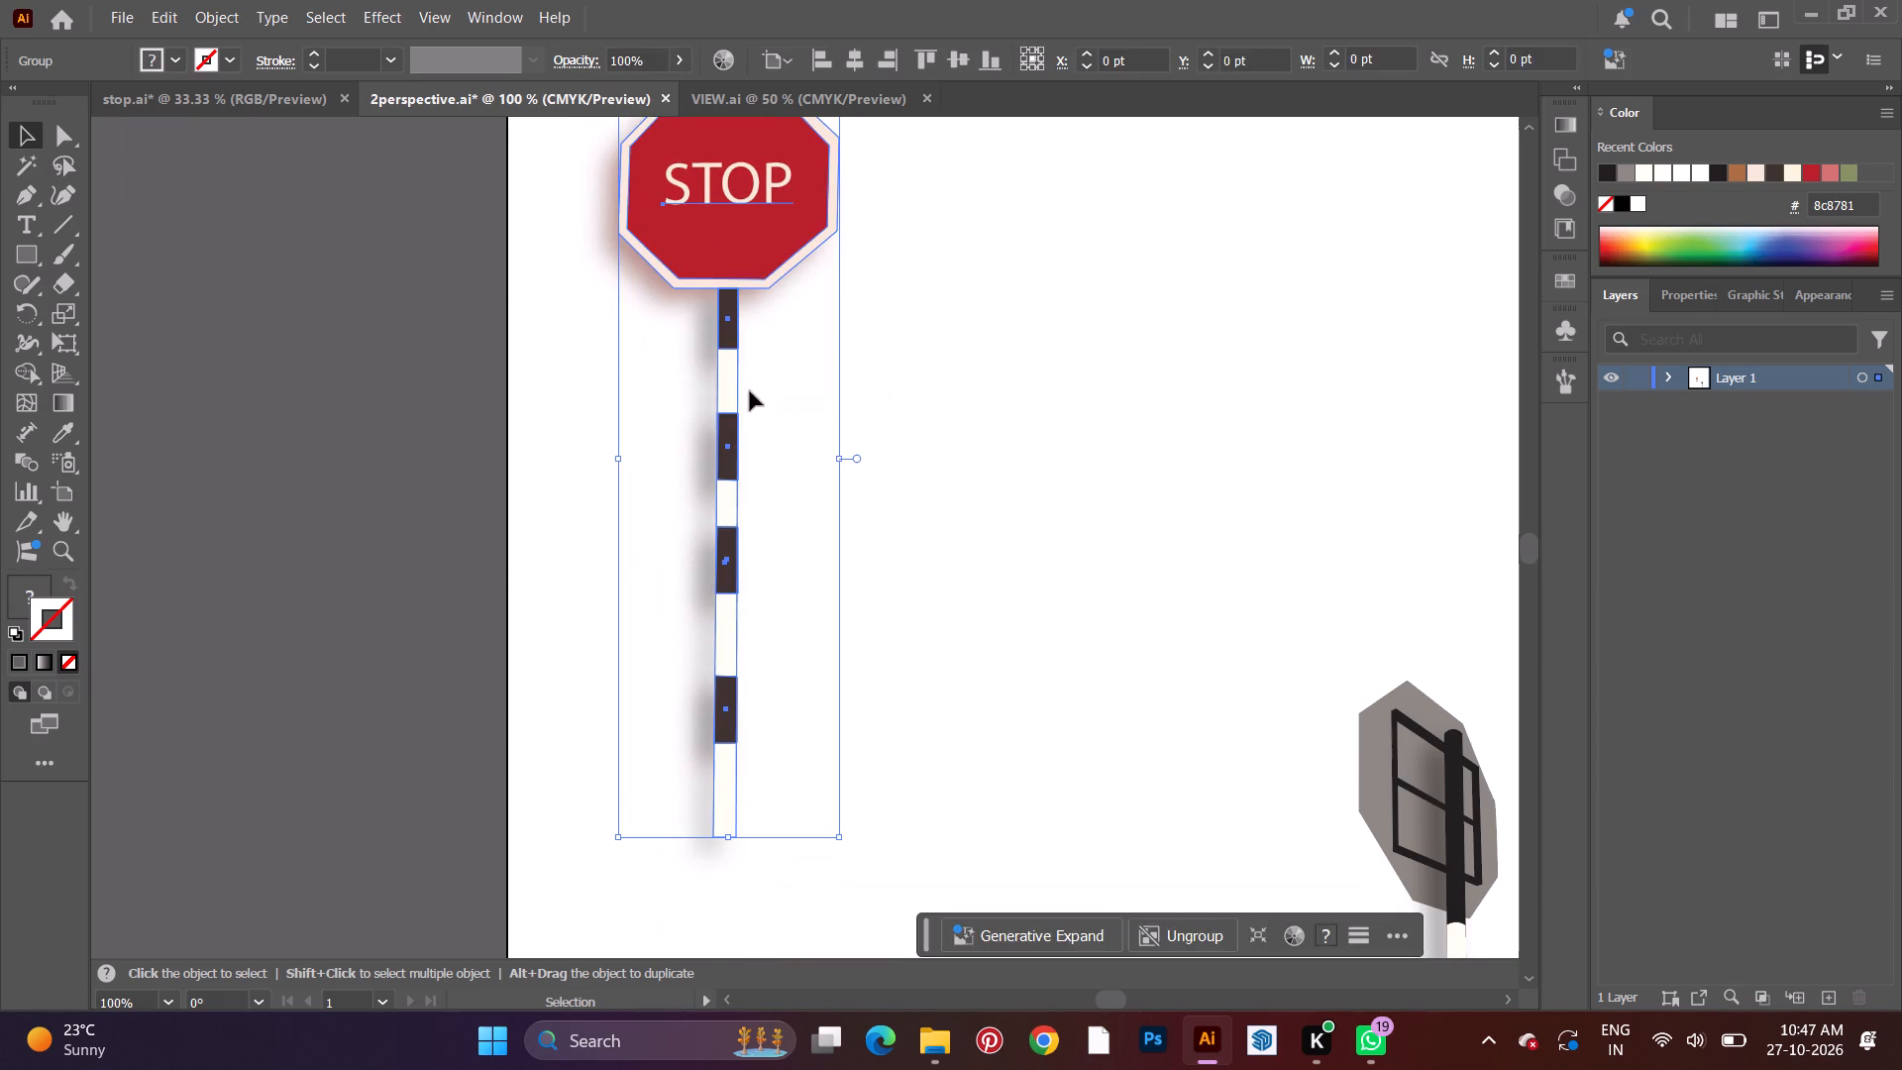
Isolate the front stop sign group, select all the pieces of its striped pole, copy them and paste a duplicate.
triple_click(727, 397)
double_click(731, 396)
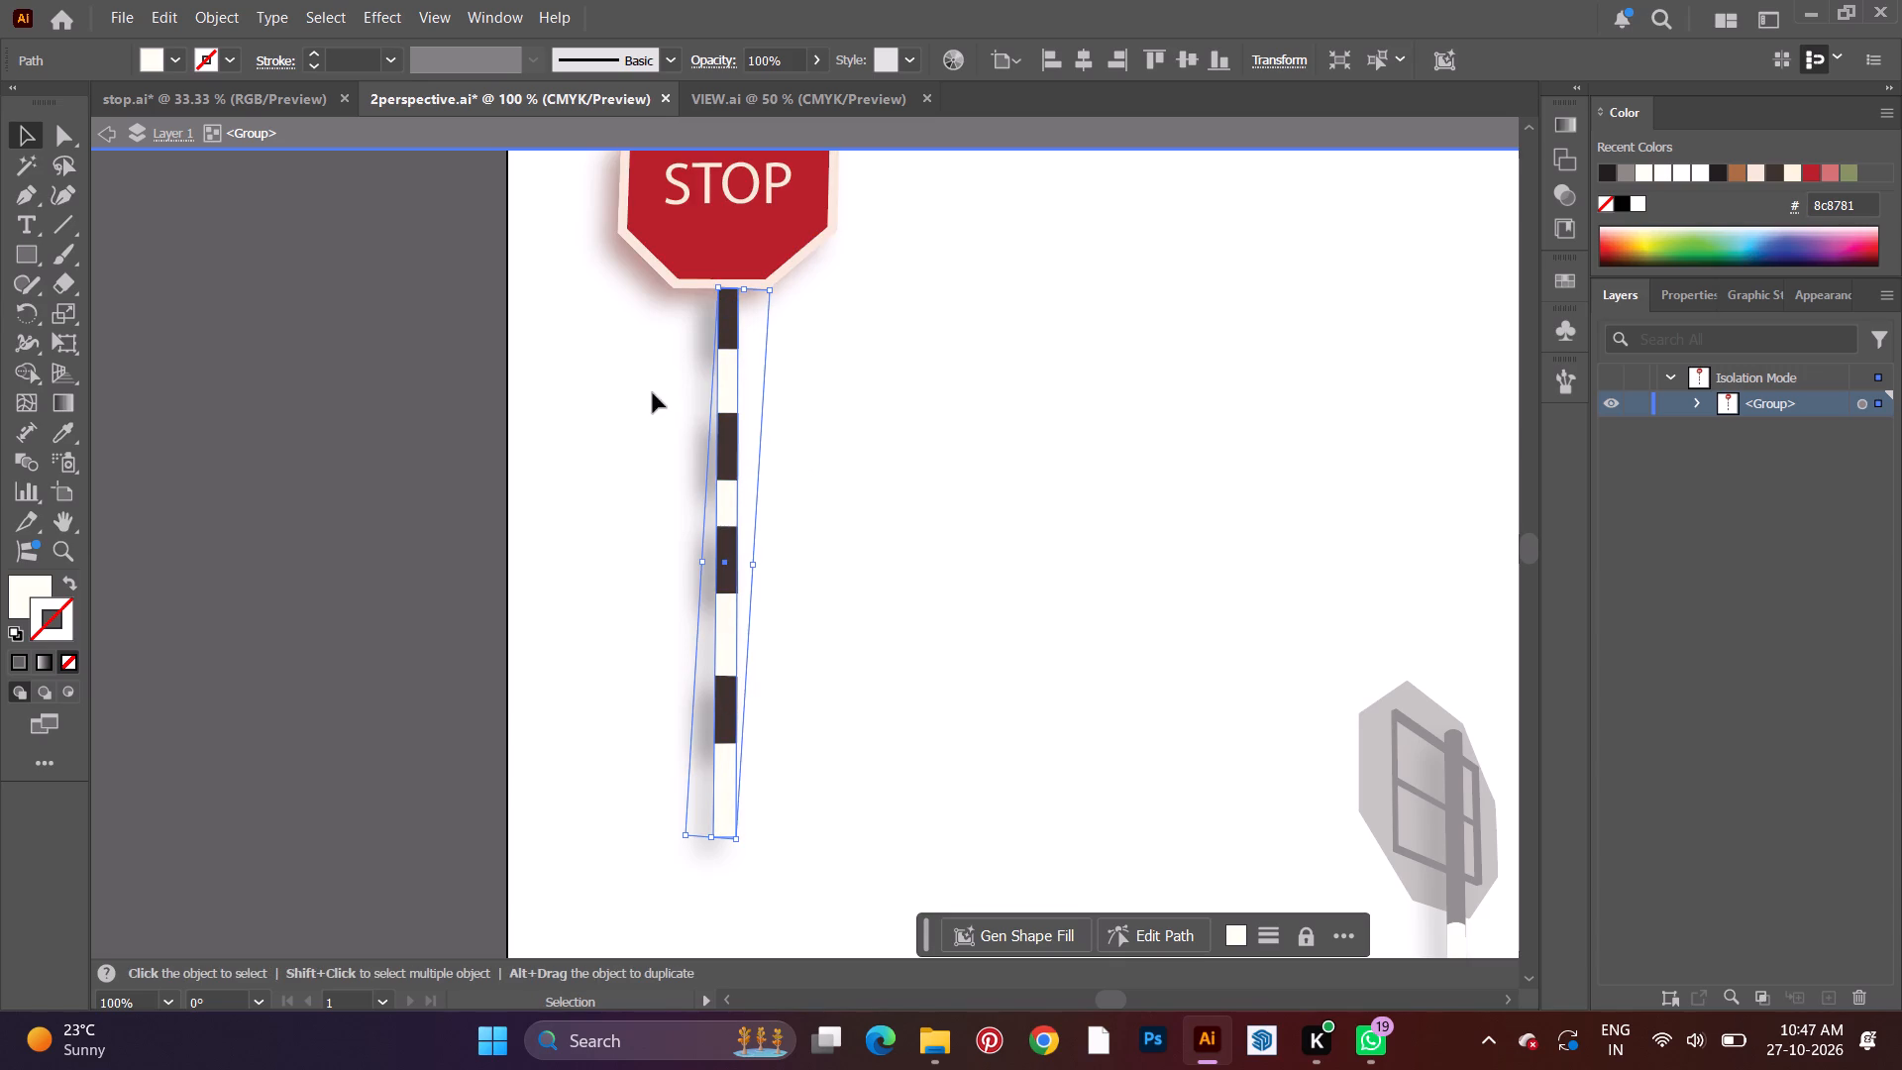
drag(601, 335, 913, 879)
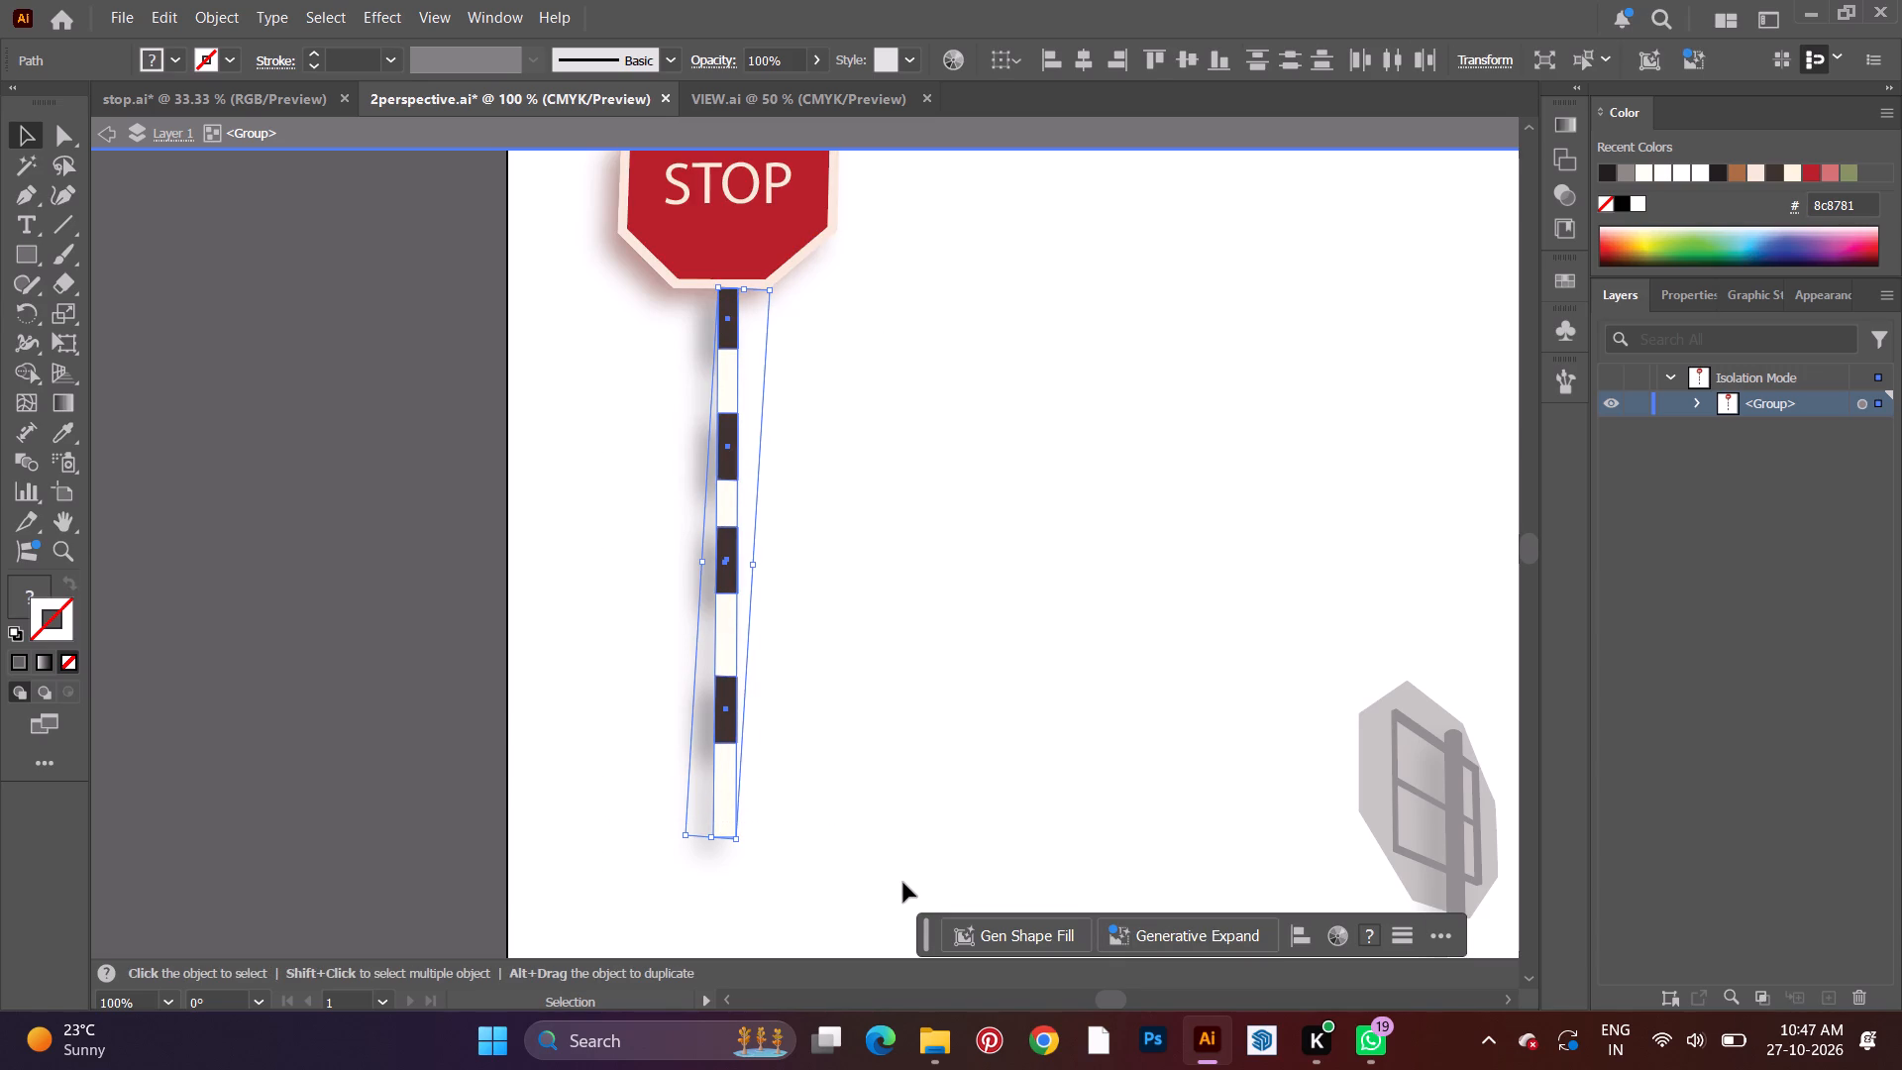
key(ctrl+c)
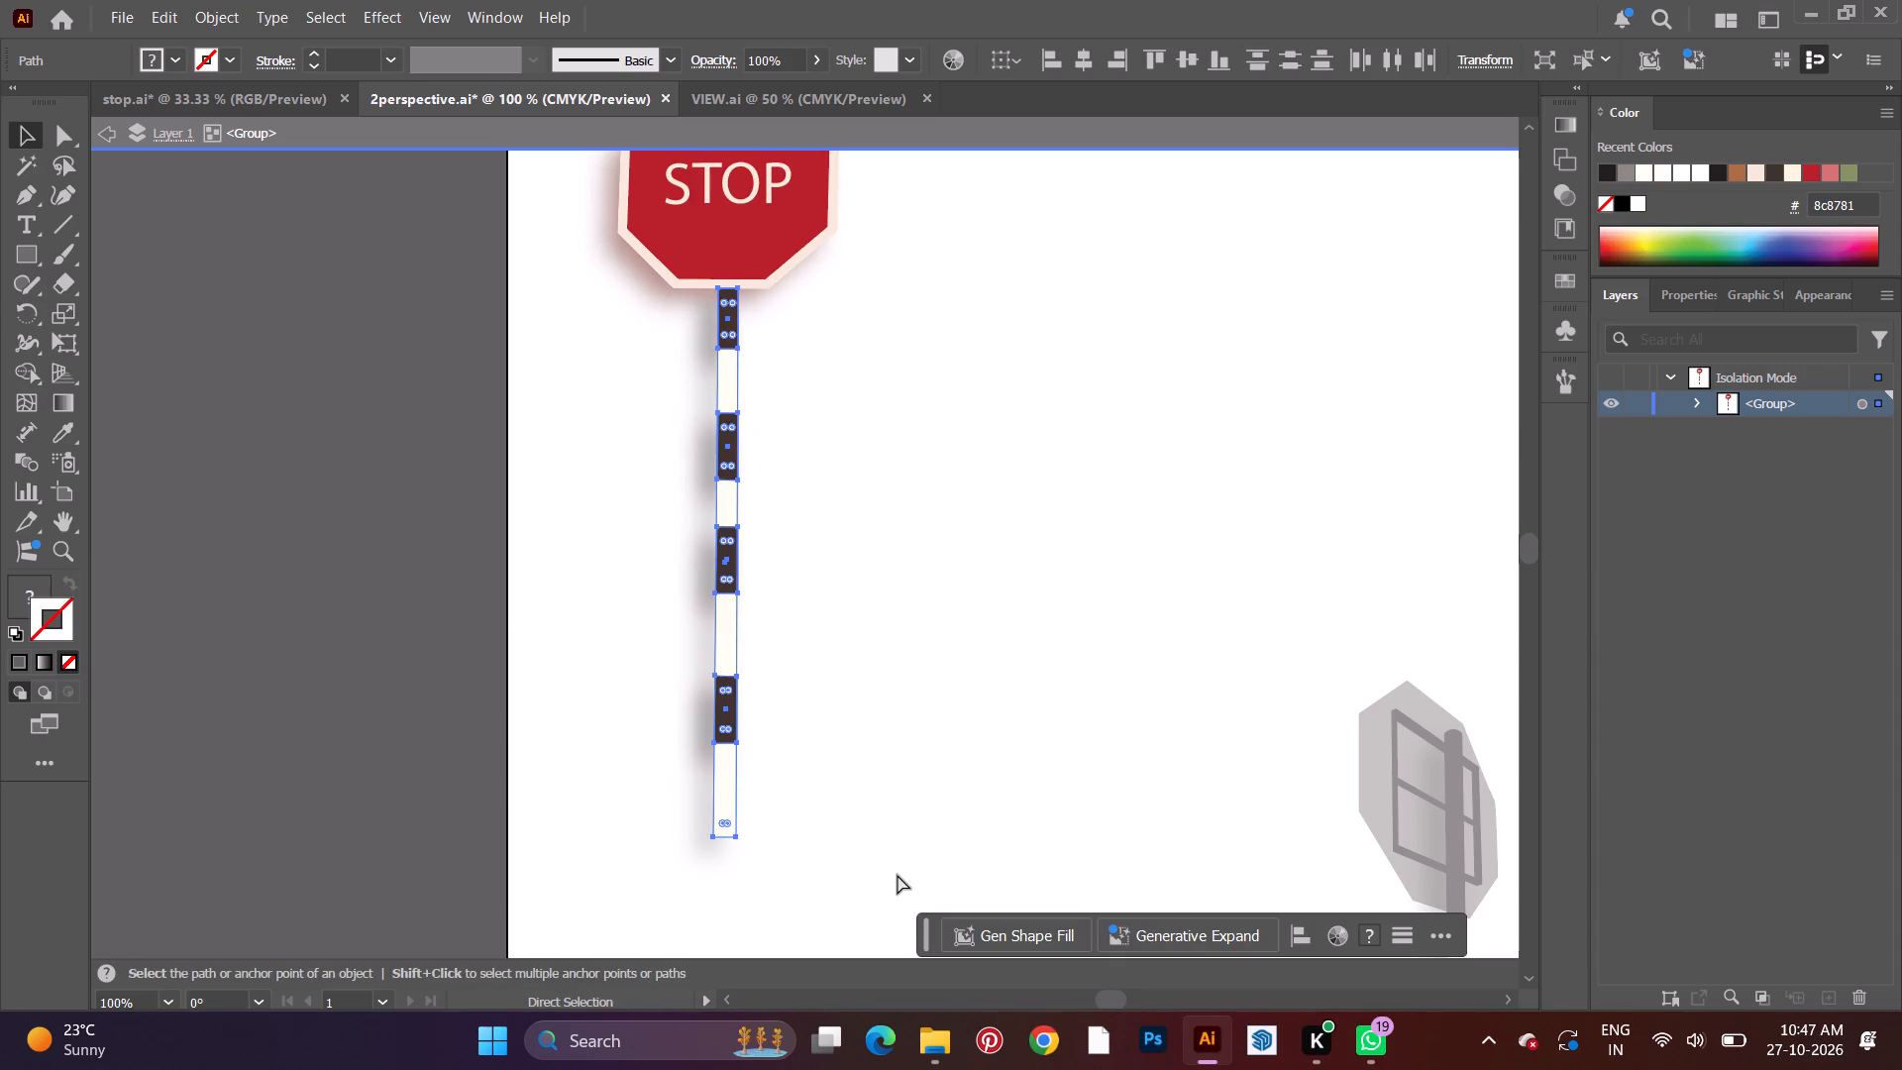
key(ctrl+v)
Move the pasted pole down into the open space between the two signs and exit the group's isolation.
drag(807, 483, 907, 685)
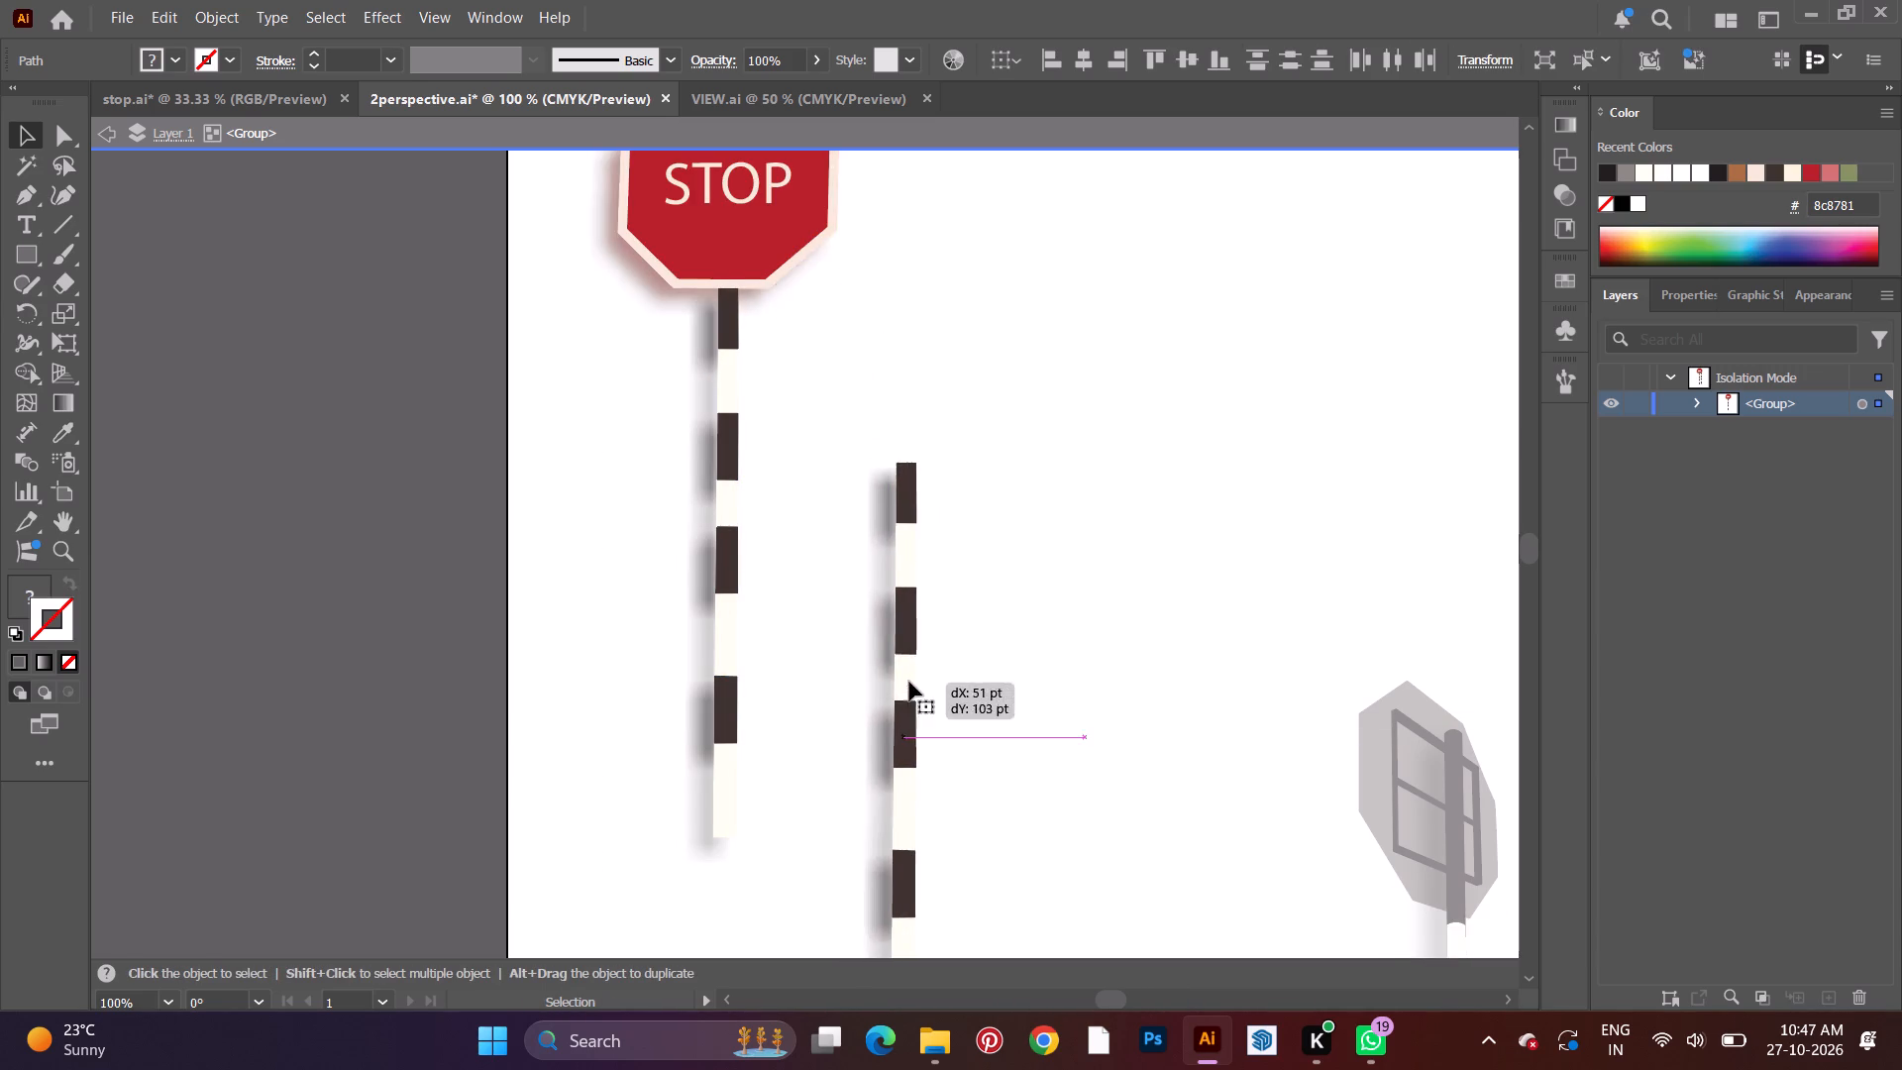
scroll(920, 674, down, 13)
drag(906, 515, 954, 800)
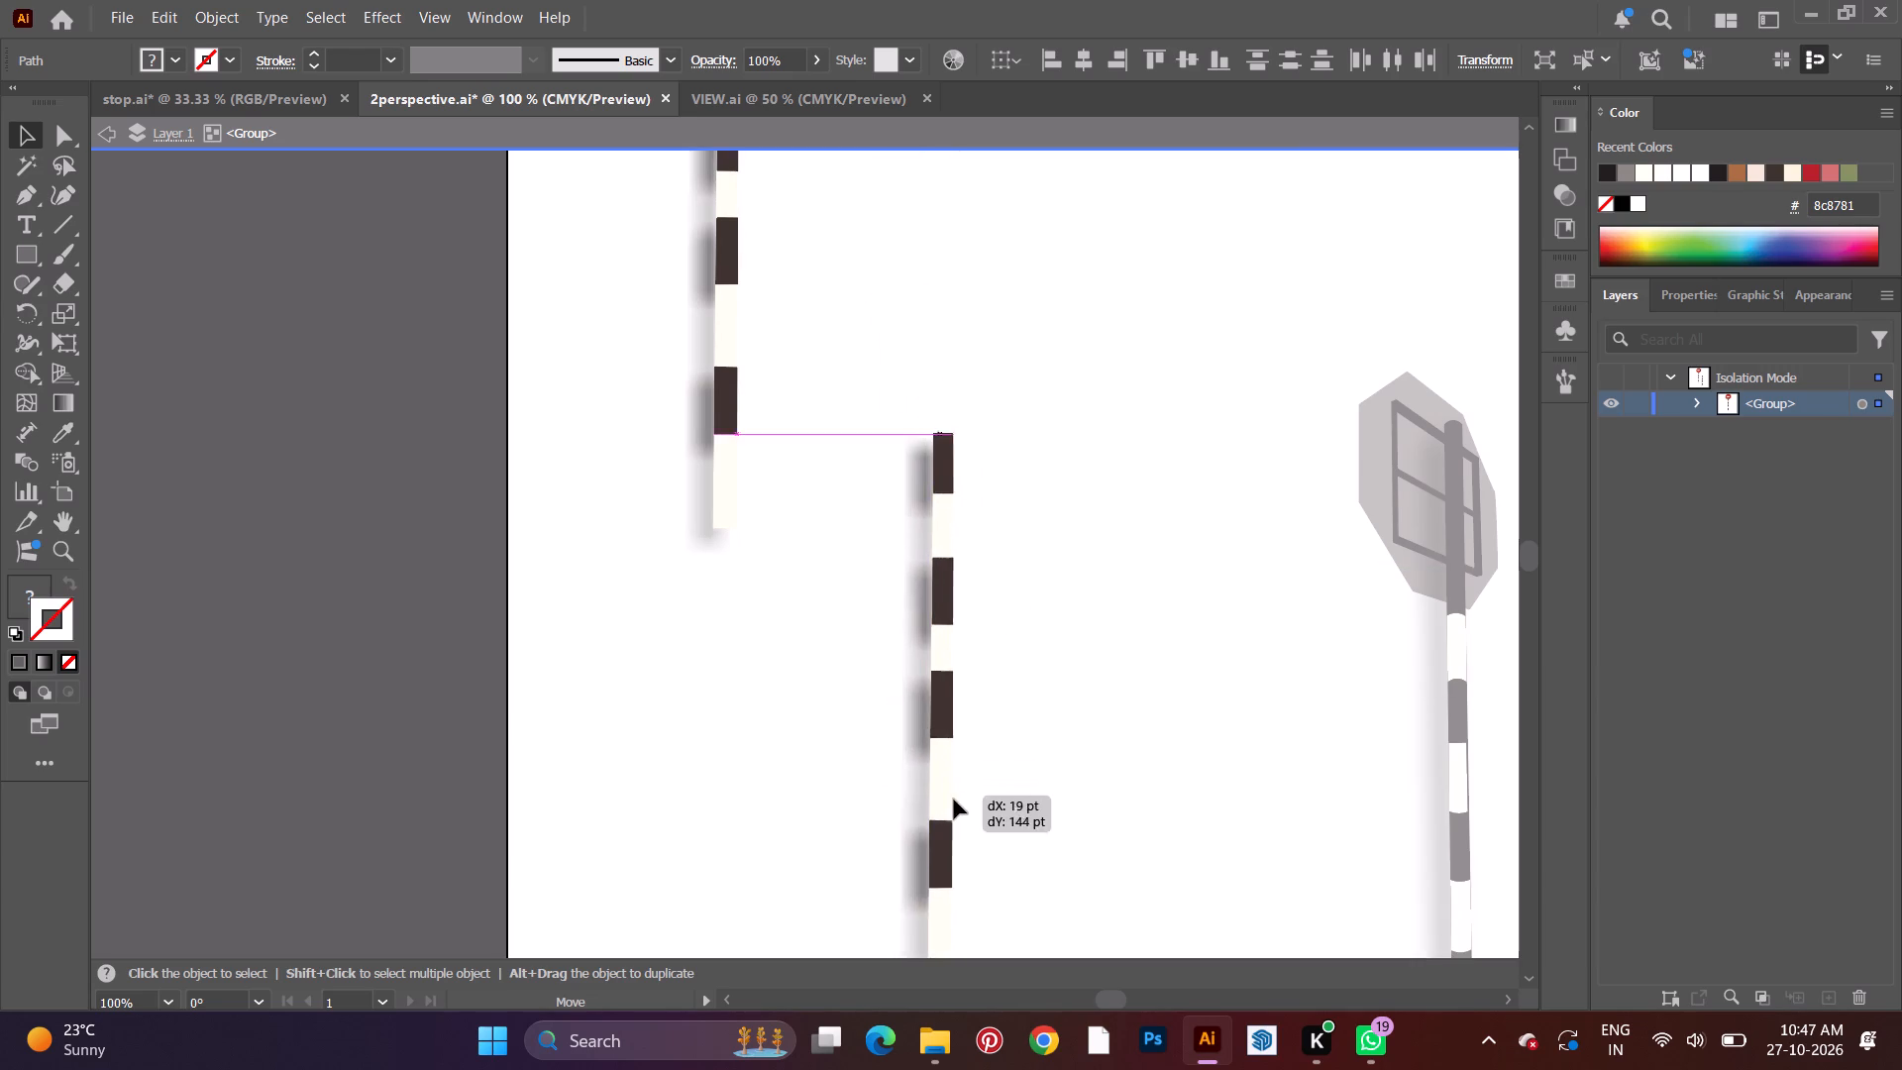
drag(954, 800, 1011, 797)
scroll(1011, 788, down, 7)
alt+scroll(961, 683, down, 1)
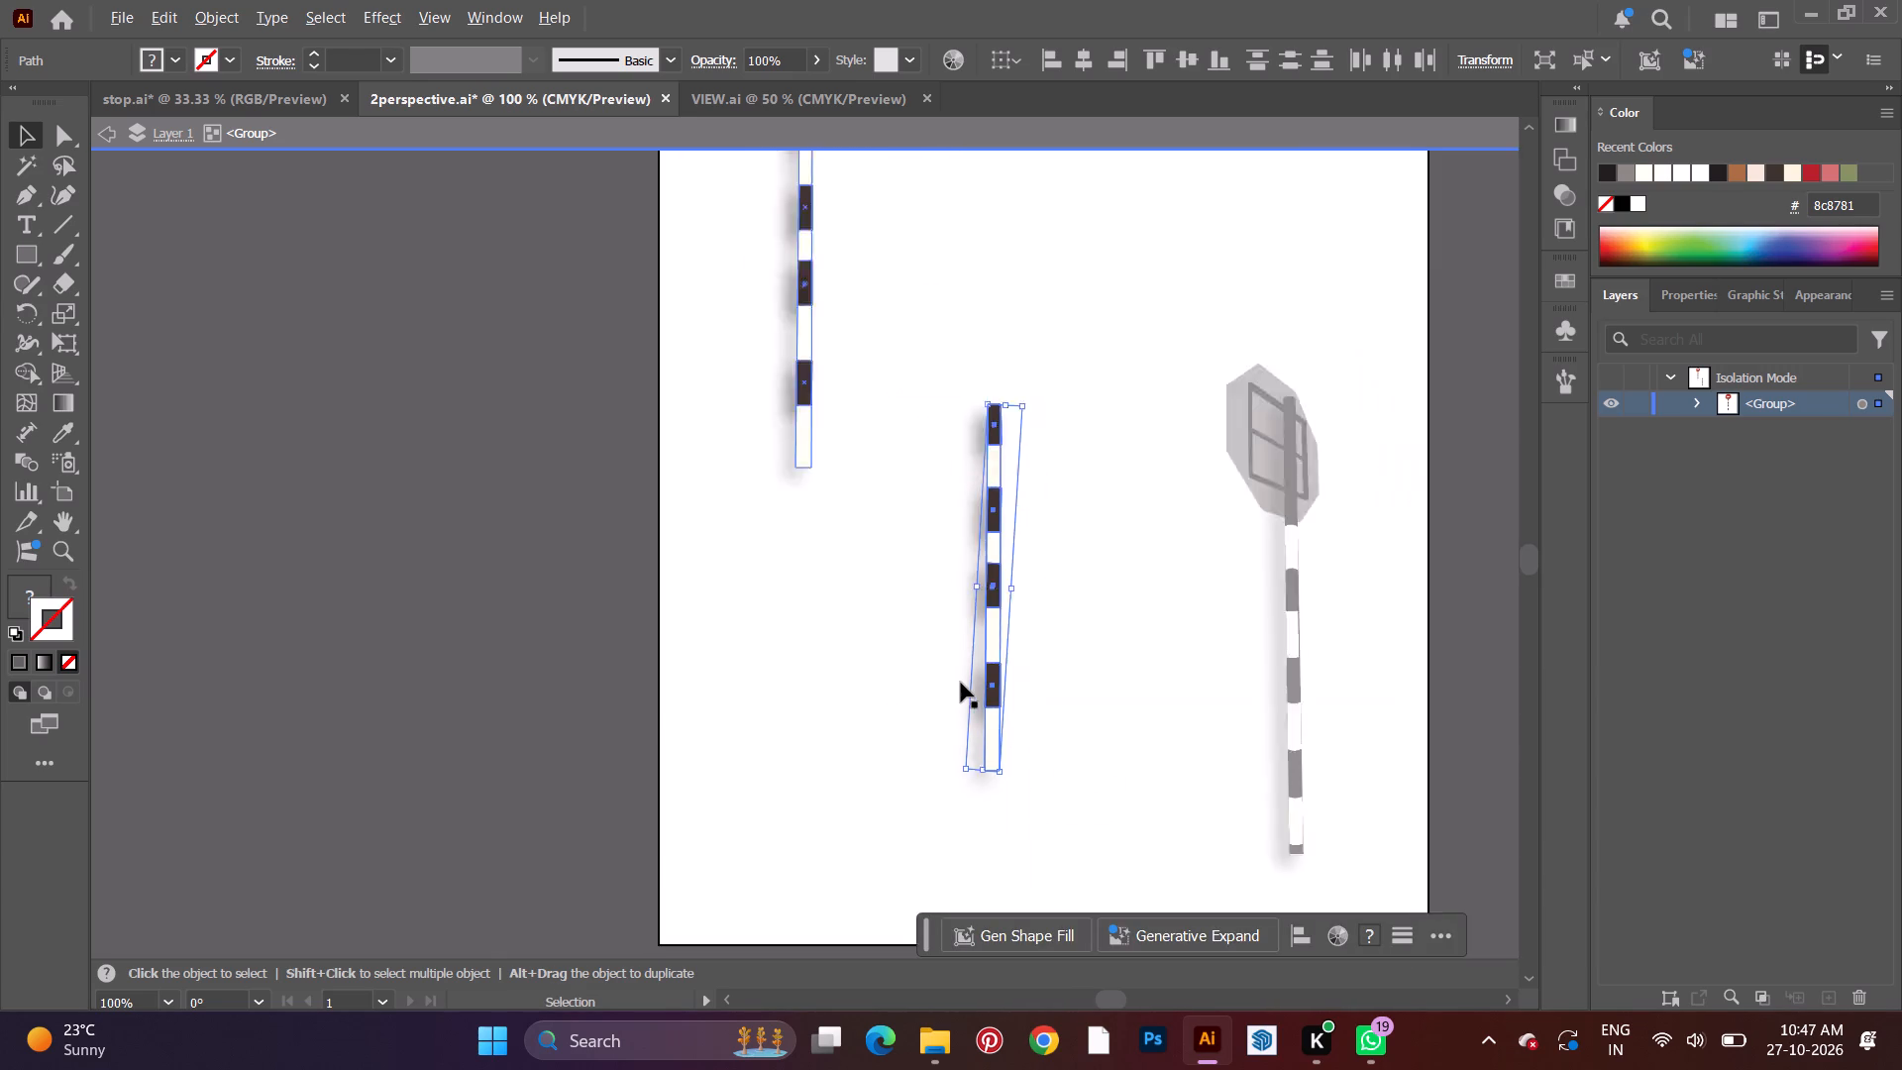
alt+scroll(961, 683, down, 1)
double_click(1130, 419)
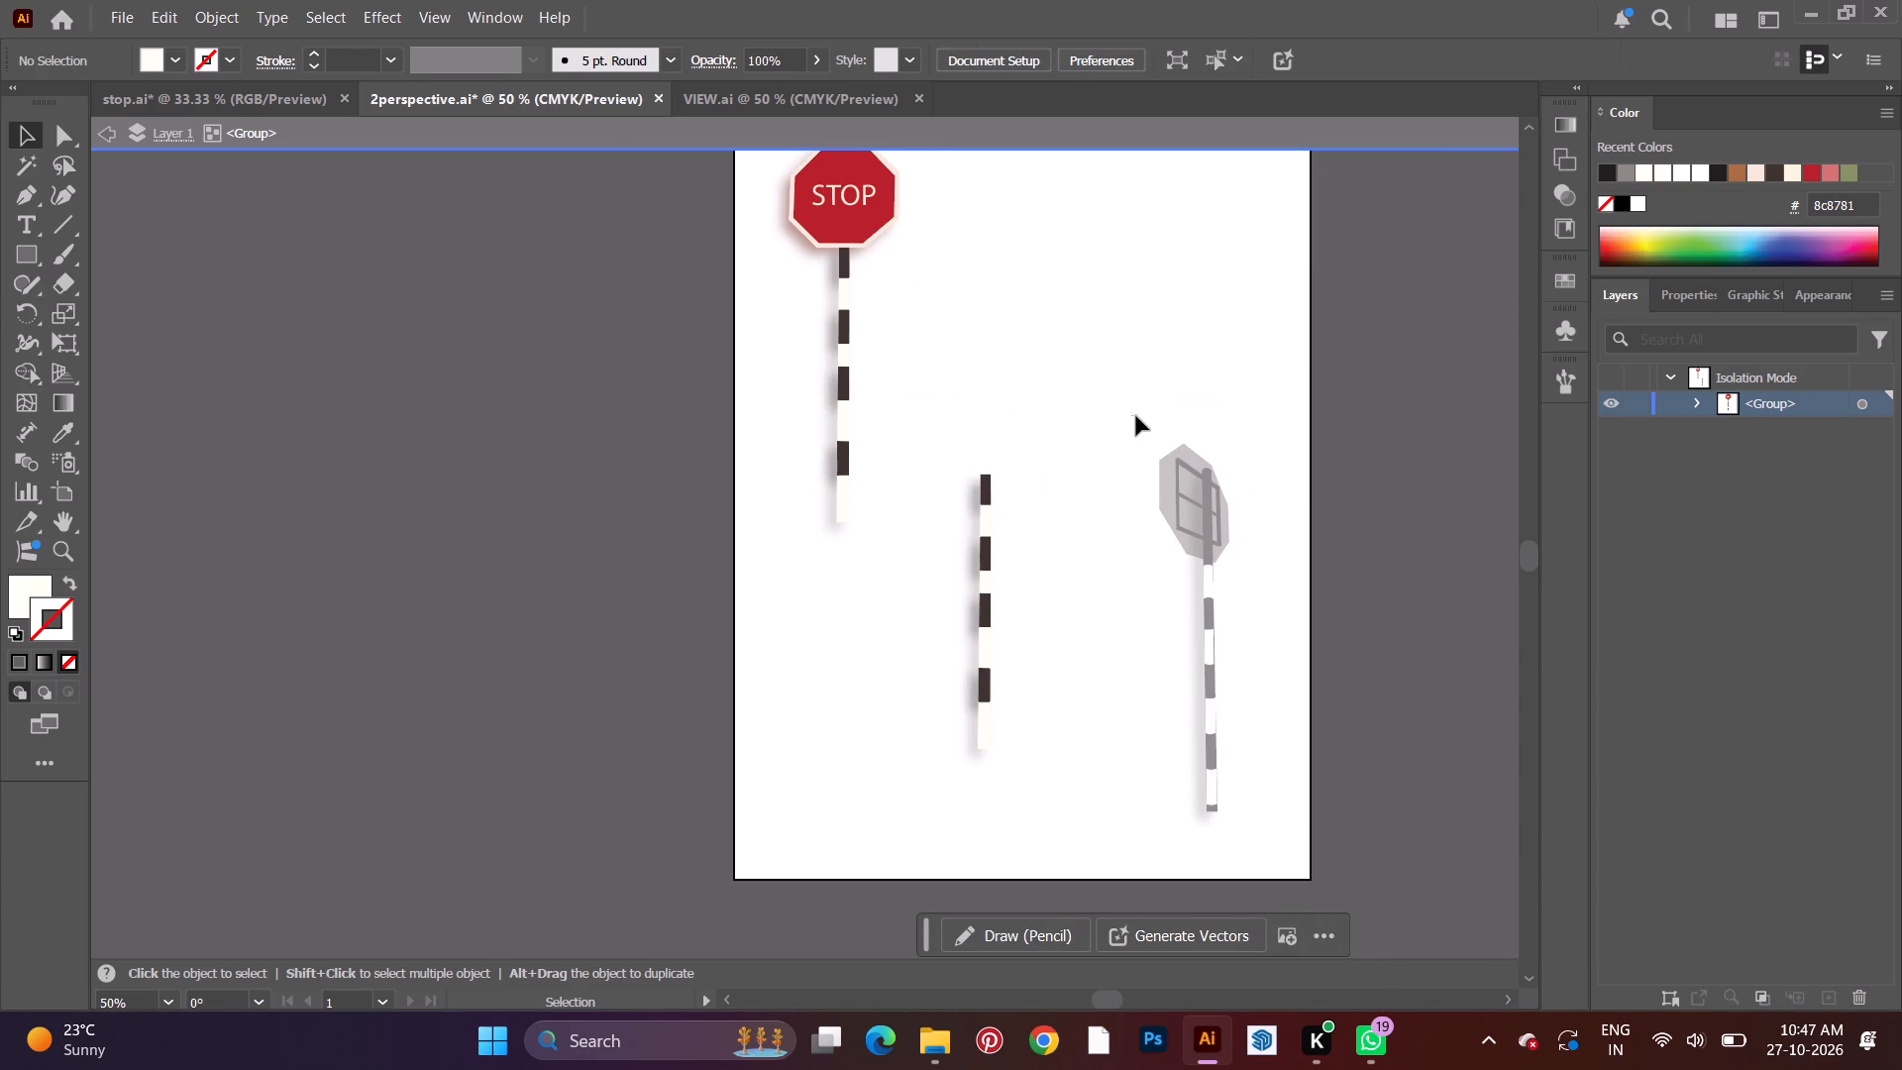
double_click(1136, 416)
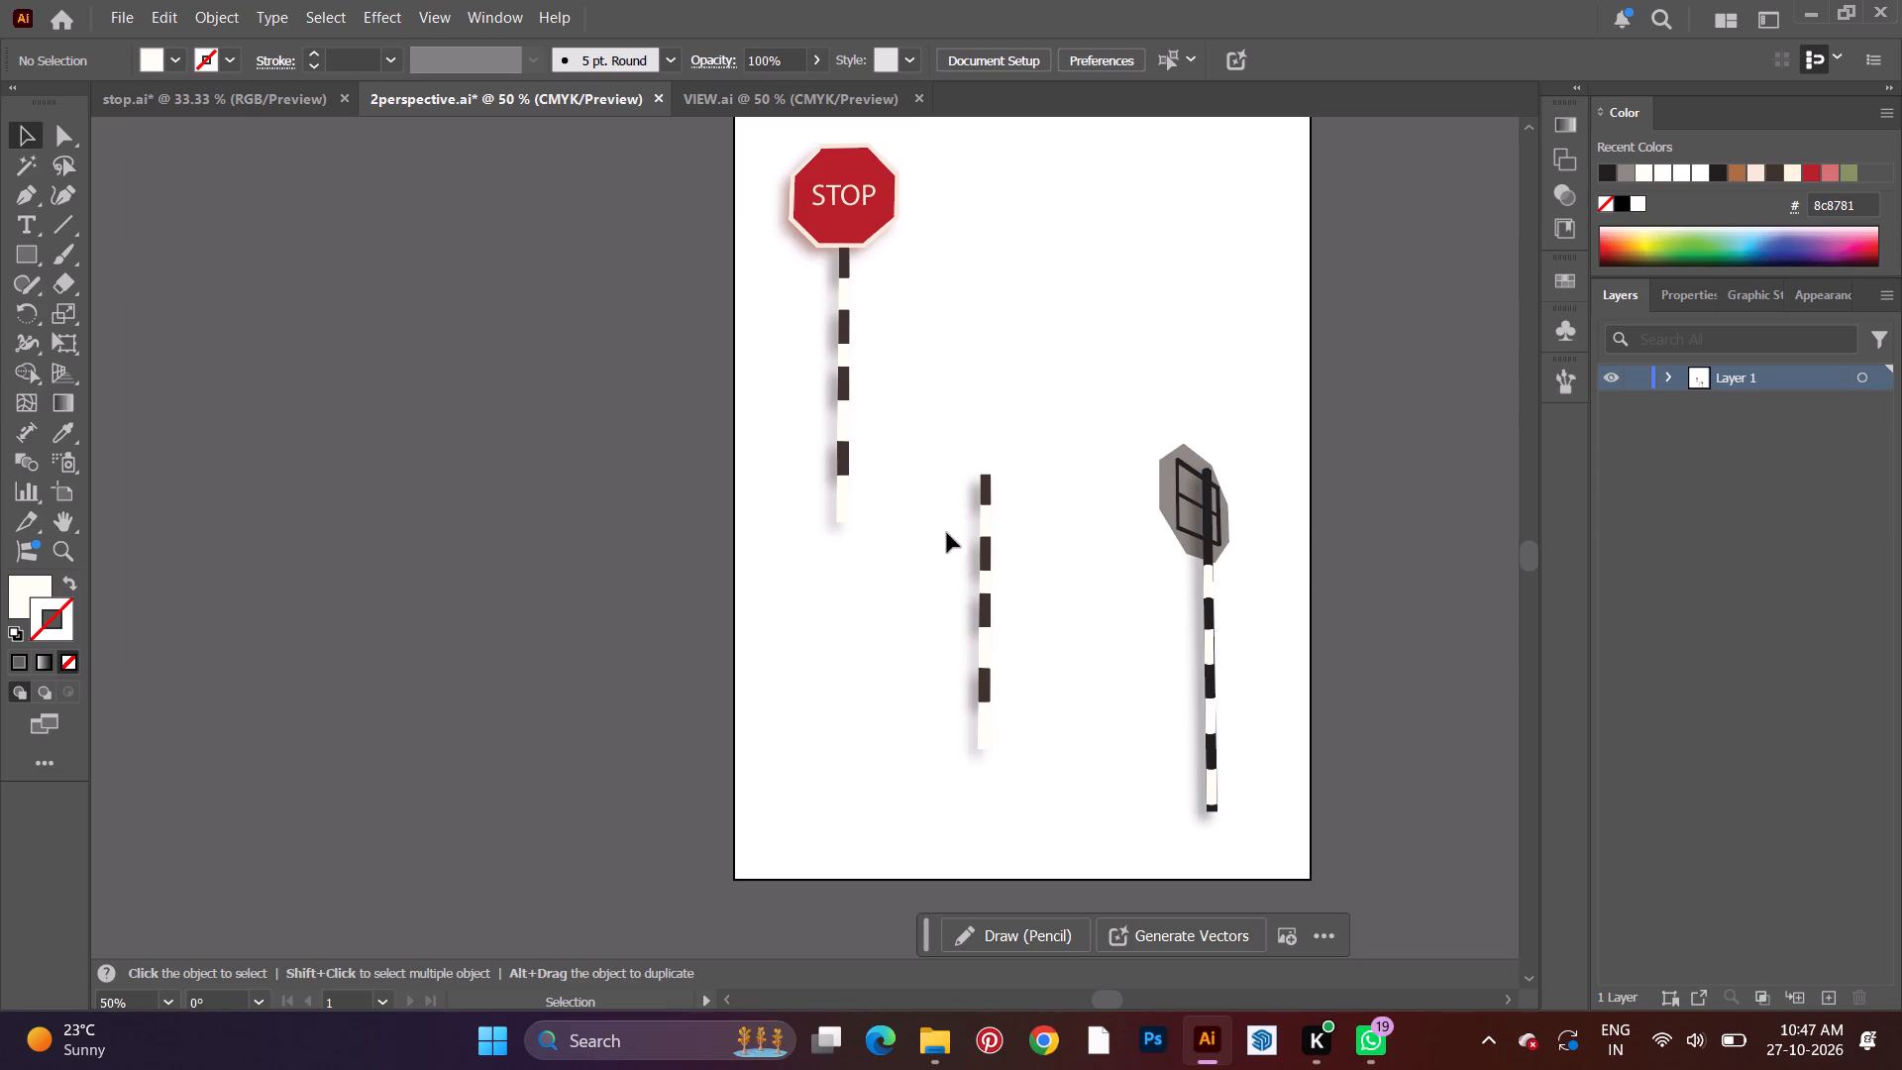
Select the front stop sign group together with its loose pole and shift it about 5 pt across and 2 pt up.
drag(926, 474, 1067, 774)
drag(1129, 595, 1136, 592)
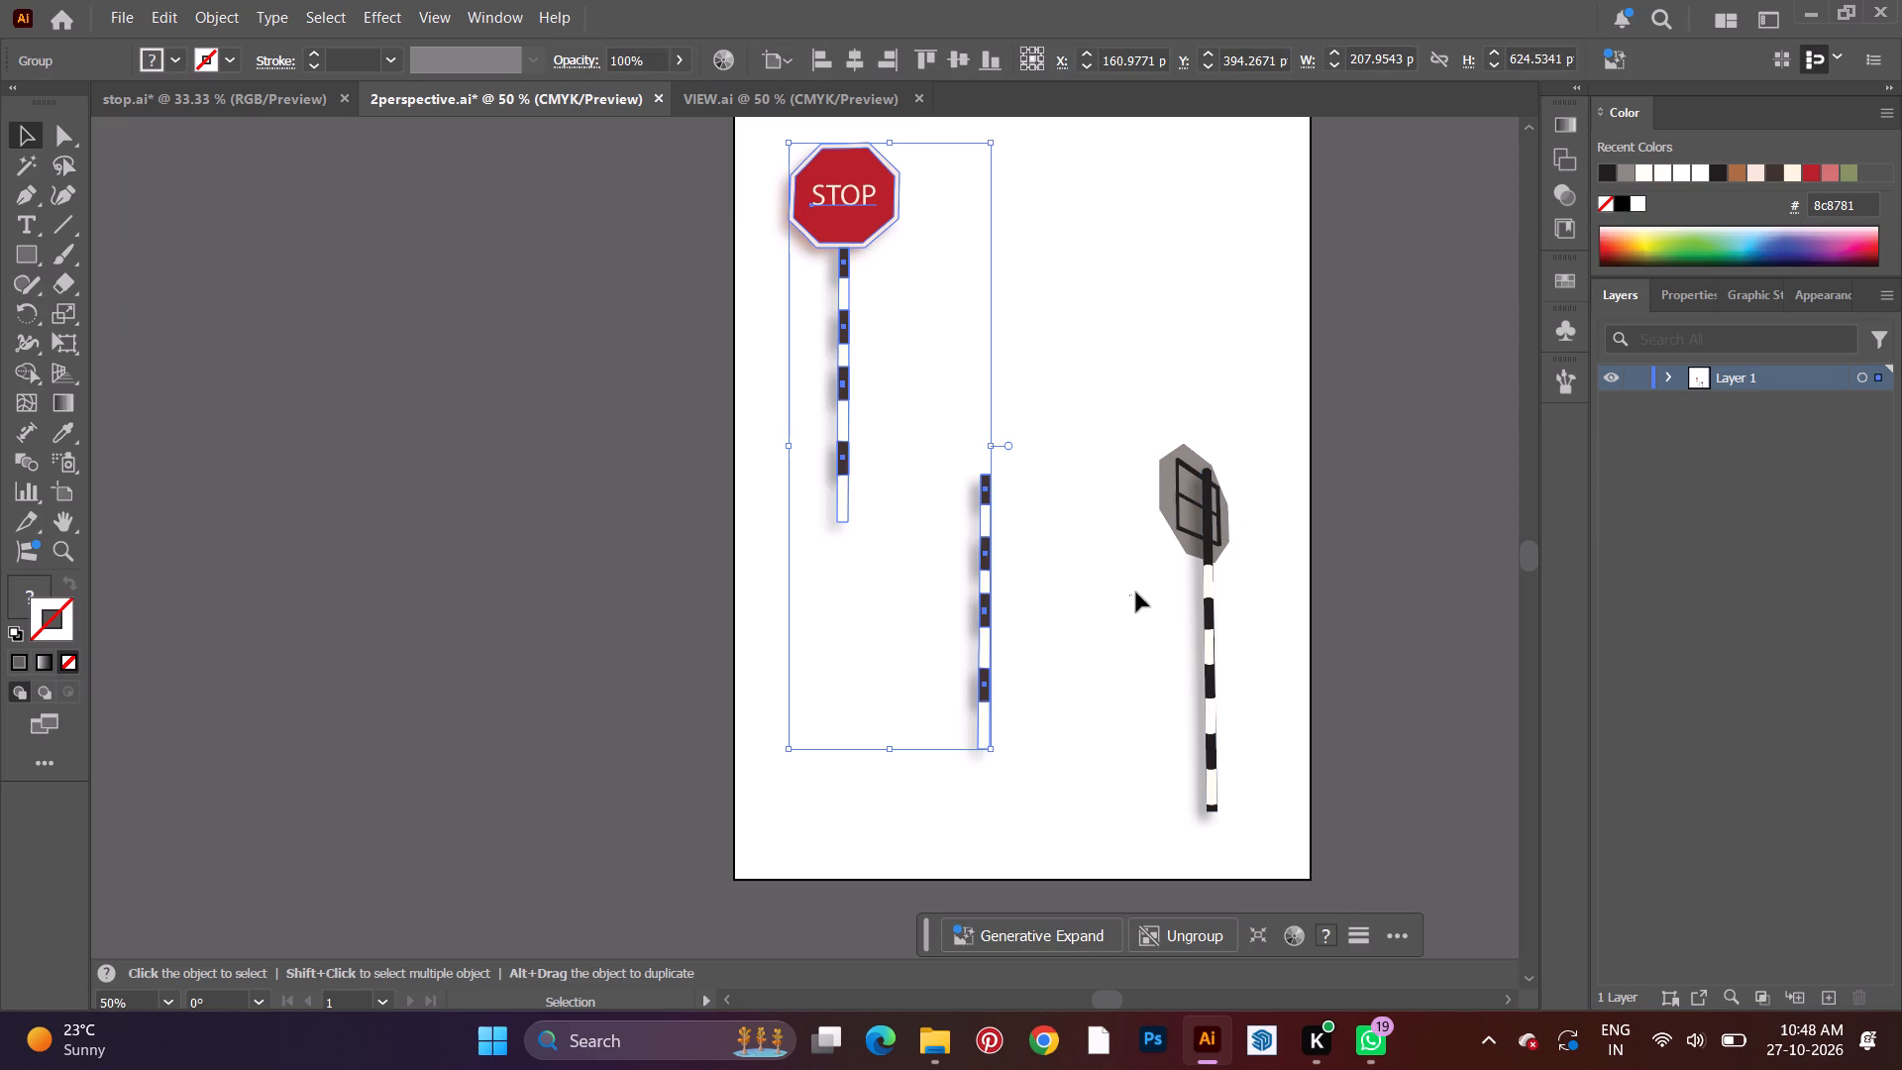
drag(1136, 592, 1138, 591)
click(984, 589)
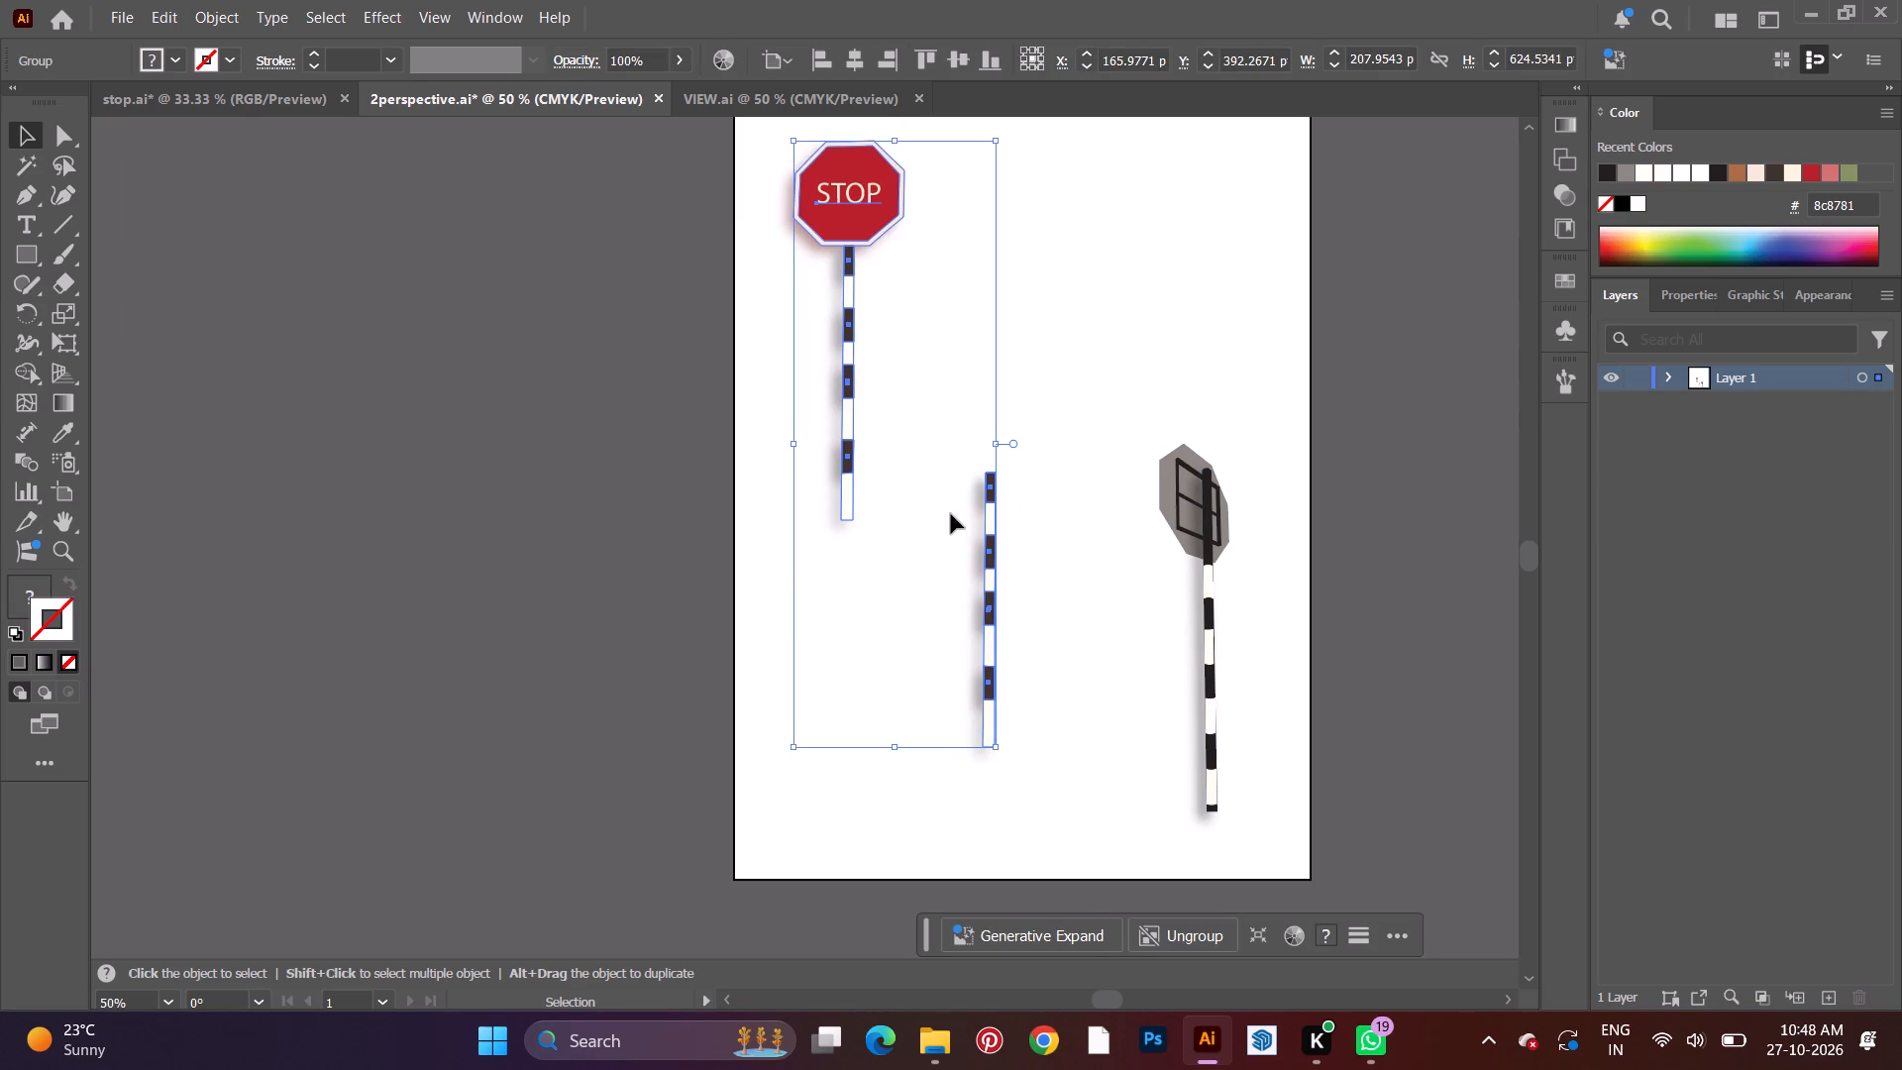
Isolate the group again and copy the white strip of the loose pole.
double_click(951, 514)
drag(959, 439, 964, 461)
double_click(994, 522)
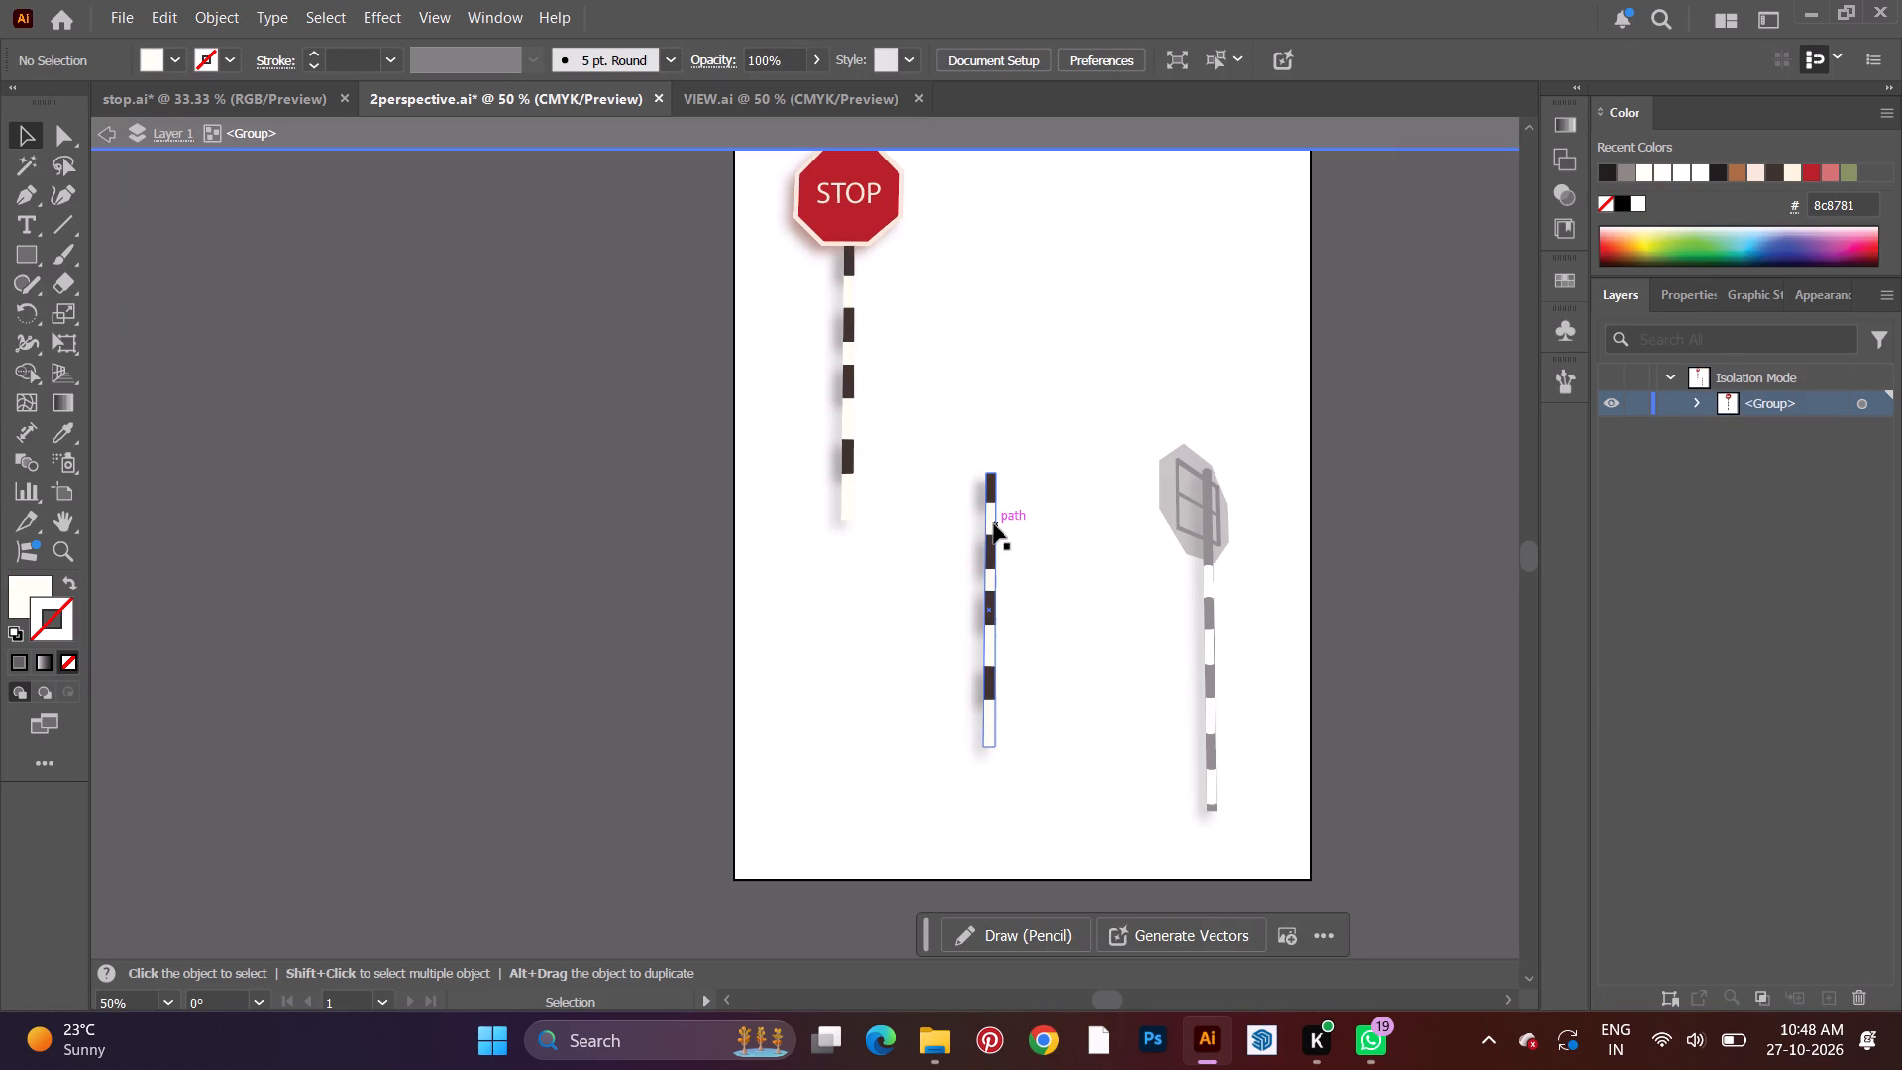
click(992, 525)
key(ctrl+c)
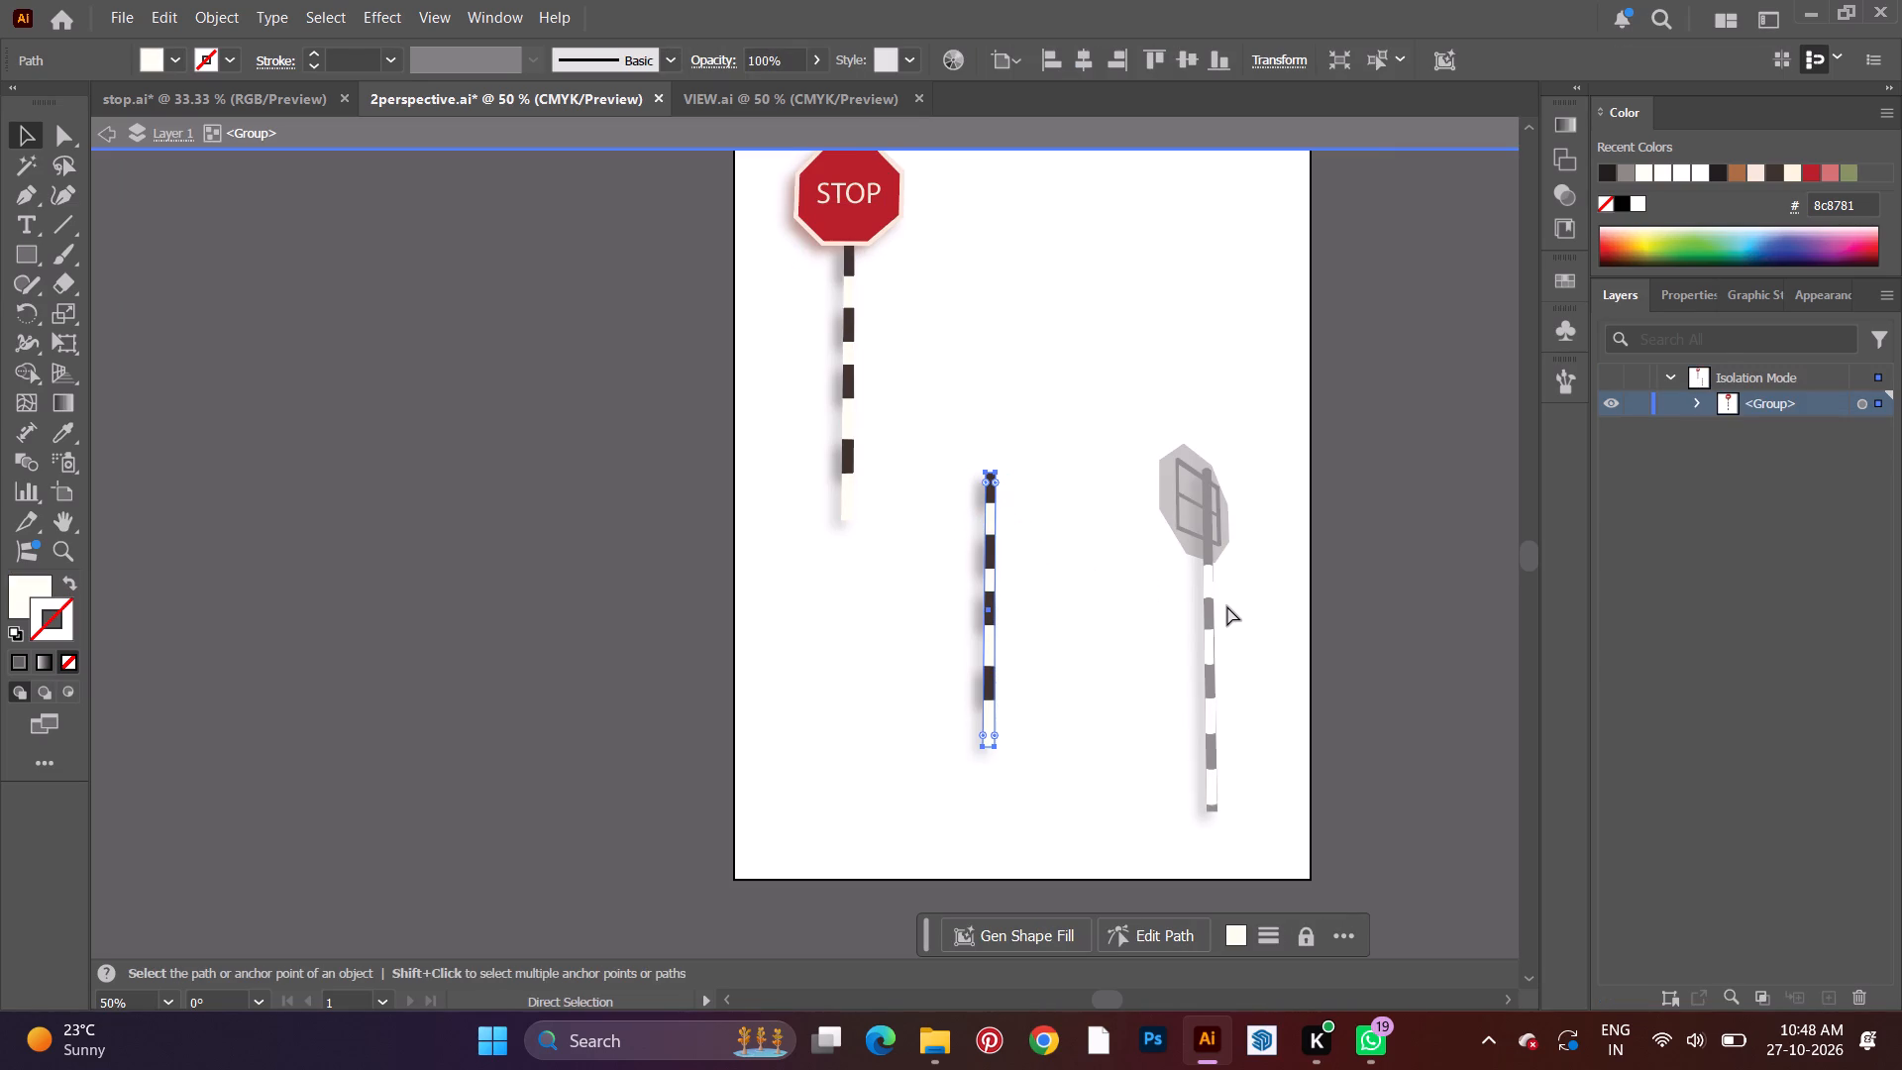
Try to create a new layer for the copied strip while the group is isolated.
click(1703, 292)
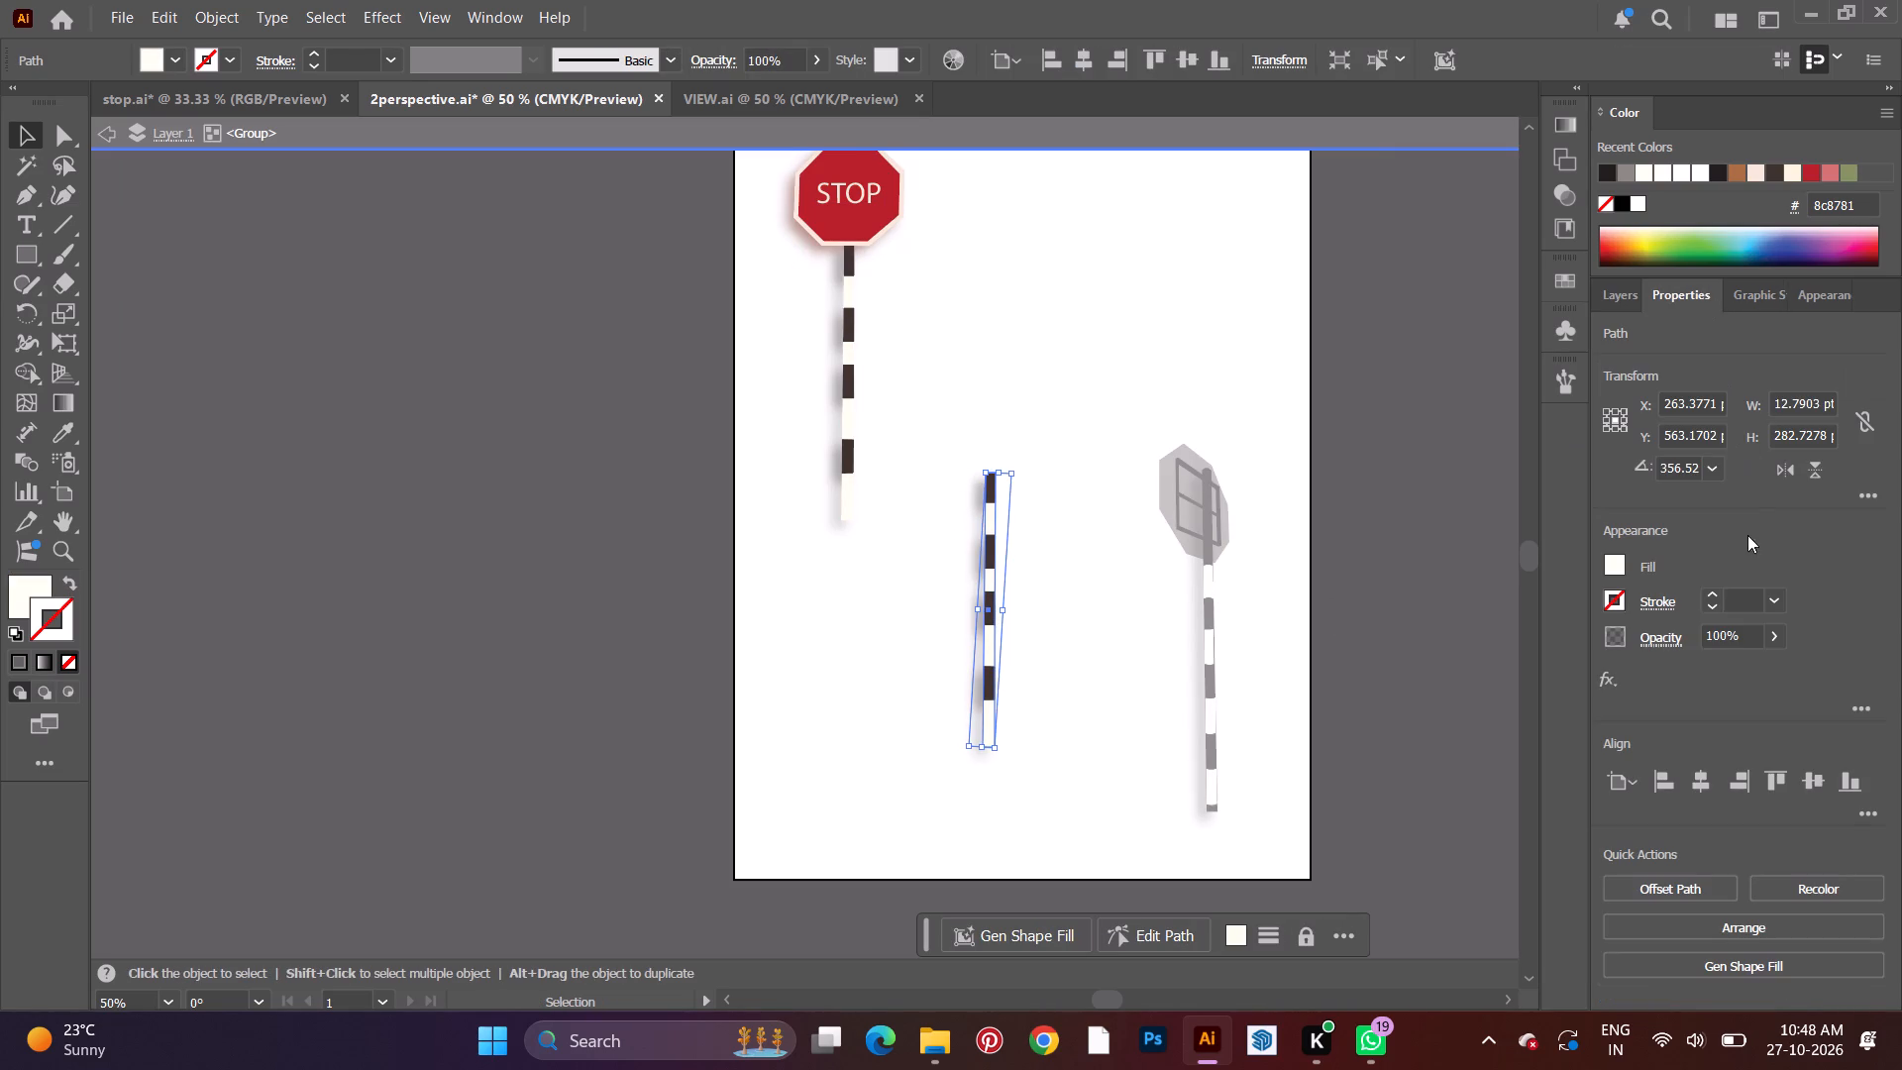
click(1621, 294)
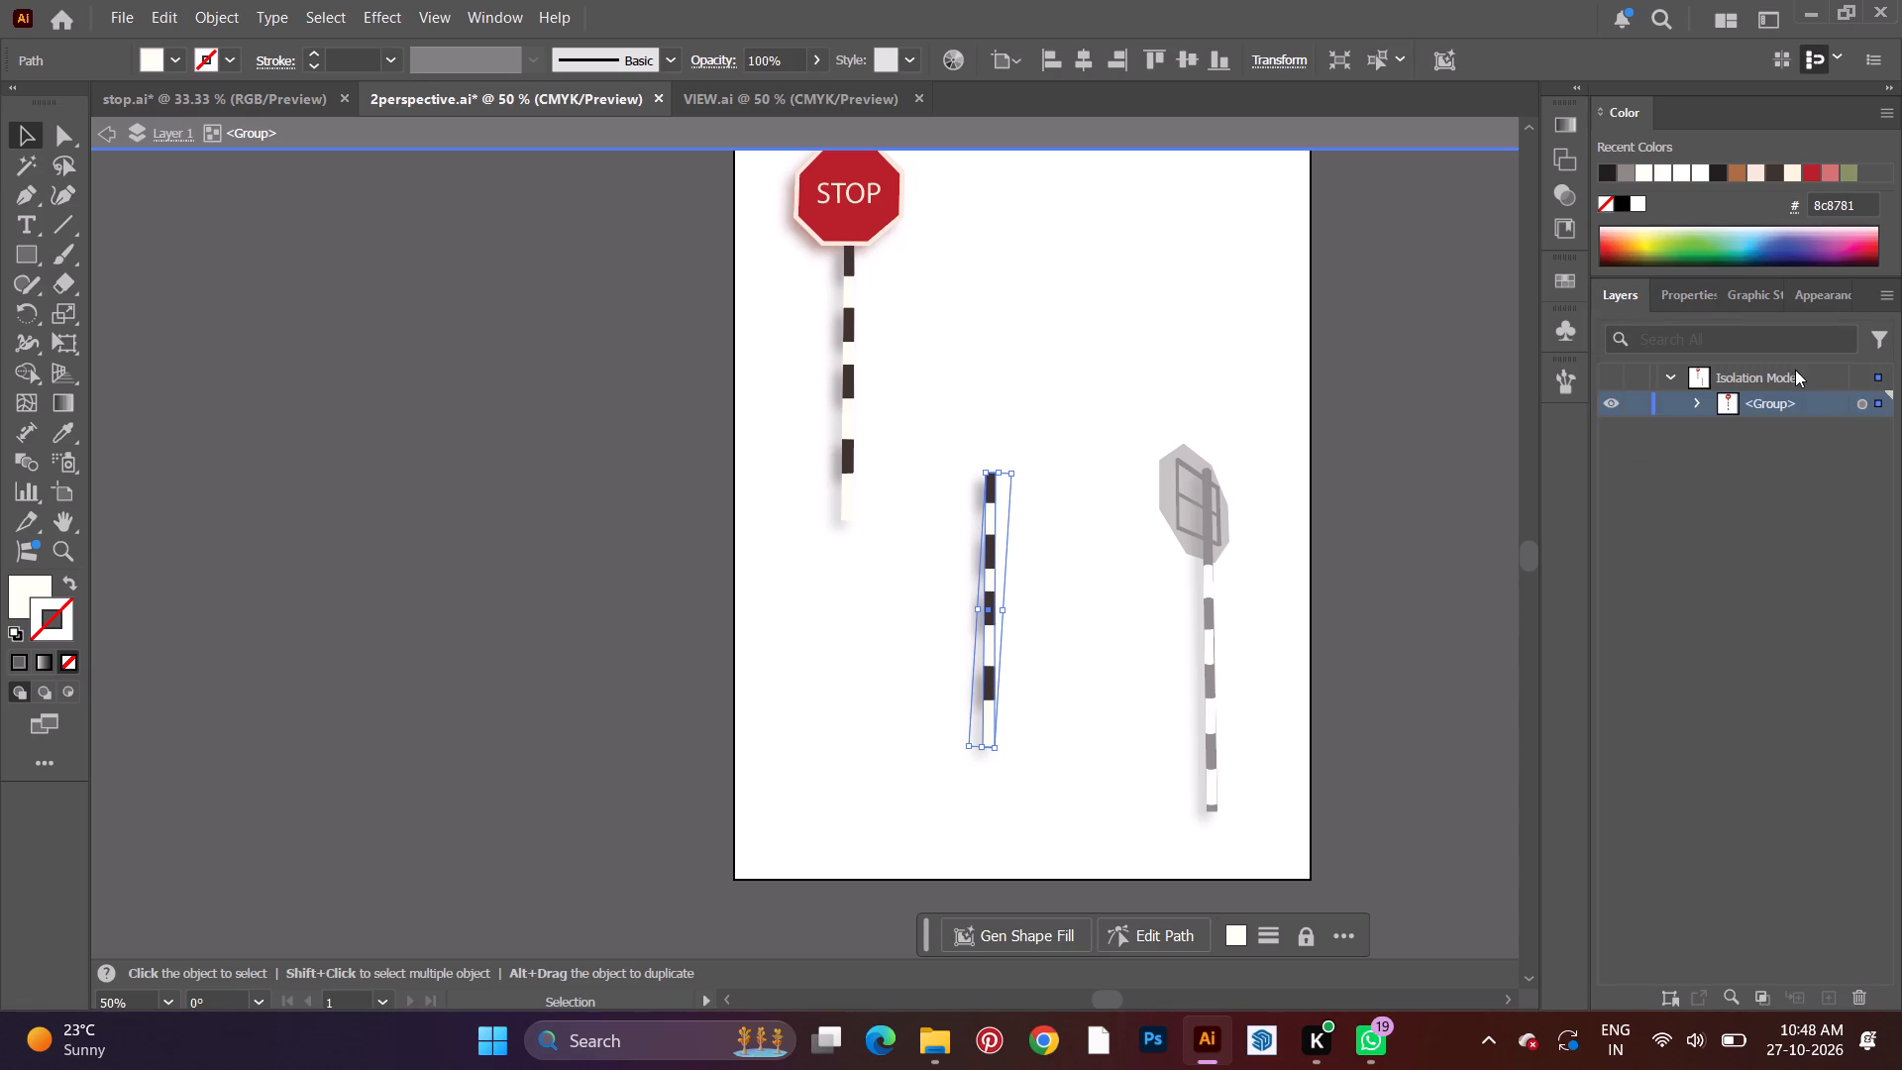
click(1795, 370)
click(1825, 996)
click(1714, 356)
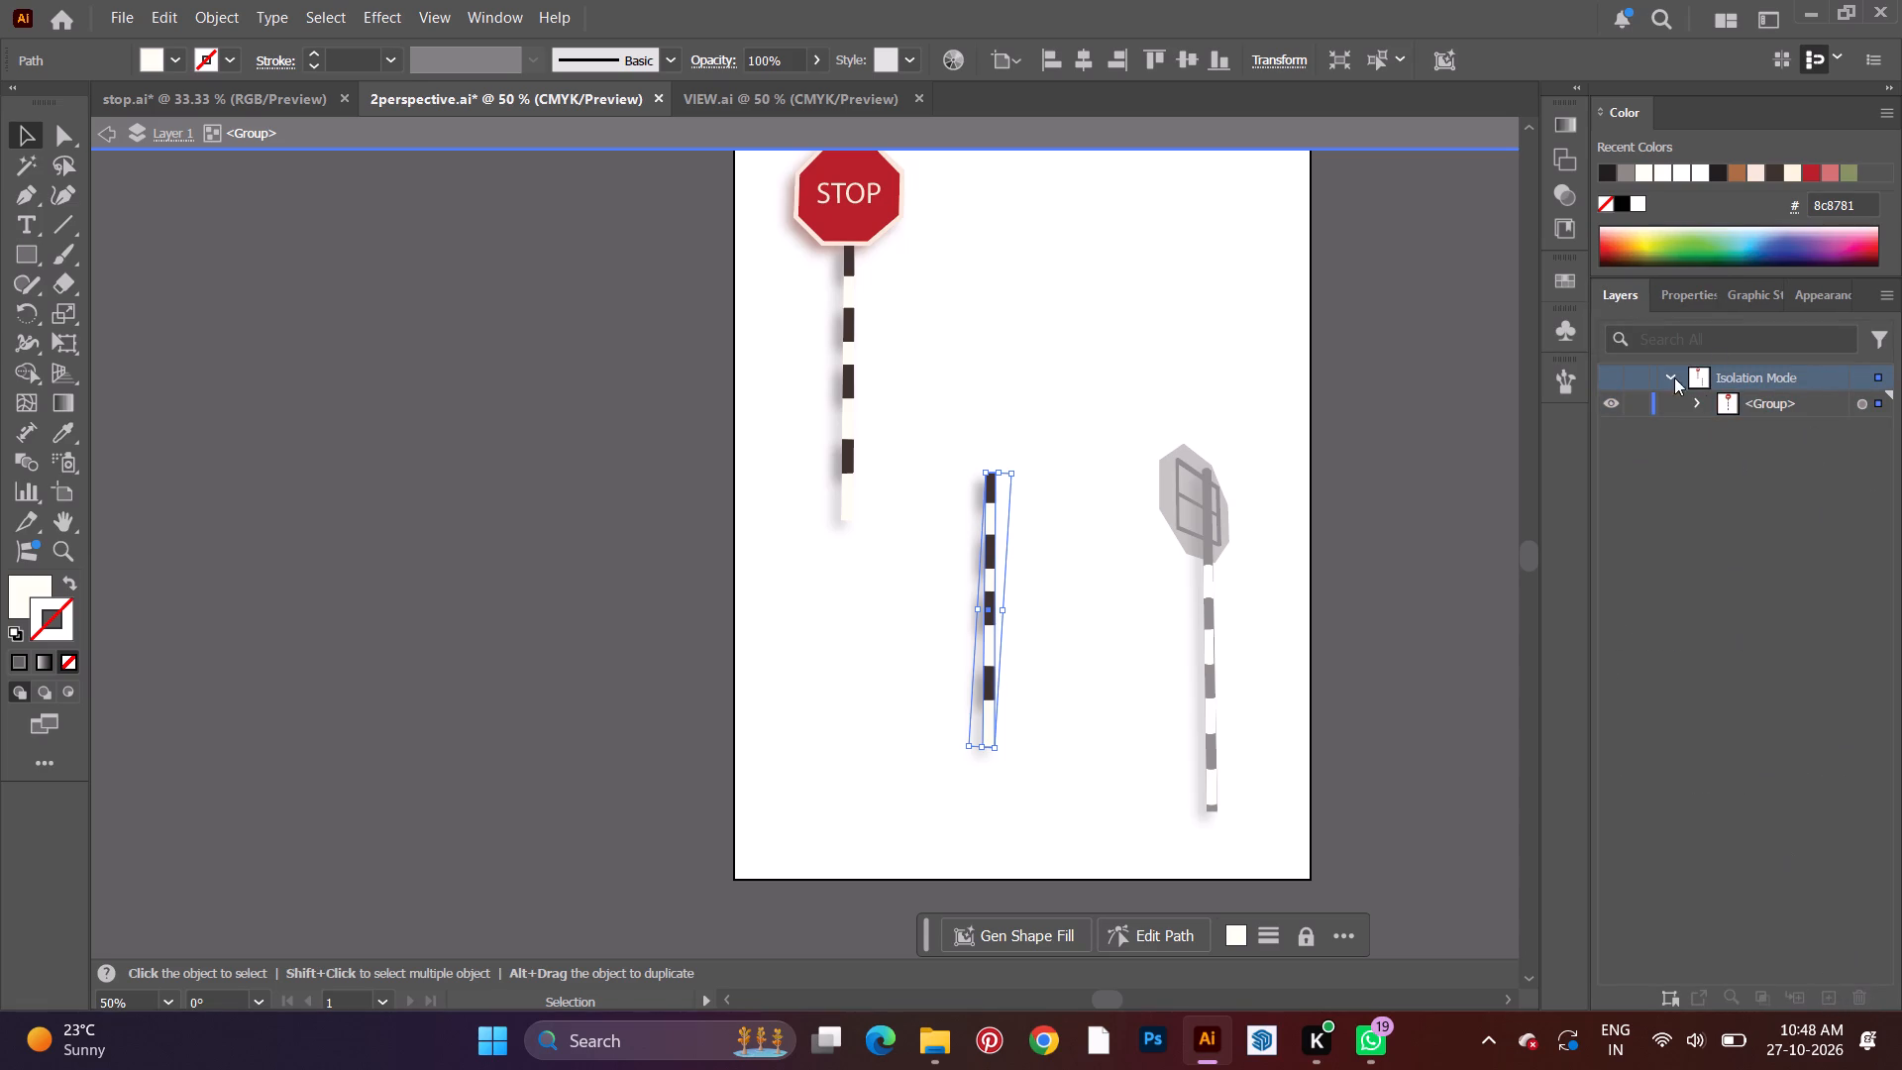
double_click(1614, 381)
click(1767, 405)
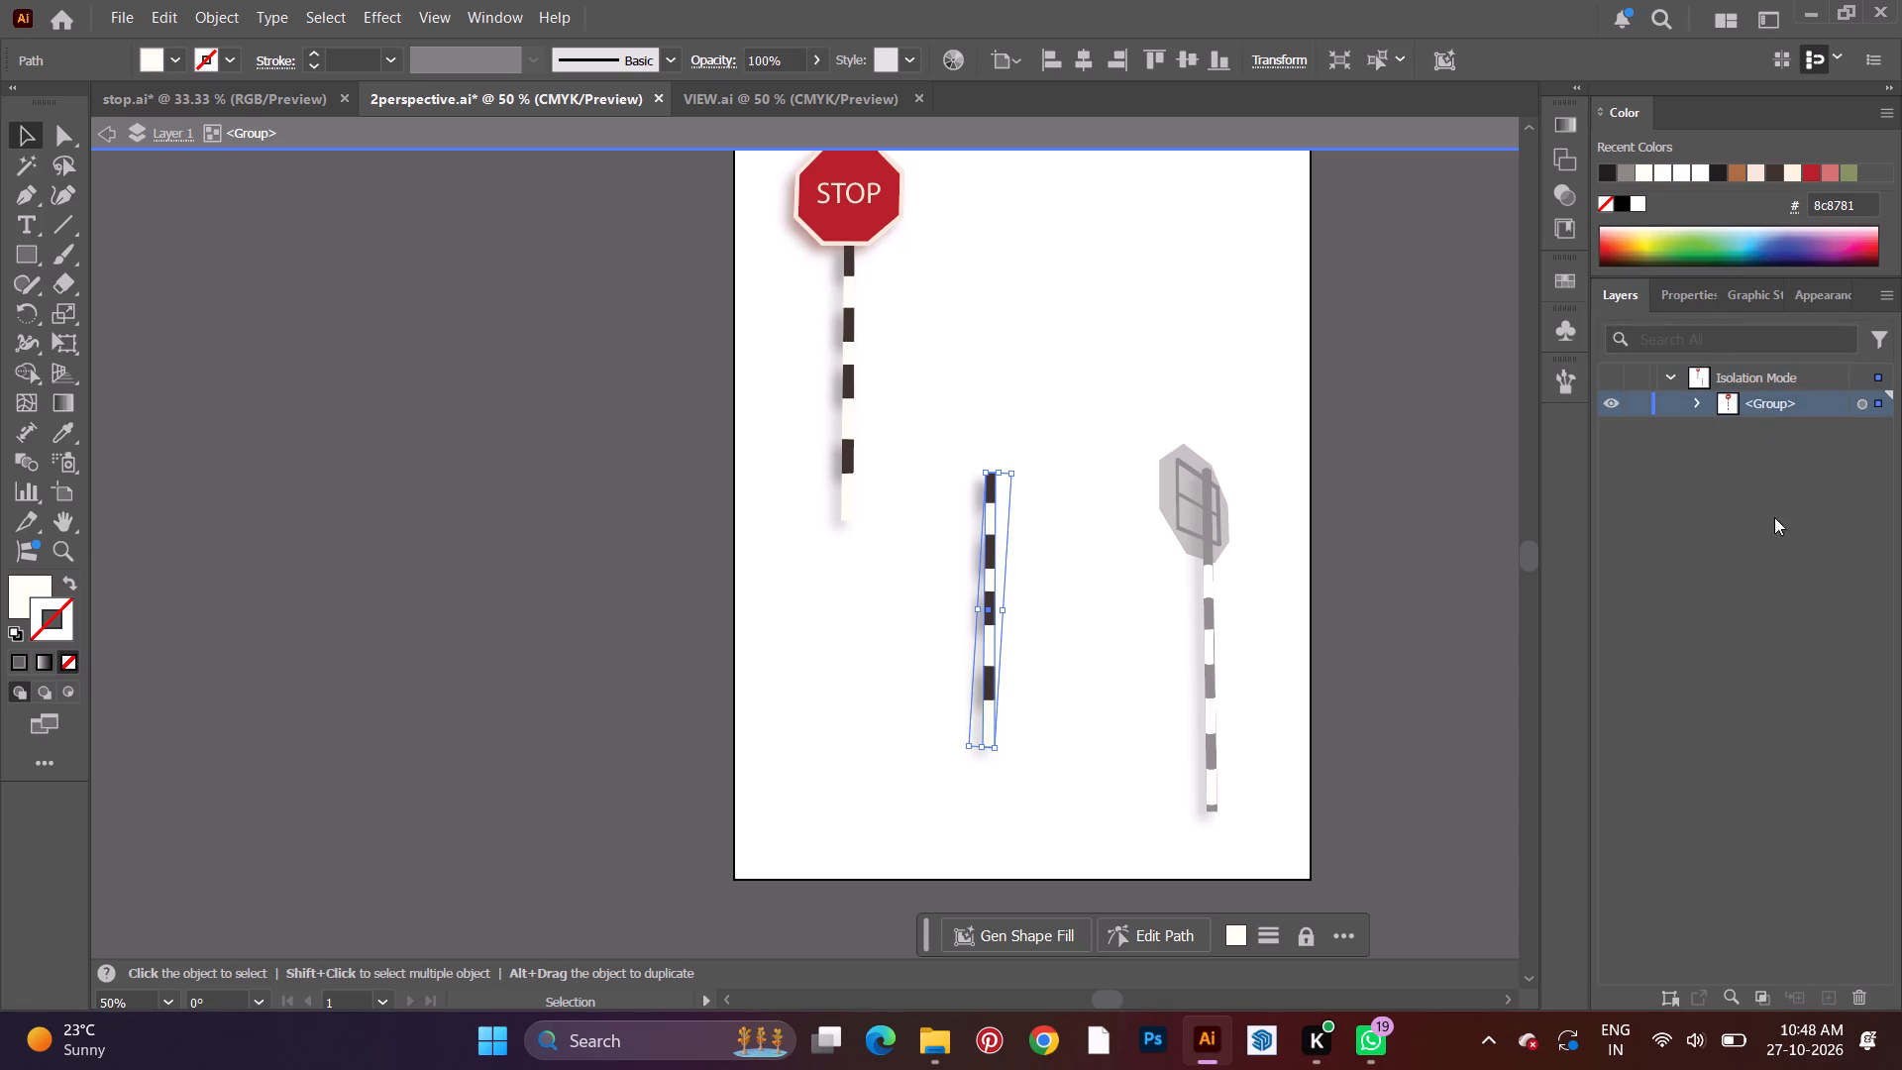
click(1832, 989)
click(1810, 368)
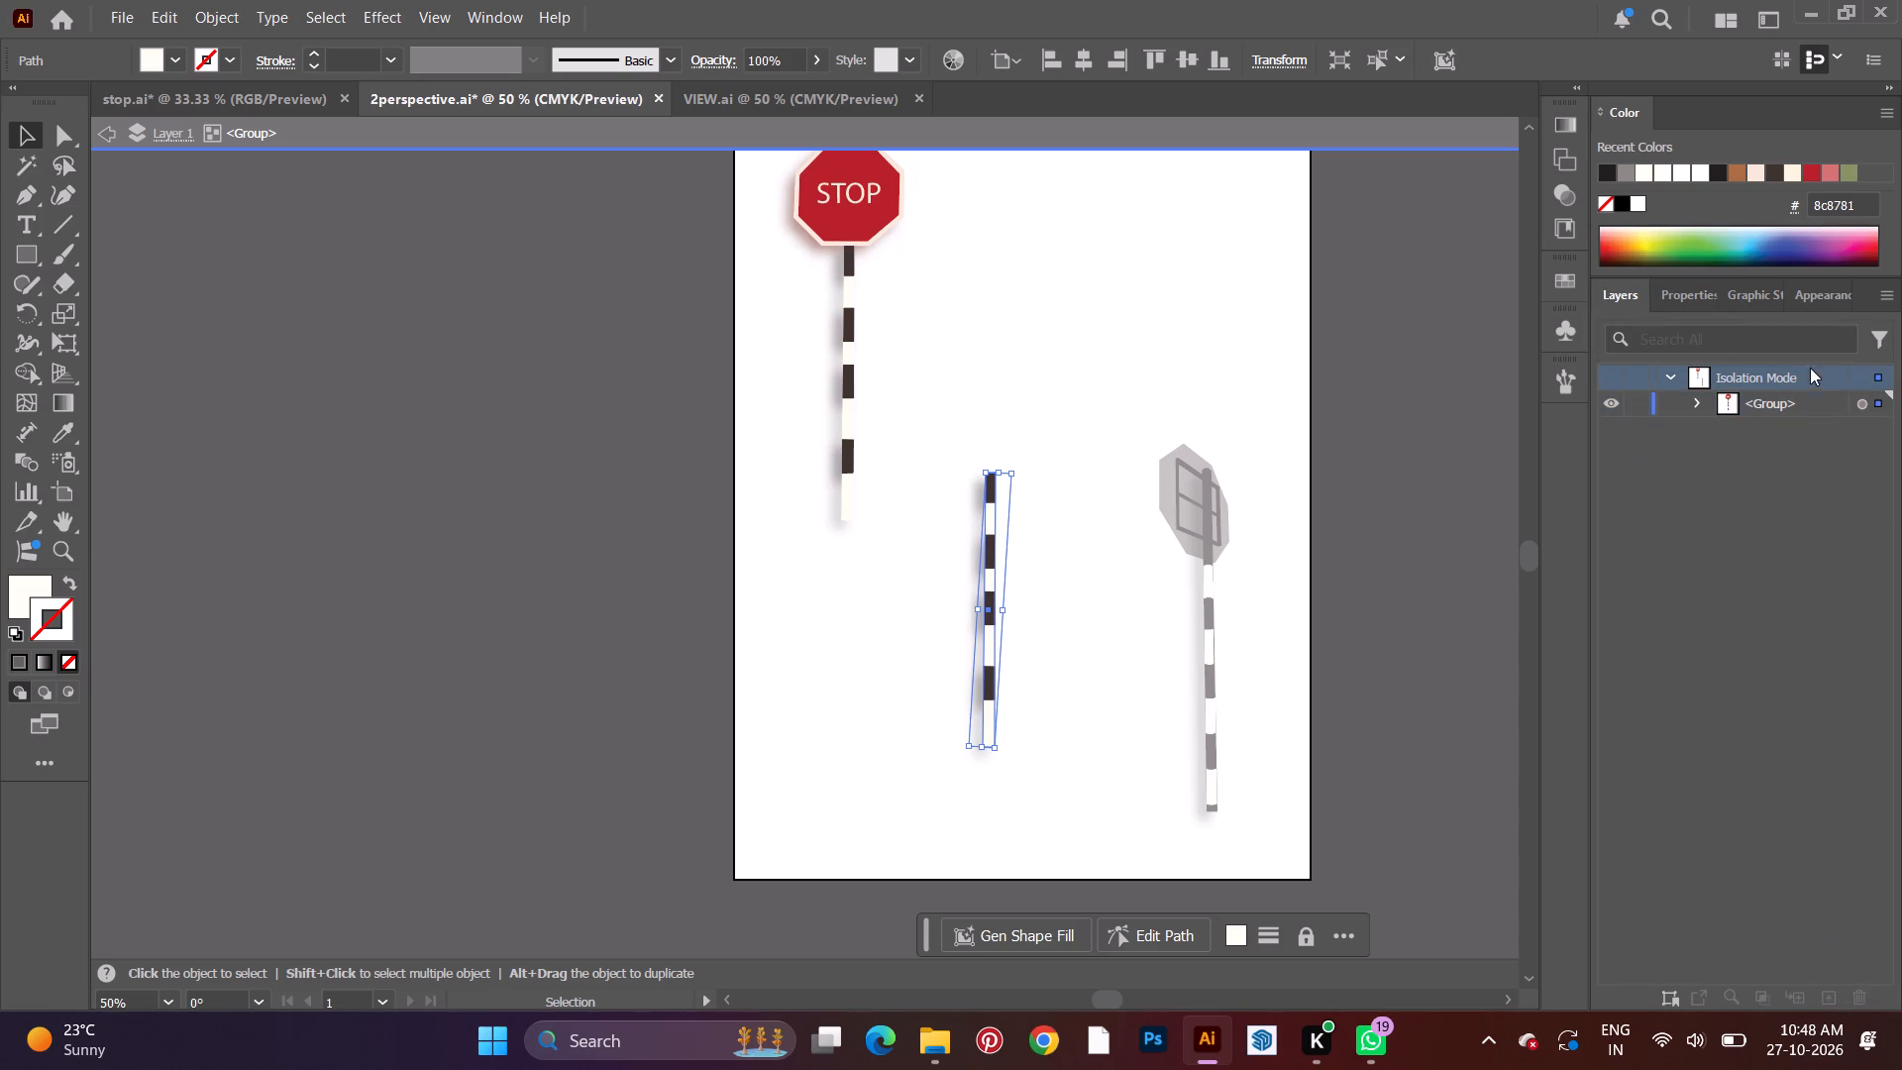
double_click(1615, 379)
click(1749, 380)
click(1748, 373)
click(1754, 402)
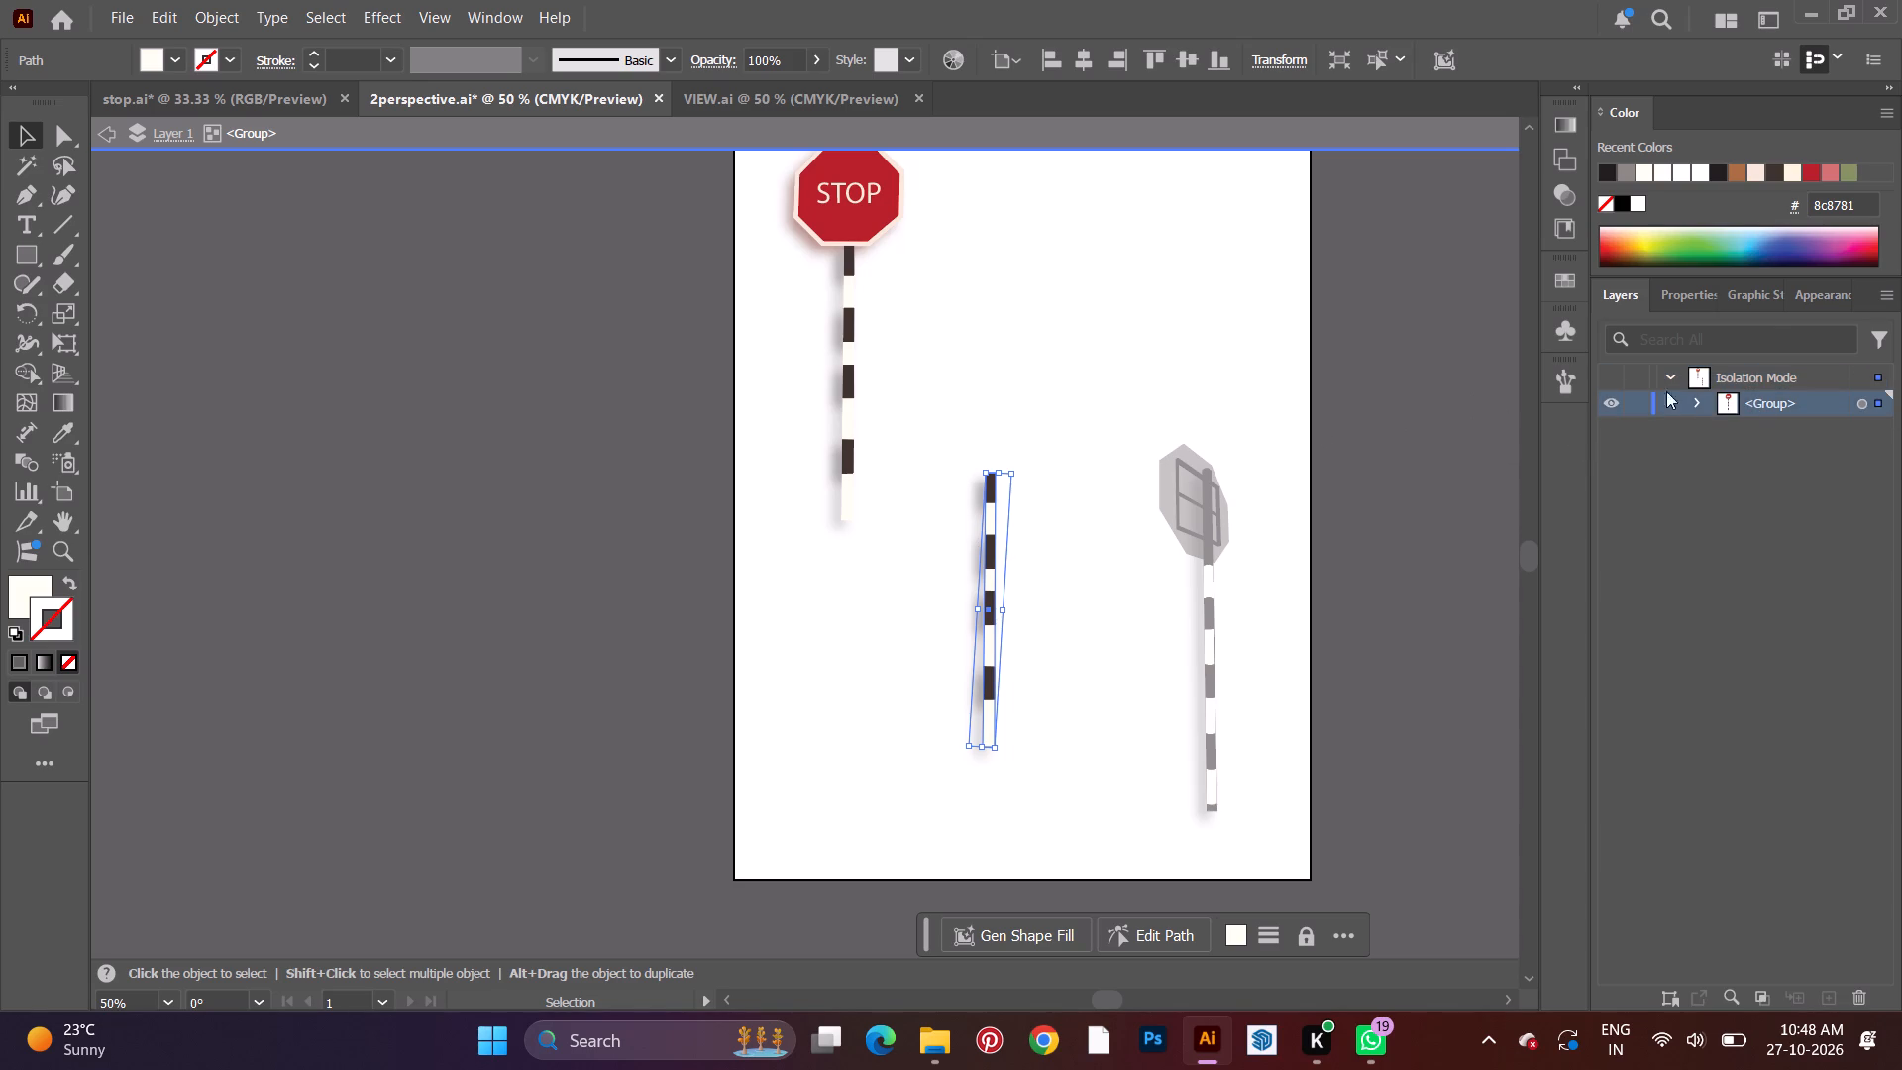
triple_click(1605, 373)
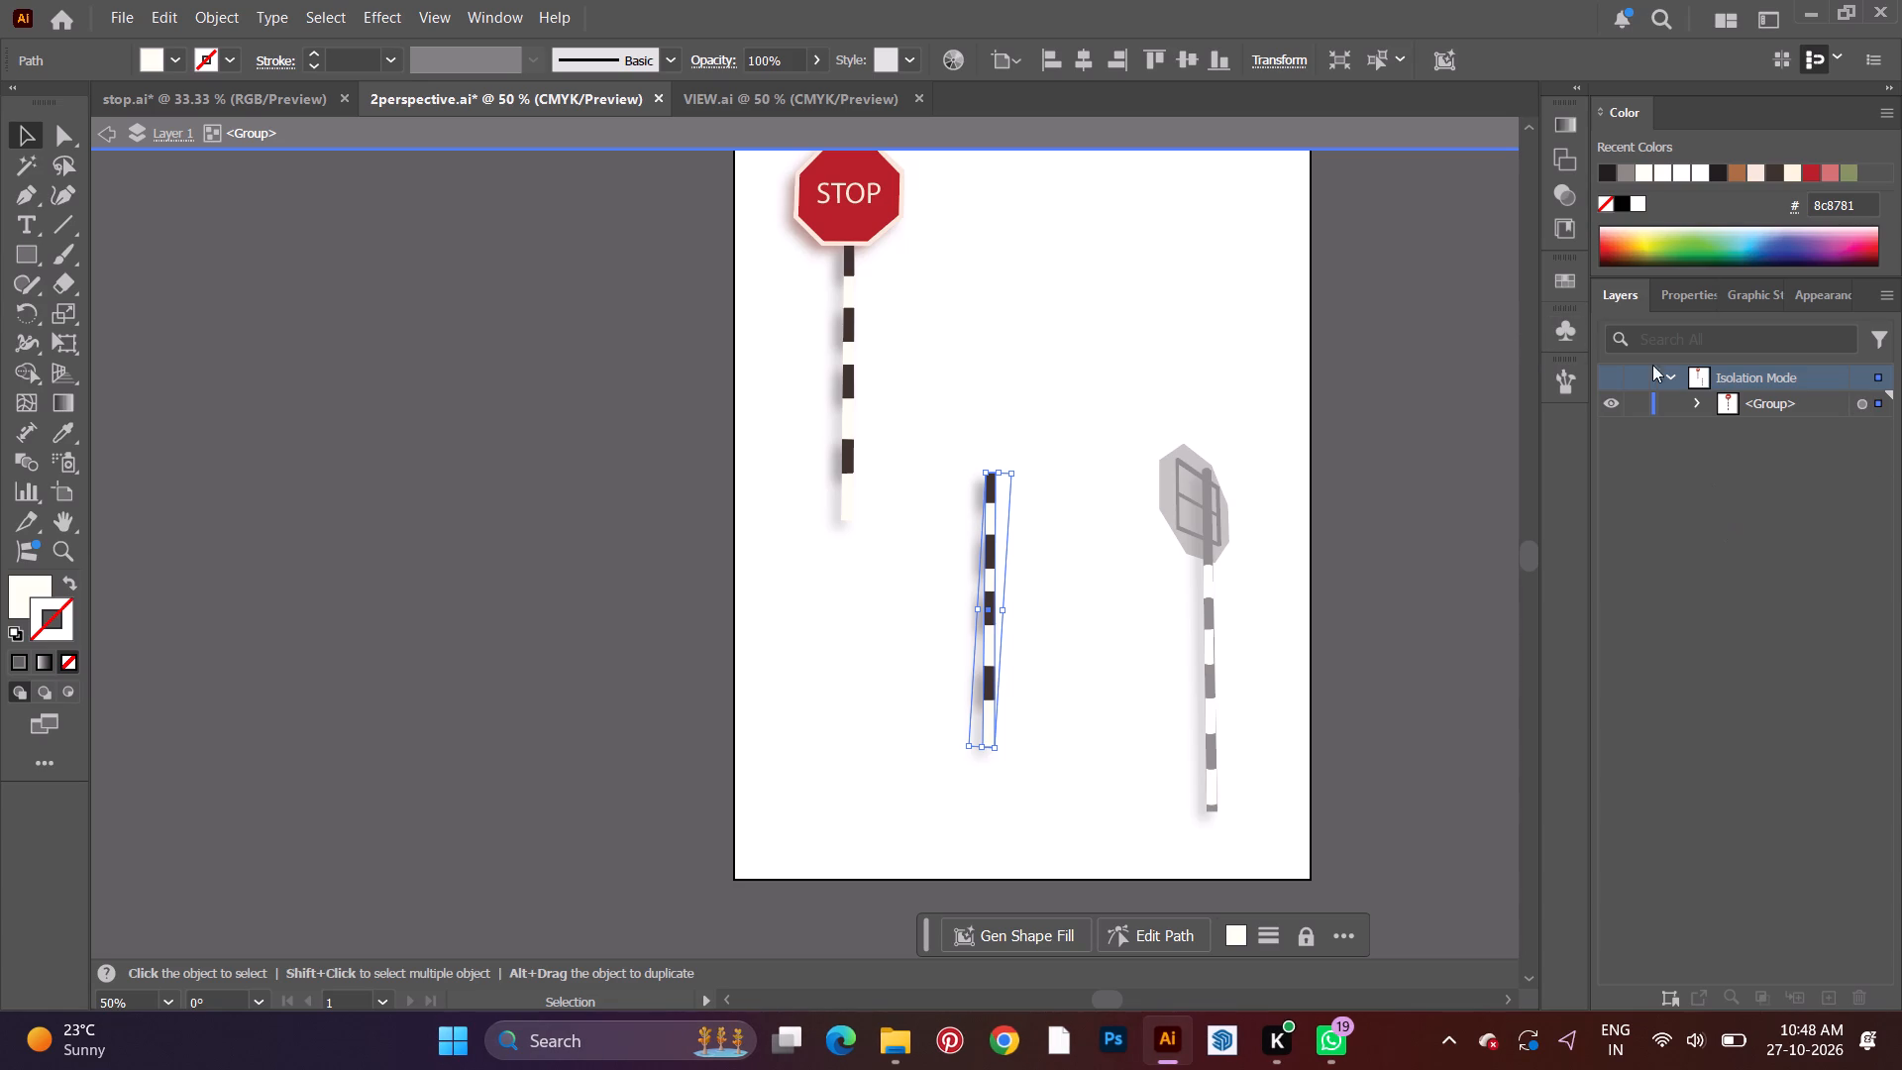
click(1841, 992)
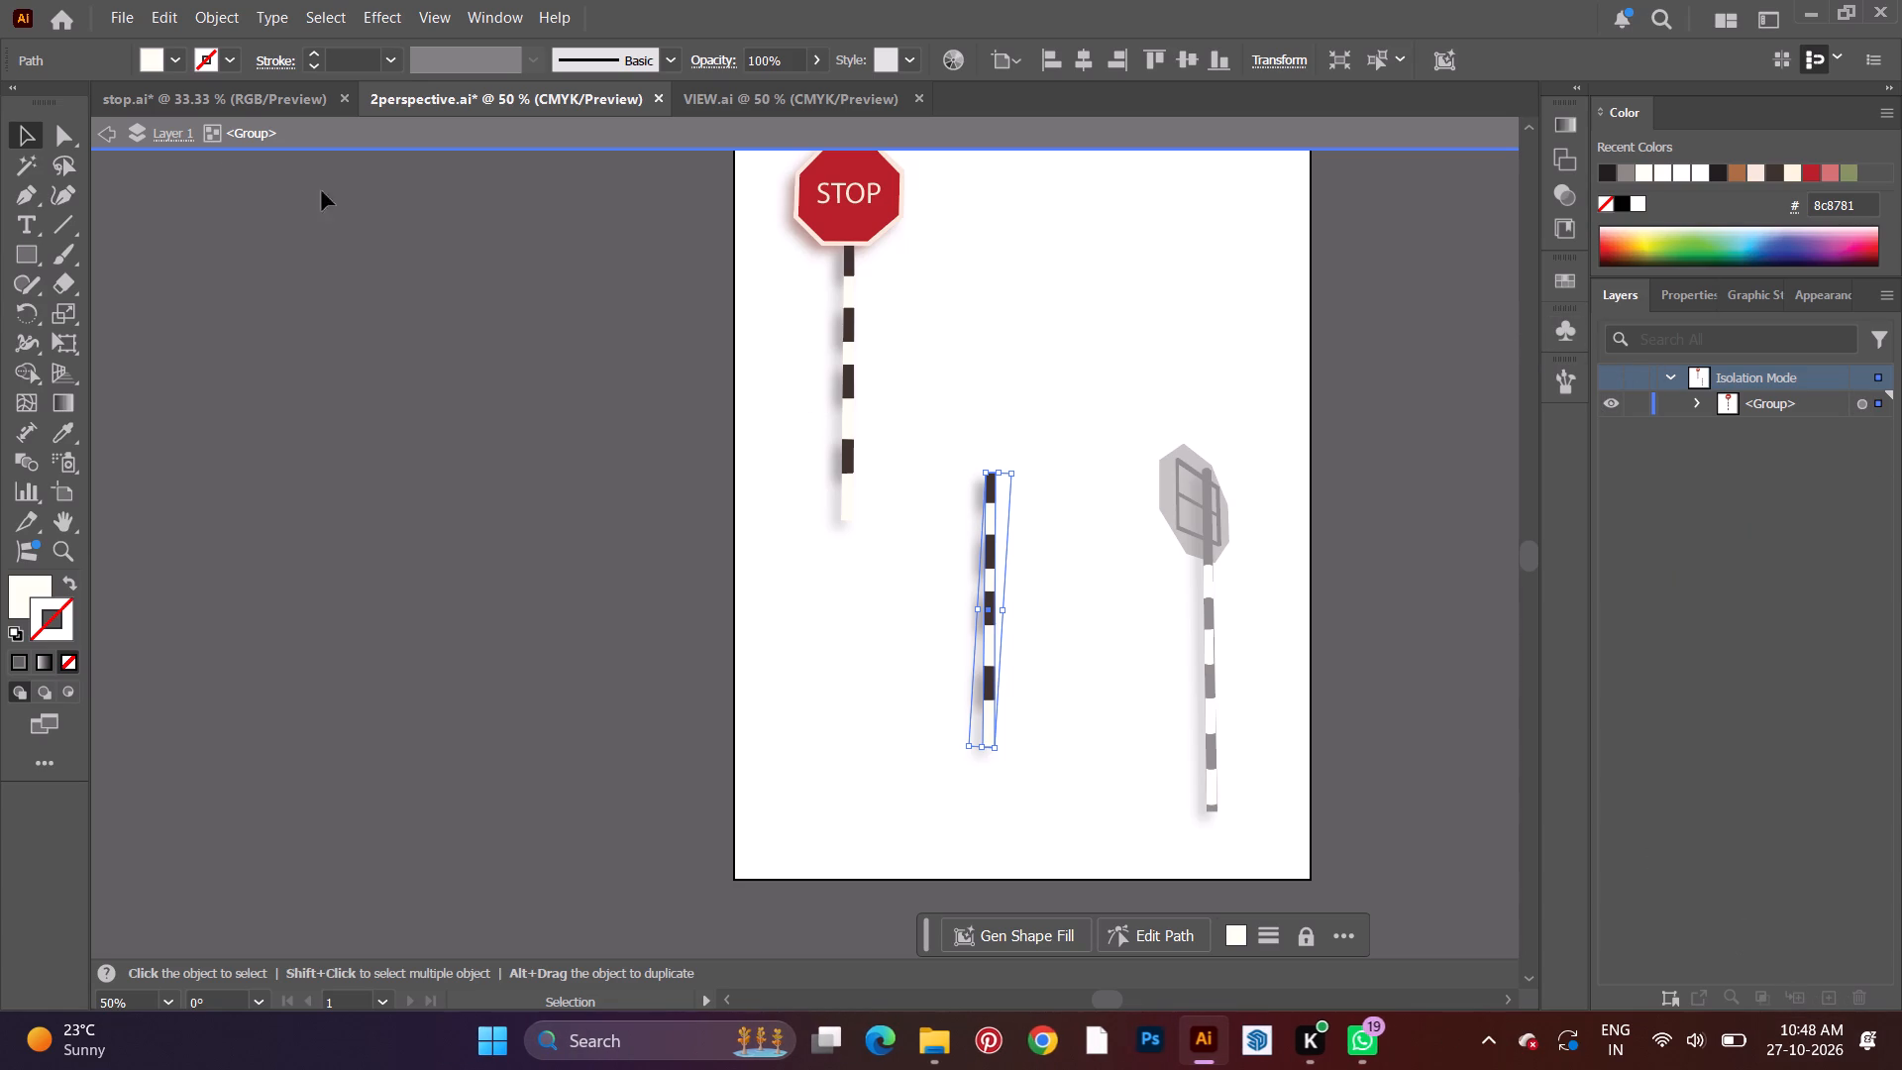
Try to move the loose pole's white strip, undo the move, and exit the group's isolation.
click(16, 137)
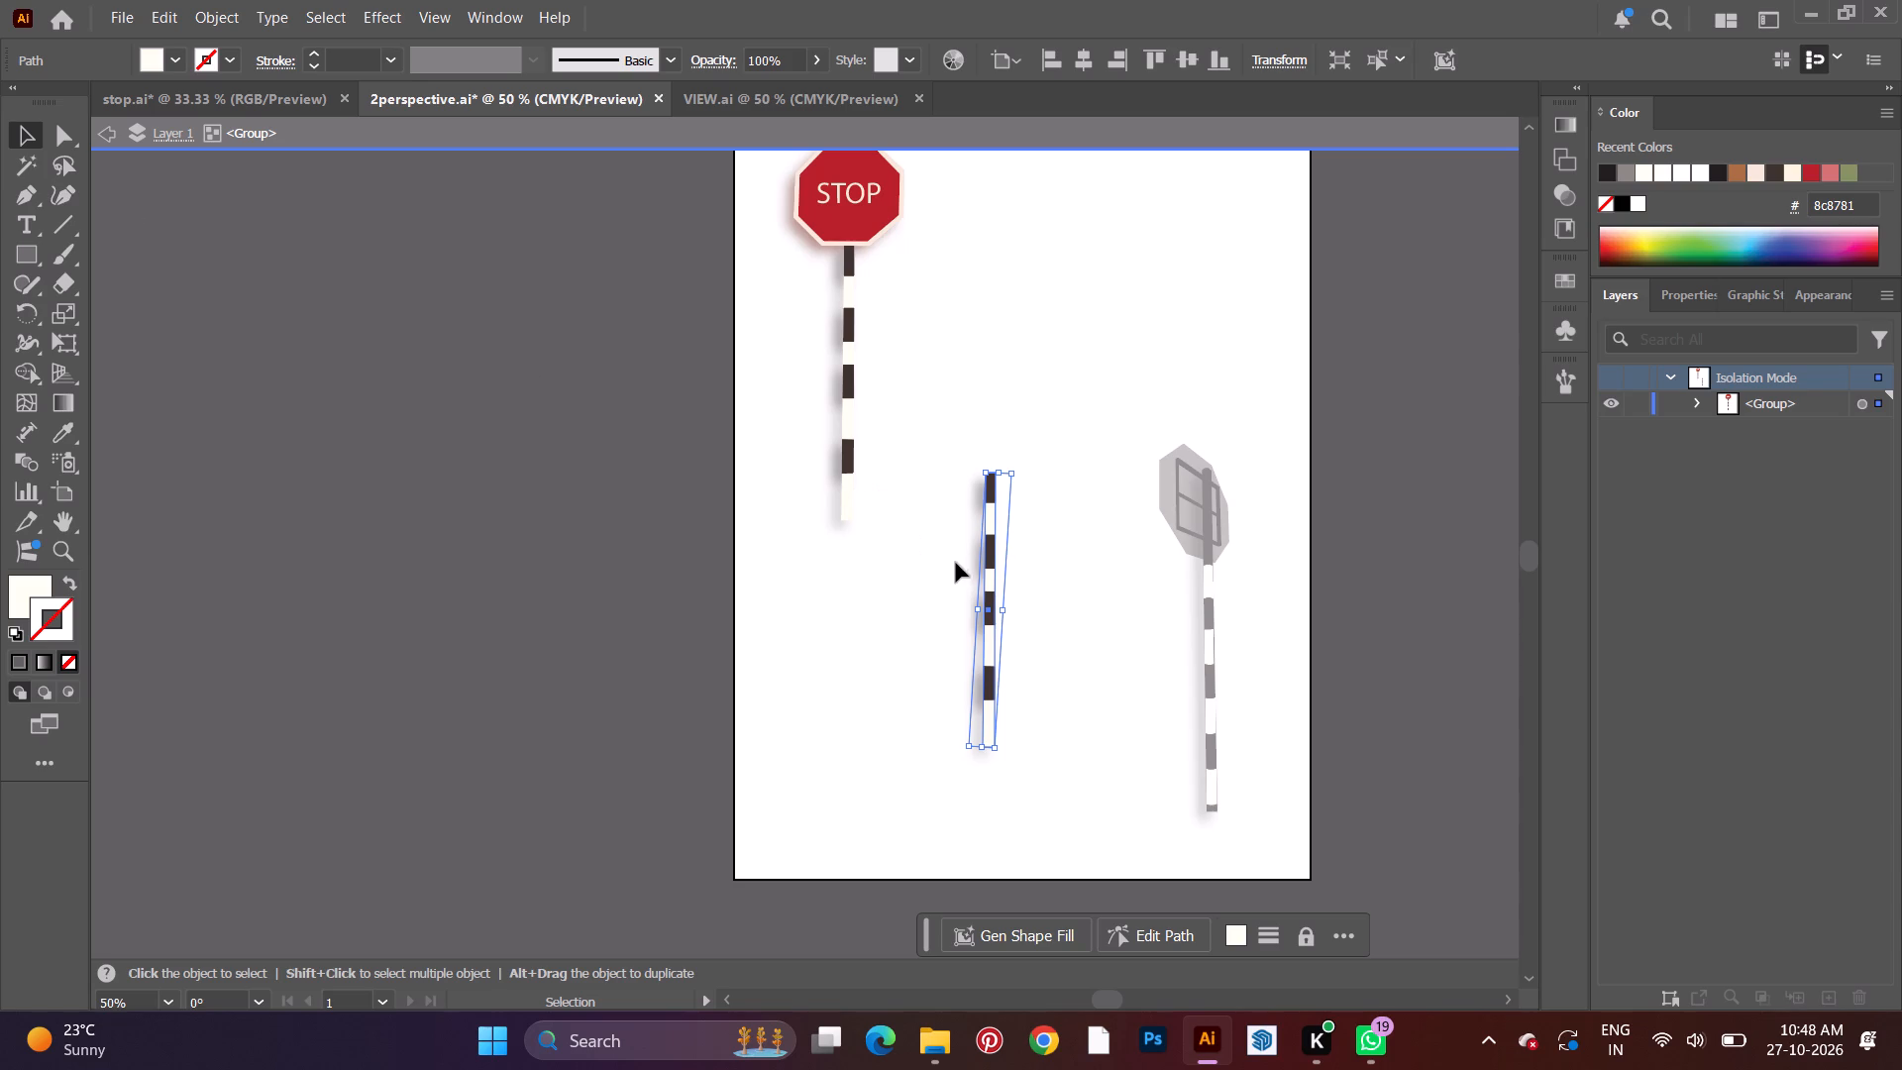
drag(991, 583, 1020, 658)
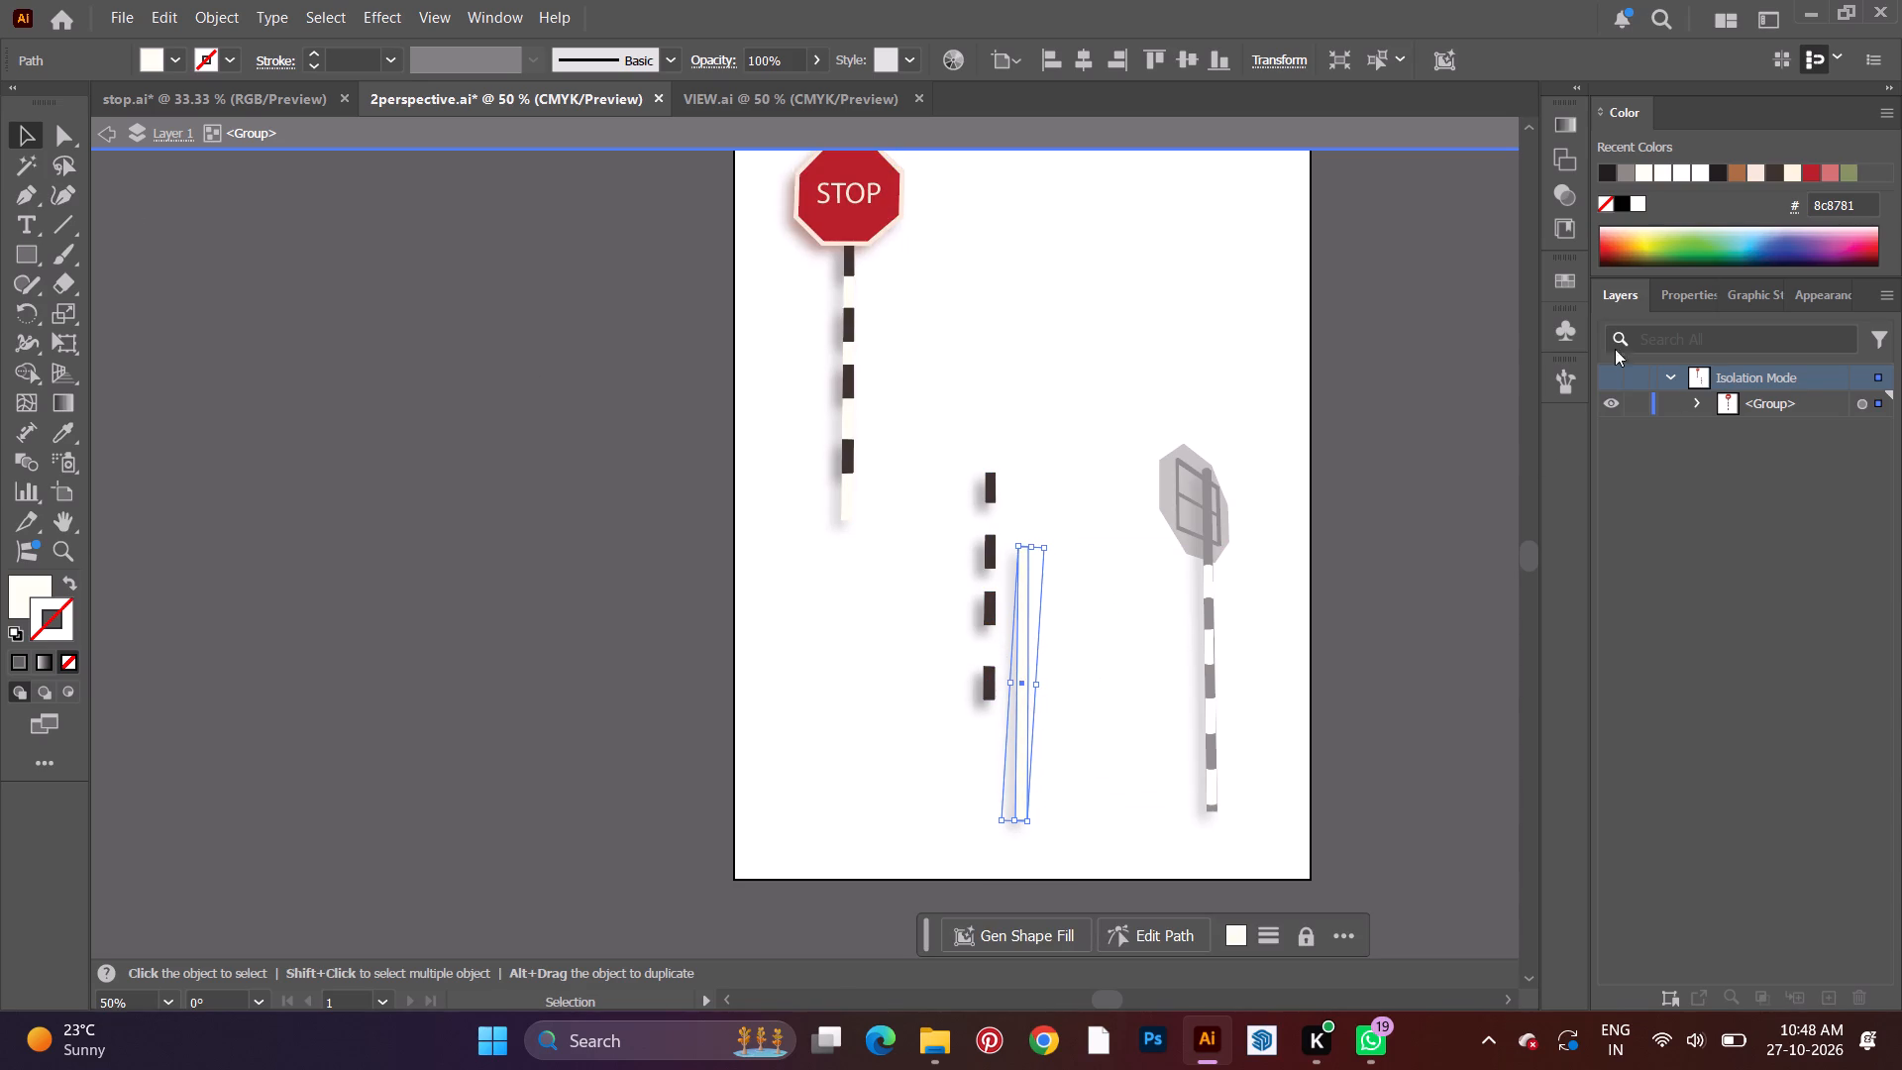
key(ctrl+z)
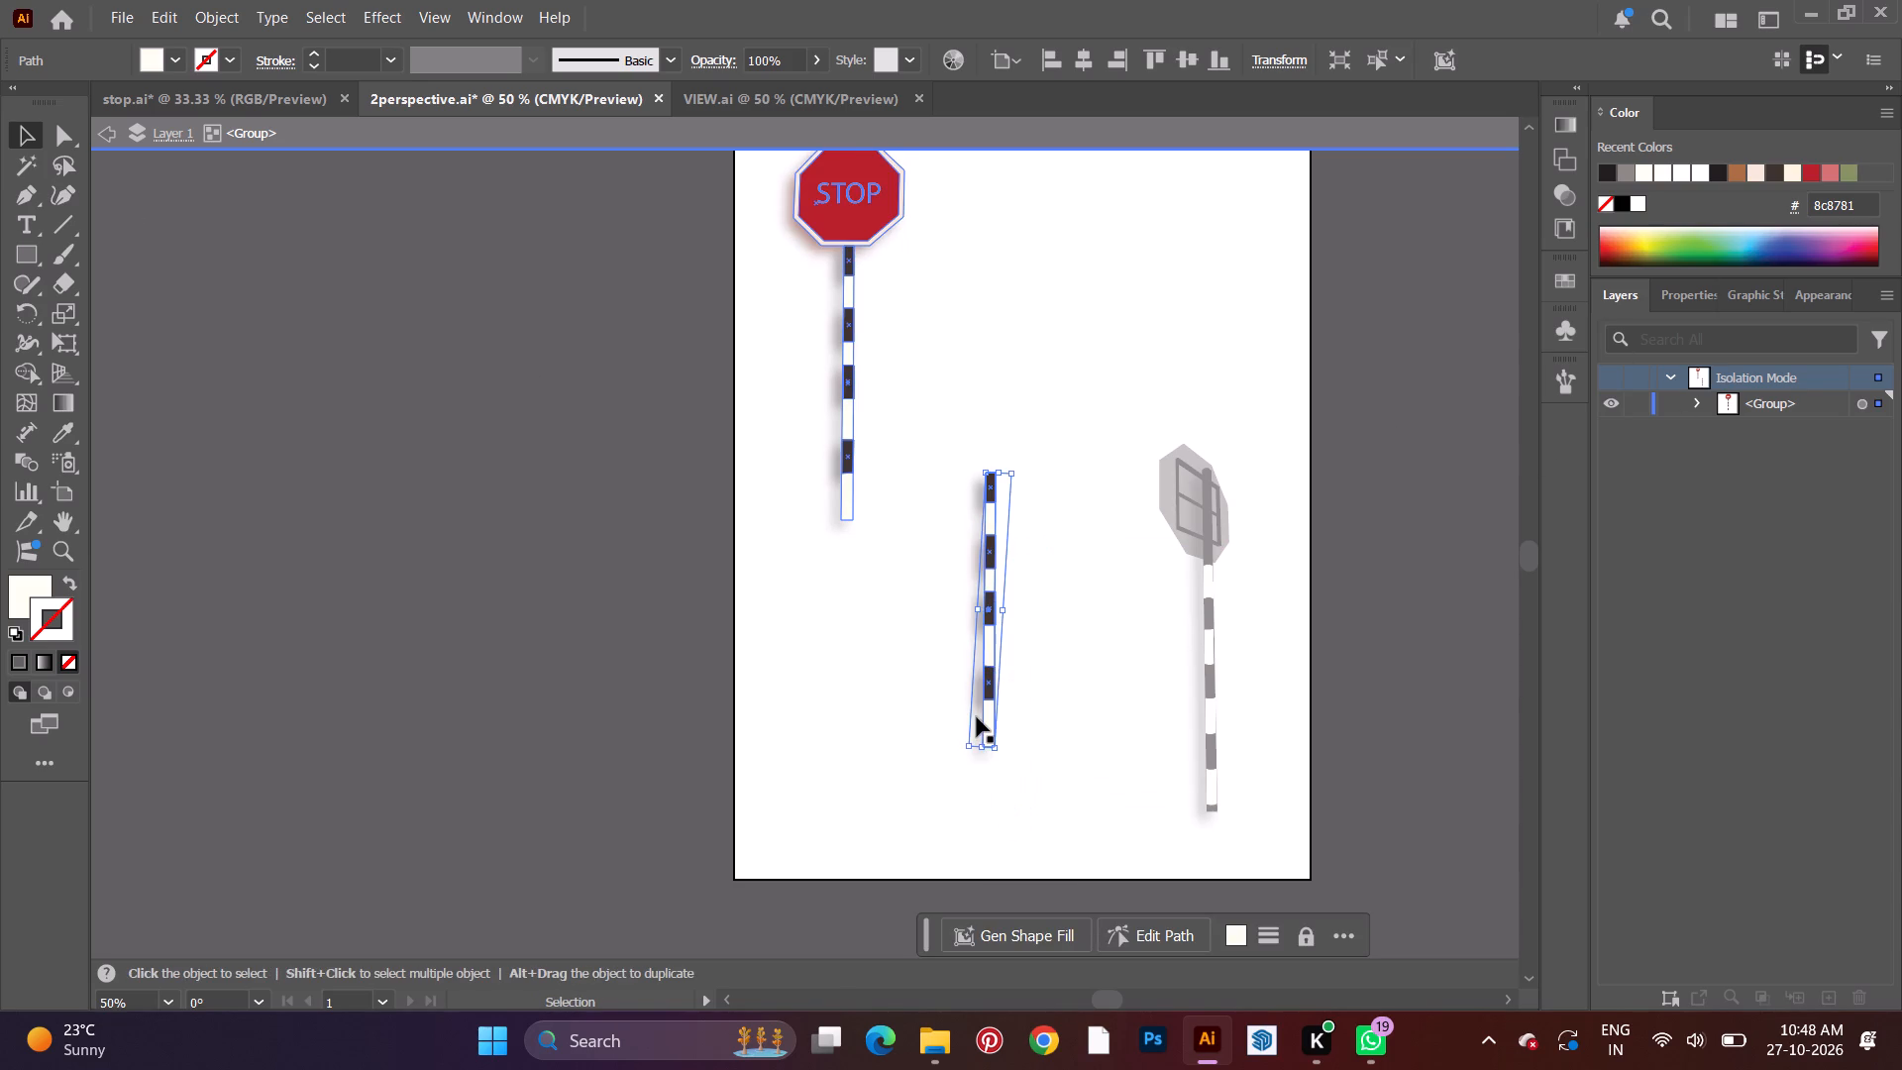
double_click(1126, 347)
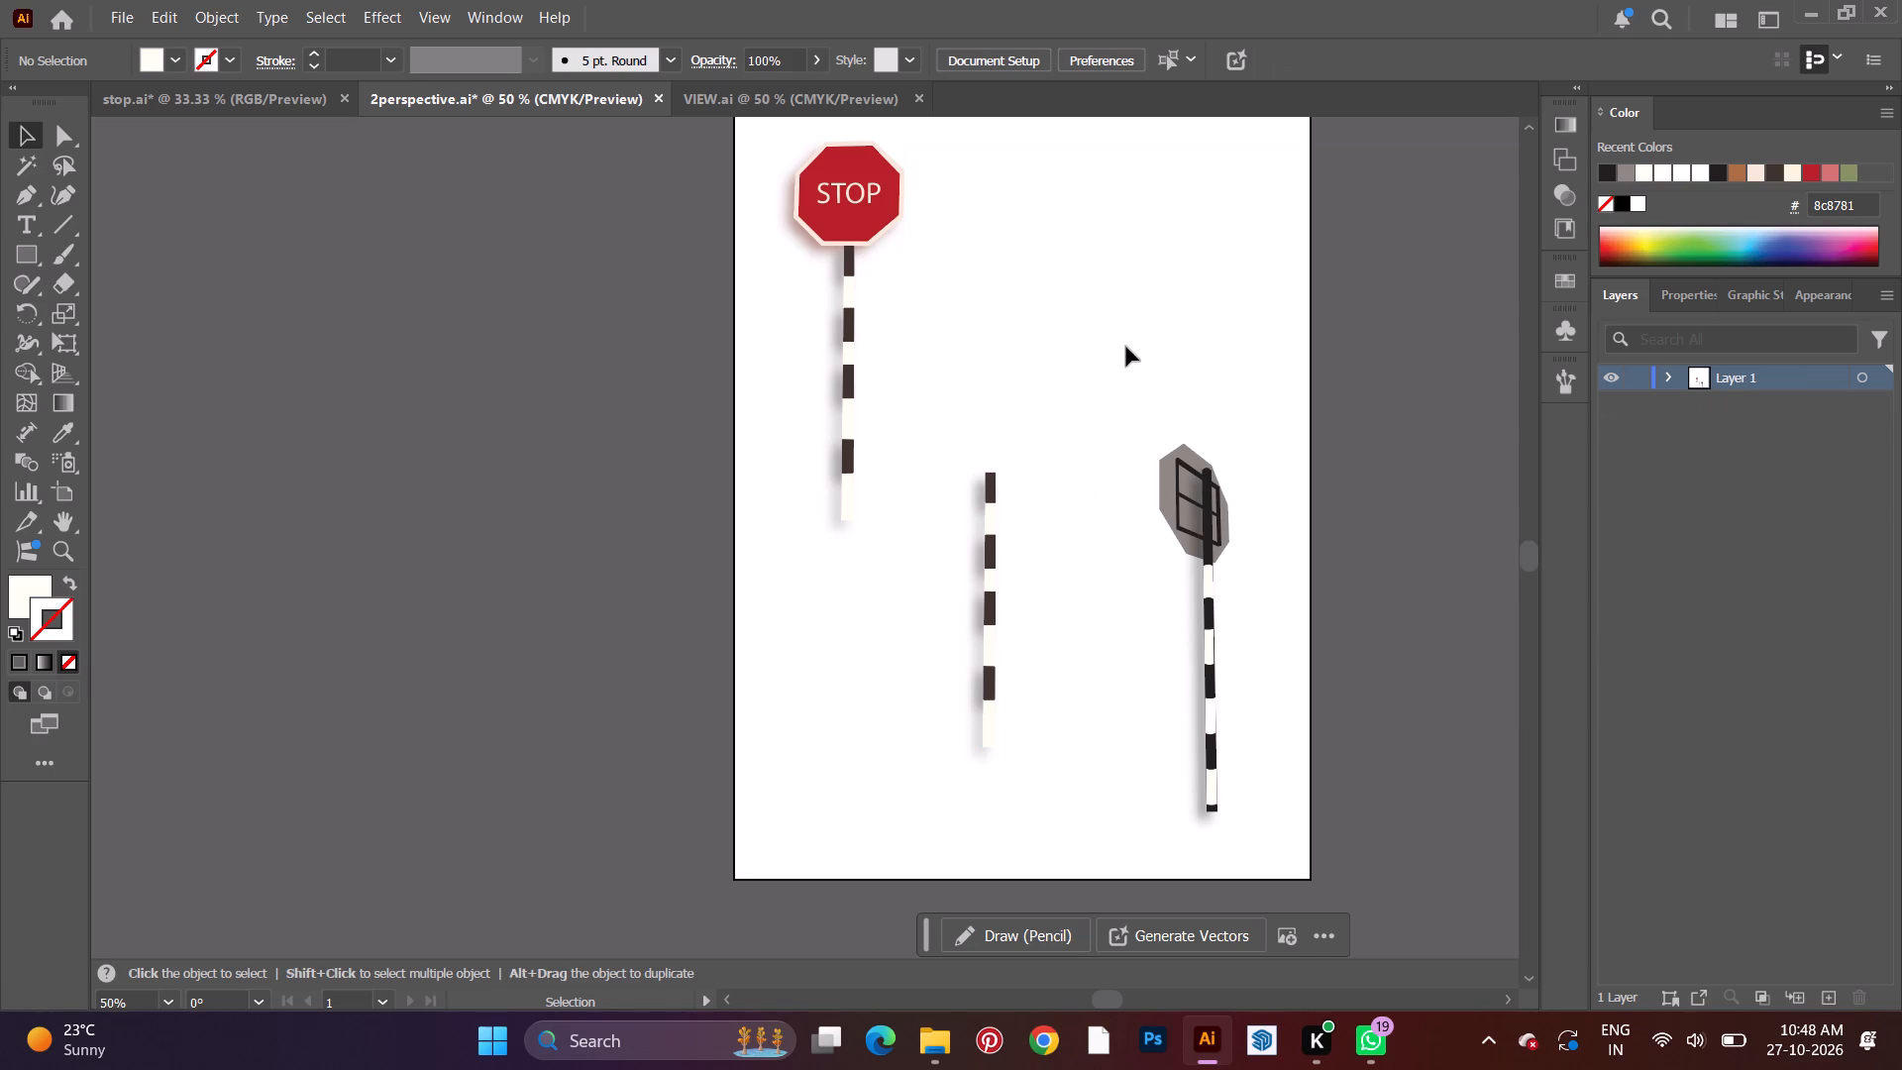
Select all the parts of the grey back-view sign with its pole and move them up the artboard.
drag(1098, 419, 1259, 848)
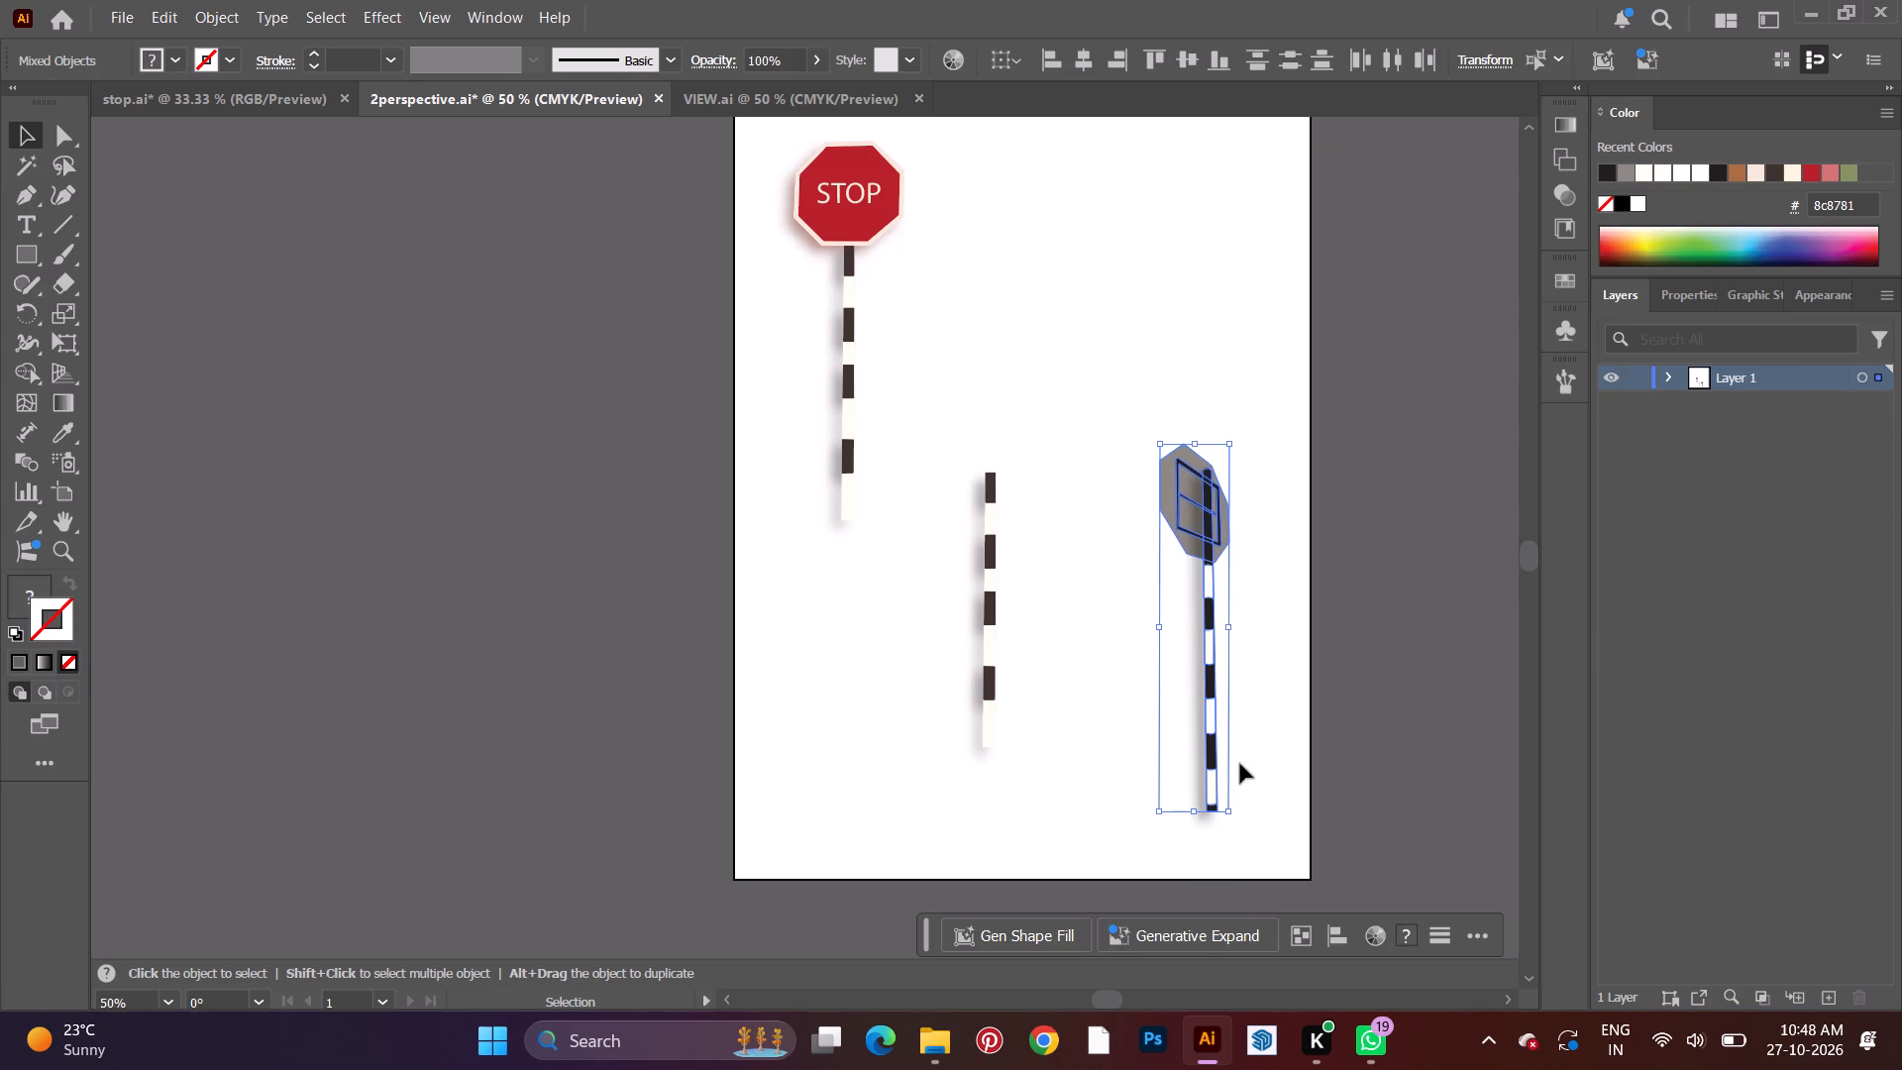
drag(1214, 650, 1215, 530)
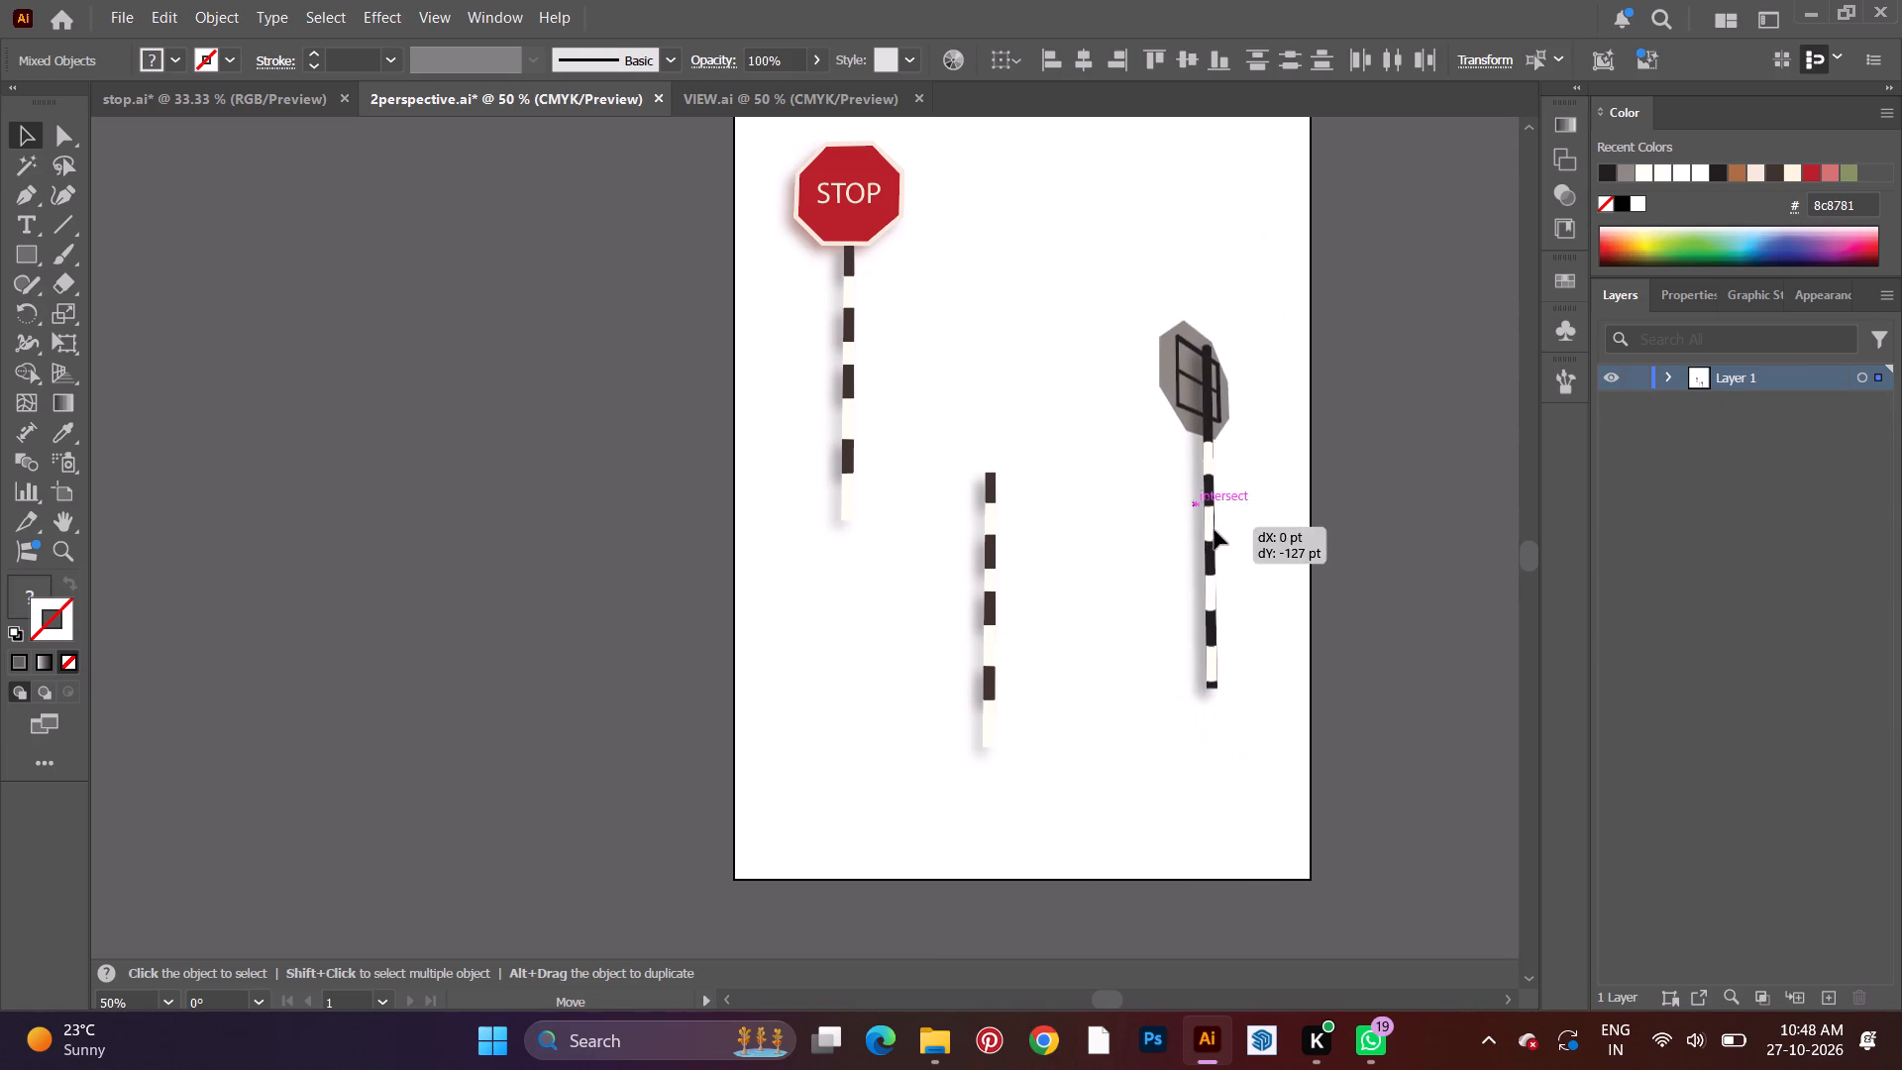
Finish positioning the grey back-view sign and its pole on the artboard, beside the loose striped pole.
drag(1215, 530, 1214, 517)
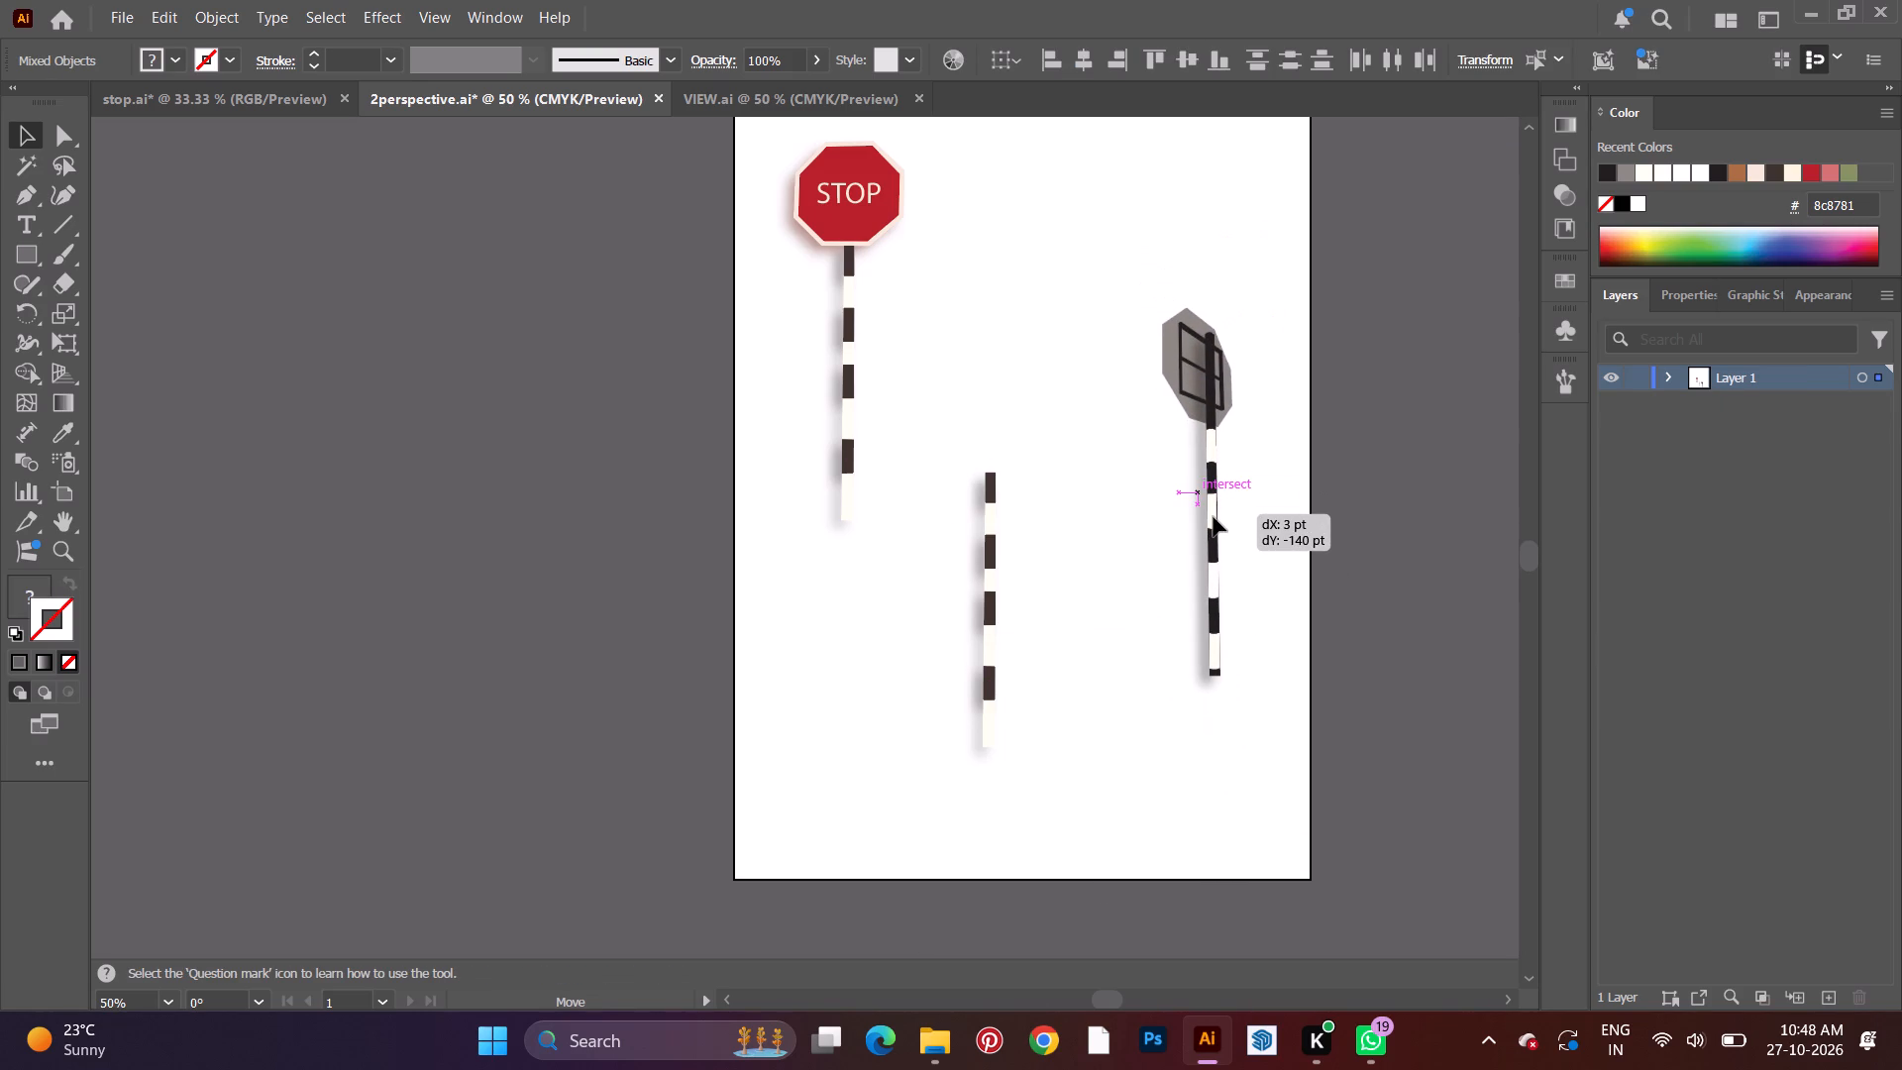
drag(1214, 517, 1209, 546)
Move the group of the red STOP sign and the loose striped pole slightly down the artboard.
drag(975, 476, 971, 549)
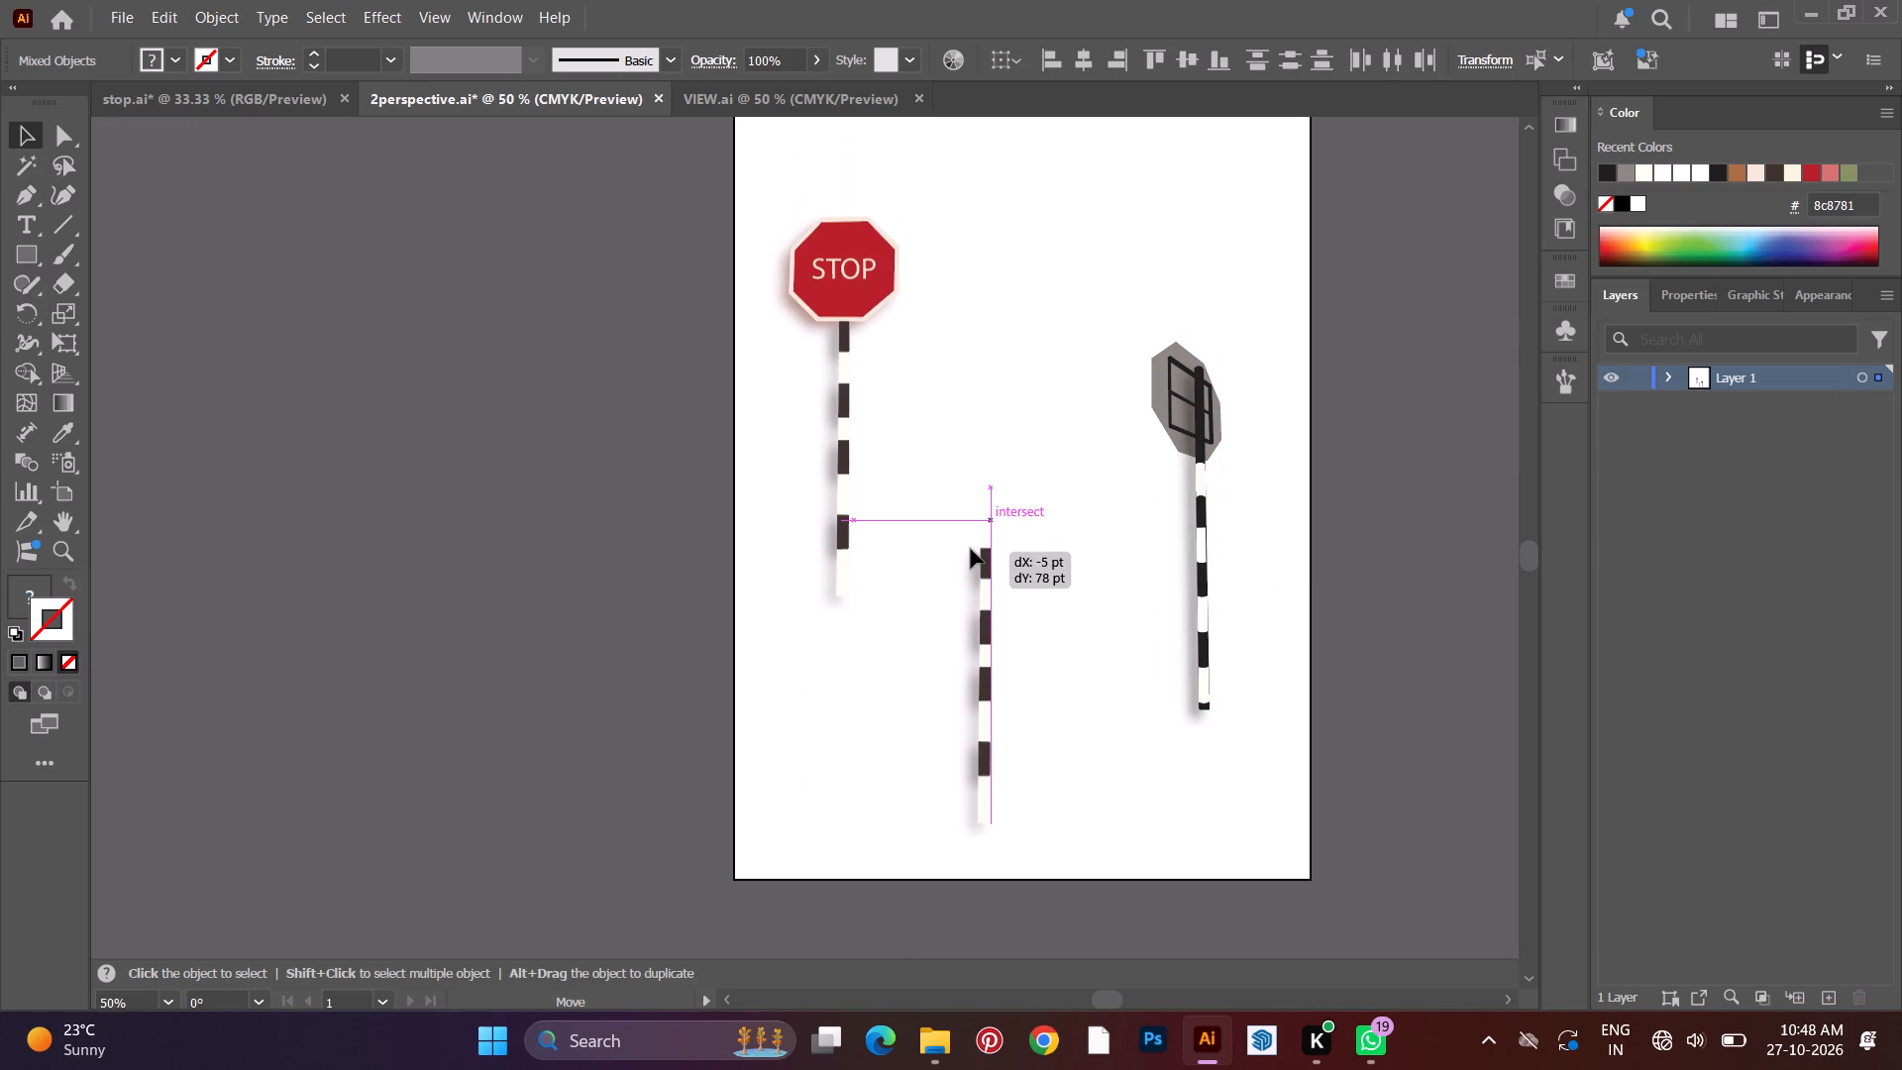
drag(971, 549, 977, 498)
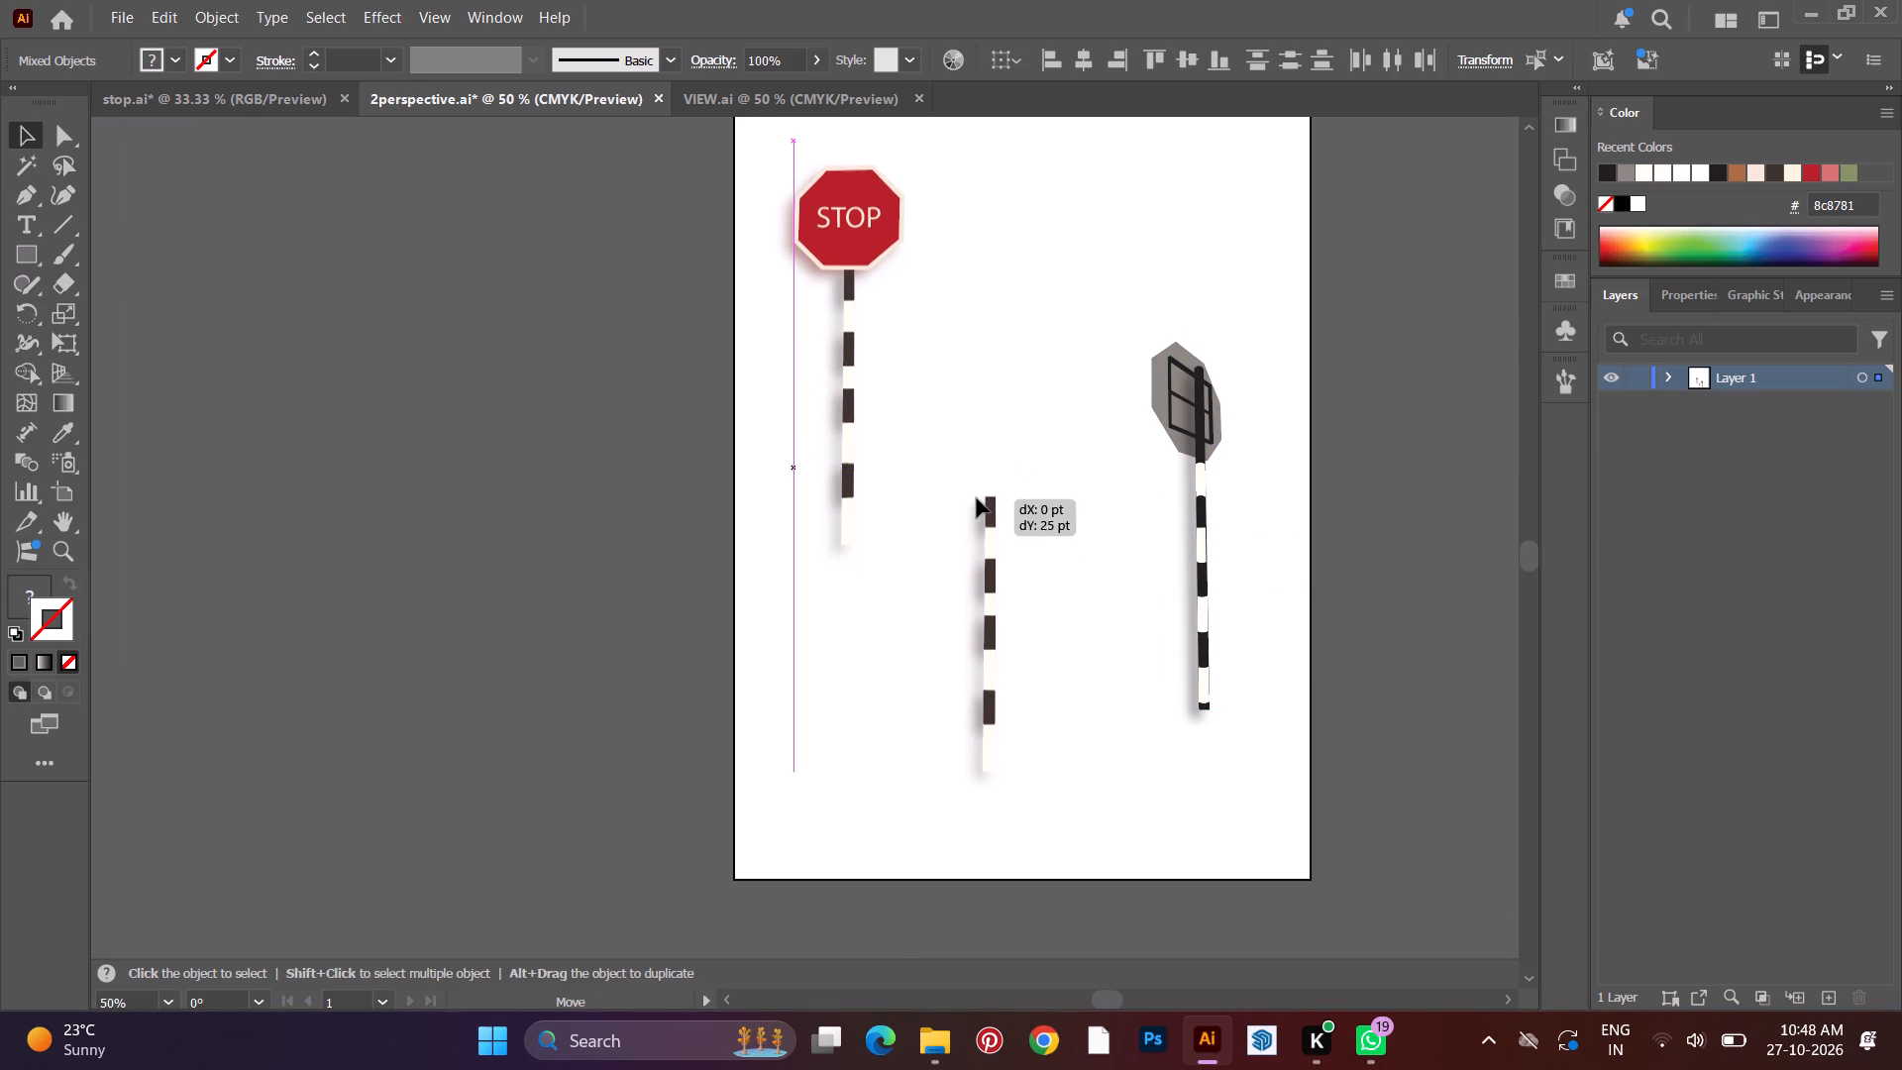
drag(977, 498, 976, 502)
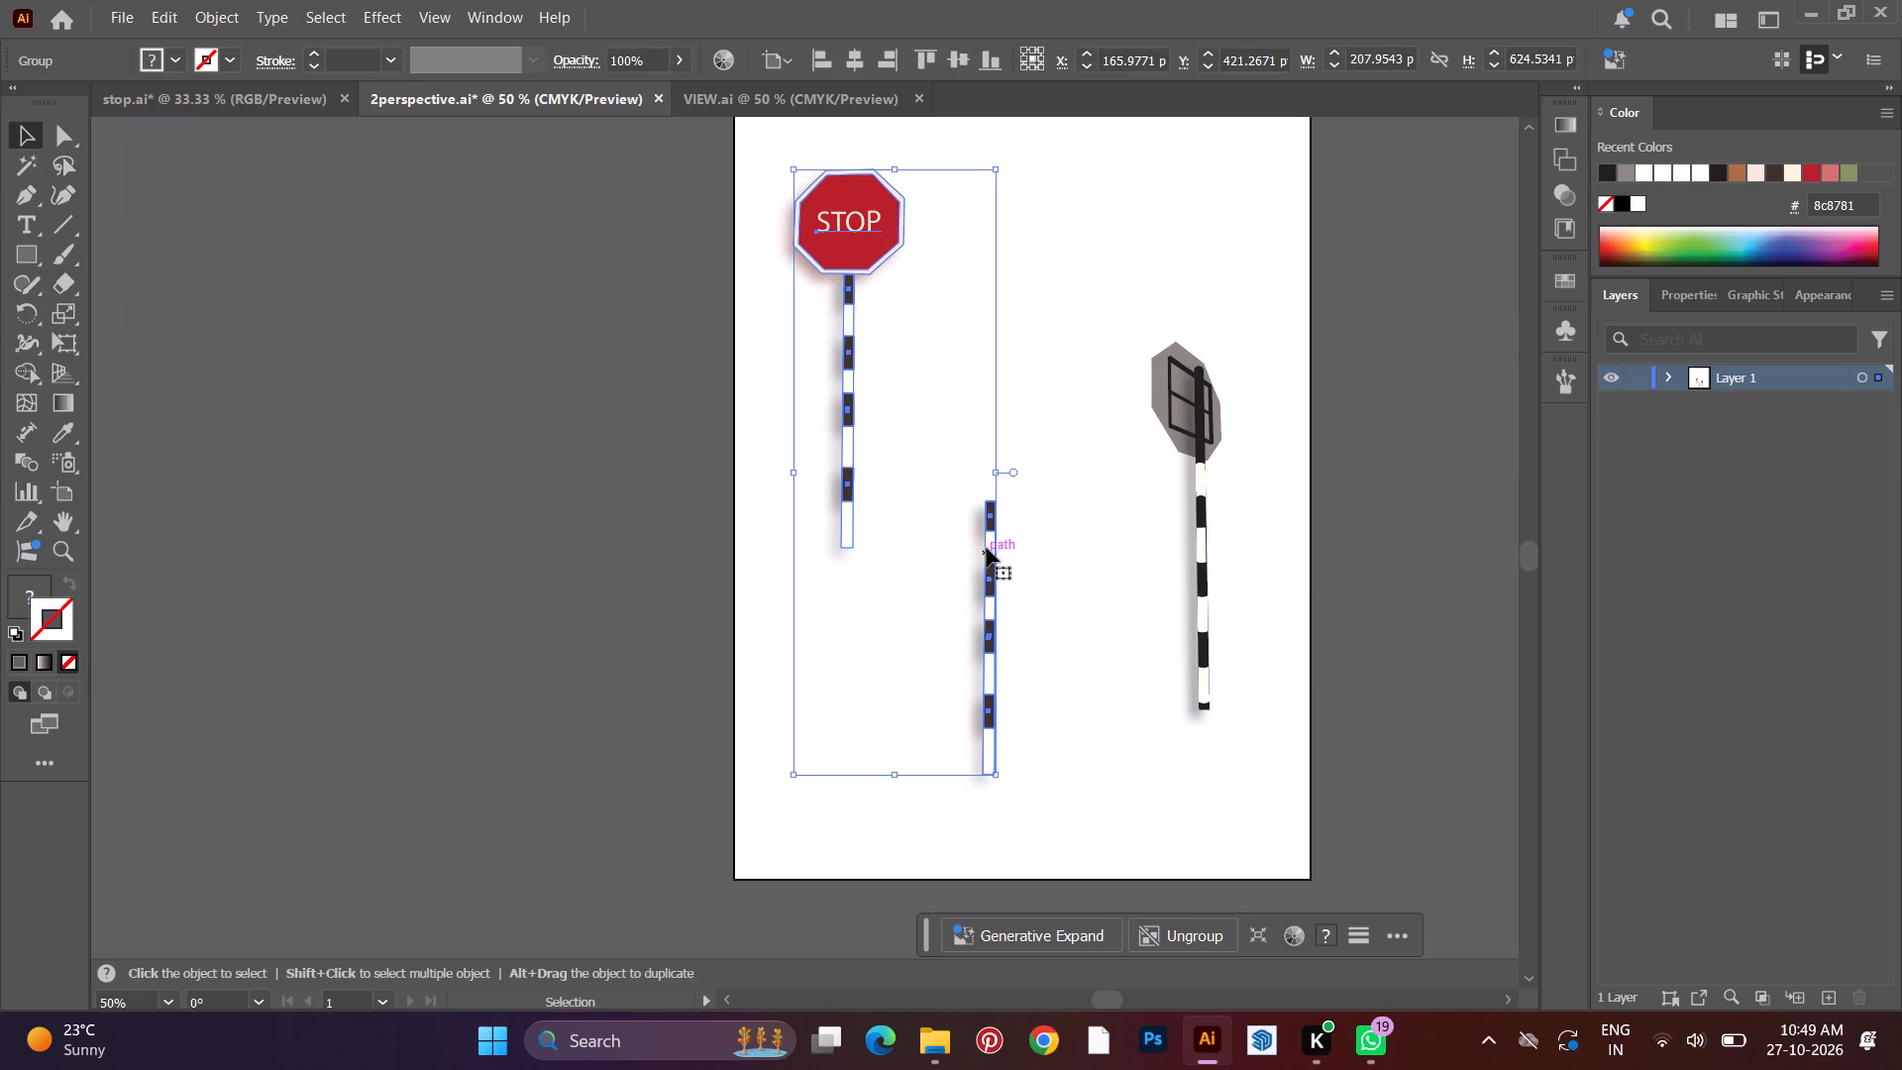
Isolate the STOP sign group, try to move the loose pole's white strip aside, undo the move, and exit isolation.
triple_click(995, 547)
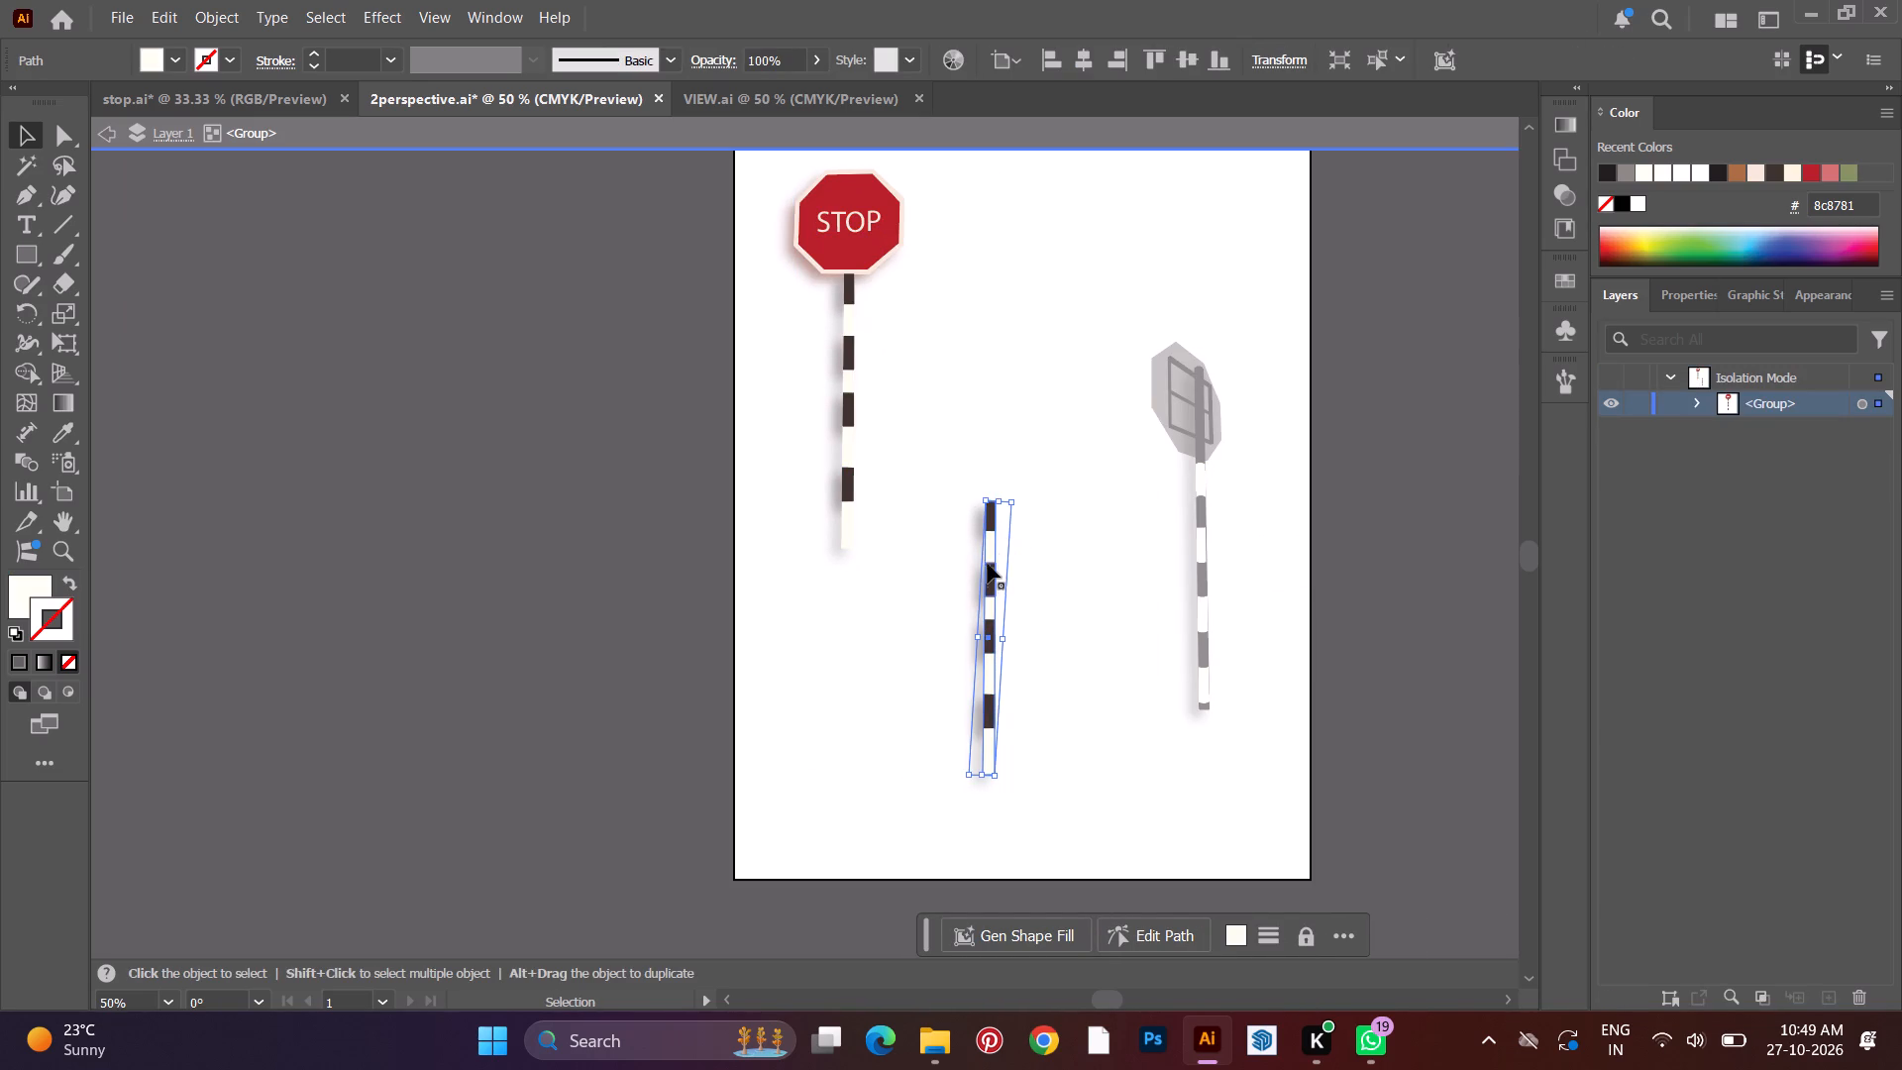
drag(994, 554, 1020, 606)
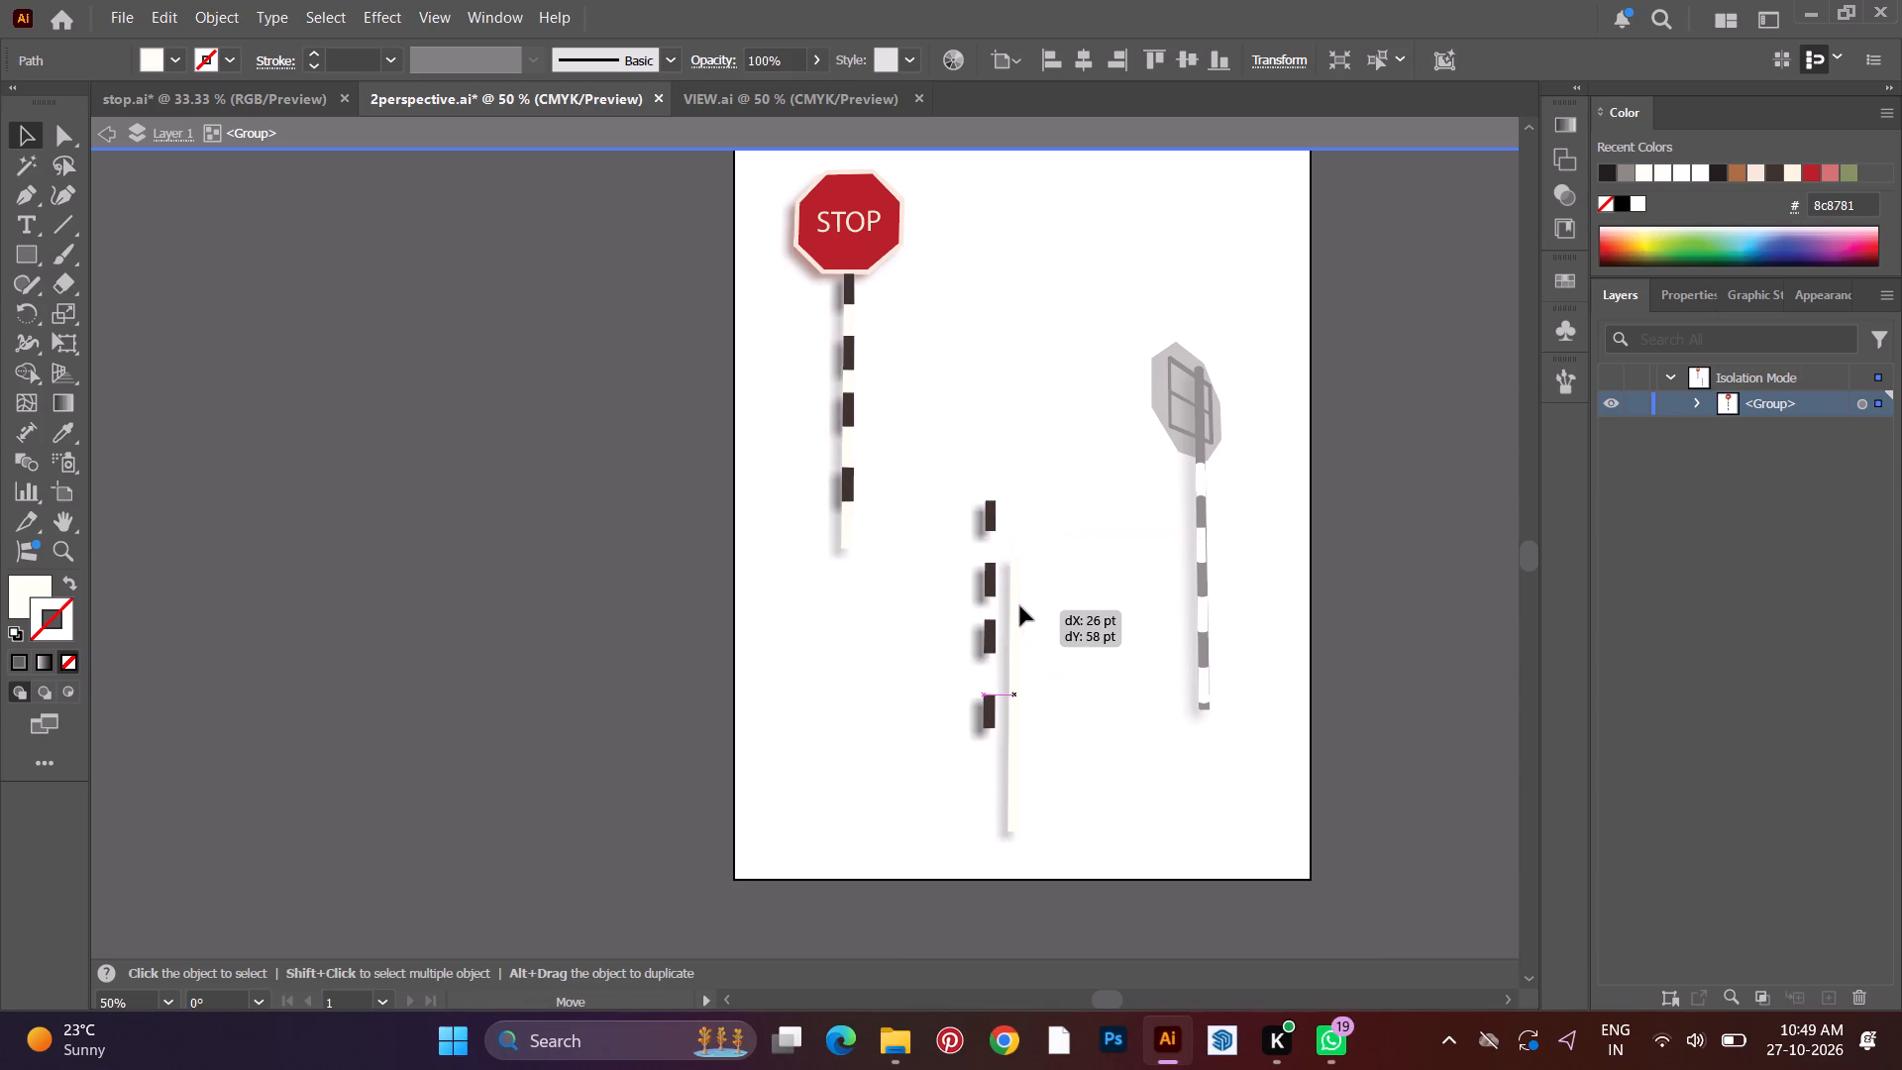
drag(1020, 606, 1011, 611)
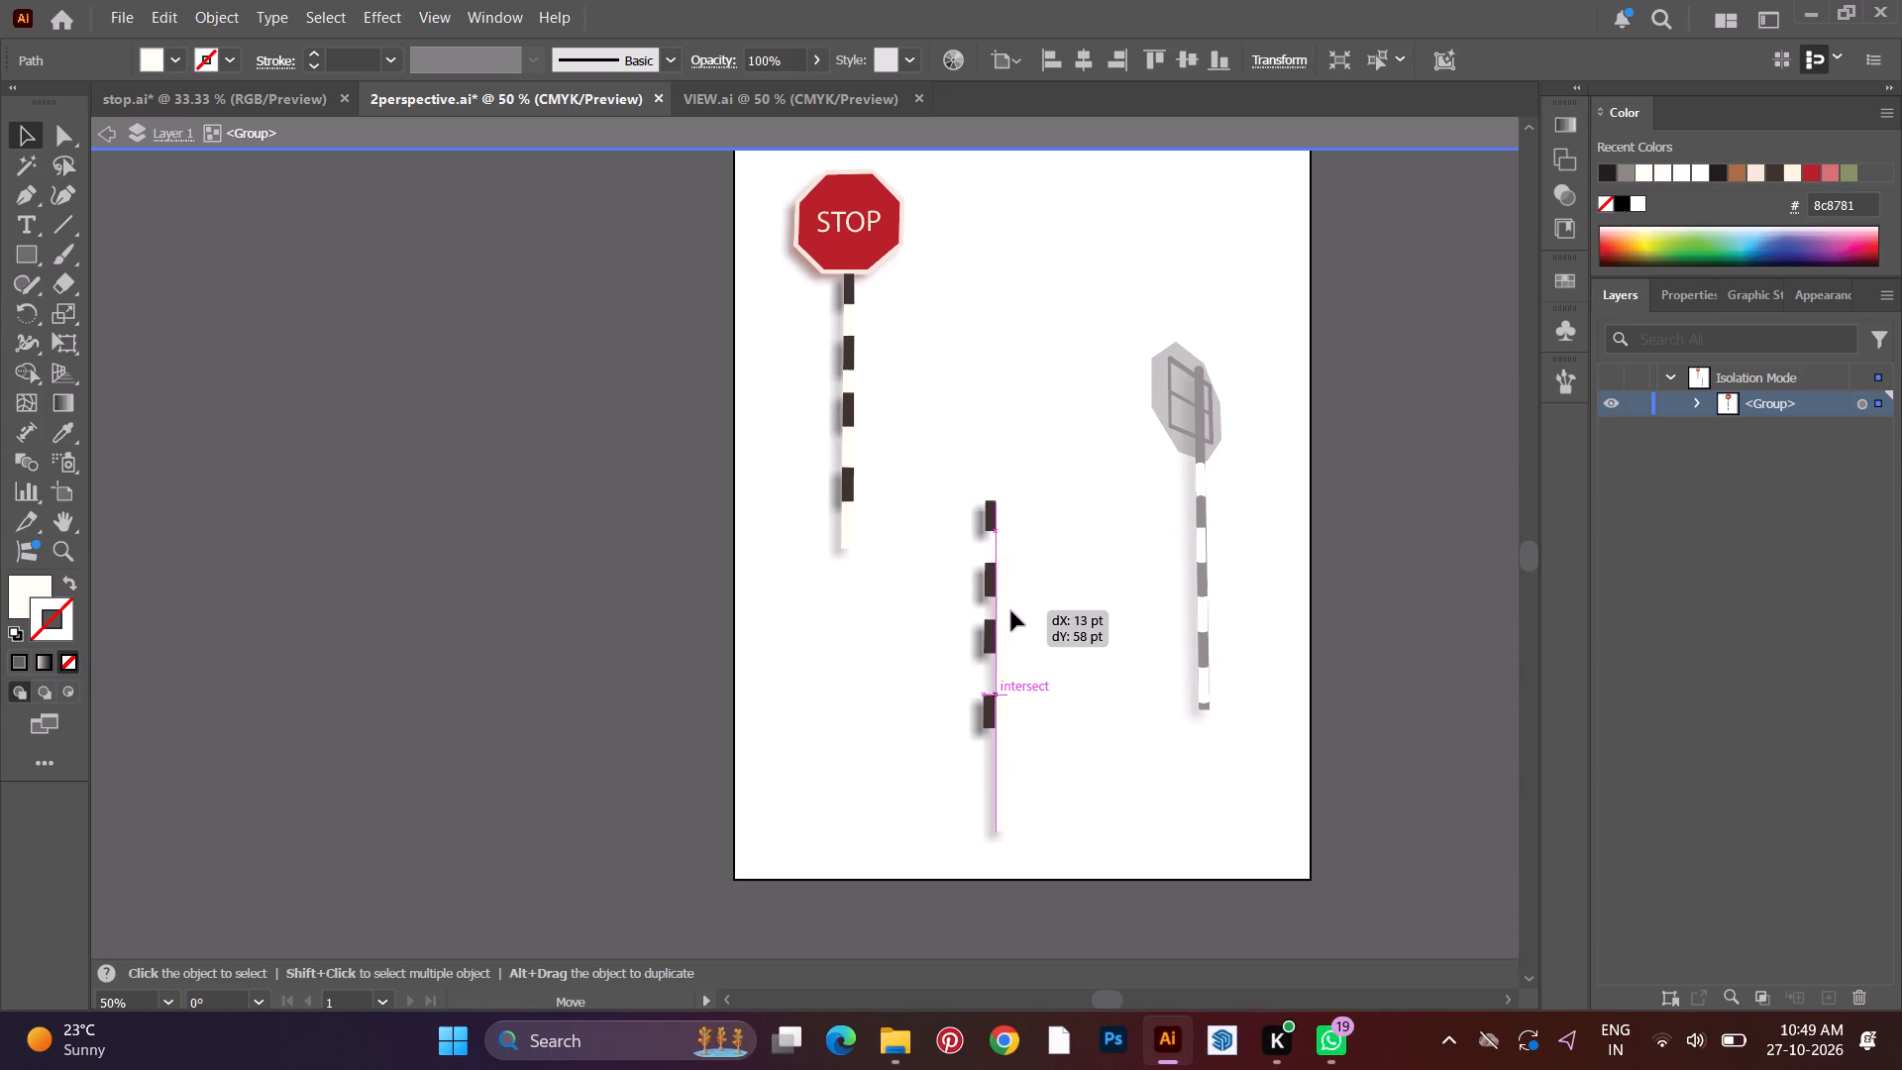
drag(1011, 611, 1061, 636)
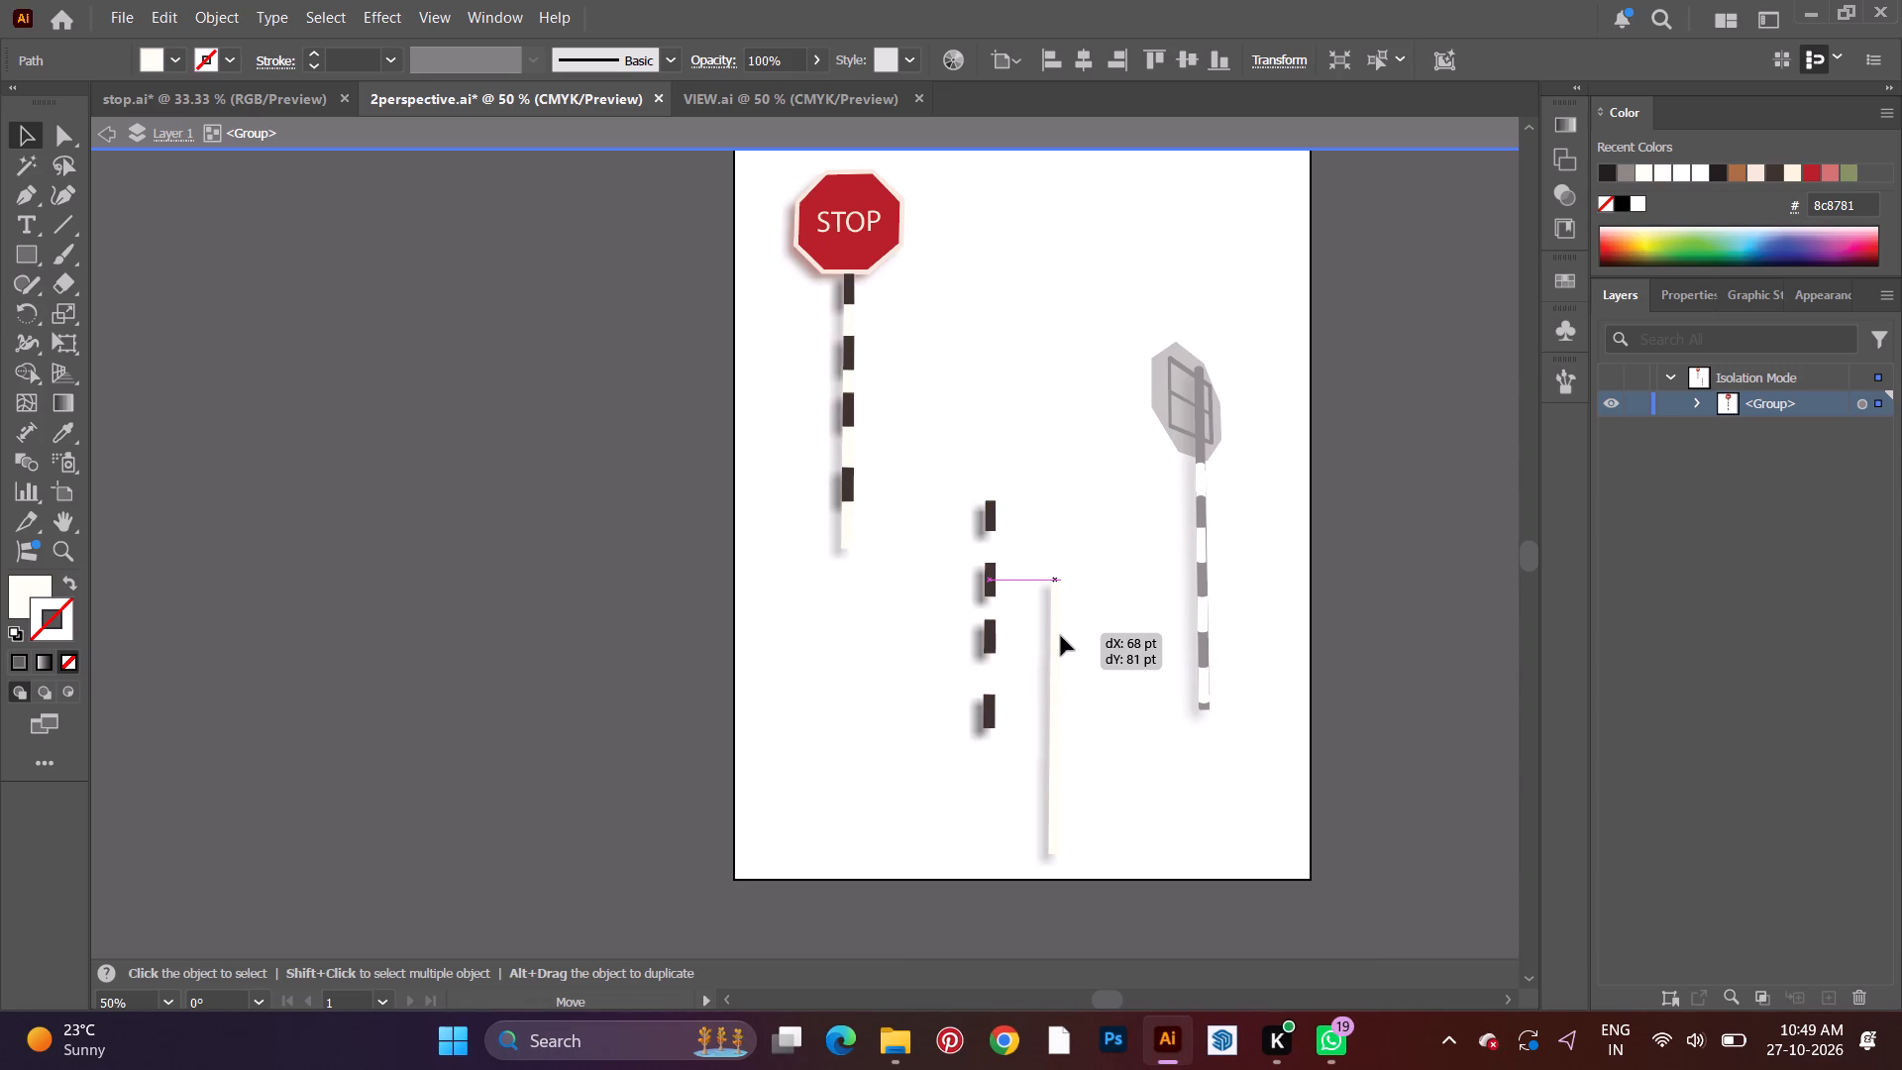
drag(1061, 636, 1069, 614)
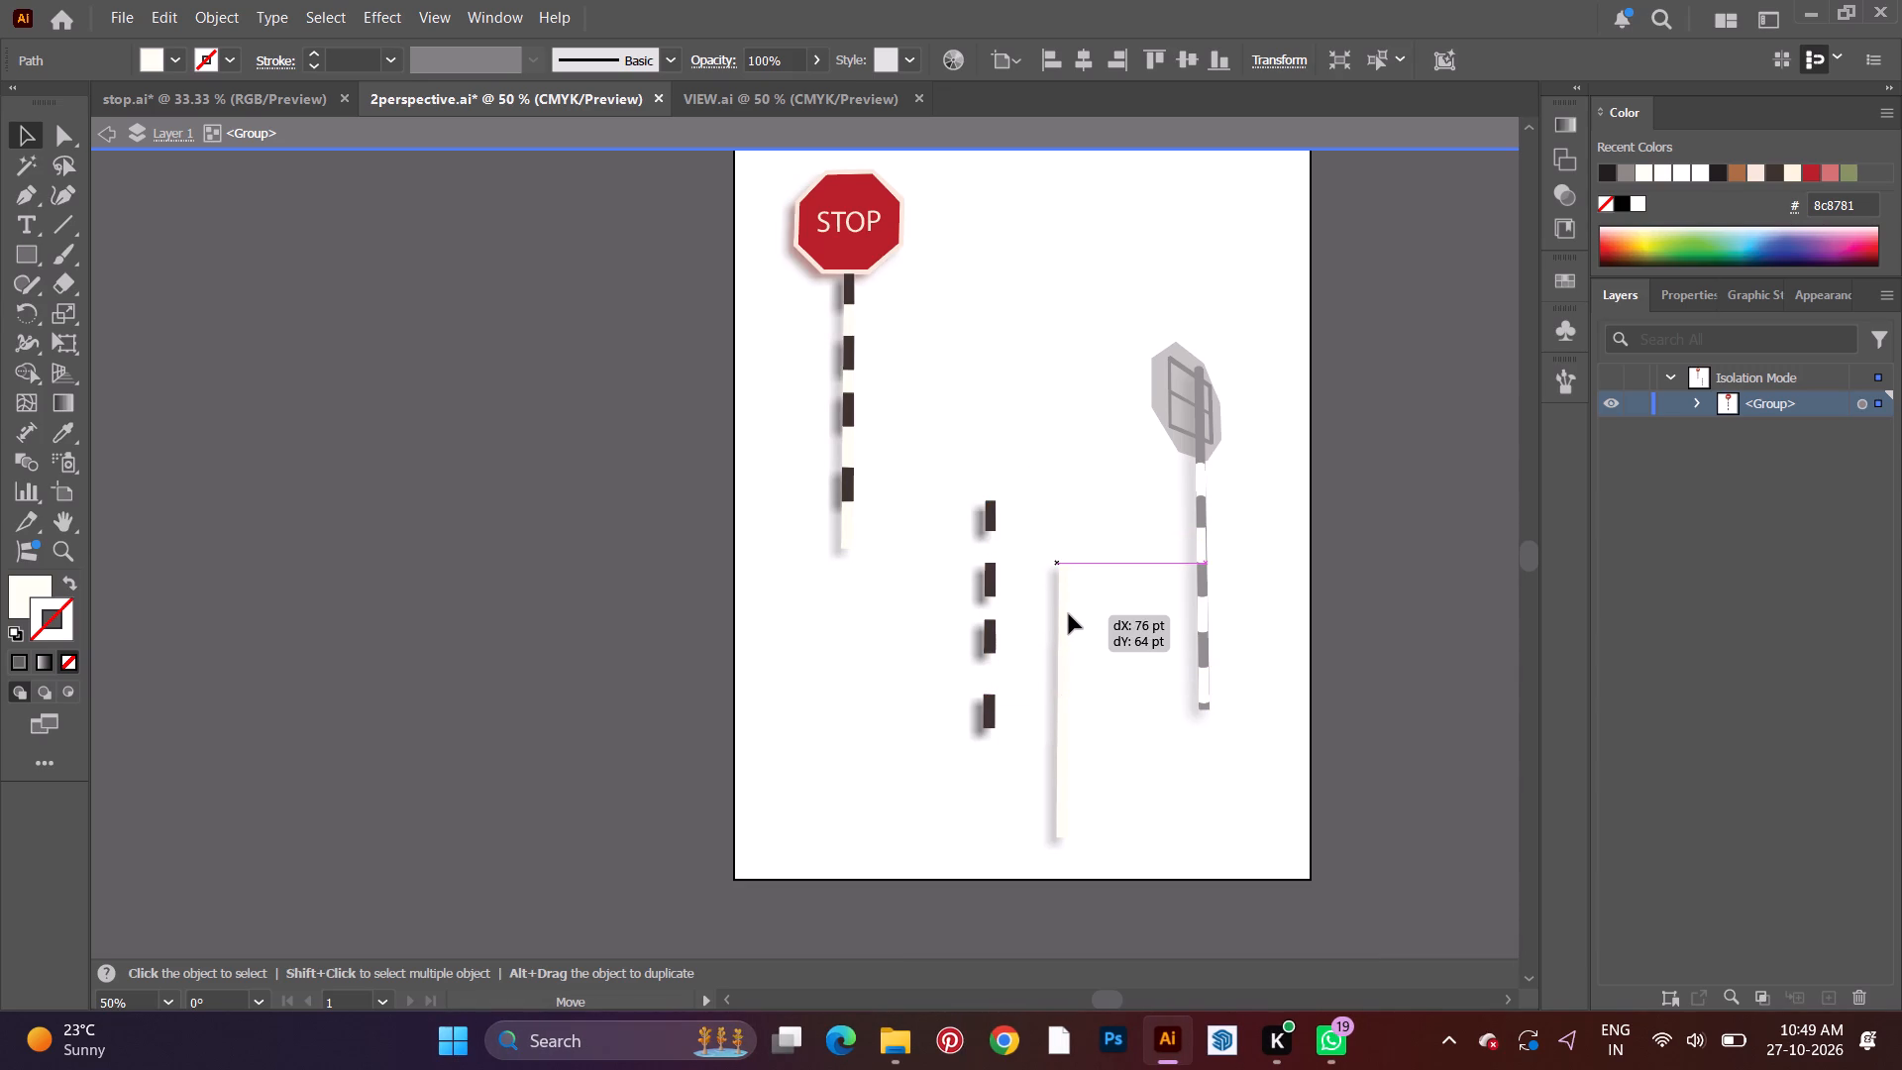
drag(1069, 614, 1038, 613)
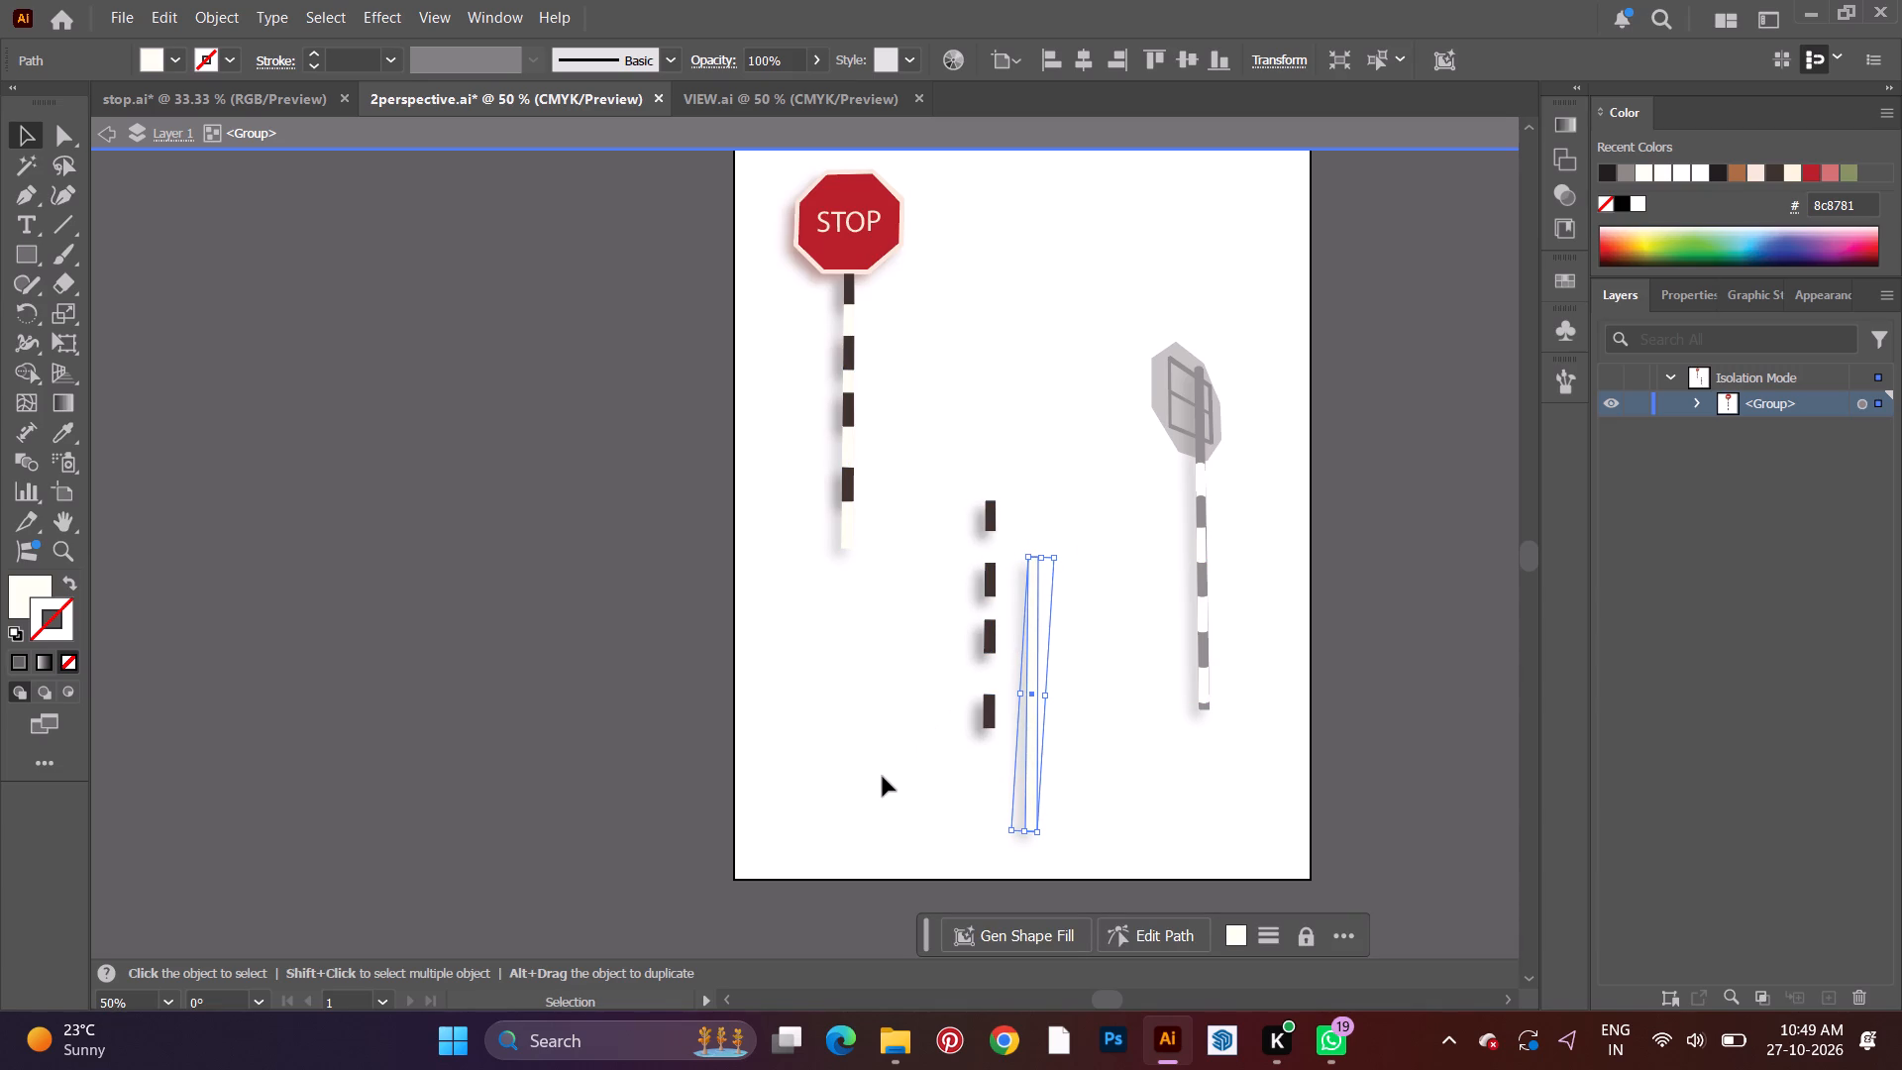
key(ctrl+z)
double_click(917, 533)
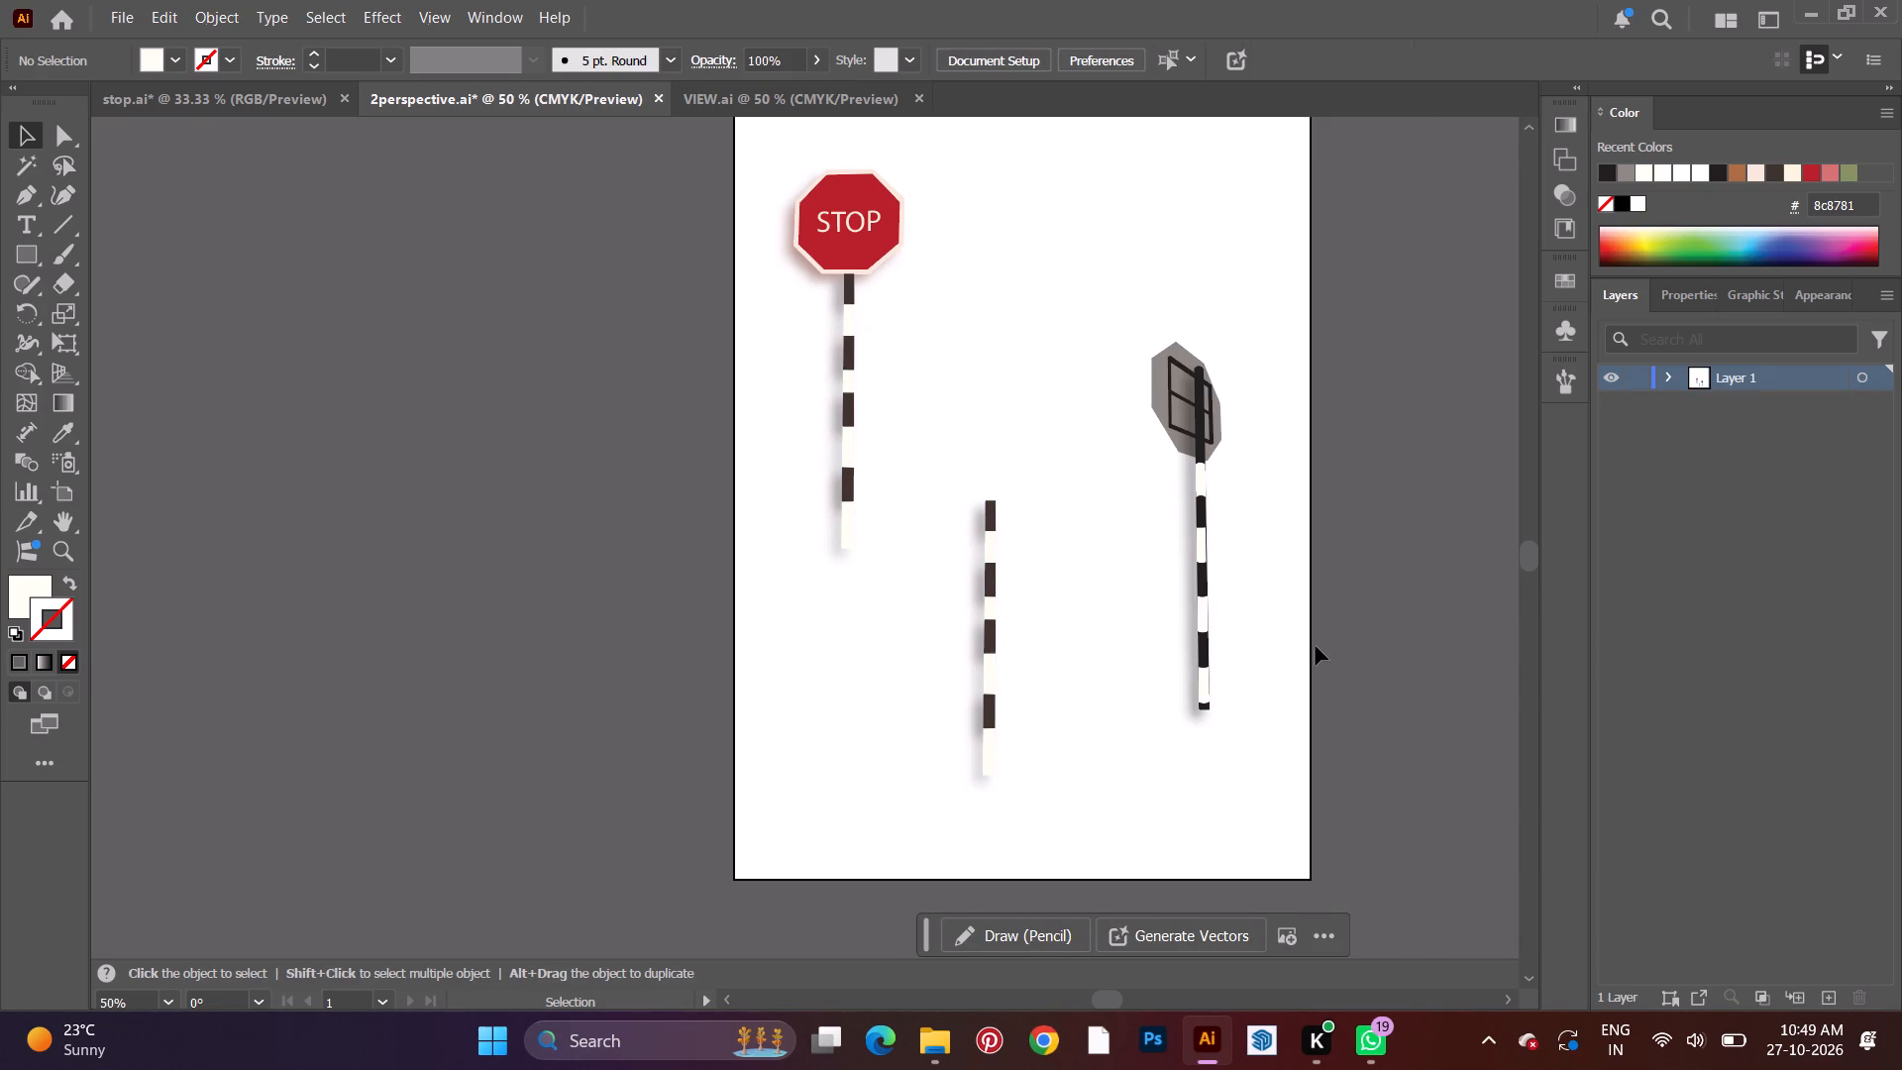
Examine the black and white stripes on the grey back-view sign's pole up close.
alt+scroll(1254, 593, up, 3)
alt+scroll(1159, 717, down, 5)
alt+scroll(1150, 738, up, 10)
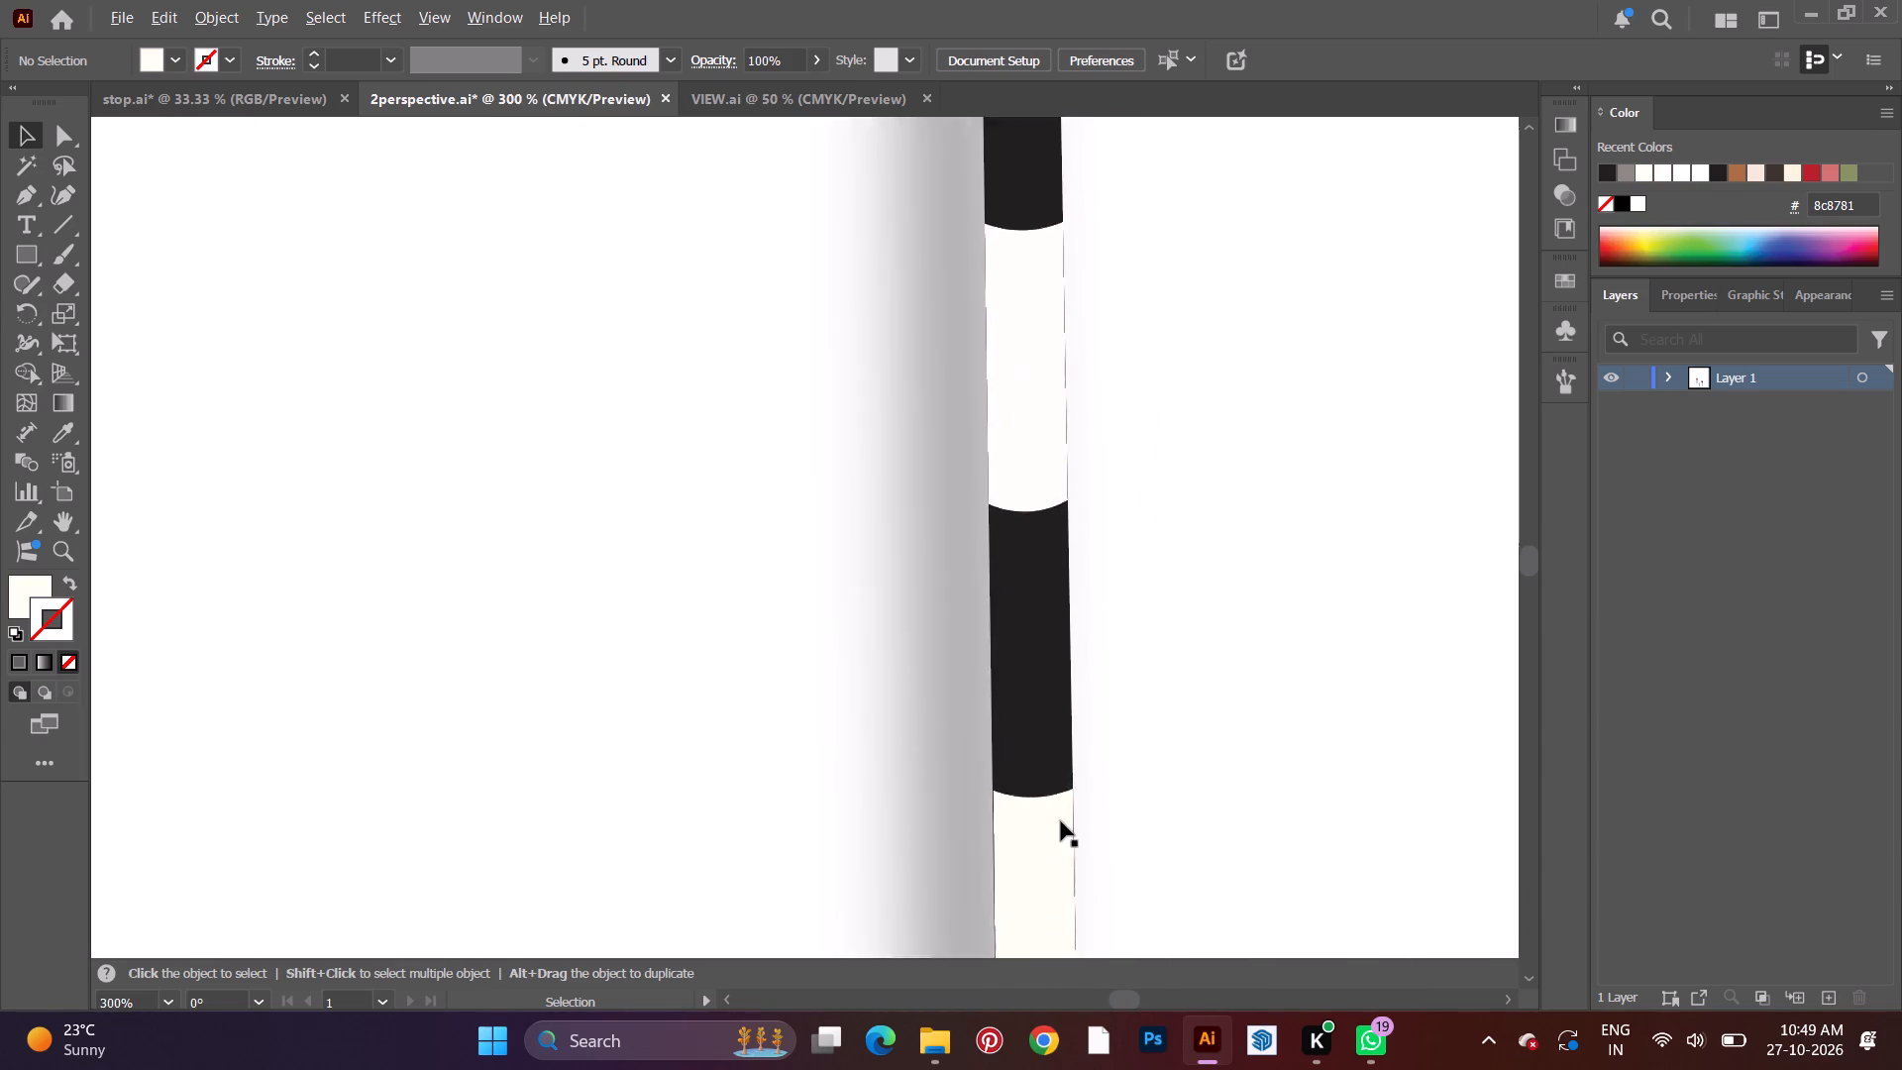
alt+scroll(1061, 821, up, 10)
alt+scroll(1145, 776, down, 12)
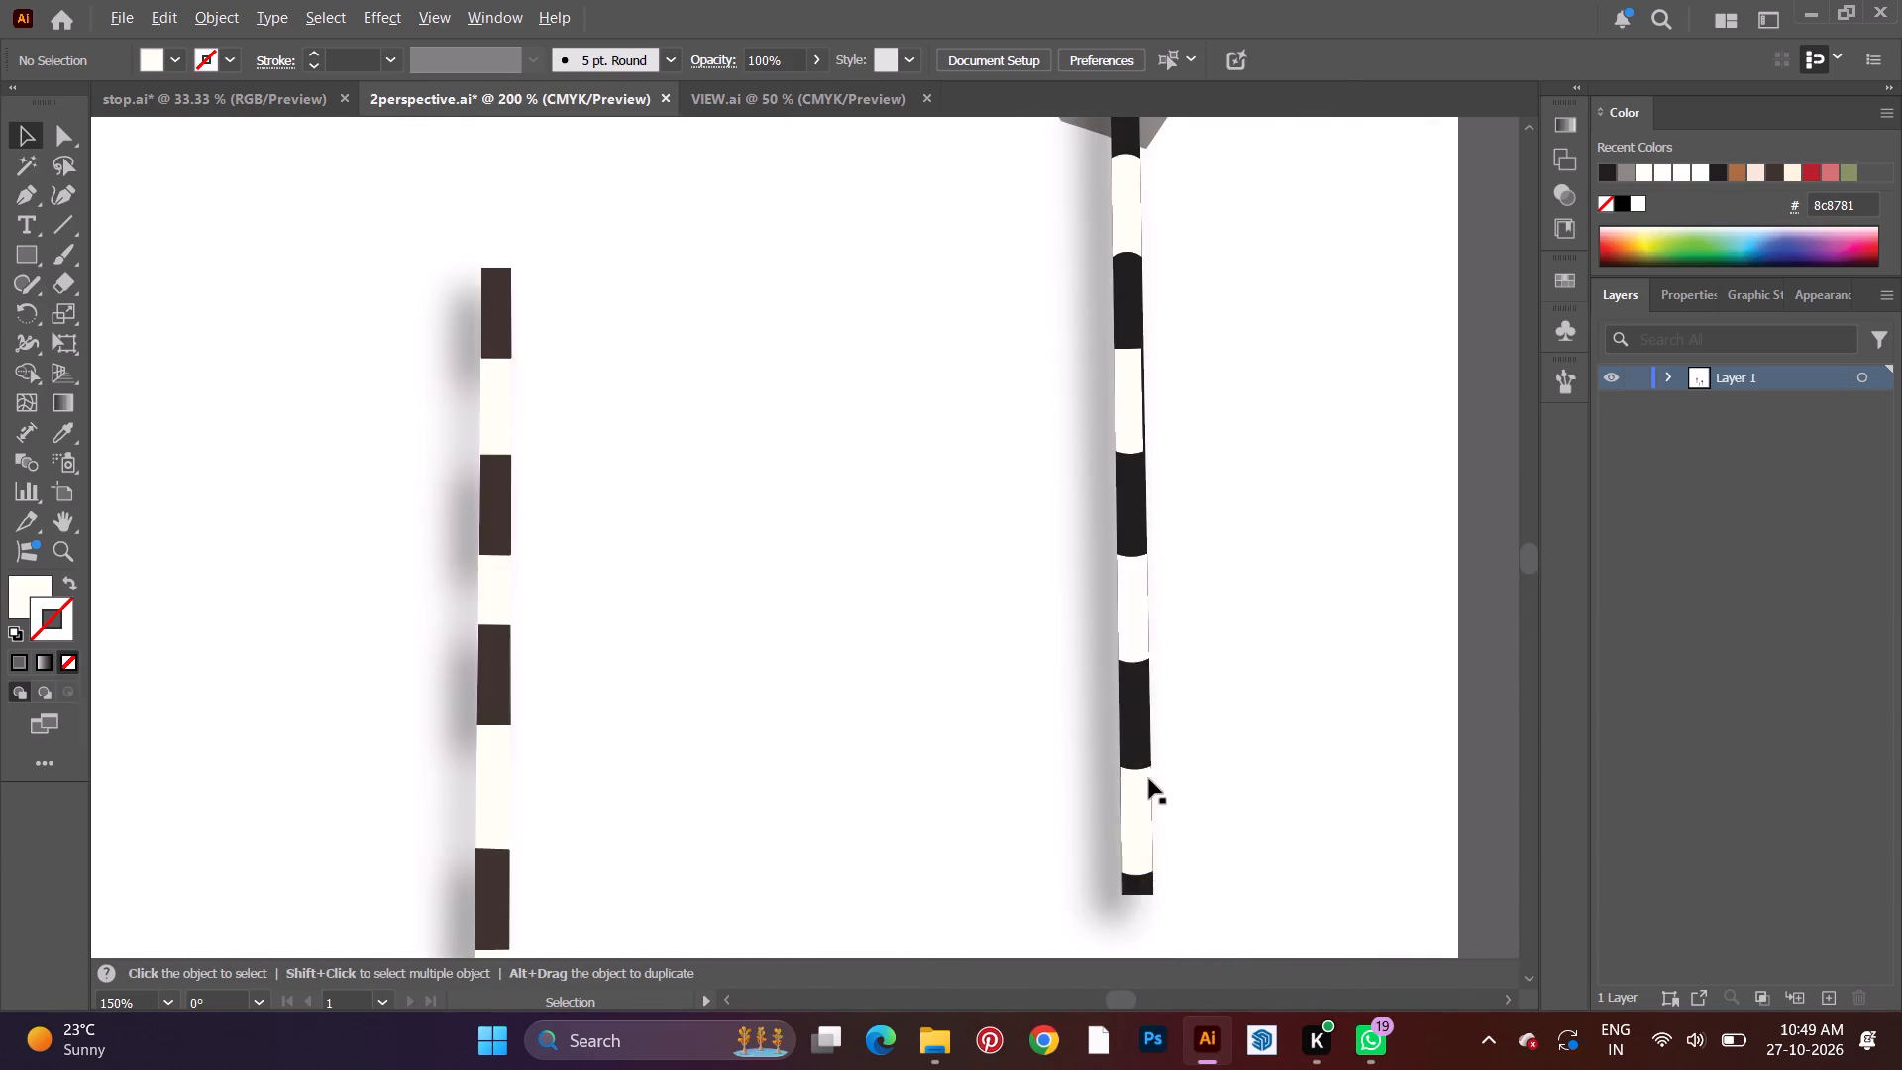
Isolate the front stop sign group again and expand it to list its individual paths.
alt+scroll(1149, 779, down, 4)
click(1046, 712)
scroll(1047, 712, down, 5)
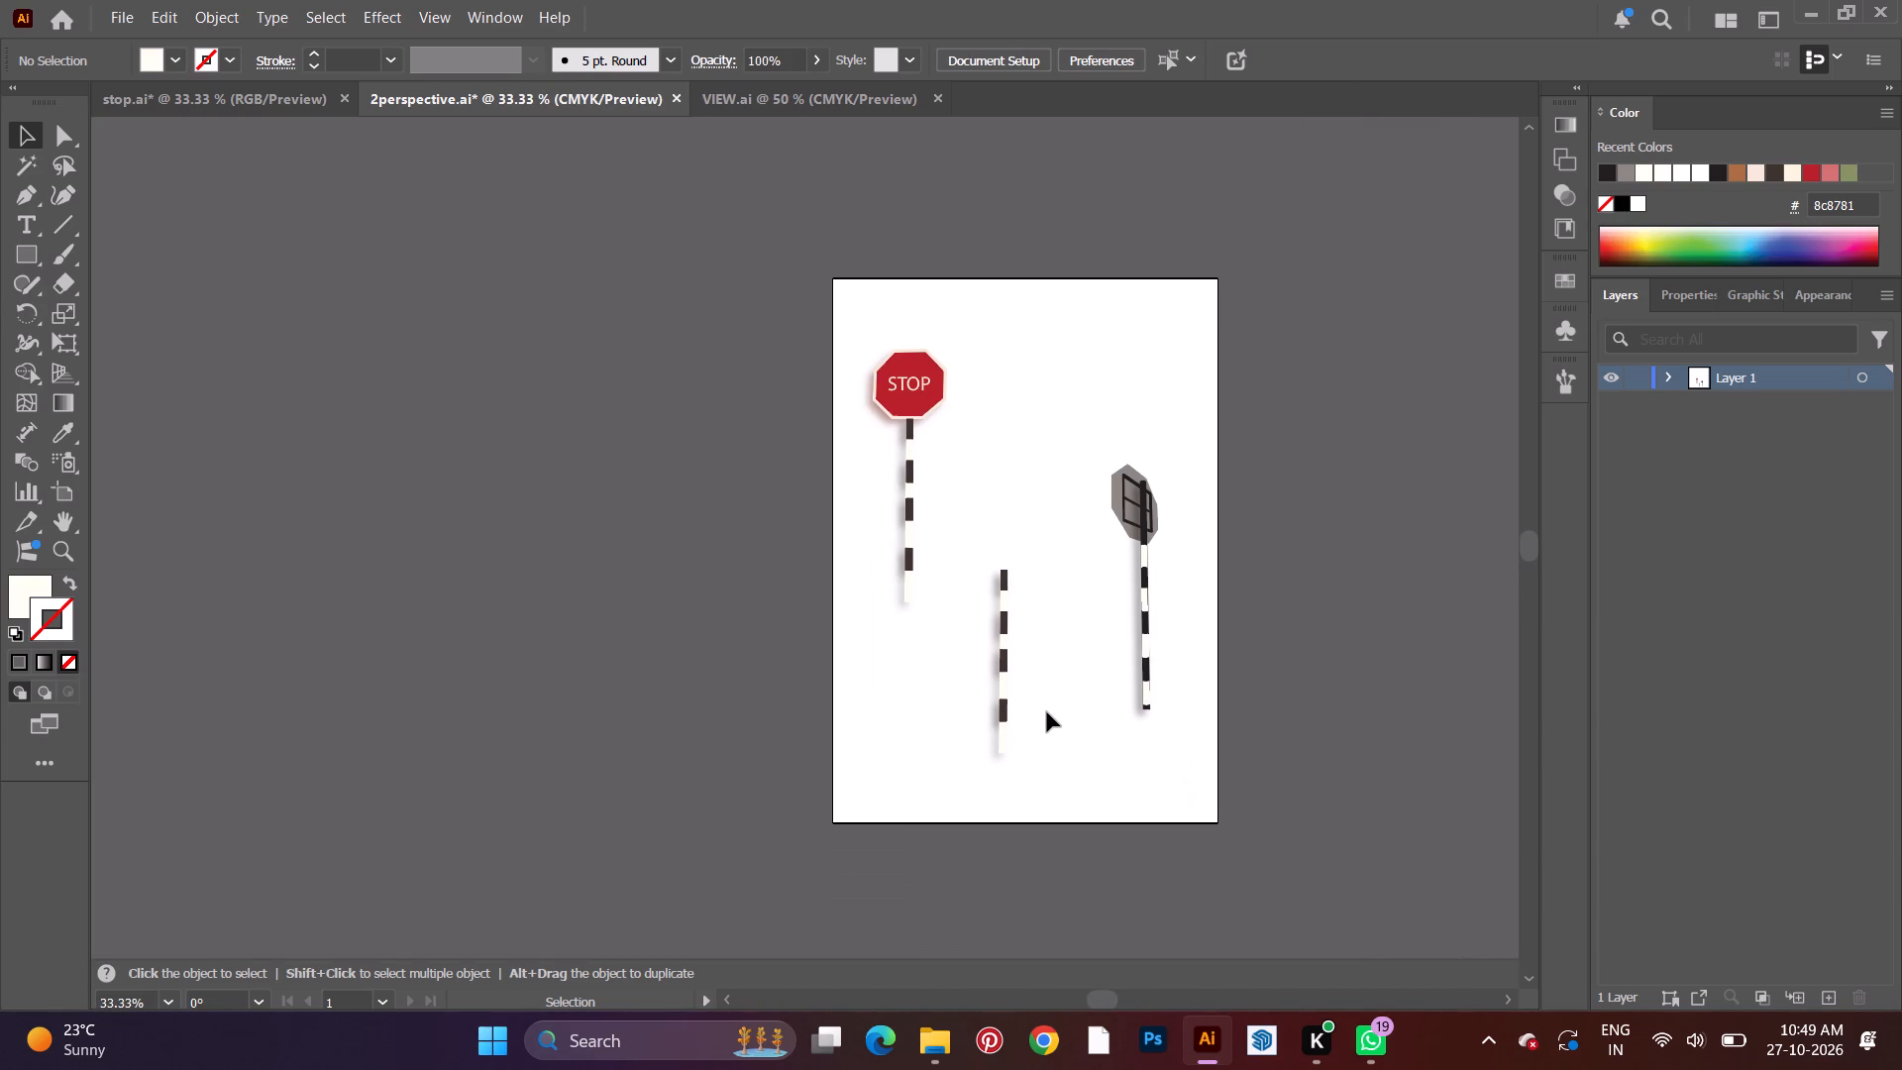
scroll(1047, 712, down, 1)
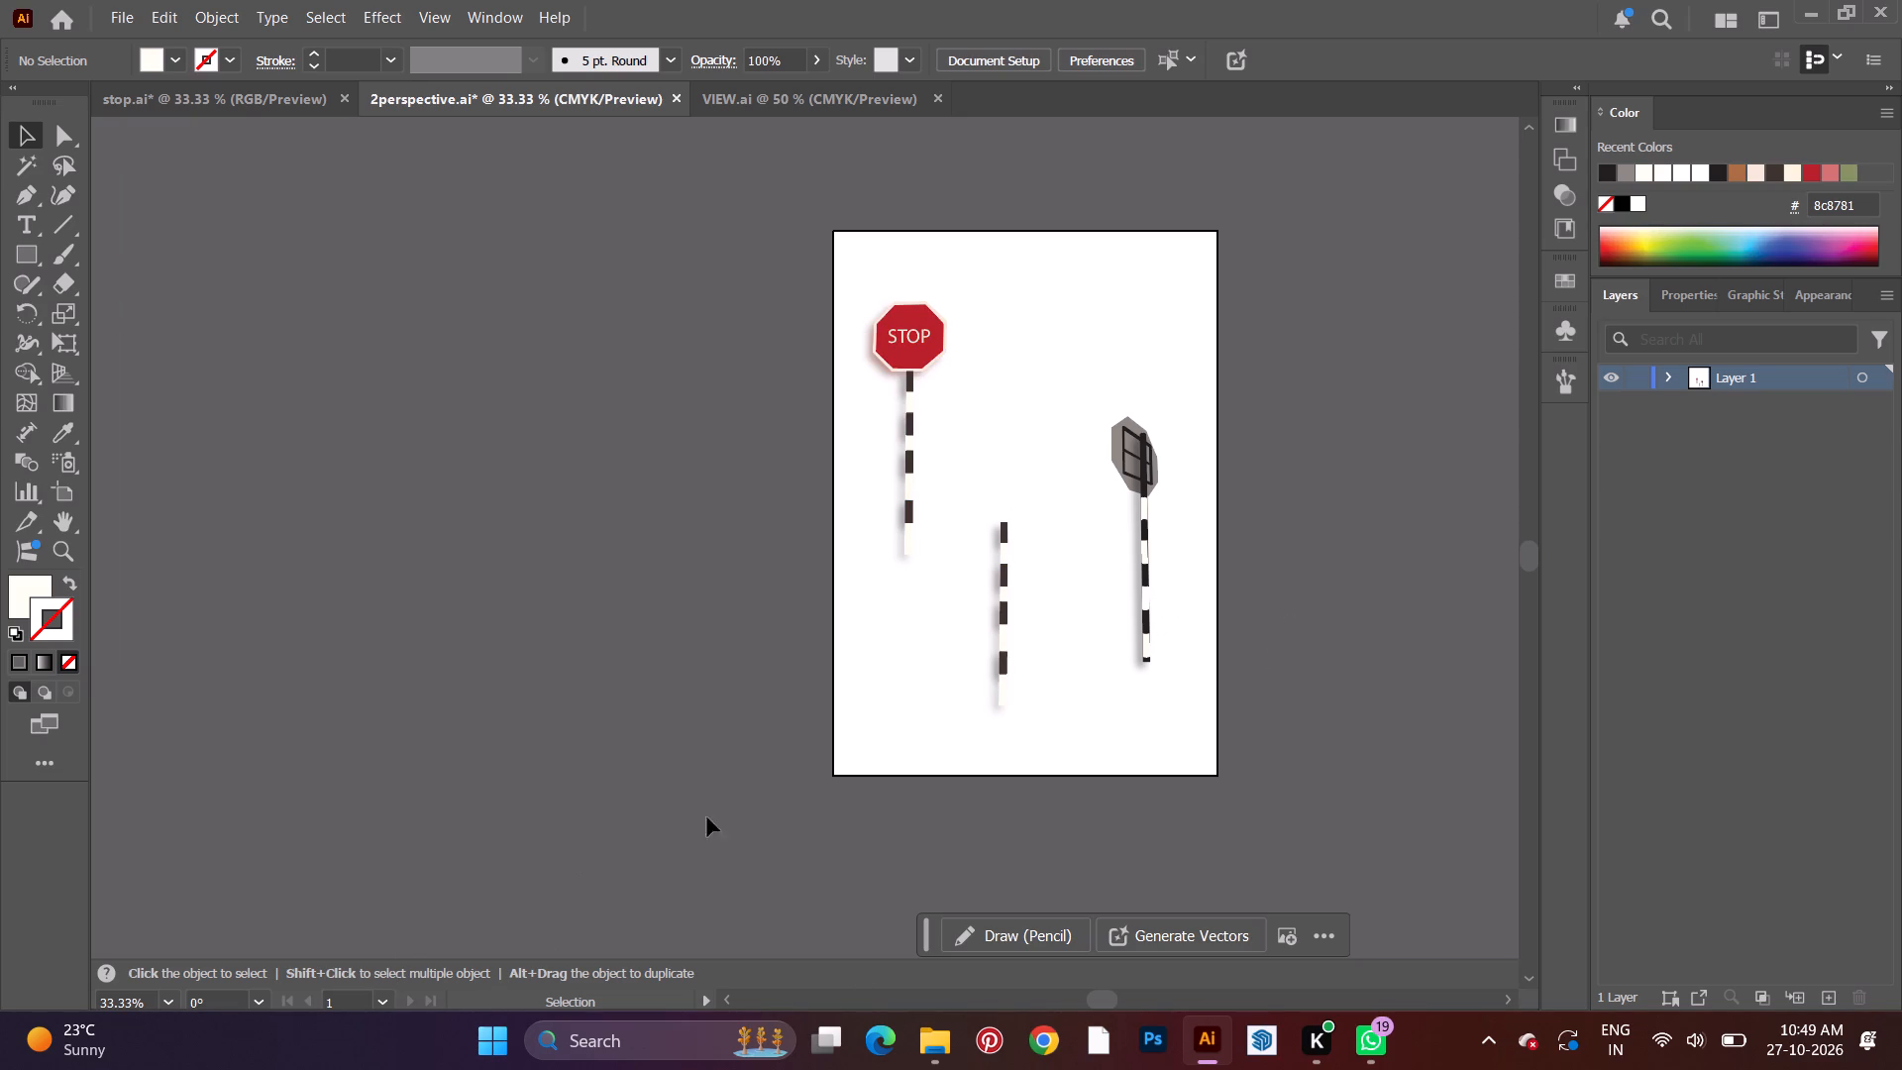
double_click(993, 511)
double_click(992, 511)
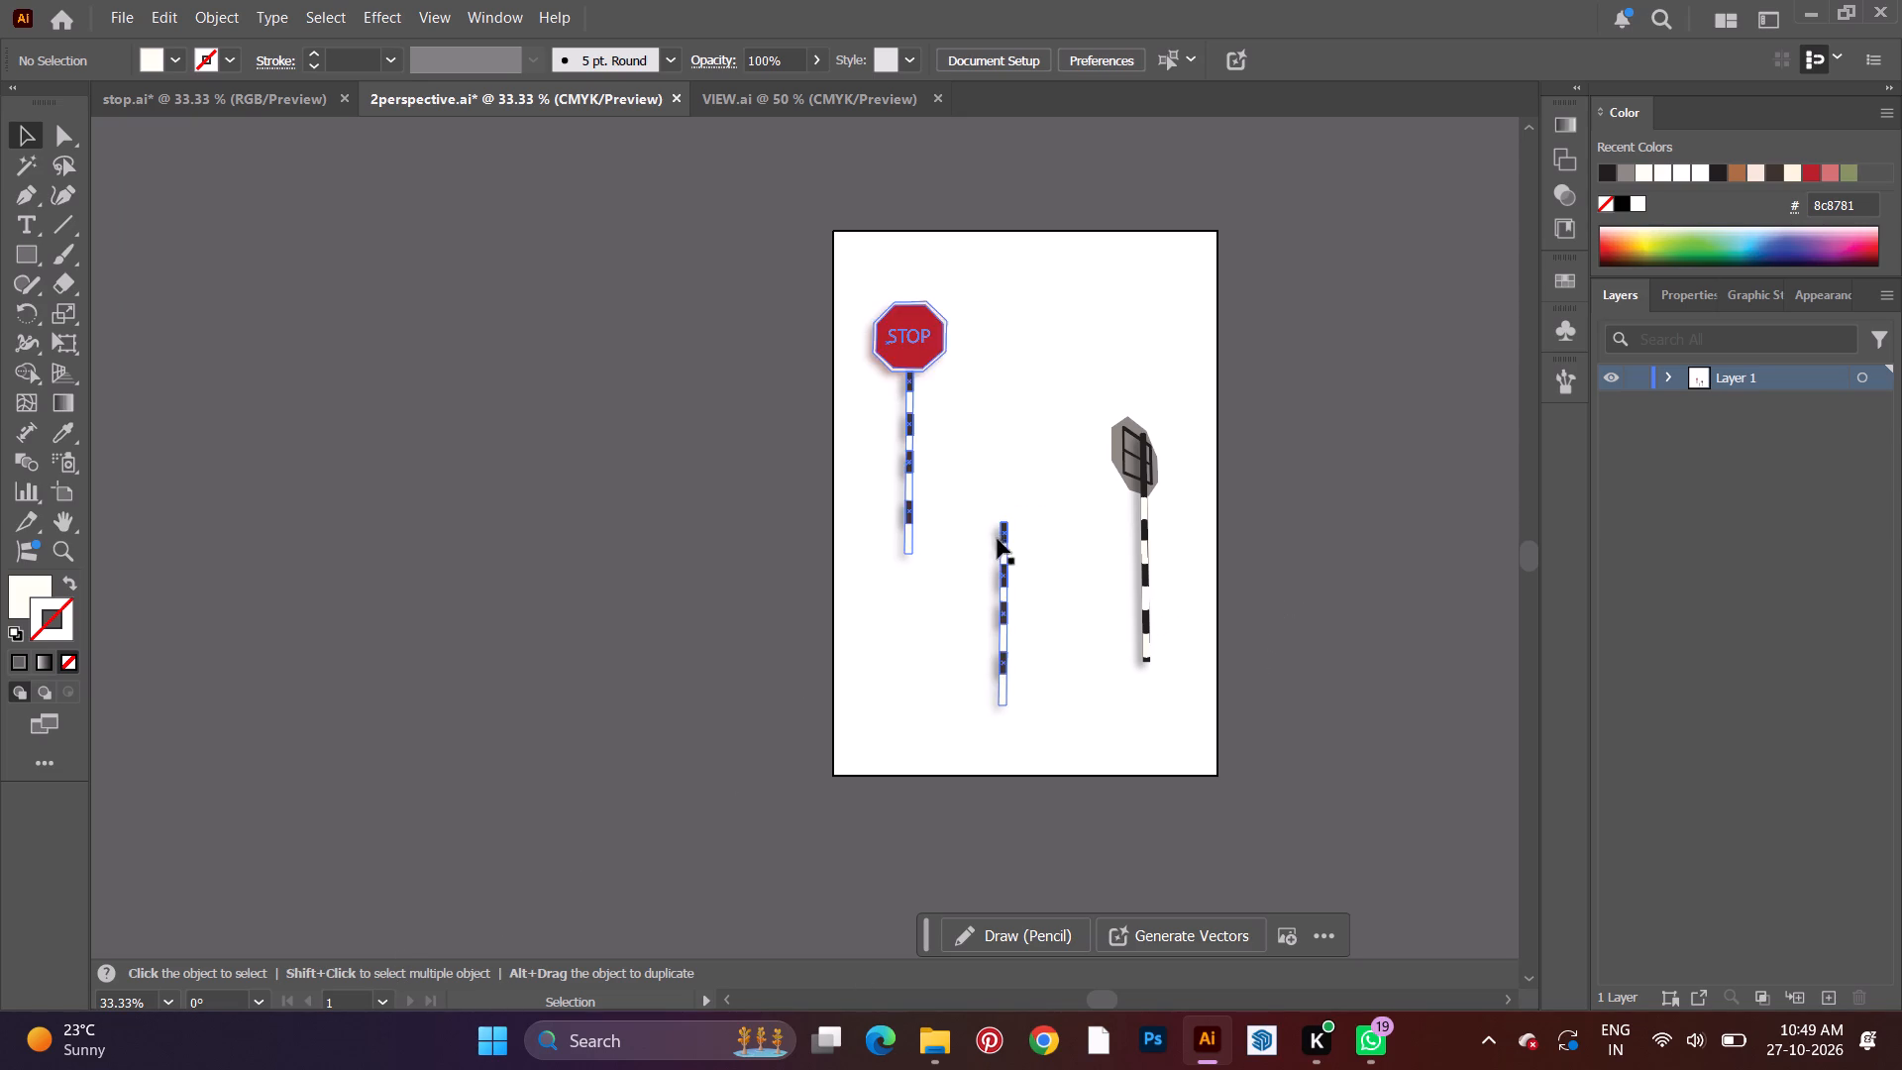
double_click(1007, 553)
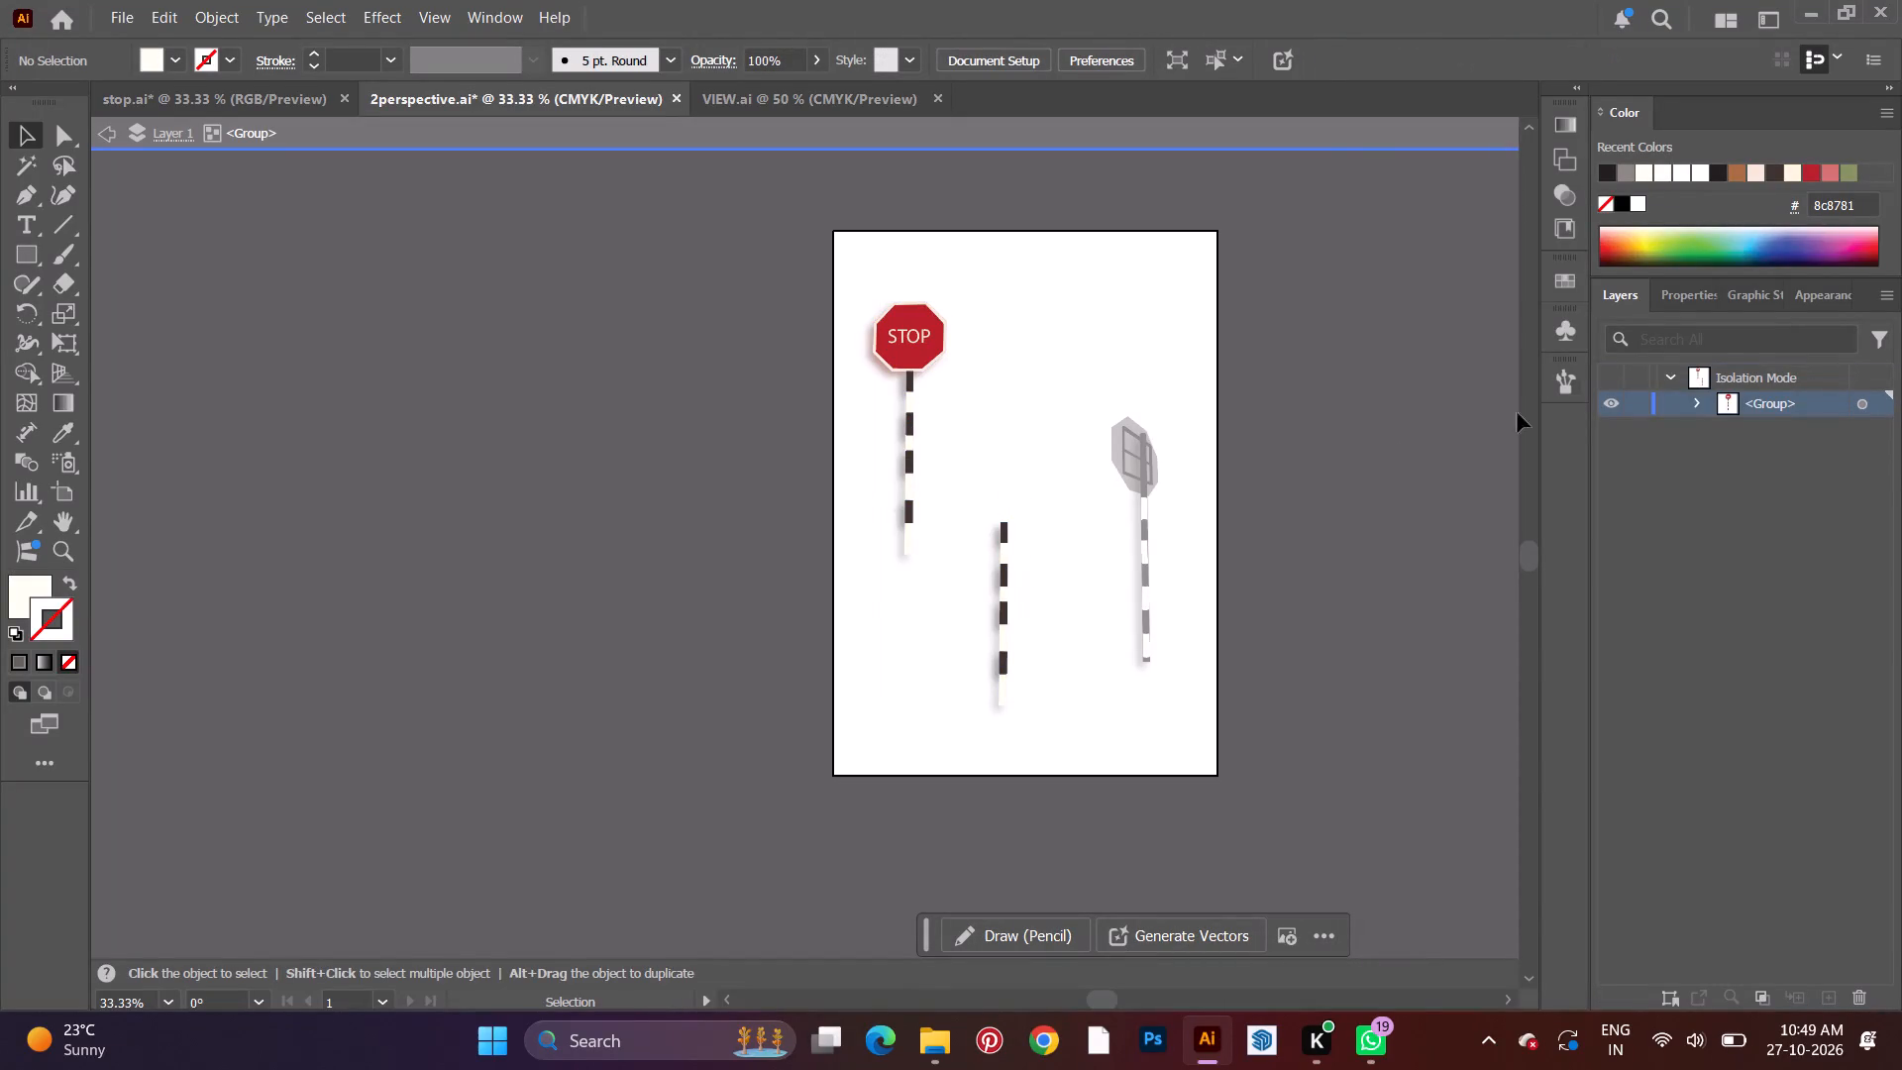
click(1695, 402)
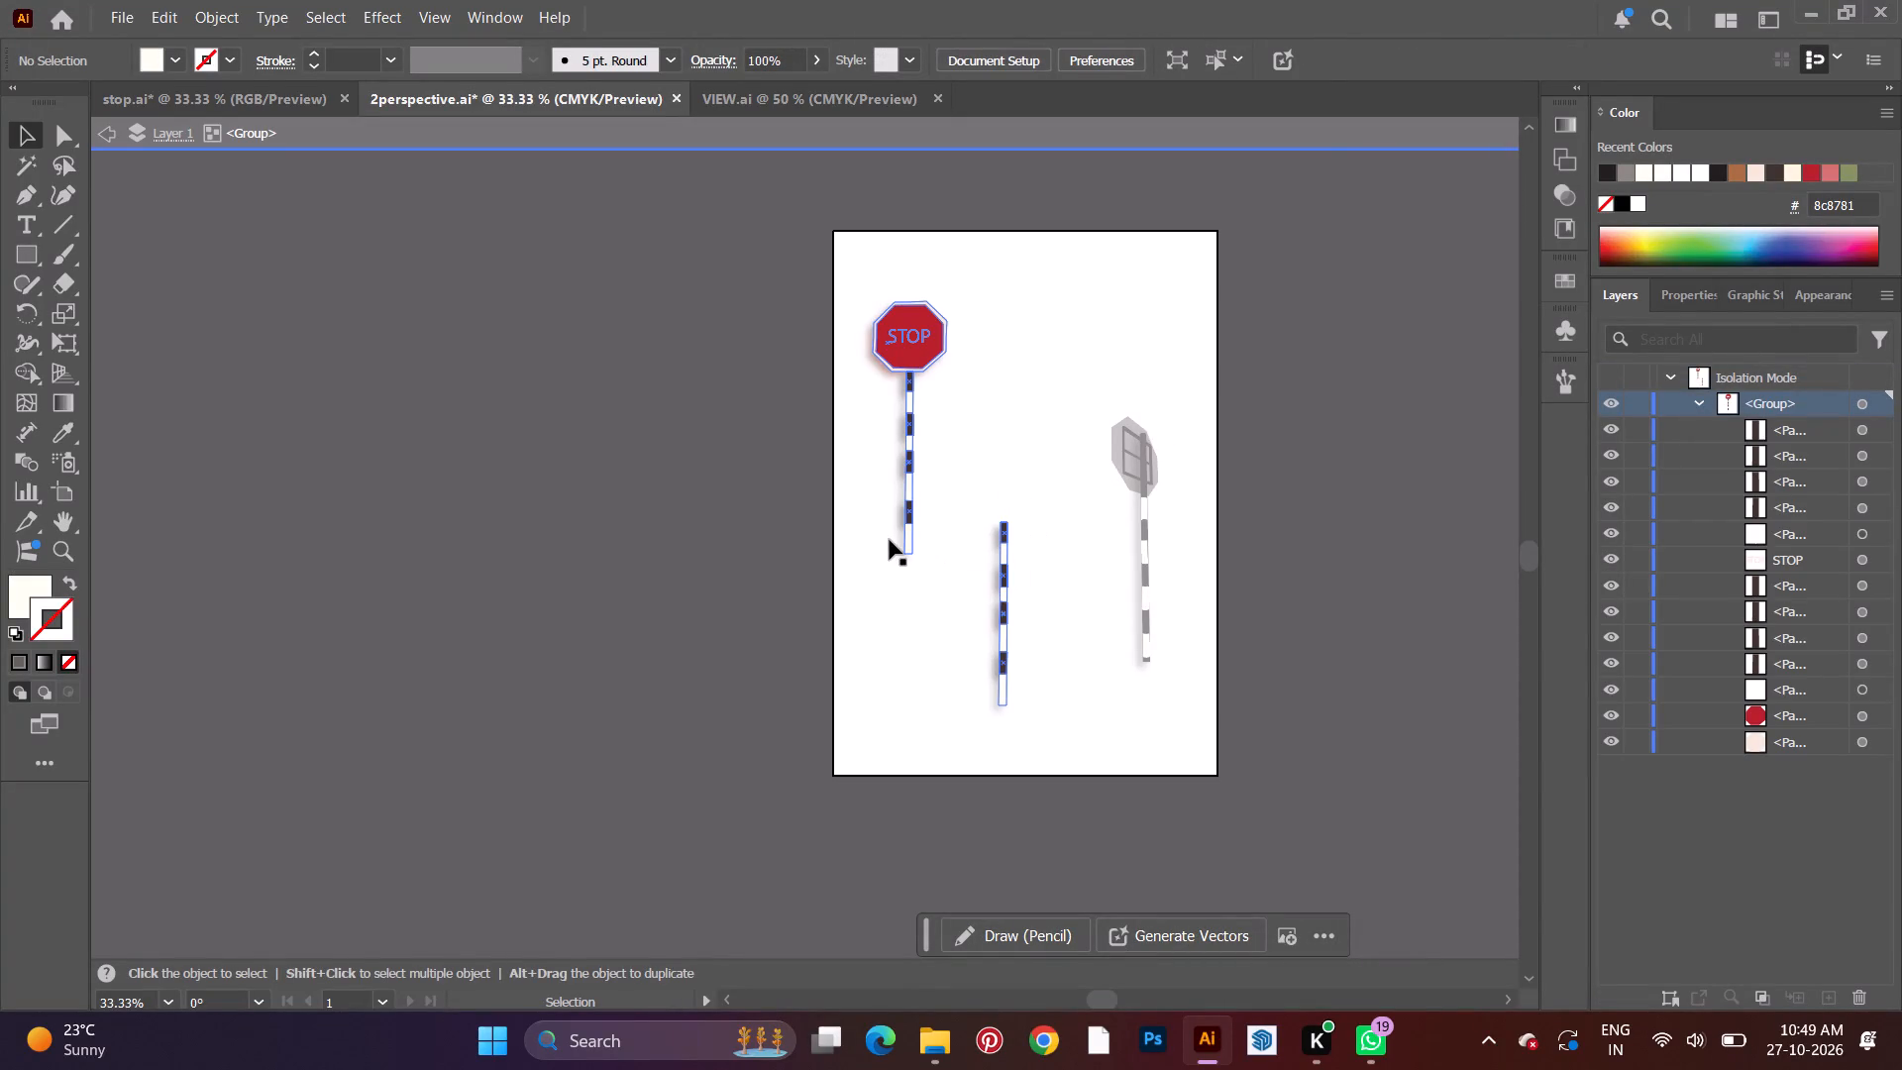
Select all parts of the loose striped pole, move them about 20 pt across and 66 pt down the artboard, and copy them.
alt+scroll(866, 500, up, 3)
drag(1239, 507, 1319, 796)
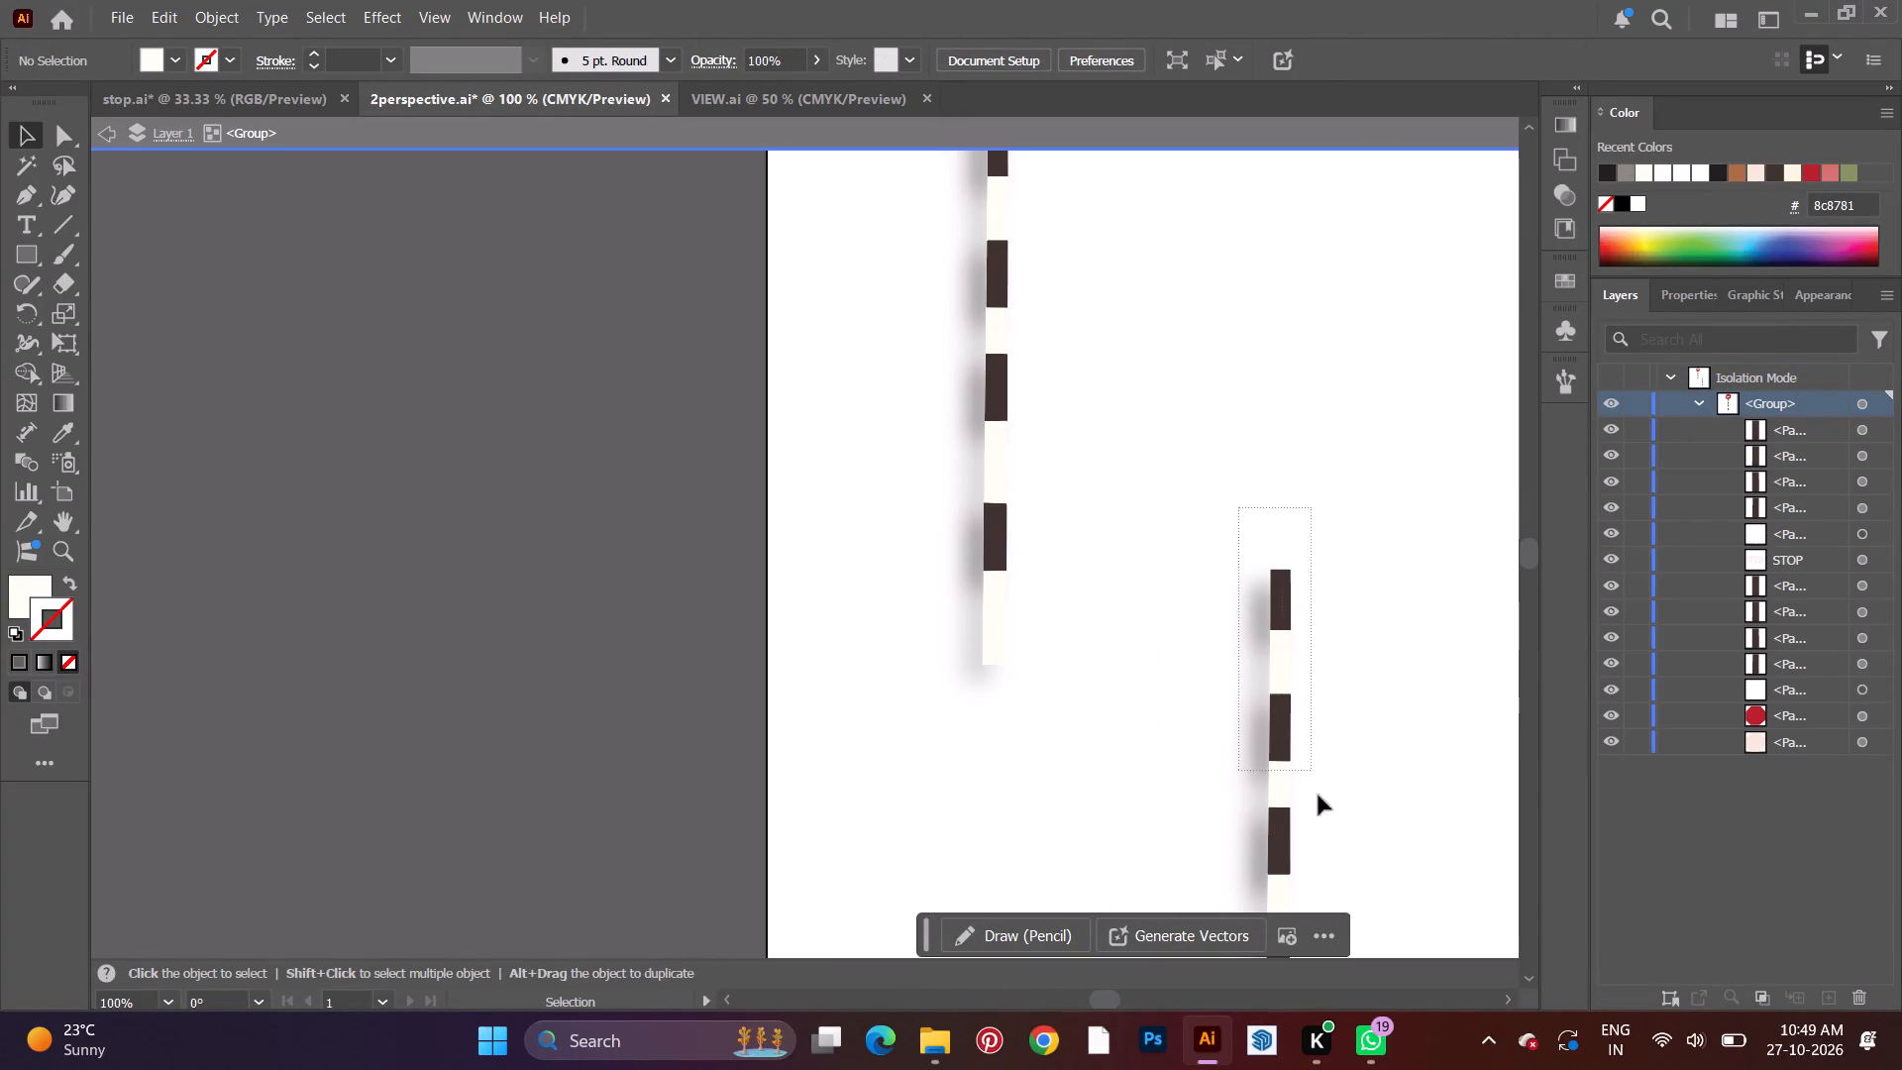
drag(1319, 796, 1352, 958)
scroll(1346, 839, down, 10)
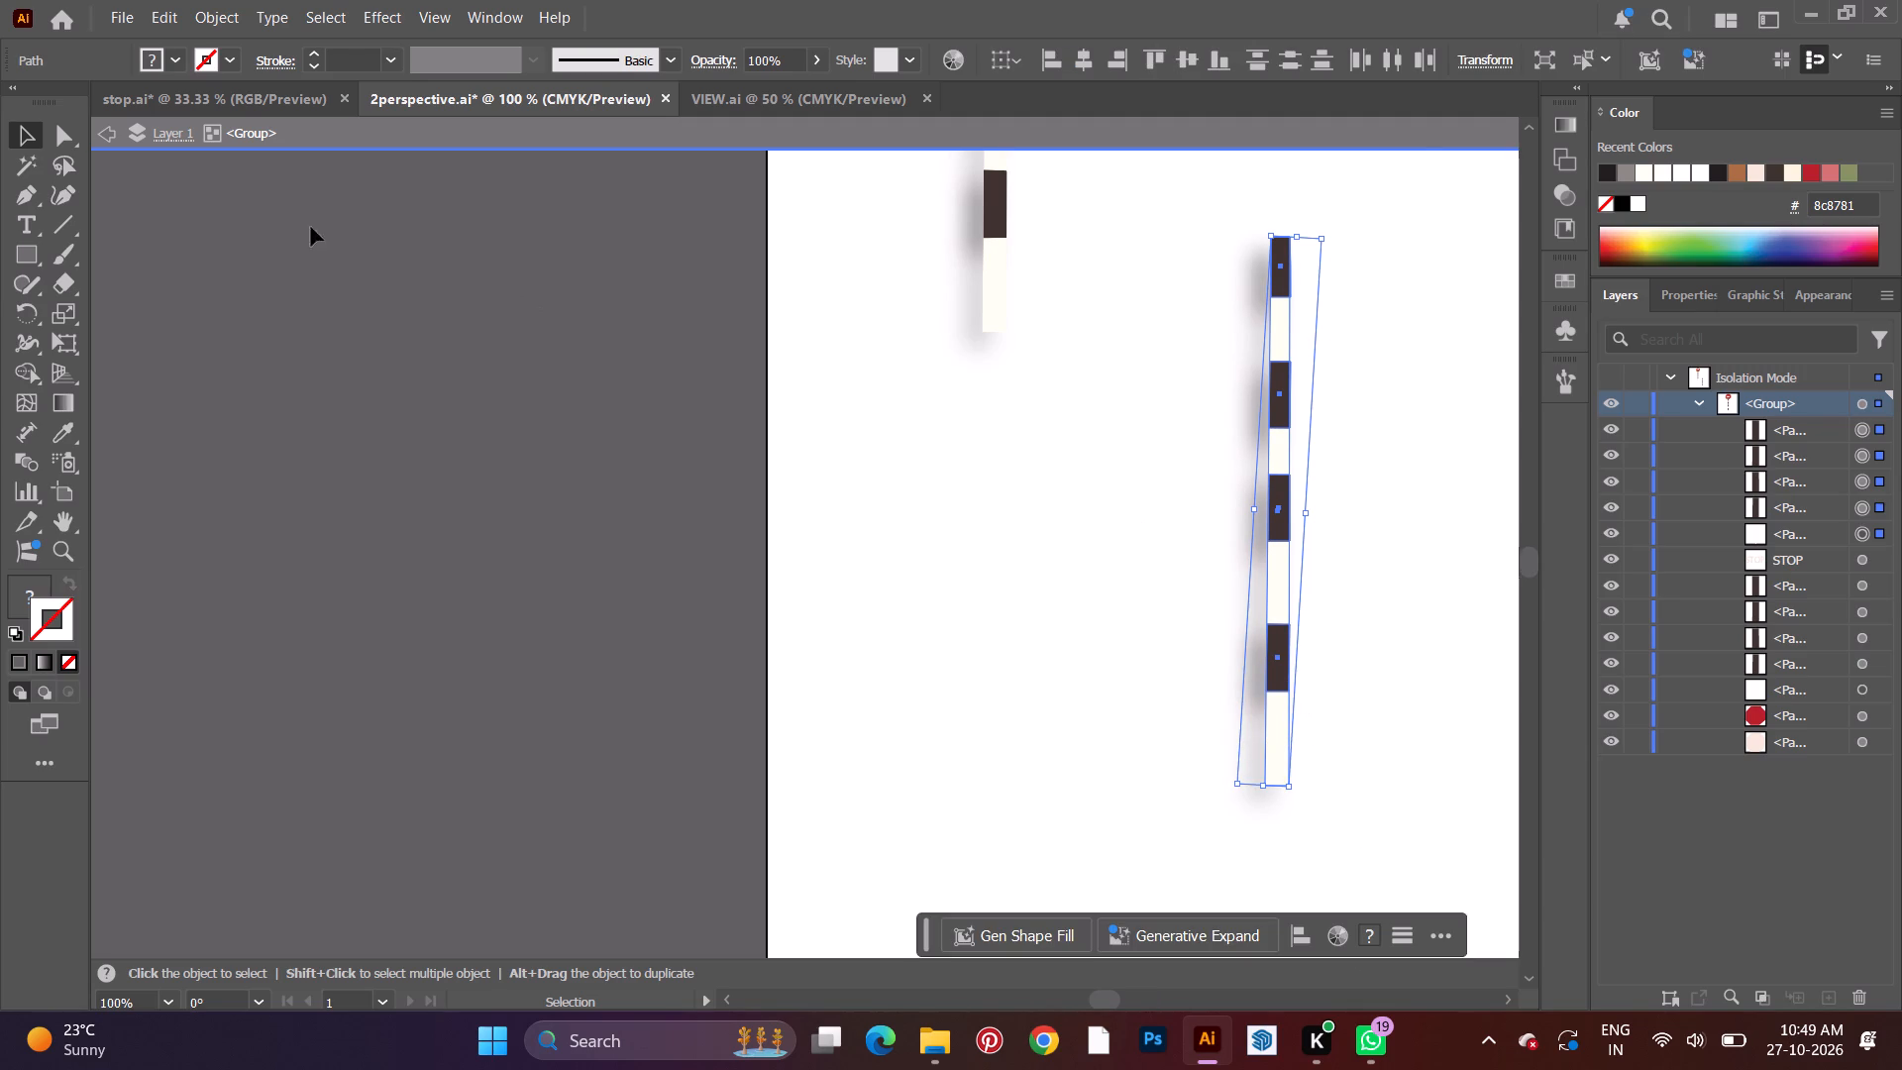
click(62, 129)
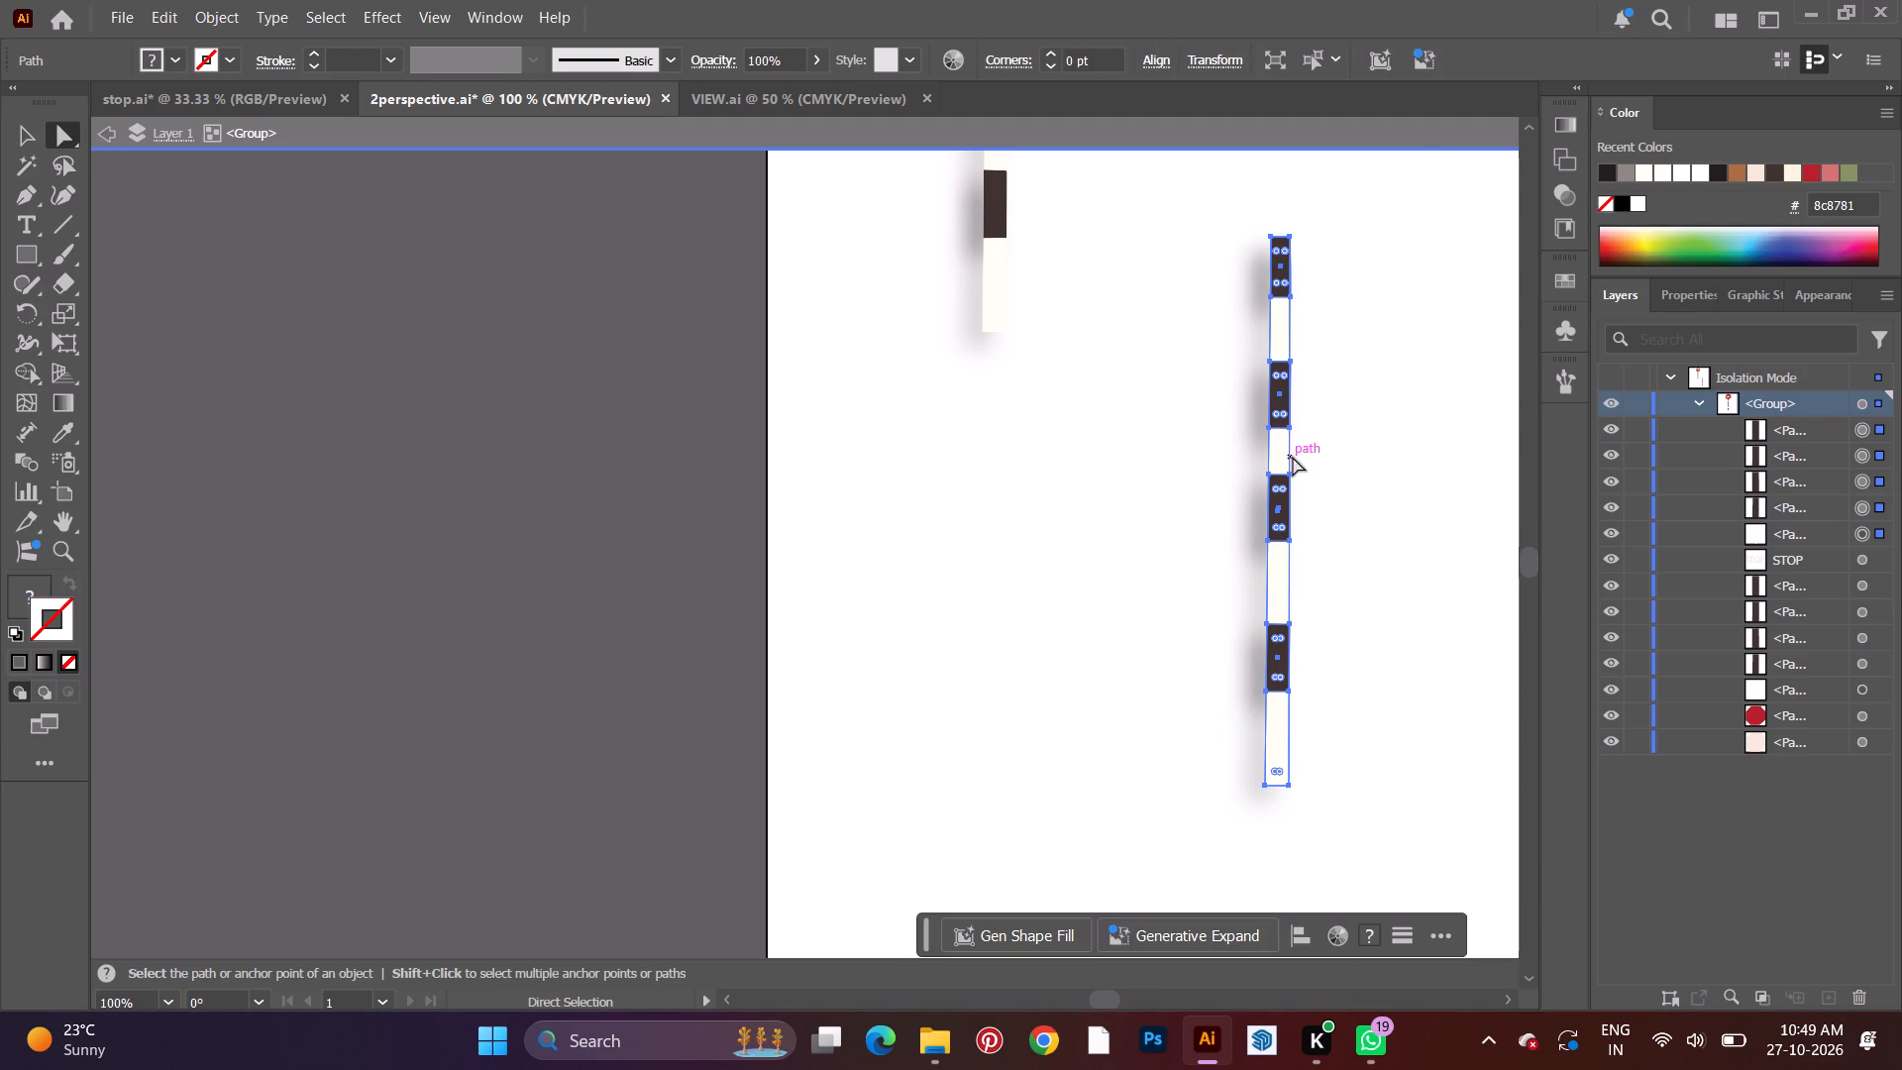
drag(1278, 452, 1317, 581)
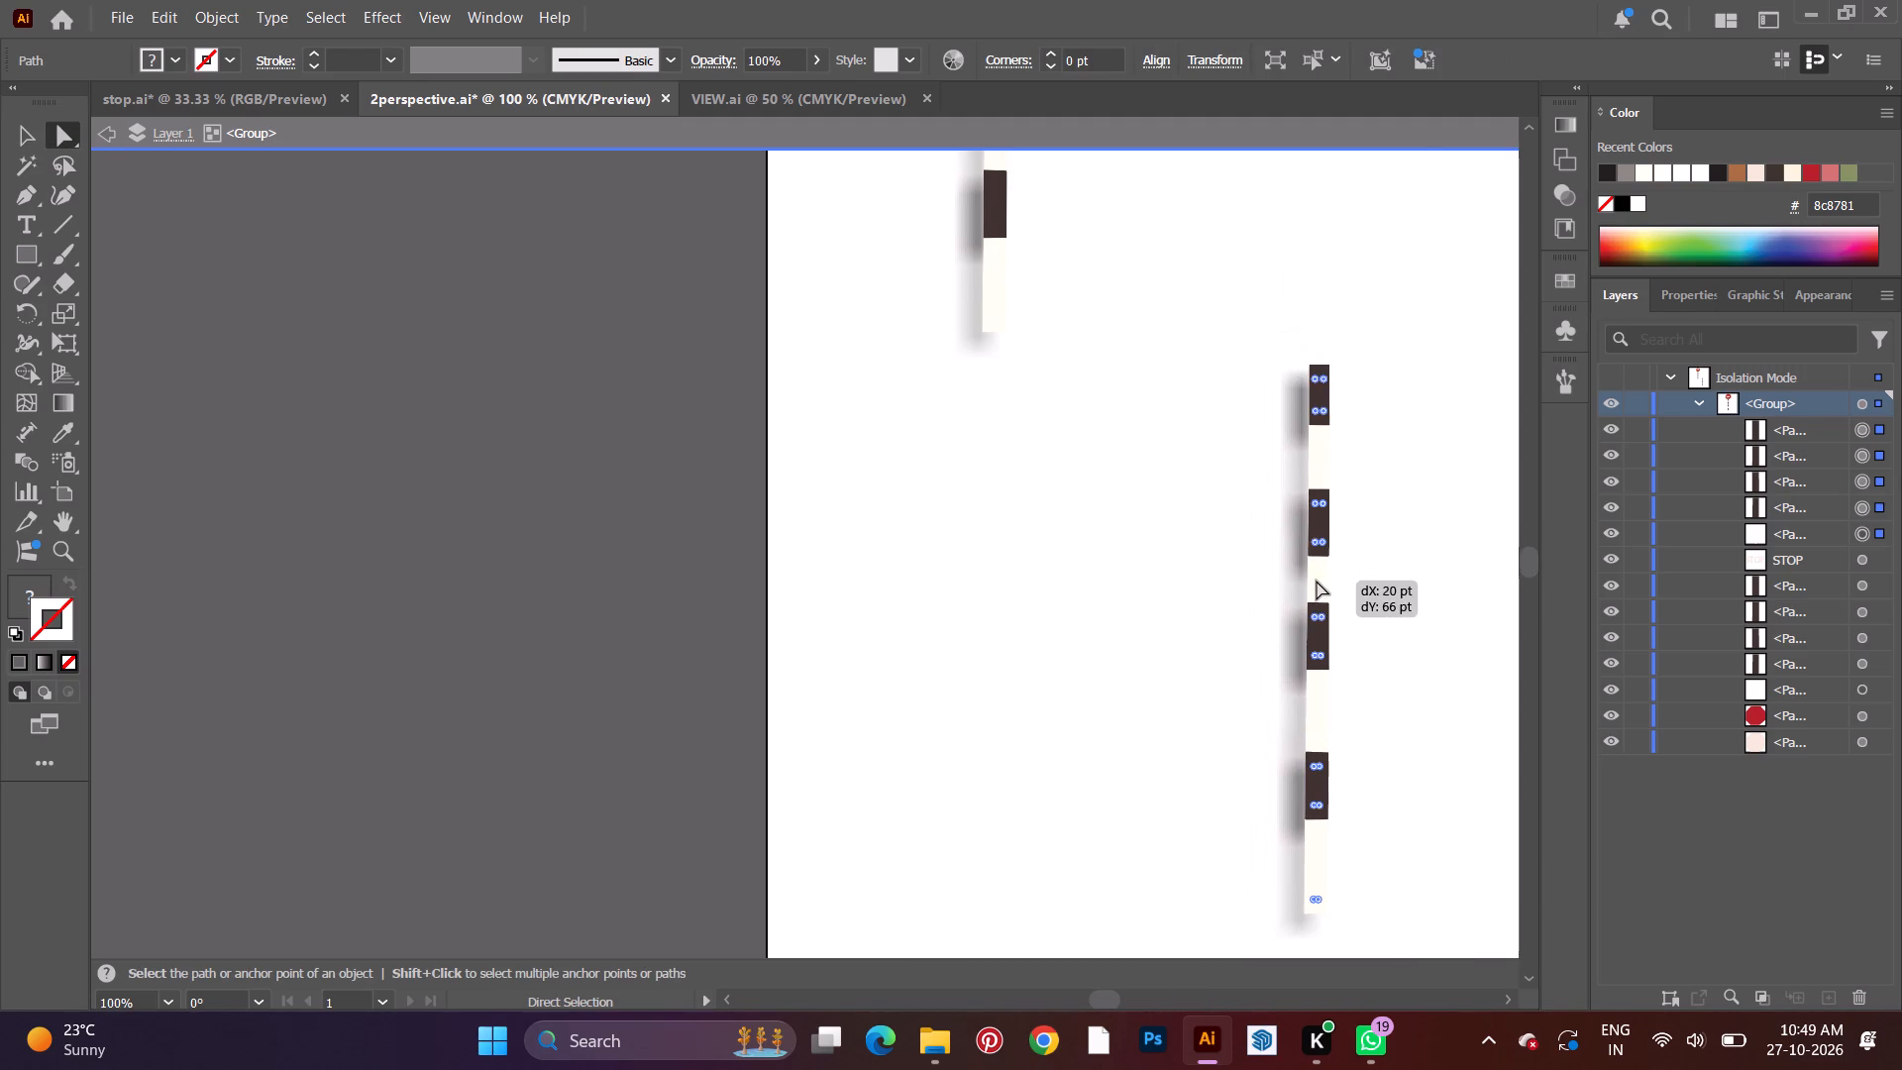
key(ctrl+c)
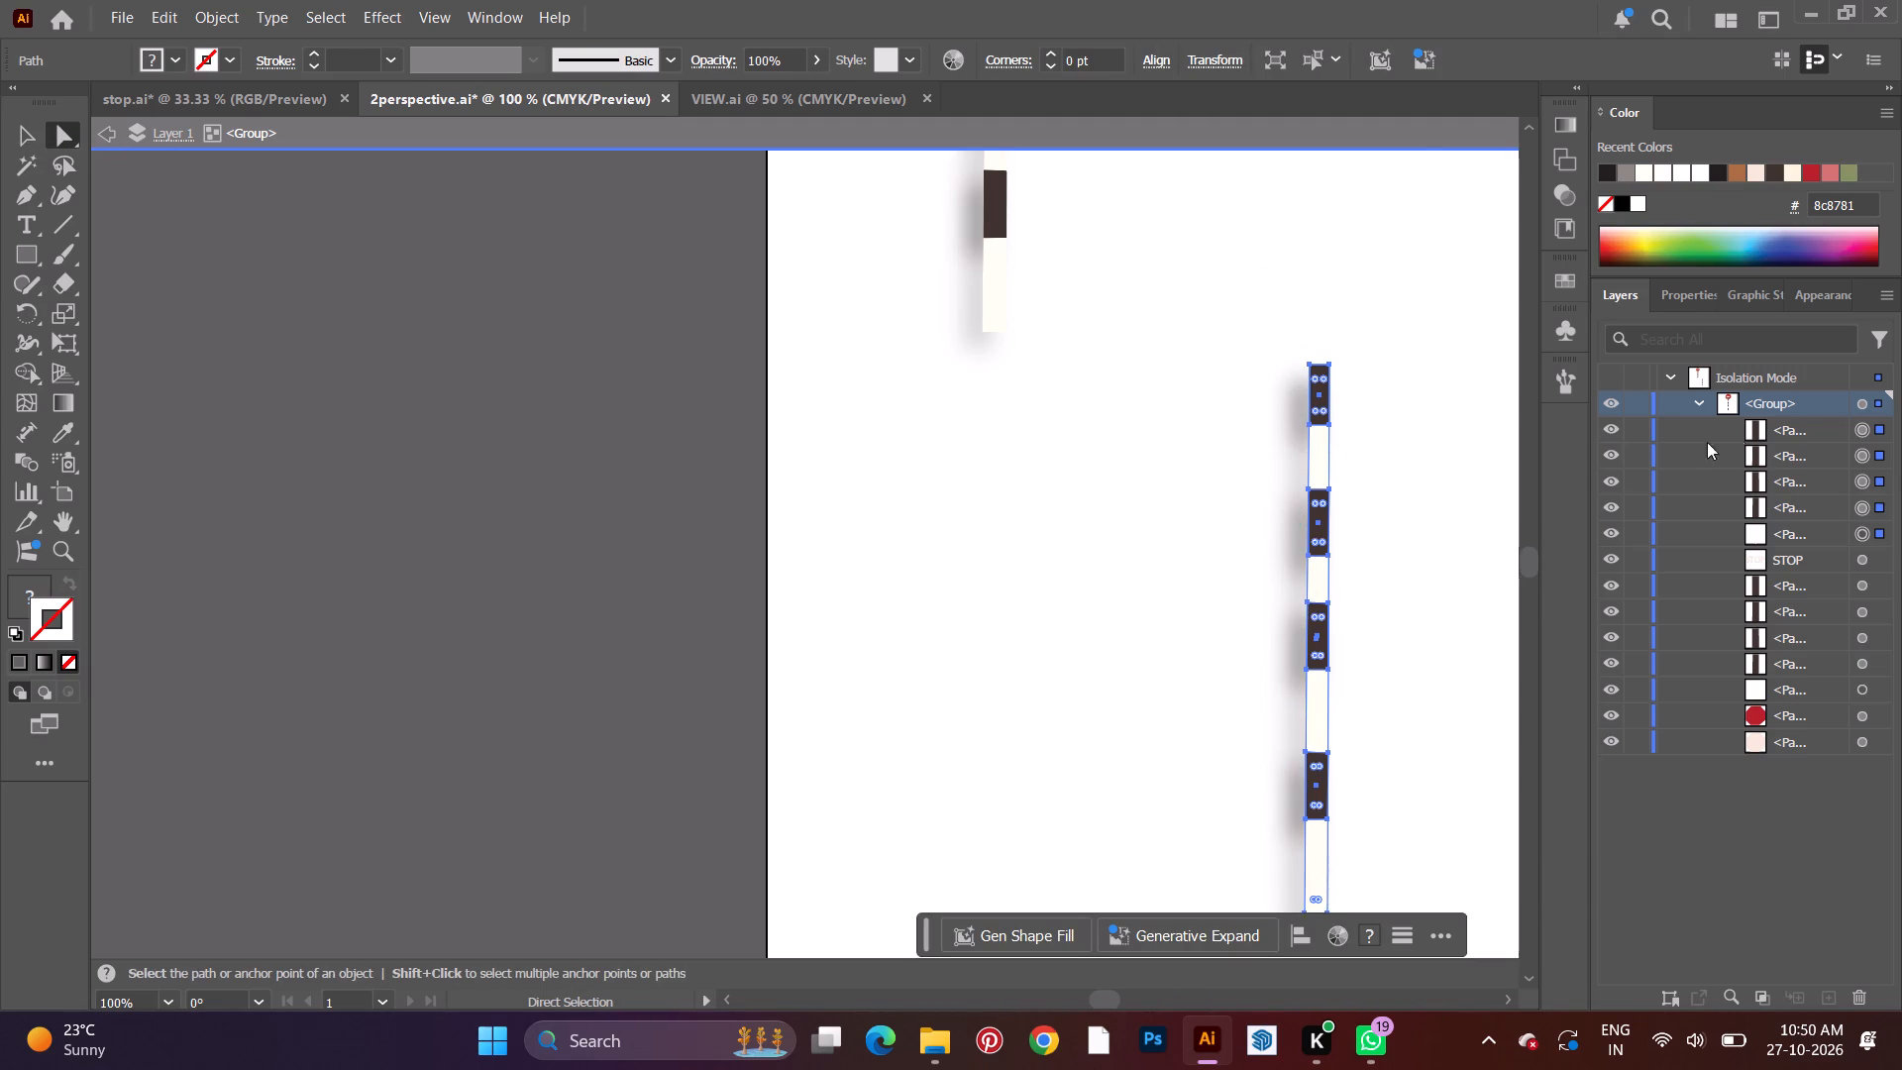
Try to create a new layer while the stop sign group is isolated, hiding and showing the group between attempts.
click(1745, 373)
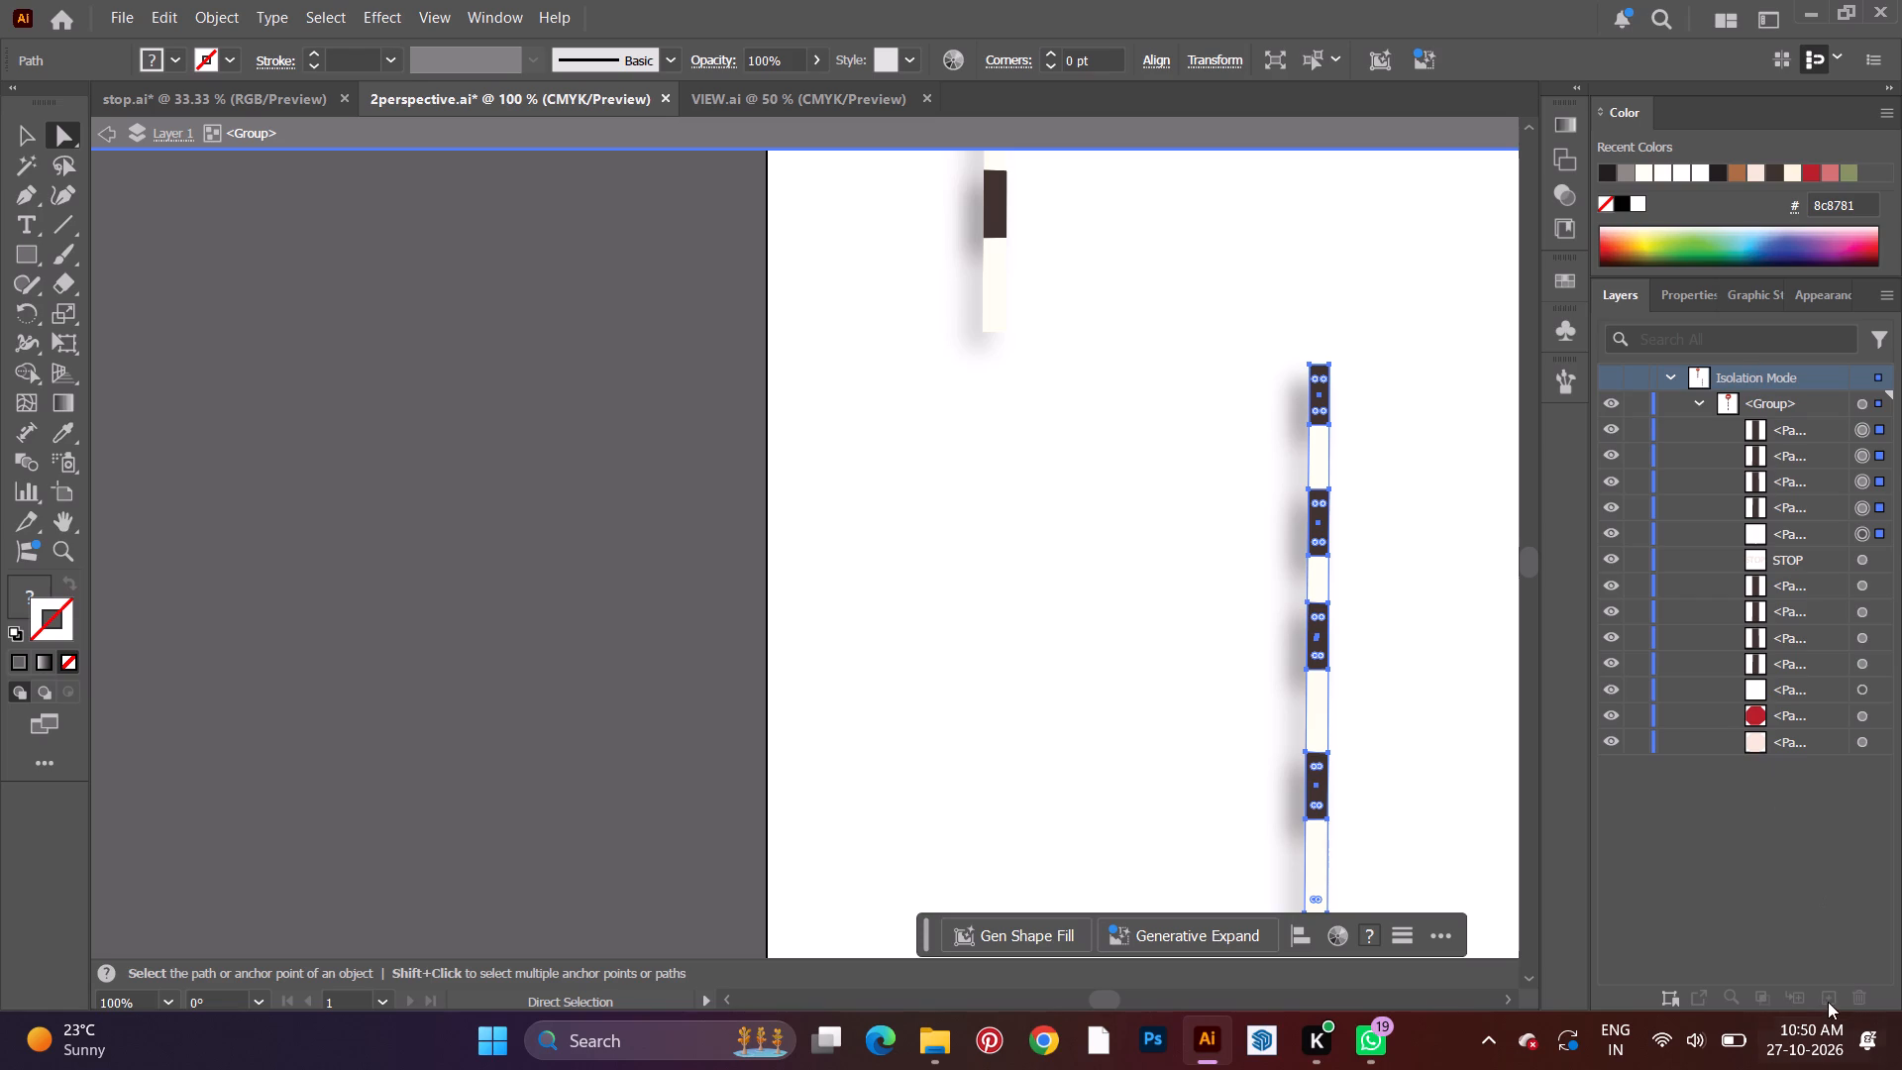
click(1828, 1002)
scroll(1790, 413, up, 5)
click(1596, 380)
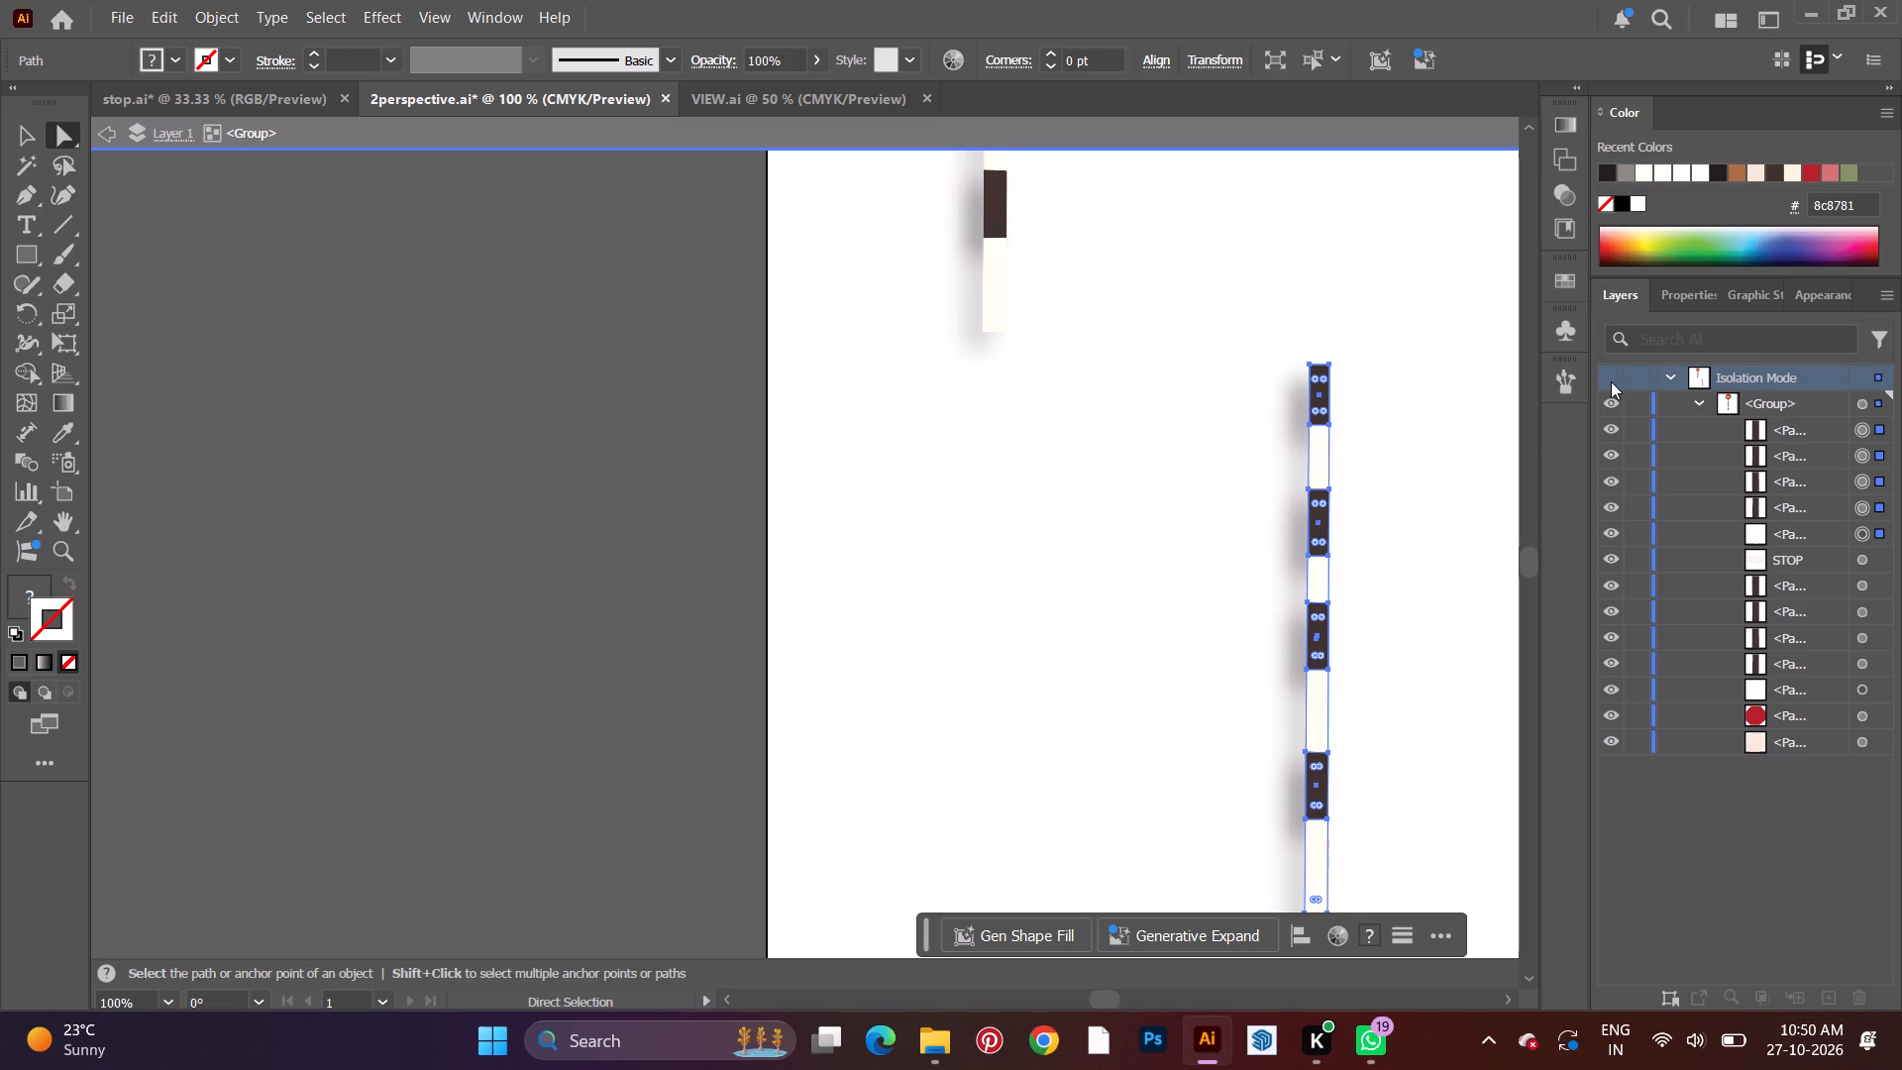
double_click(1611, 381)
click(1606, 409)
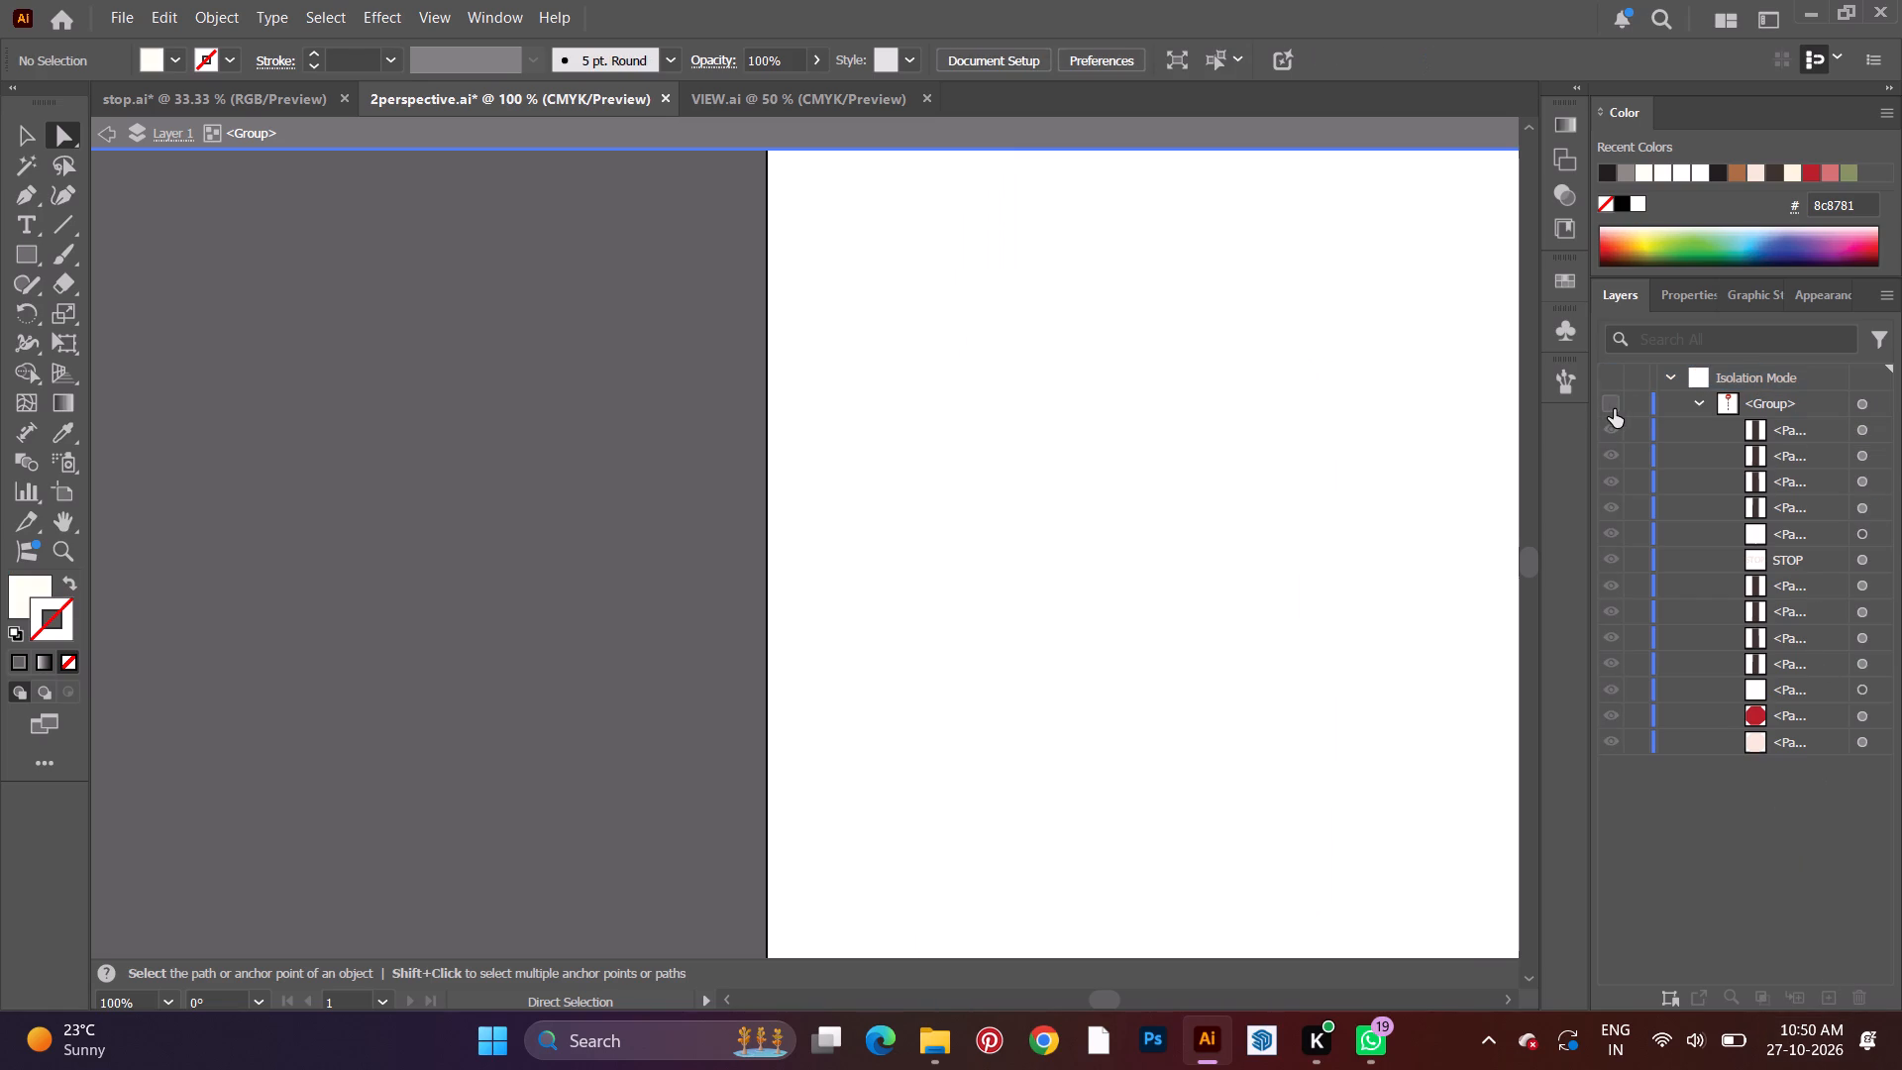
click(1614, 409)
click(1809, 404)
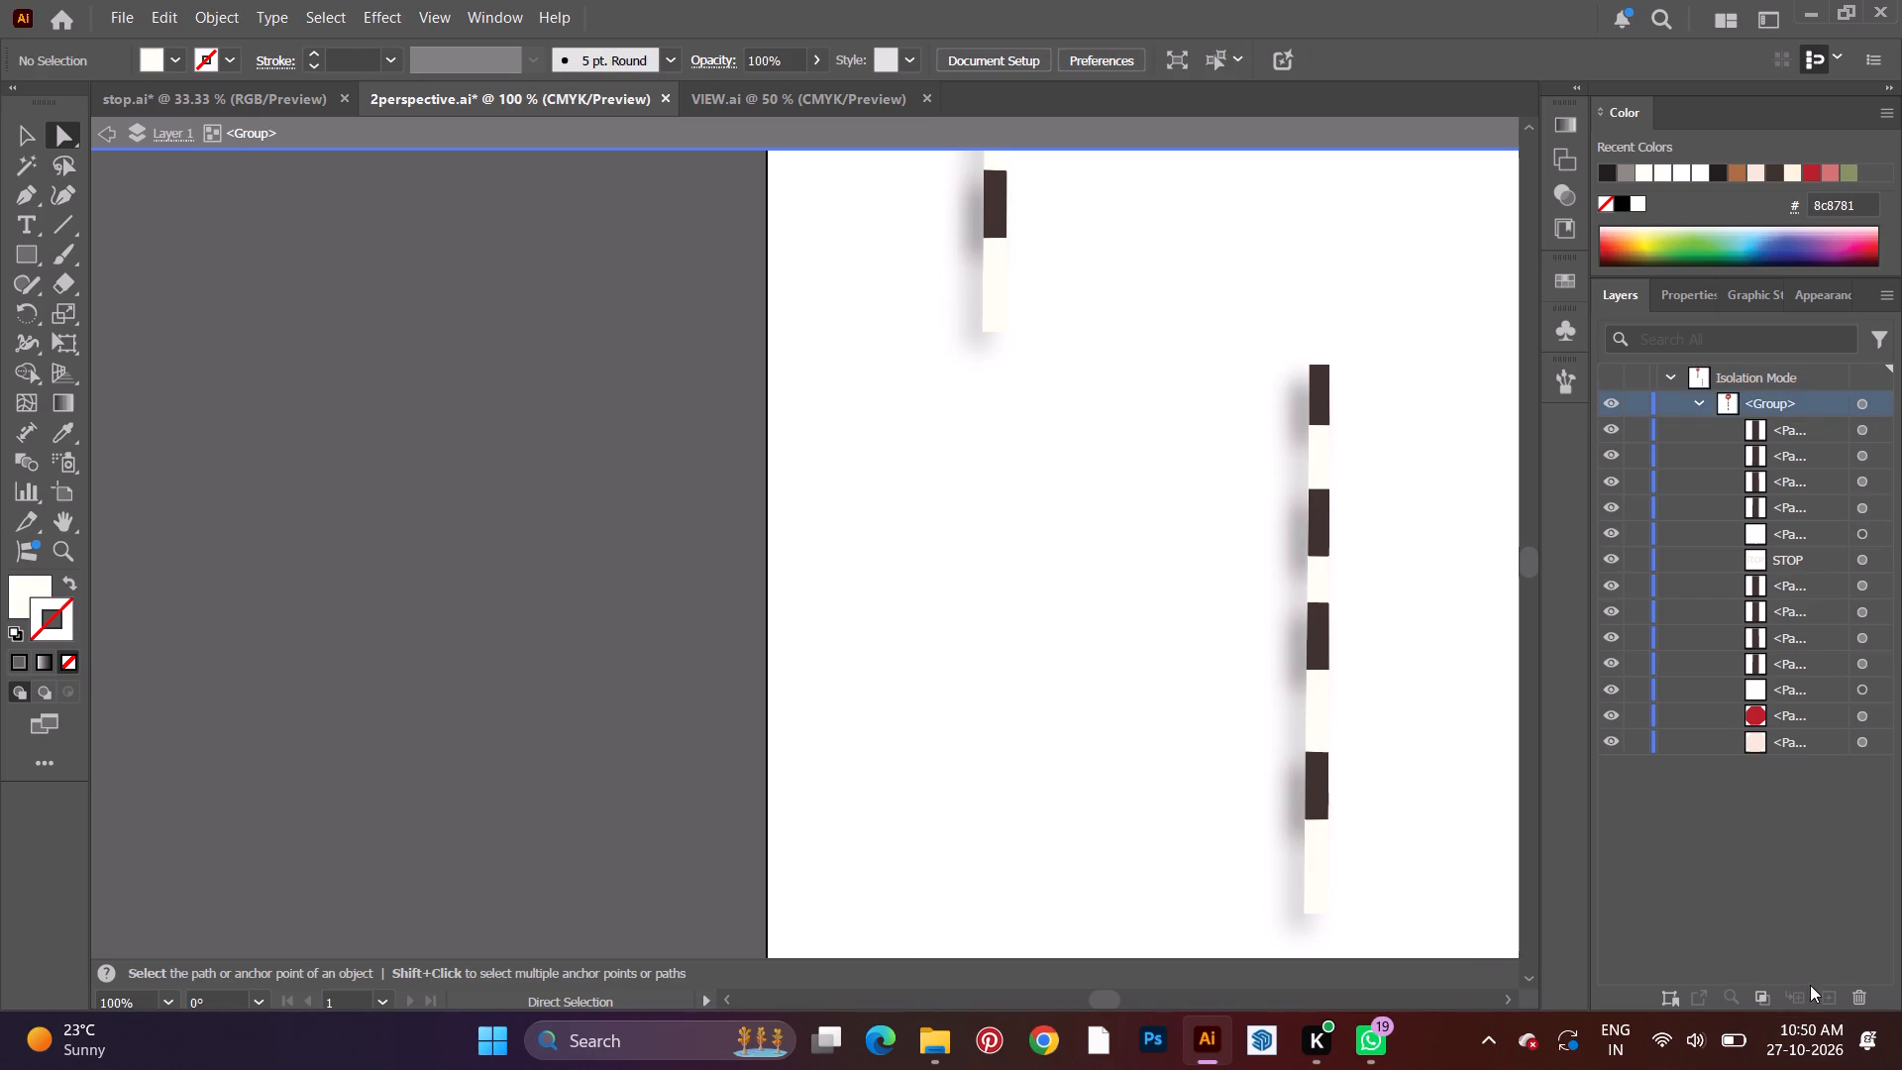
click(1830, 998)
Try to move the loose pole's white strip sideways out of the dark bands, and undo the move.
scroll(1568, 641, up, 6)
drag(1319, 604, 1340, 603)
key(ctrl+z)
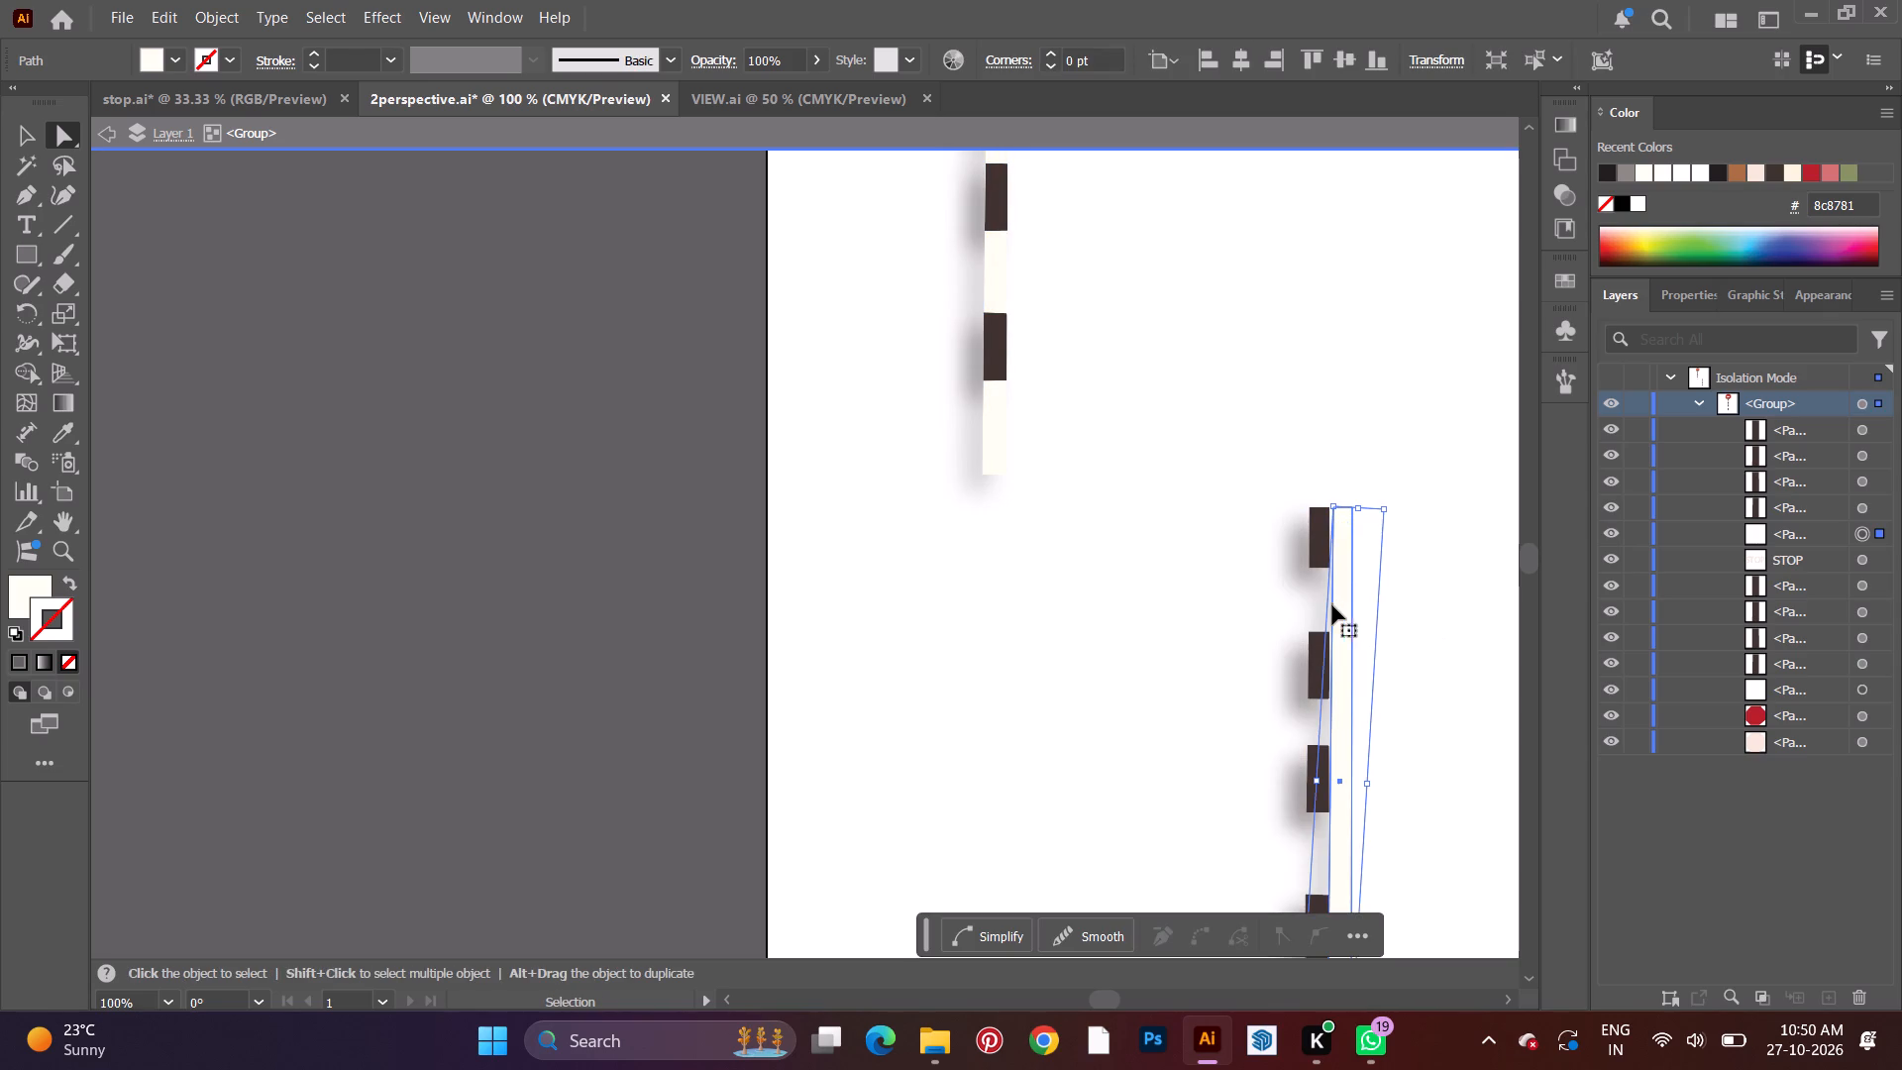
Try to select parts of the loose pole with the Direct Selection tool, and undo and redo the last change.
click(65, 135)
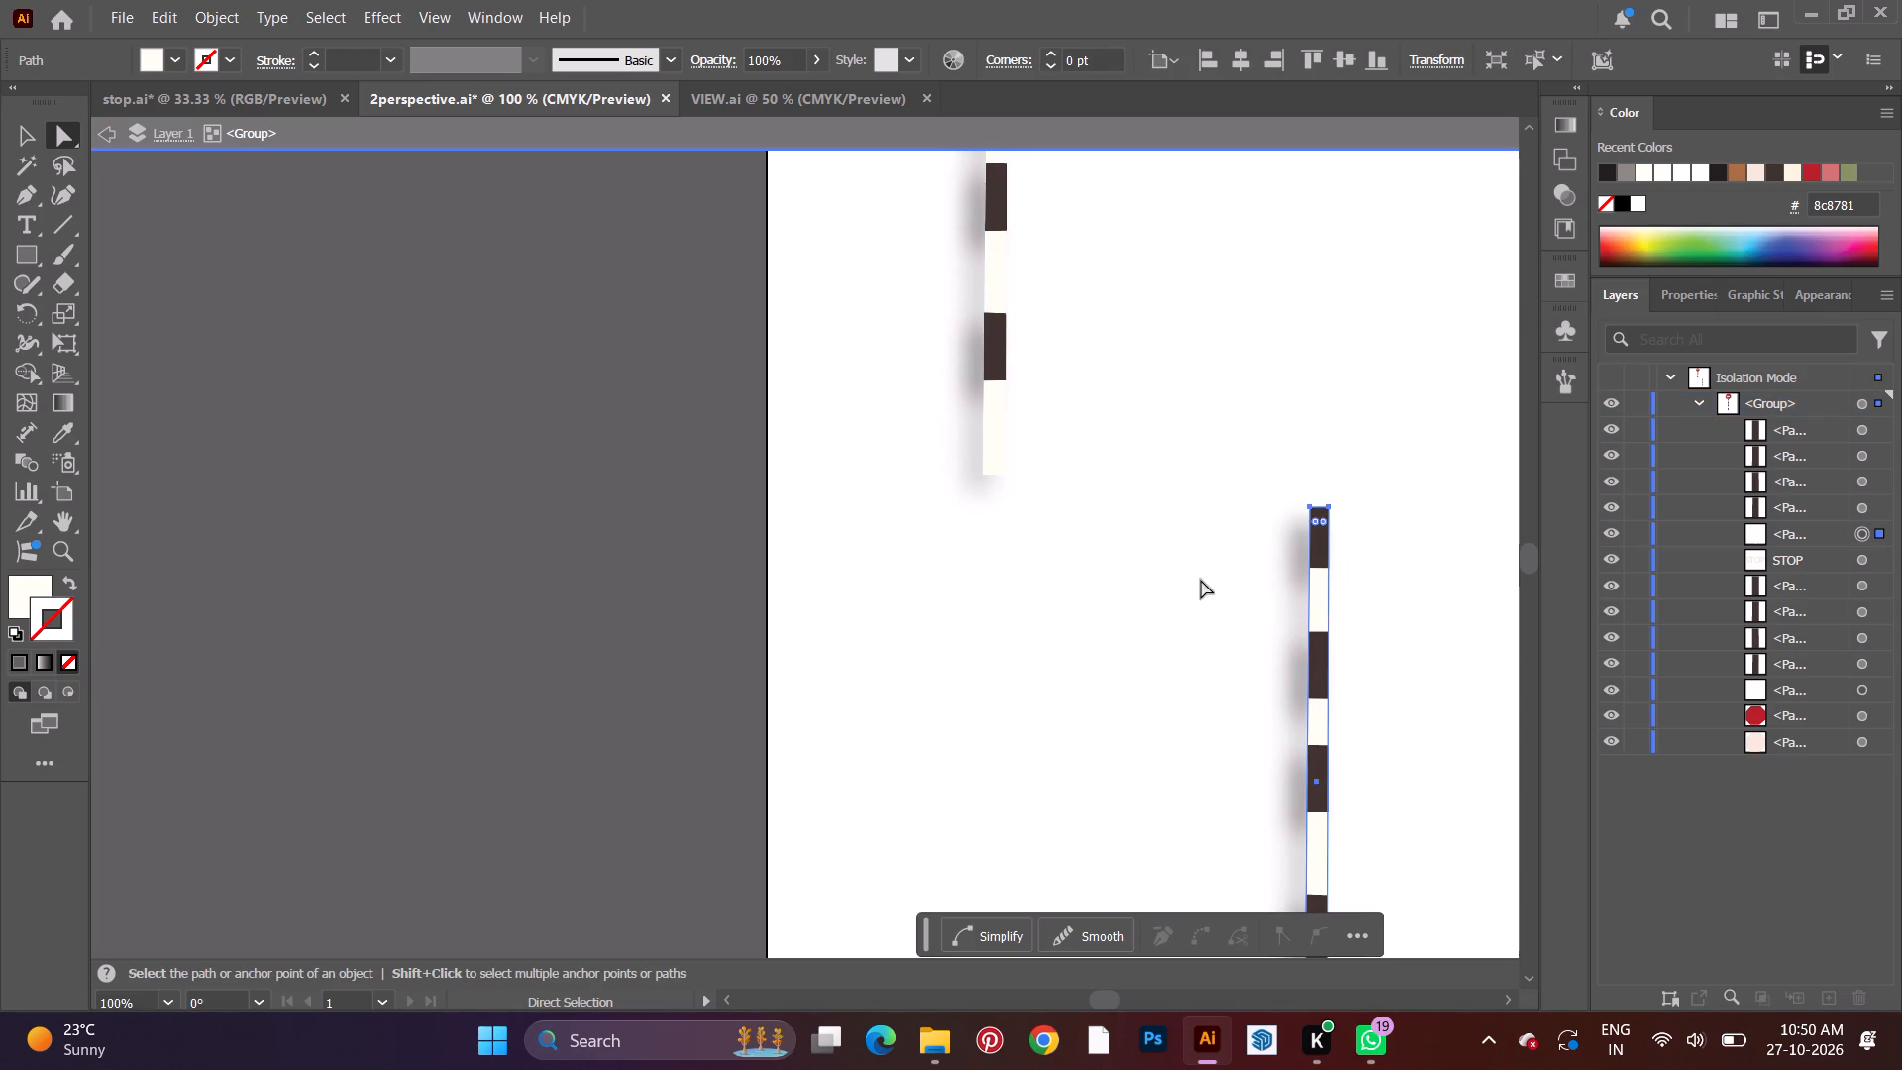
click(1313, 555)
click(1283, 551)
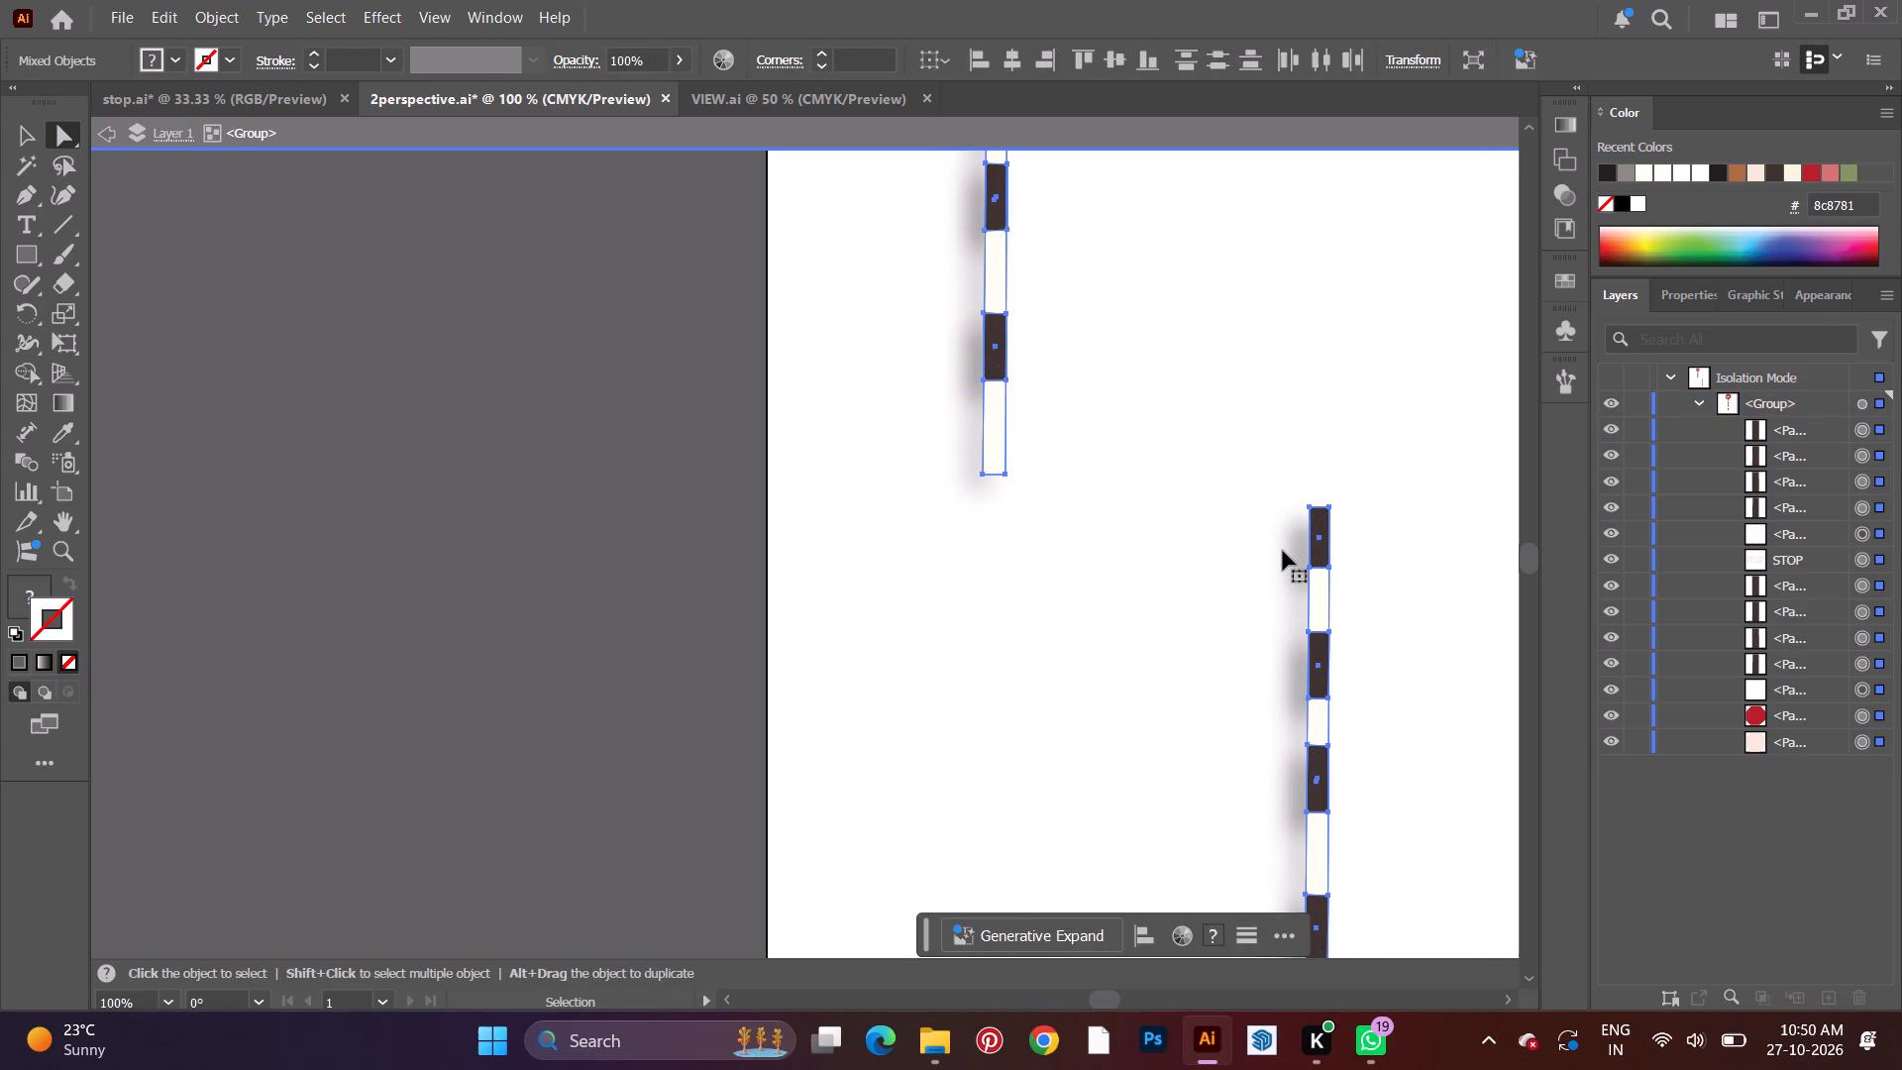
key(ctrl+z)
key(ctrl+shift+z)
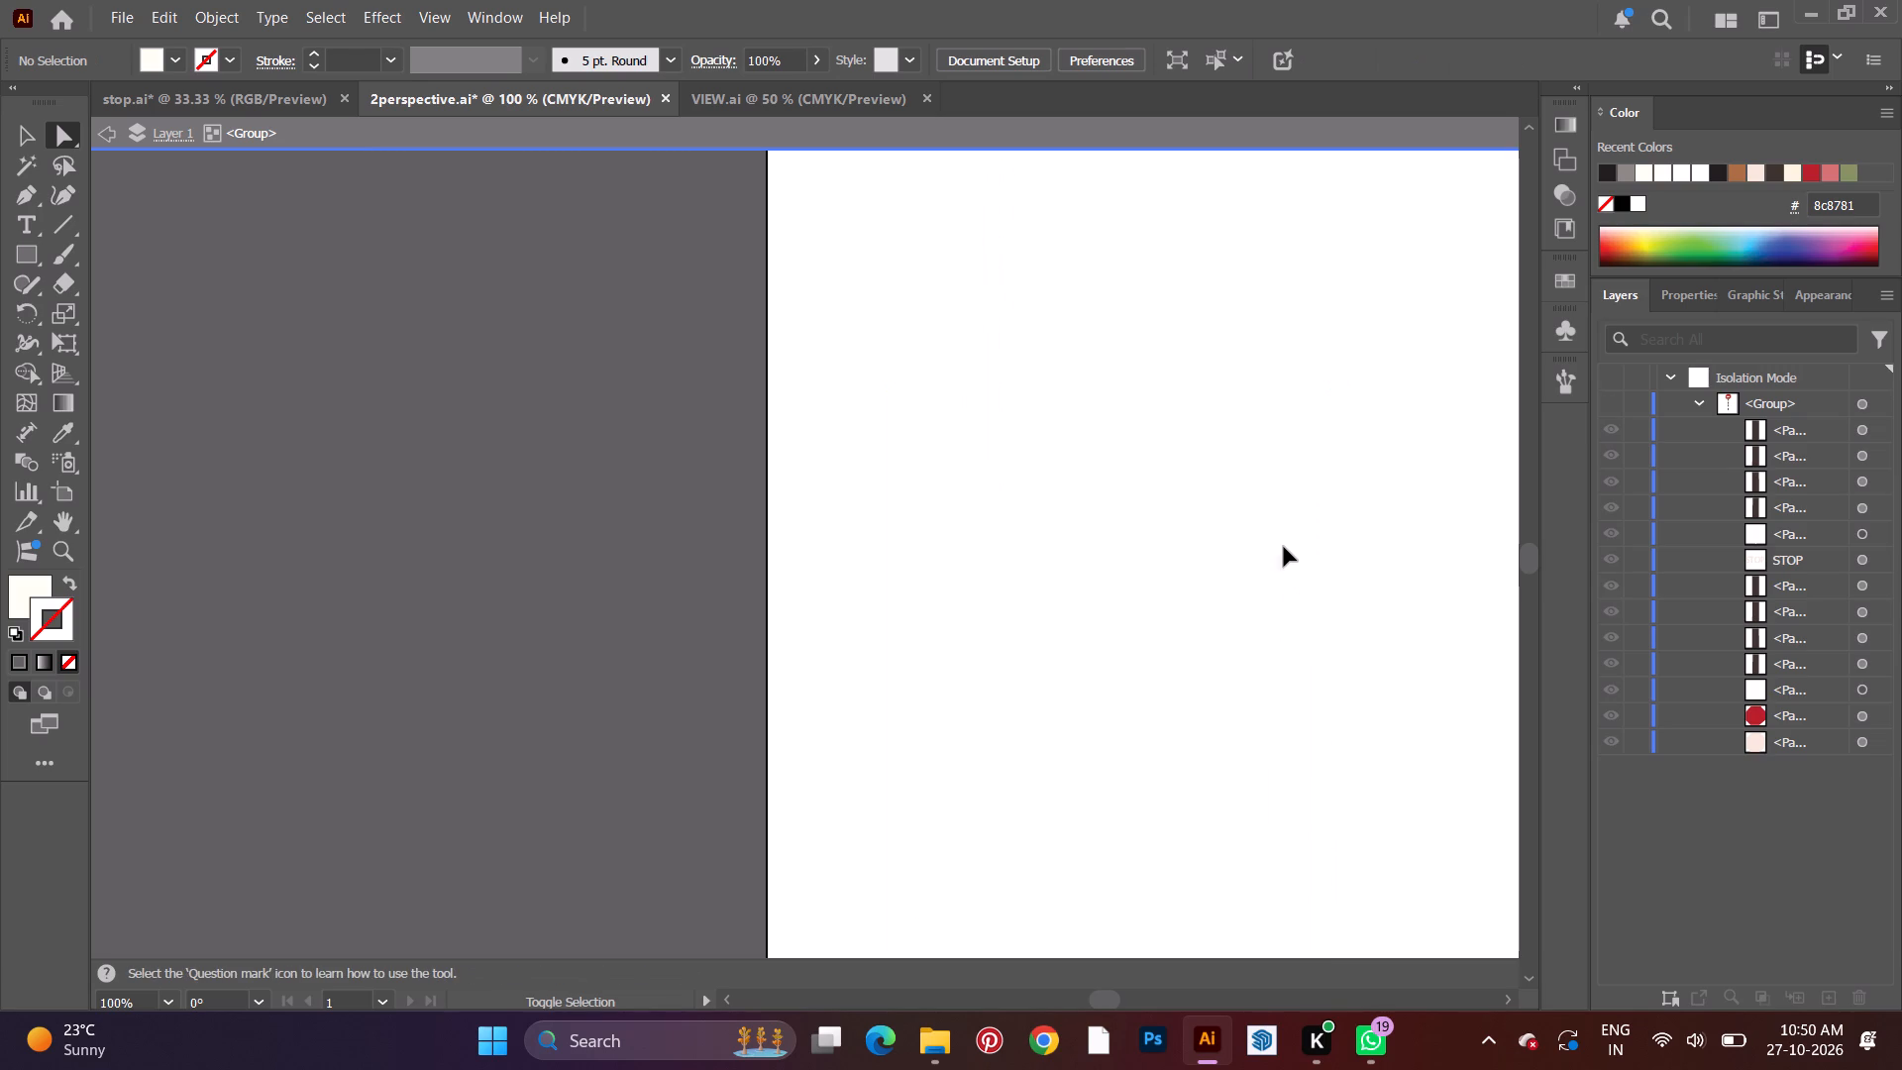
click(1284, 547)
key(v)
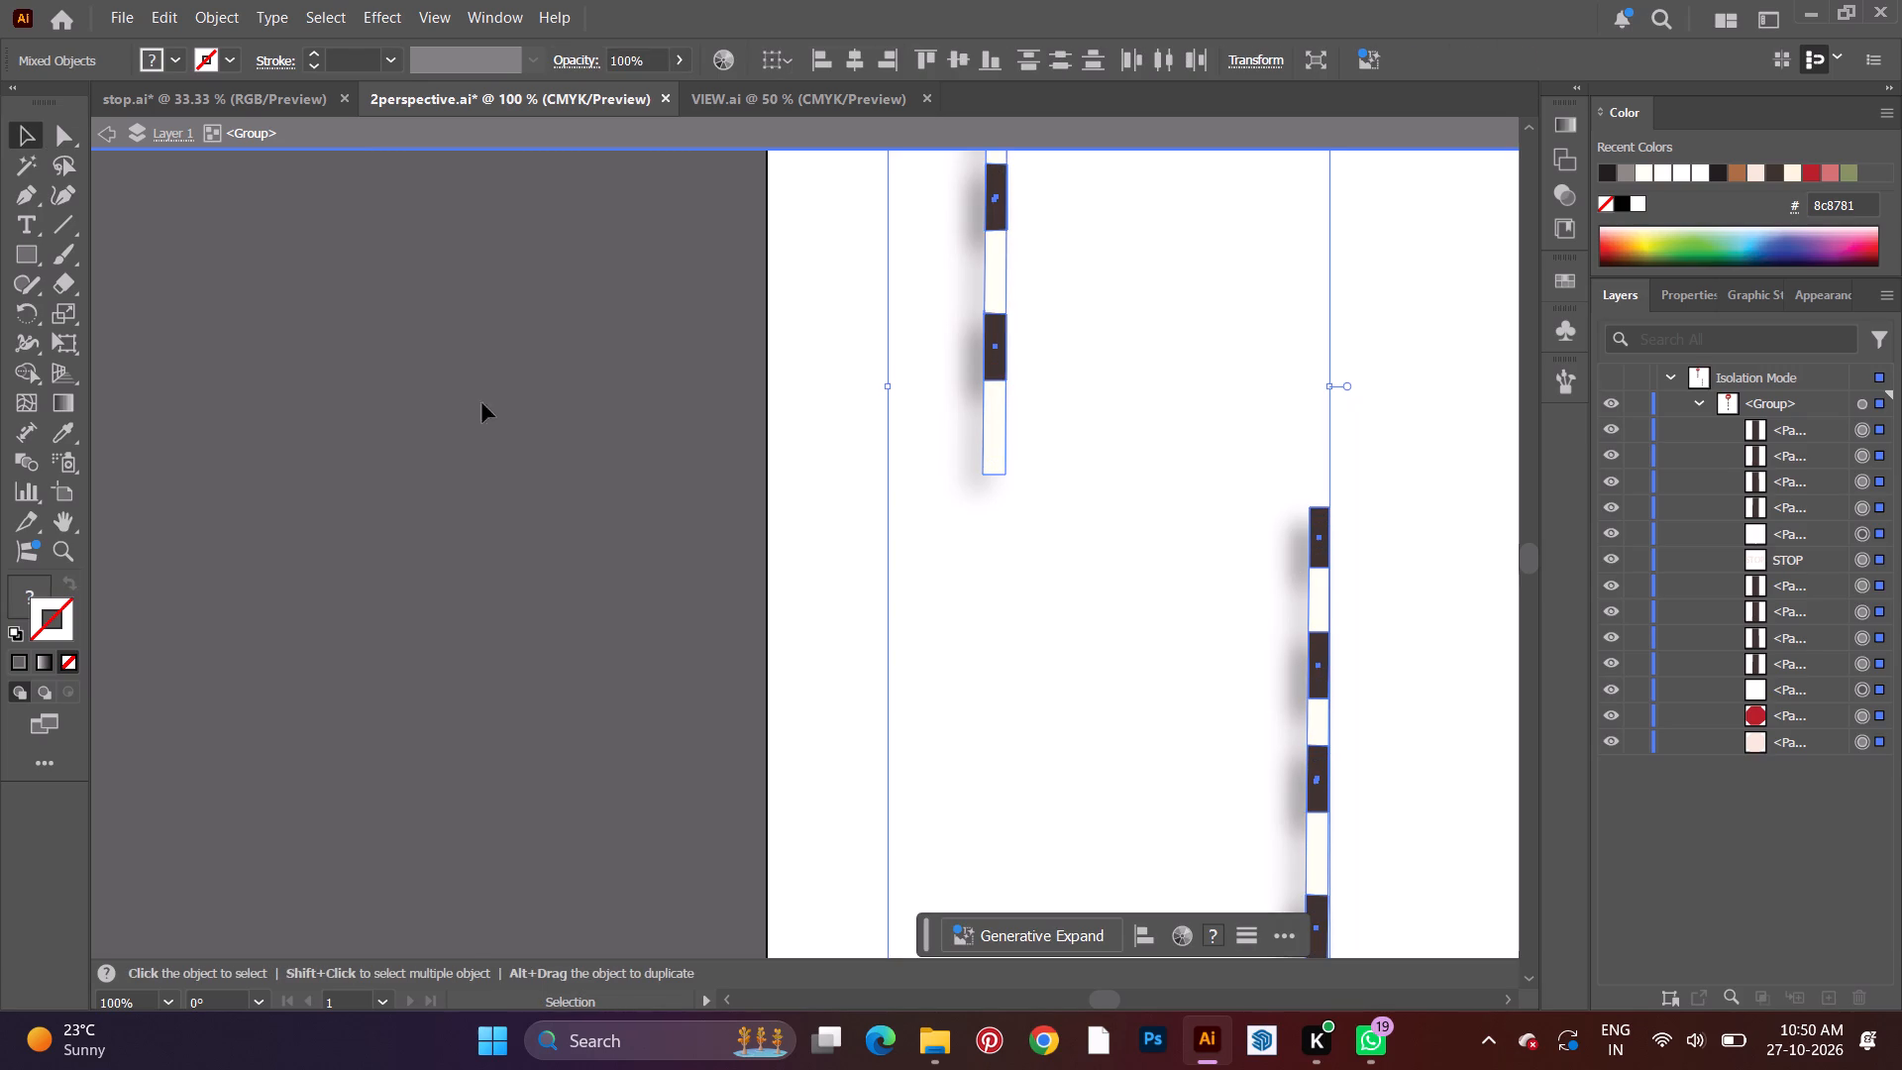
Clear the selection and exit the stop sign group's isolation.
click(1141, 673)
alt+scroll(1143, 673, down, 2)
scroll(1275, 743, down, 3)
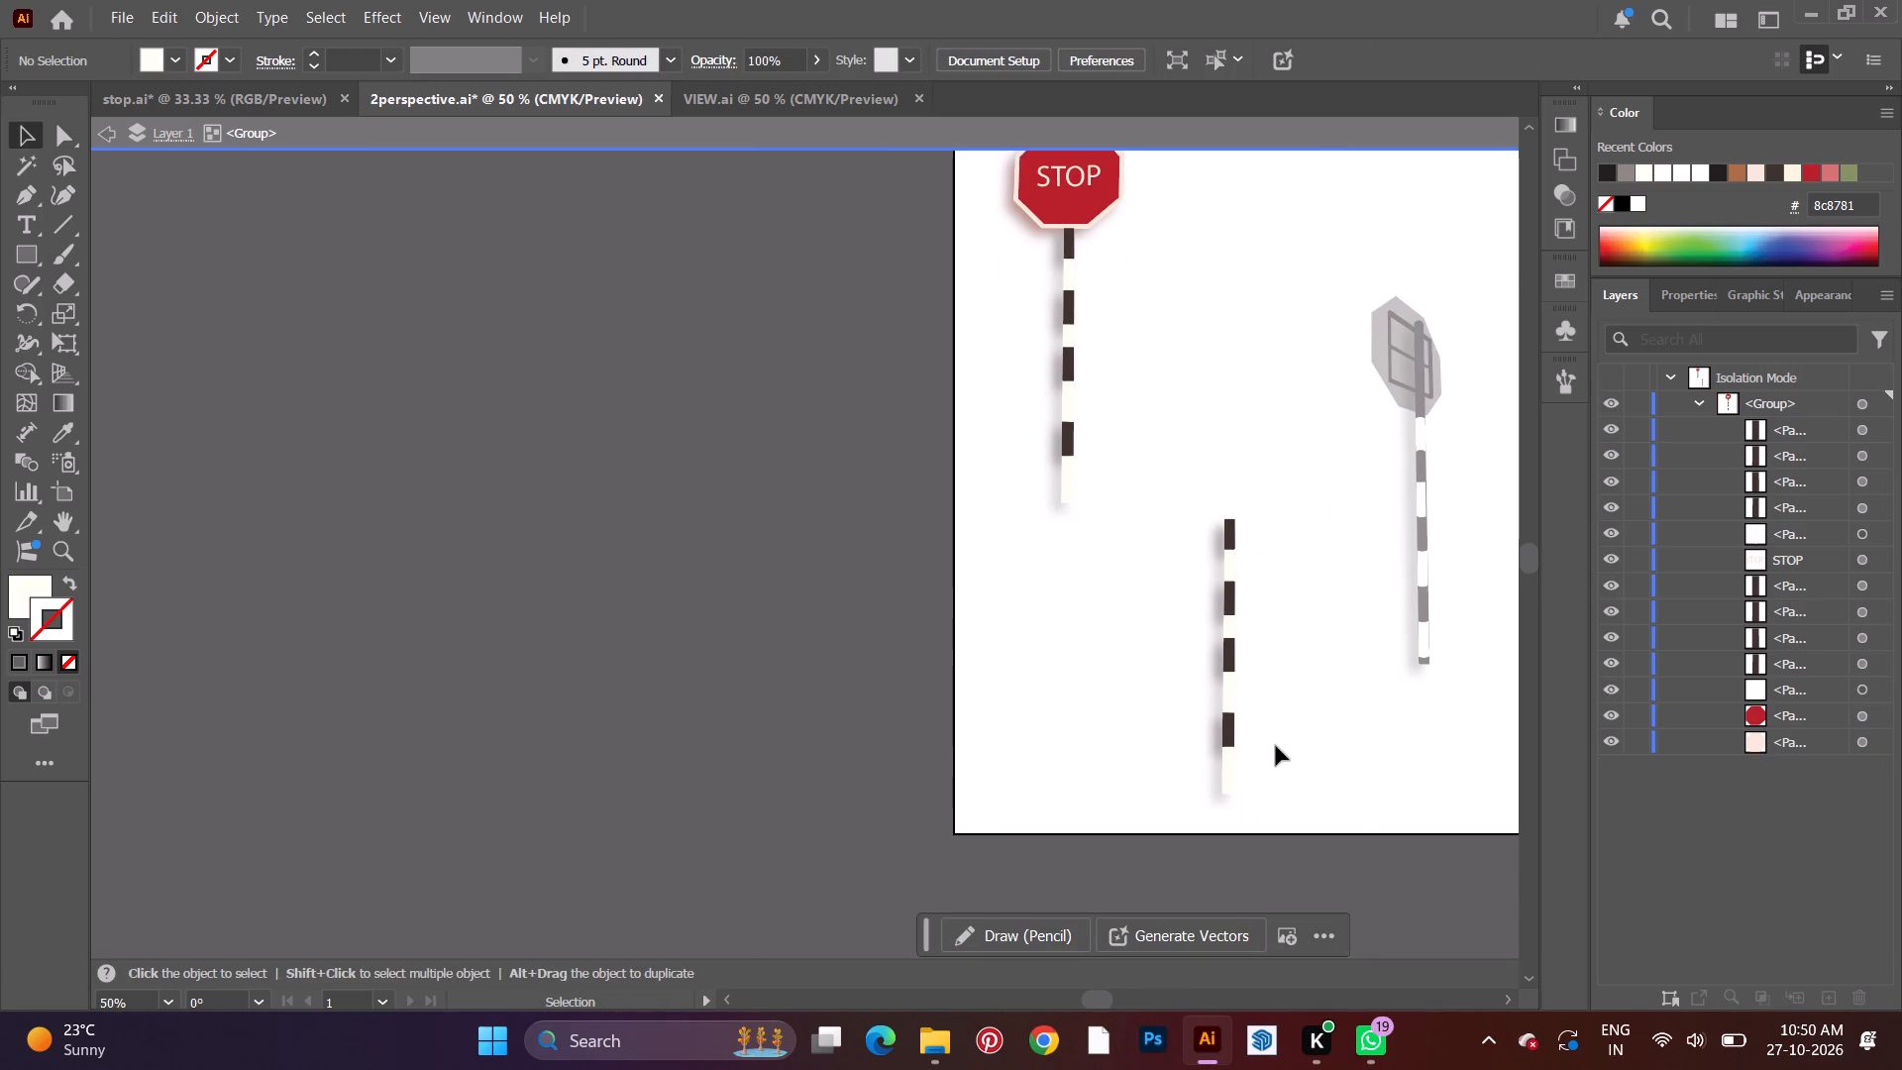
click(1348, 406)
double_click(1339, 414)
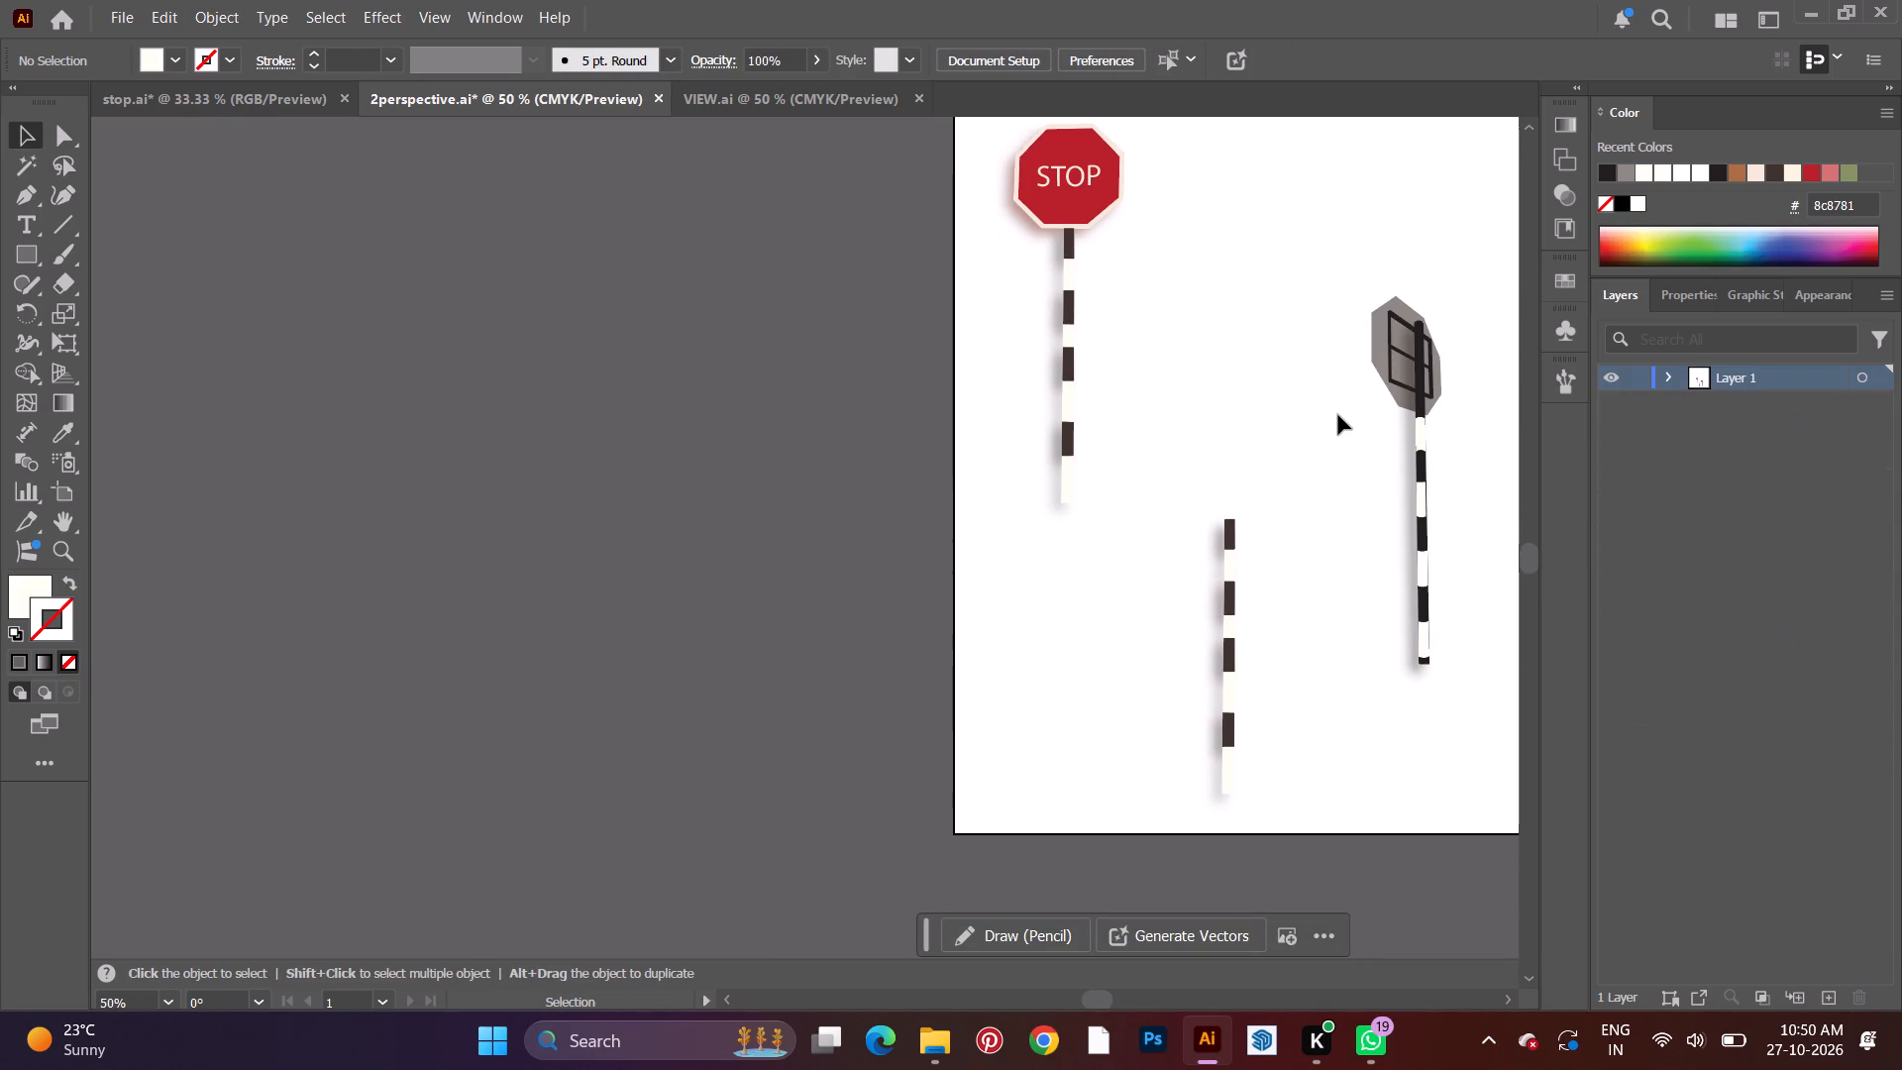
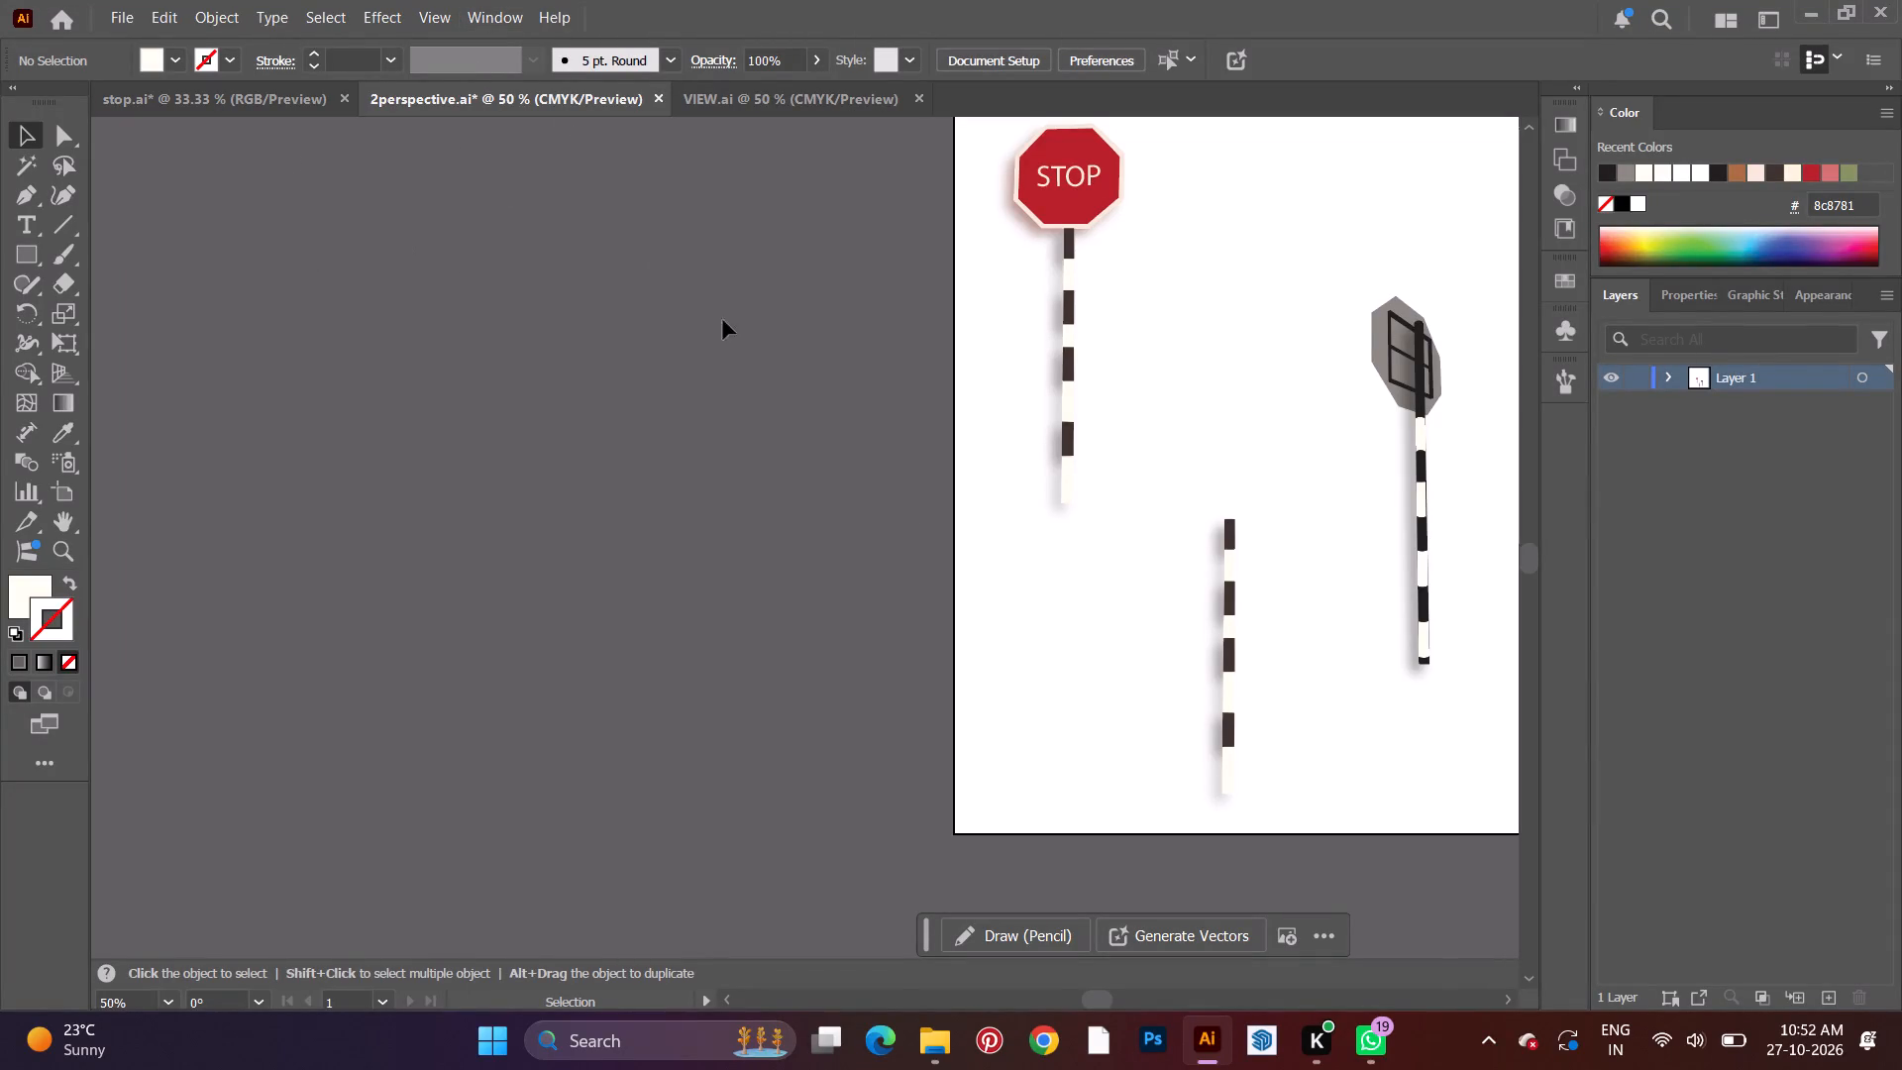
Move the front stop sign group, together with its loose striped pole, higher on the artboard.
key(space)
key(space)
key(space)
key(space)
key(space)
key(space)
key(space)
key(space)
key(space)
key(space)
key(space)
key(space)
key(space)
key(space)
key(space)
key(space)
key(space)
key(space)
key(space)
key(space)
drag(1092, 556, 711, 651)
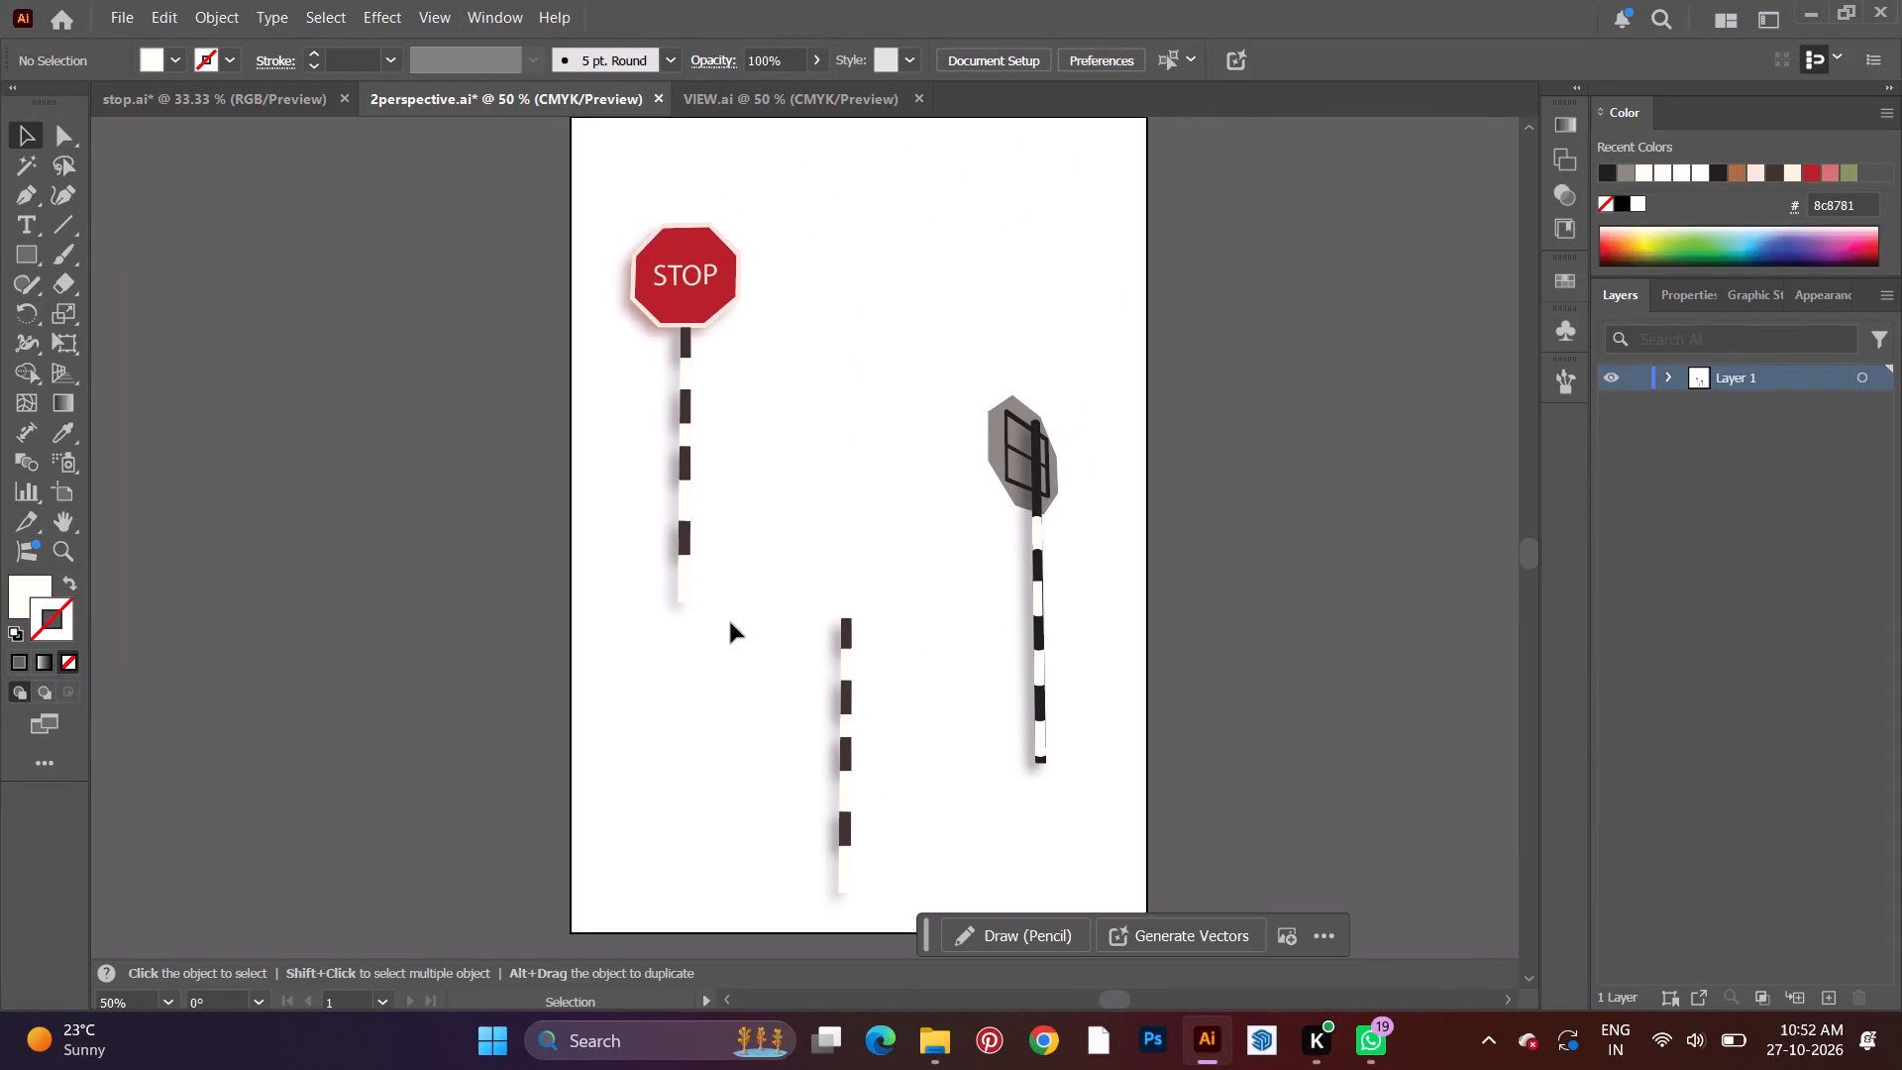
drag(847, 671, 868, 662)
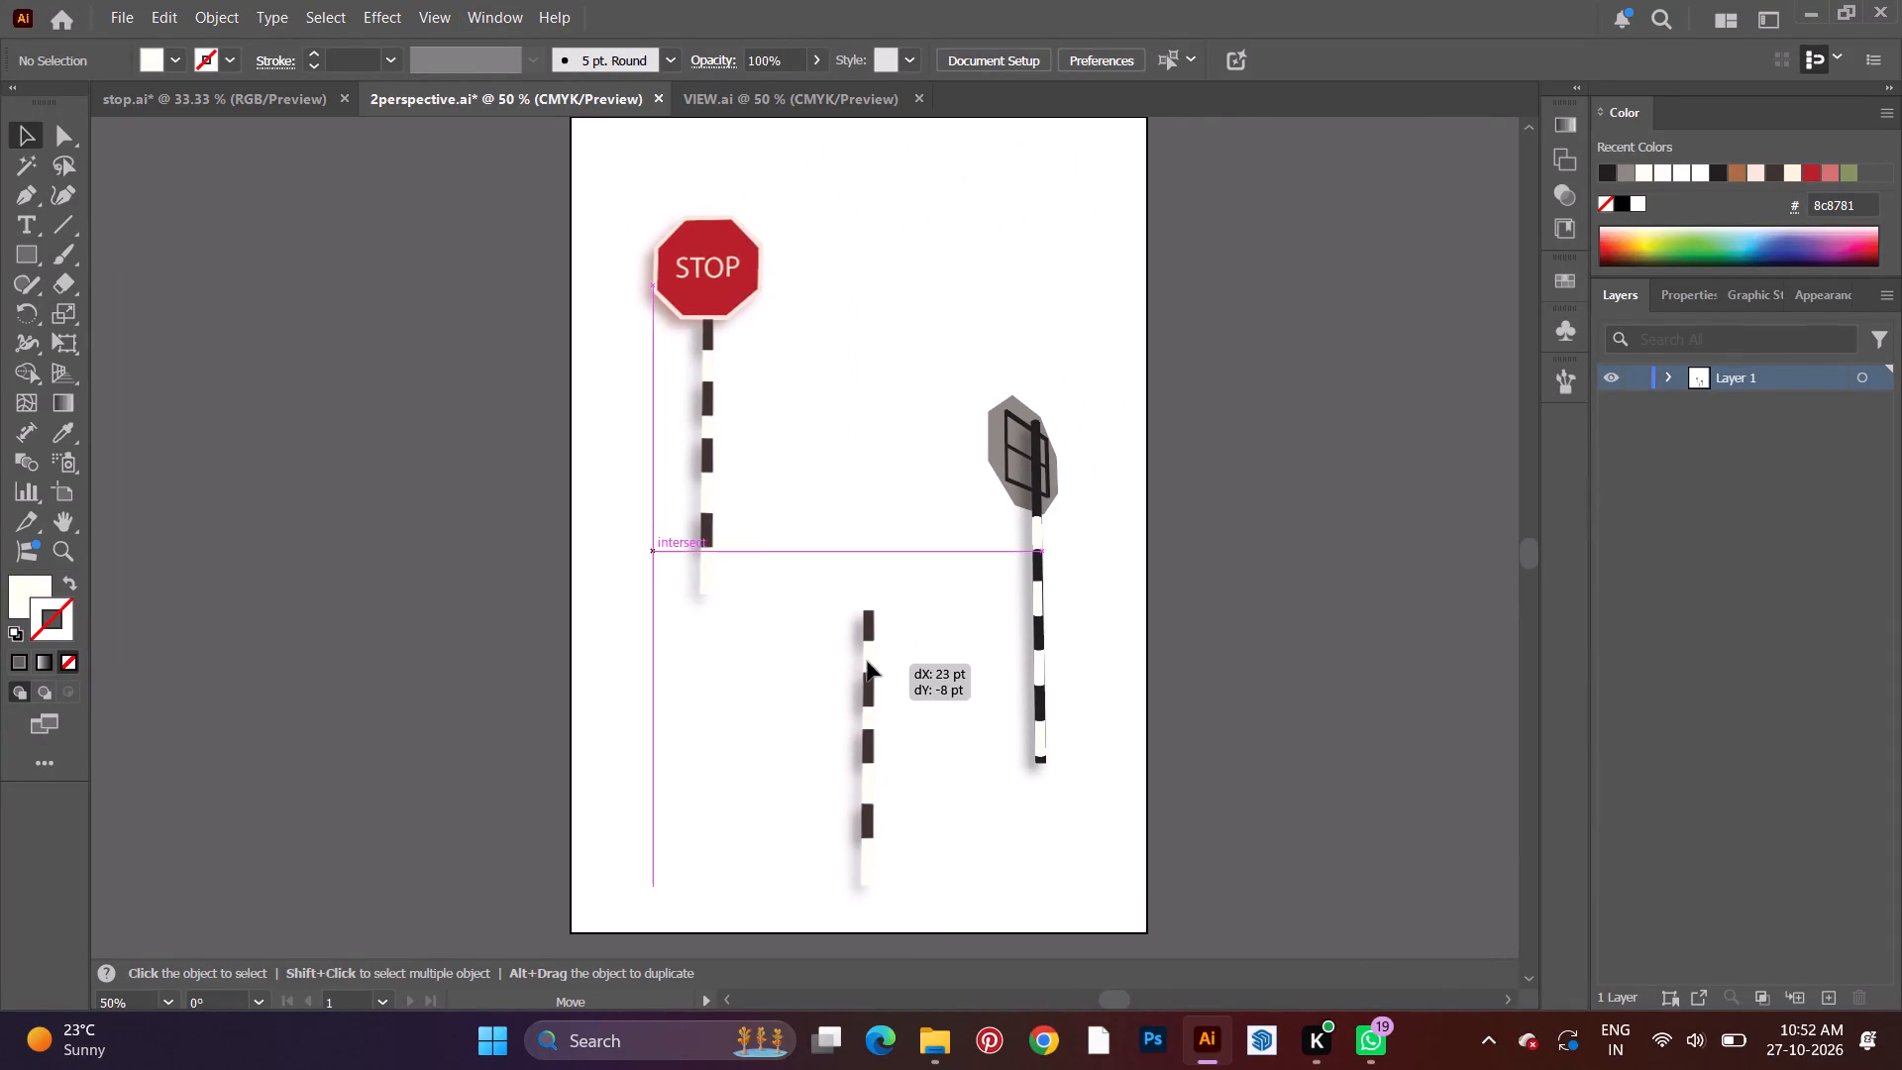
drag(868, 662, 859, 617)
click(816, 627)
click(902, 655)
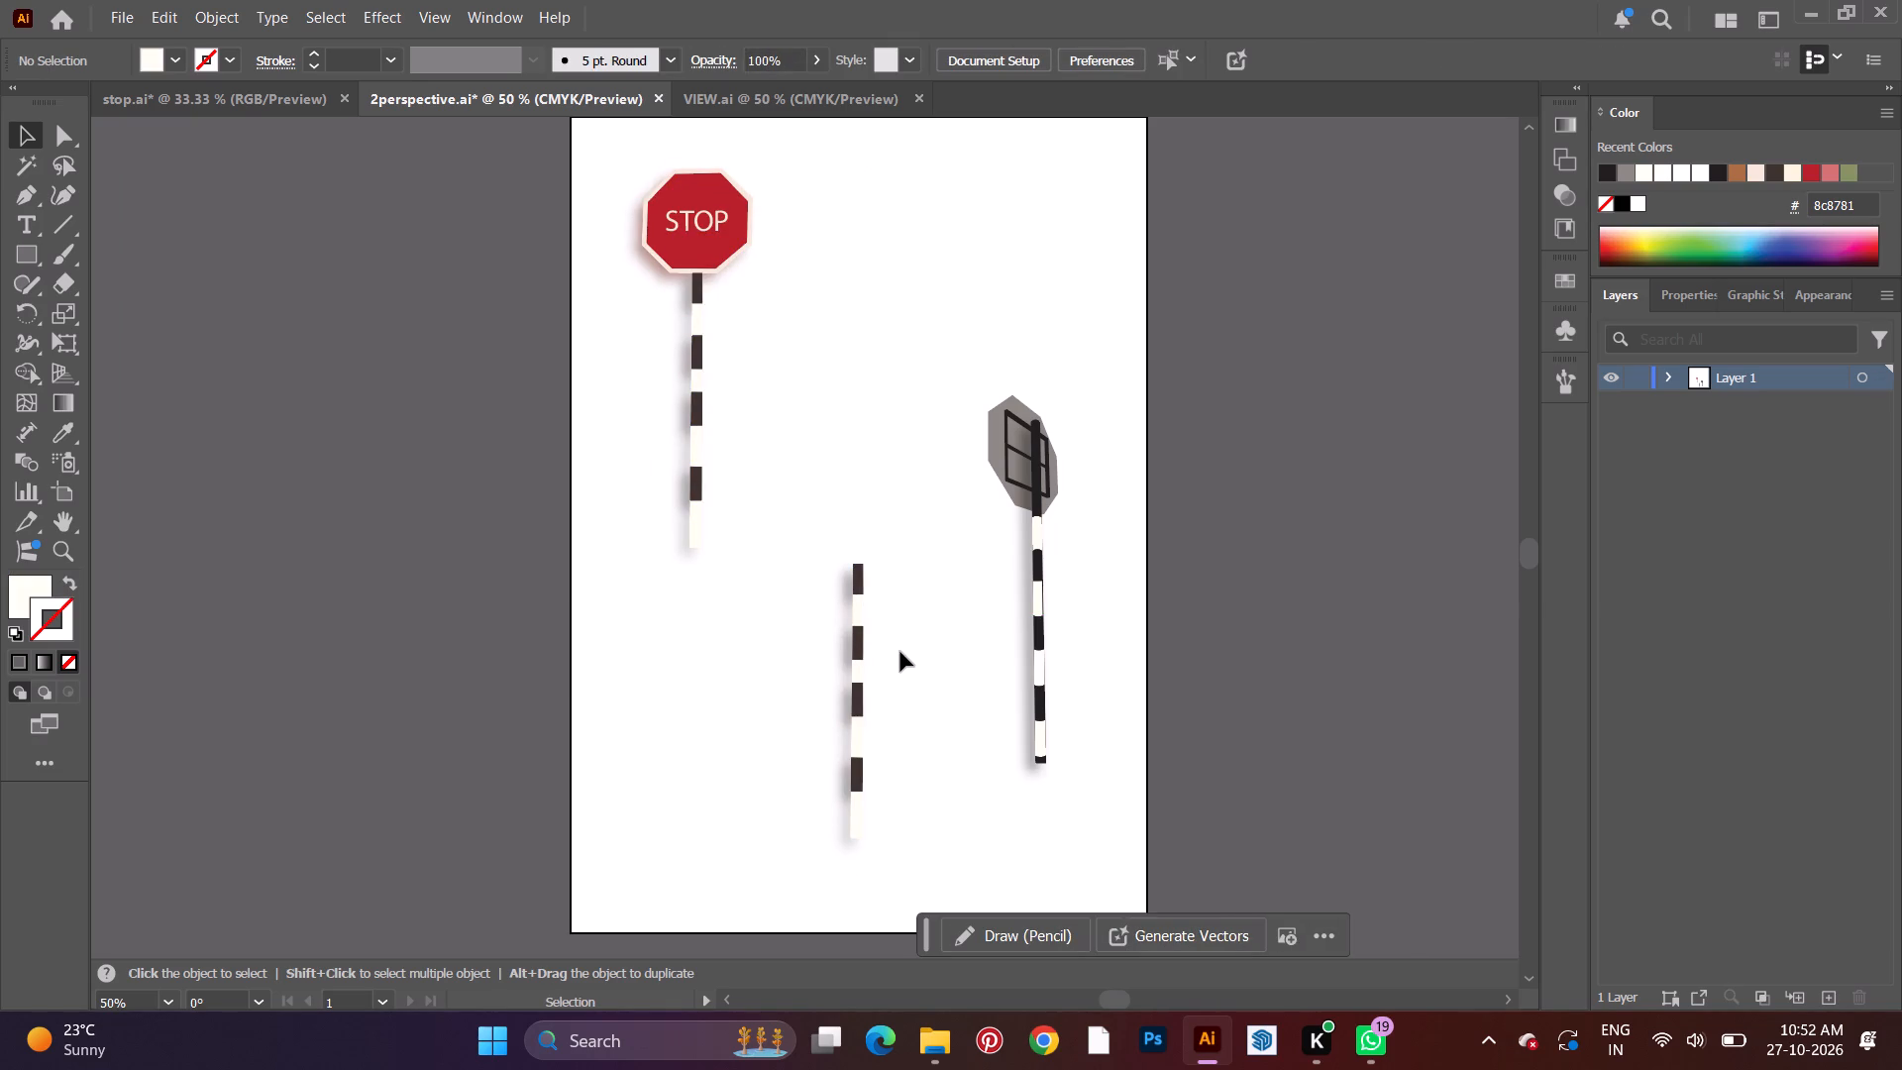
Isolate the stop sign group, move the whole loose striped pole down and slightly right, and exit isolation.
double_click(860, 616)
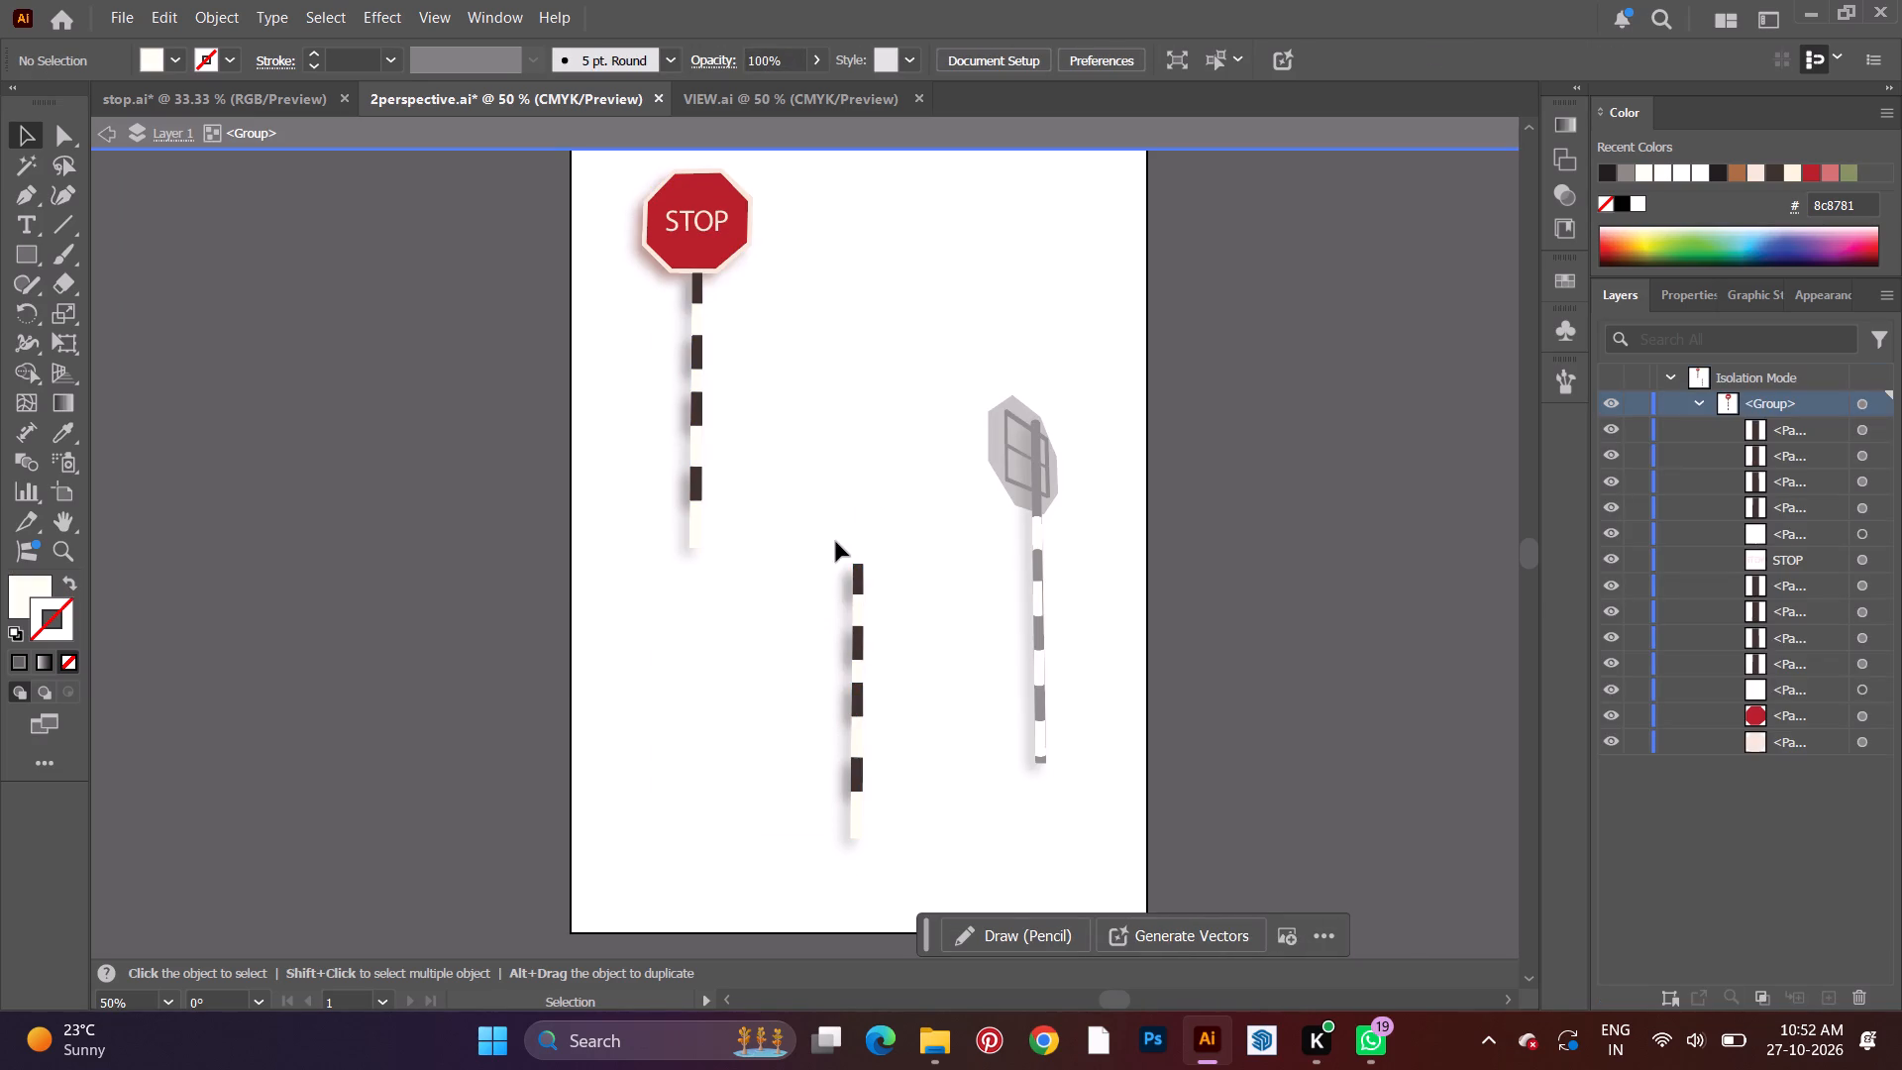
drag(833, 544, 901, 867)
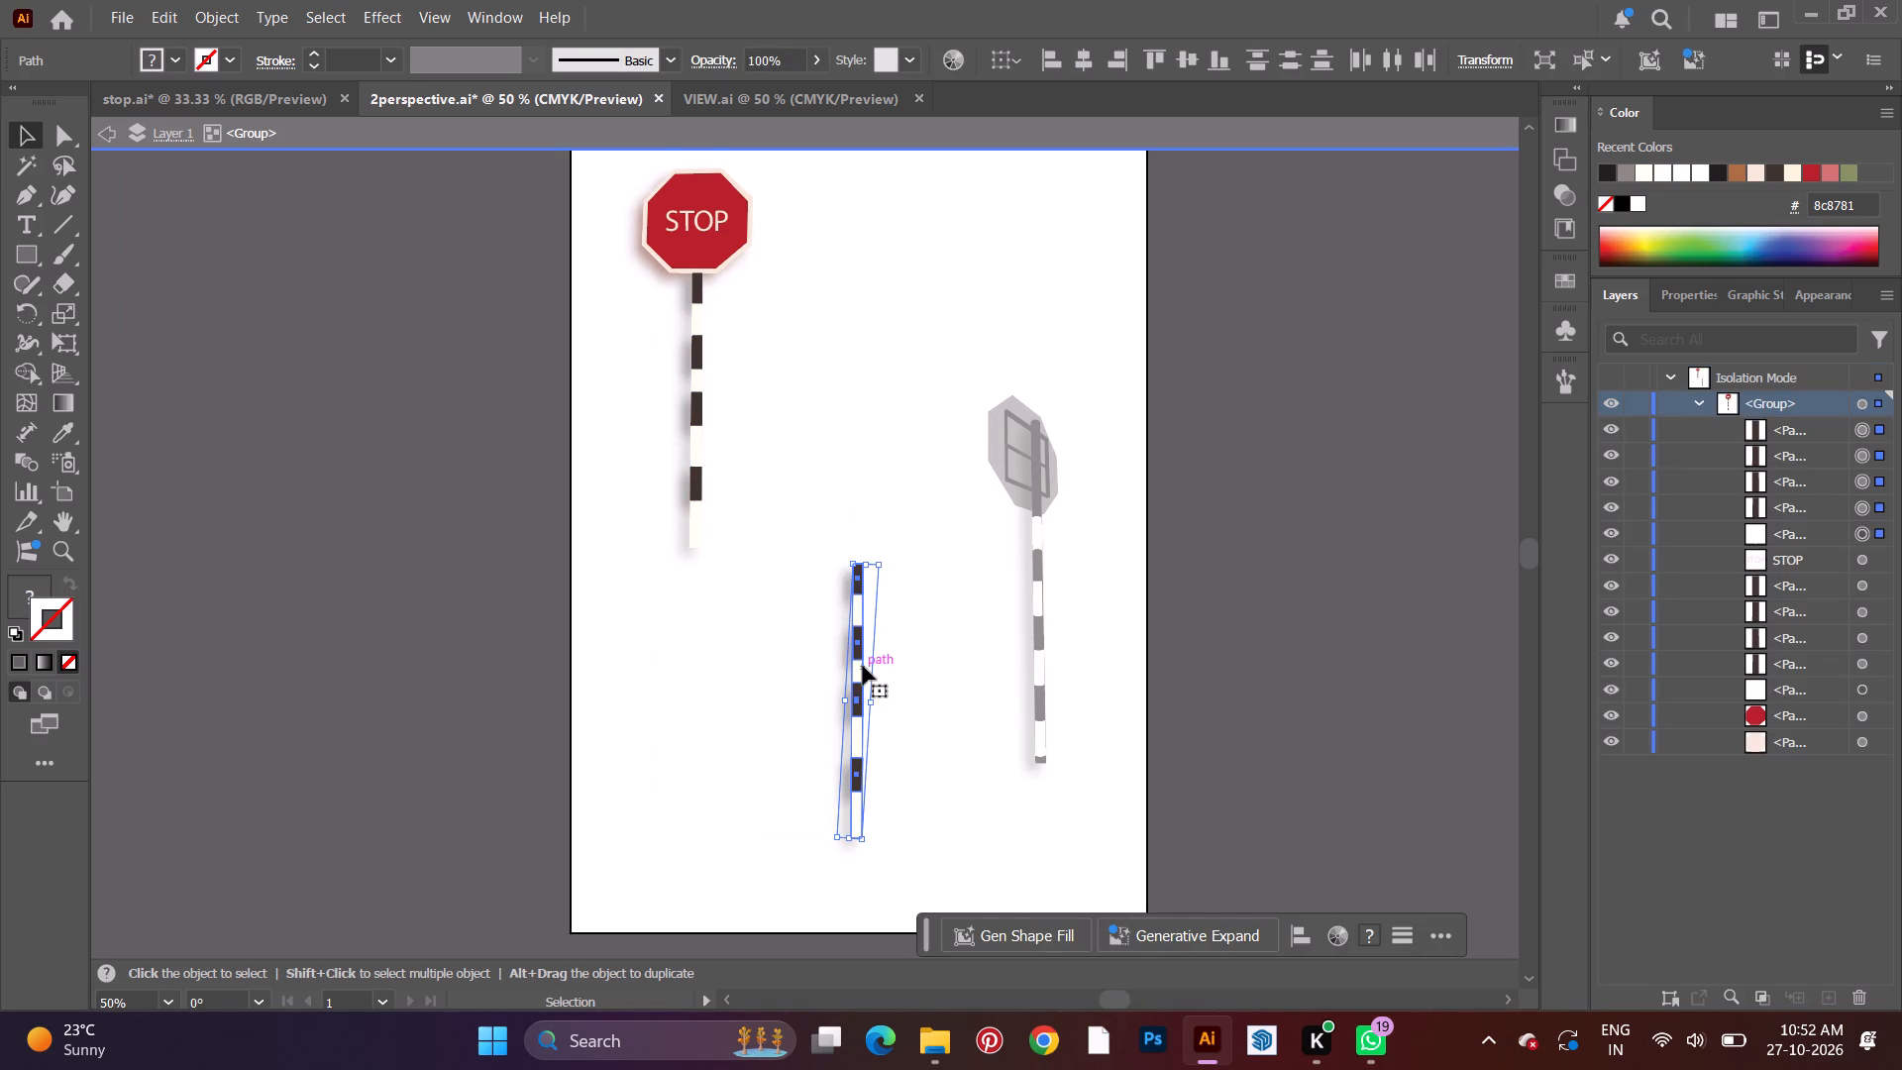
drag(858, 670, 896, 723)
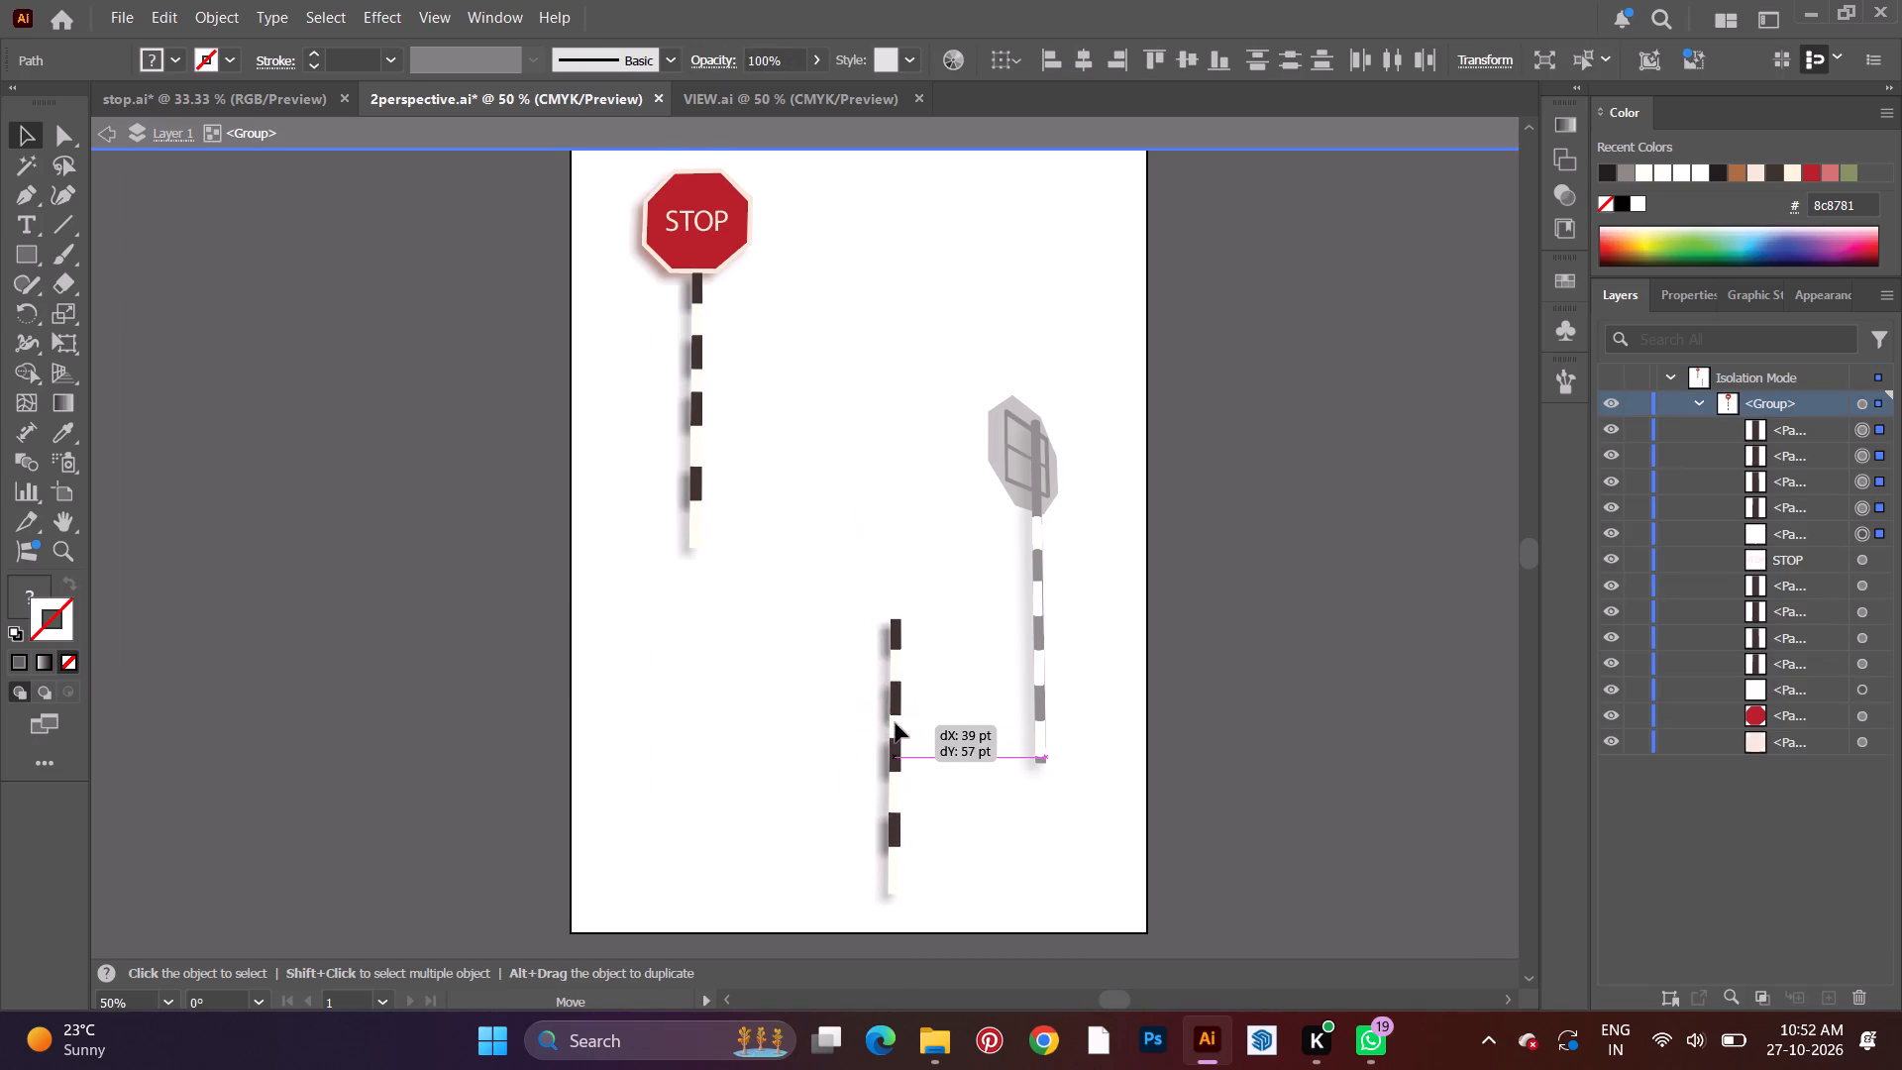
drag(896, 723, 883, 734)
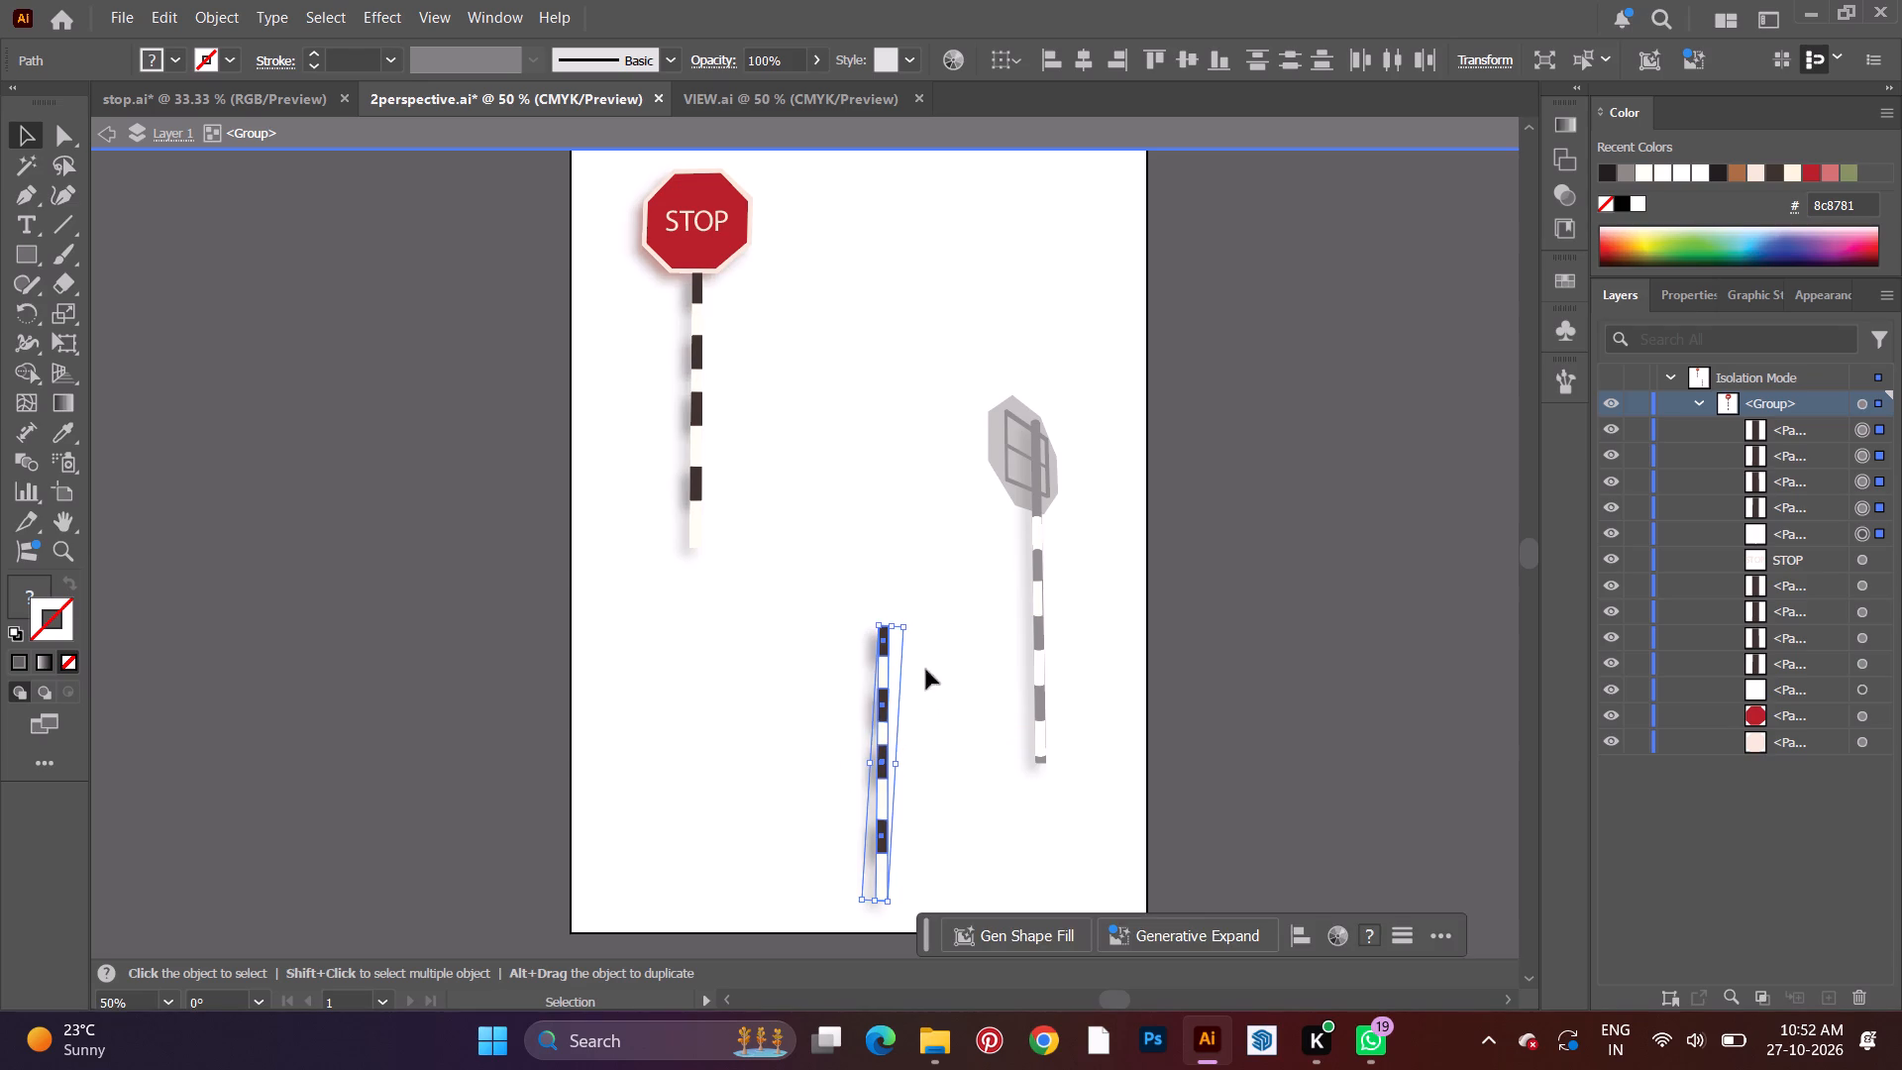
click(998, 467)
double_click(946, 445)
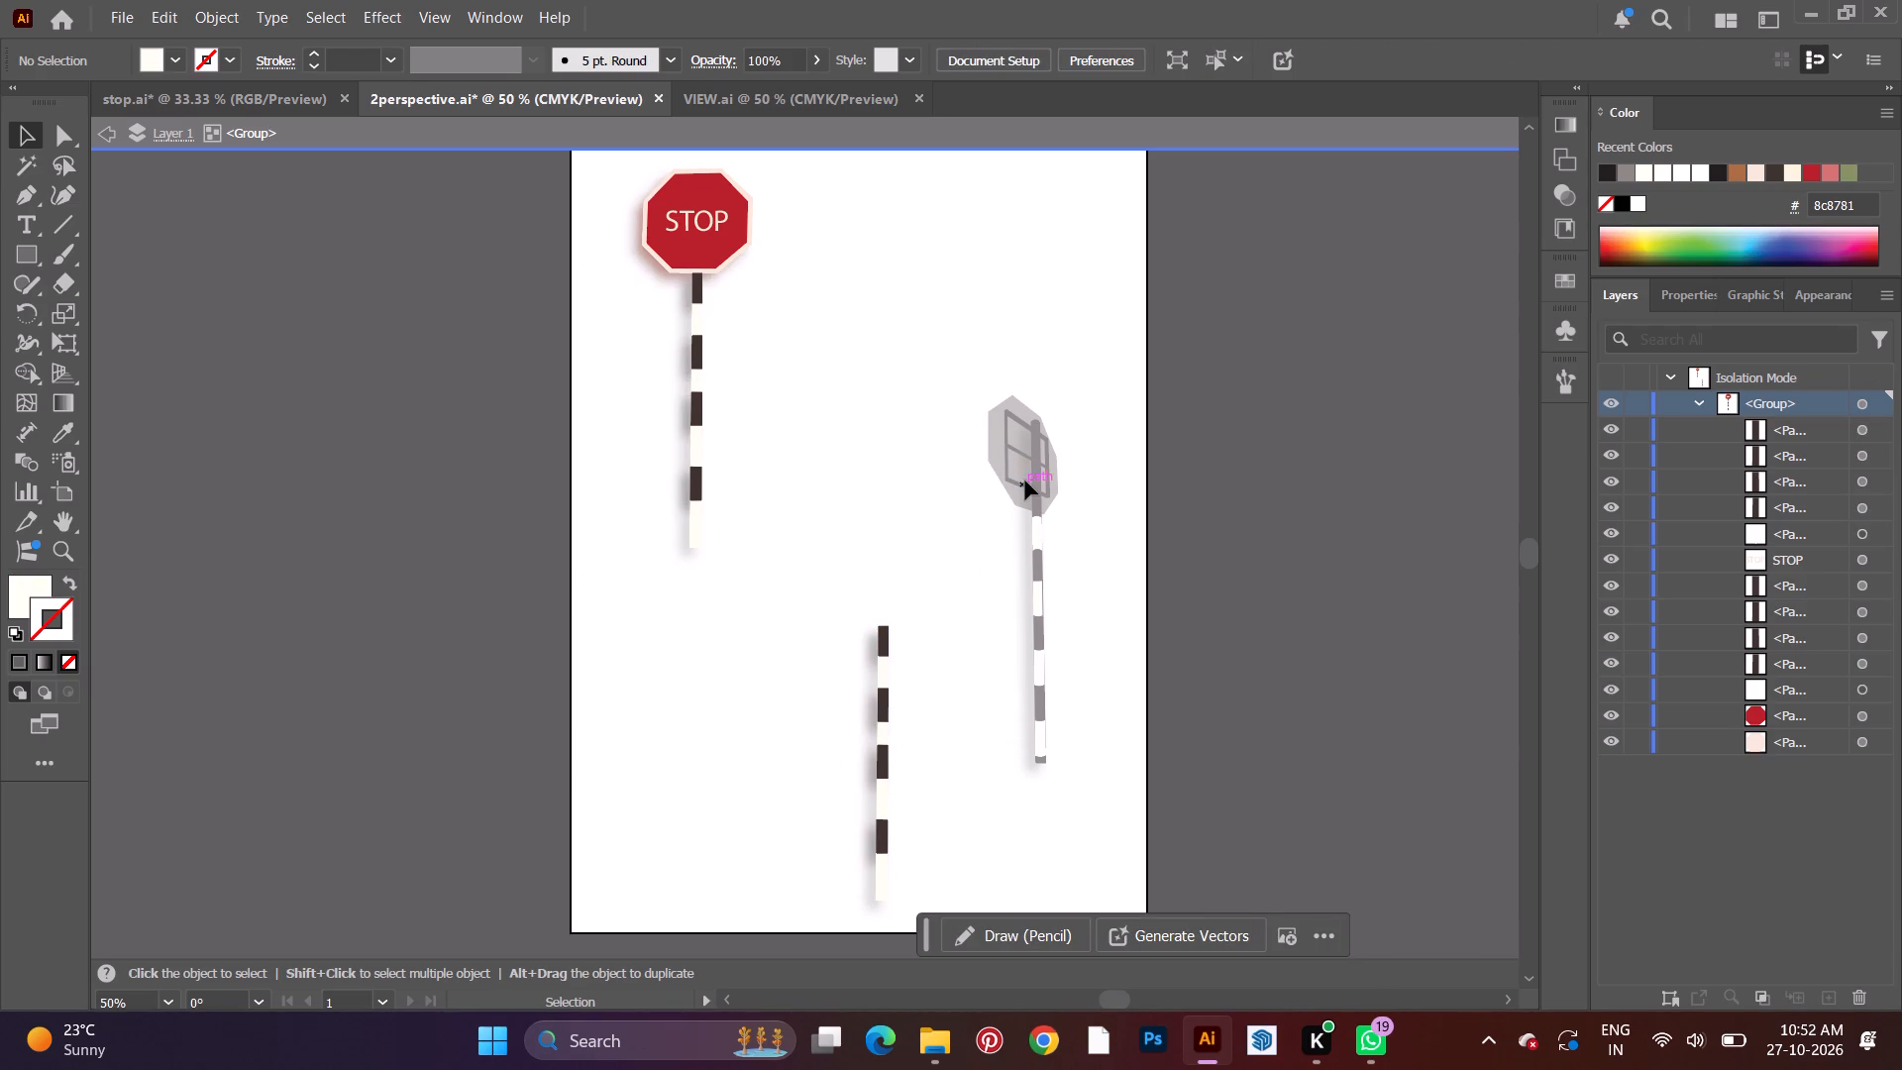
double_click(1025, 481)
click(964, 370)
click(973, 359)
click(959, 420)
triple_click(1013, 448)
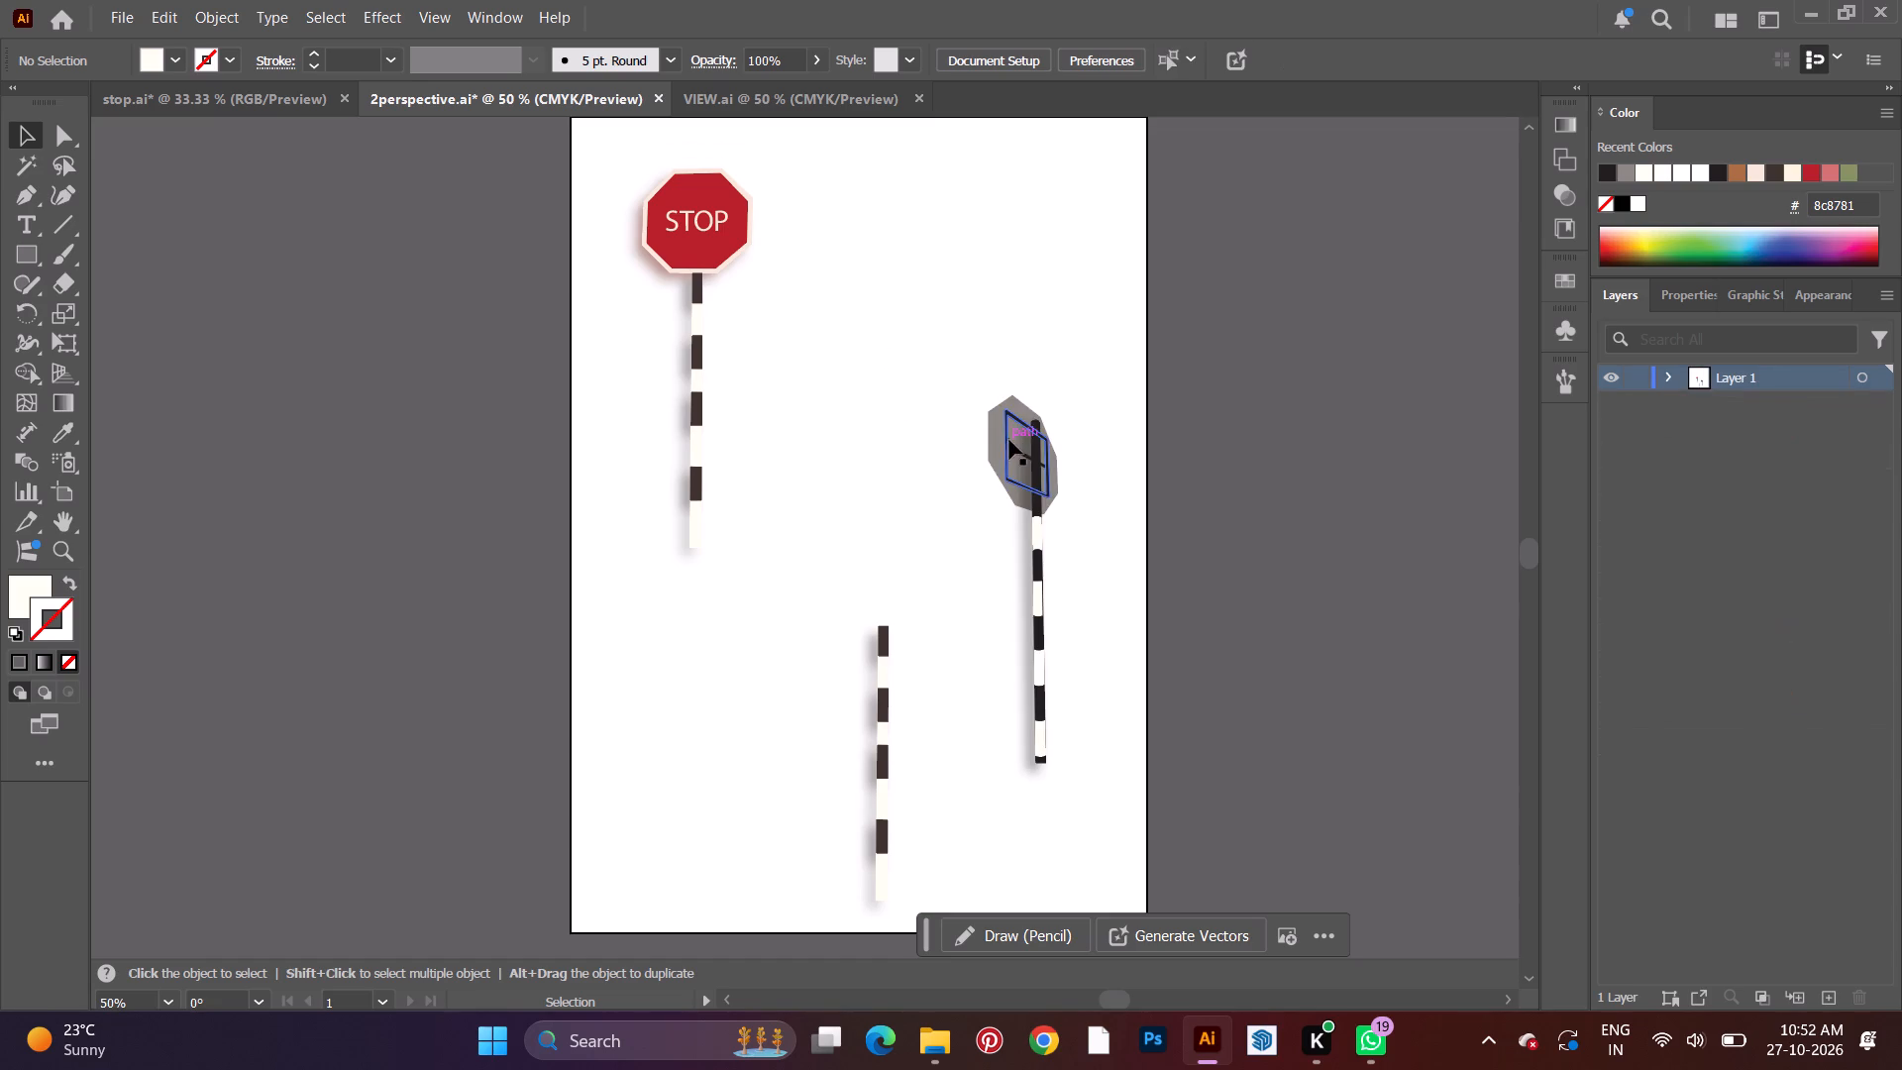
Move the entire back-view sign with its striped pole up and slightly right, and clear the selection.
drag(976, 367, 1068, 828)
drag(1068, 828, 1069, 822)
drag(1026, 570, 1034, 545)
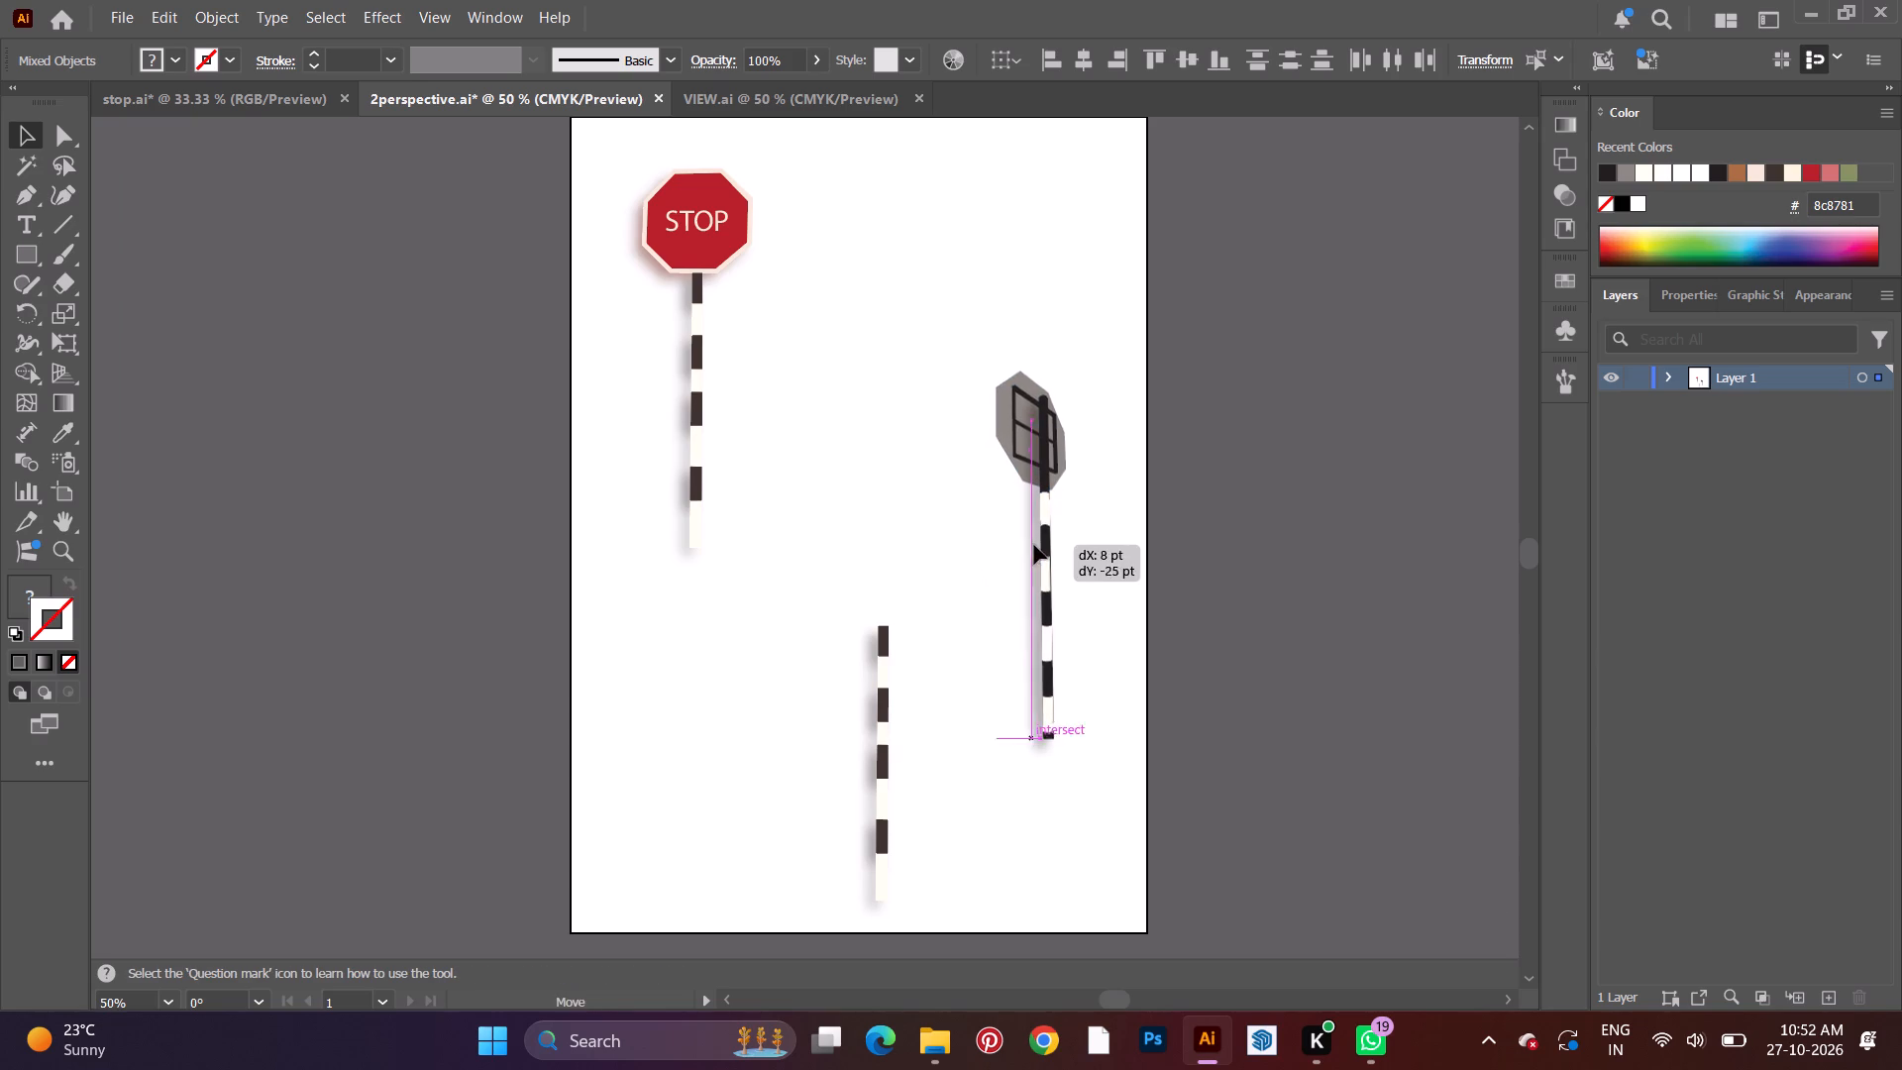
drag(1034, 545, 1050, 484)
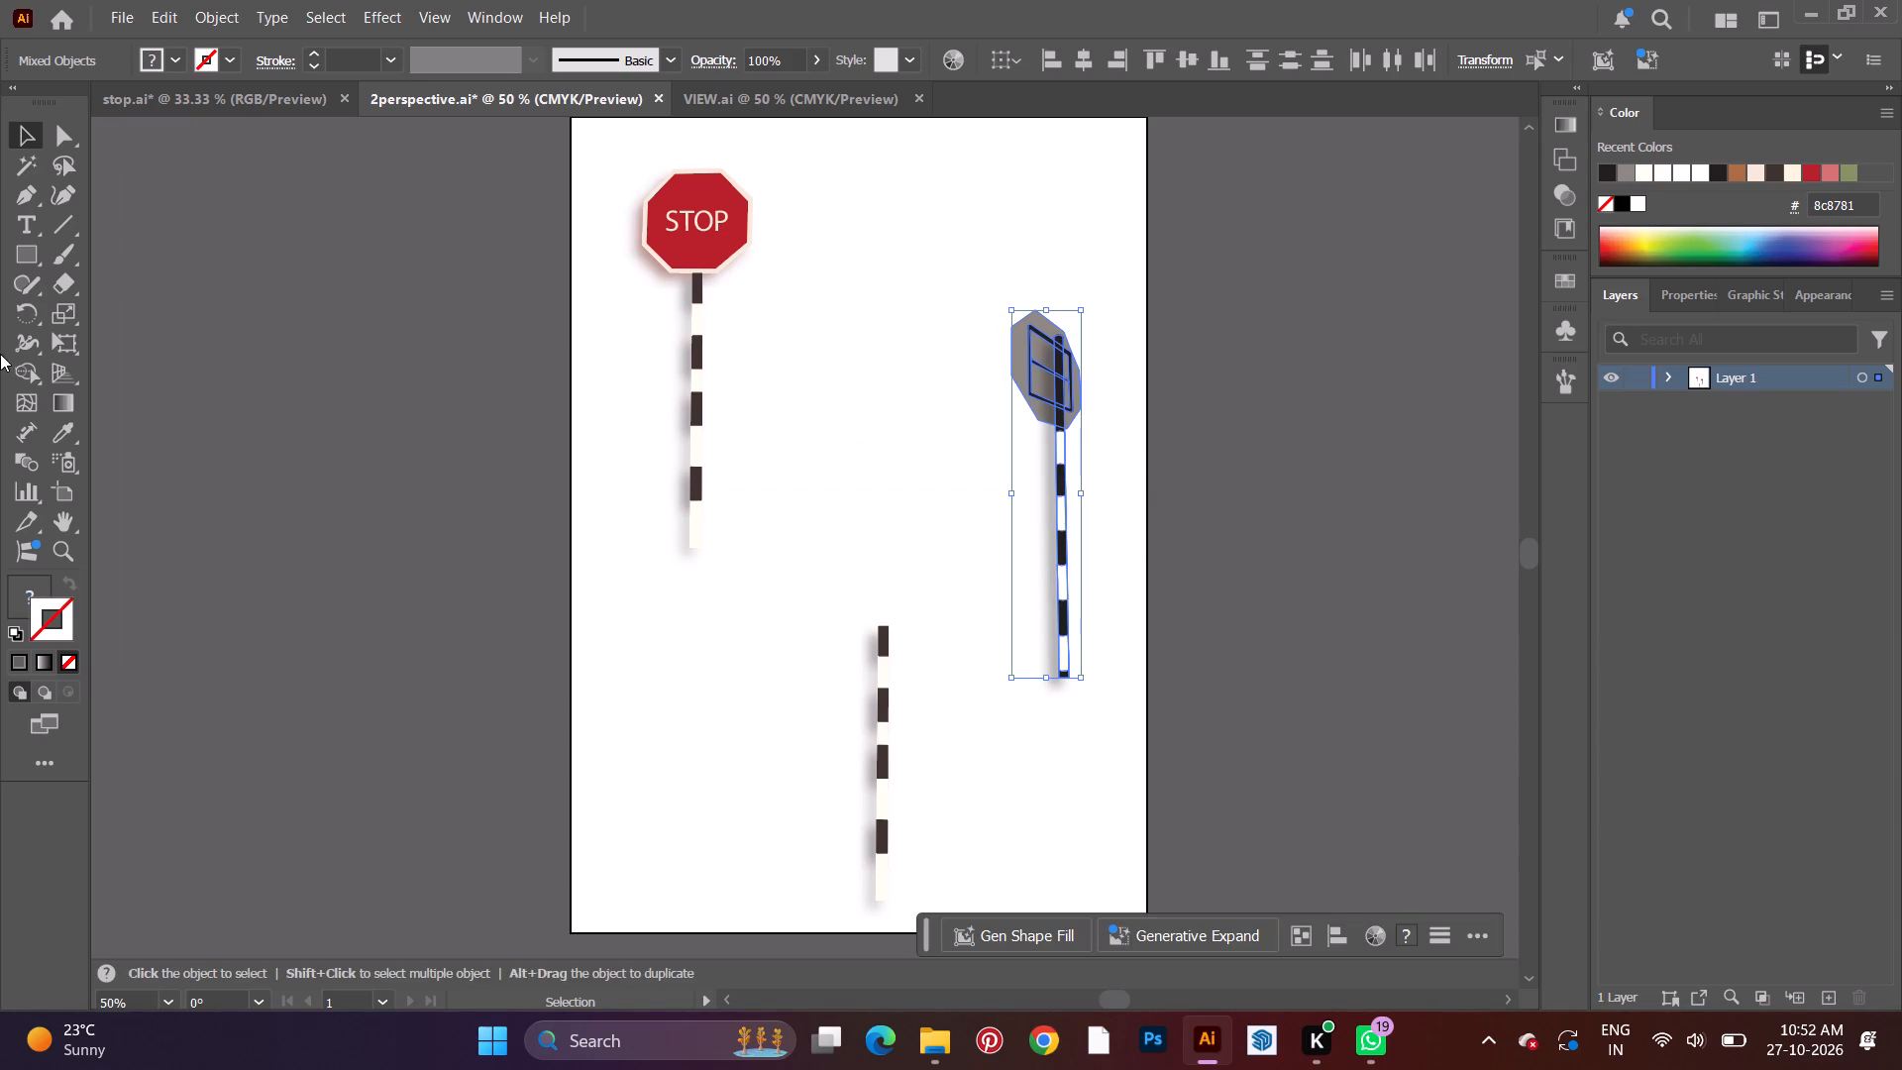
click(818, 522)
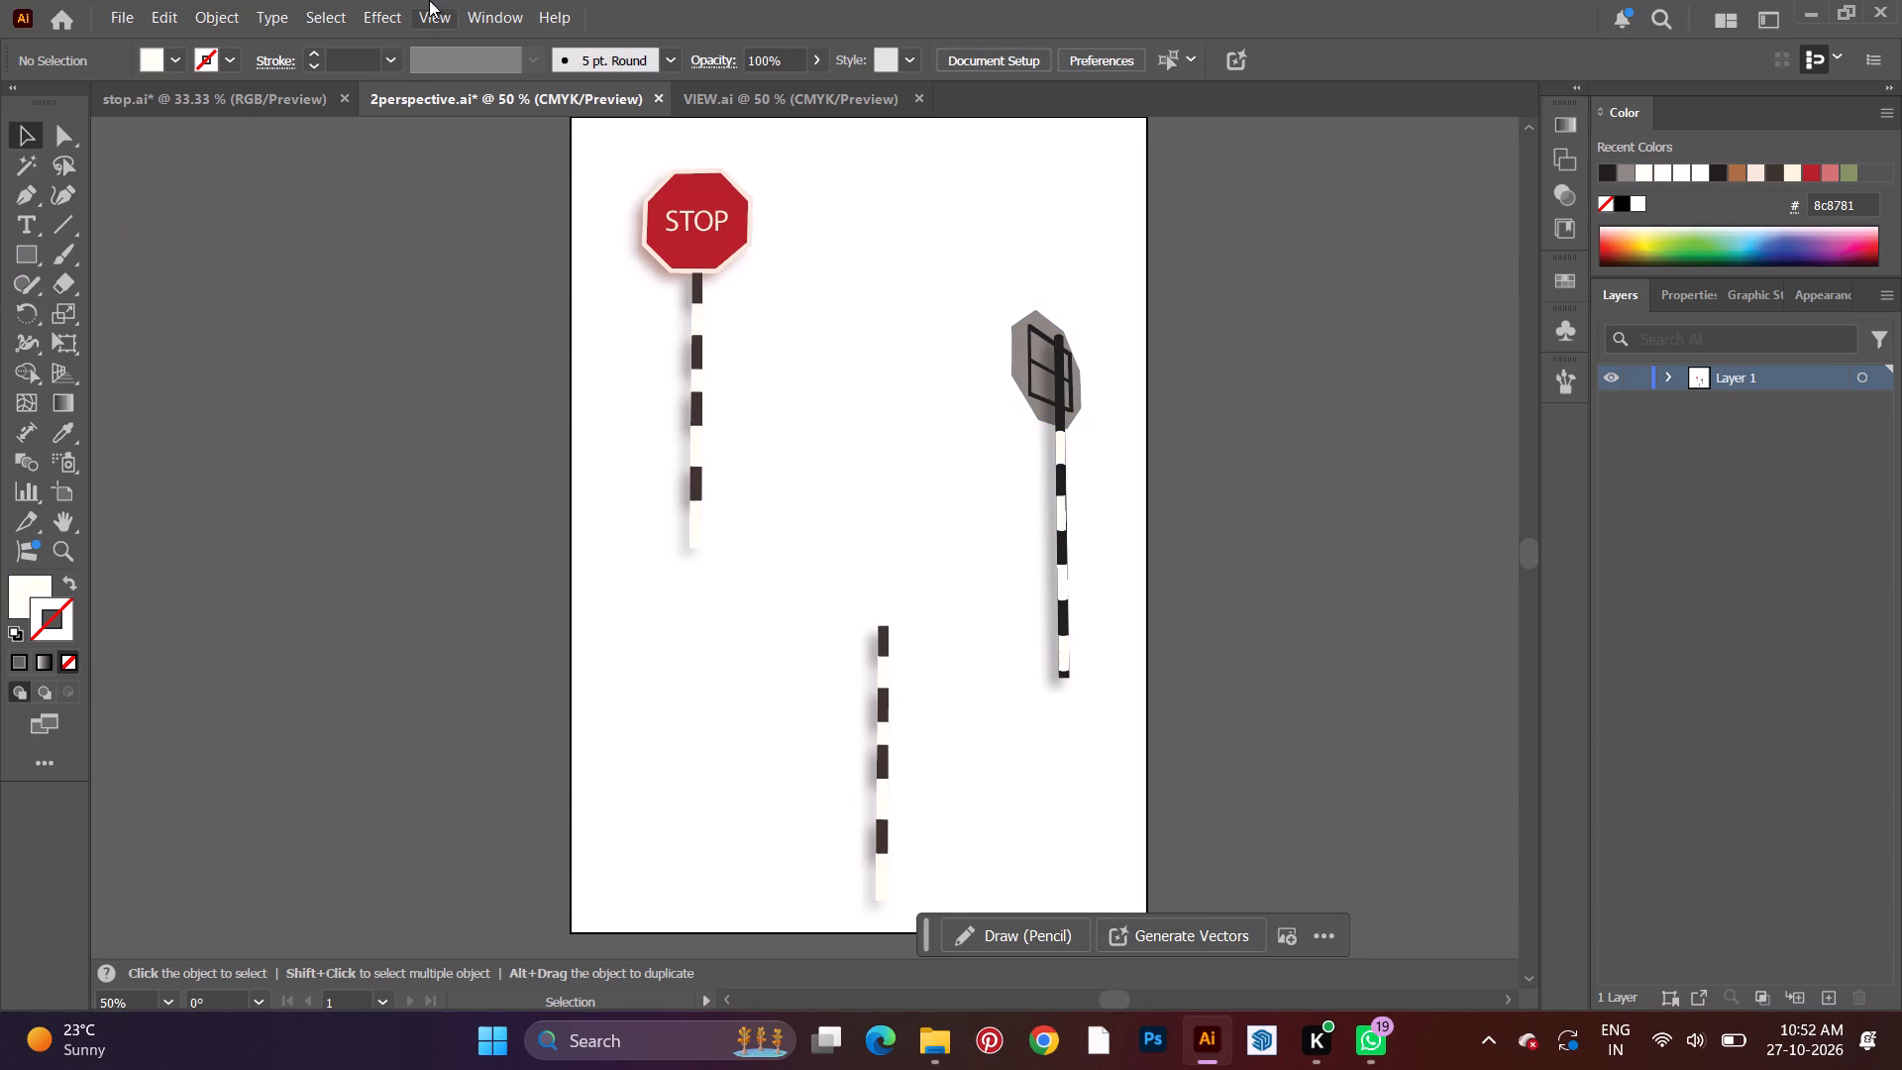
Switch to the stop.ai document and toggle the hidden image in Layer 1 on and off.
click(275, 98)
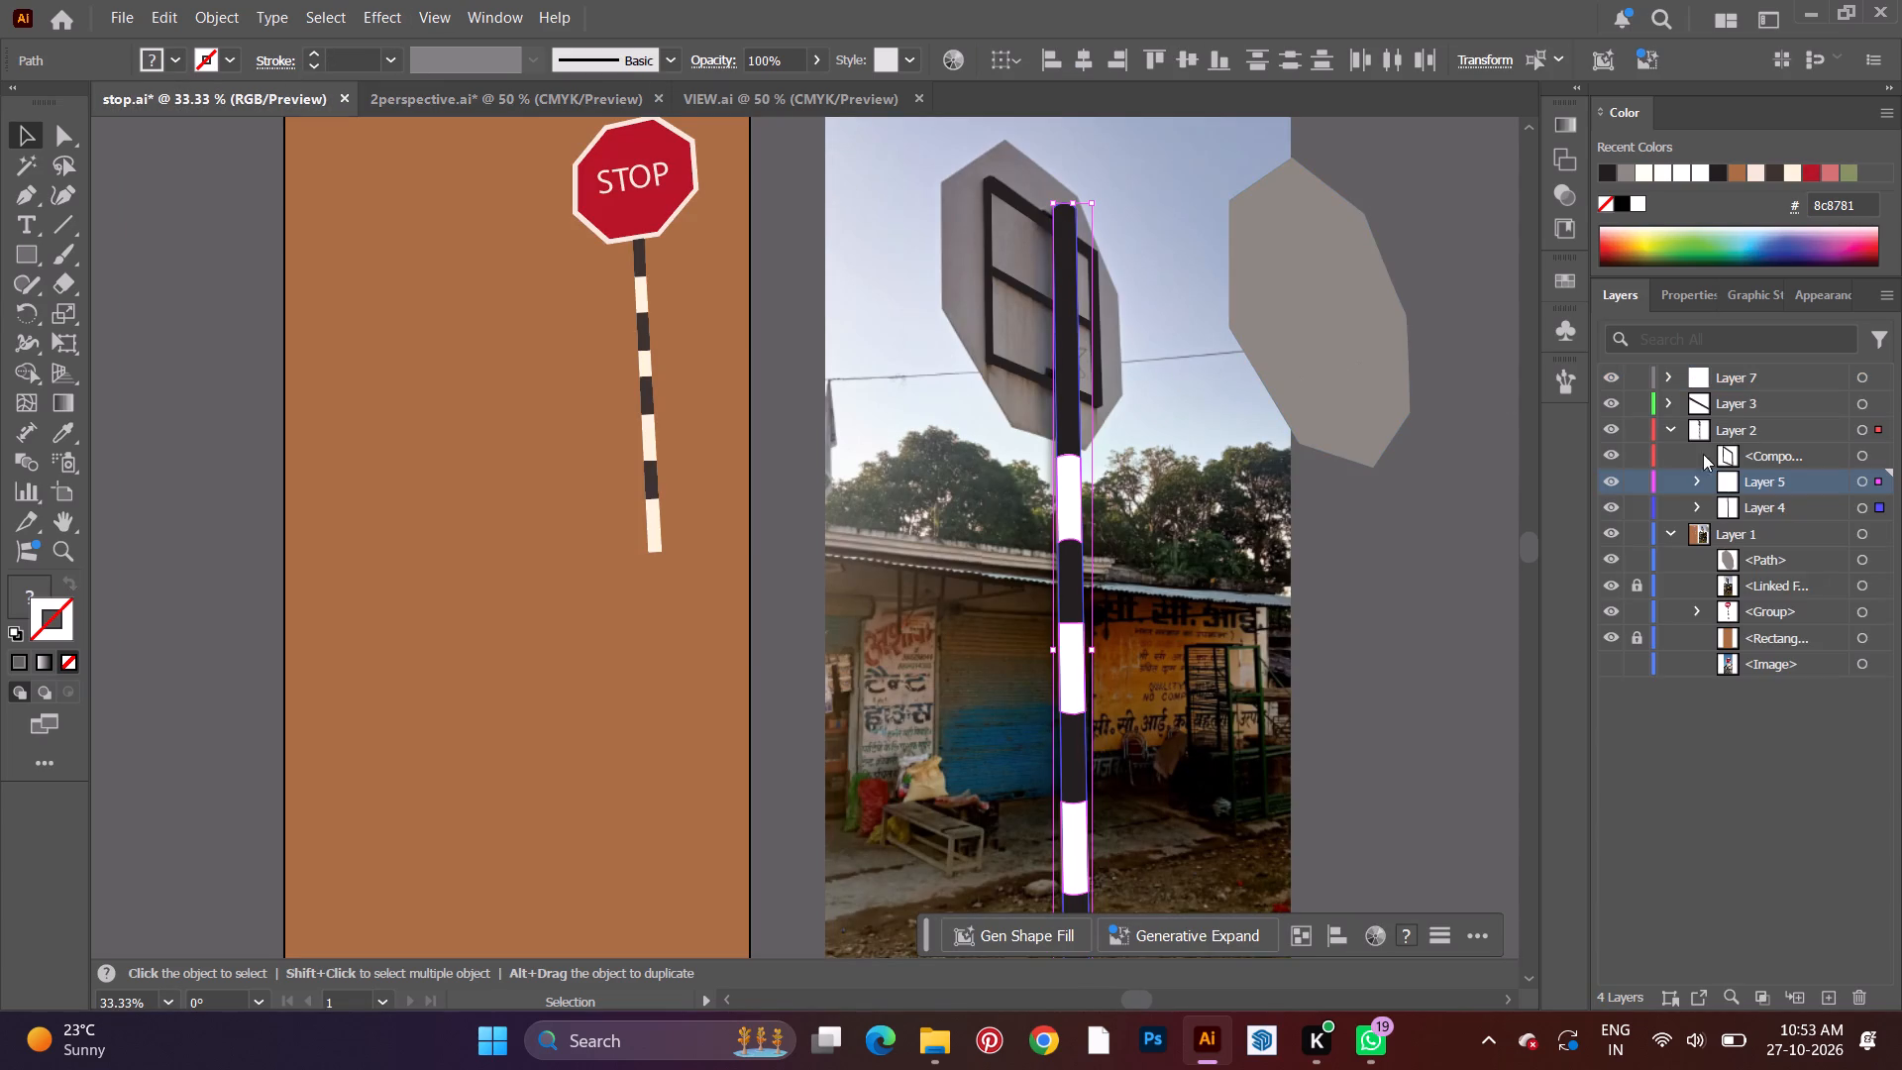
click(1618, 671)
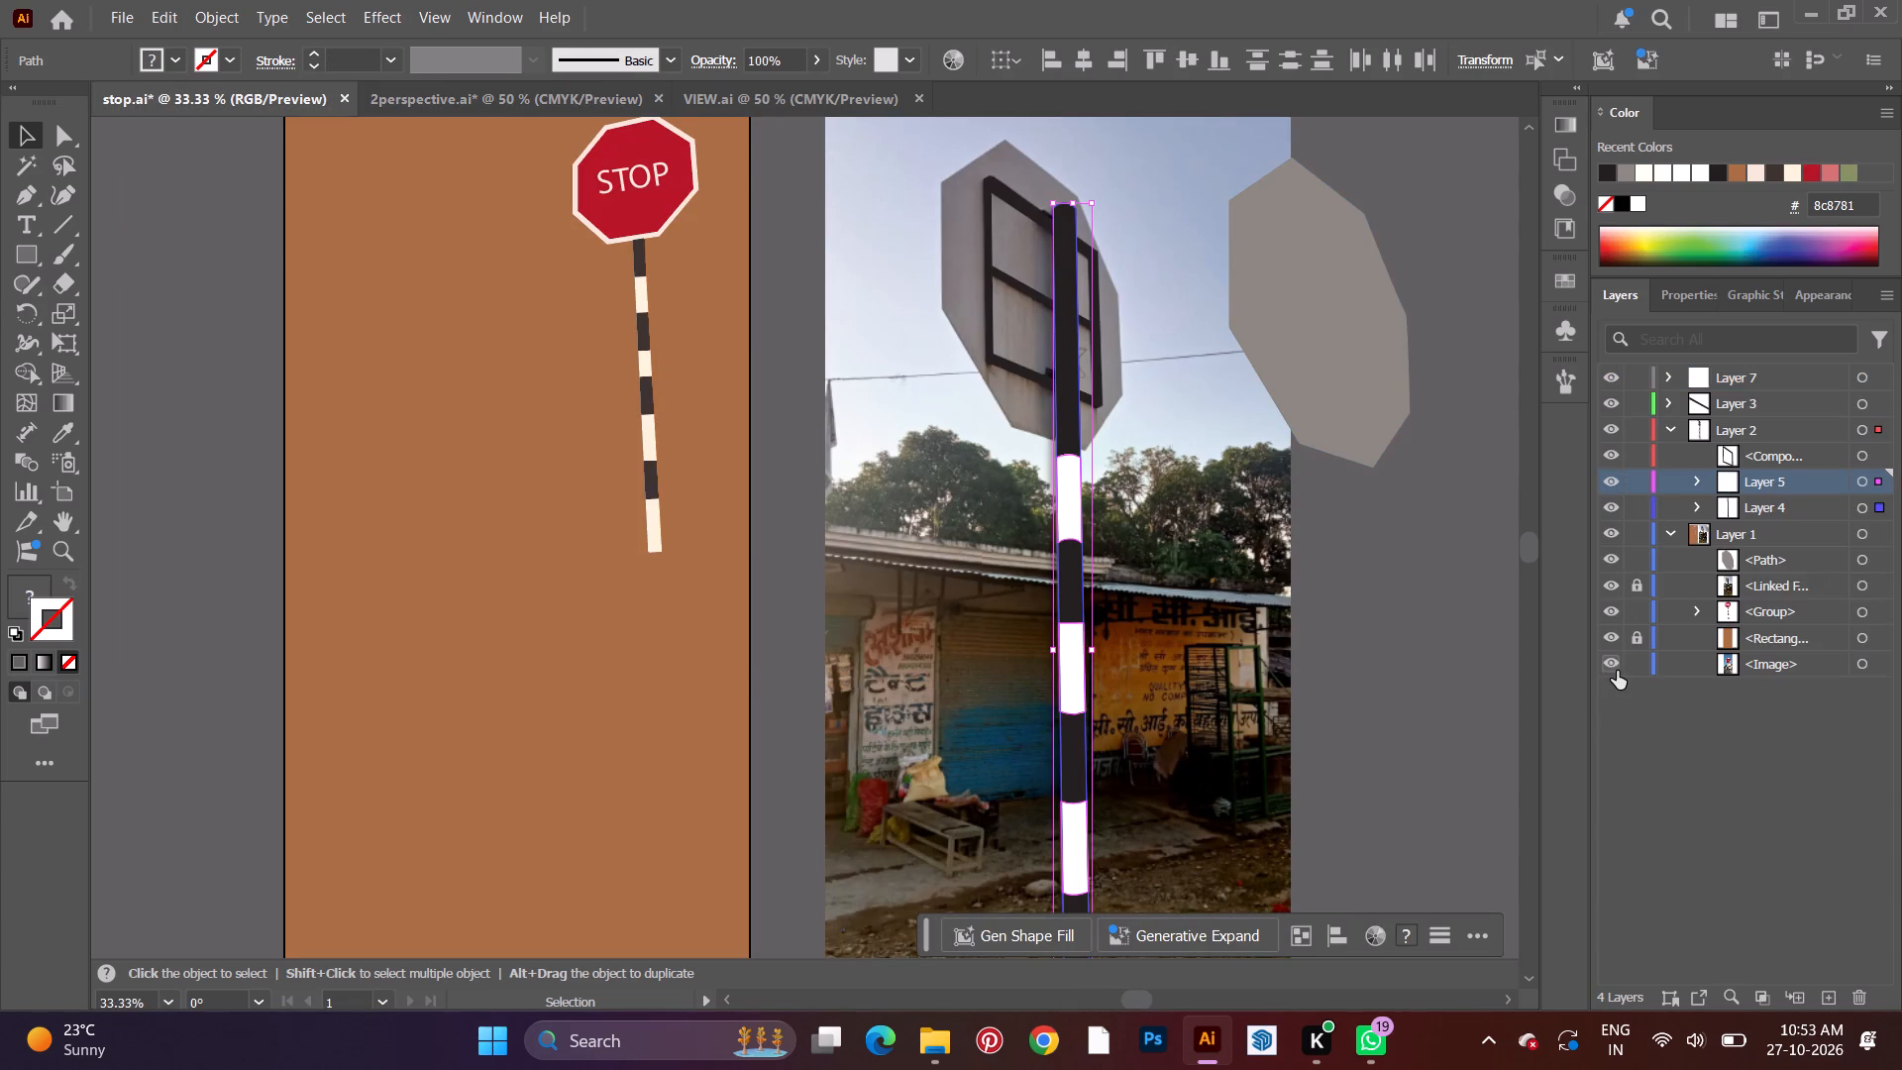
click(1617, 671)
Move the loose grey octagon beside the back-view sign photo straight down a little.
drag(1345, 278, 1341, 354)
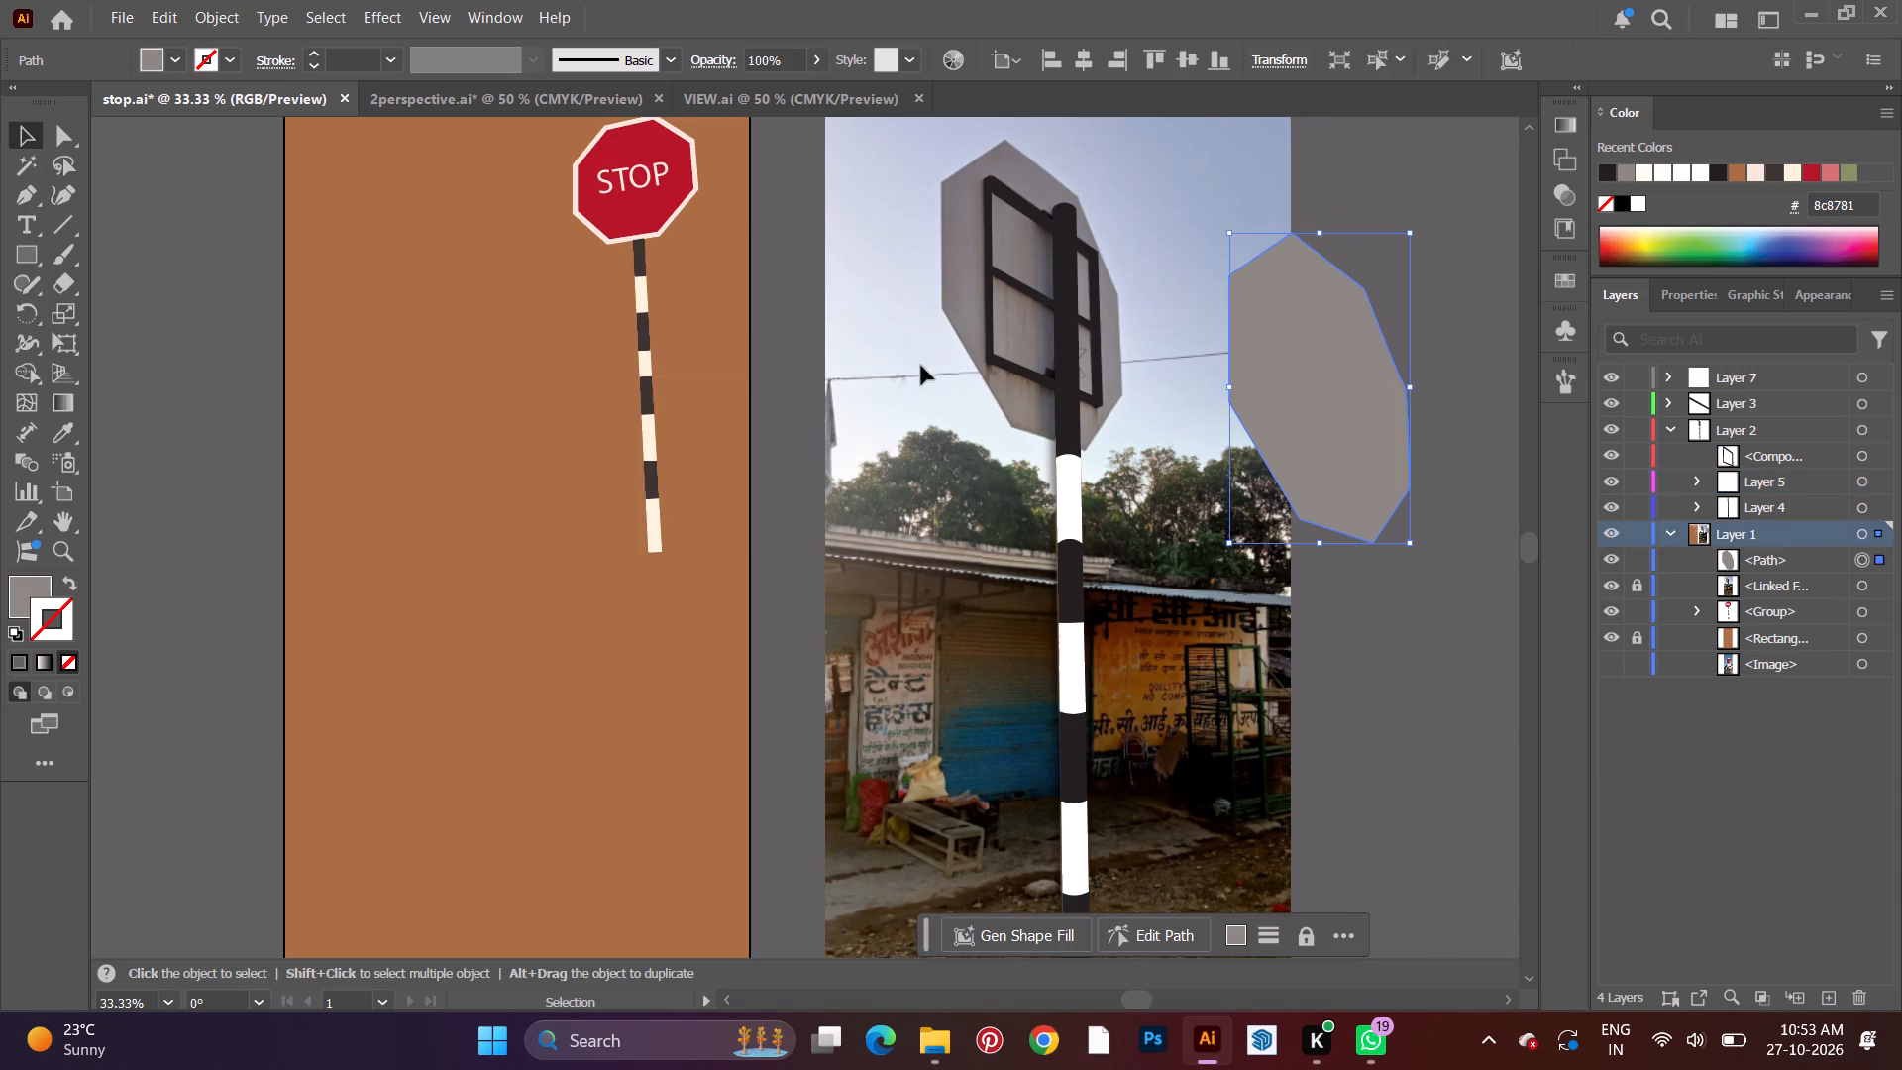
Select the traced dark frame and crossbar on the back of the sign in the photo.
scroll(1091, 470, up, 9)
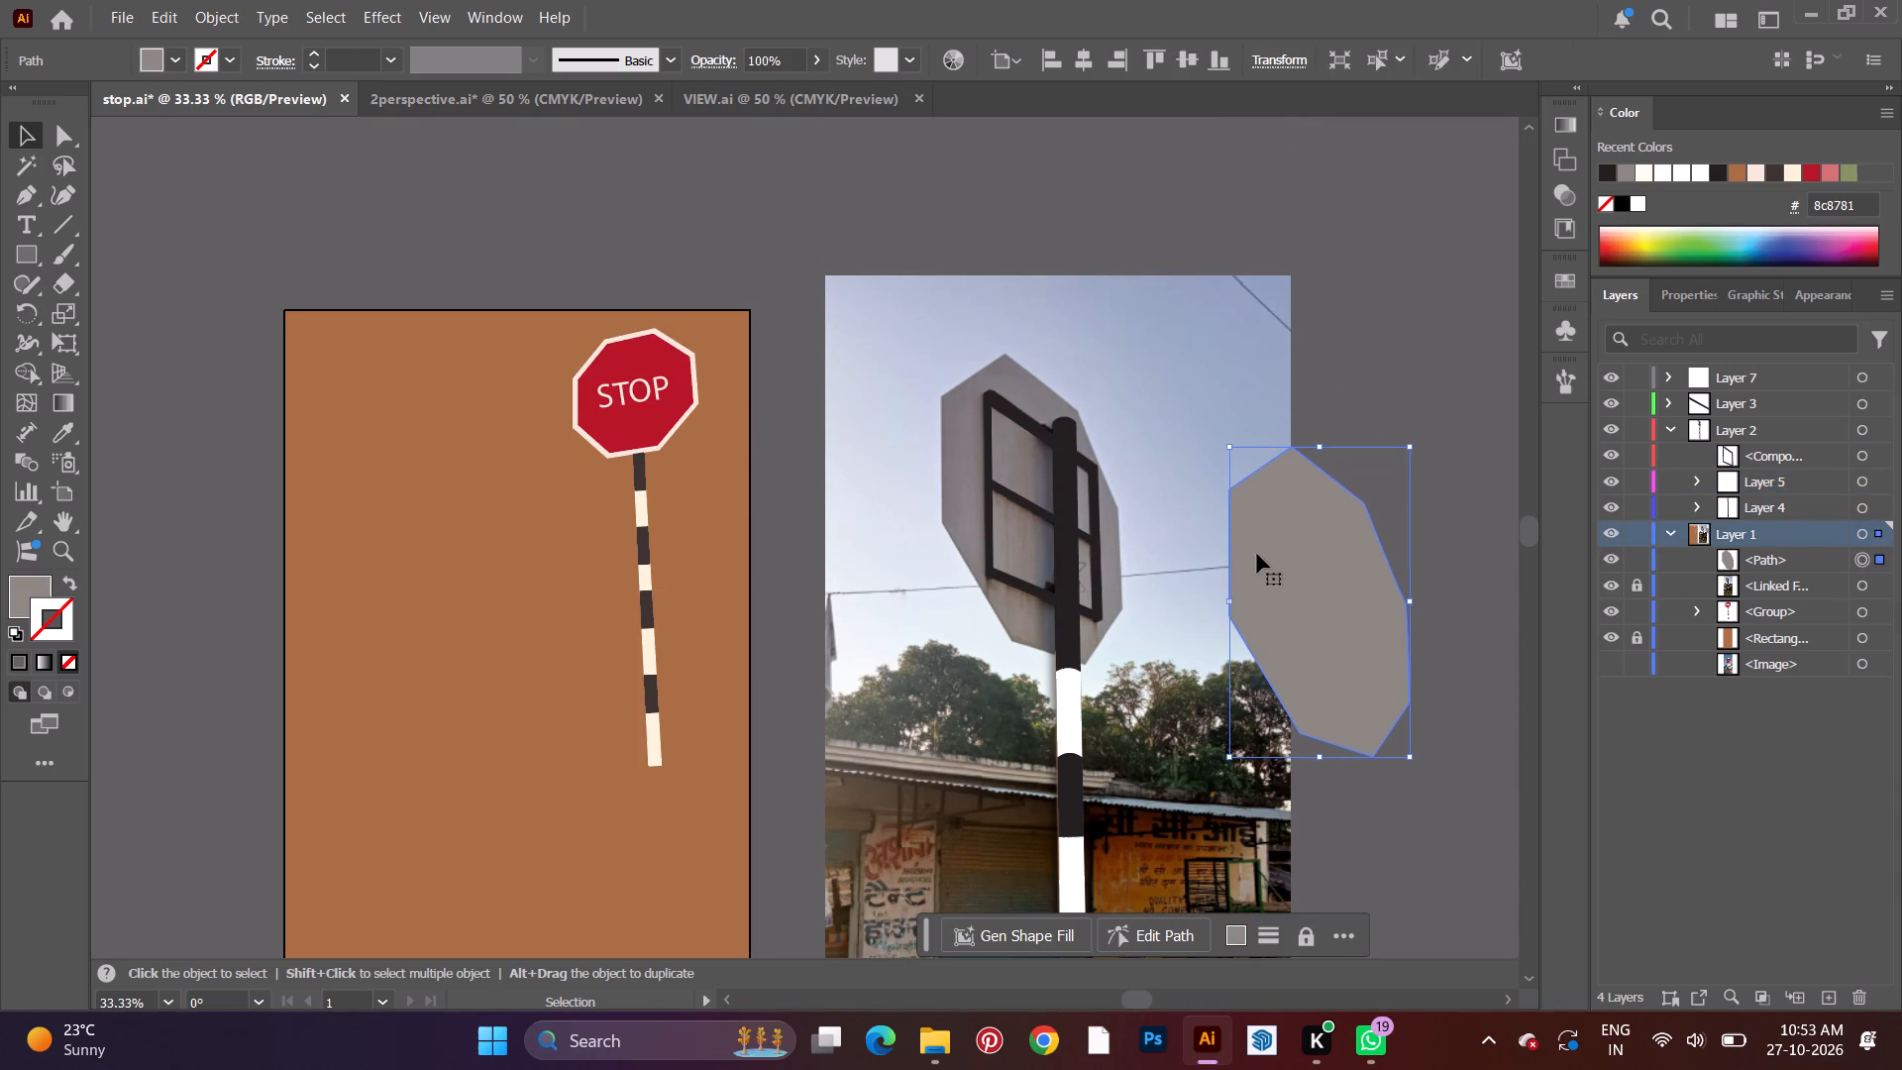
scroll(1257, 554, down, 4)
drag(858, 270, 1048, 670)
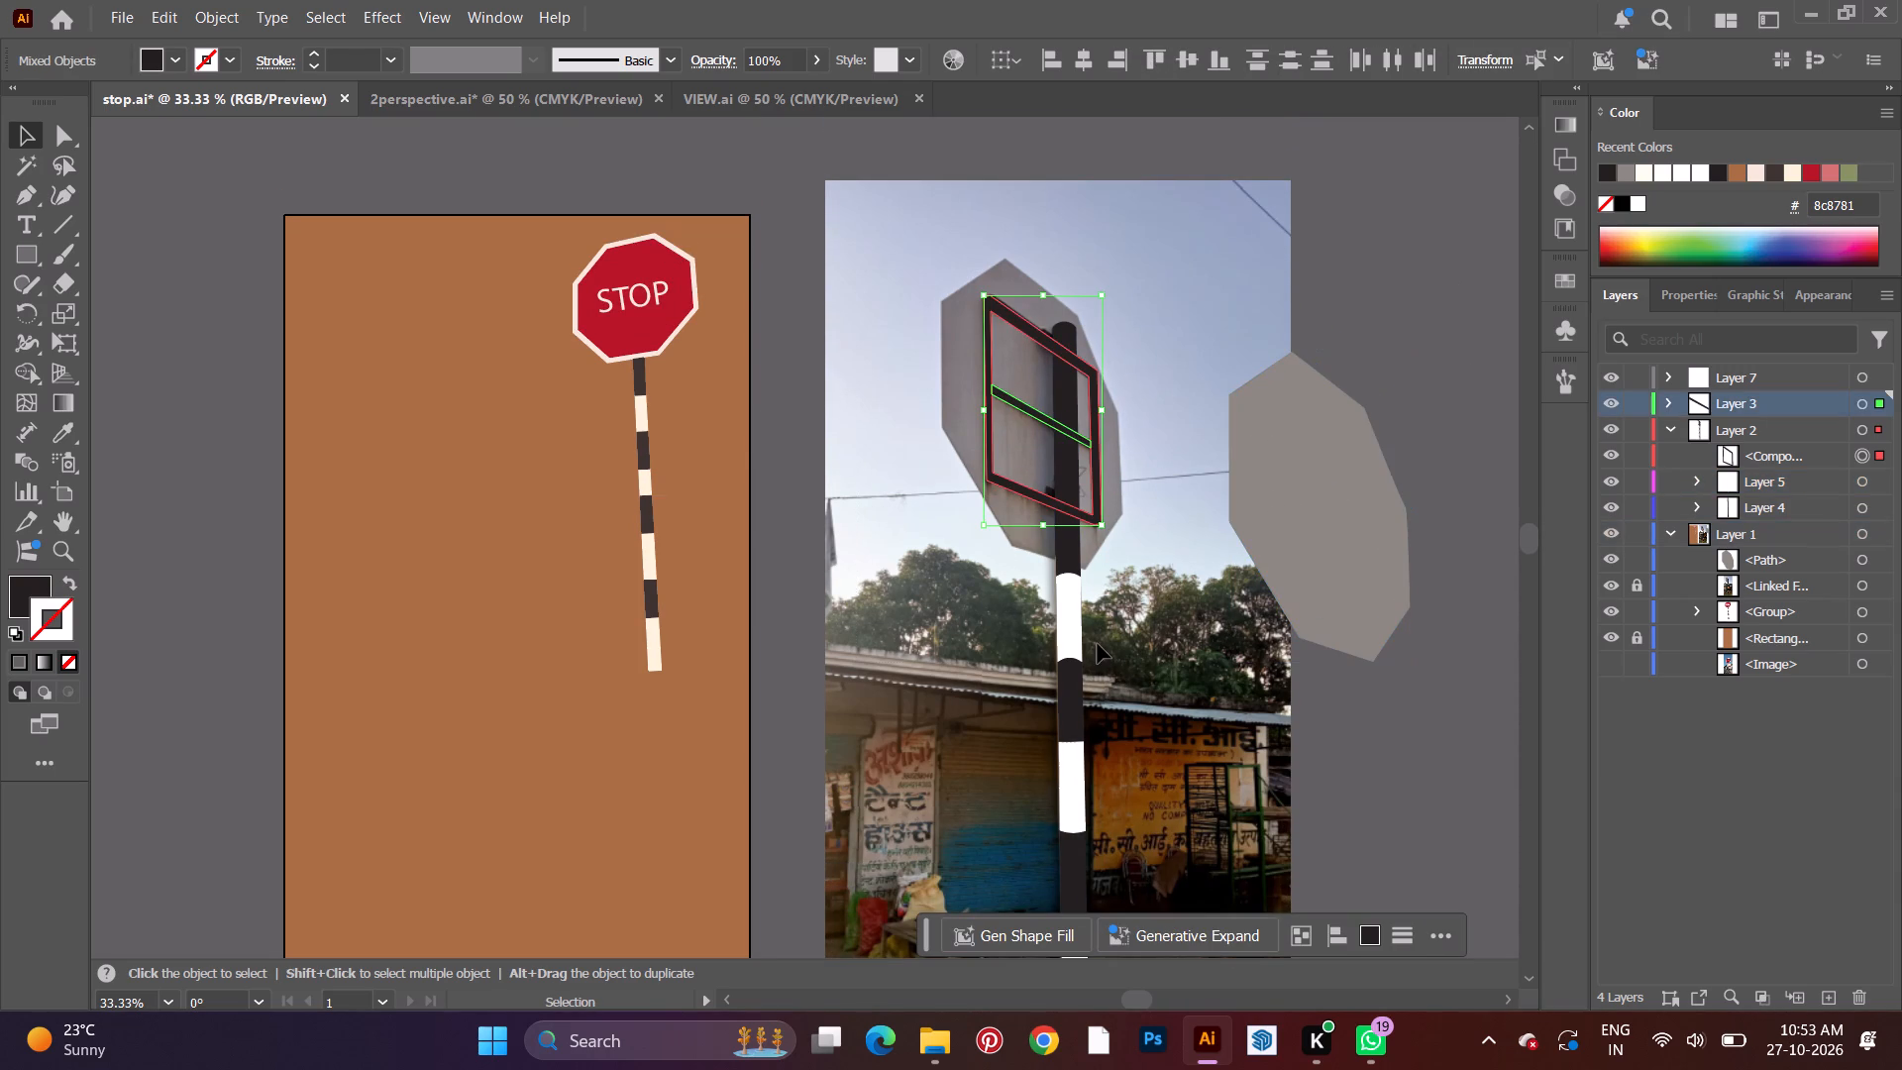
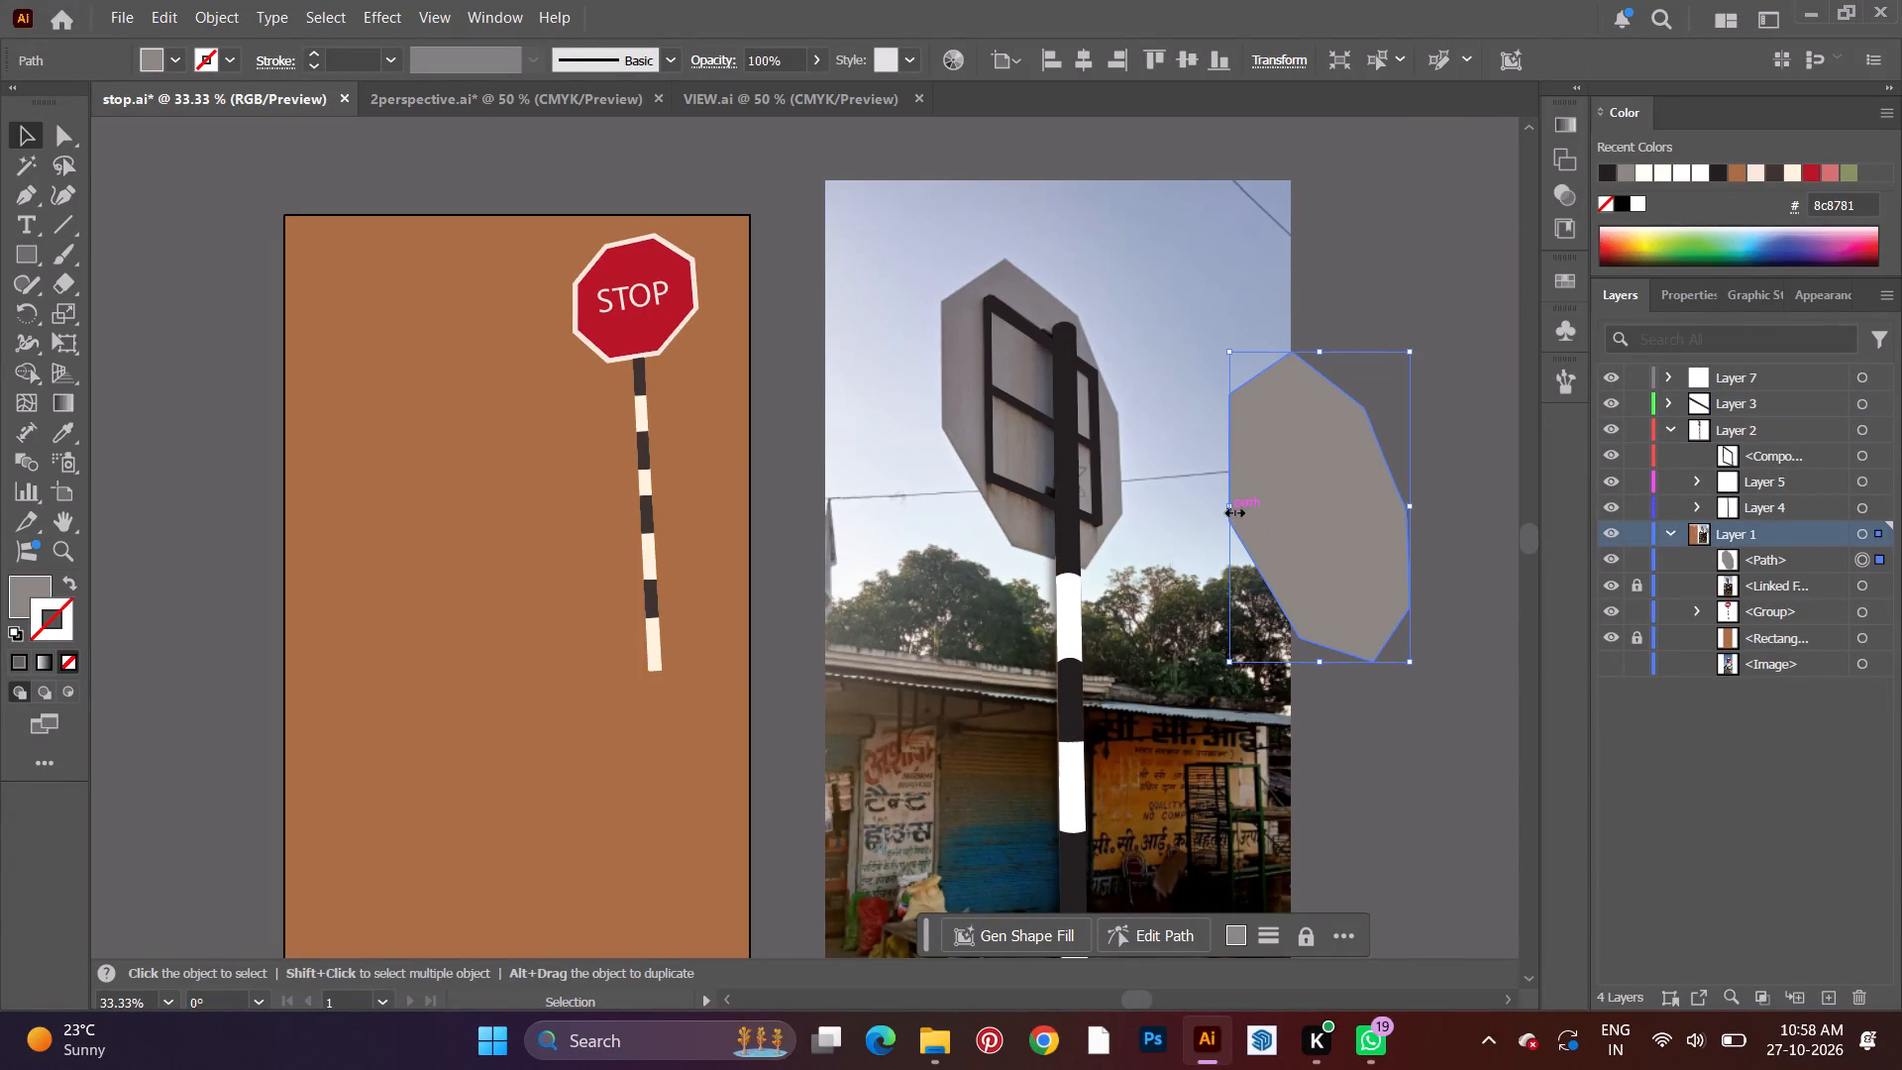
Squash the loose grey octagon beside the photo horizontally into a thin upright sliver about 2.7 mm wide, keeping its height.
click(1232, 510)
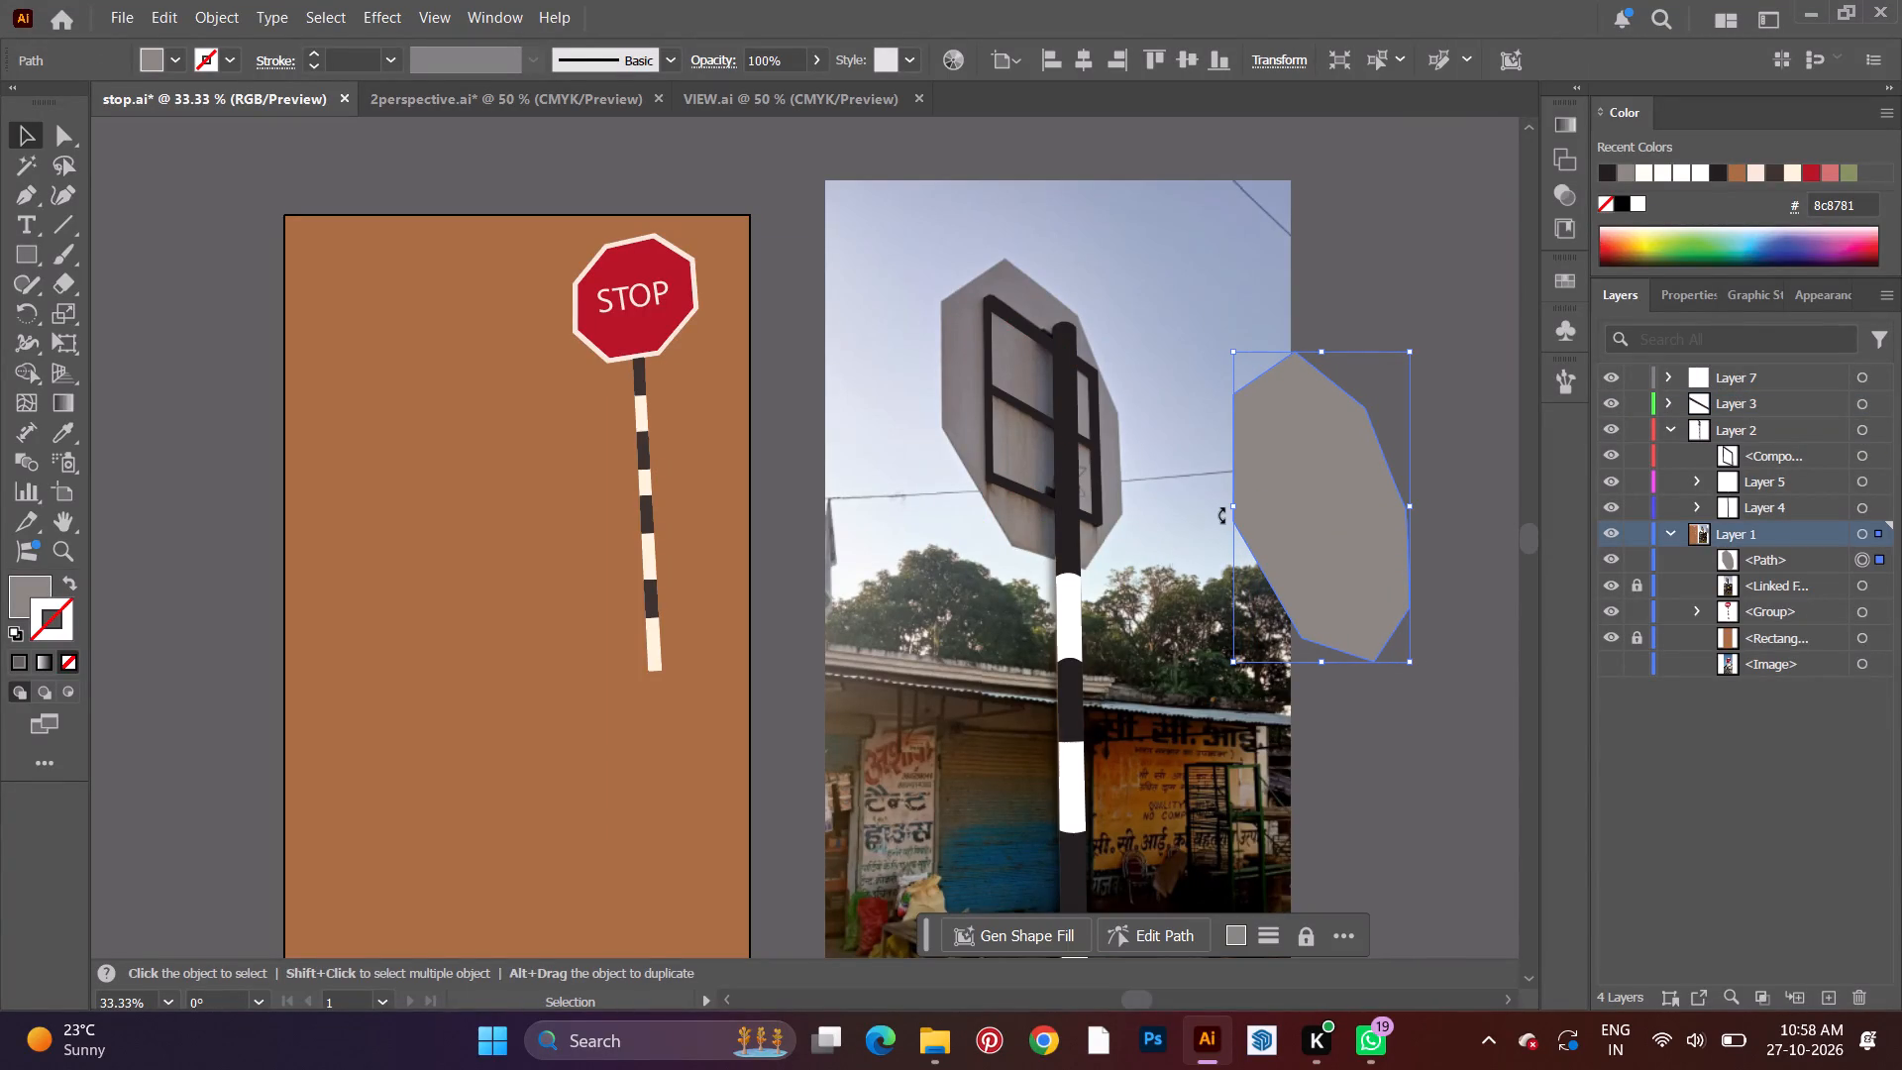
drag(1231, 507, 1360, 526)
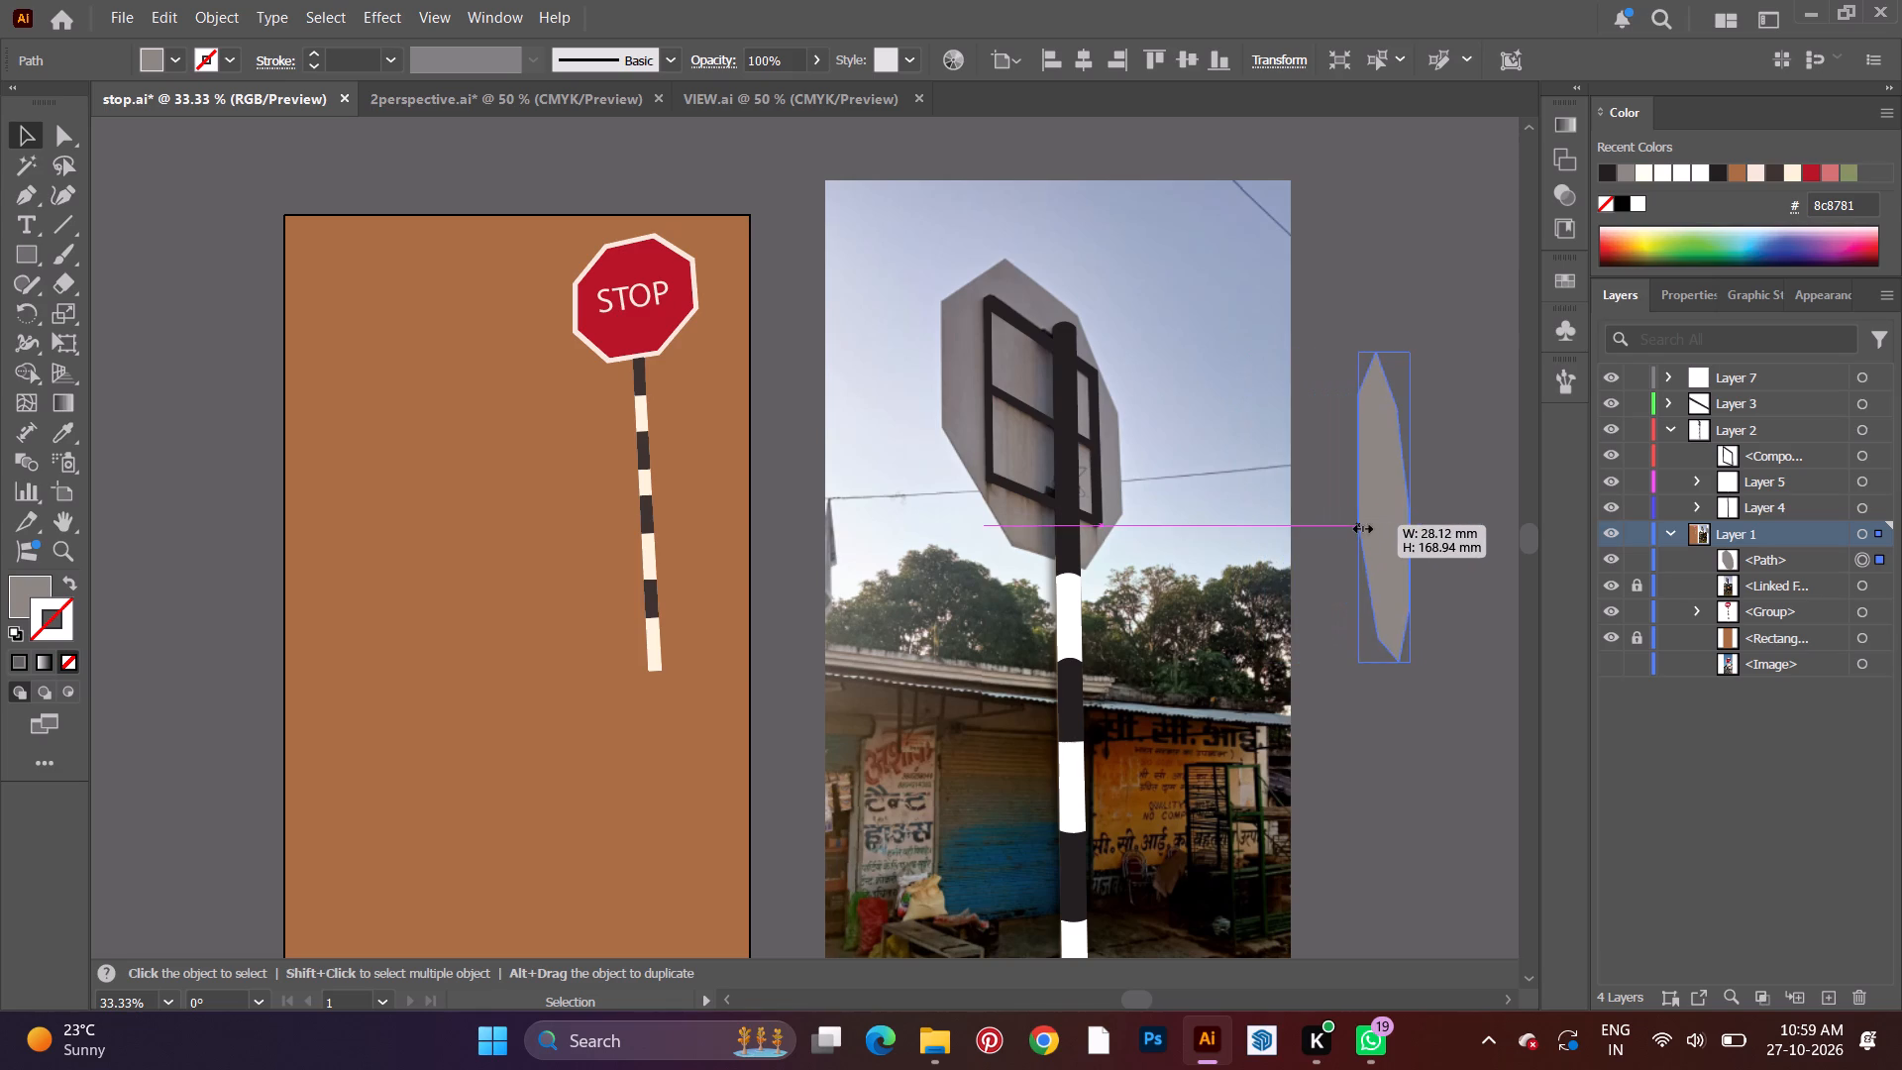
drag(1360, 526, 1440, 543)
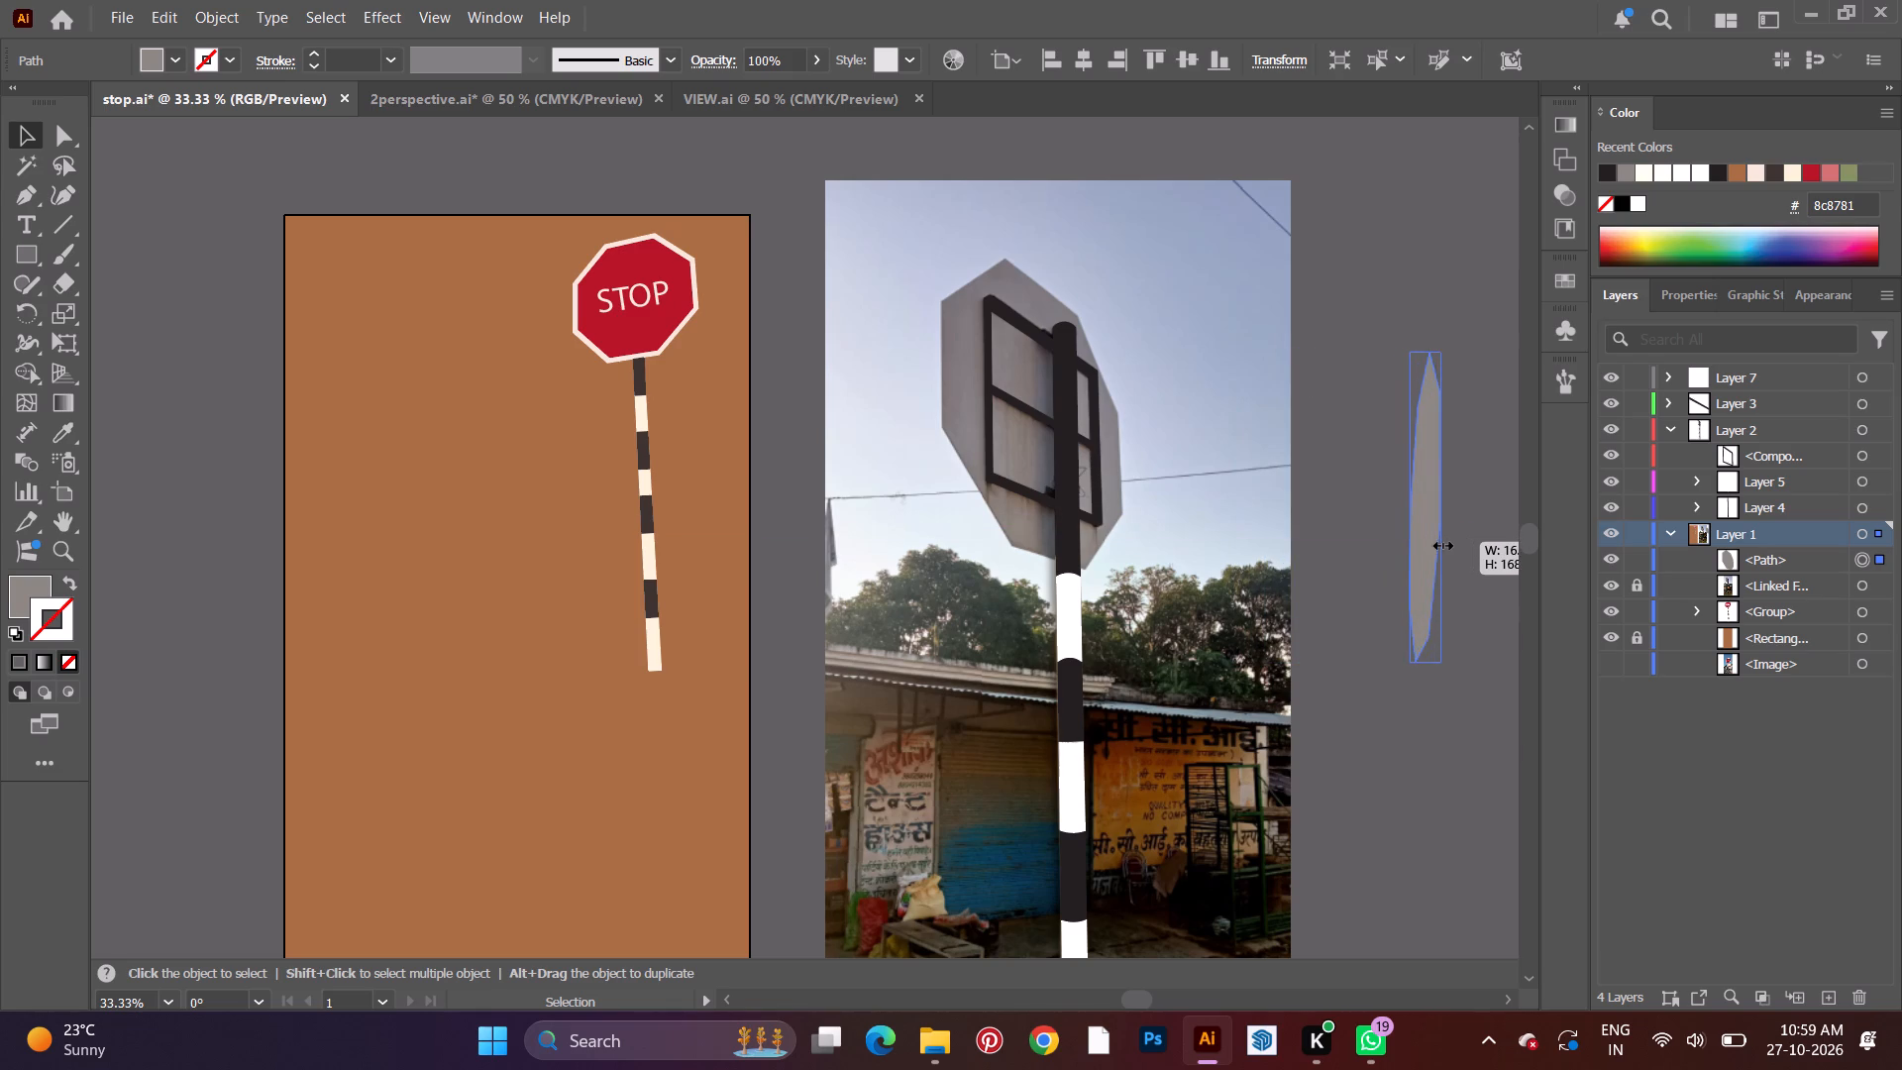
drag(1440, 543, 1411, 539)
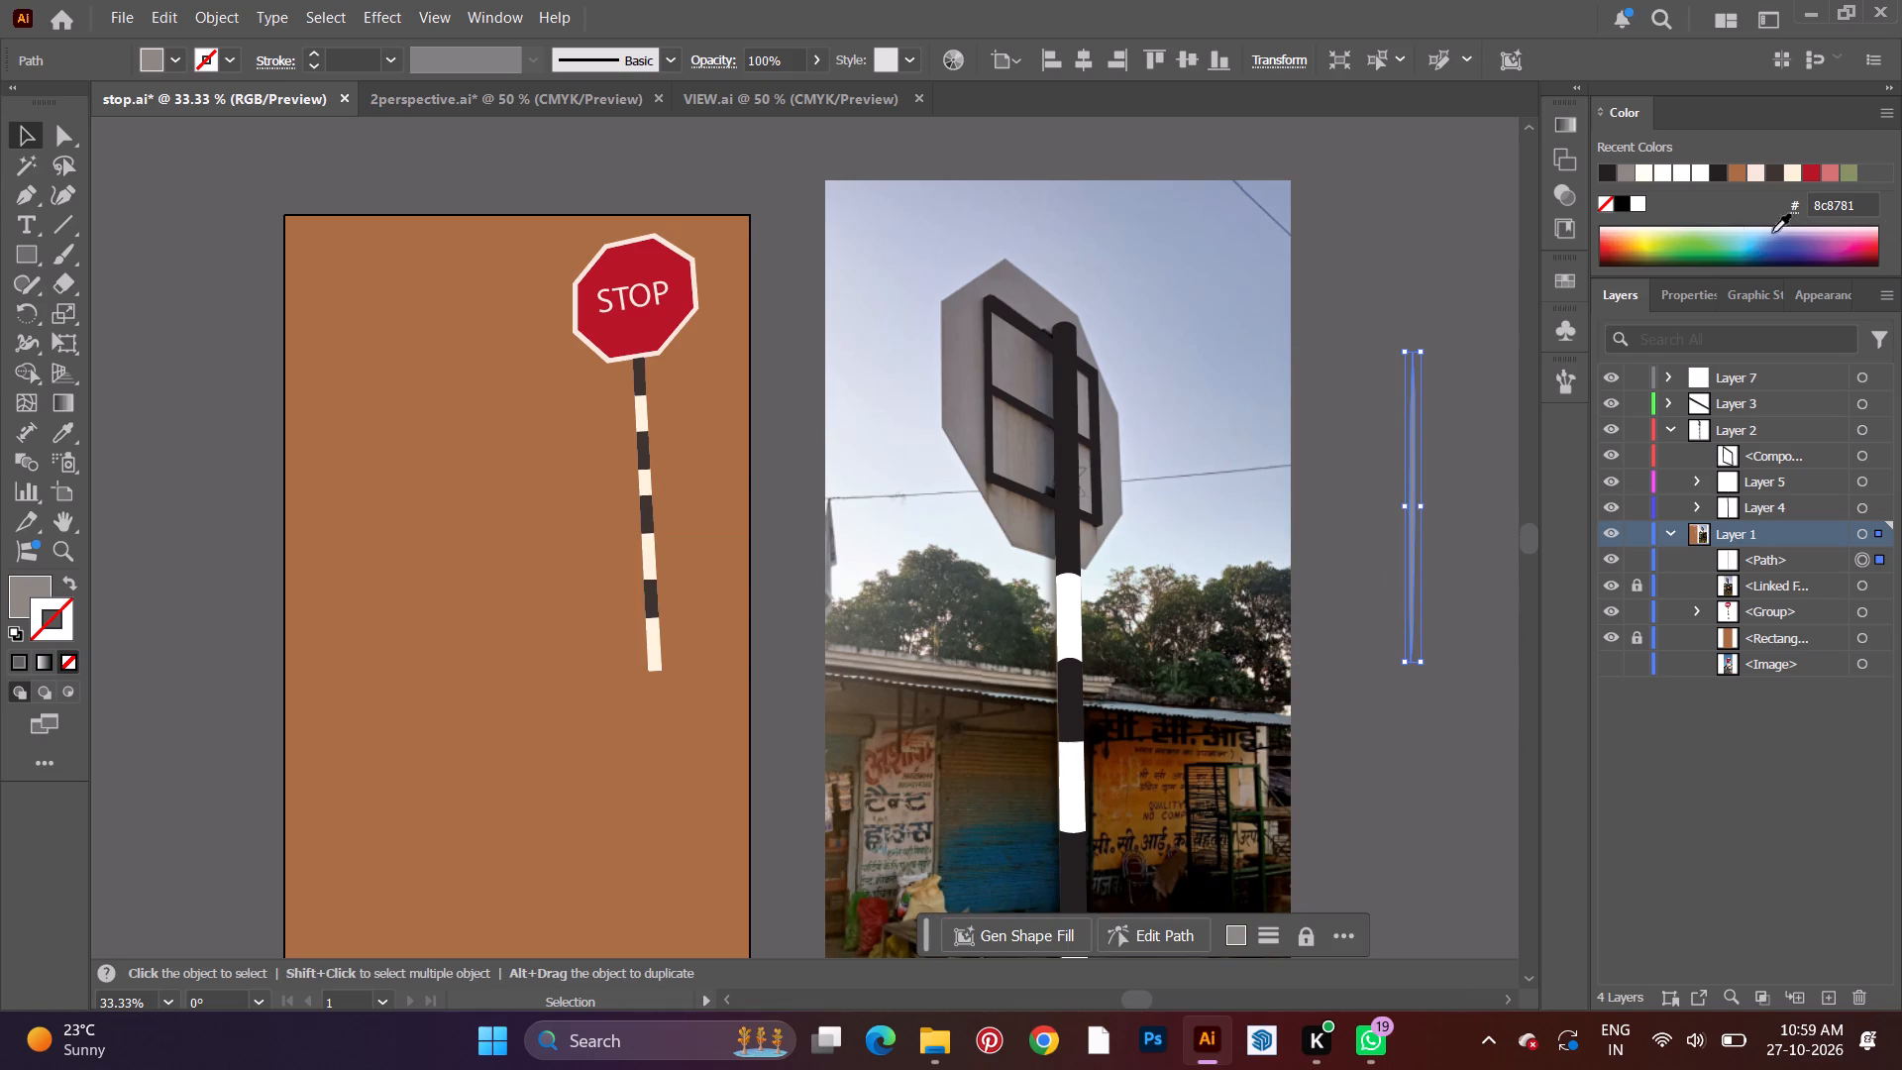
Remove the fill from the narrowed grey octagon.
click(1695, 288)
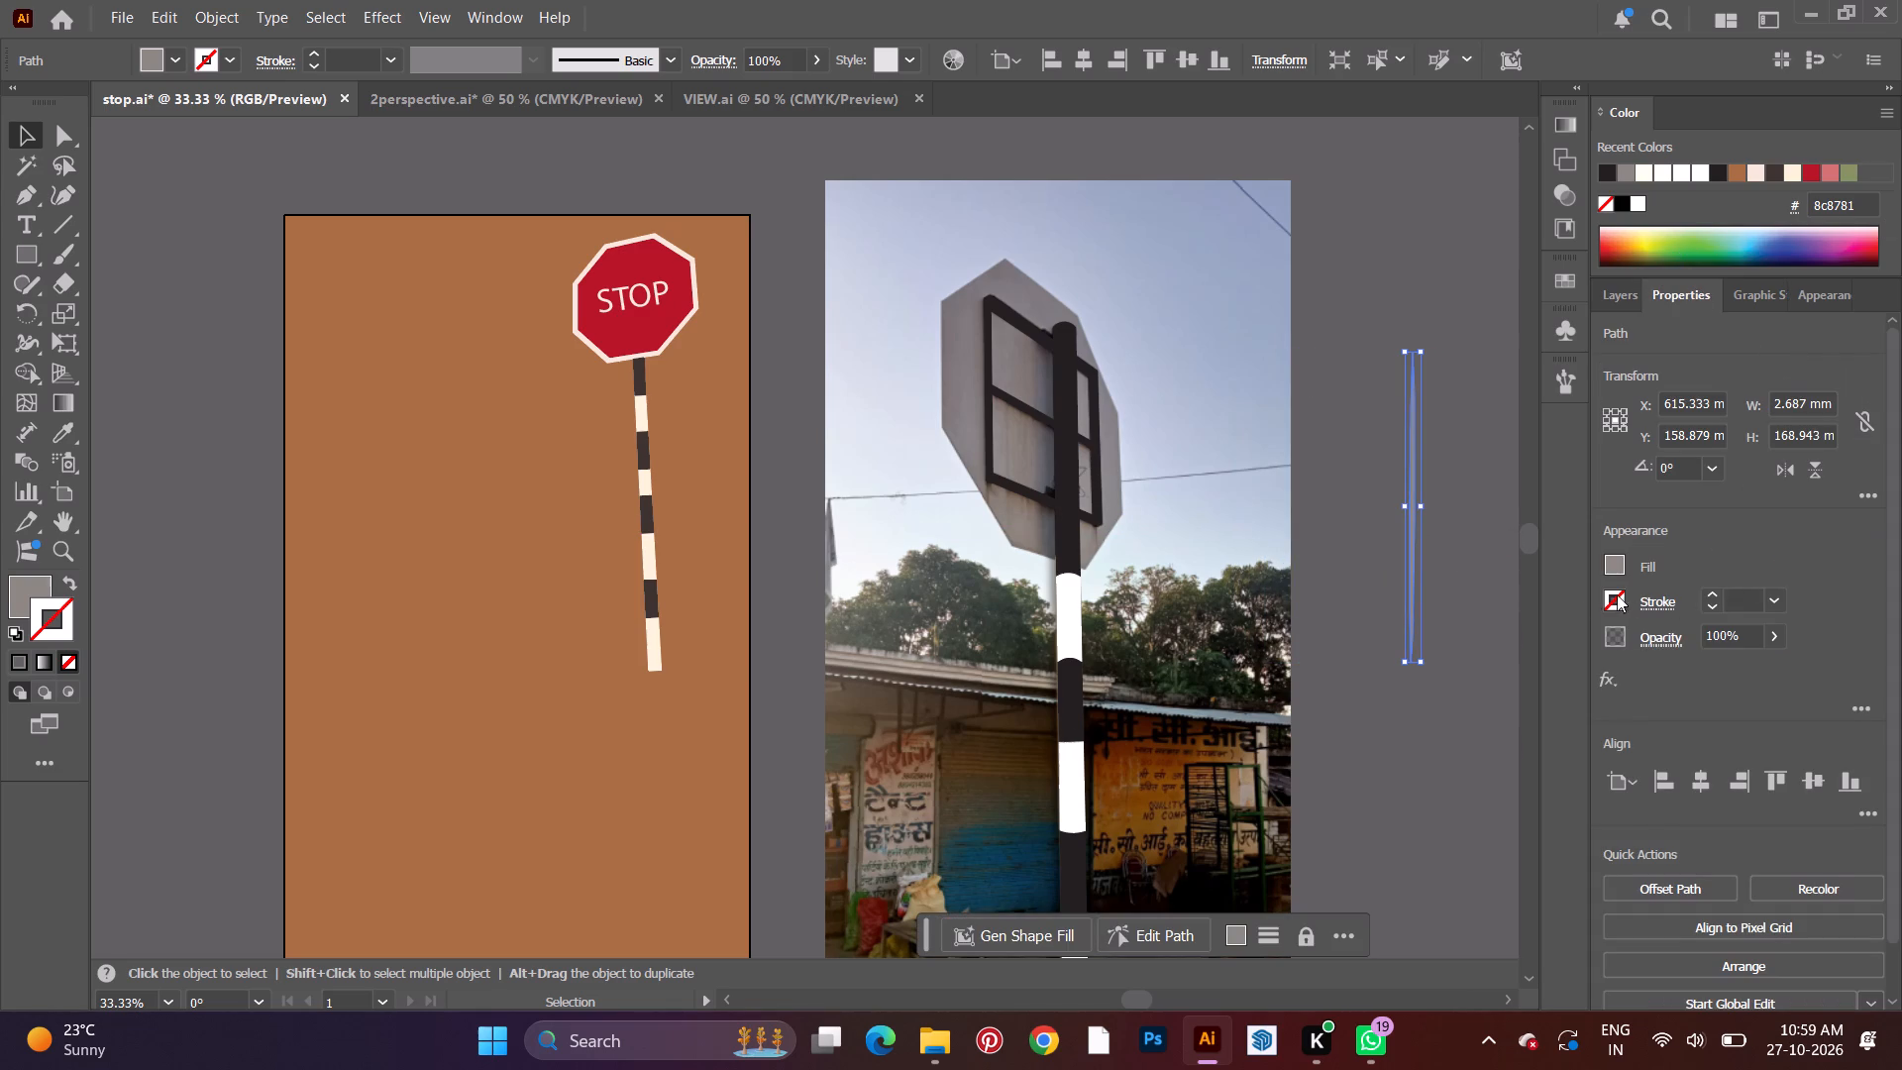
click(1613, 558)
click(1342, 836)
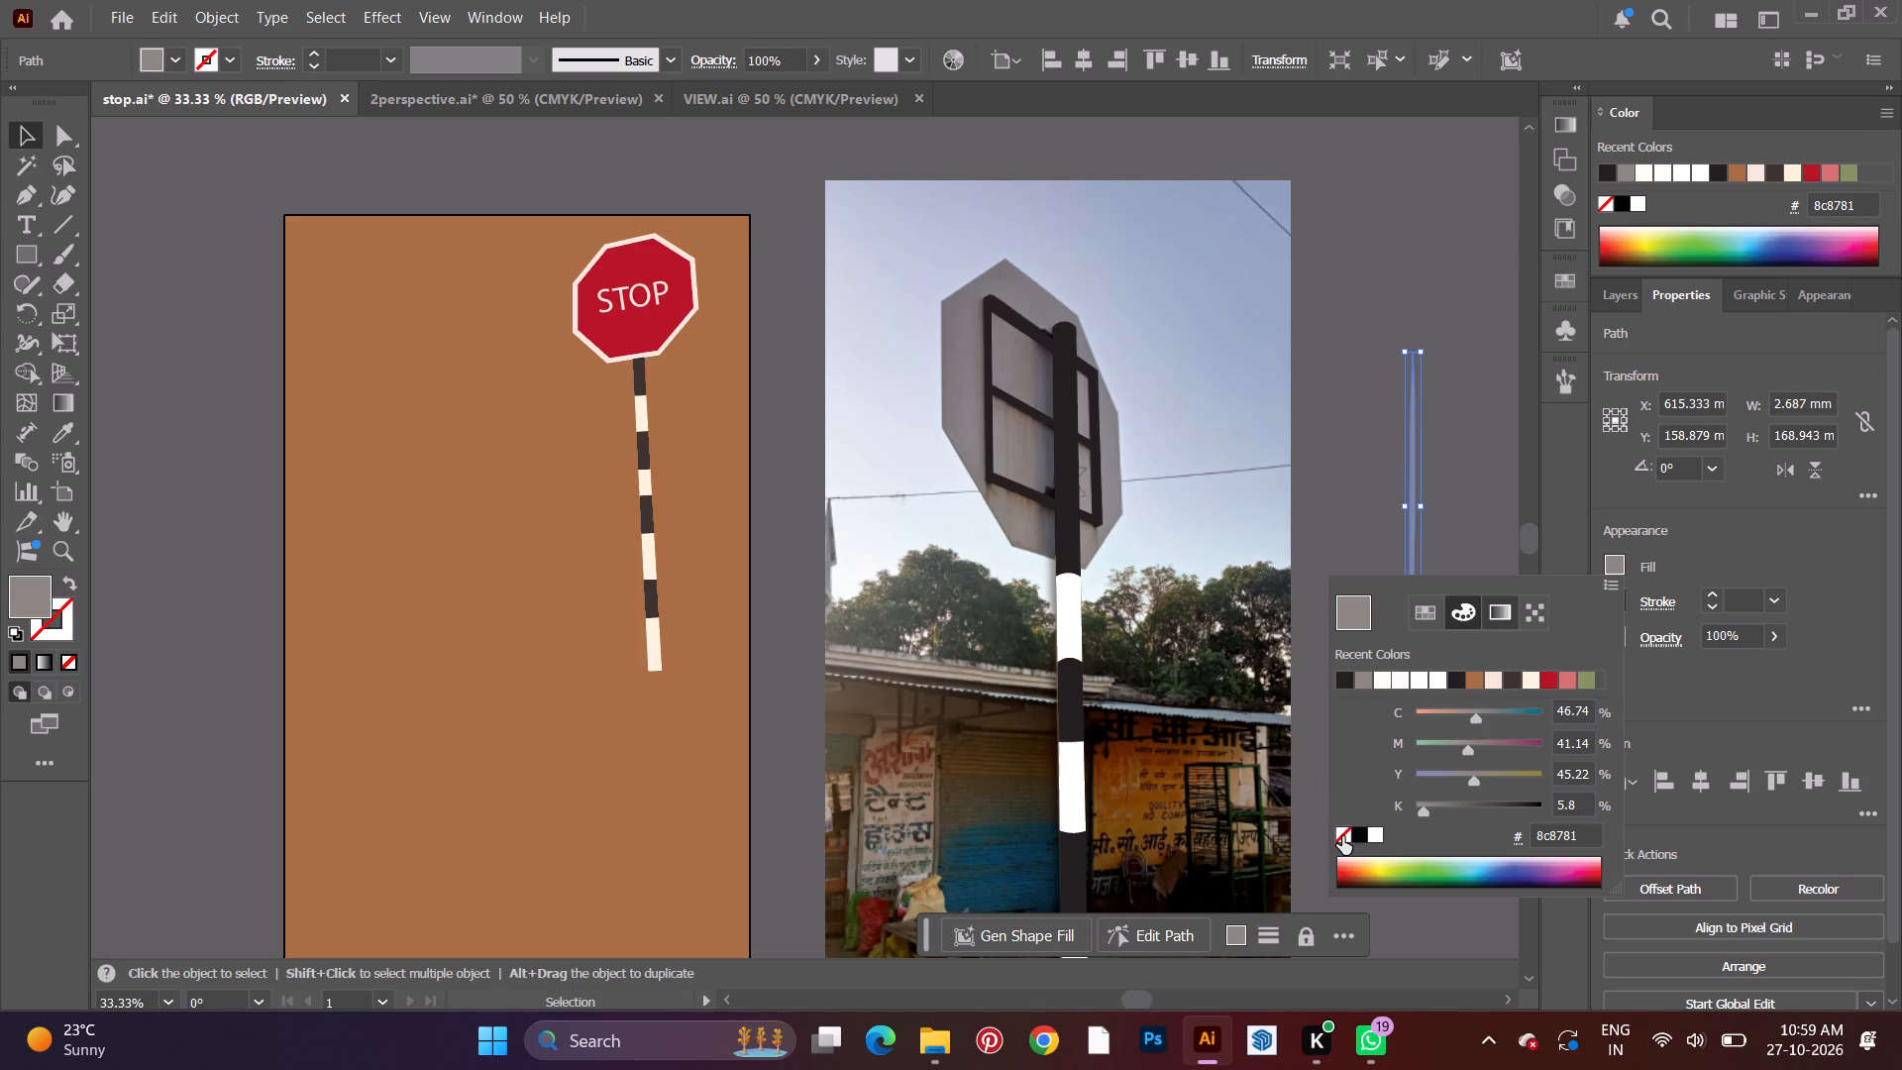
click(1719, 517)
Give the narrowed octagon a stroke in the recent grey 8c8781 and set its weight to 10 pt.
click(1607, 596)
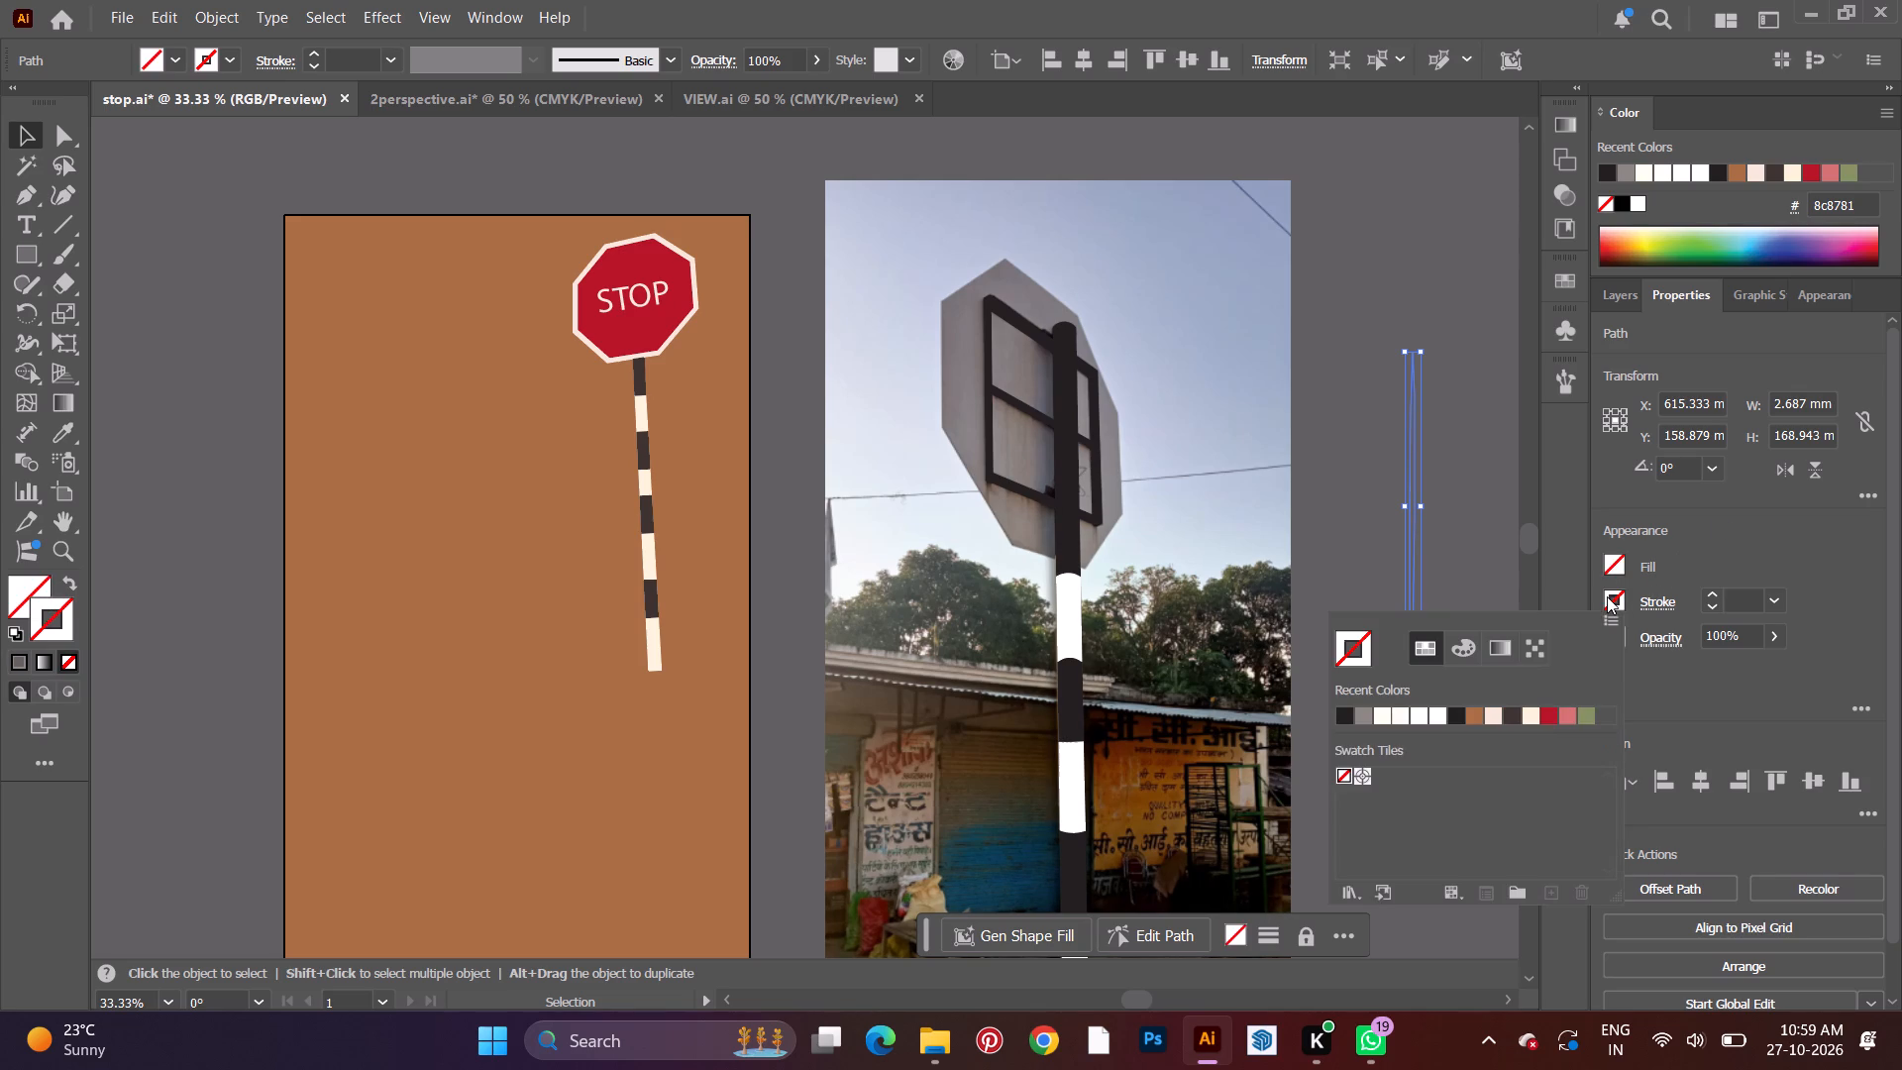
click(1359, 715)
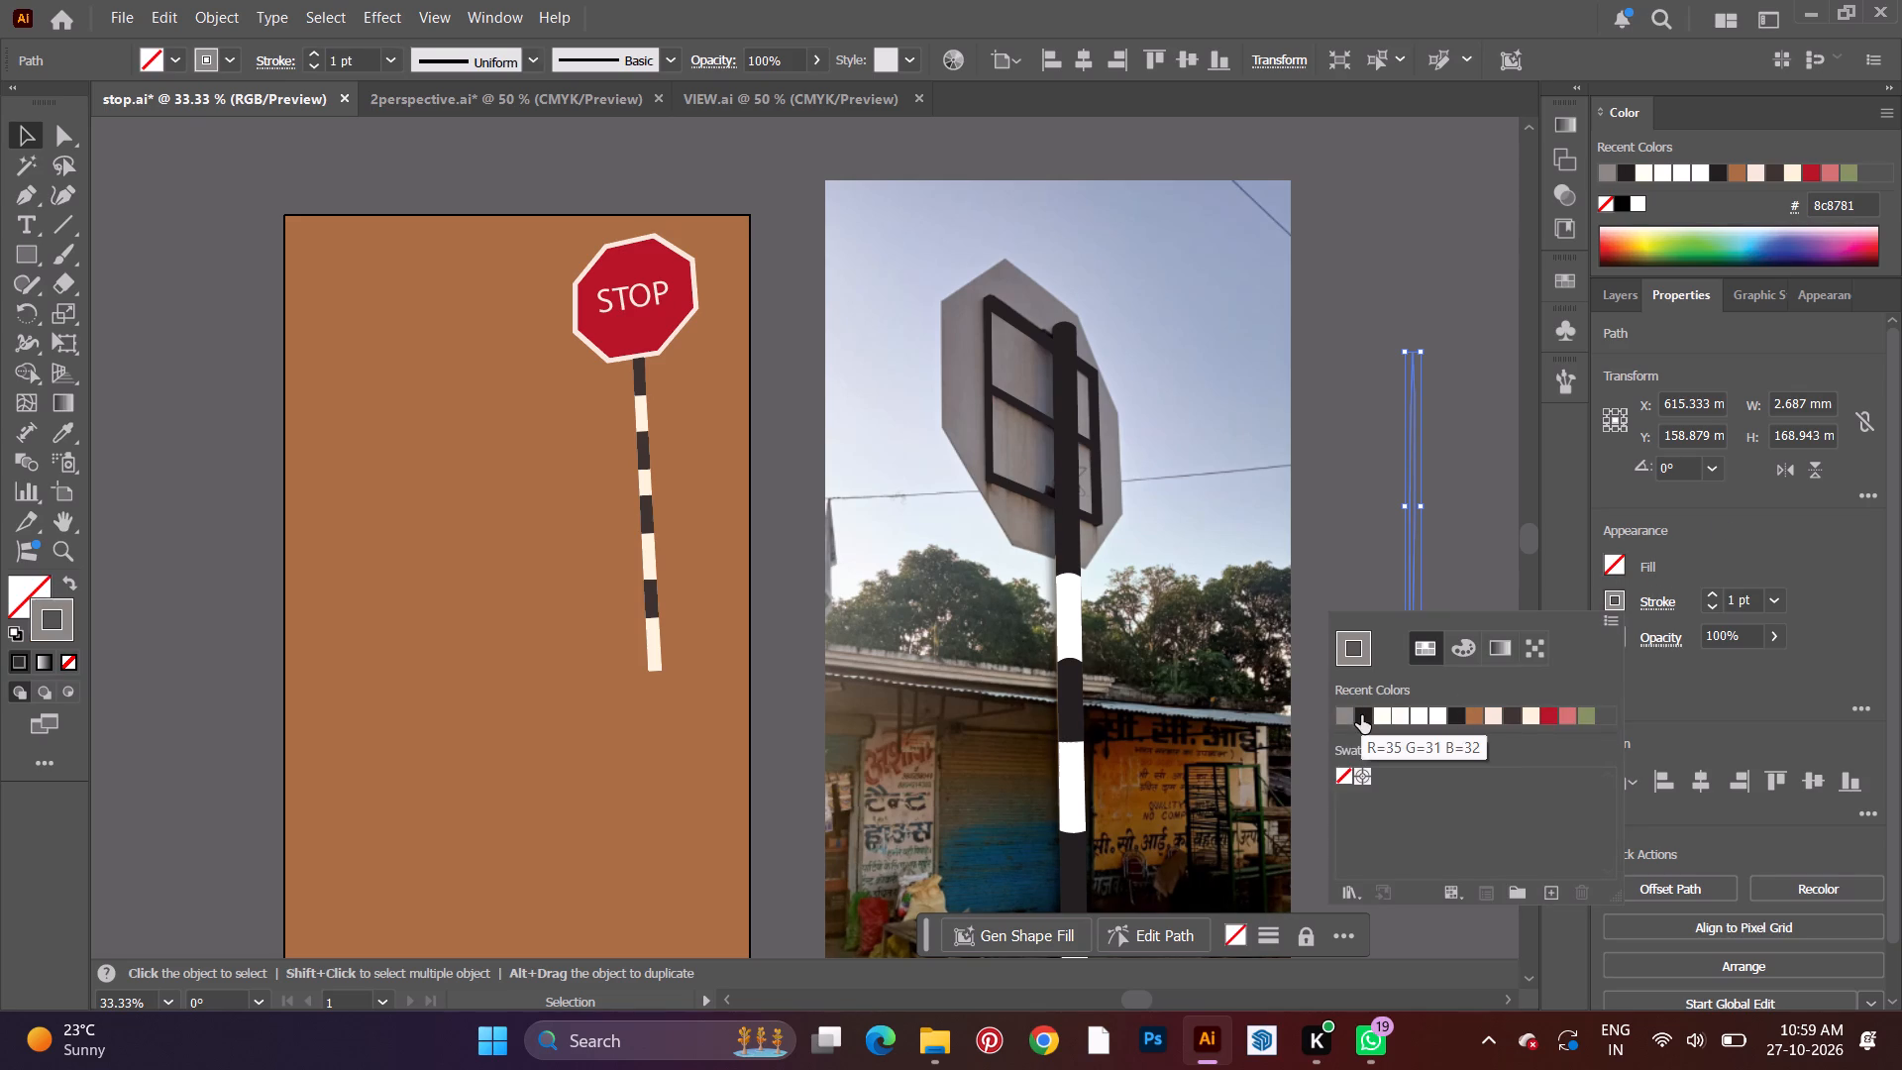
click(1776, 601)
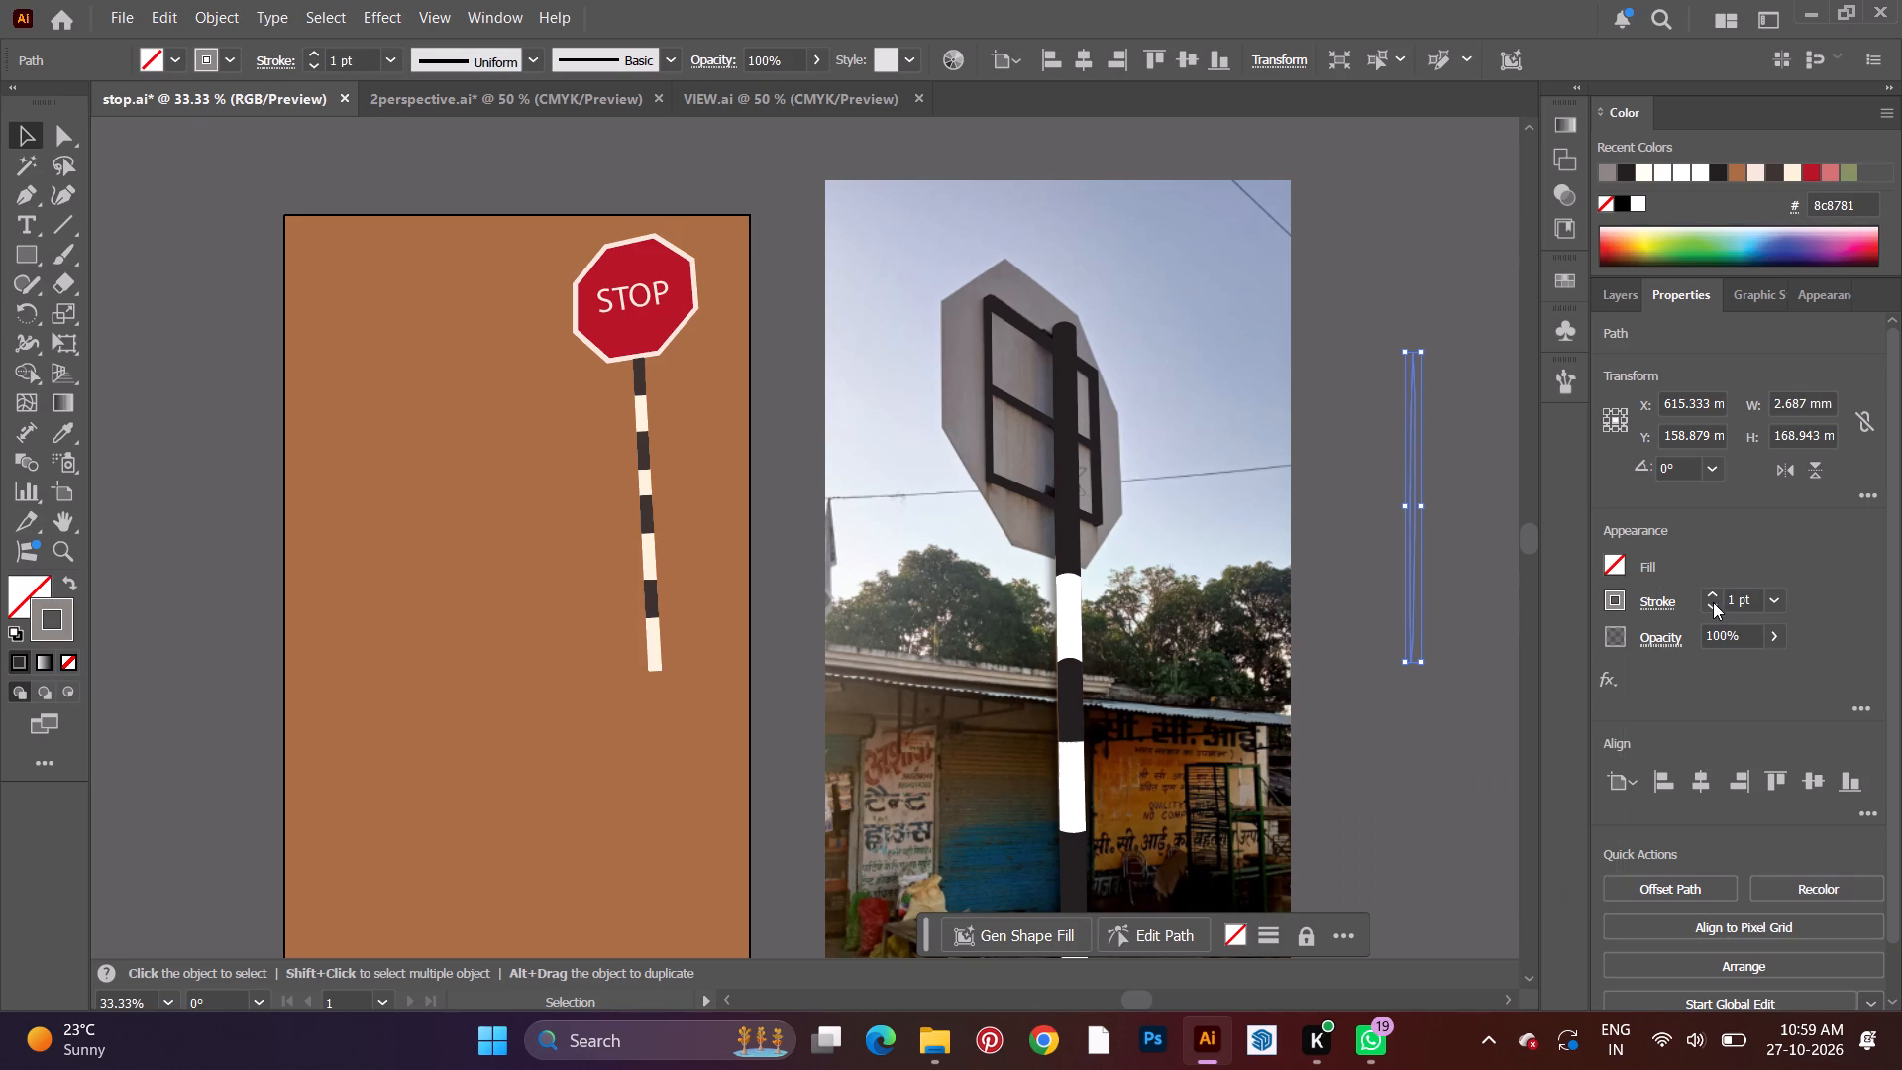
click(1713, 602)
triple_click(1709, 590)
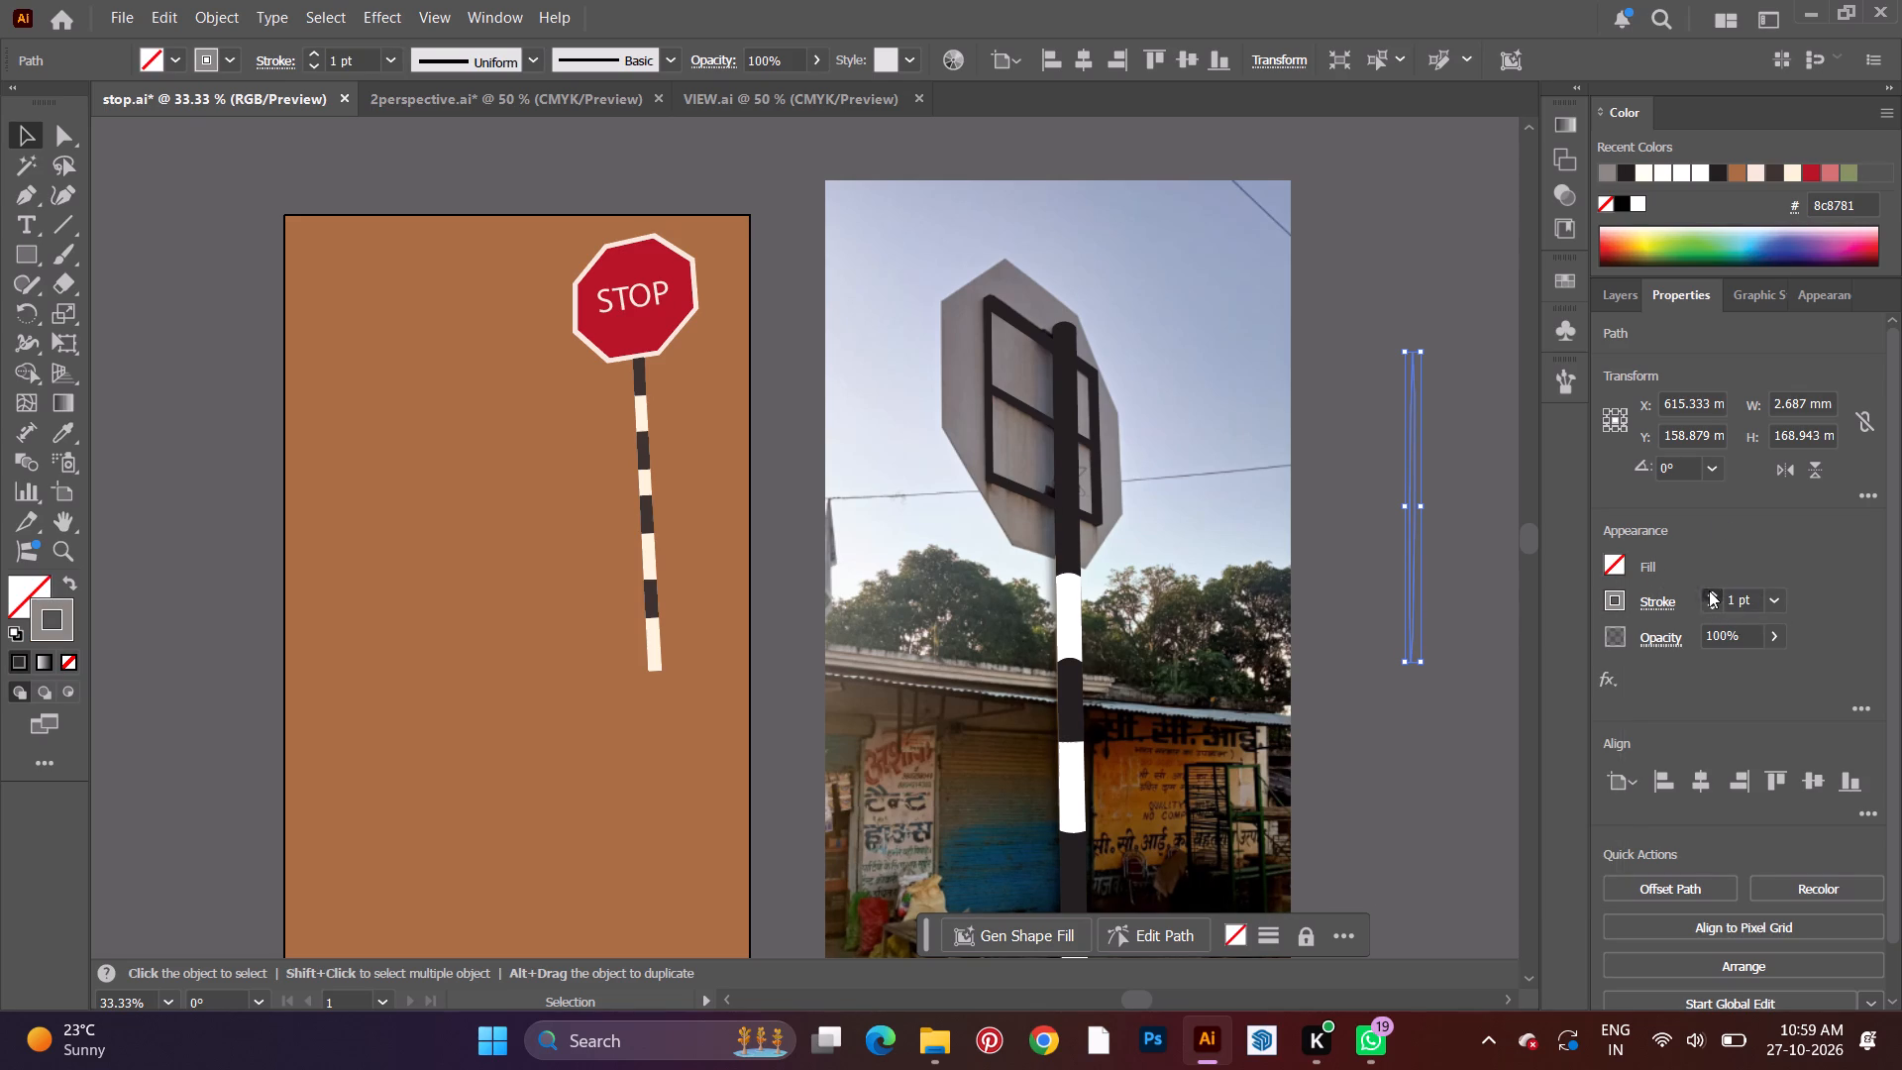
triple_click(1708, 590)
triple_click(1708, 590)
click(1706, 591)
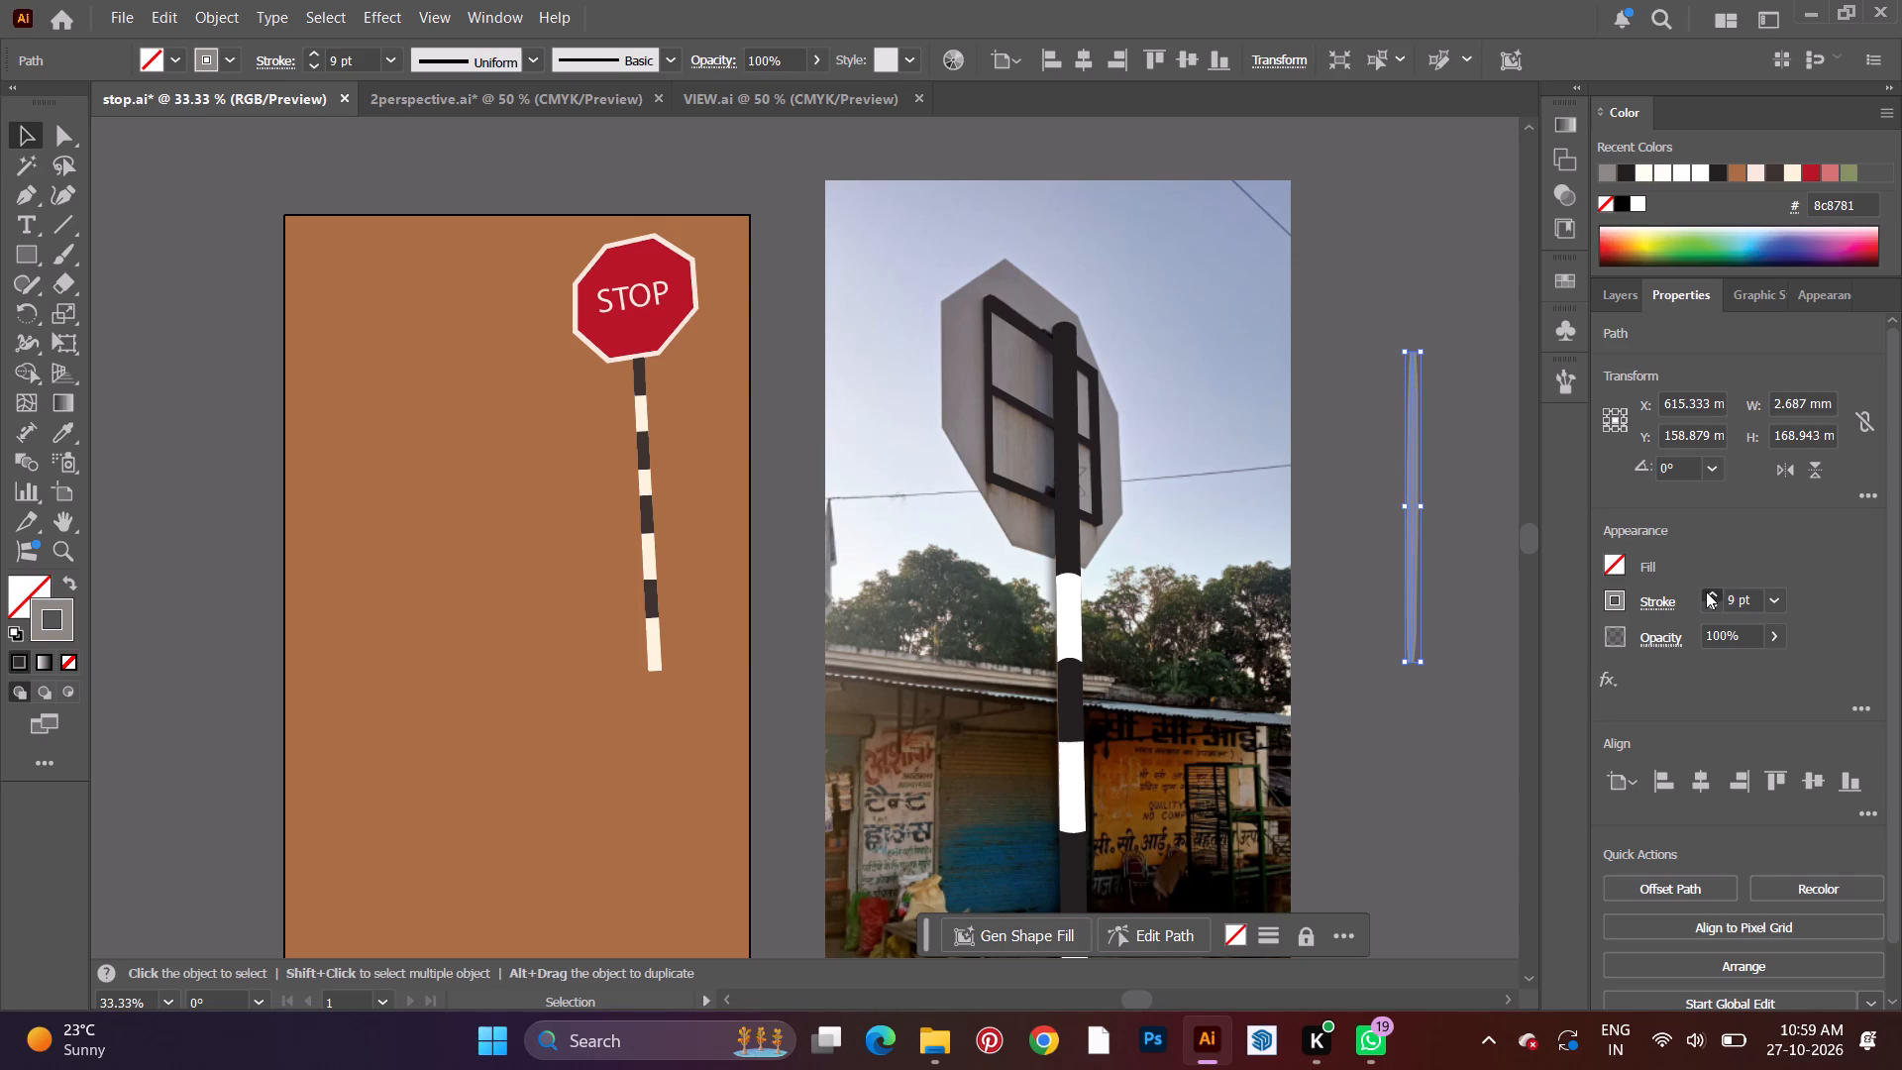
Fill the narrowed octagon with the recent grey 8c8781, matching its stroke.
click(1615, 558)
click(1342, 681)
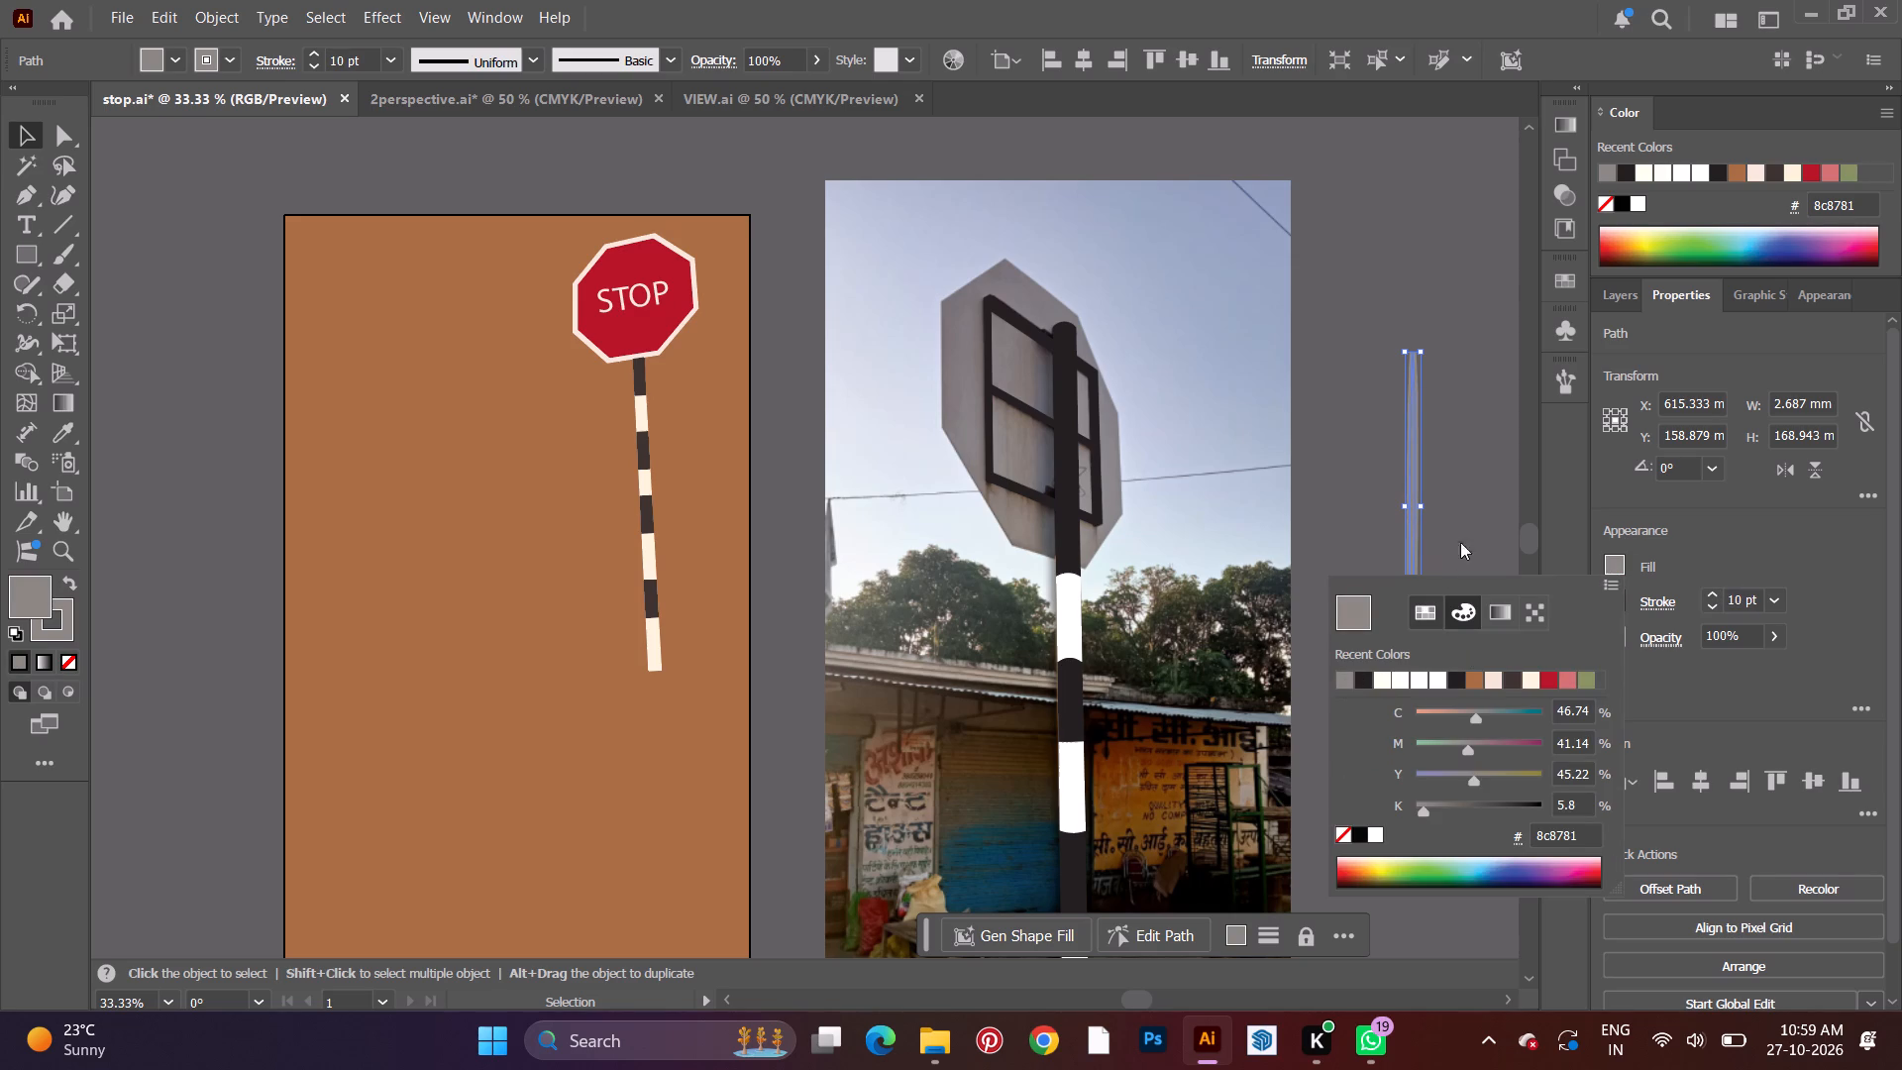
click(1464, 491)
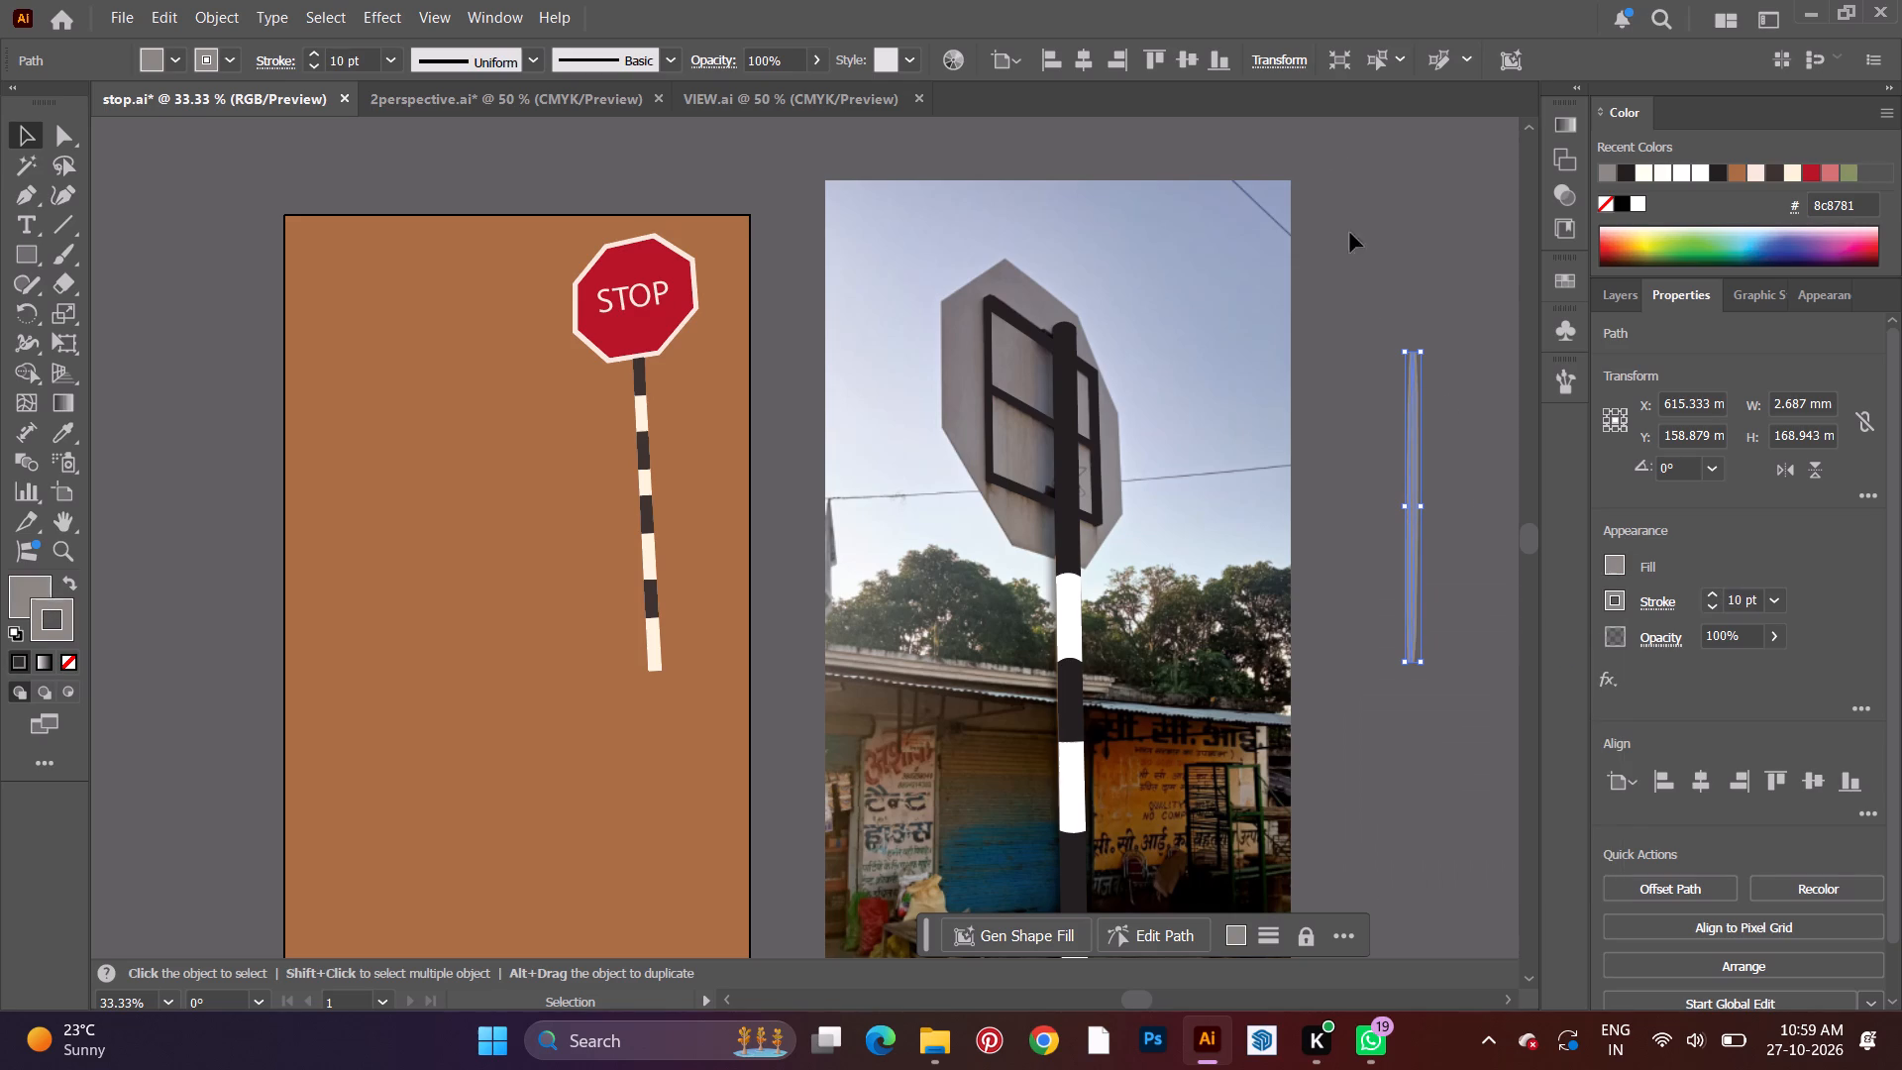
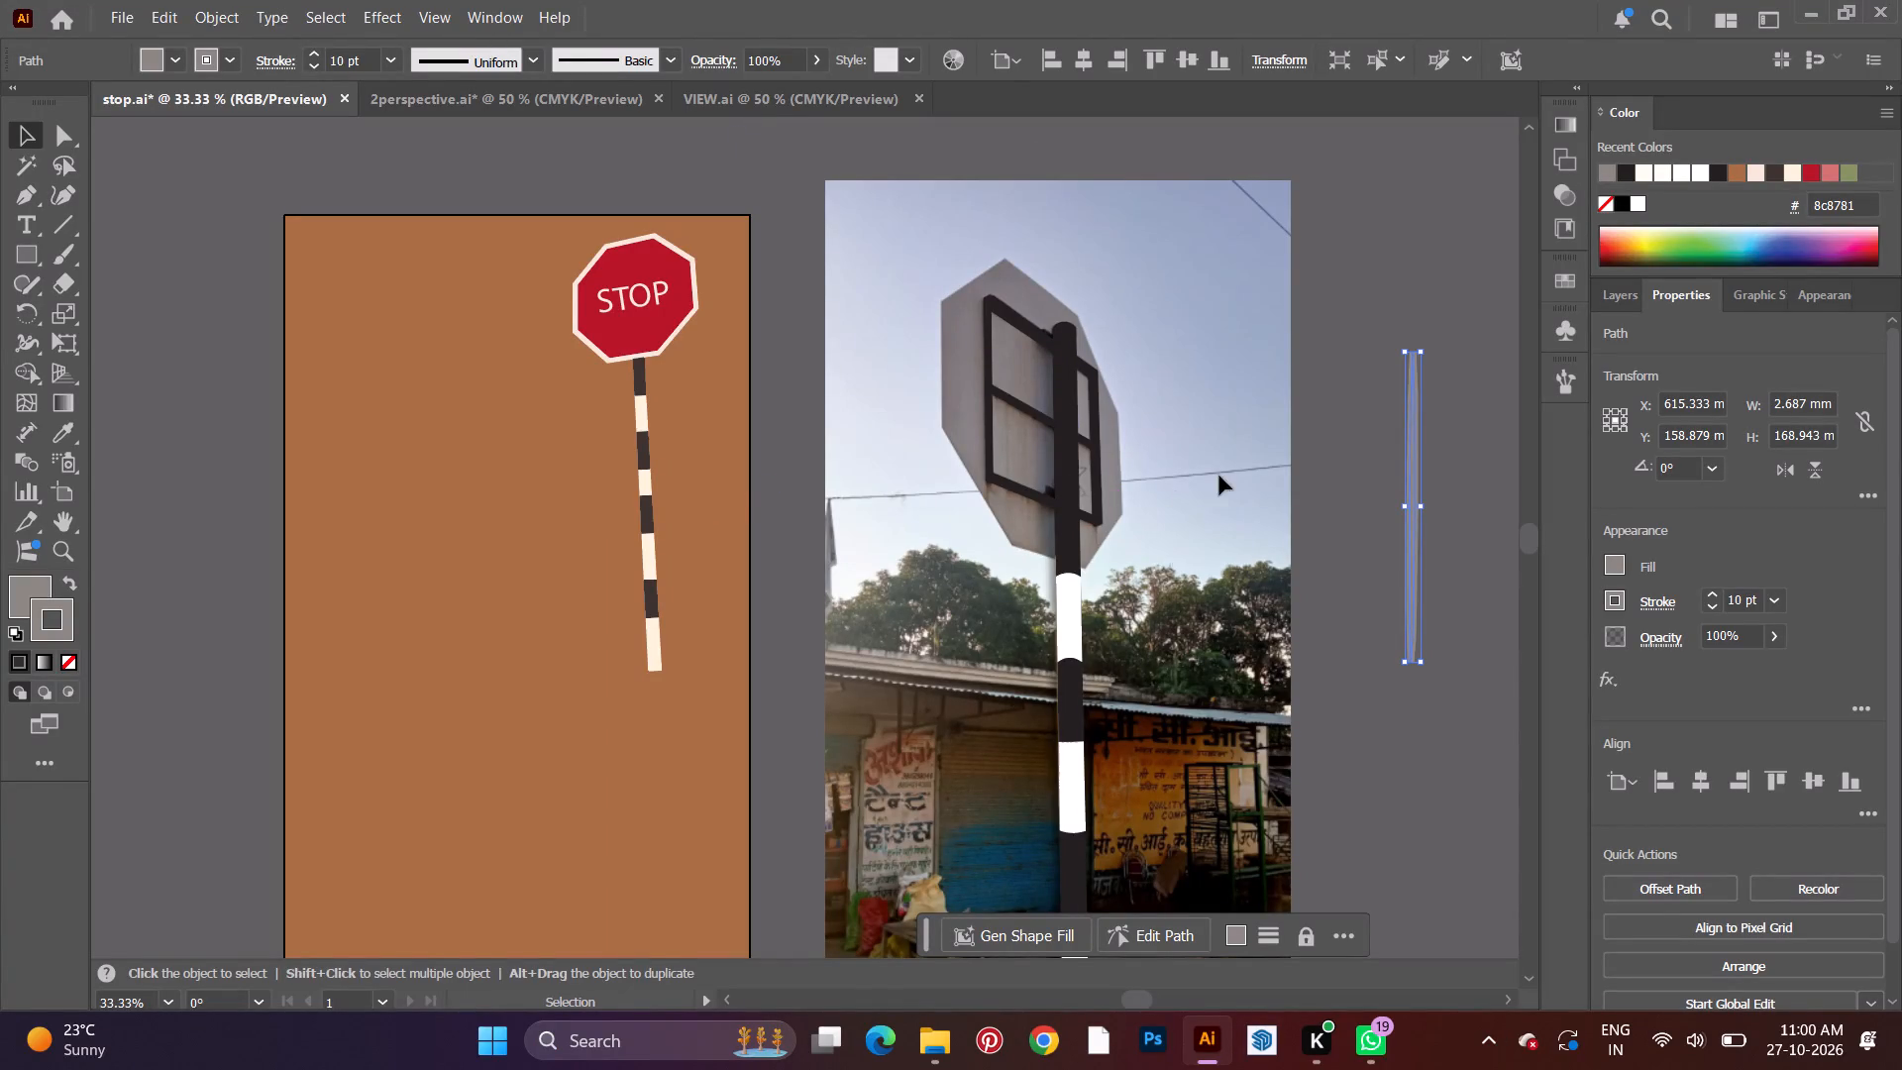
Copy the thin grey sliver from stop.ai into 2perspective.ai and place it above the separate striped pole.
key(ctrl+c)
click(557, 92)
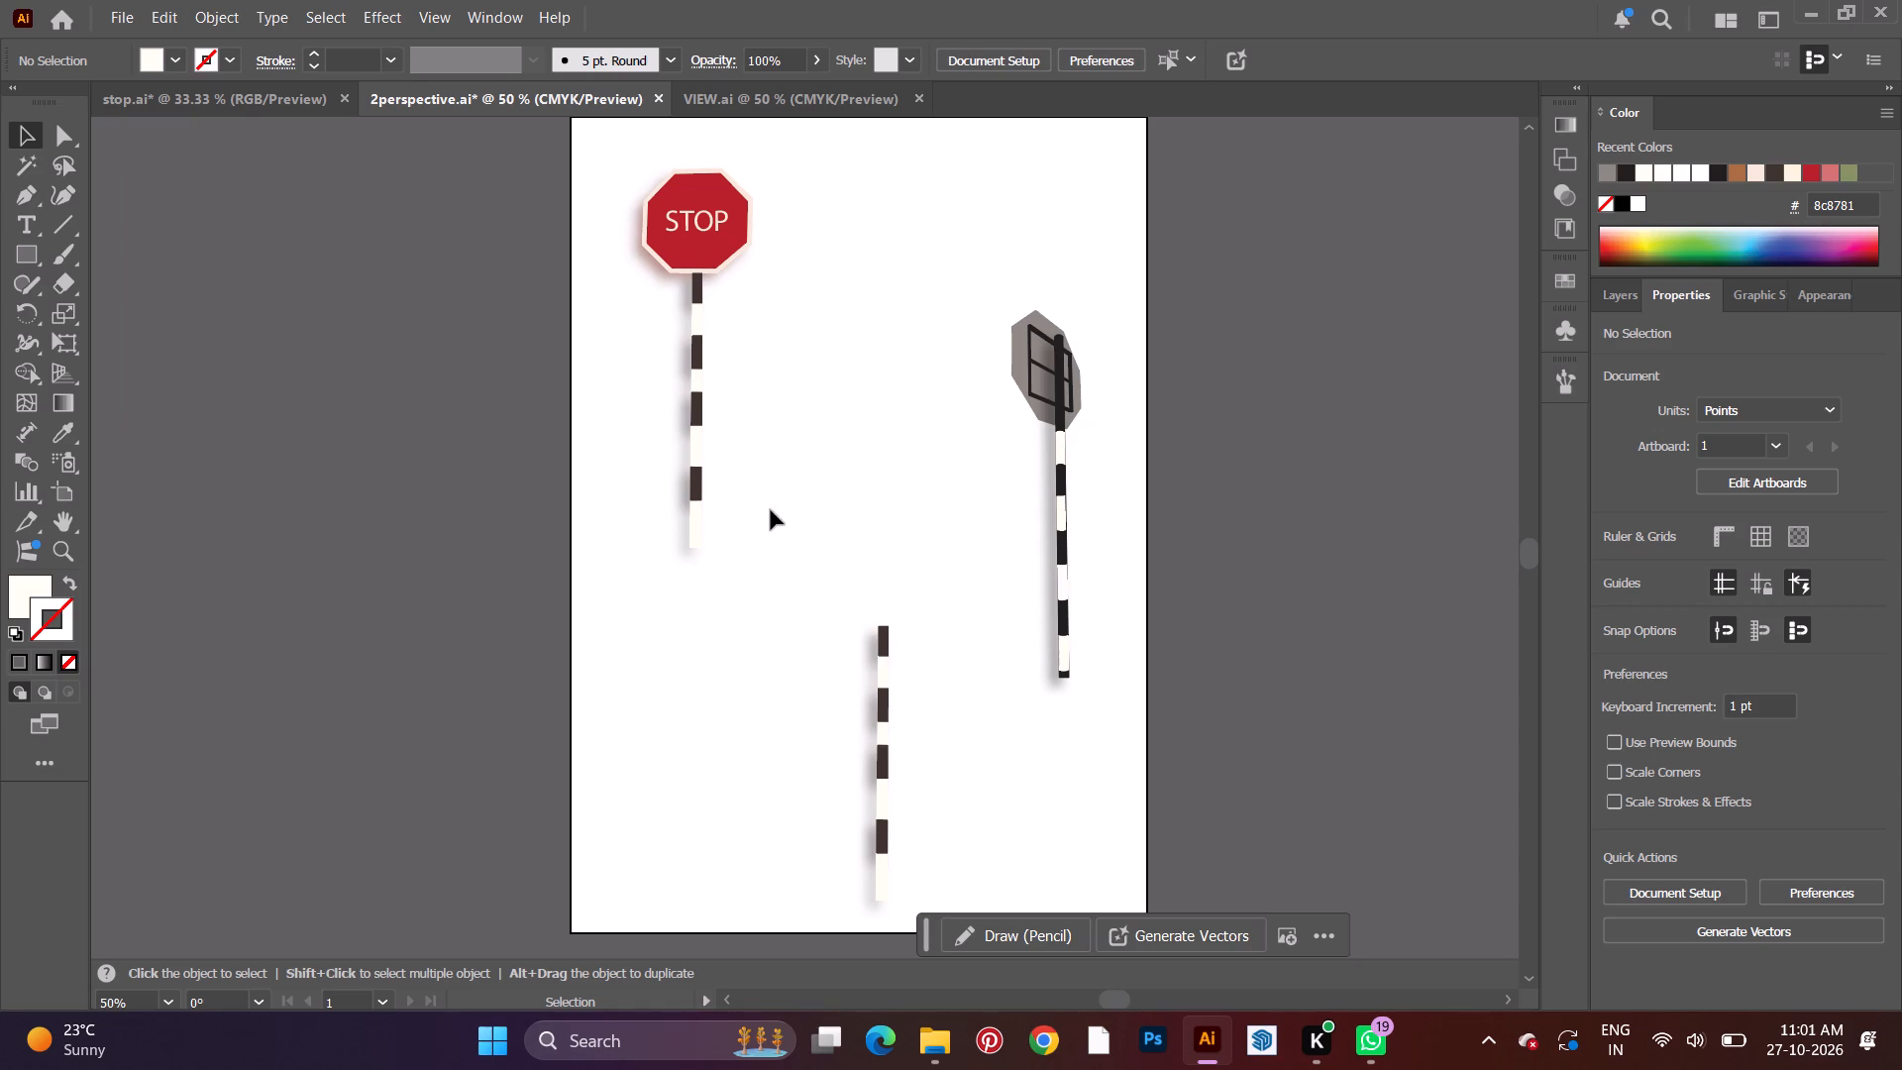
key(ctrl+v)
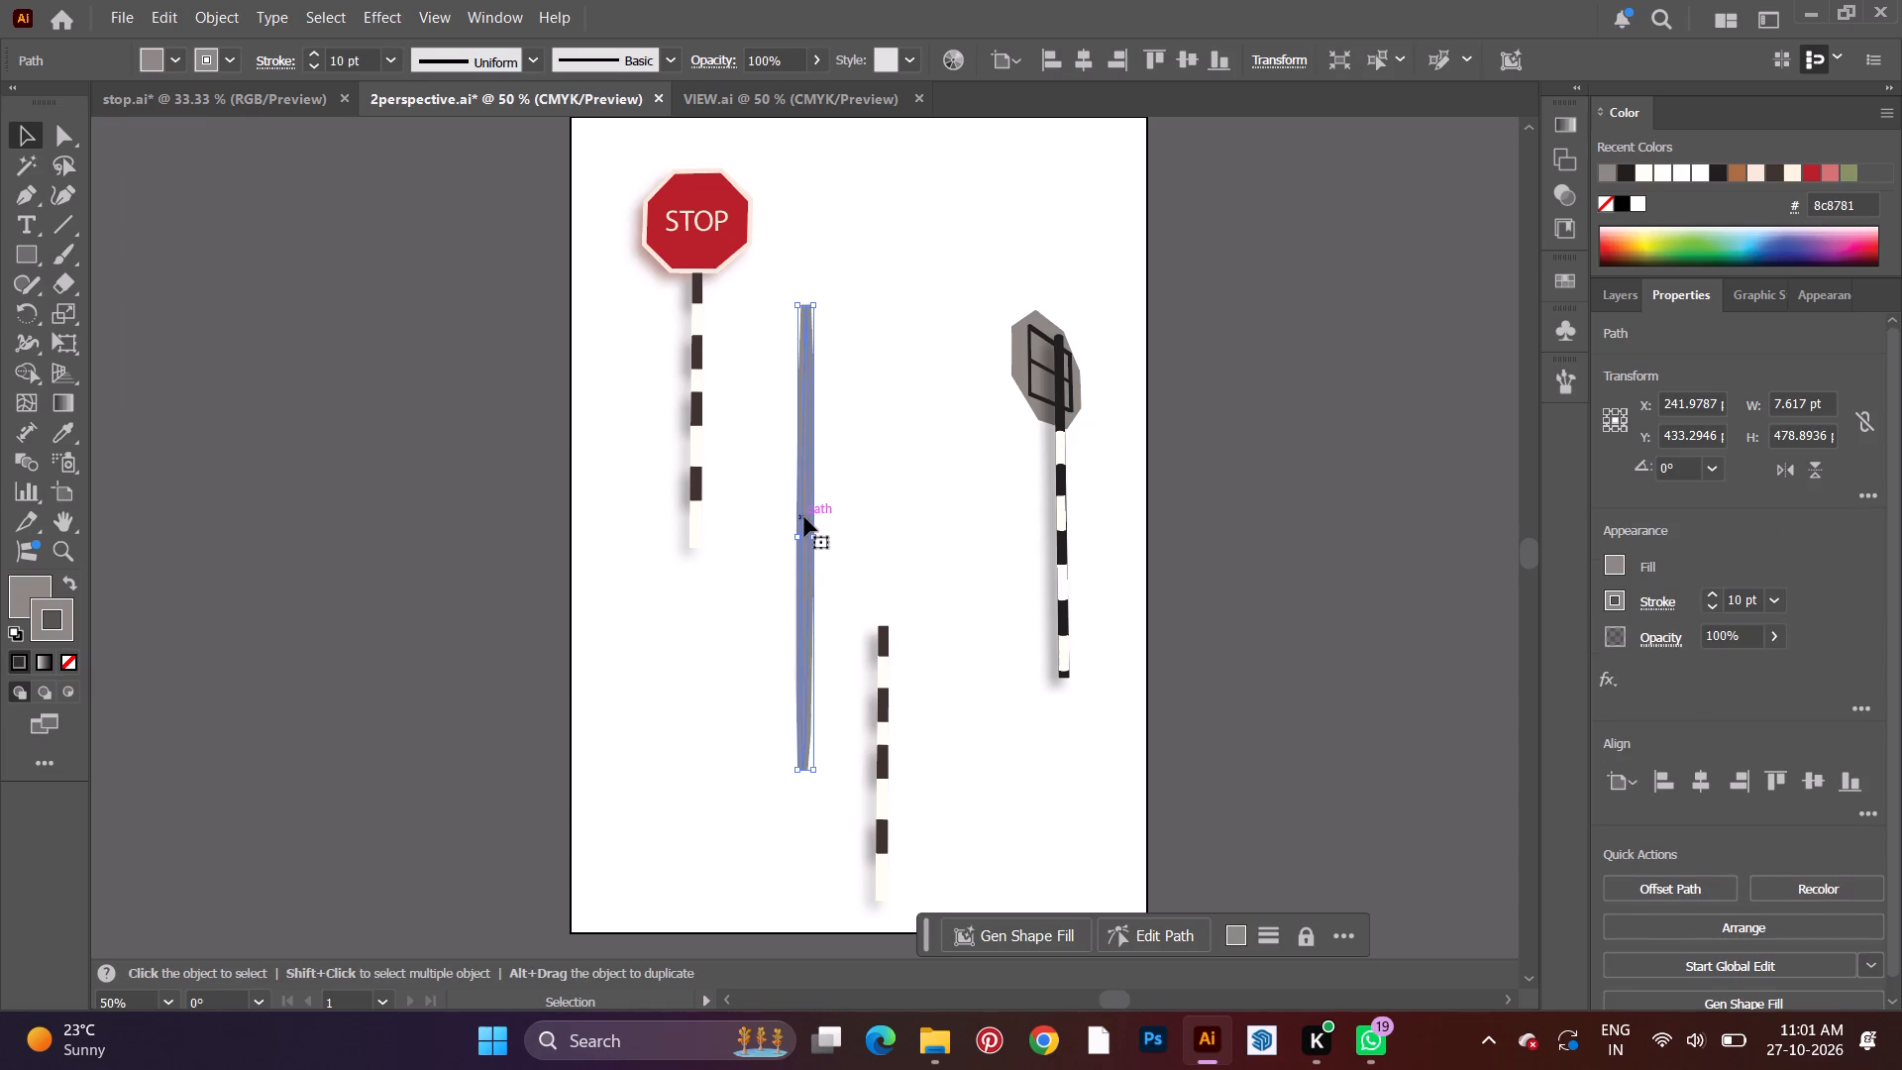
drag(804, 517, 881, 386)
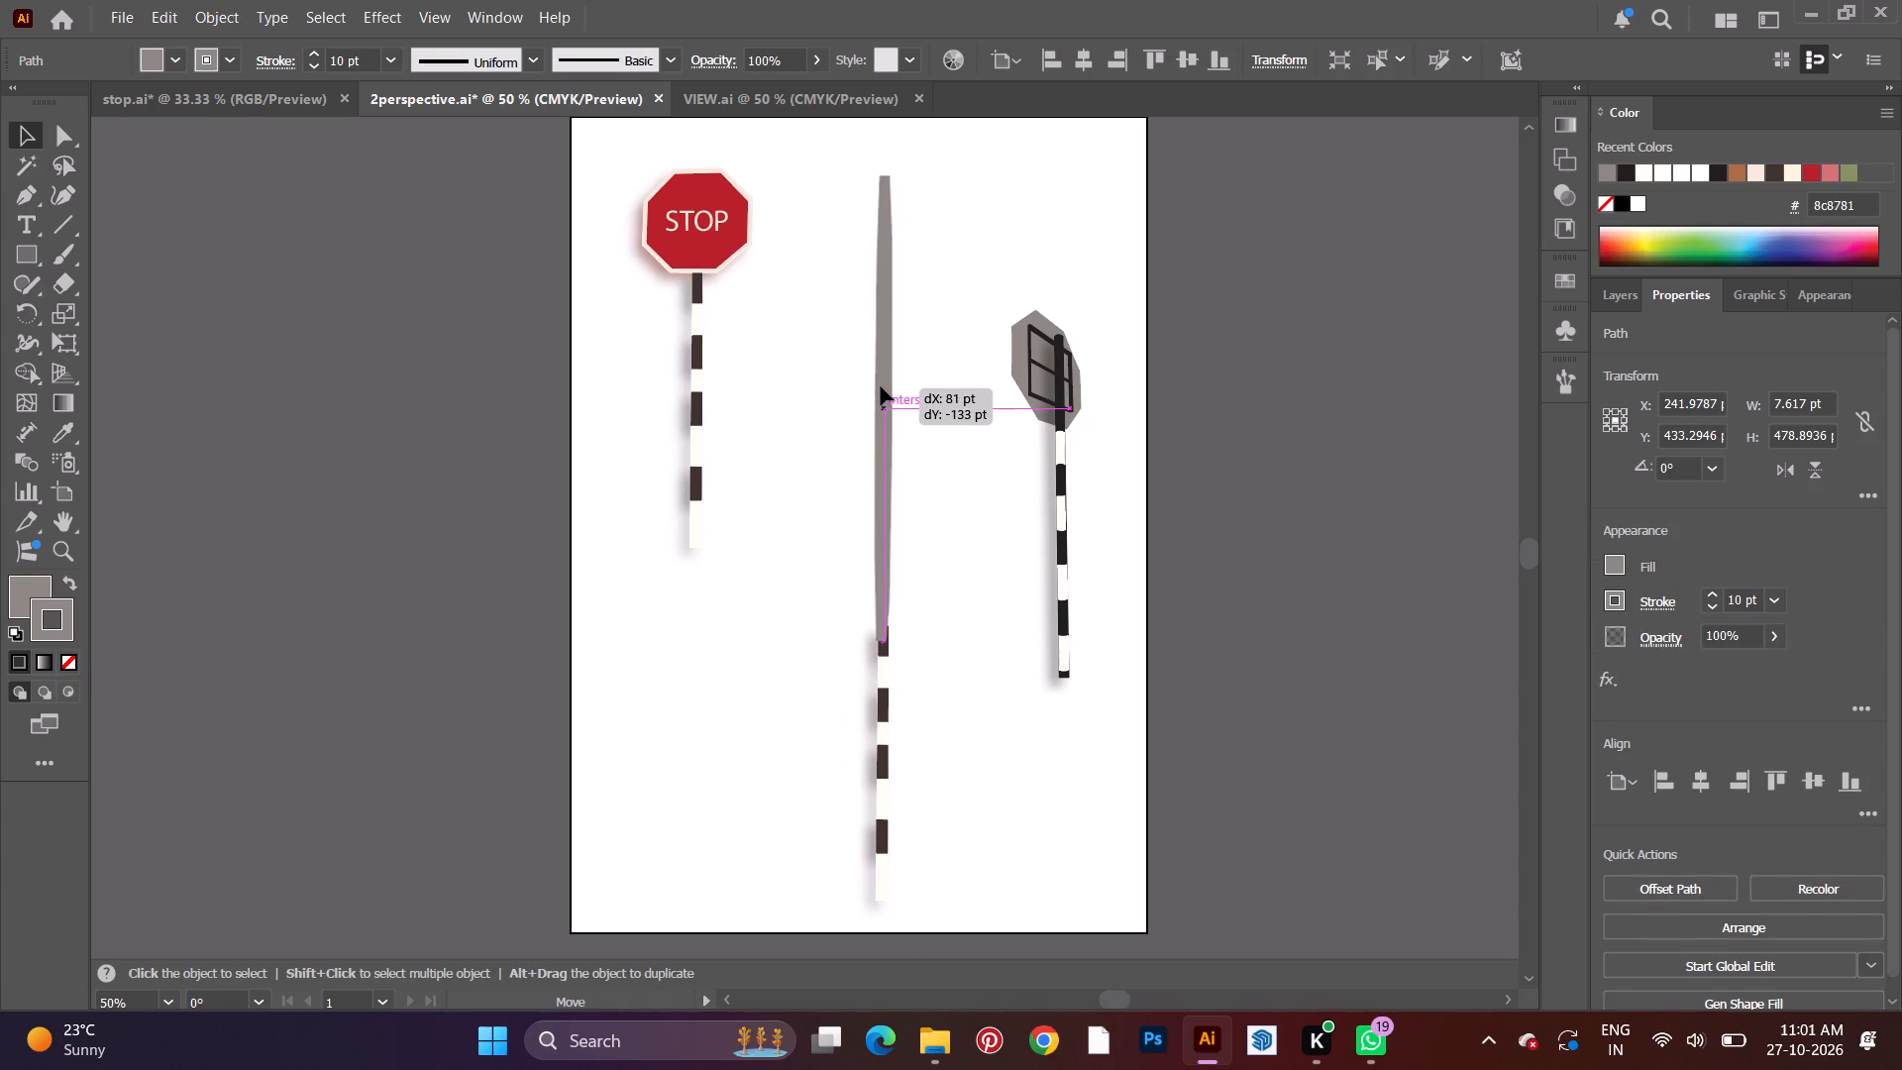
drag(881, 386, 883, 385)
Resize the pasted grey sliver to about 5.4 pt wide and 339 pt high.
drag(898, 641, 853, 517)
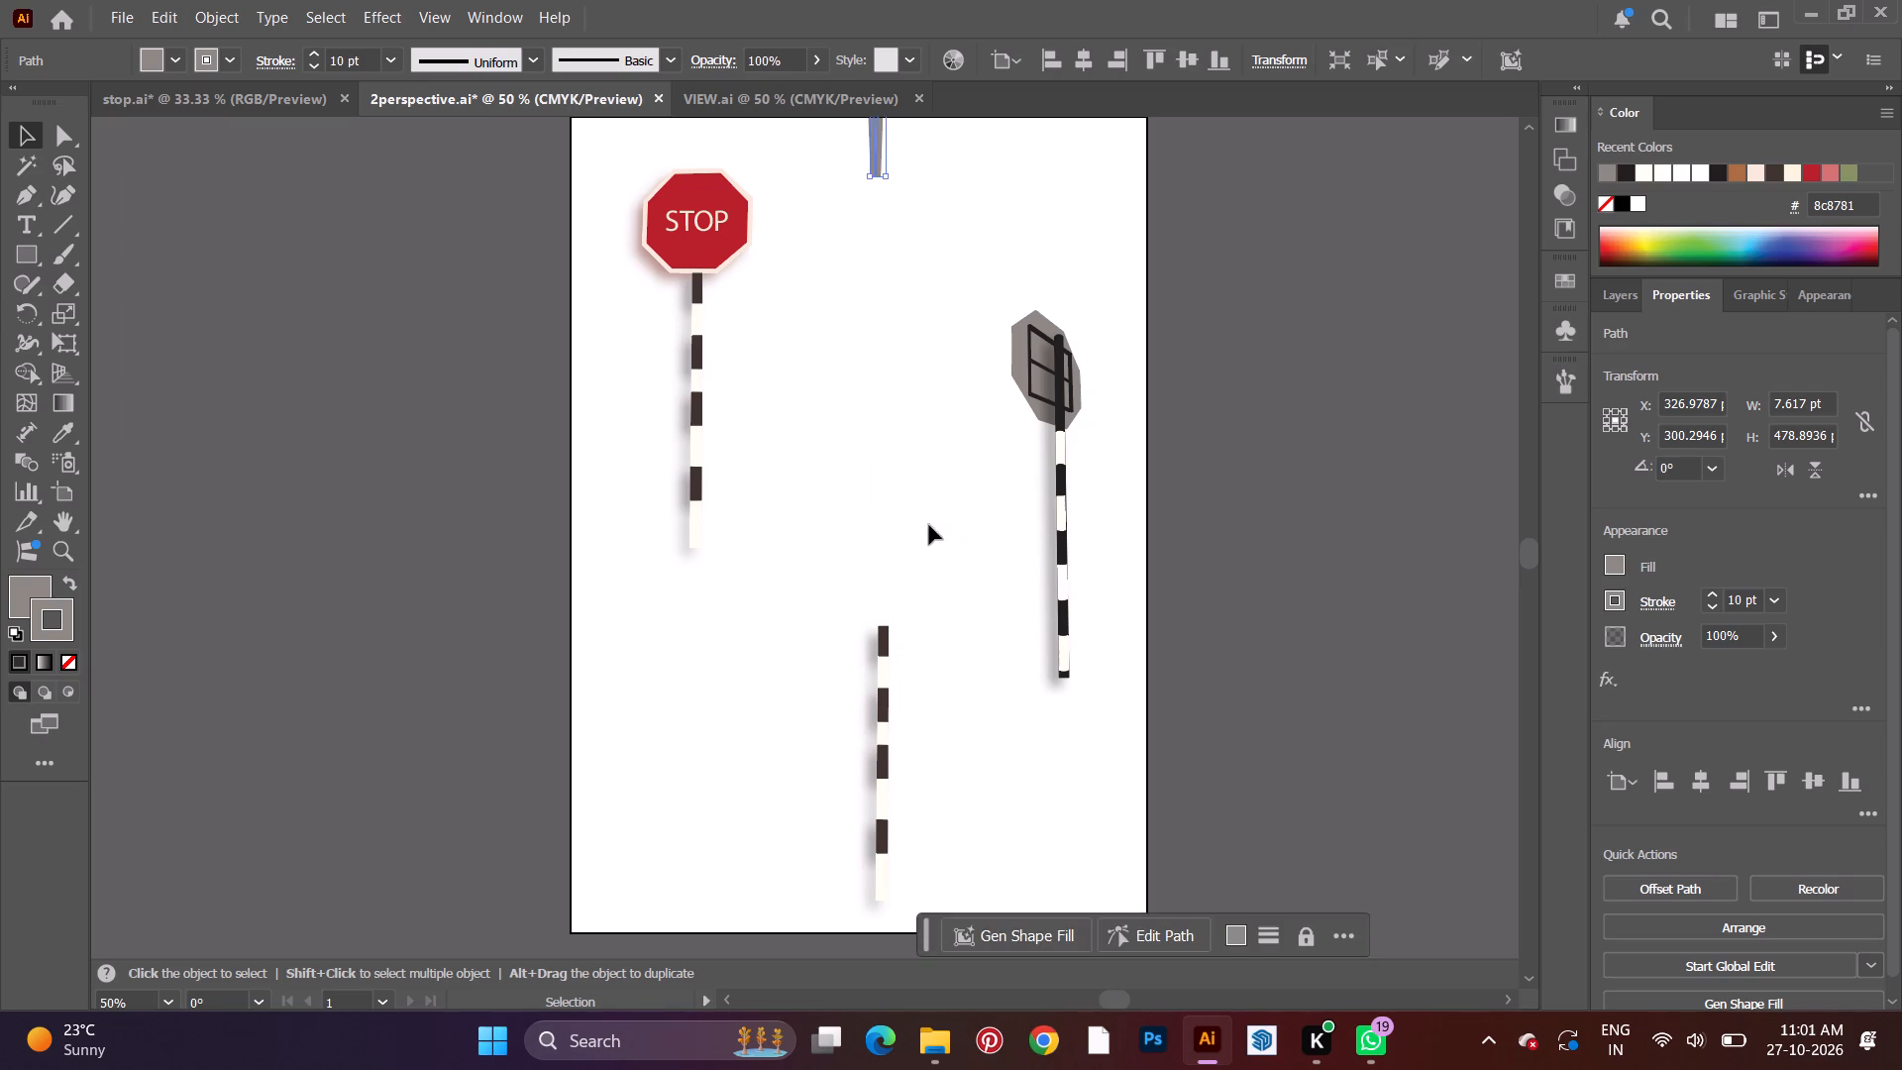
scroll(946, 516, up, 6)
drag(882, 230, 835, 735)
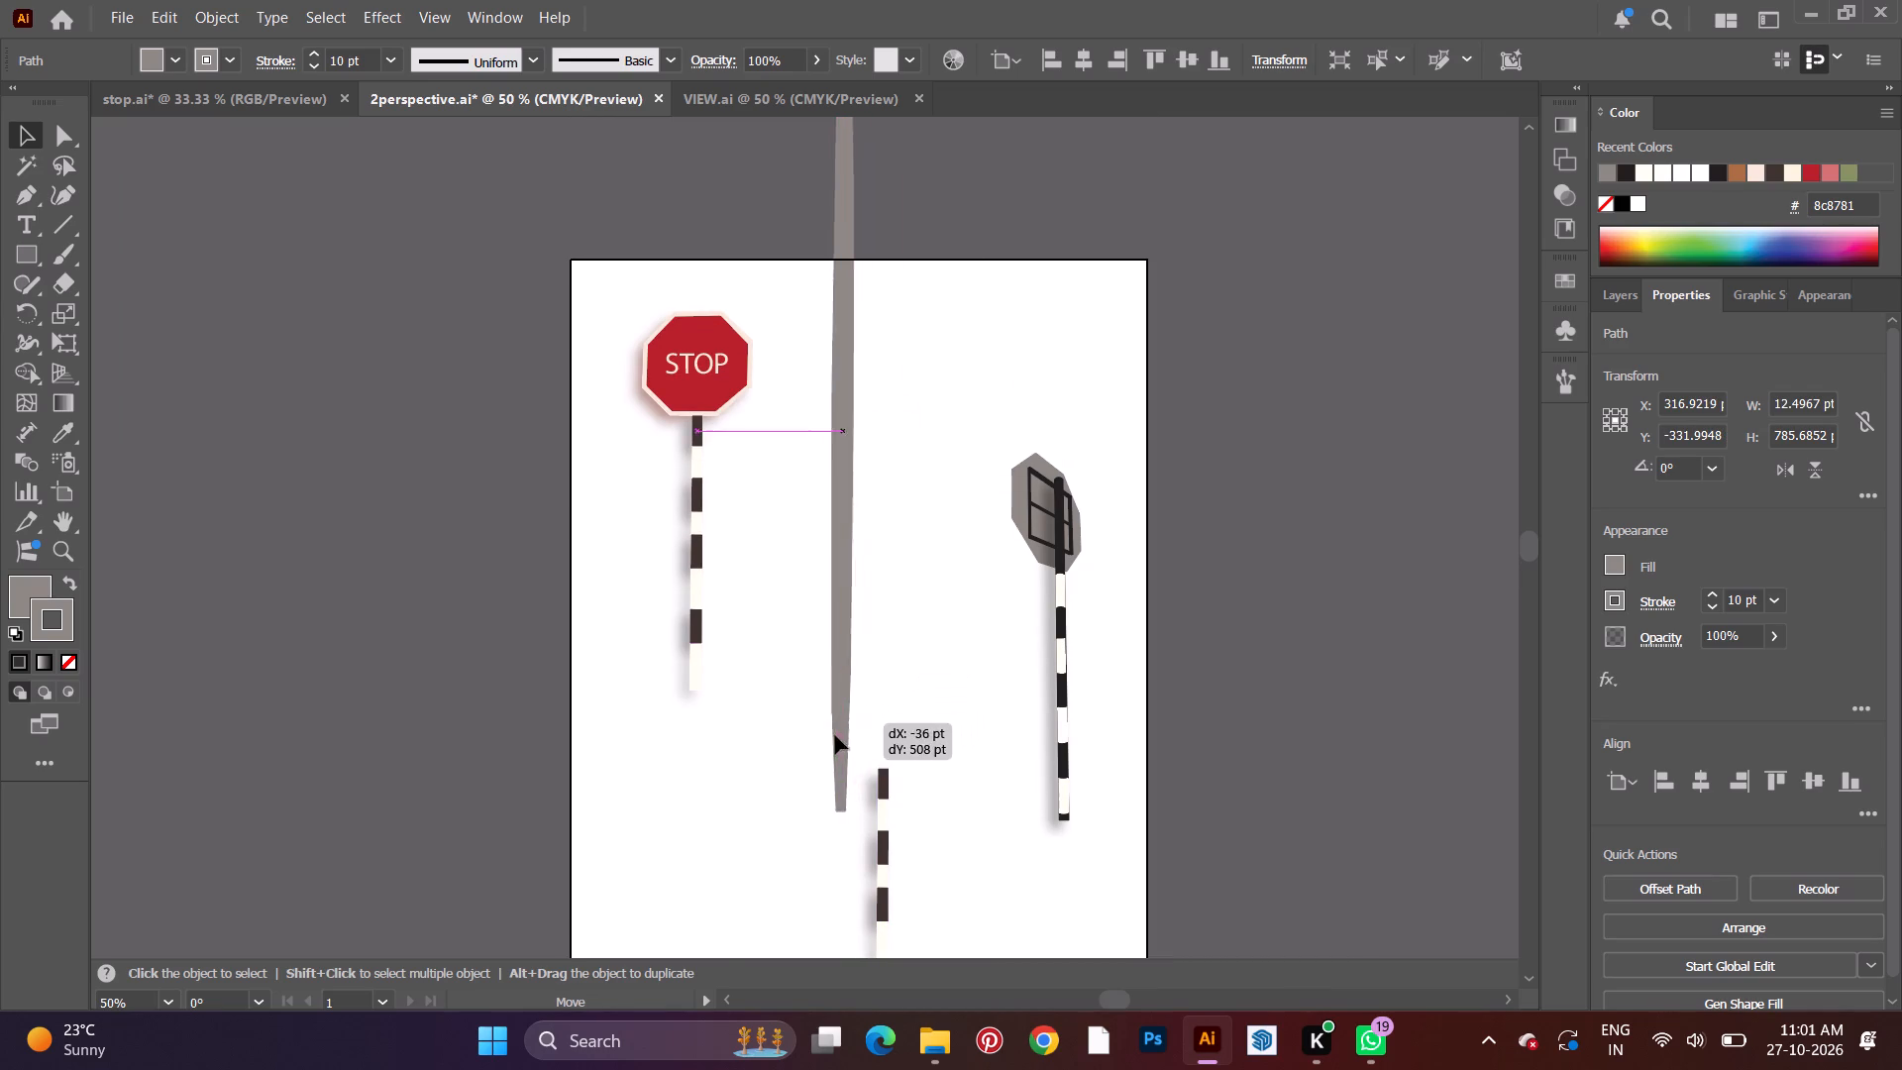
drag(835, 735, 801, 870)
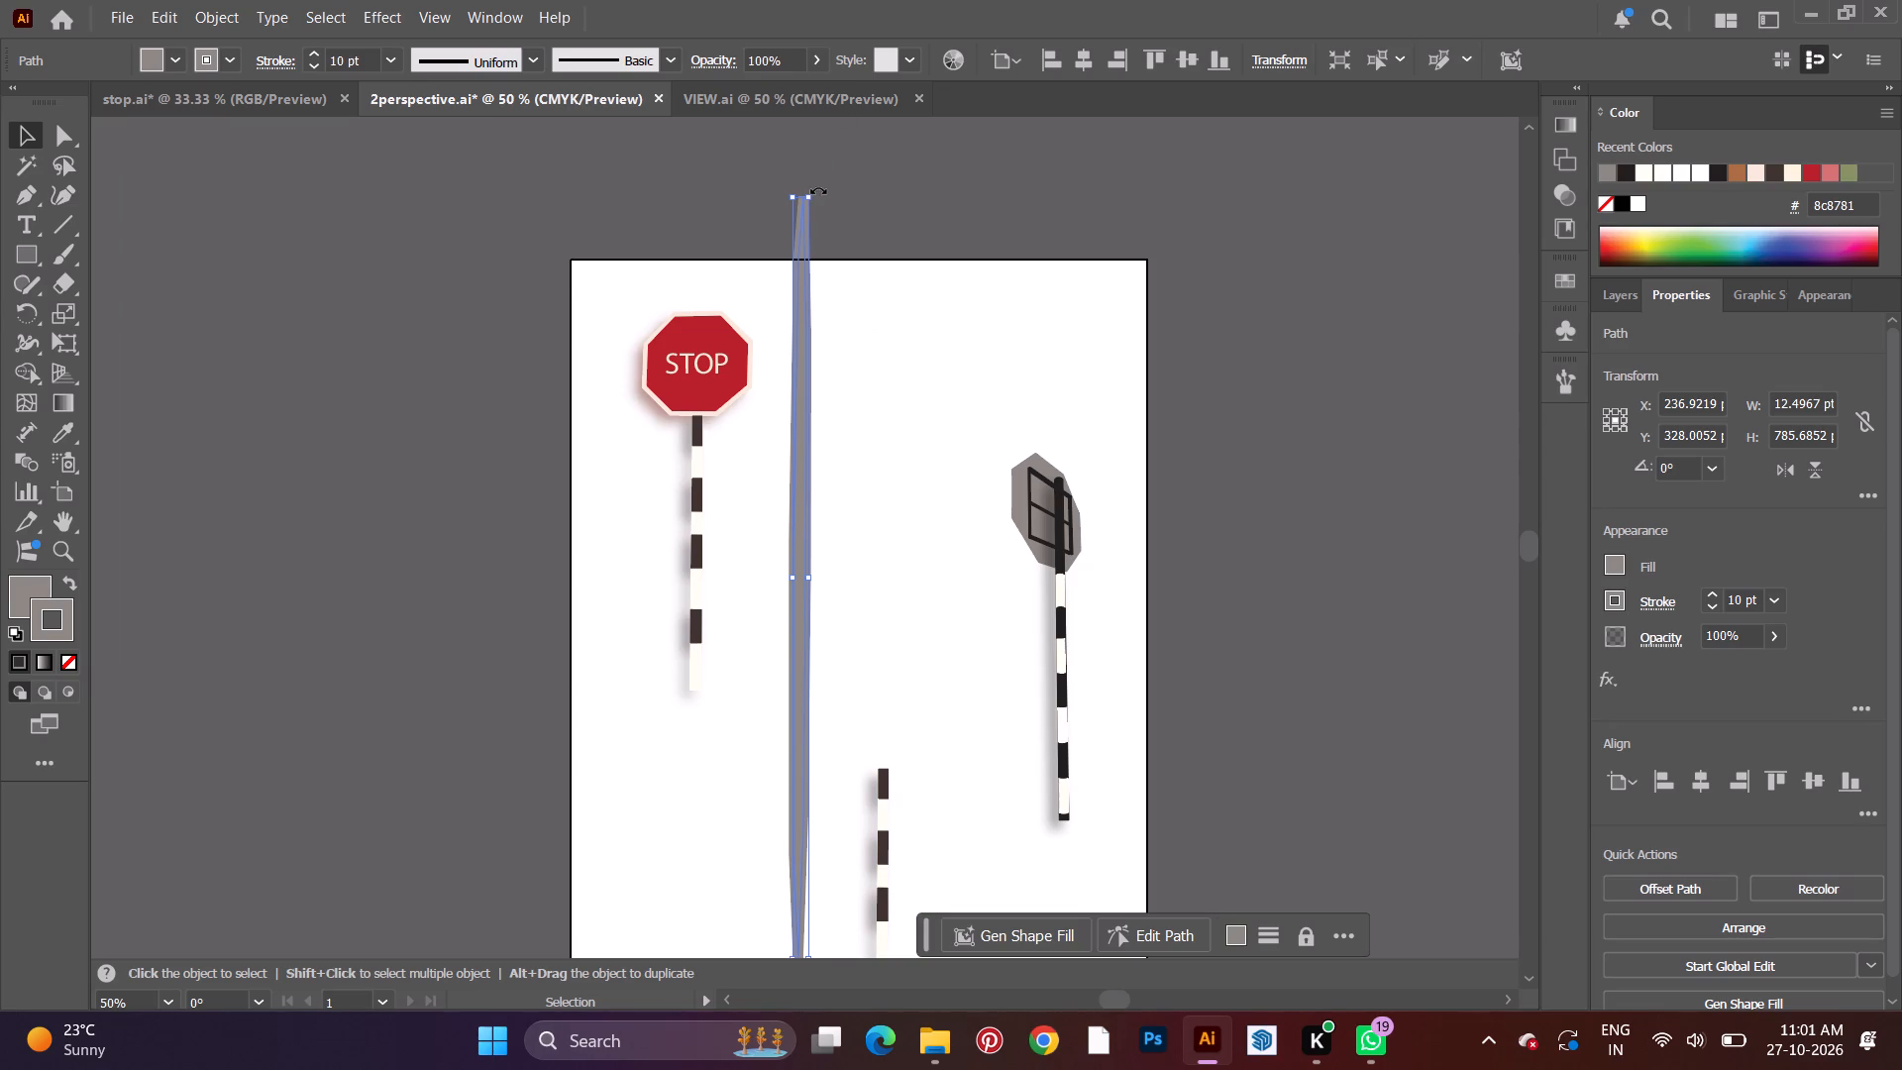
scroll(866, 539, down, 5)
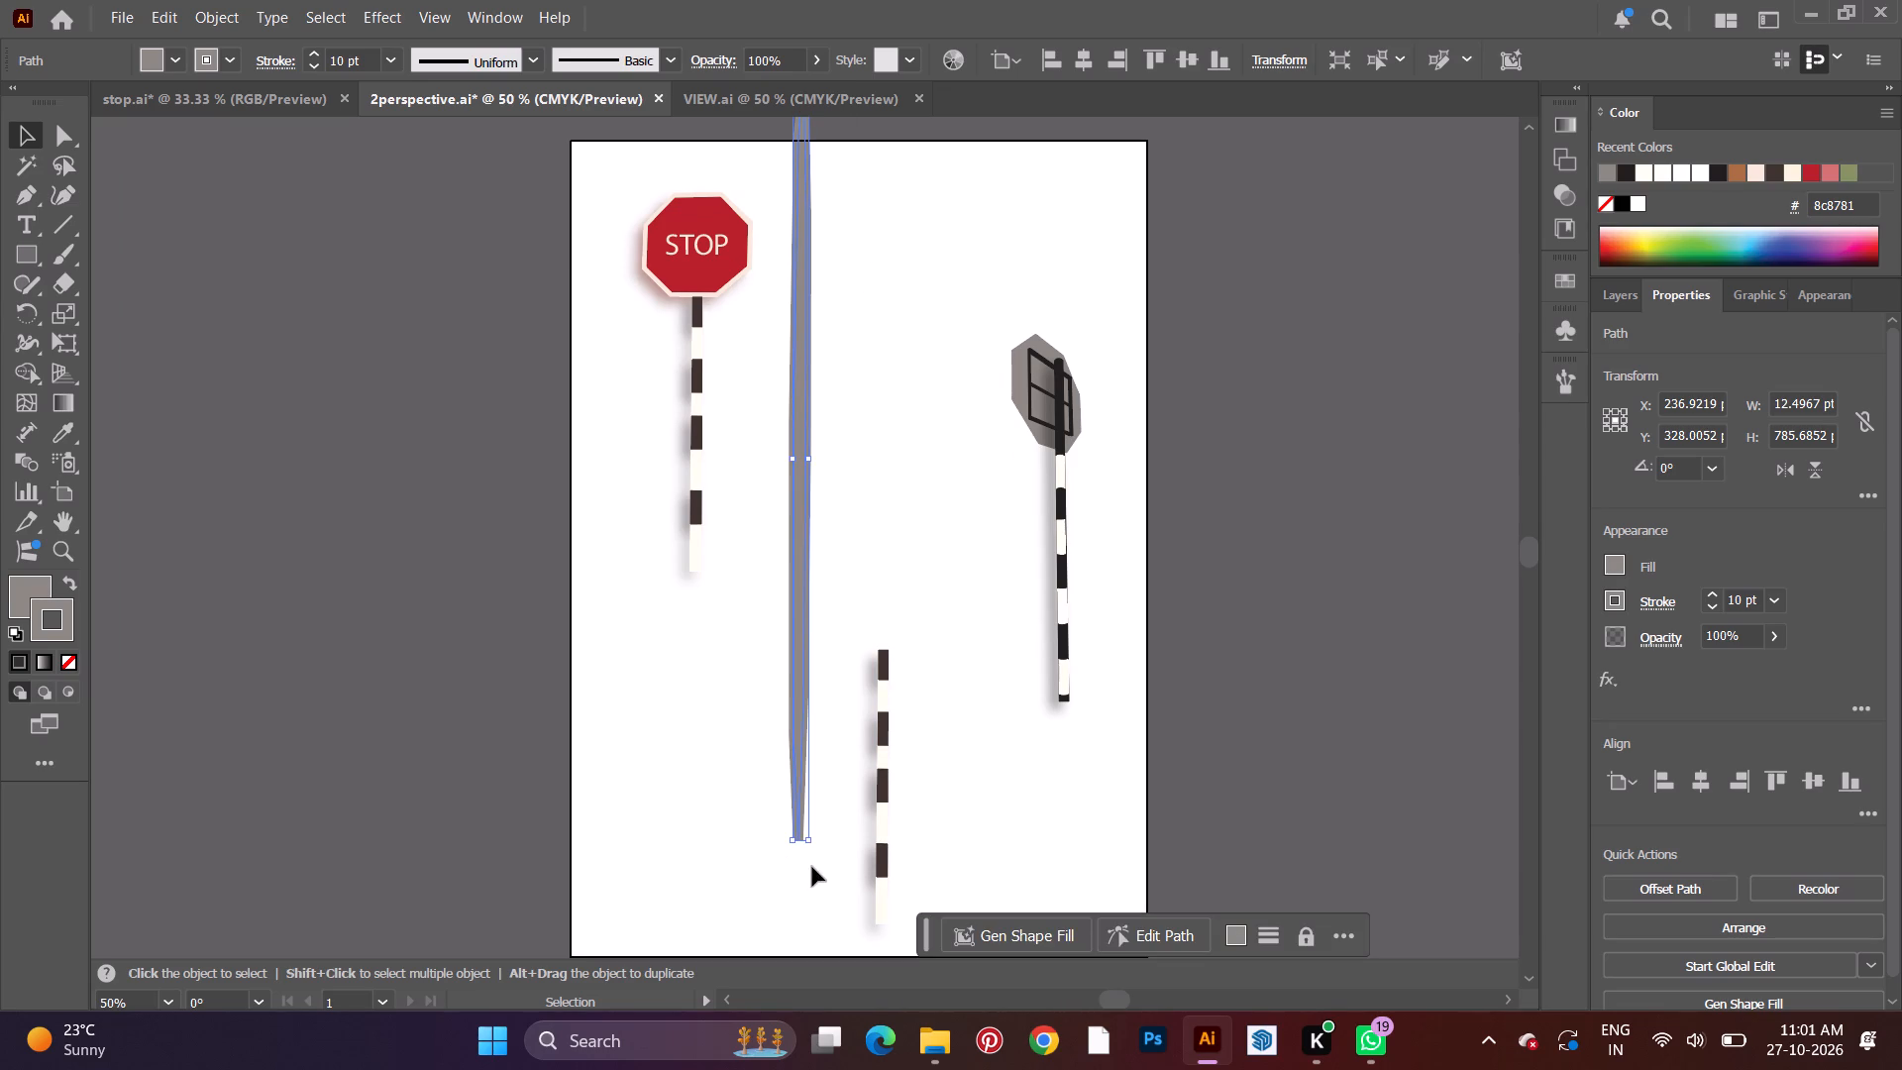
drag(806, 843, 814, 748)
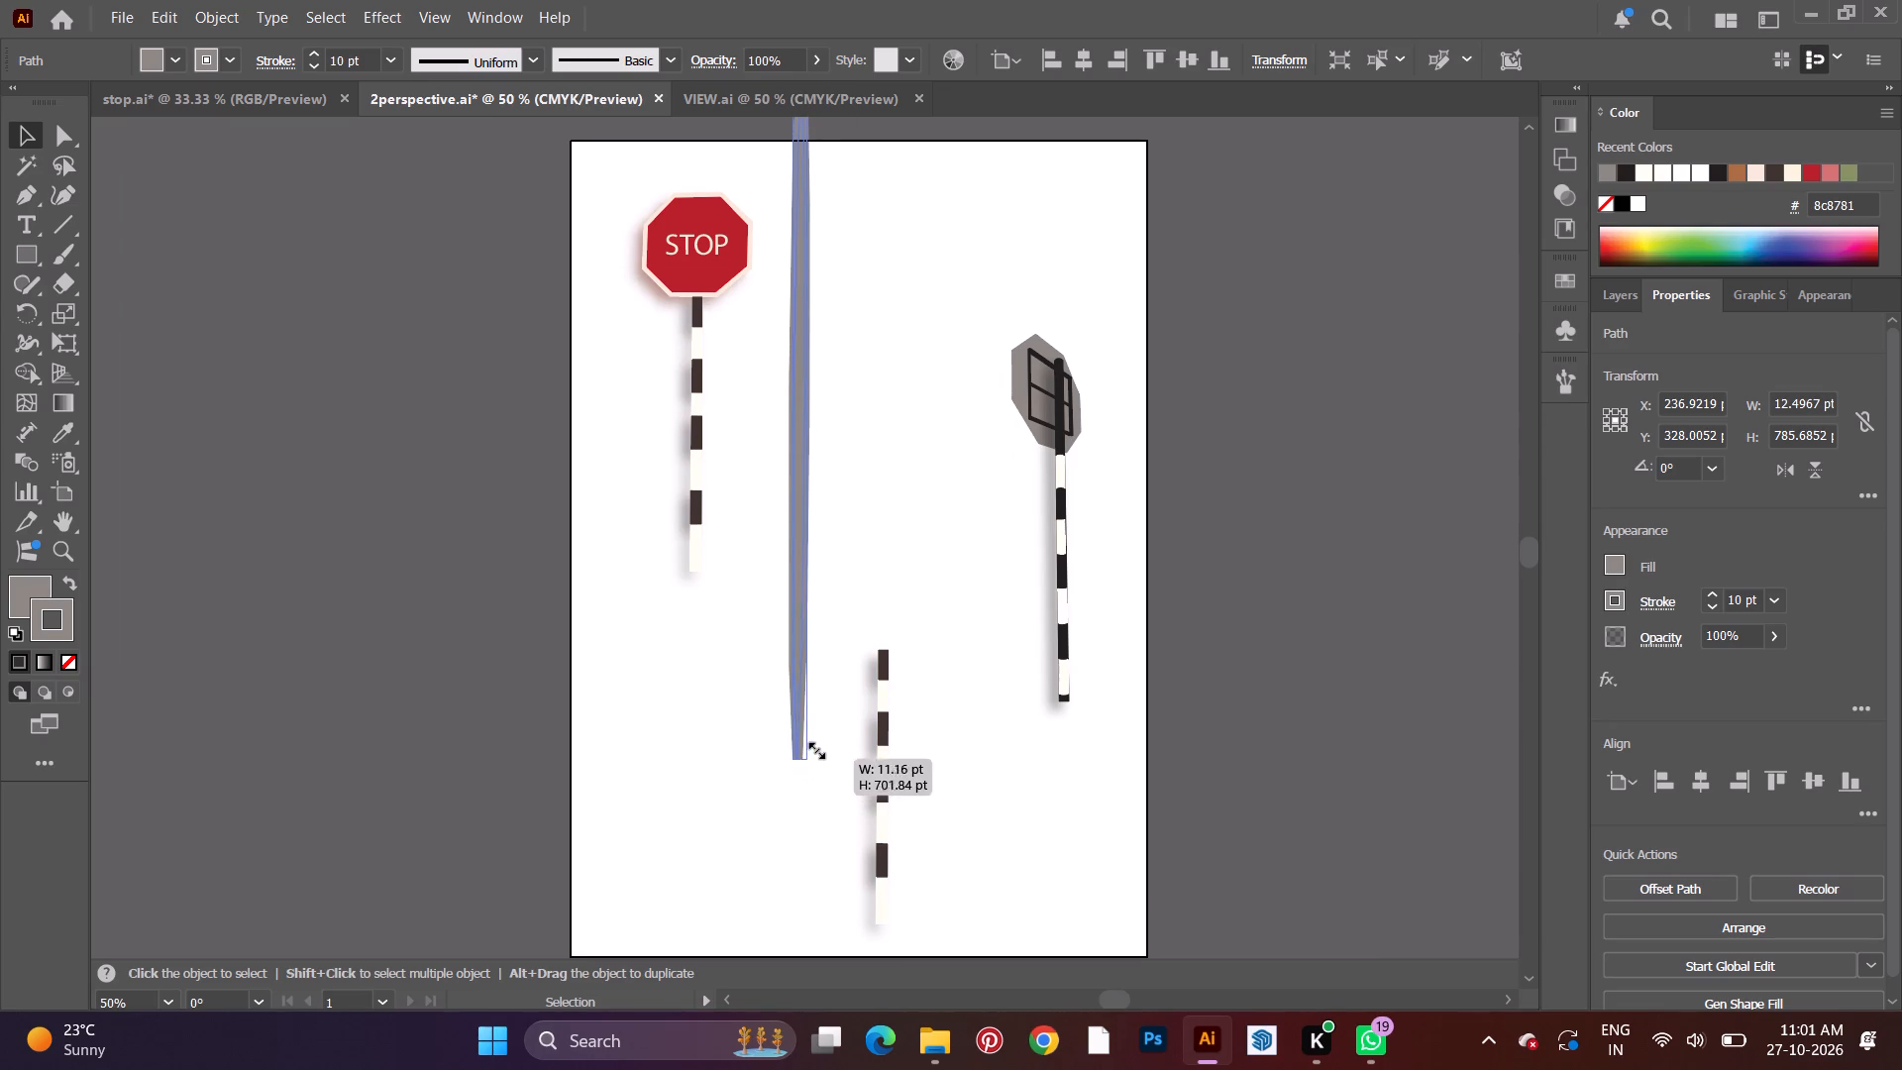
drag(814, 748, 847, 403)
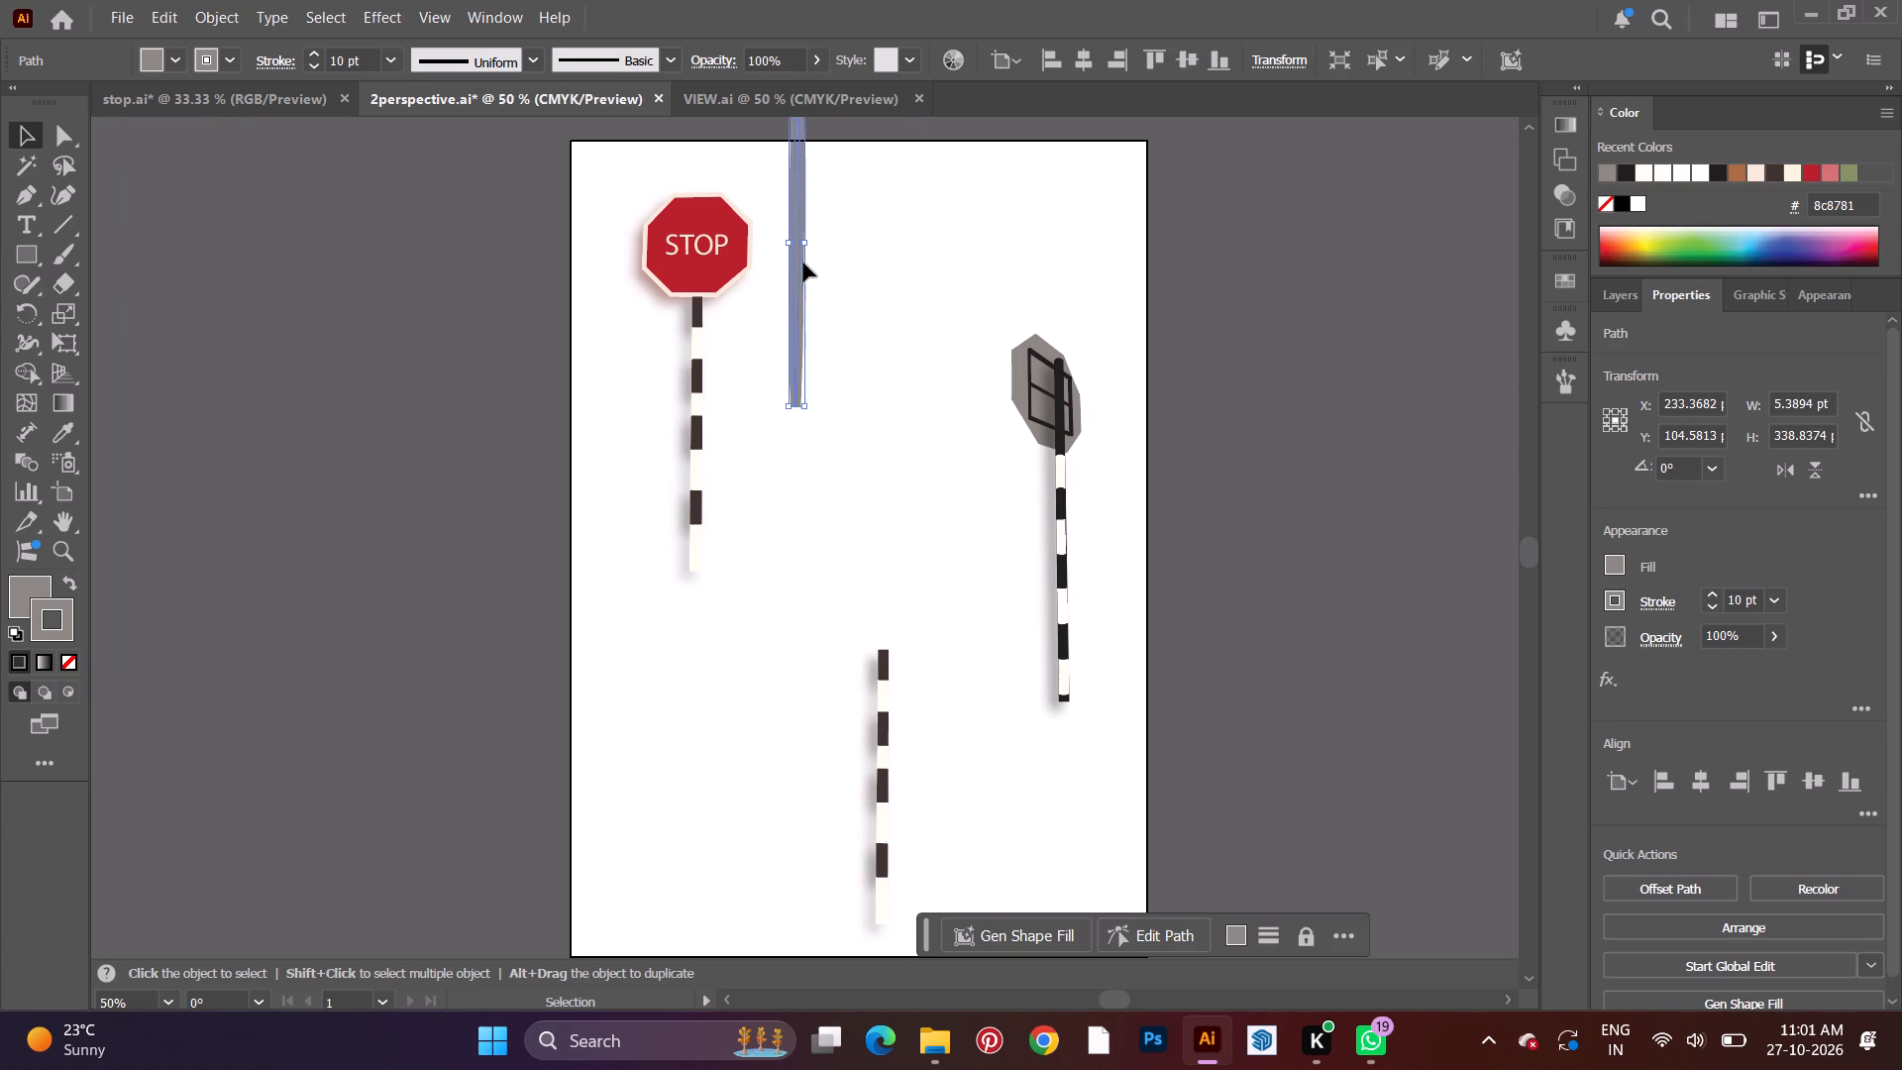
Move the sliver beside the top of the separate striped pole and scale it down to about 3.2 by 201 pt.
drag(797, 274, 891, 505)
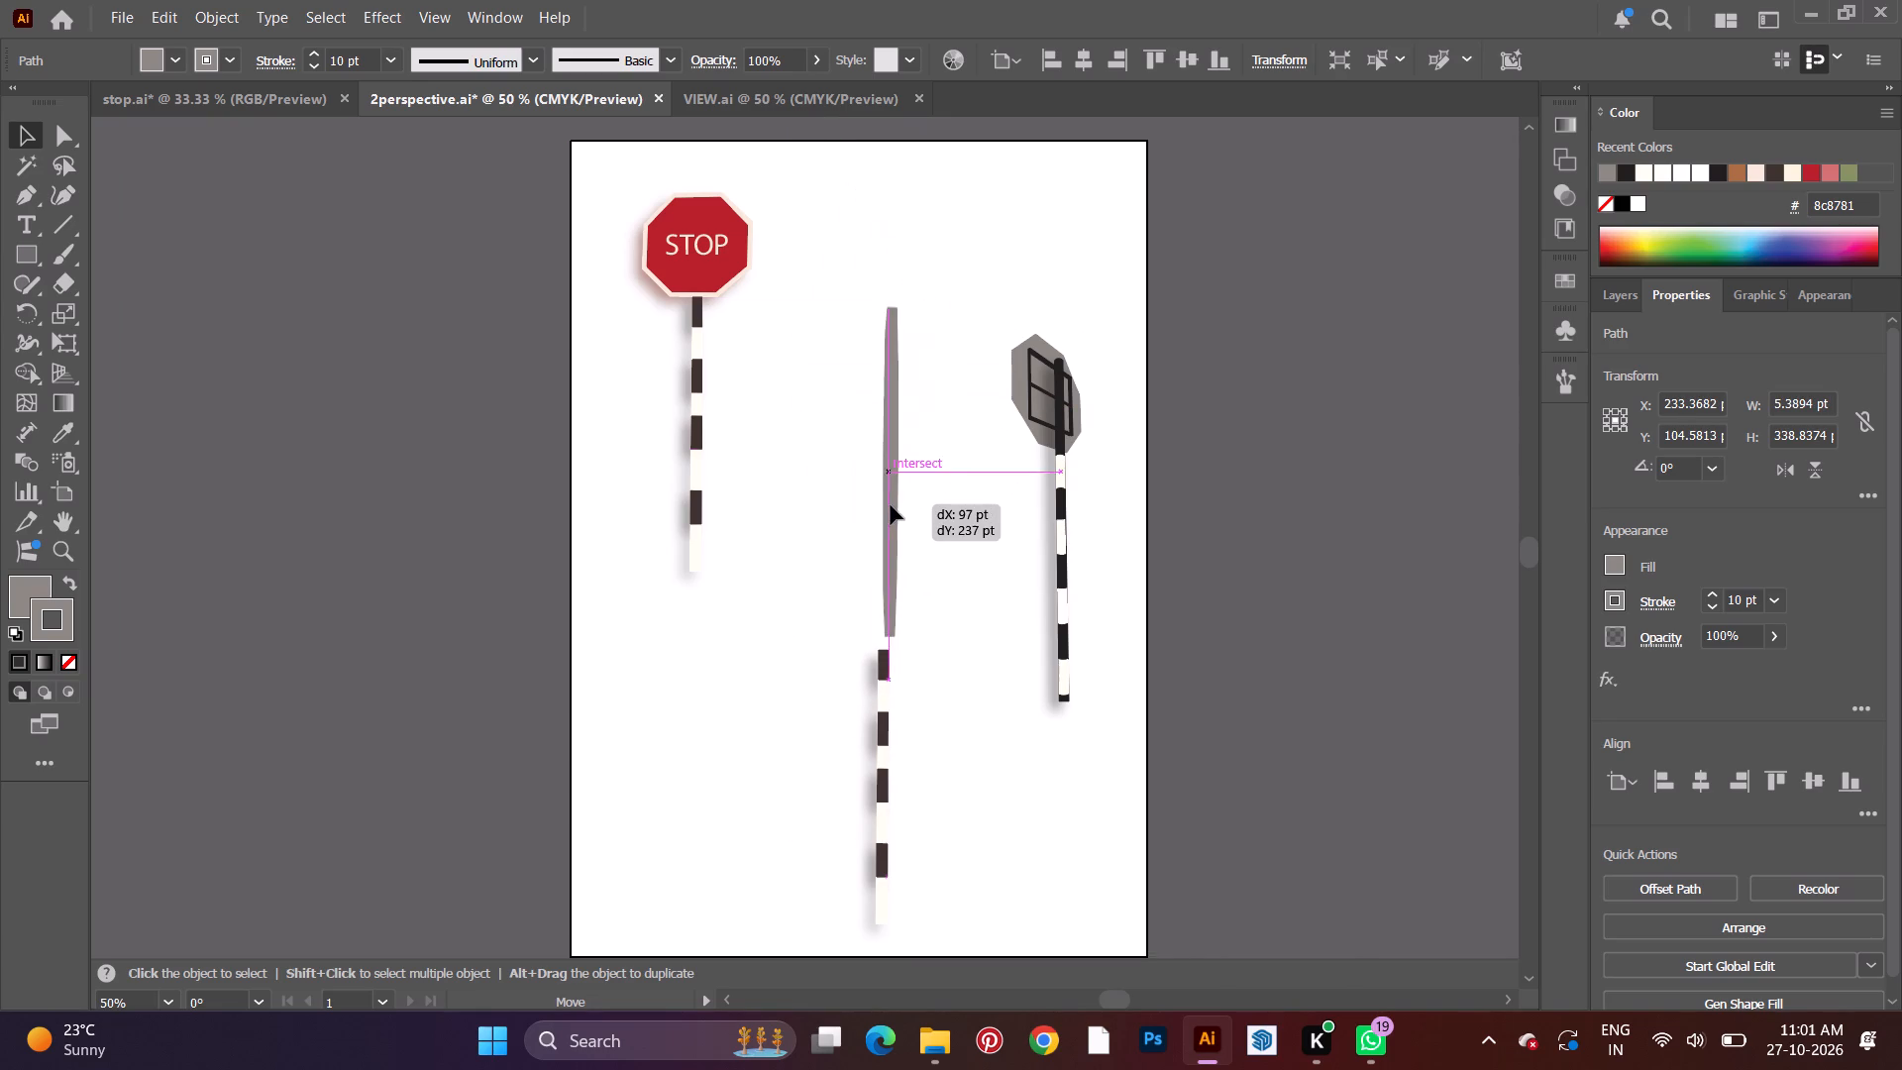
drag(891, 505, 876, 603)
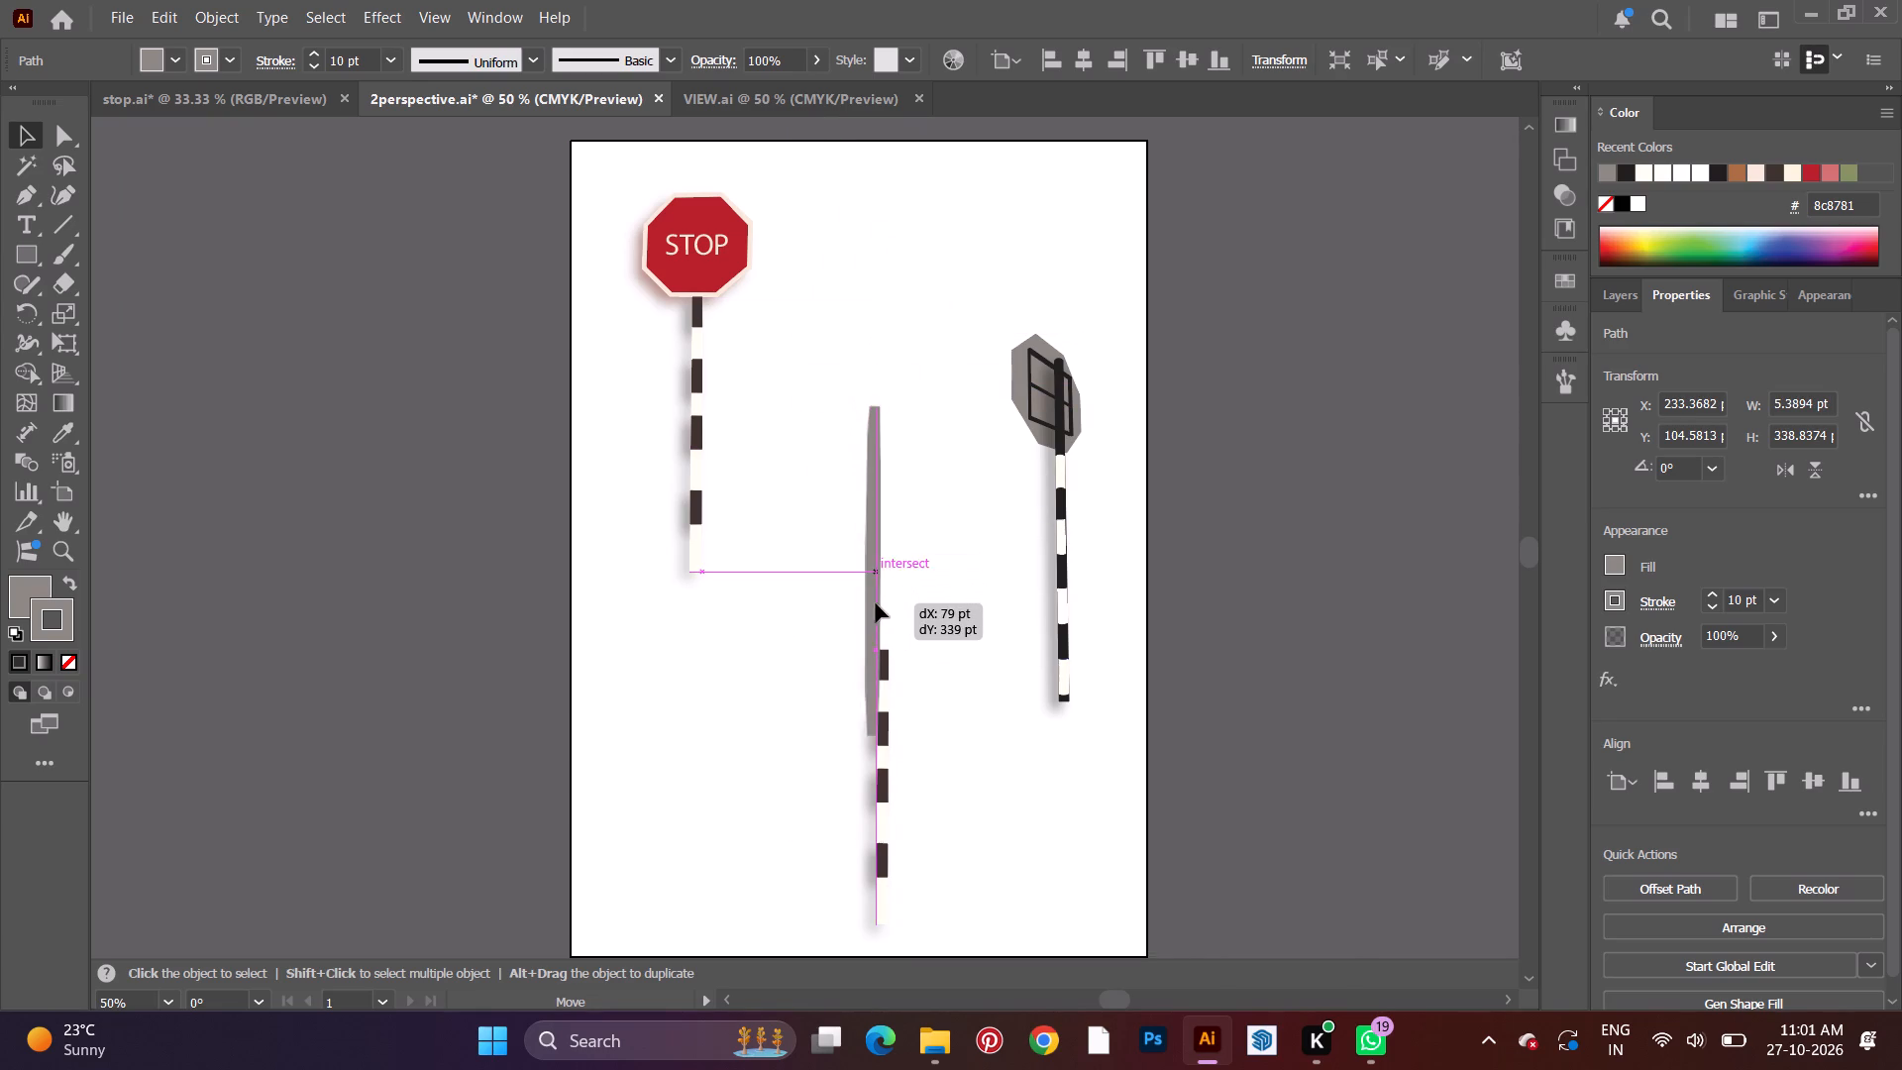
drag(876, 603, 869, 658)
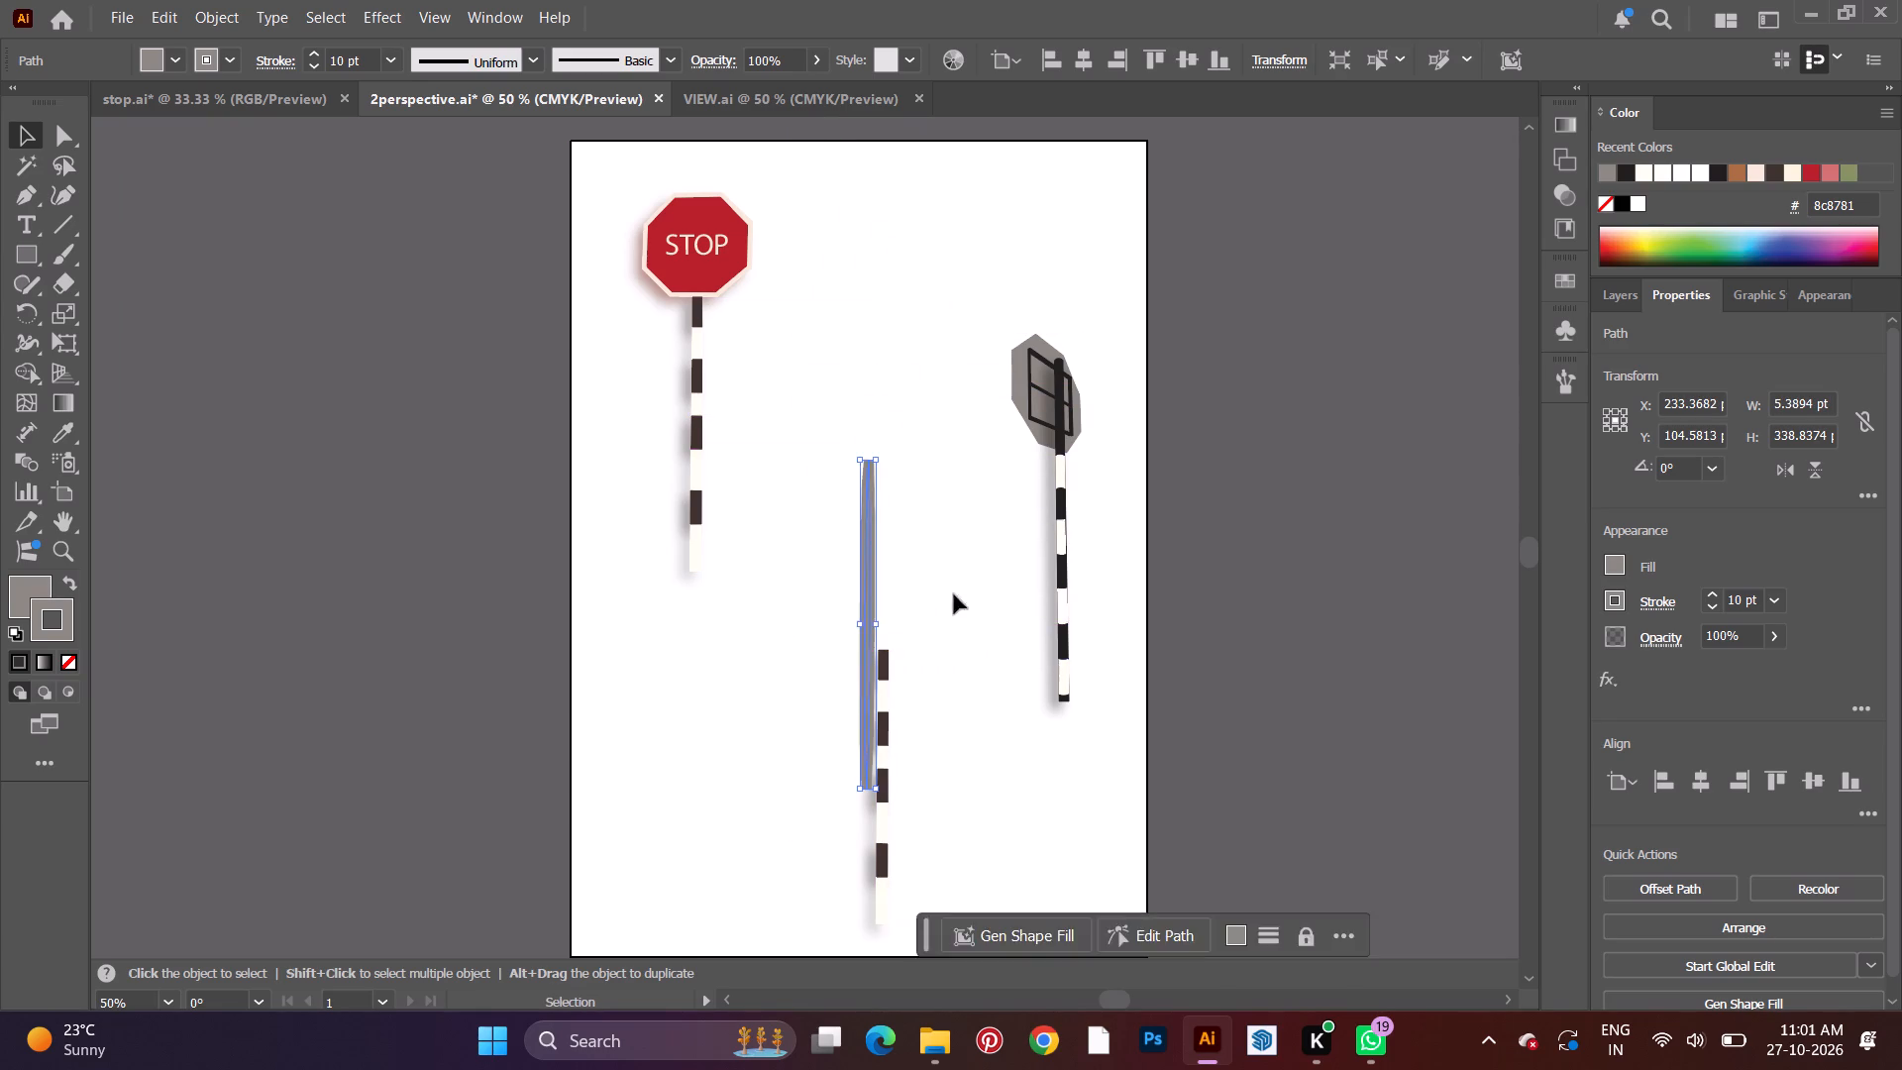
scroll(994, 568, down, 7)
scroll(994, 506, up, 5)
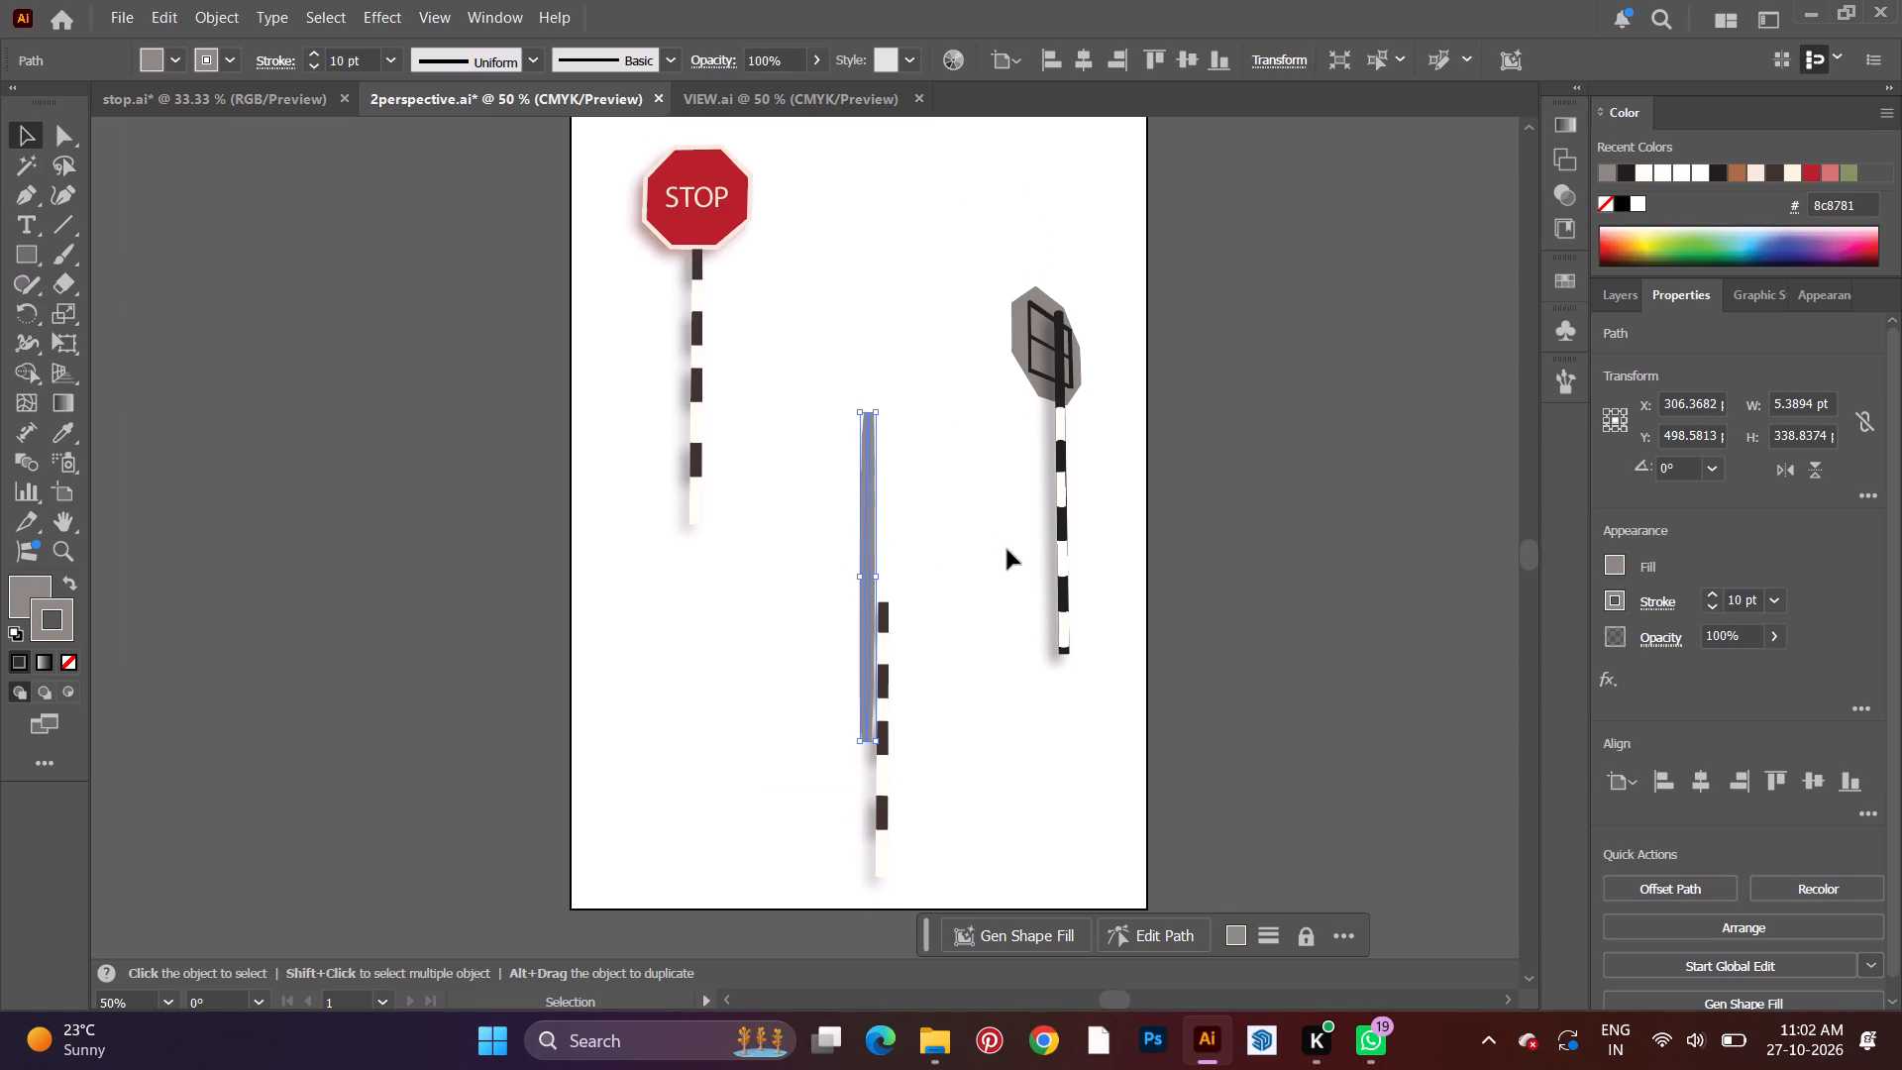
scroll(1007, 550, up, 1)
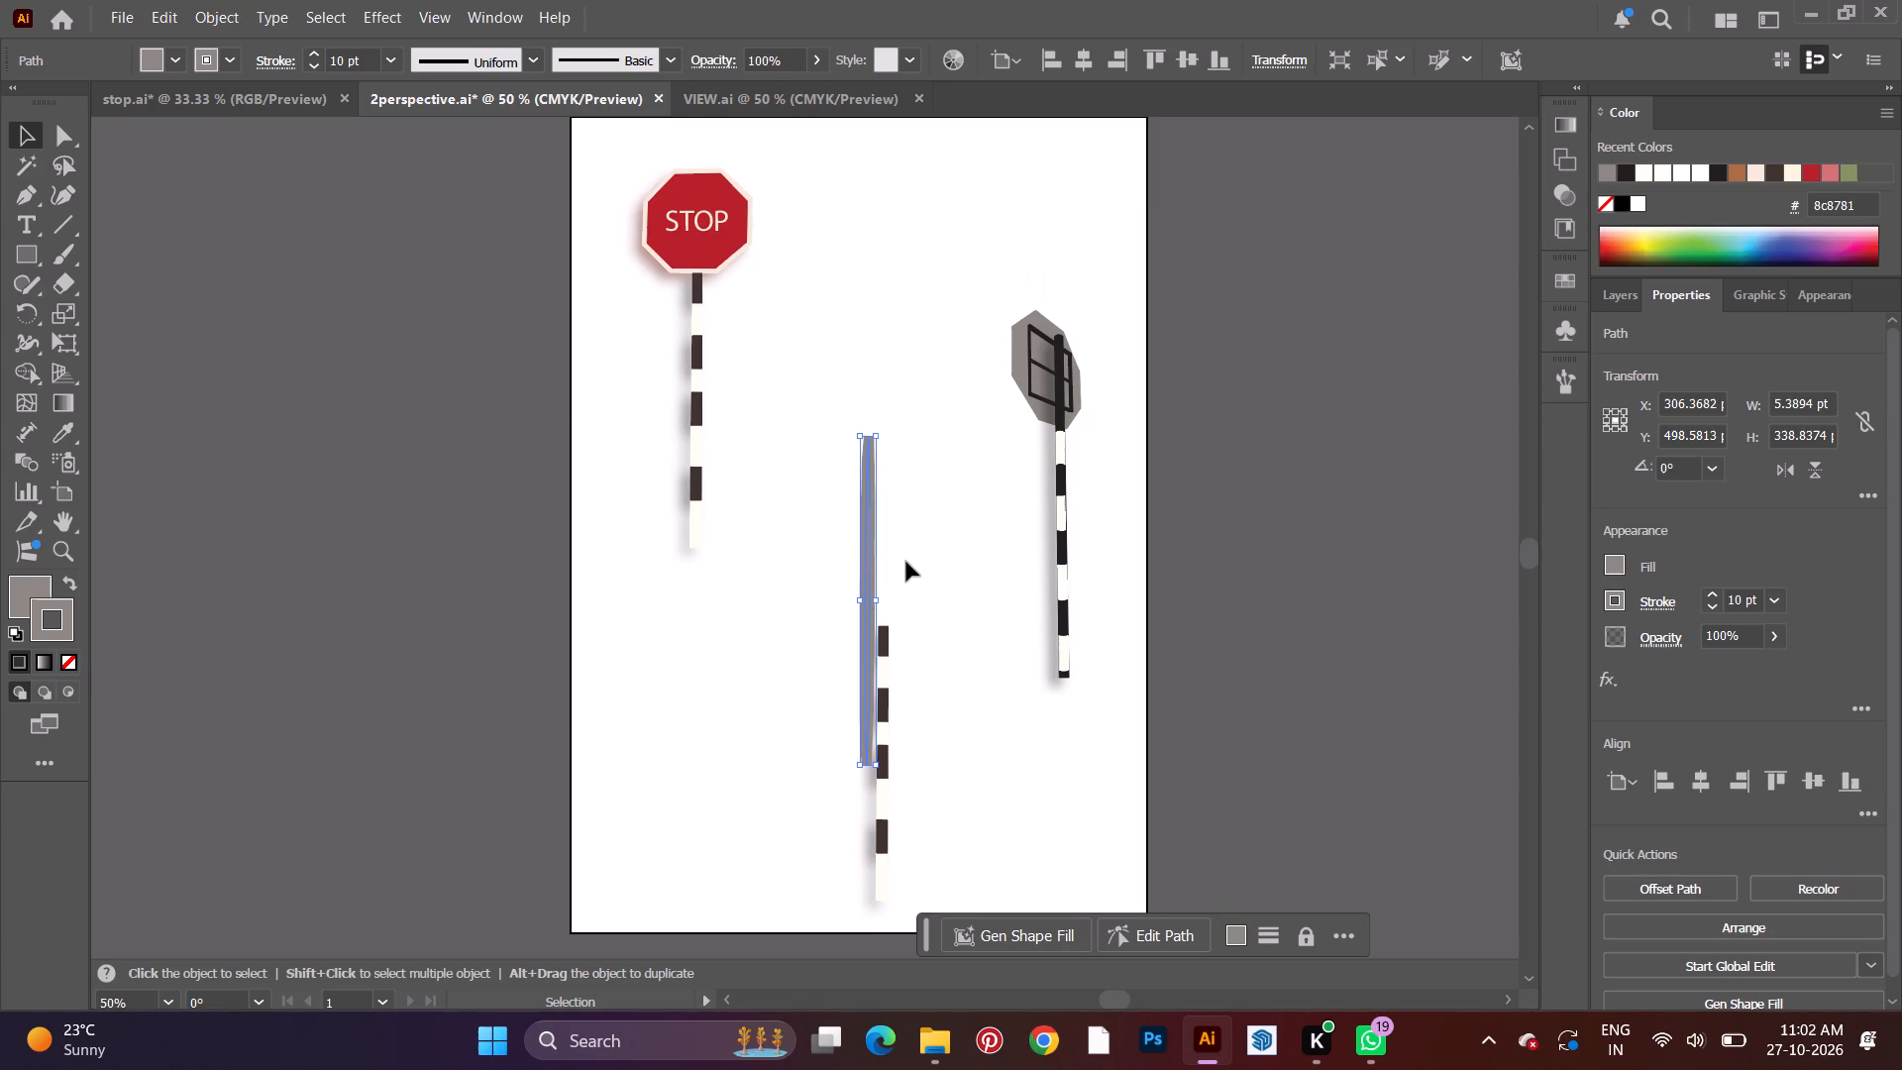
alt+scroll(885, 609, up, 3)
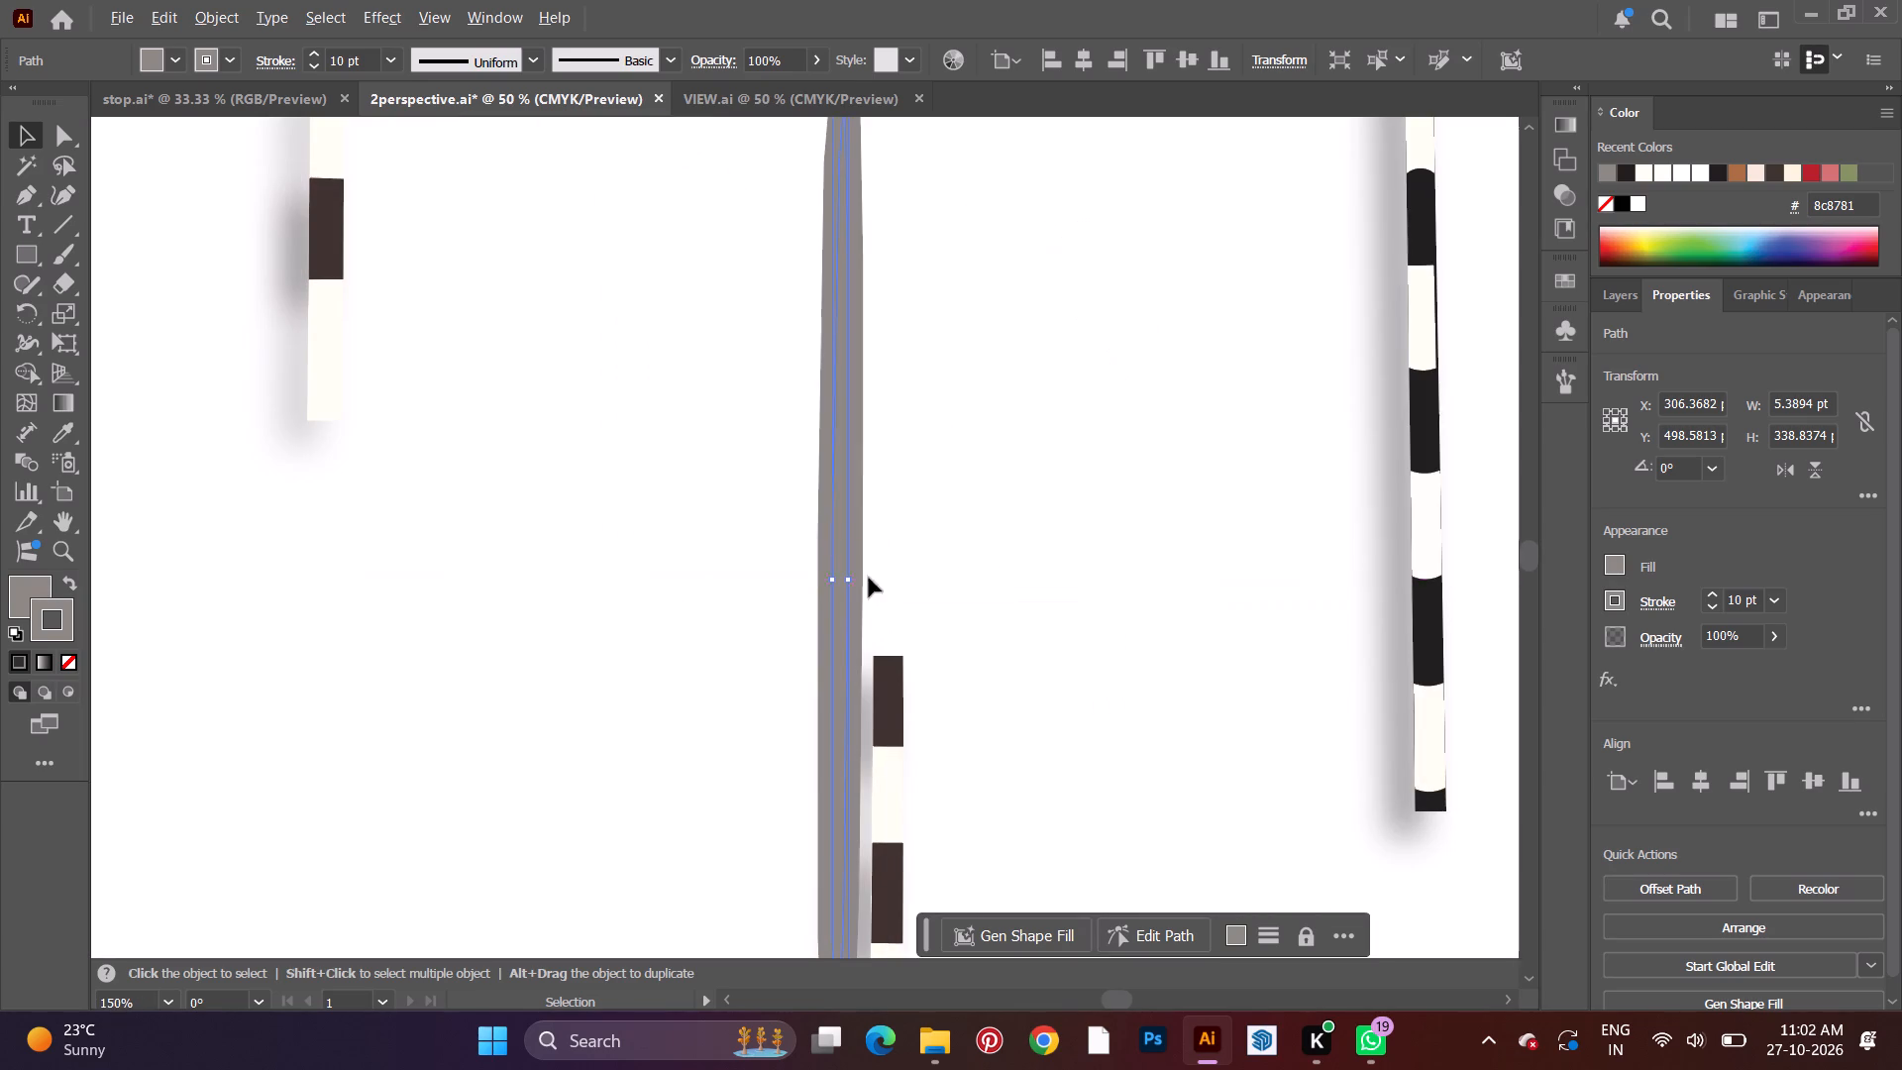
scroll(823, 480, down, 11)
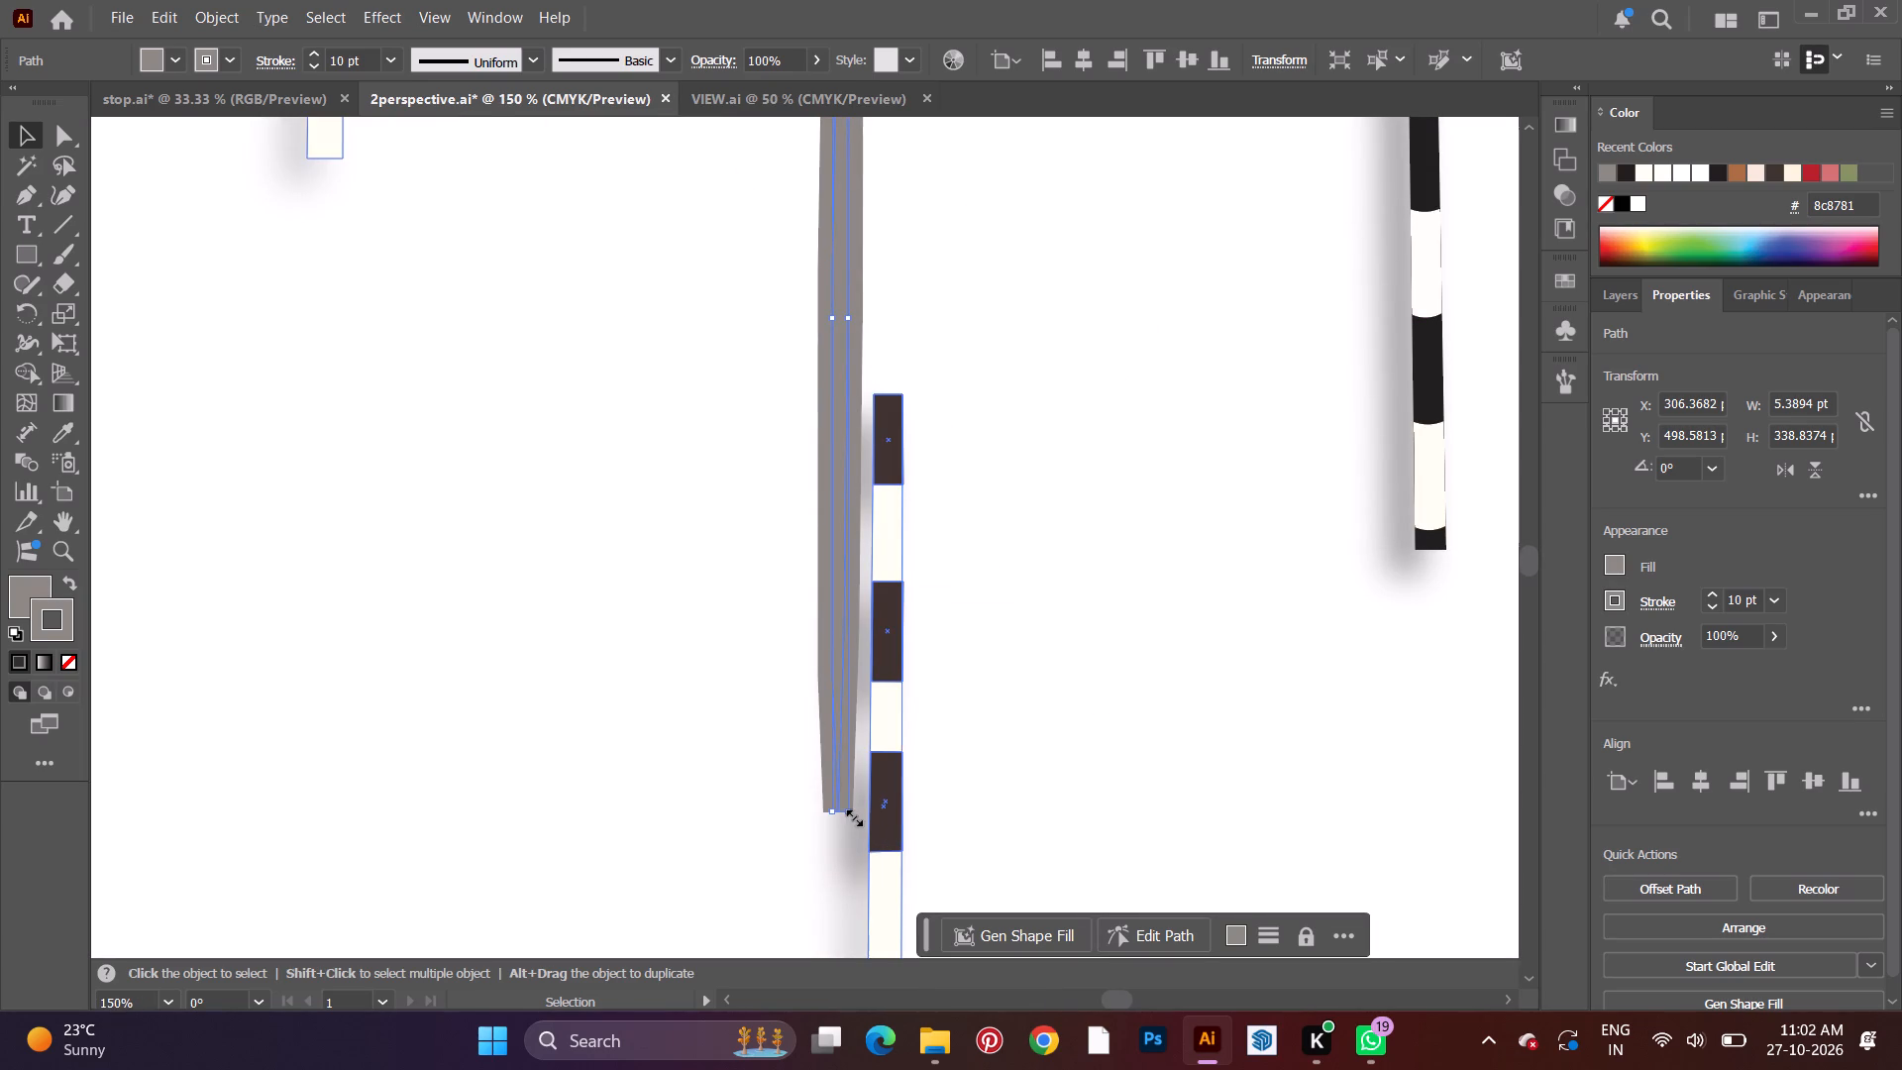
drag(850, 815, 845, 450)
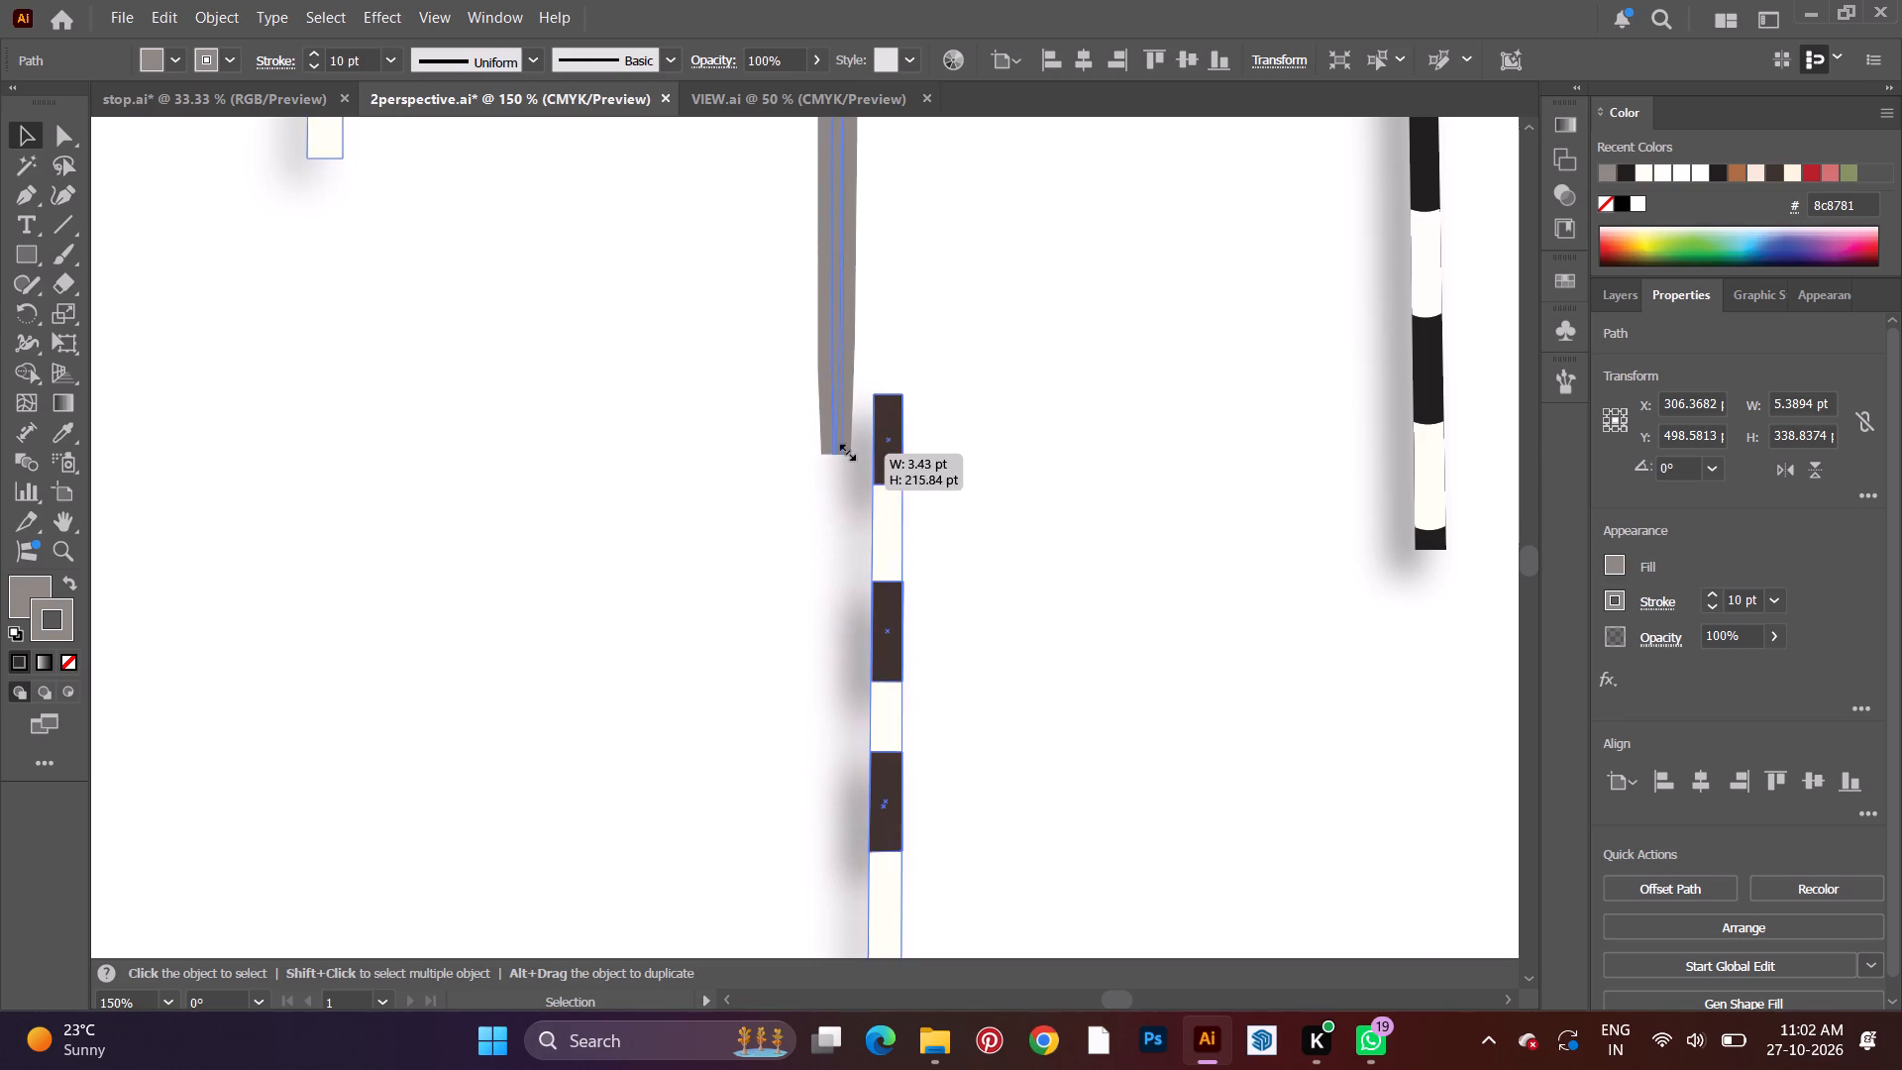
drag(845, 450, 847, 410)
Position the sliver flush against the side of the separate pole, overlapping its upper bands and rising above its top.
scroll(1066, 522, up, 9)
drag(842, 236, 807, 423)
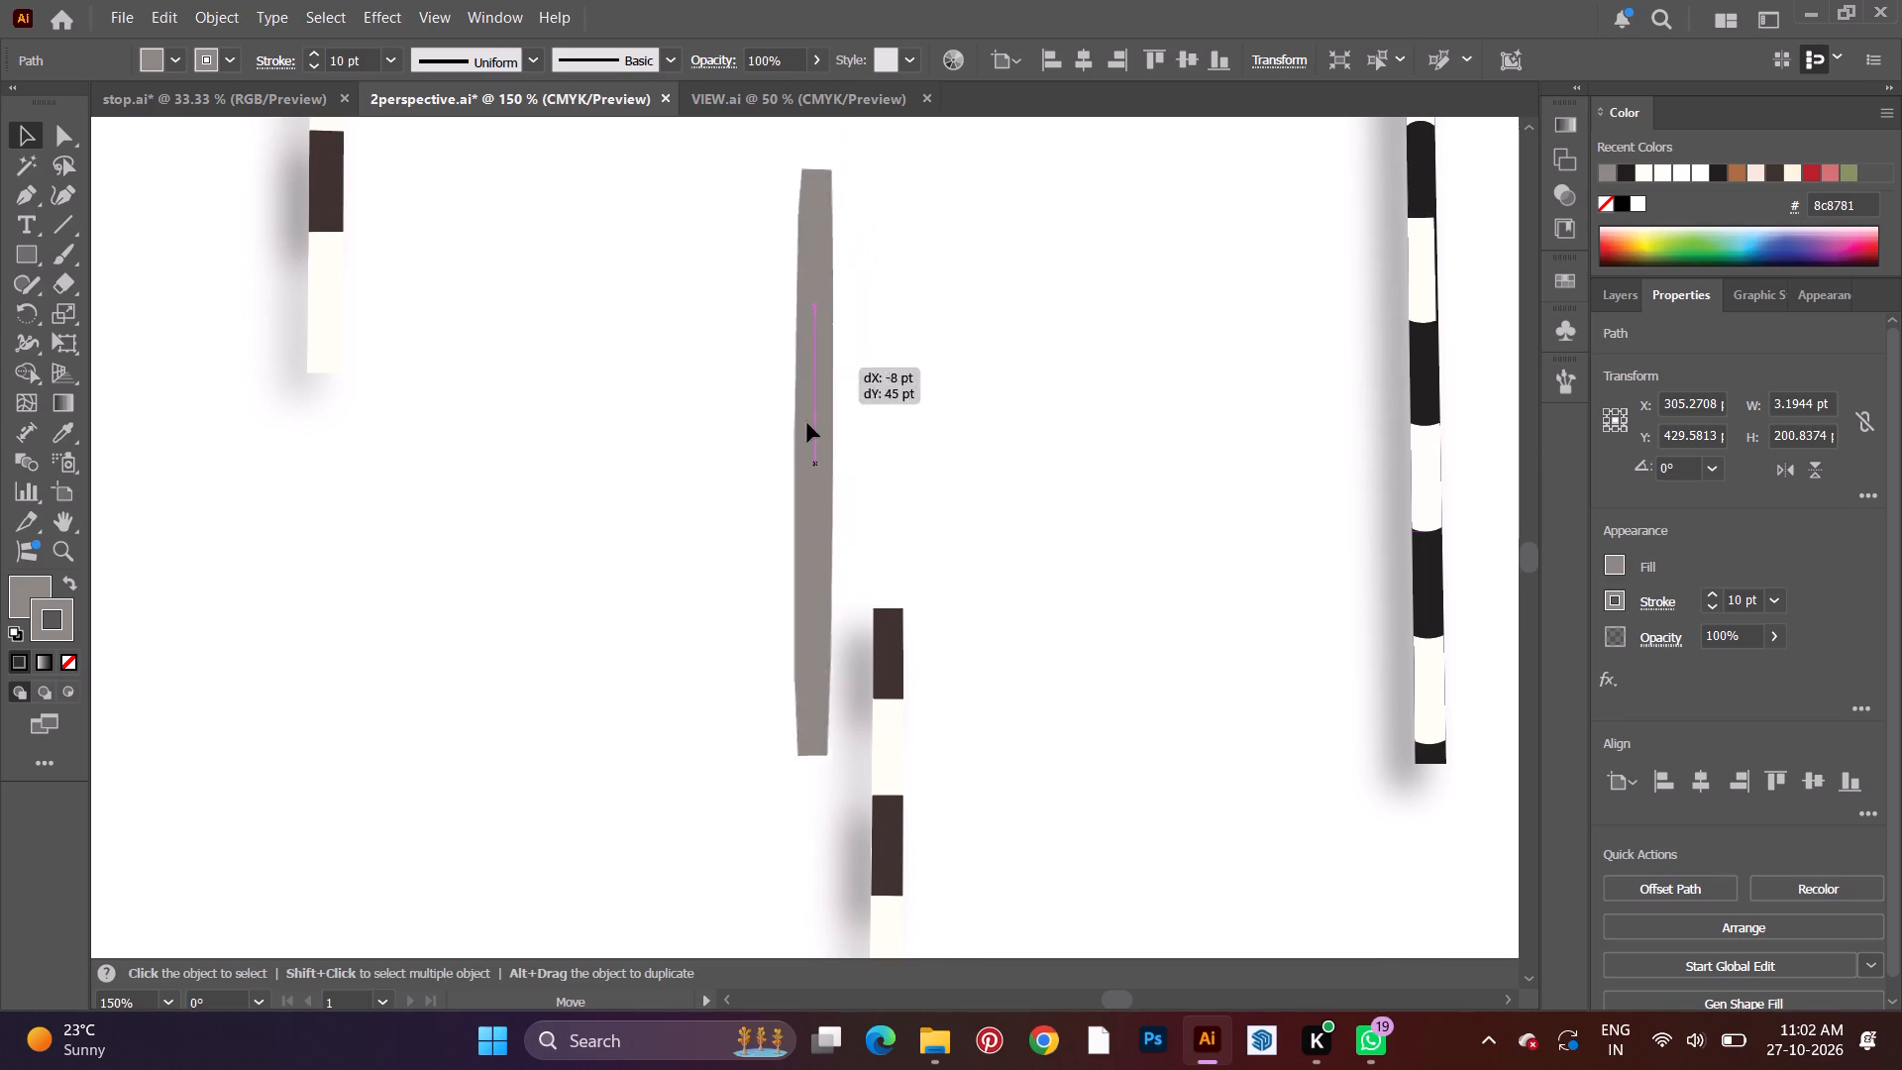
drag(807, 423, 855, 464)
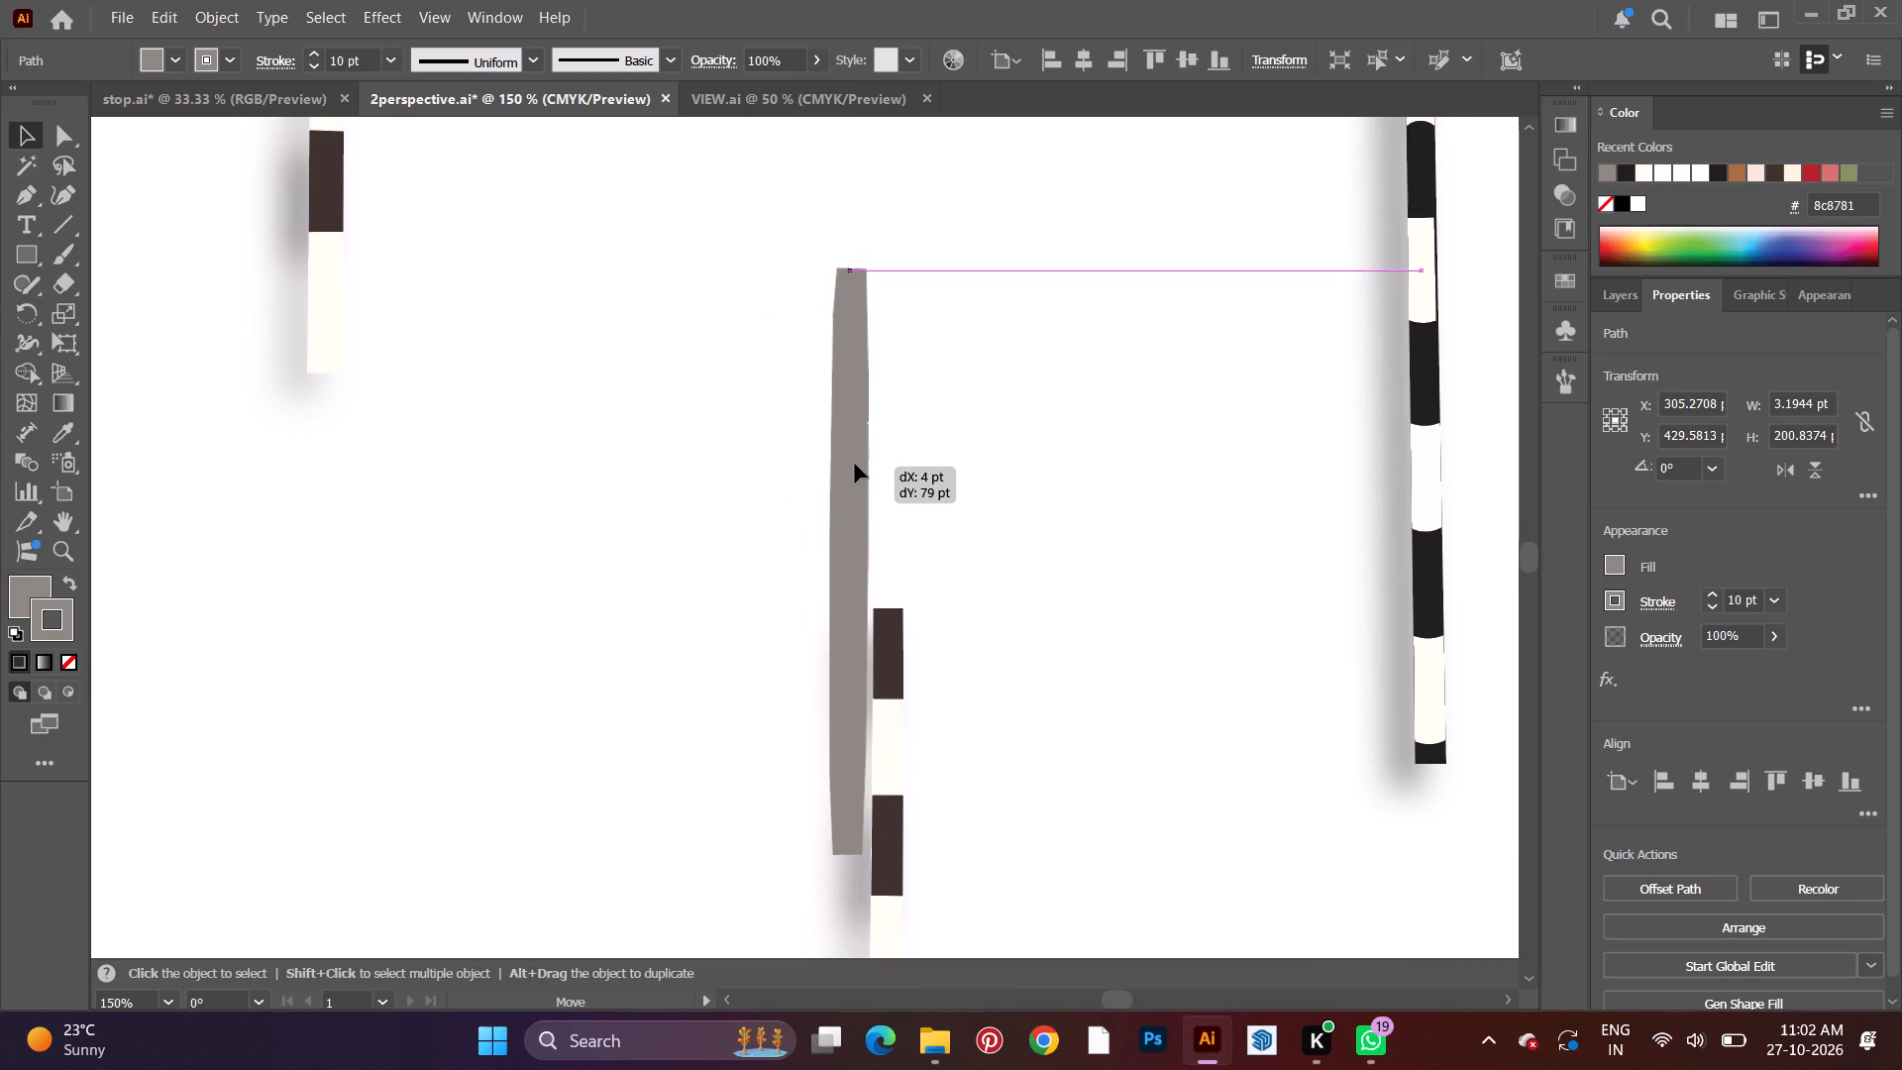
drag(855, 464, 861, 461)
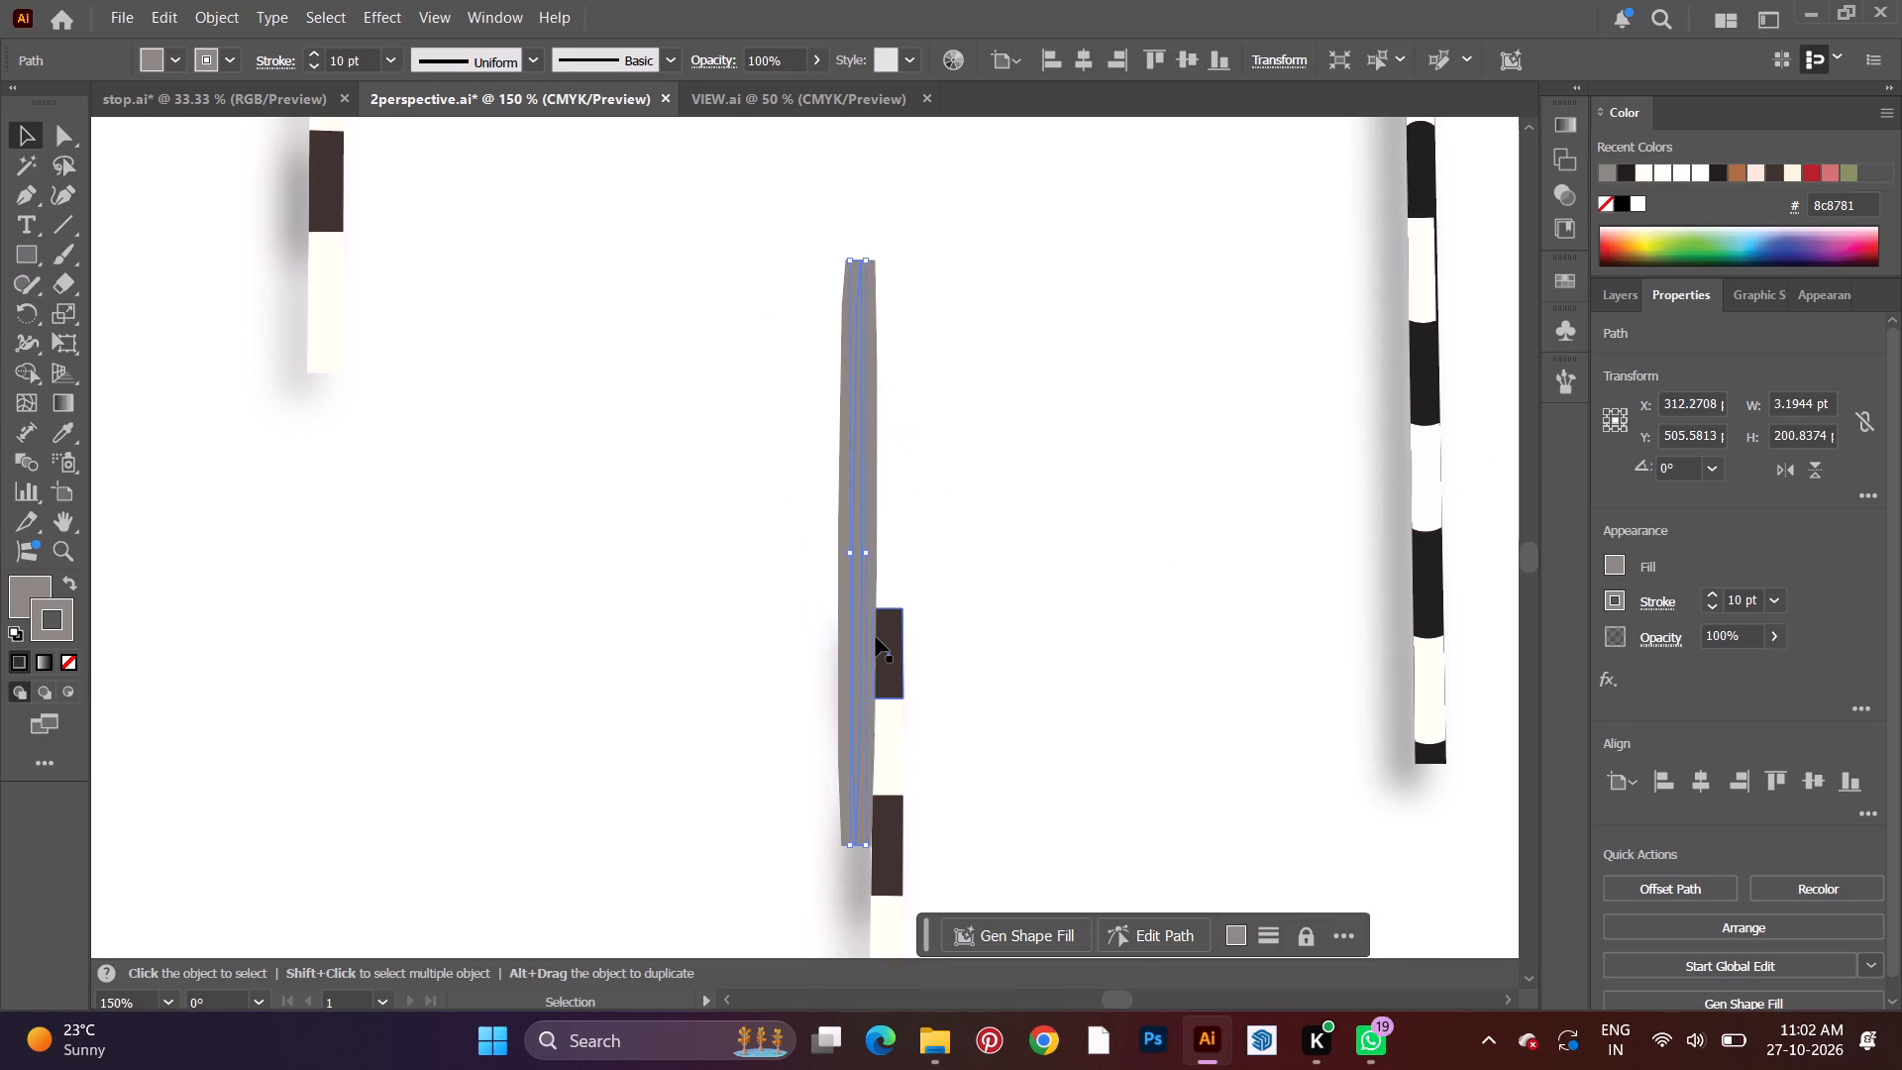
scroll(1001, 623, down, 5)
scroll(1028, 476, down, 4)
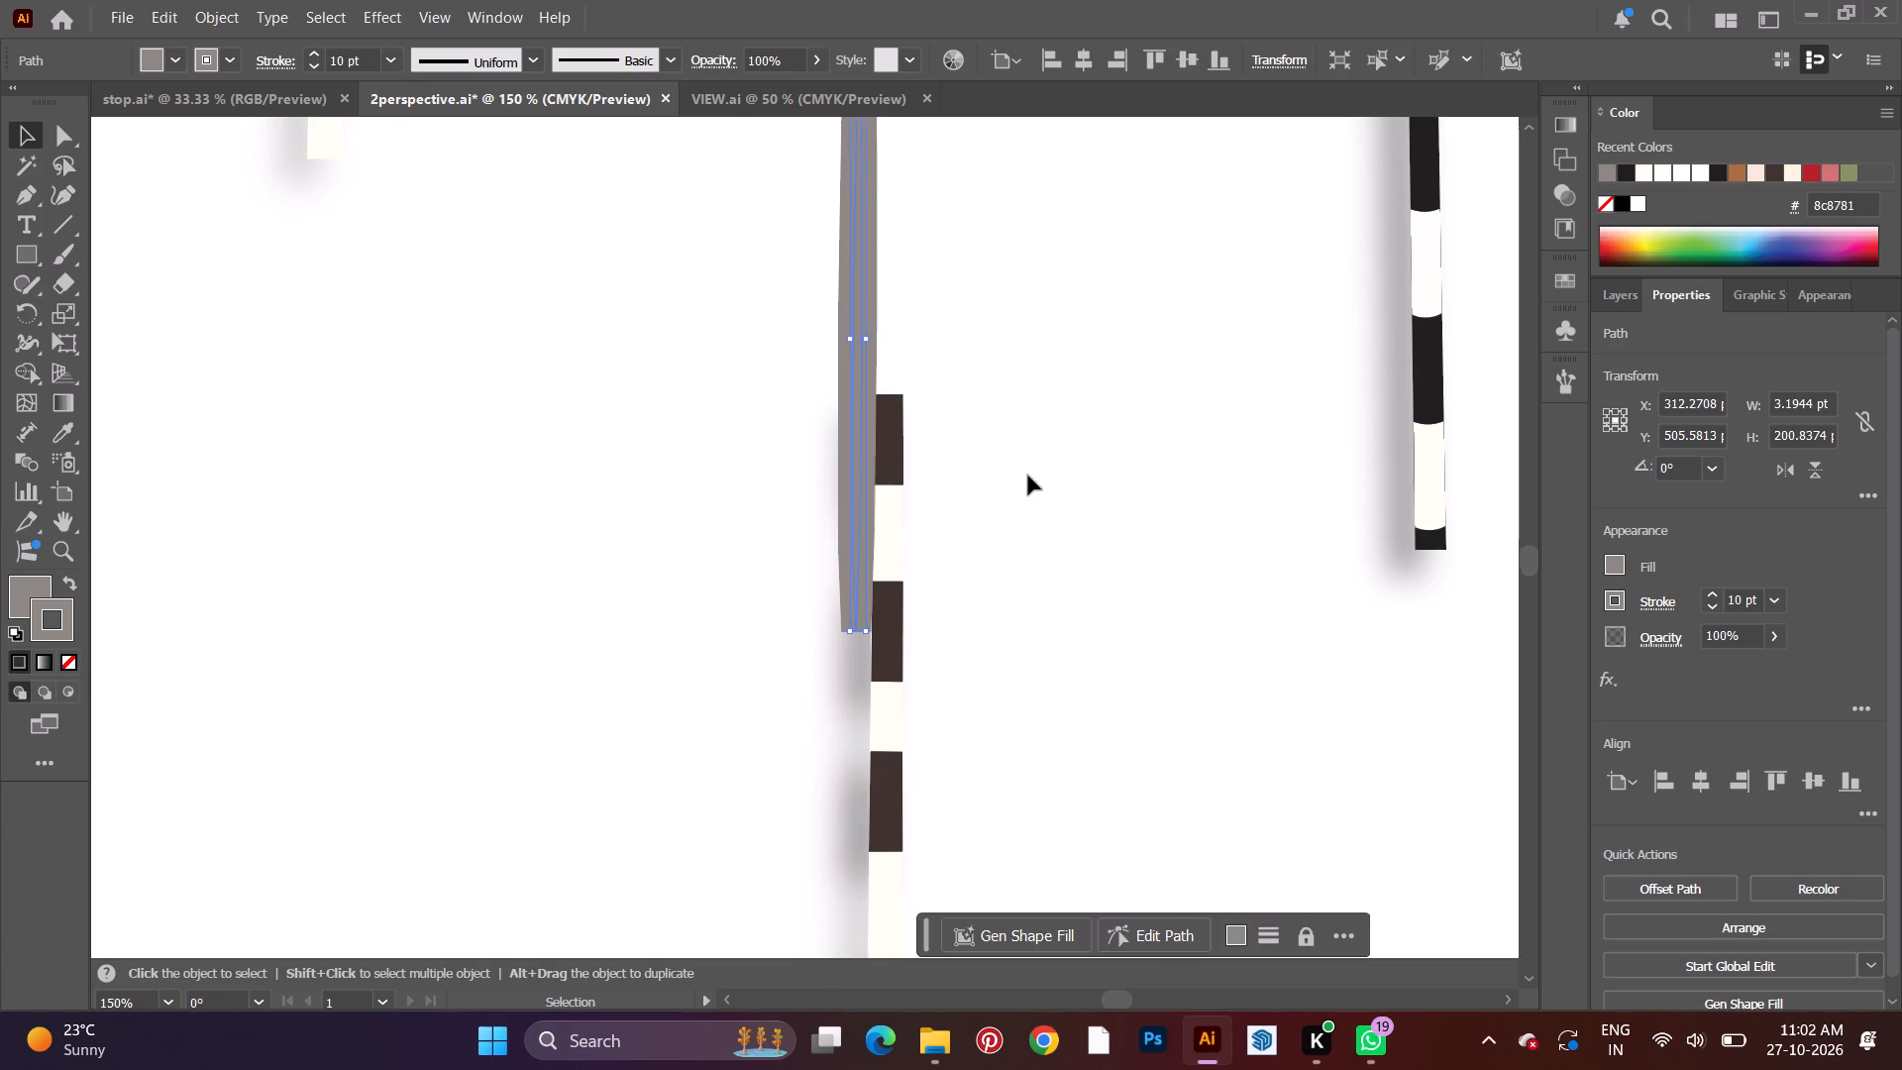
scroll(1026, 487, up, 5)
scroll(950, 559, up, 6)
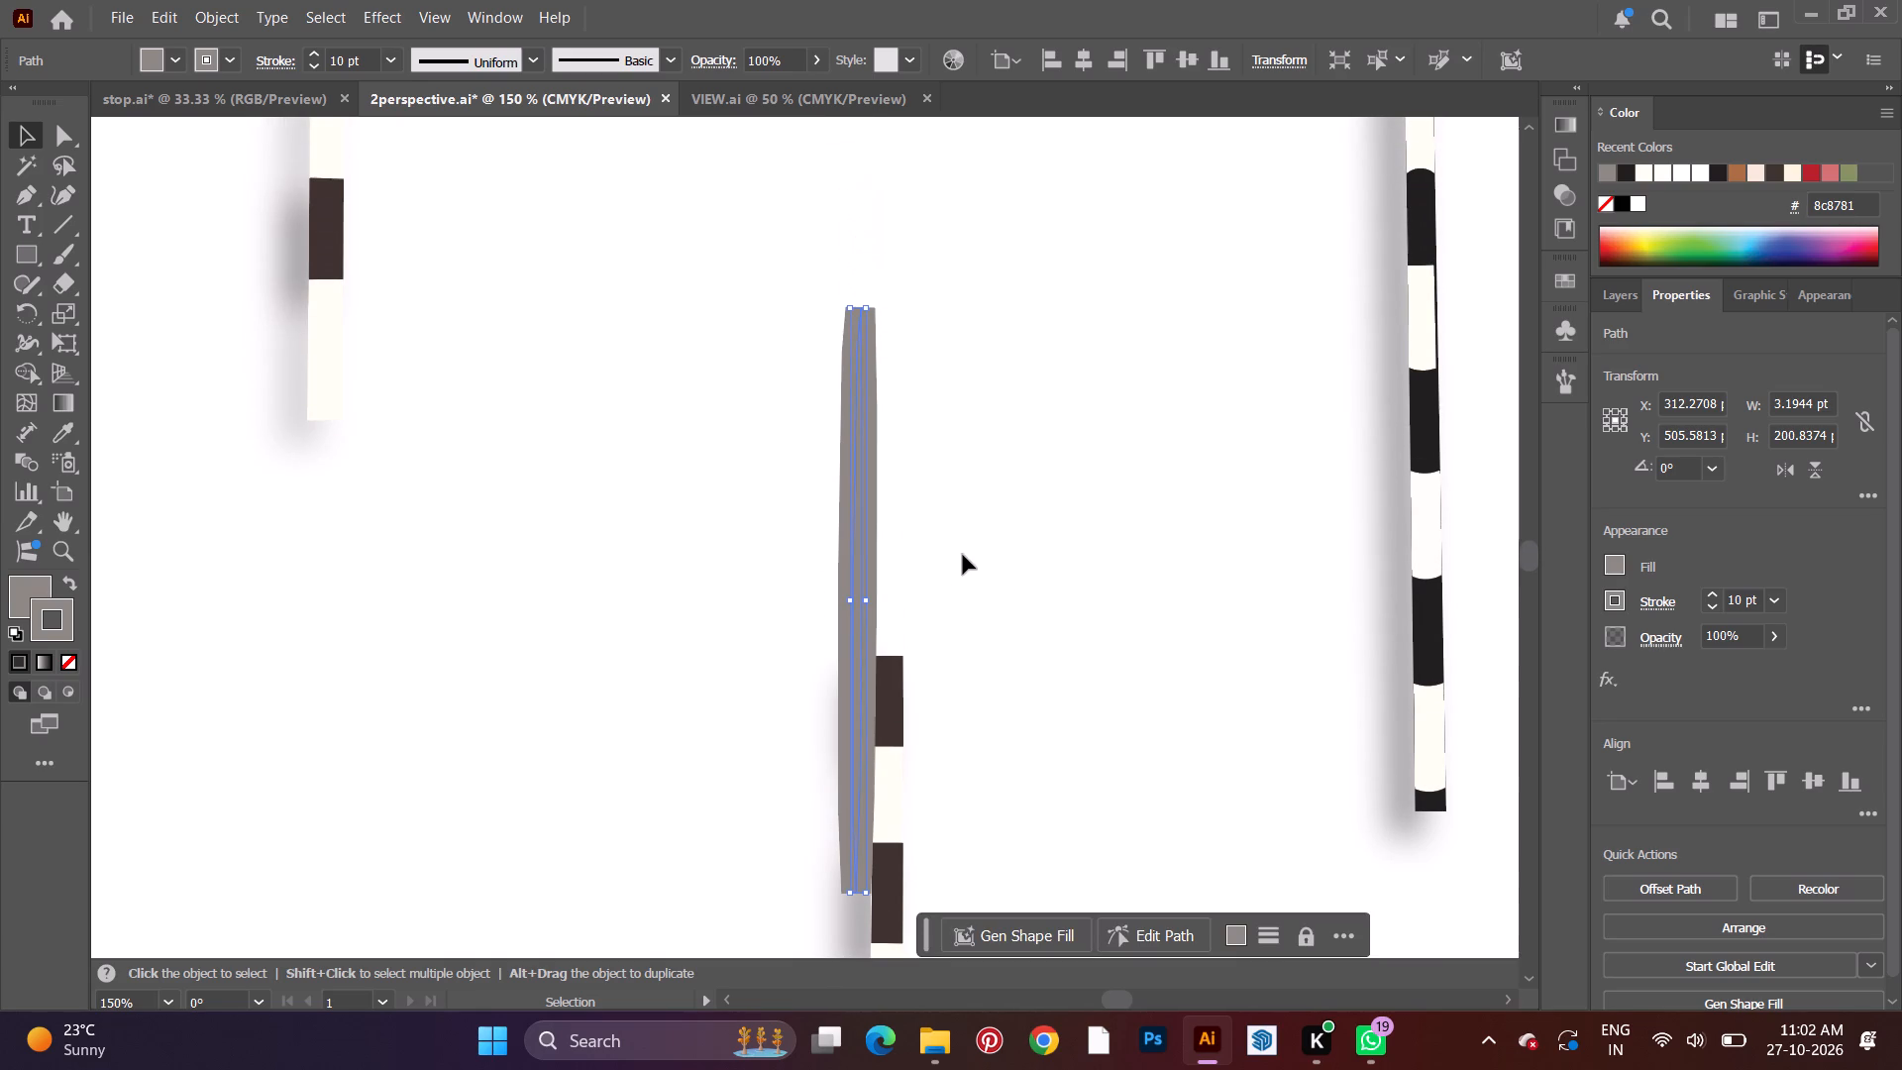
click(895, 664)
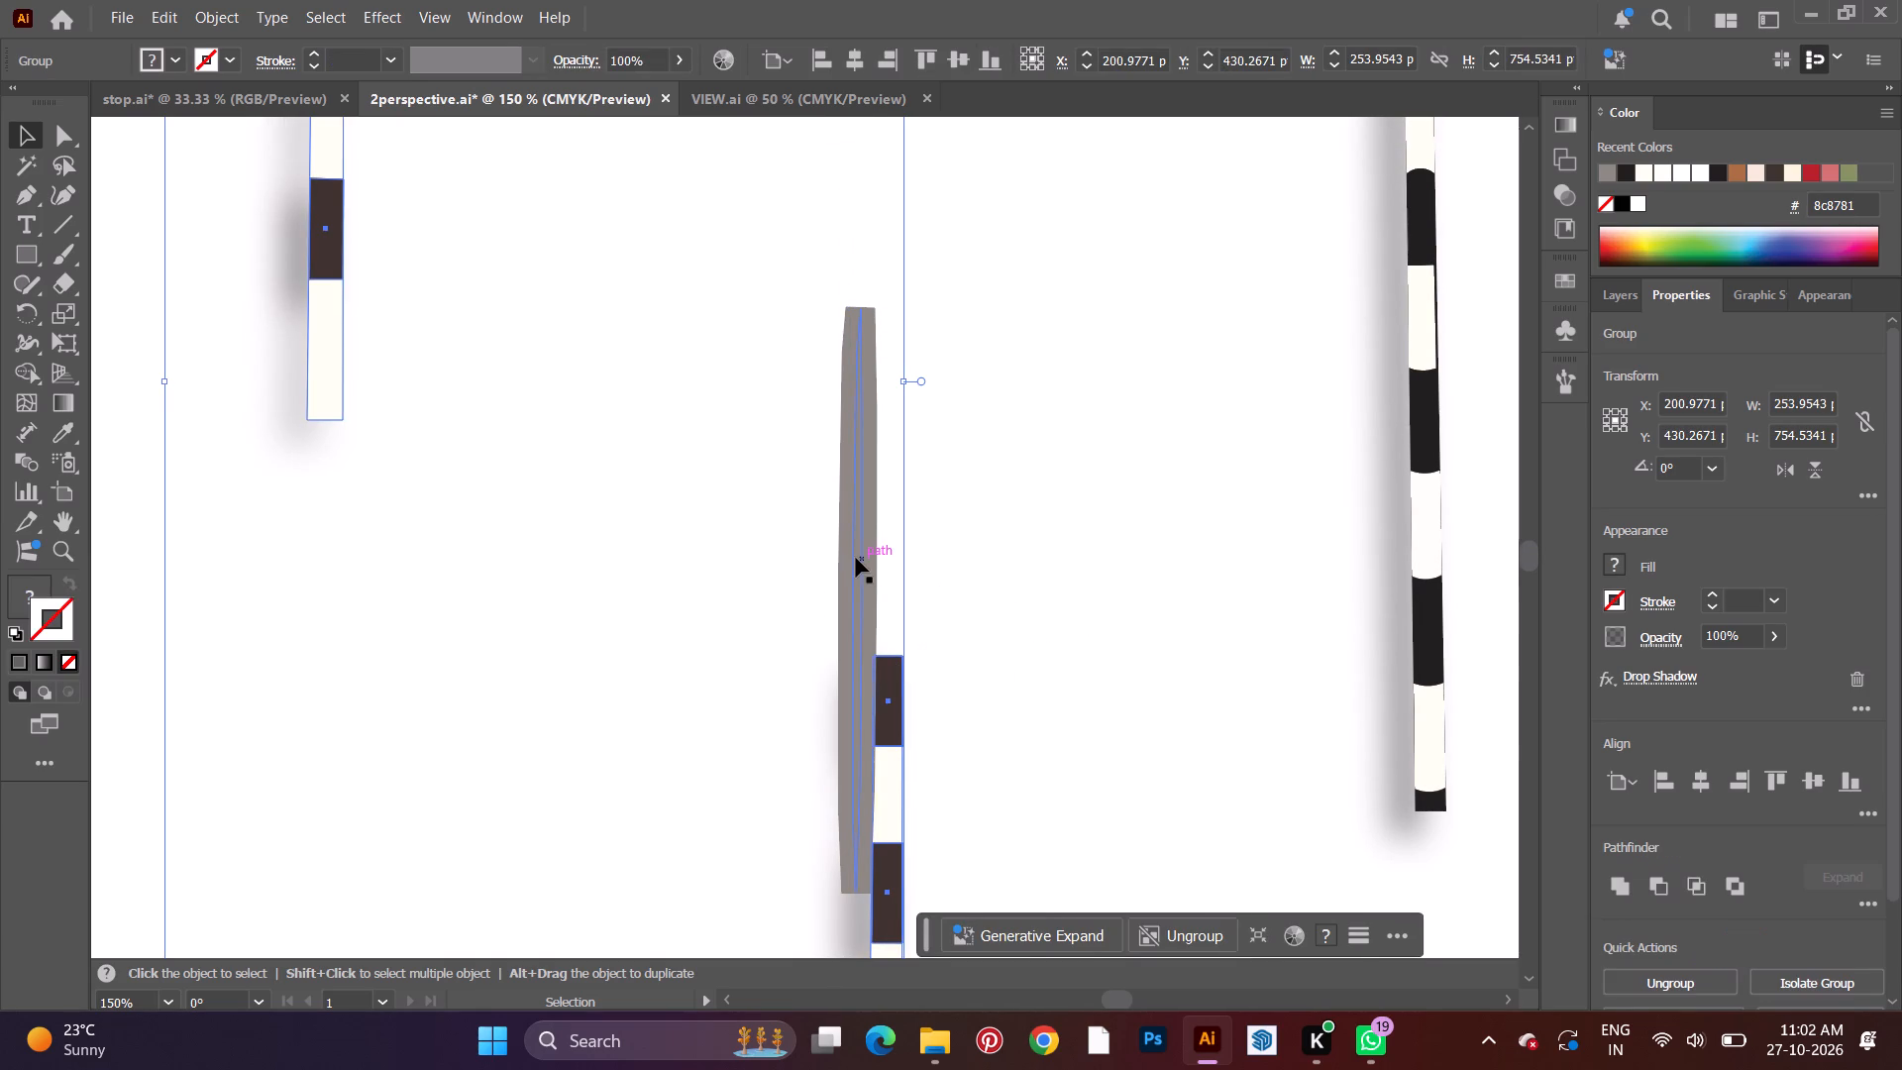
click(856, 558)
scroll(1117, 581, down, 5)
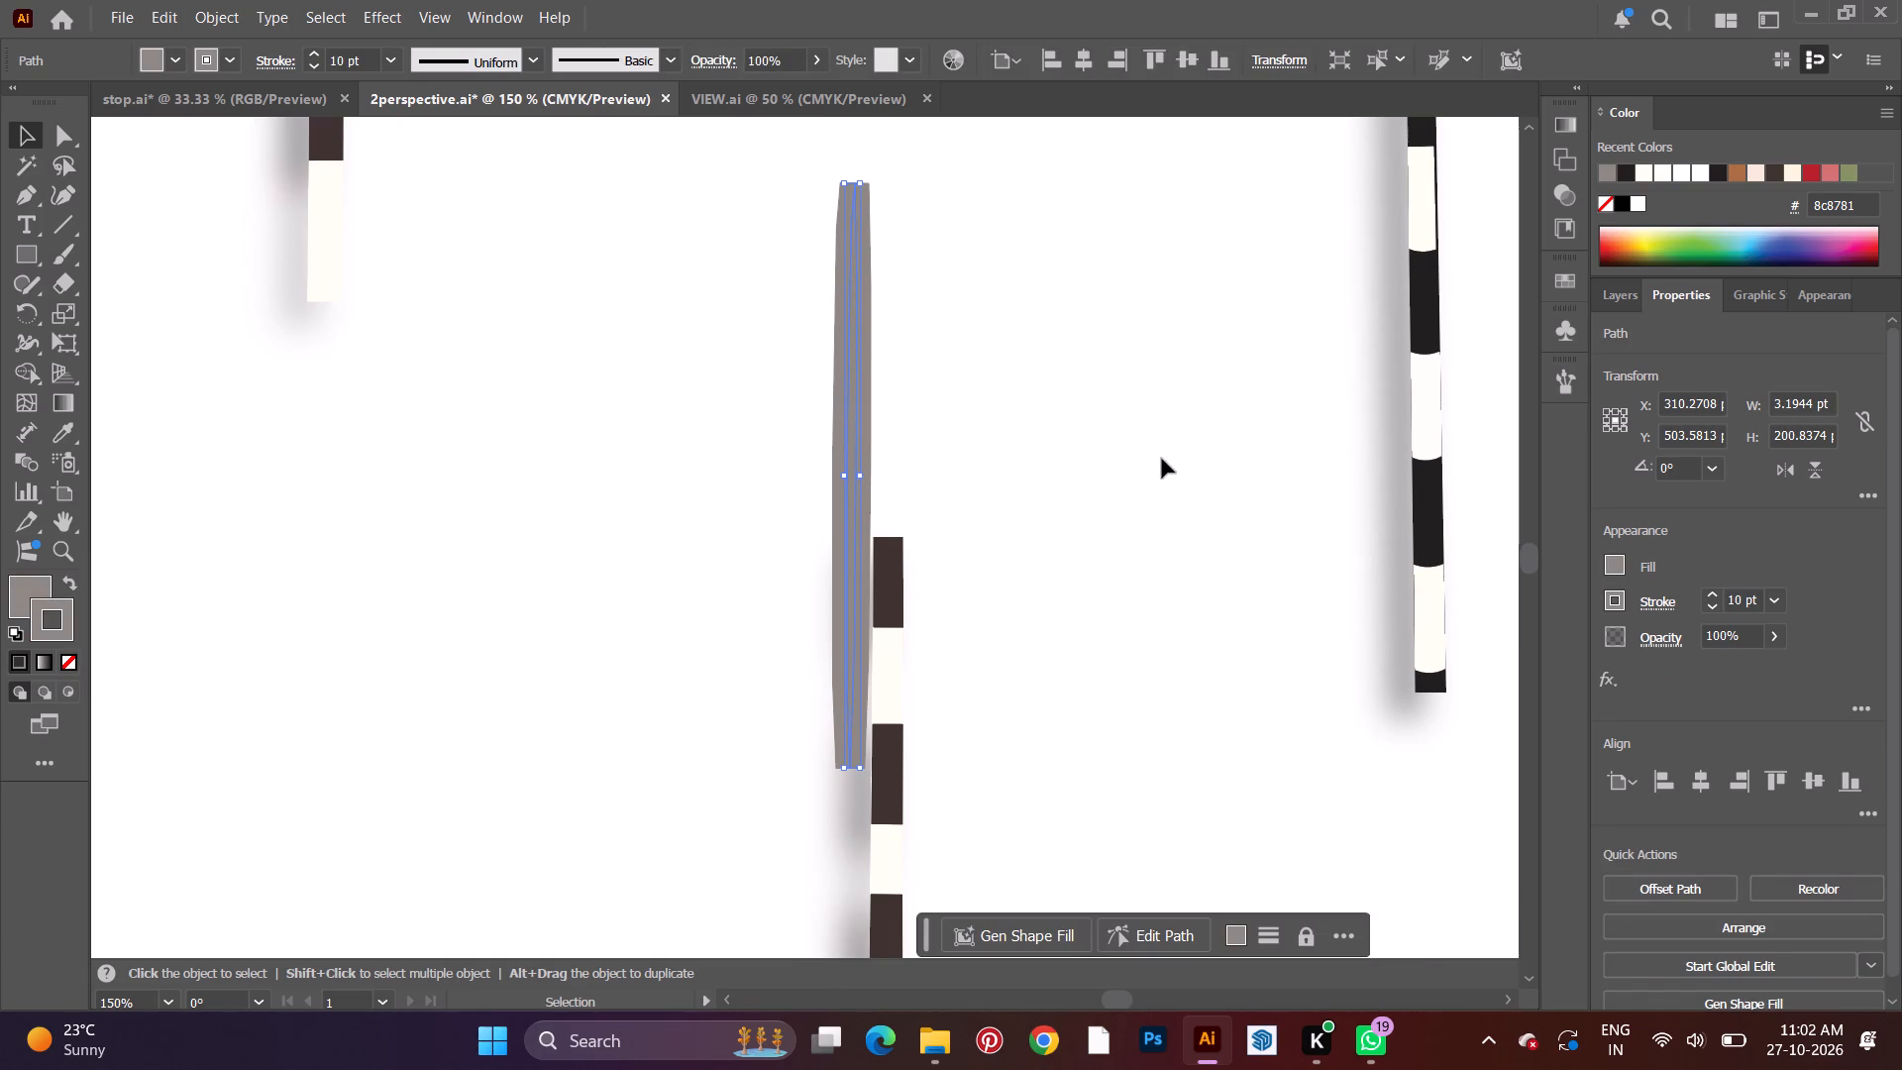
scroll(1194, 399, down, 1)
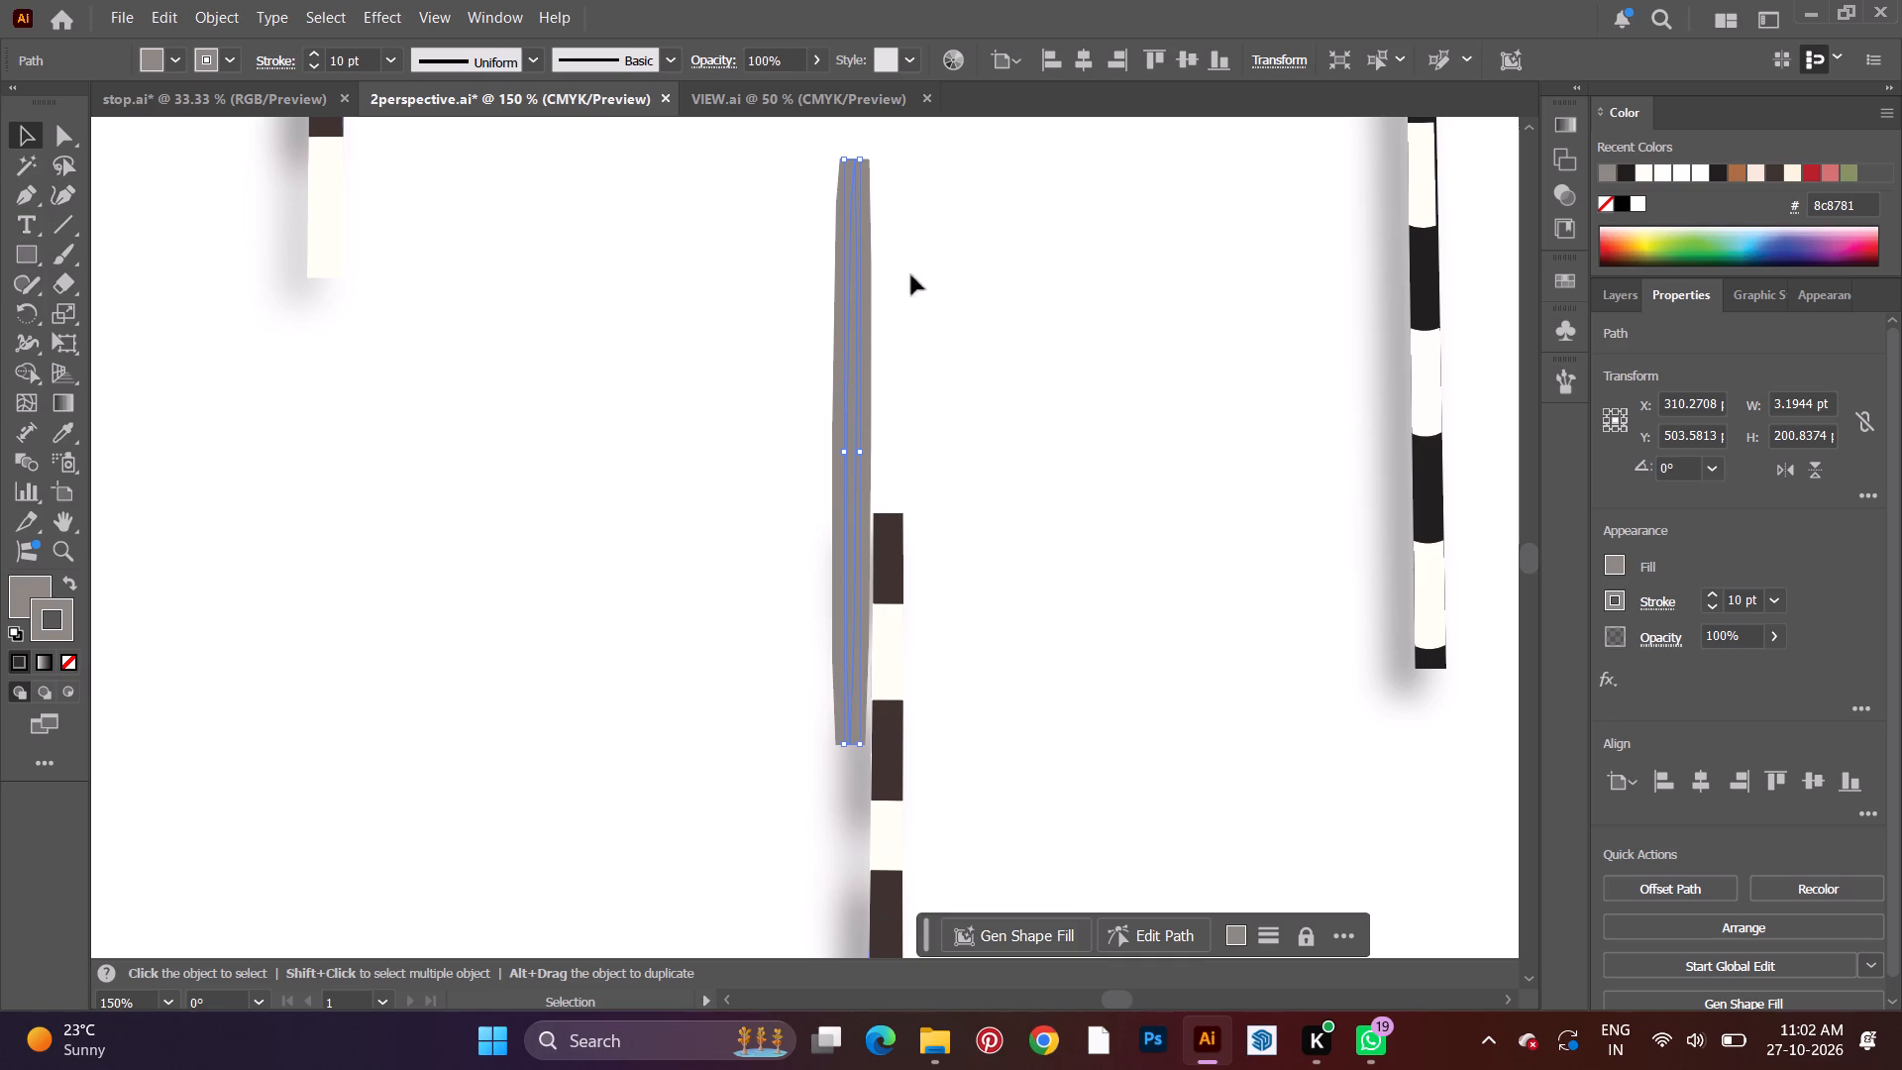
Add a new layer above Layer 1 and target it.
click(1621, 298)
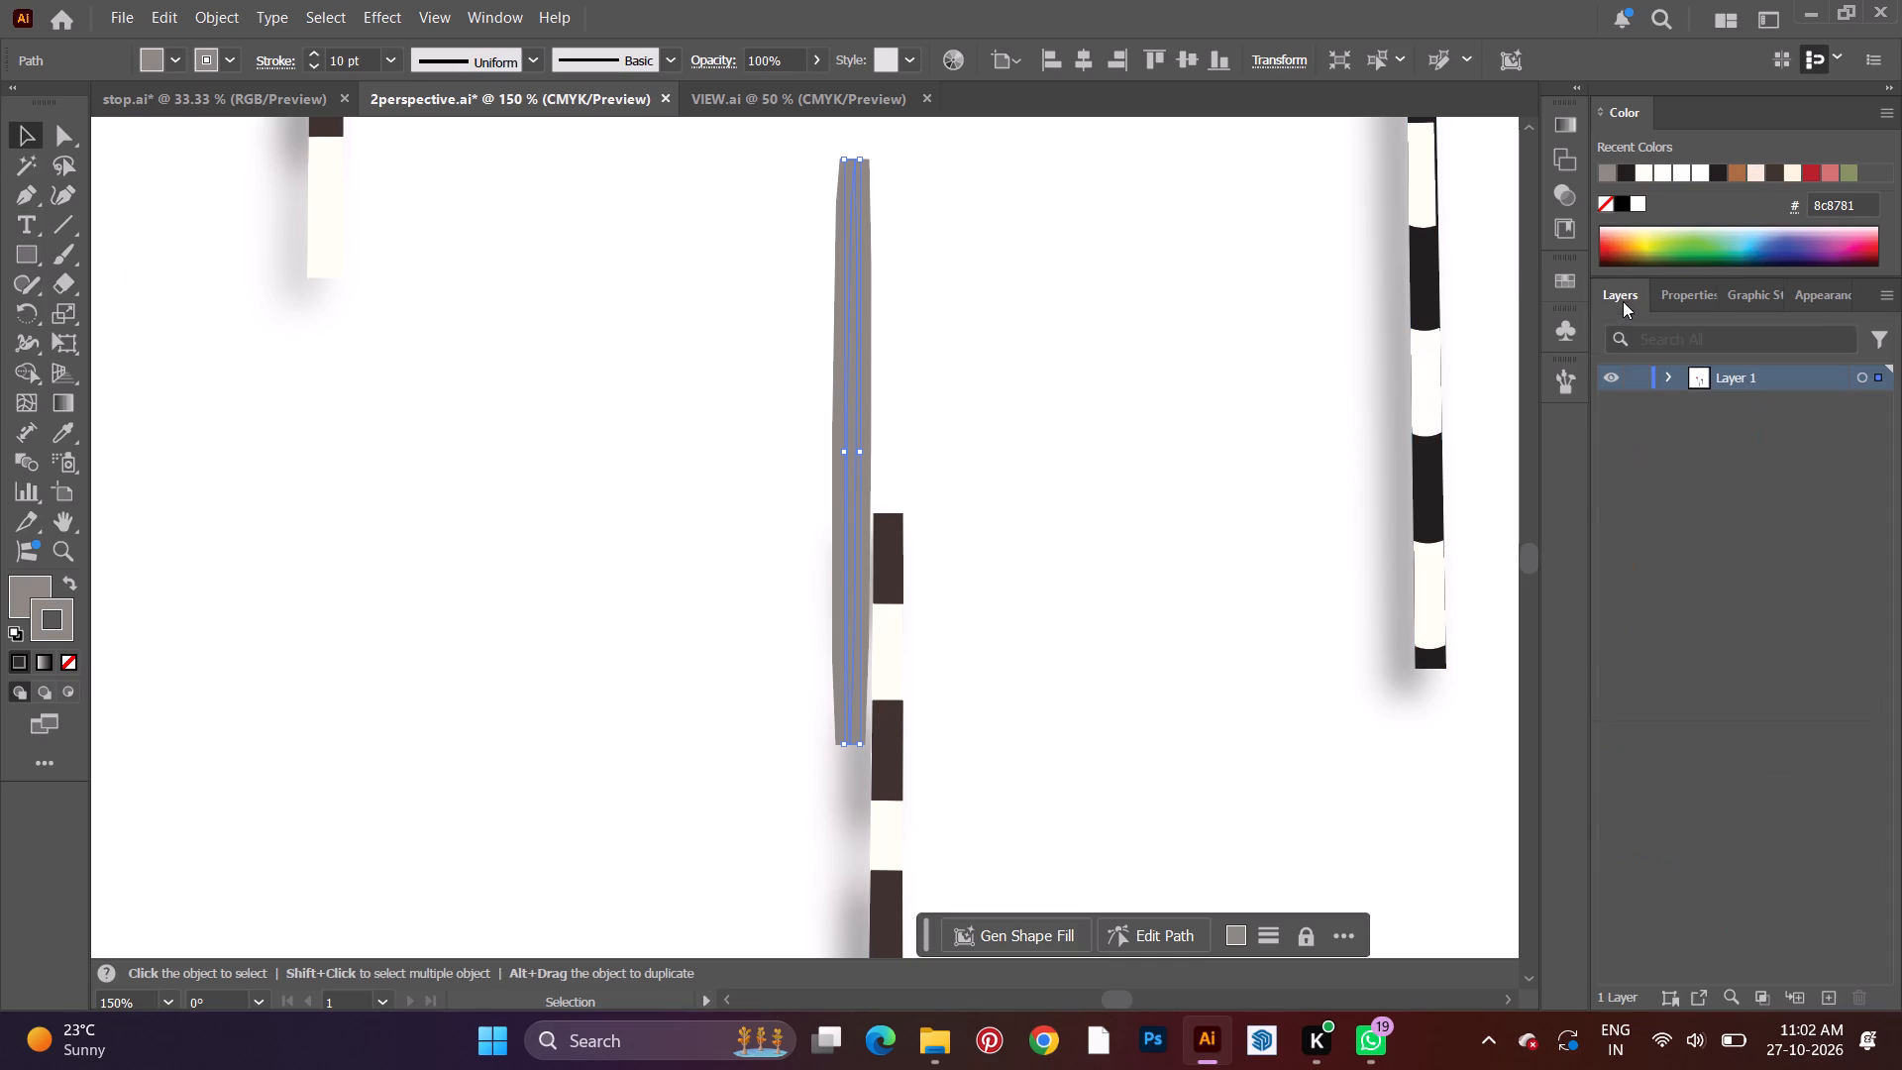
click(1821, 996)
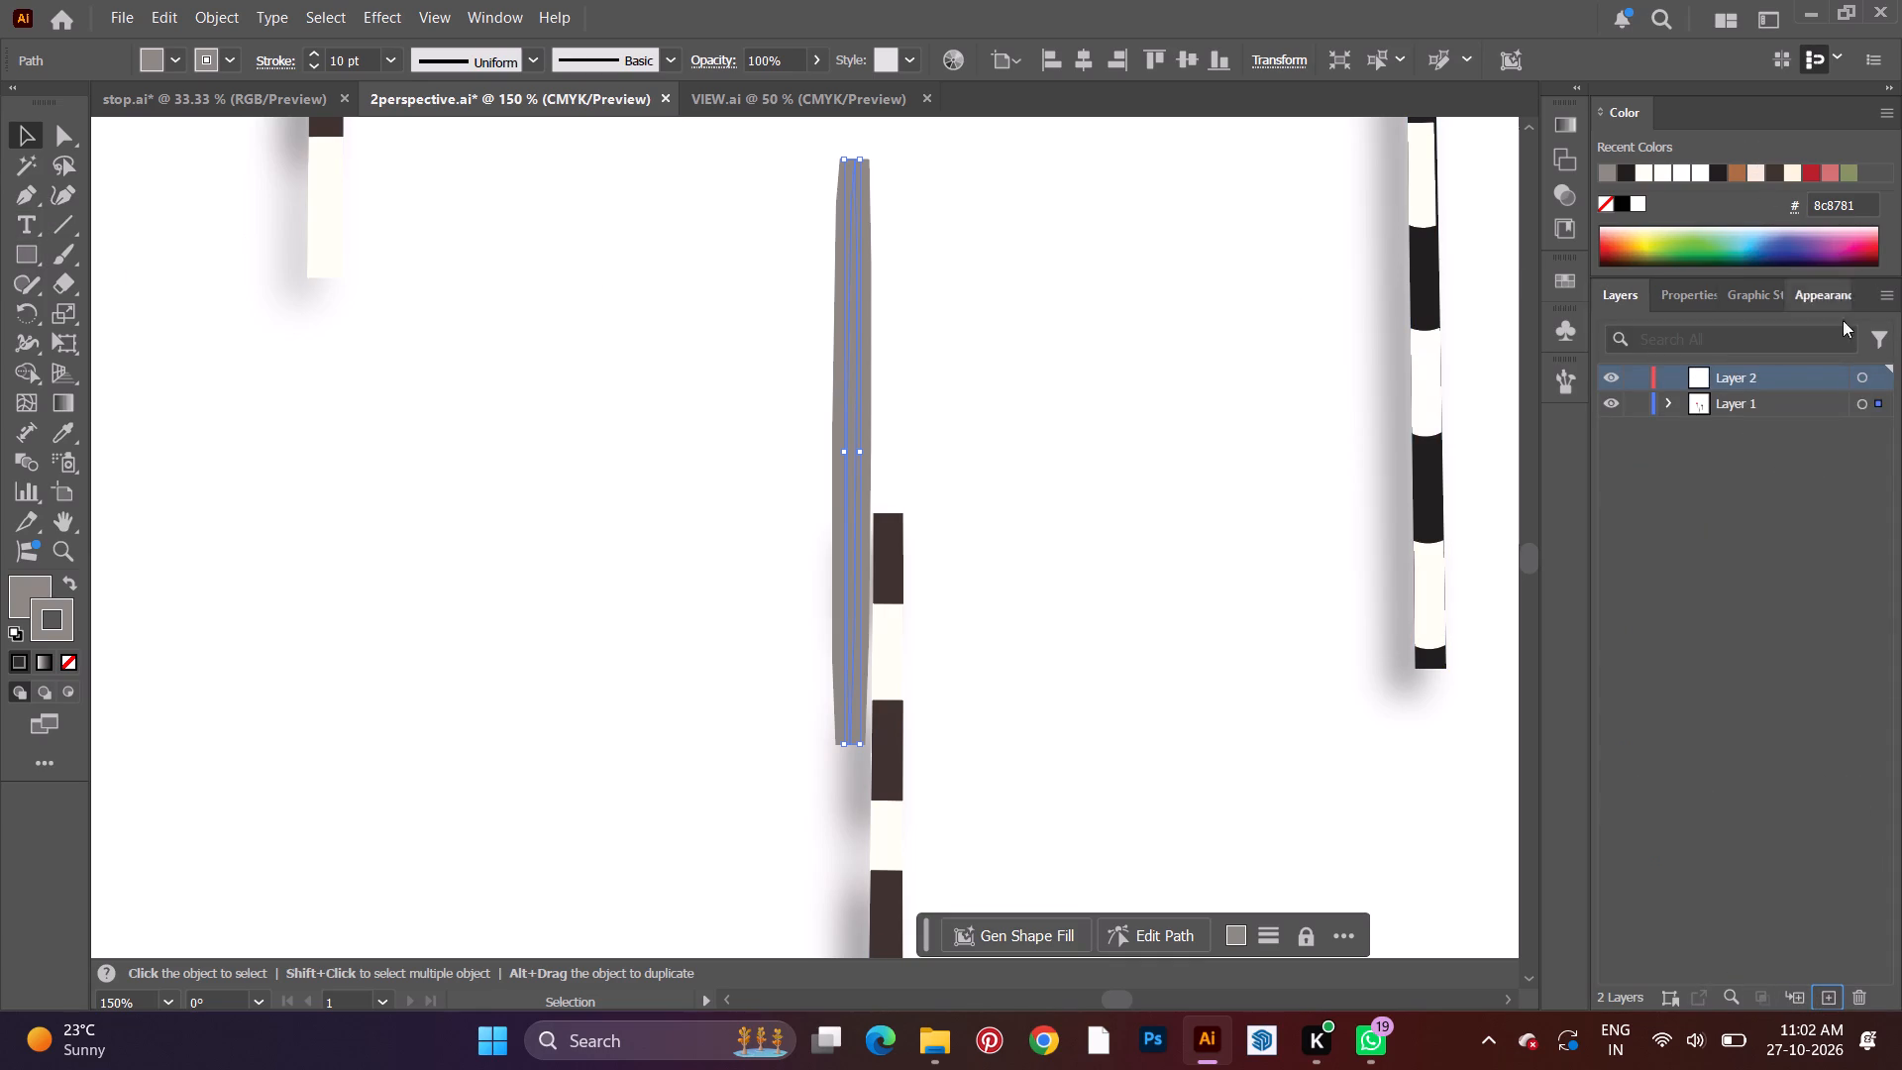
click(1869, 377)
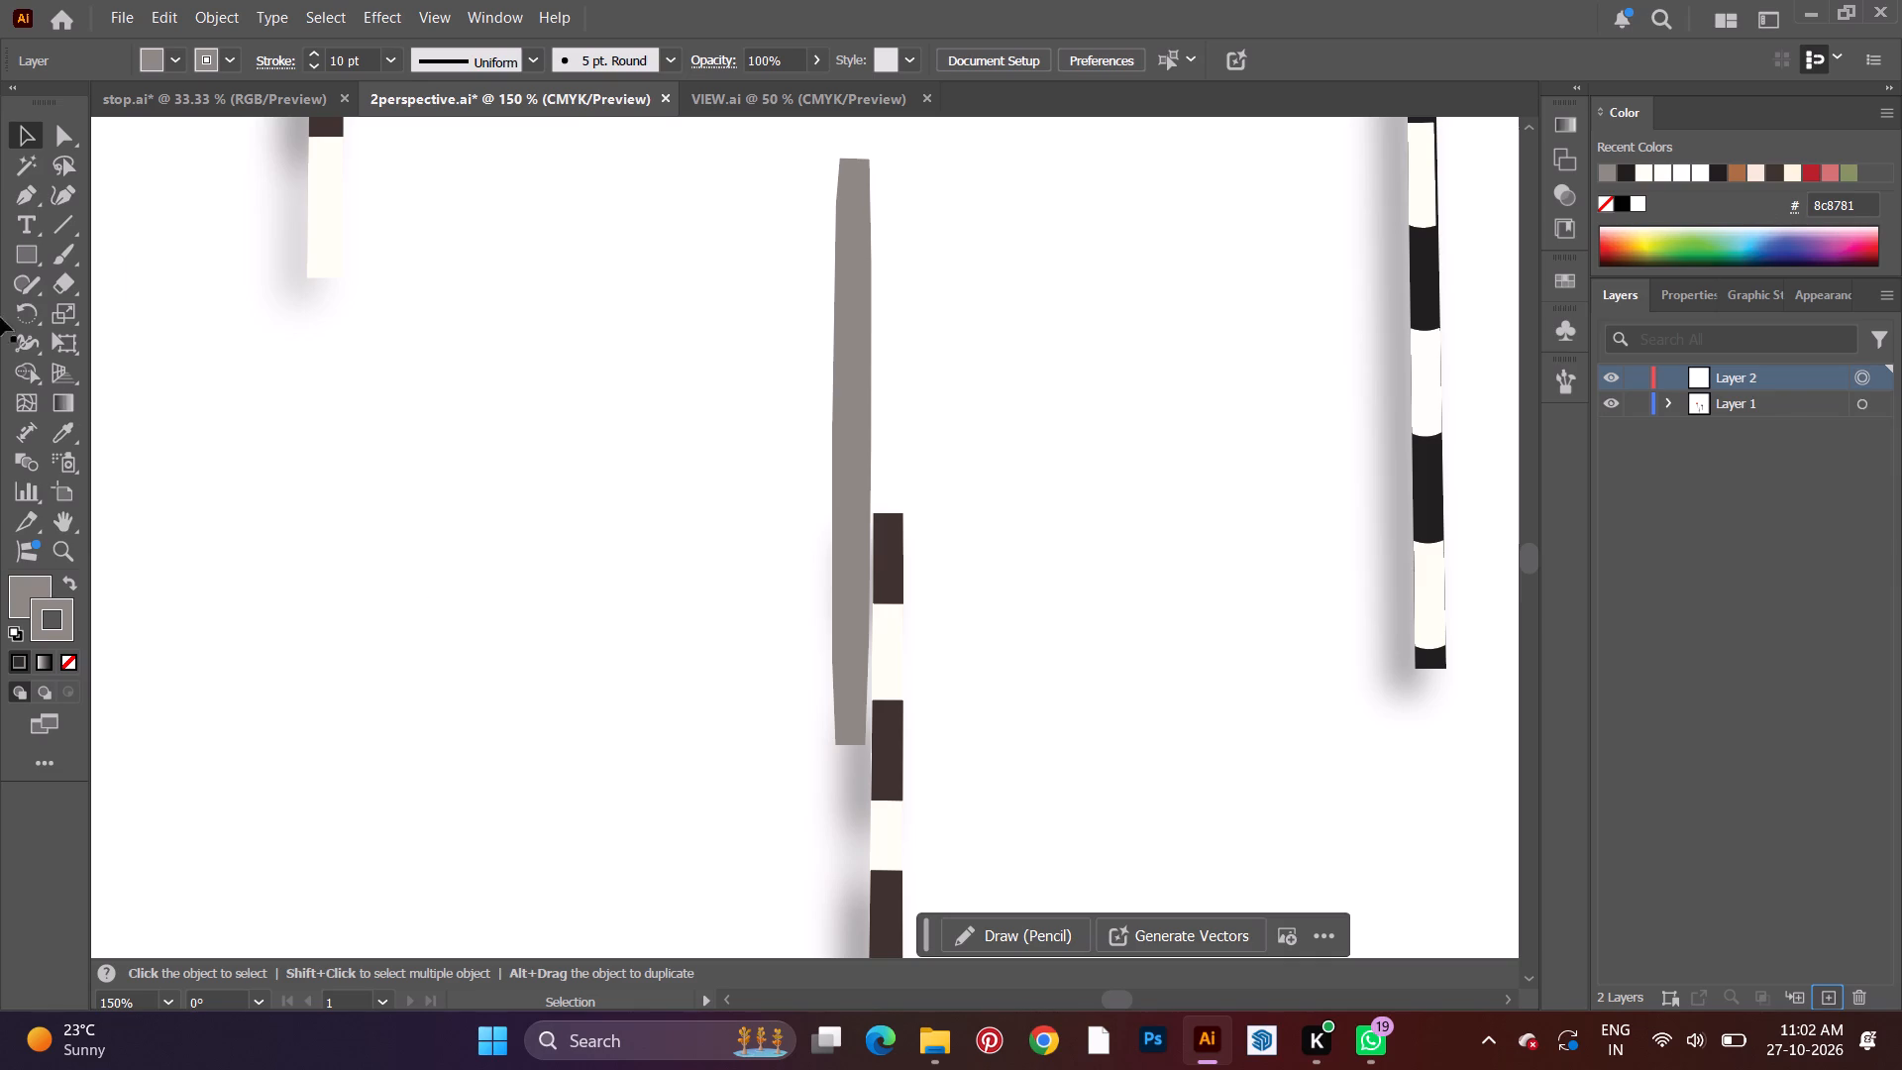
Activate the Rectangle tool to draw on the new empty layer.
click(22, 254)
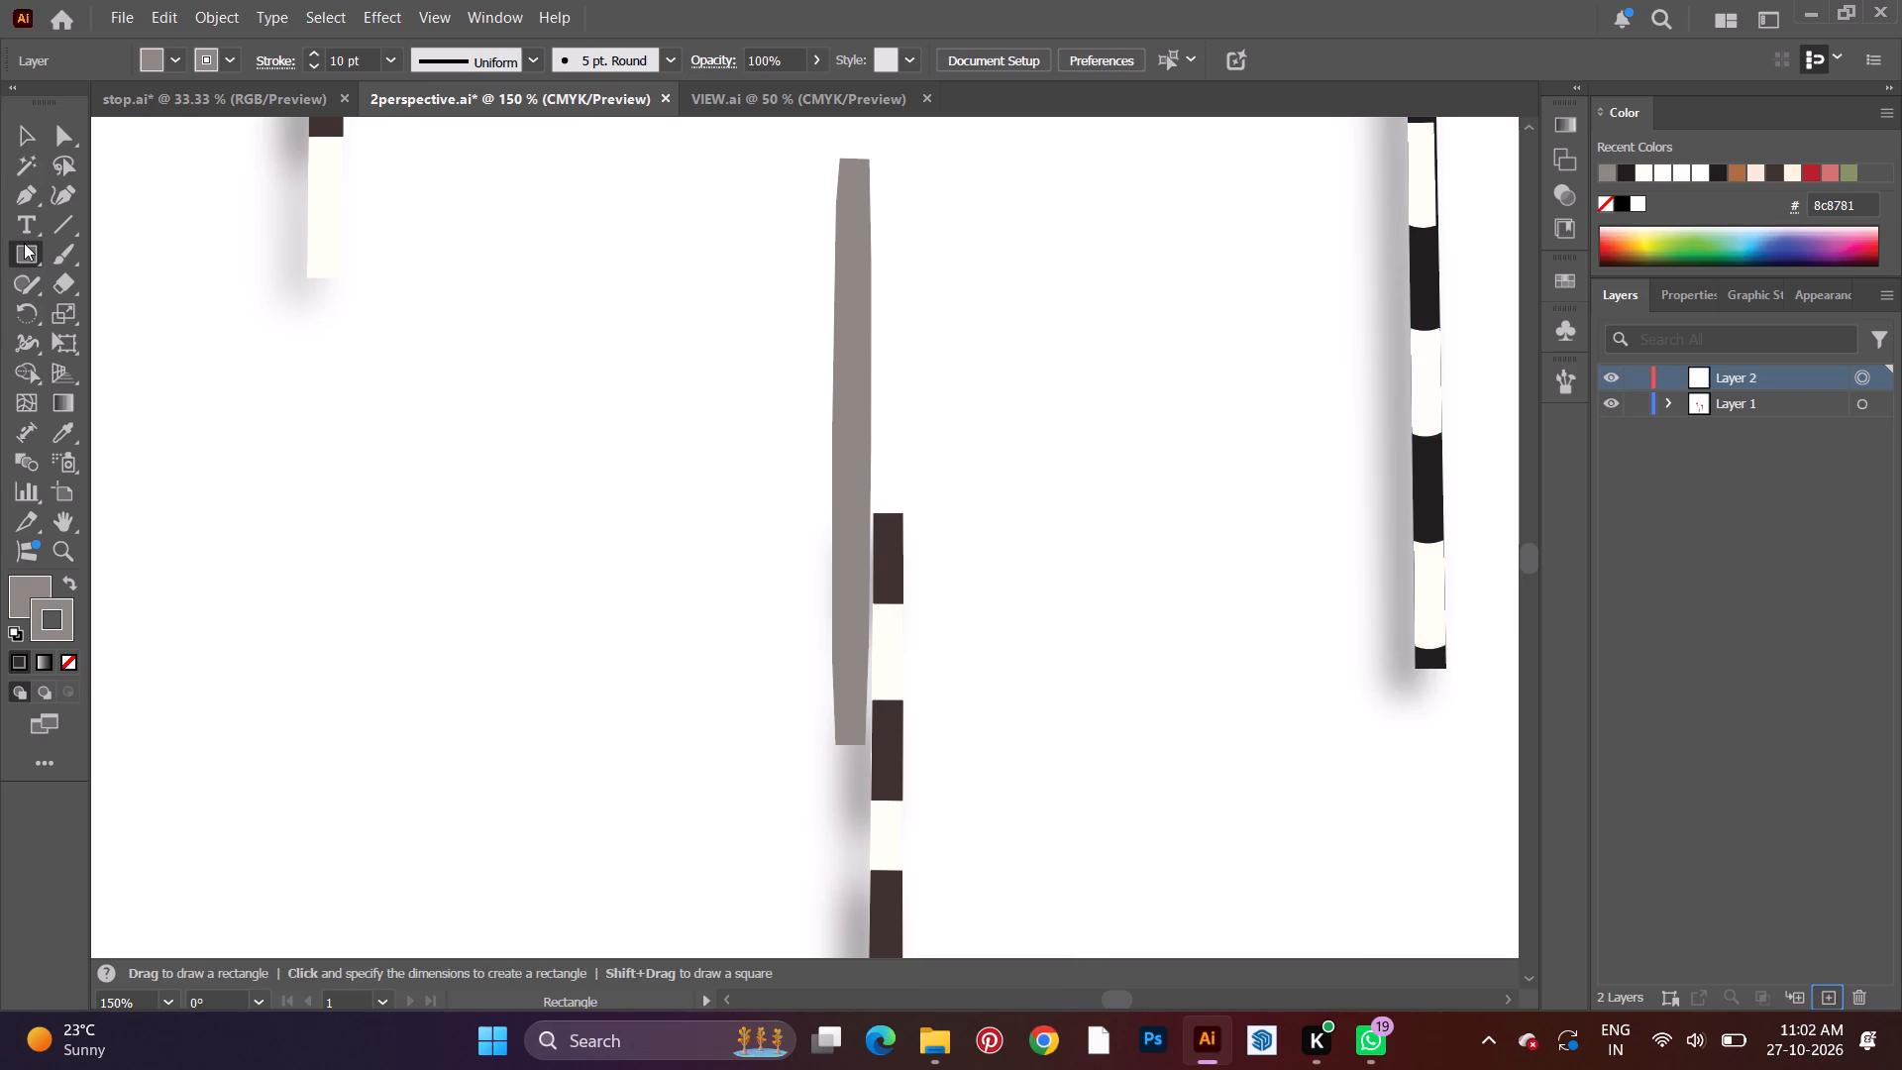
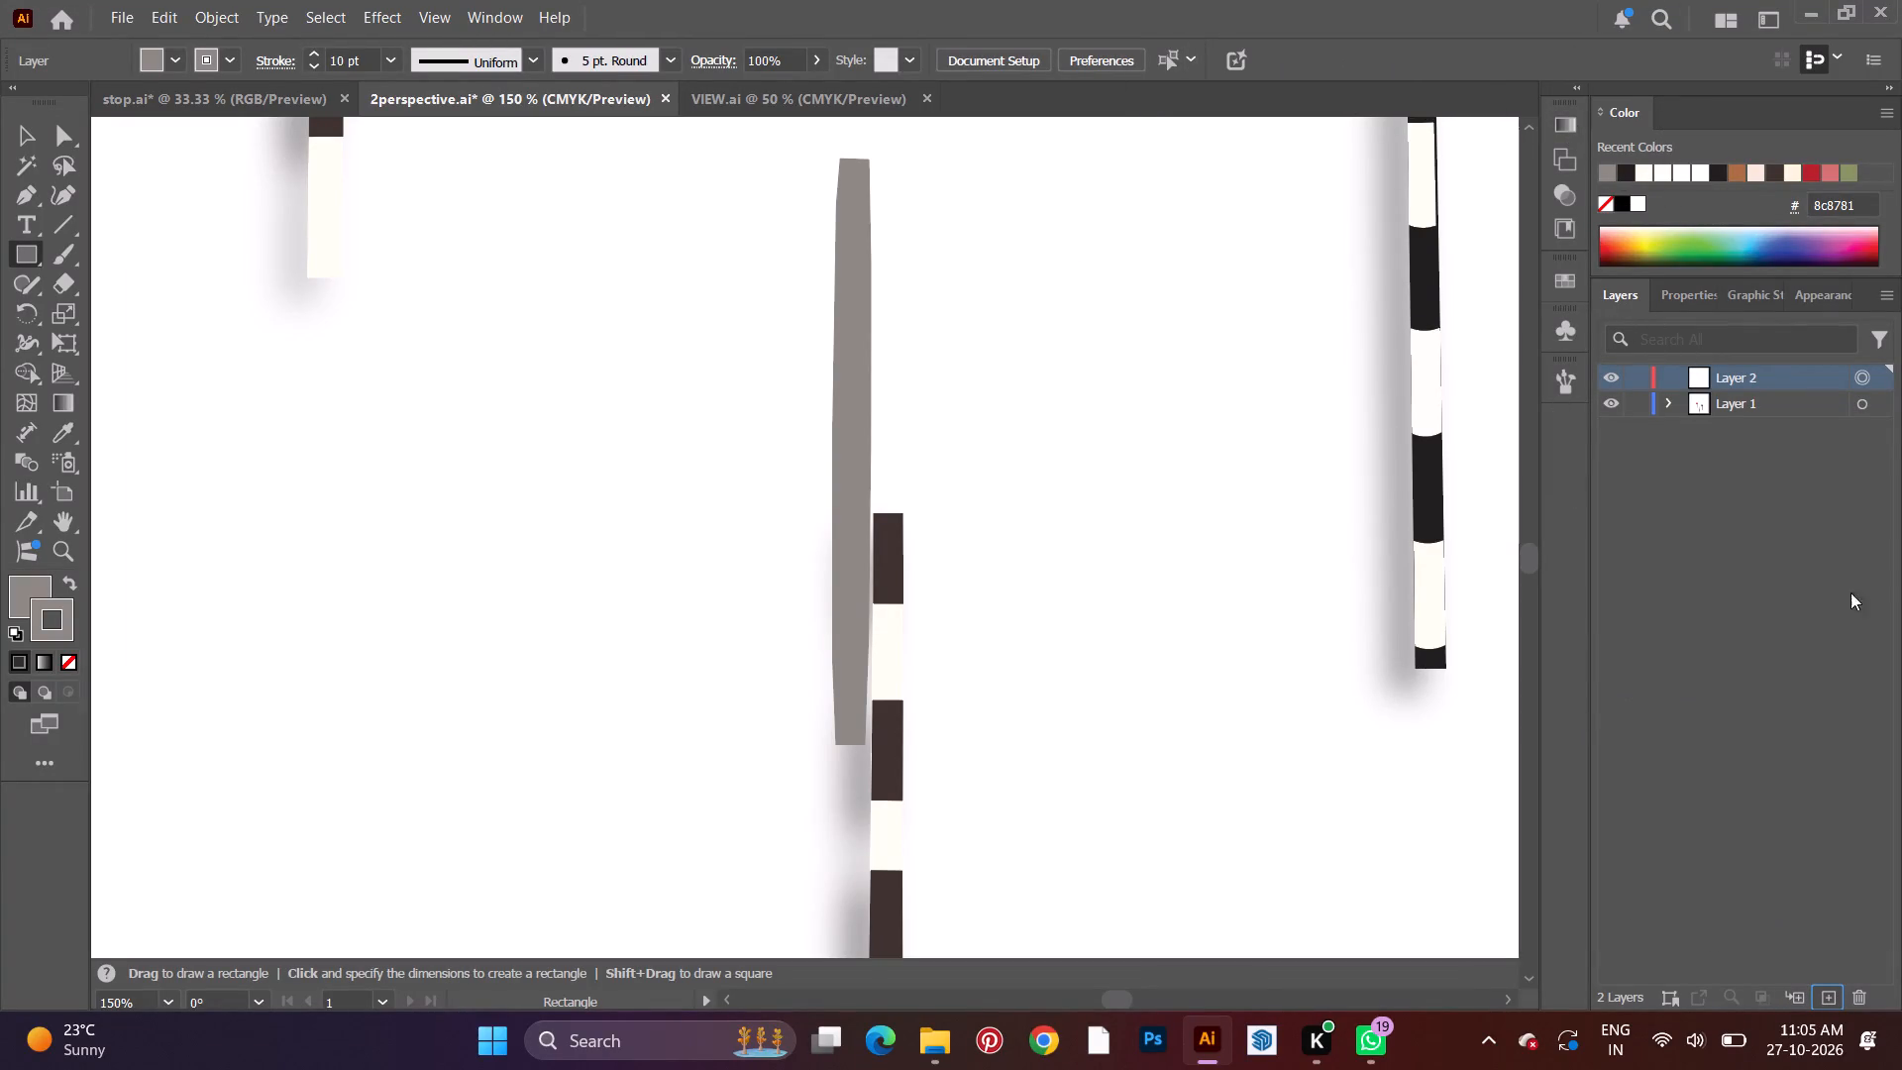
Draw a thin rectangle about 2 by 84 pt on Layer 2, rising from the top corner of the striped pole.
click(1756, 386)
scroll(938, 421, down, 3)
scroll(675, 353, up, 2)
click(30, 251)
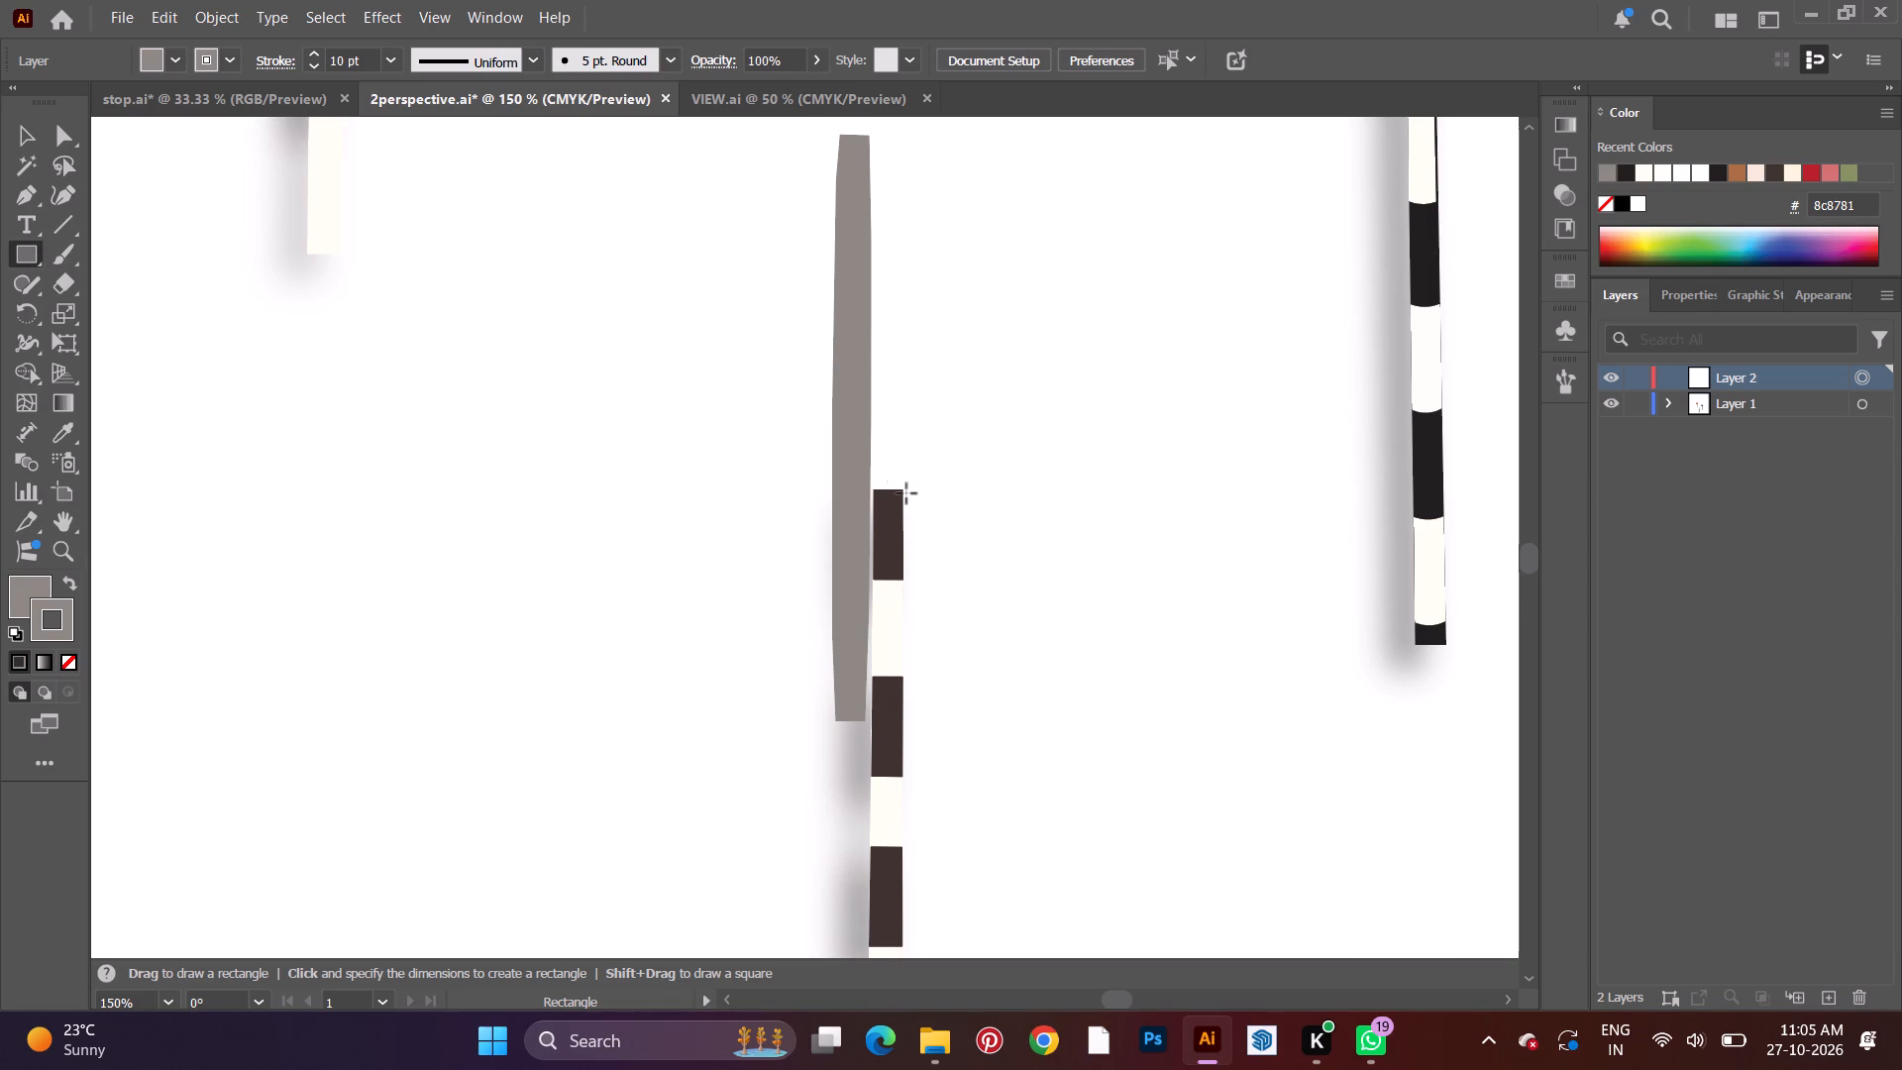
drag(903, 487, 897, 337)
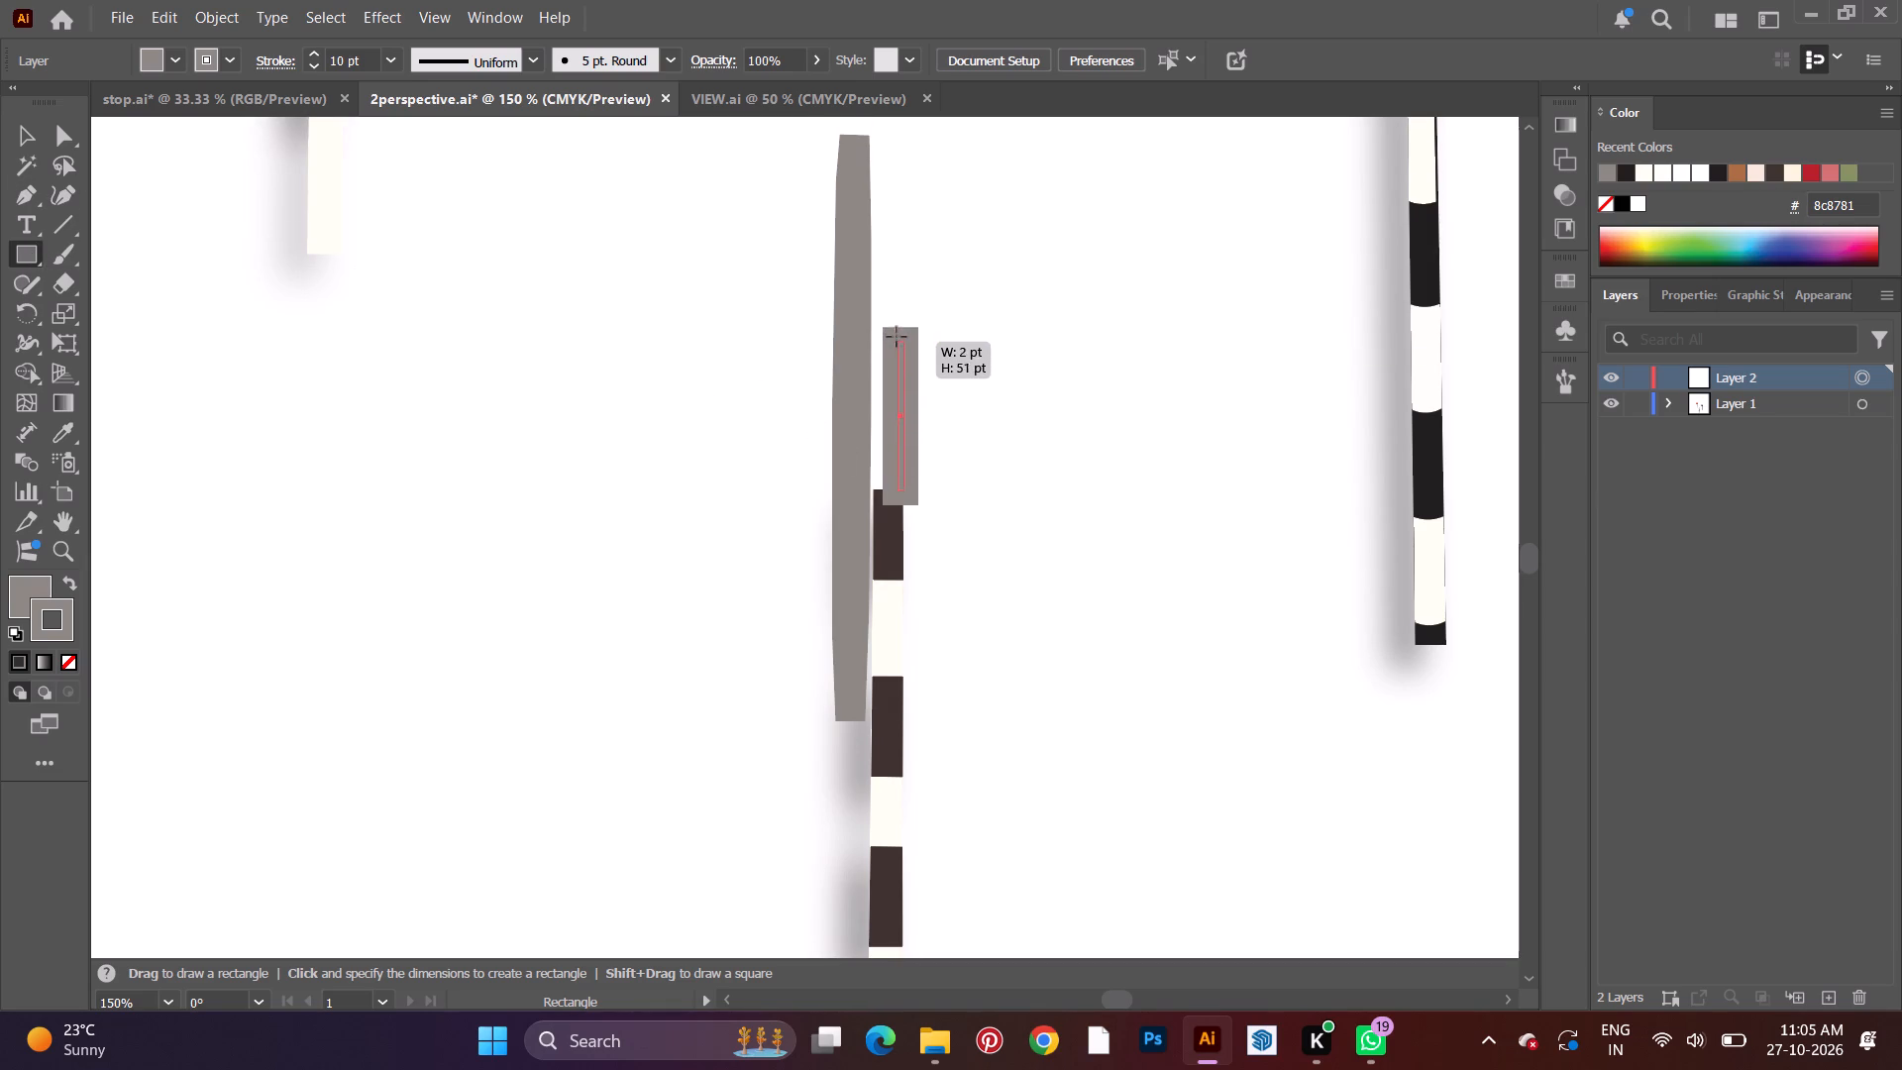
drag(897, 337, 898, 248)
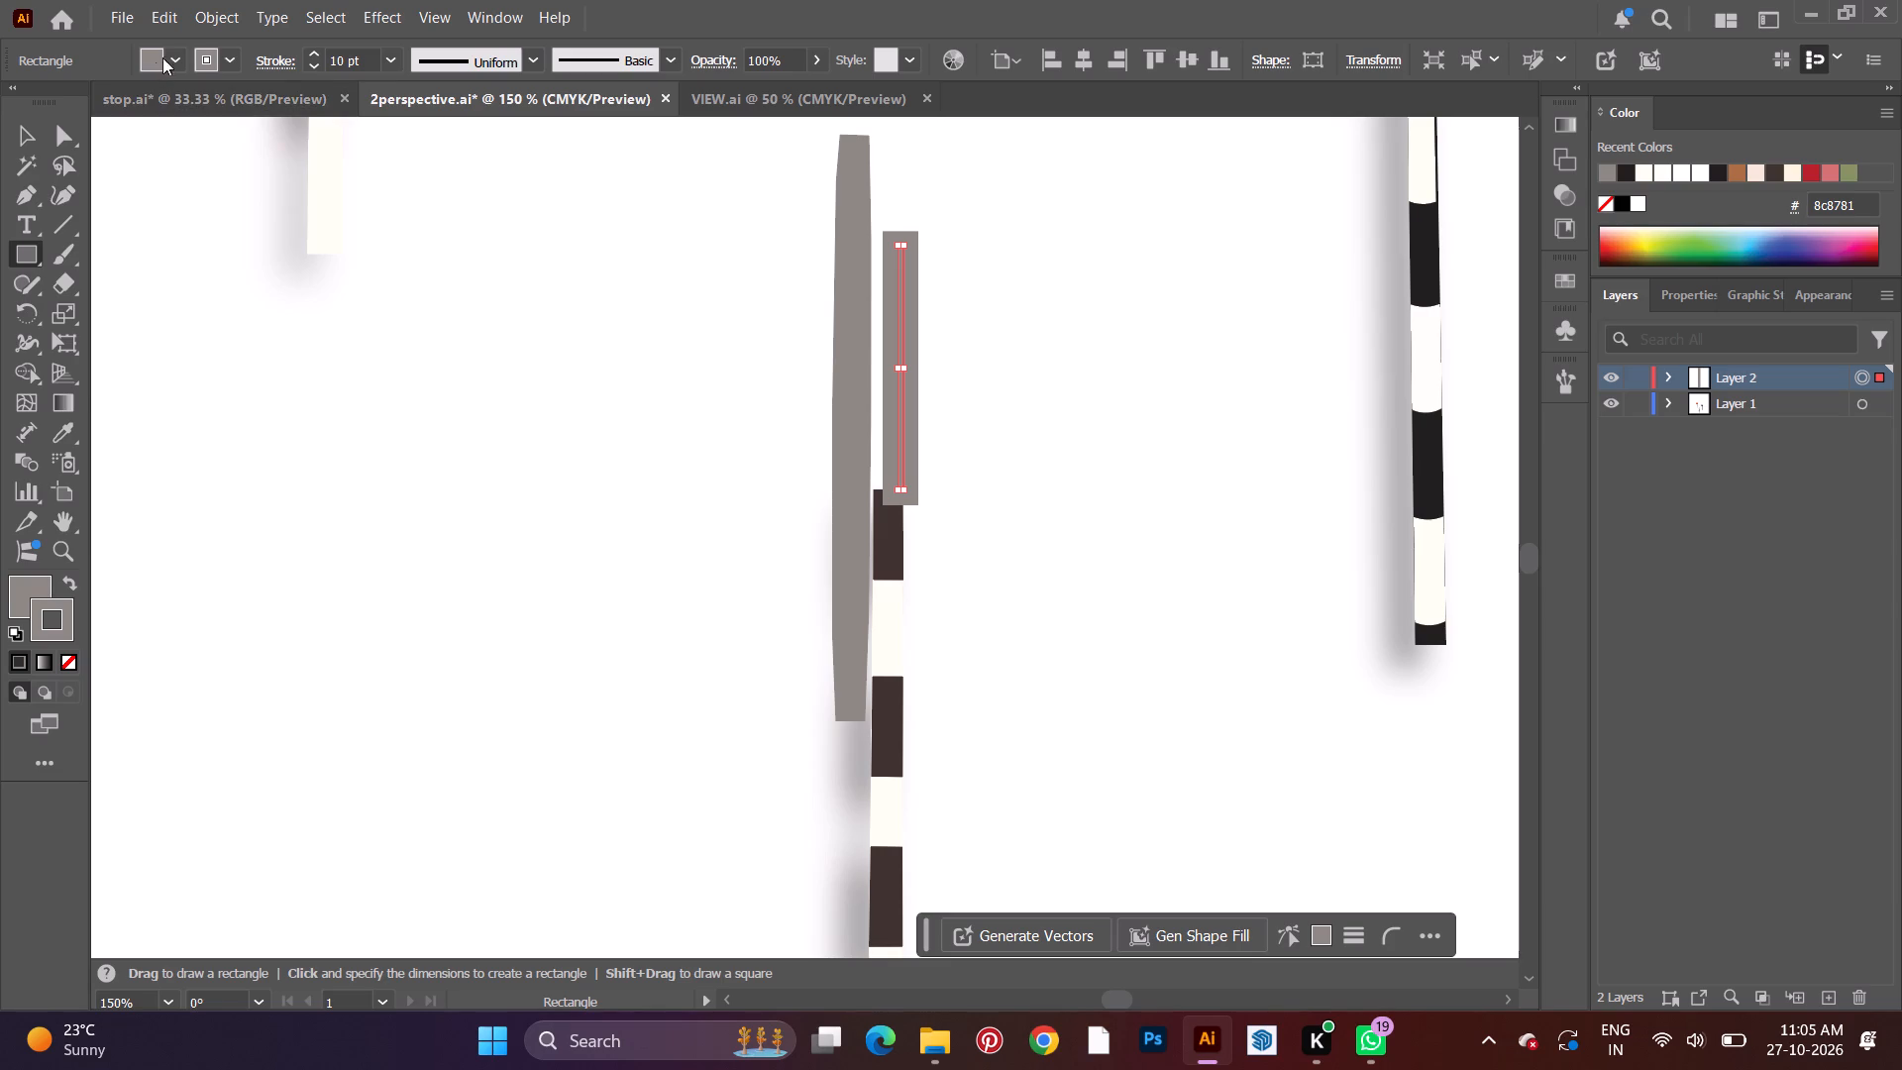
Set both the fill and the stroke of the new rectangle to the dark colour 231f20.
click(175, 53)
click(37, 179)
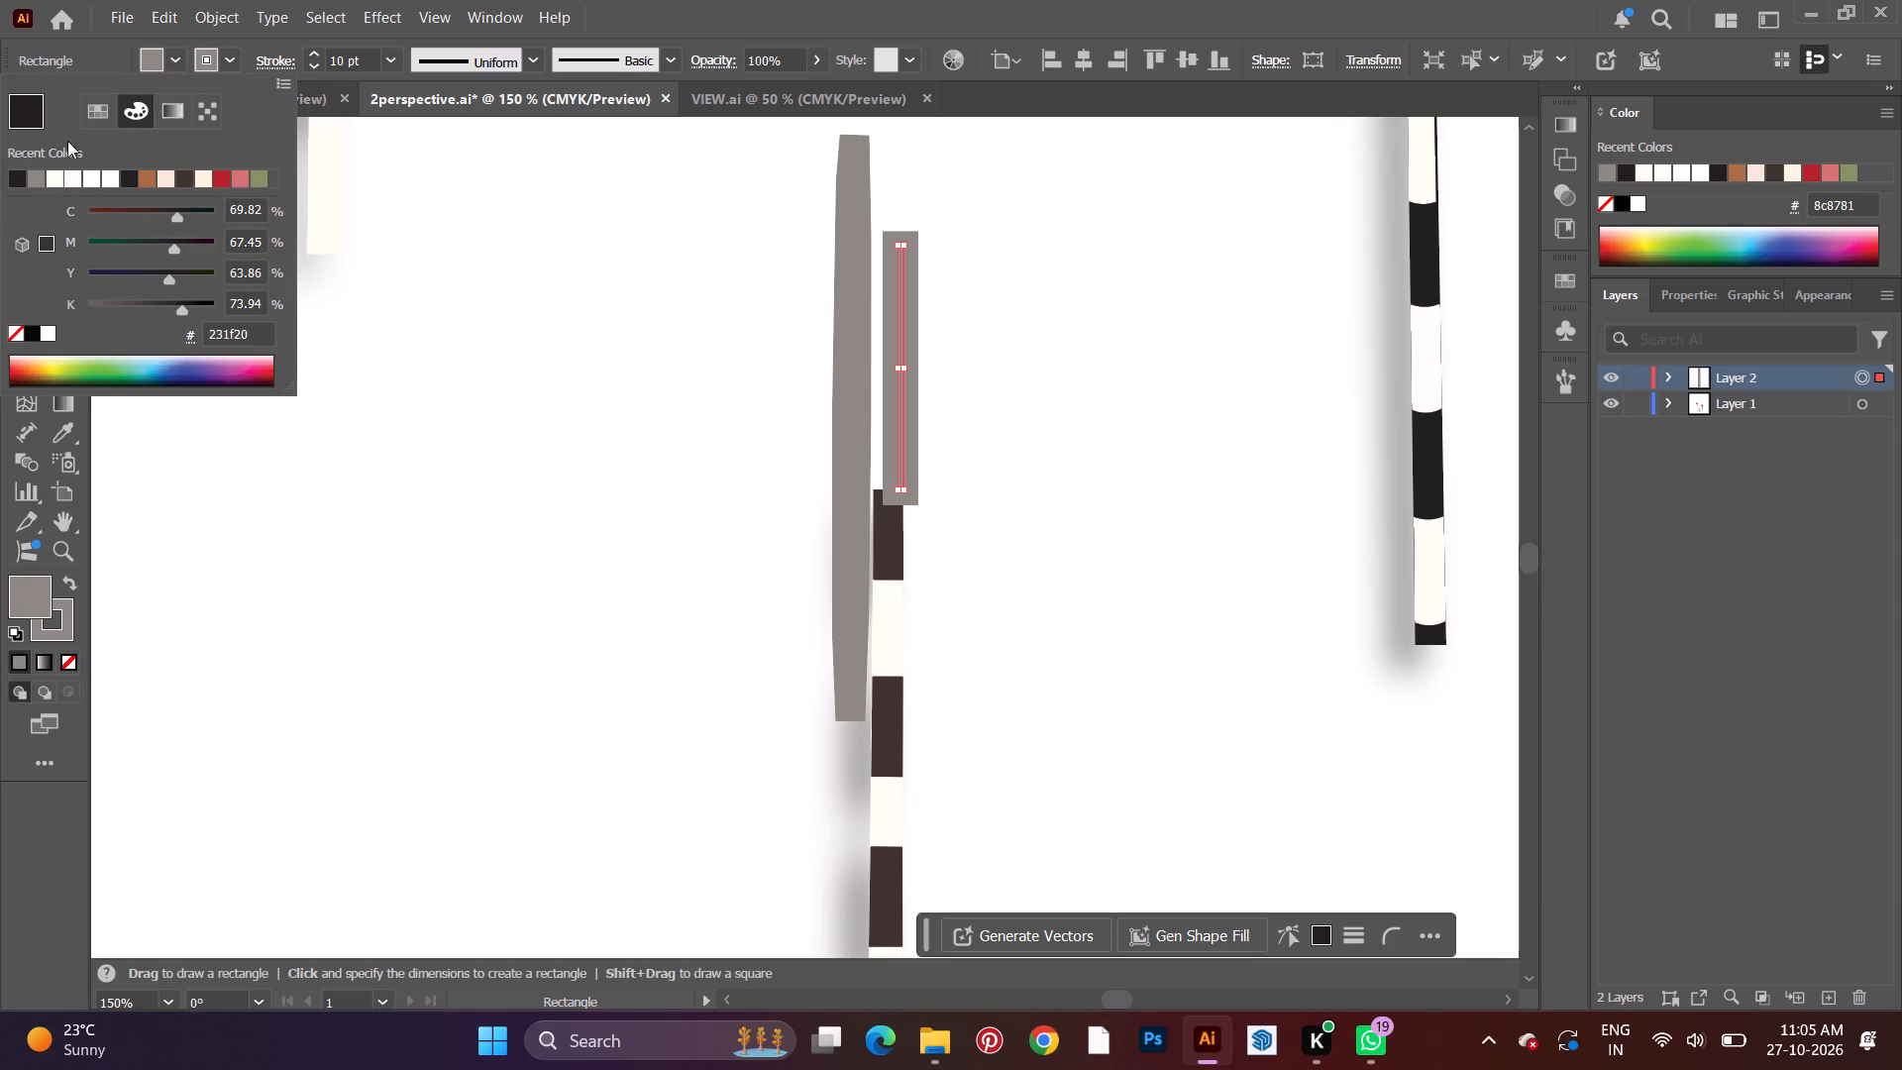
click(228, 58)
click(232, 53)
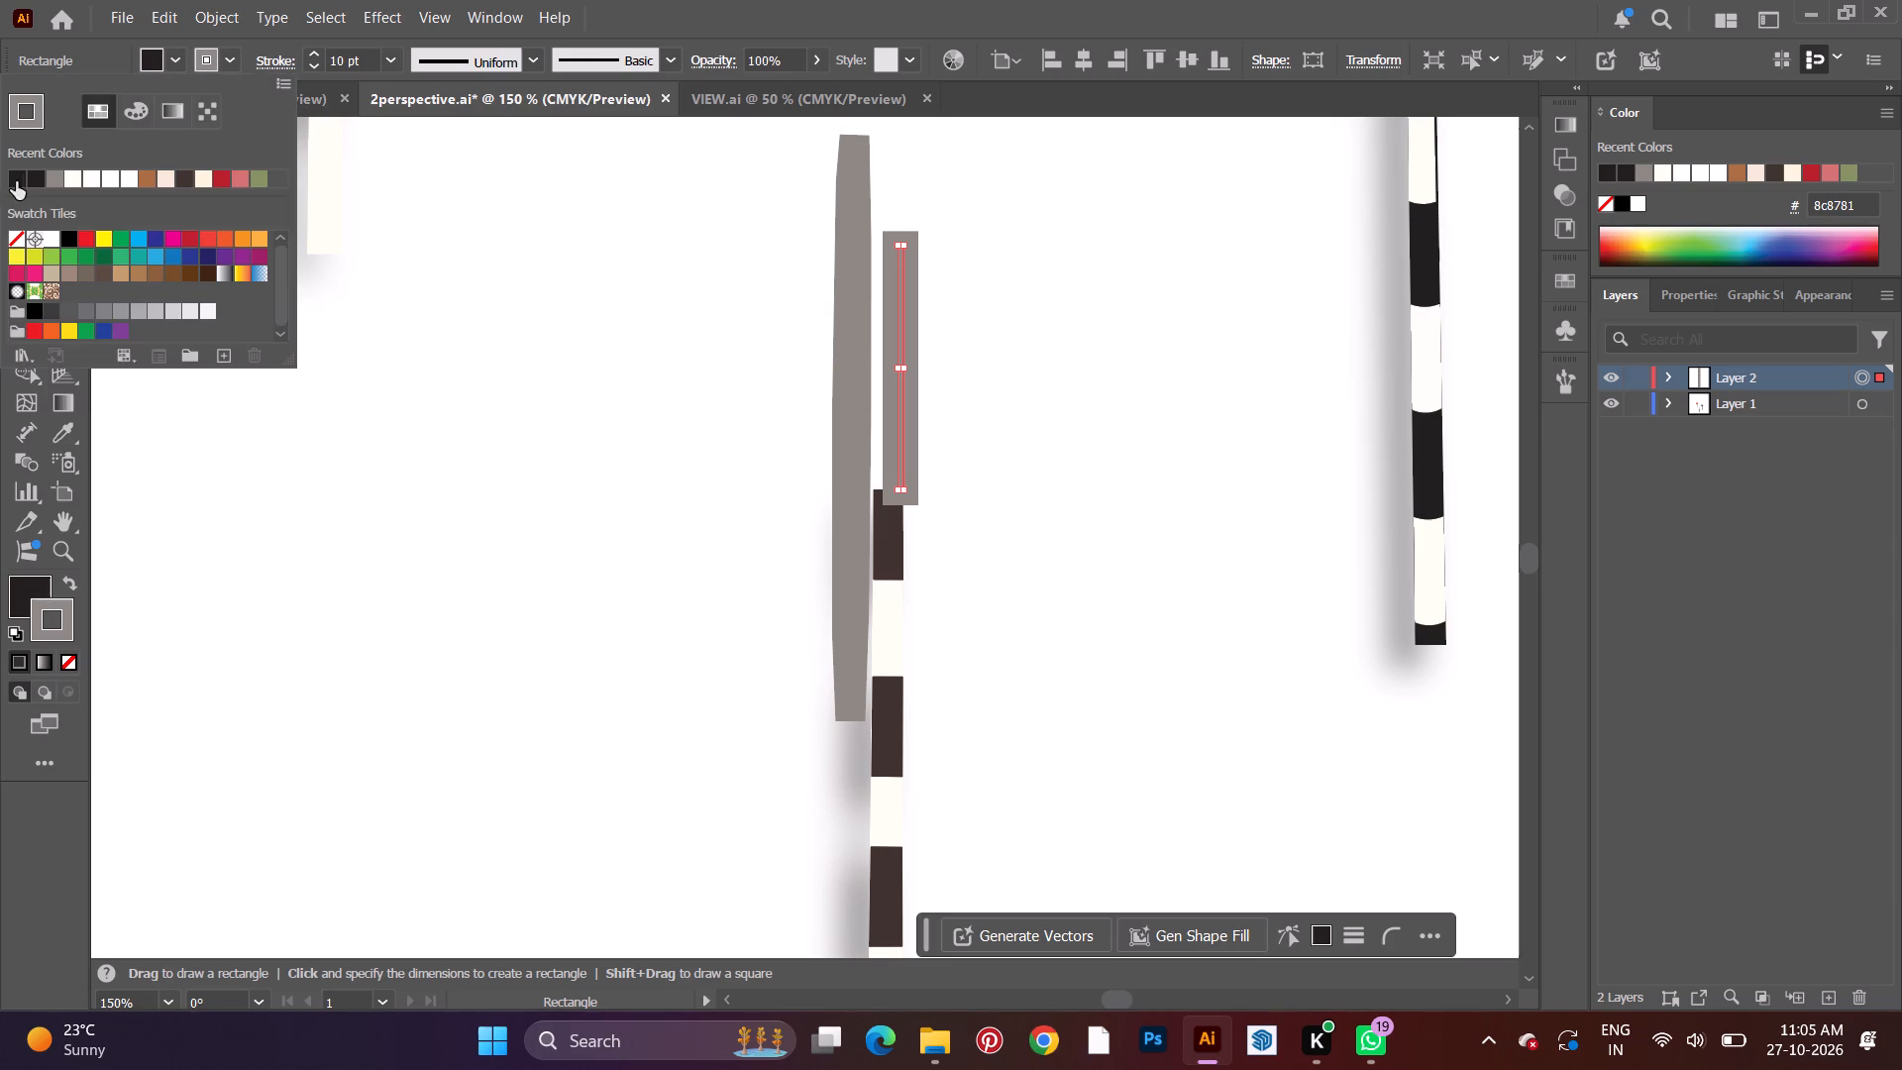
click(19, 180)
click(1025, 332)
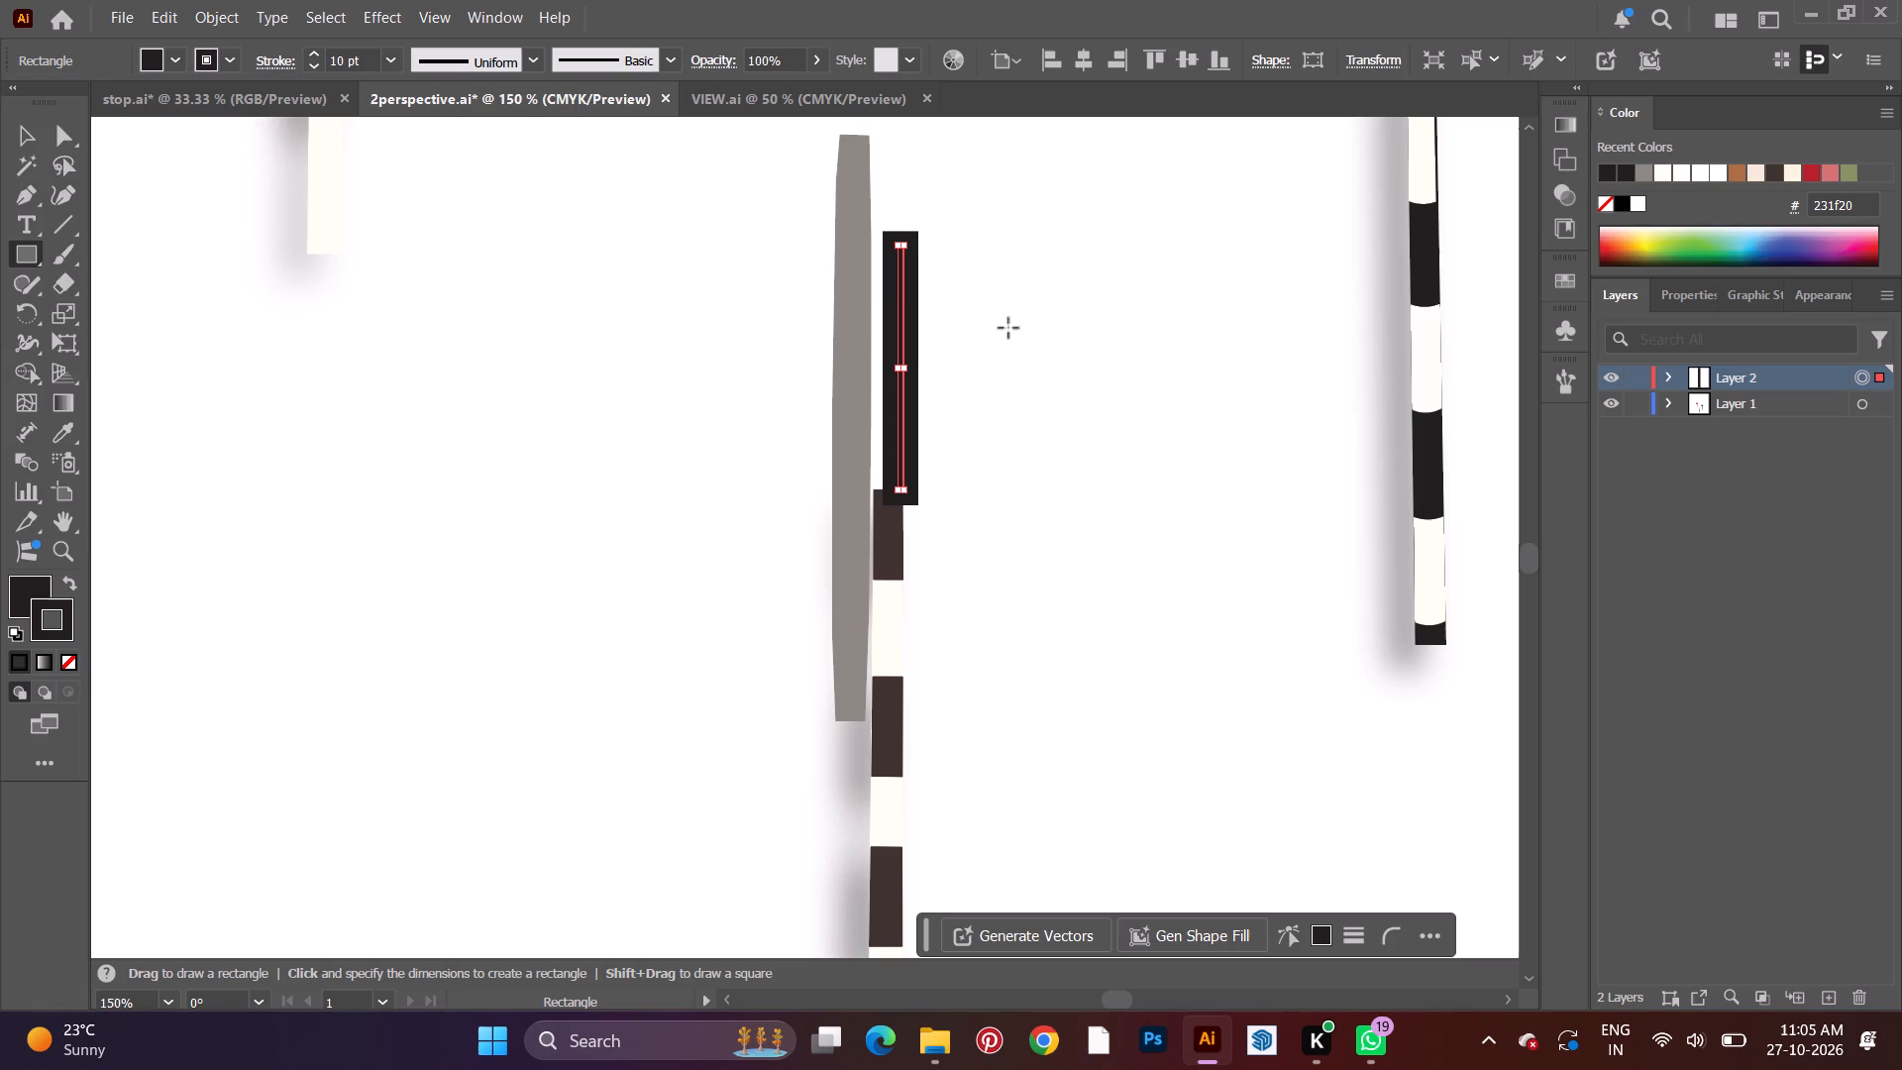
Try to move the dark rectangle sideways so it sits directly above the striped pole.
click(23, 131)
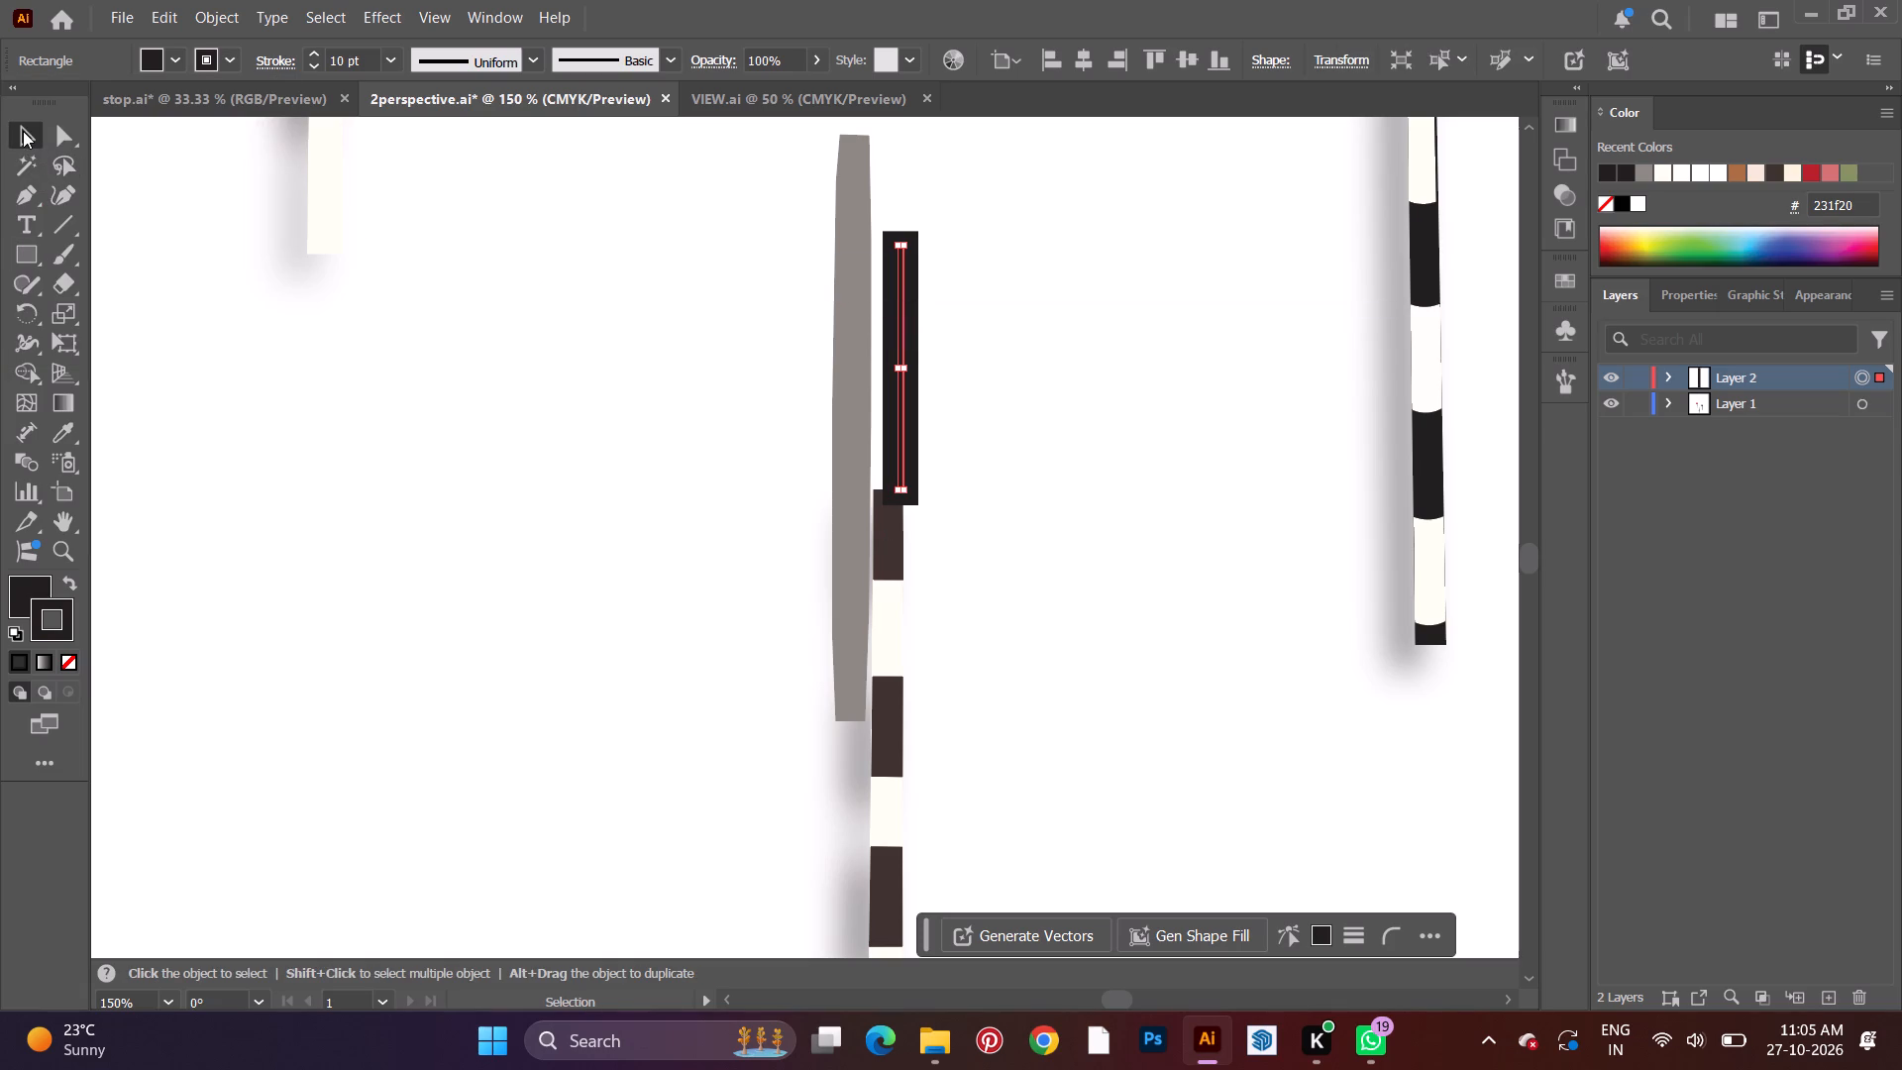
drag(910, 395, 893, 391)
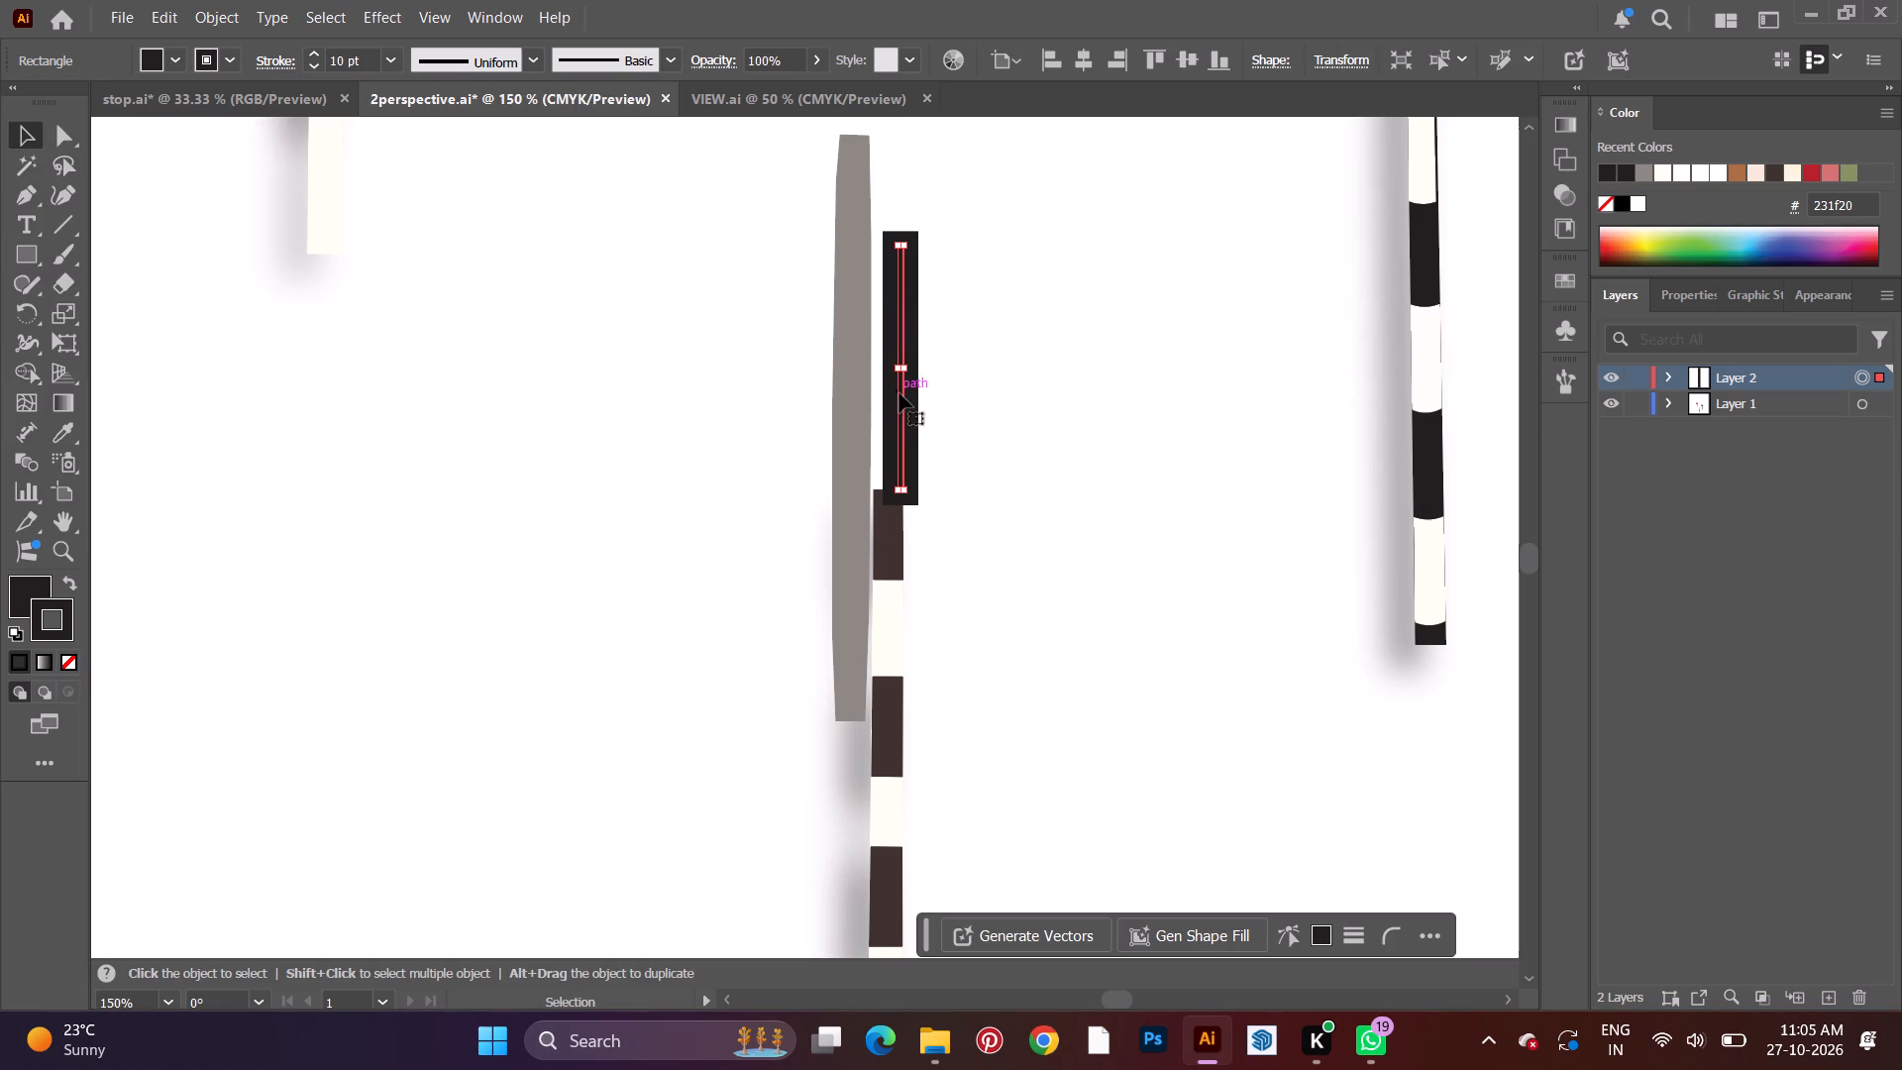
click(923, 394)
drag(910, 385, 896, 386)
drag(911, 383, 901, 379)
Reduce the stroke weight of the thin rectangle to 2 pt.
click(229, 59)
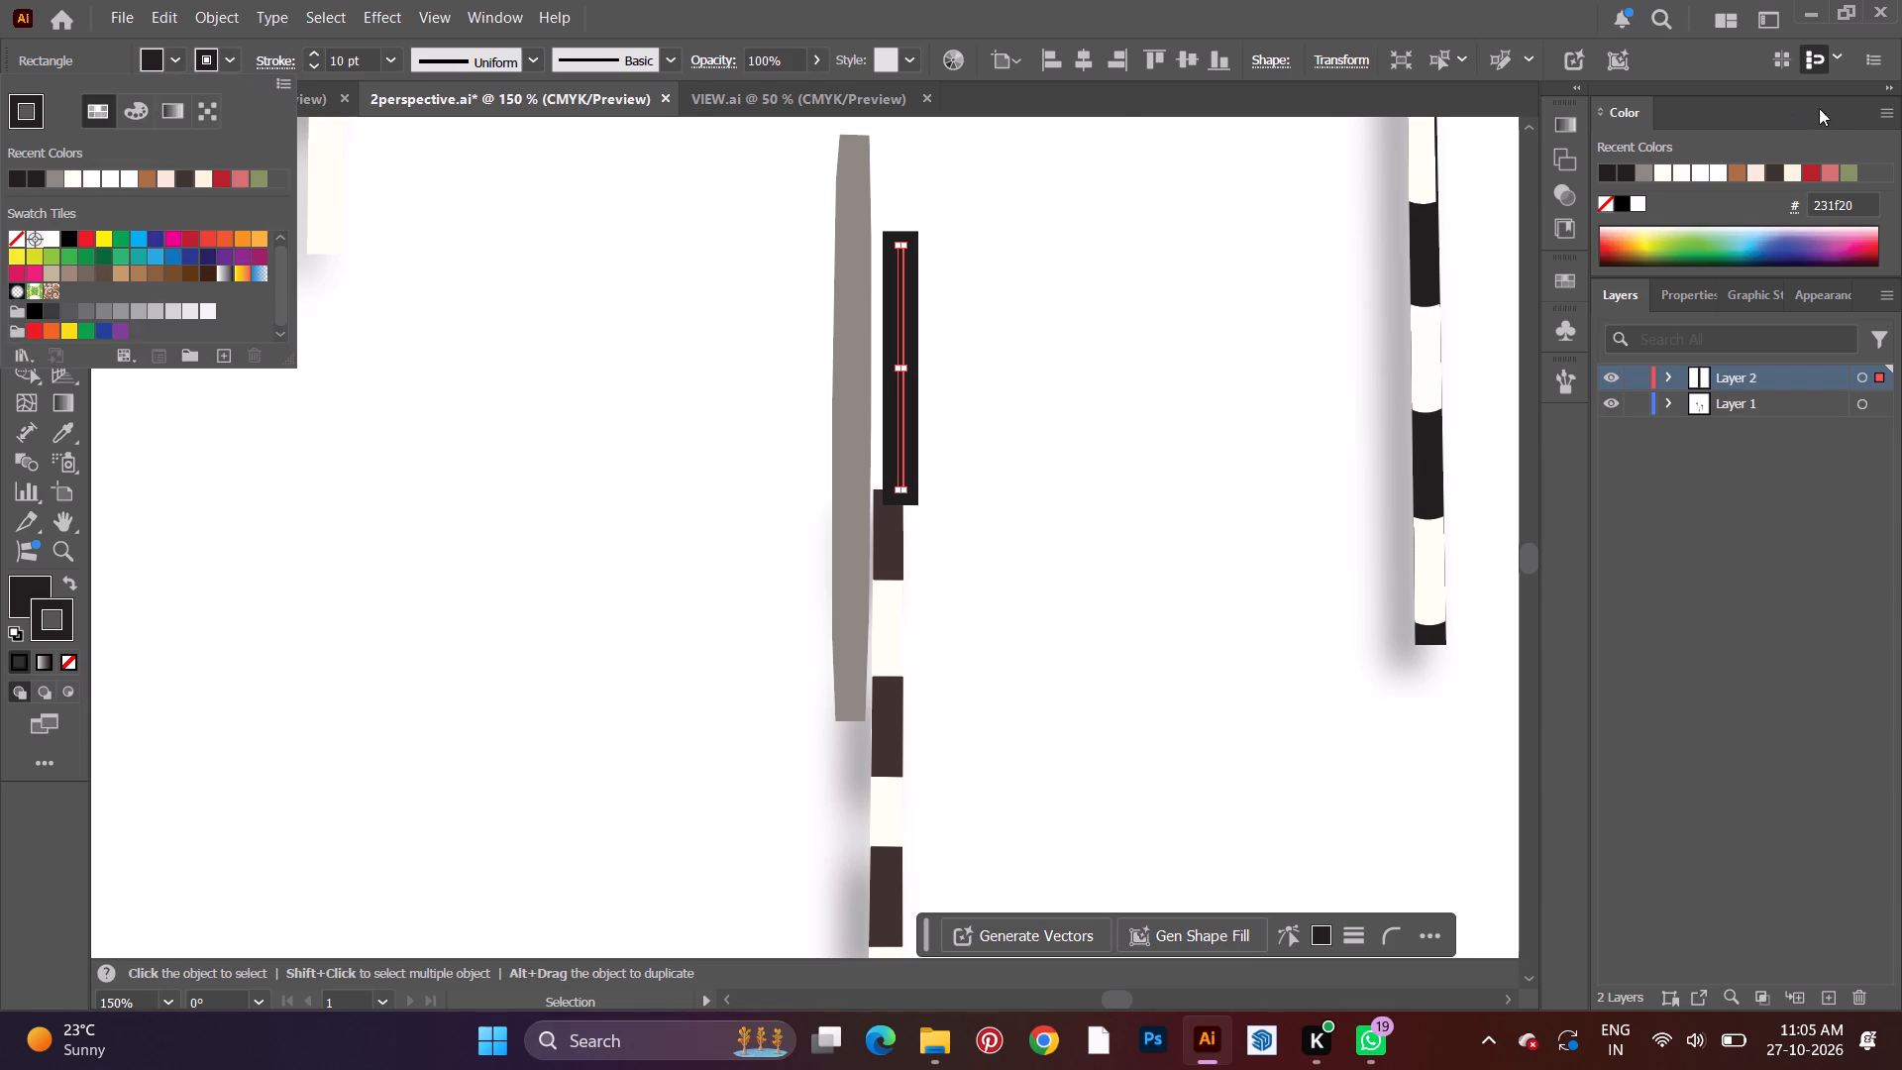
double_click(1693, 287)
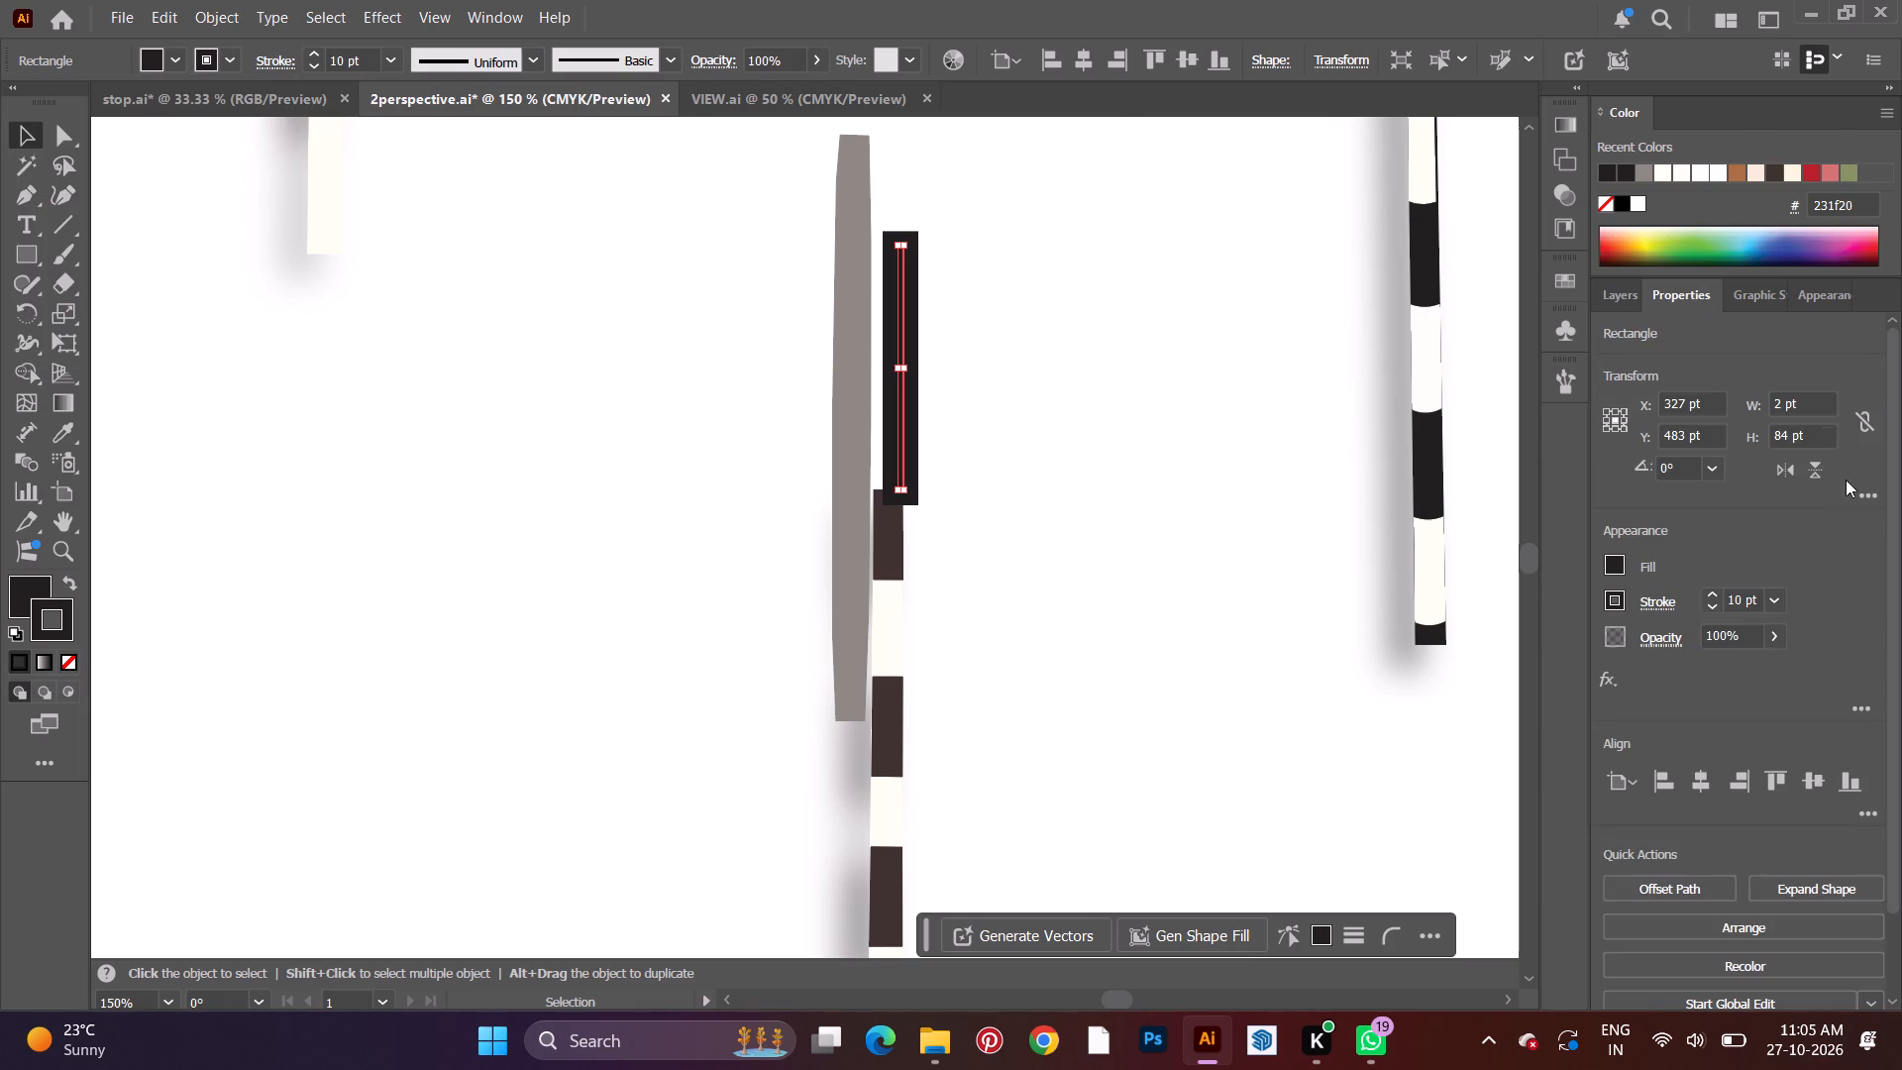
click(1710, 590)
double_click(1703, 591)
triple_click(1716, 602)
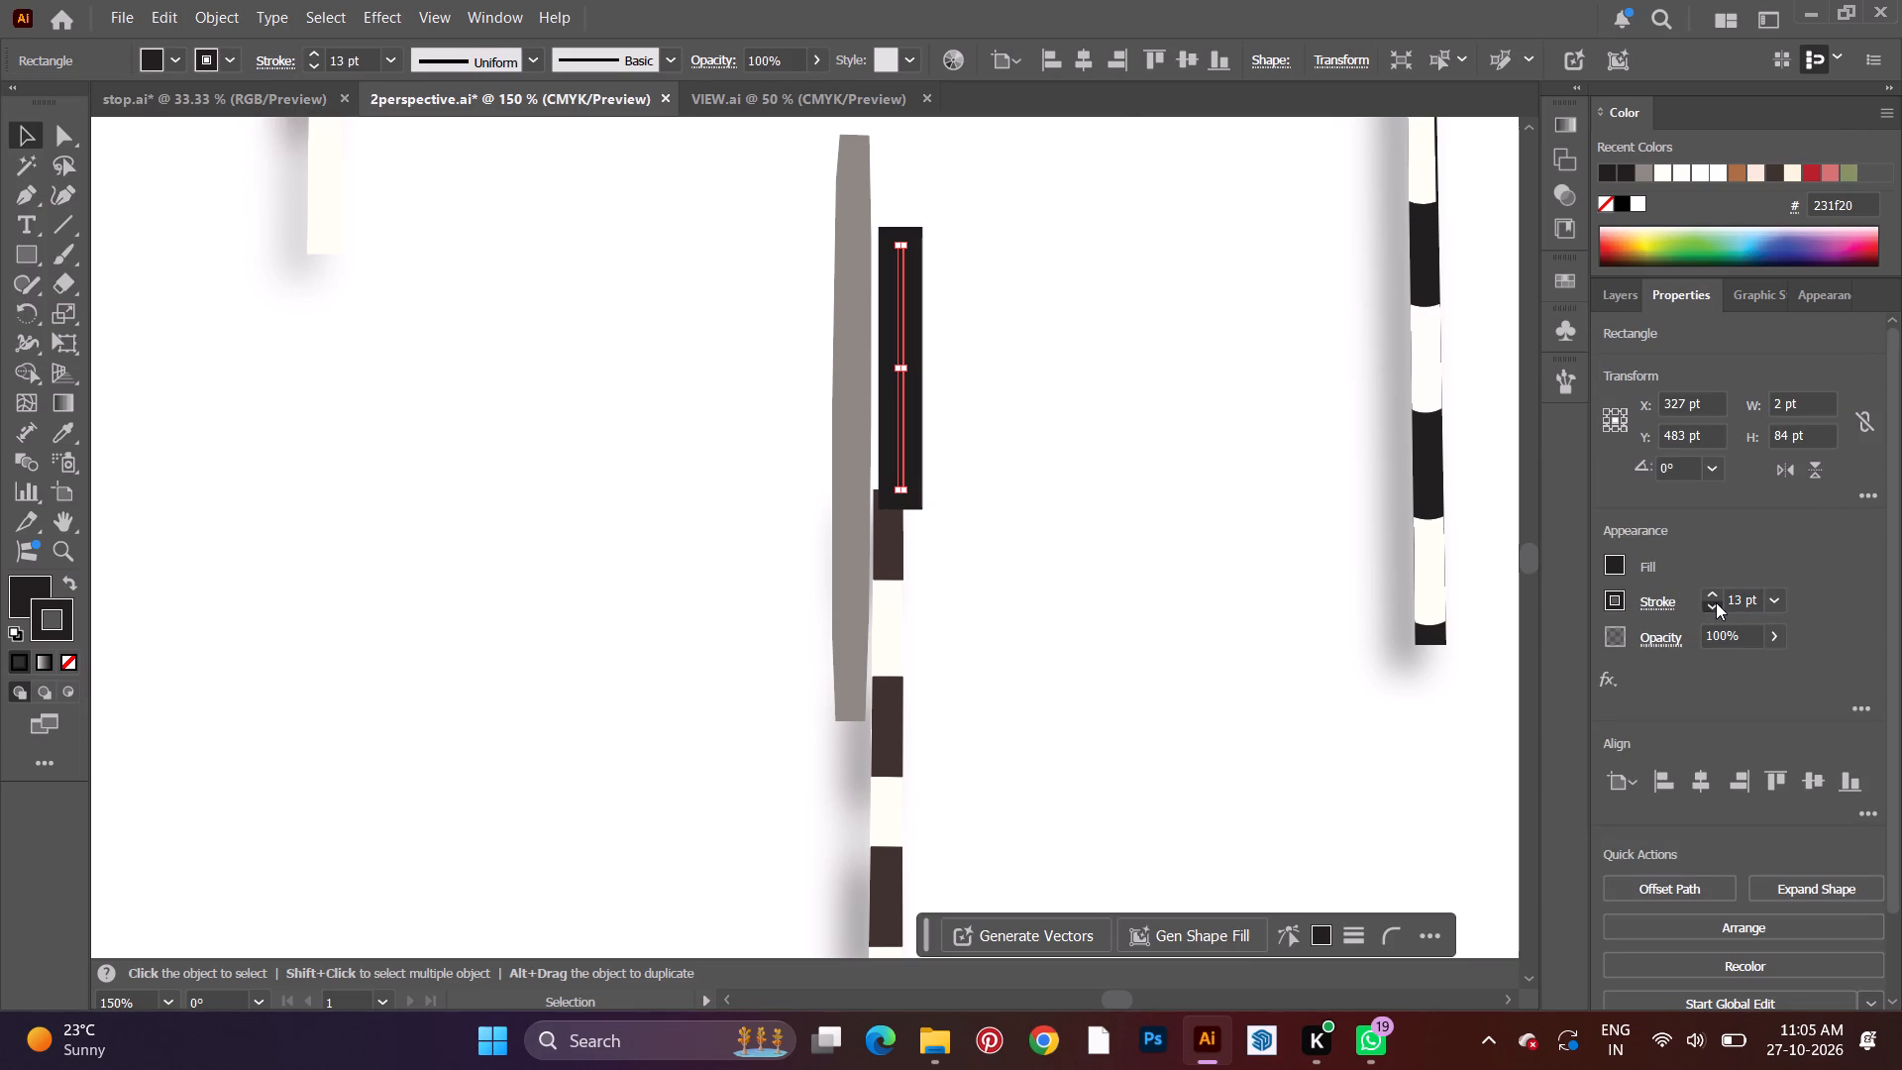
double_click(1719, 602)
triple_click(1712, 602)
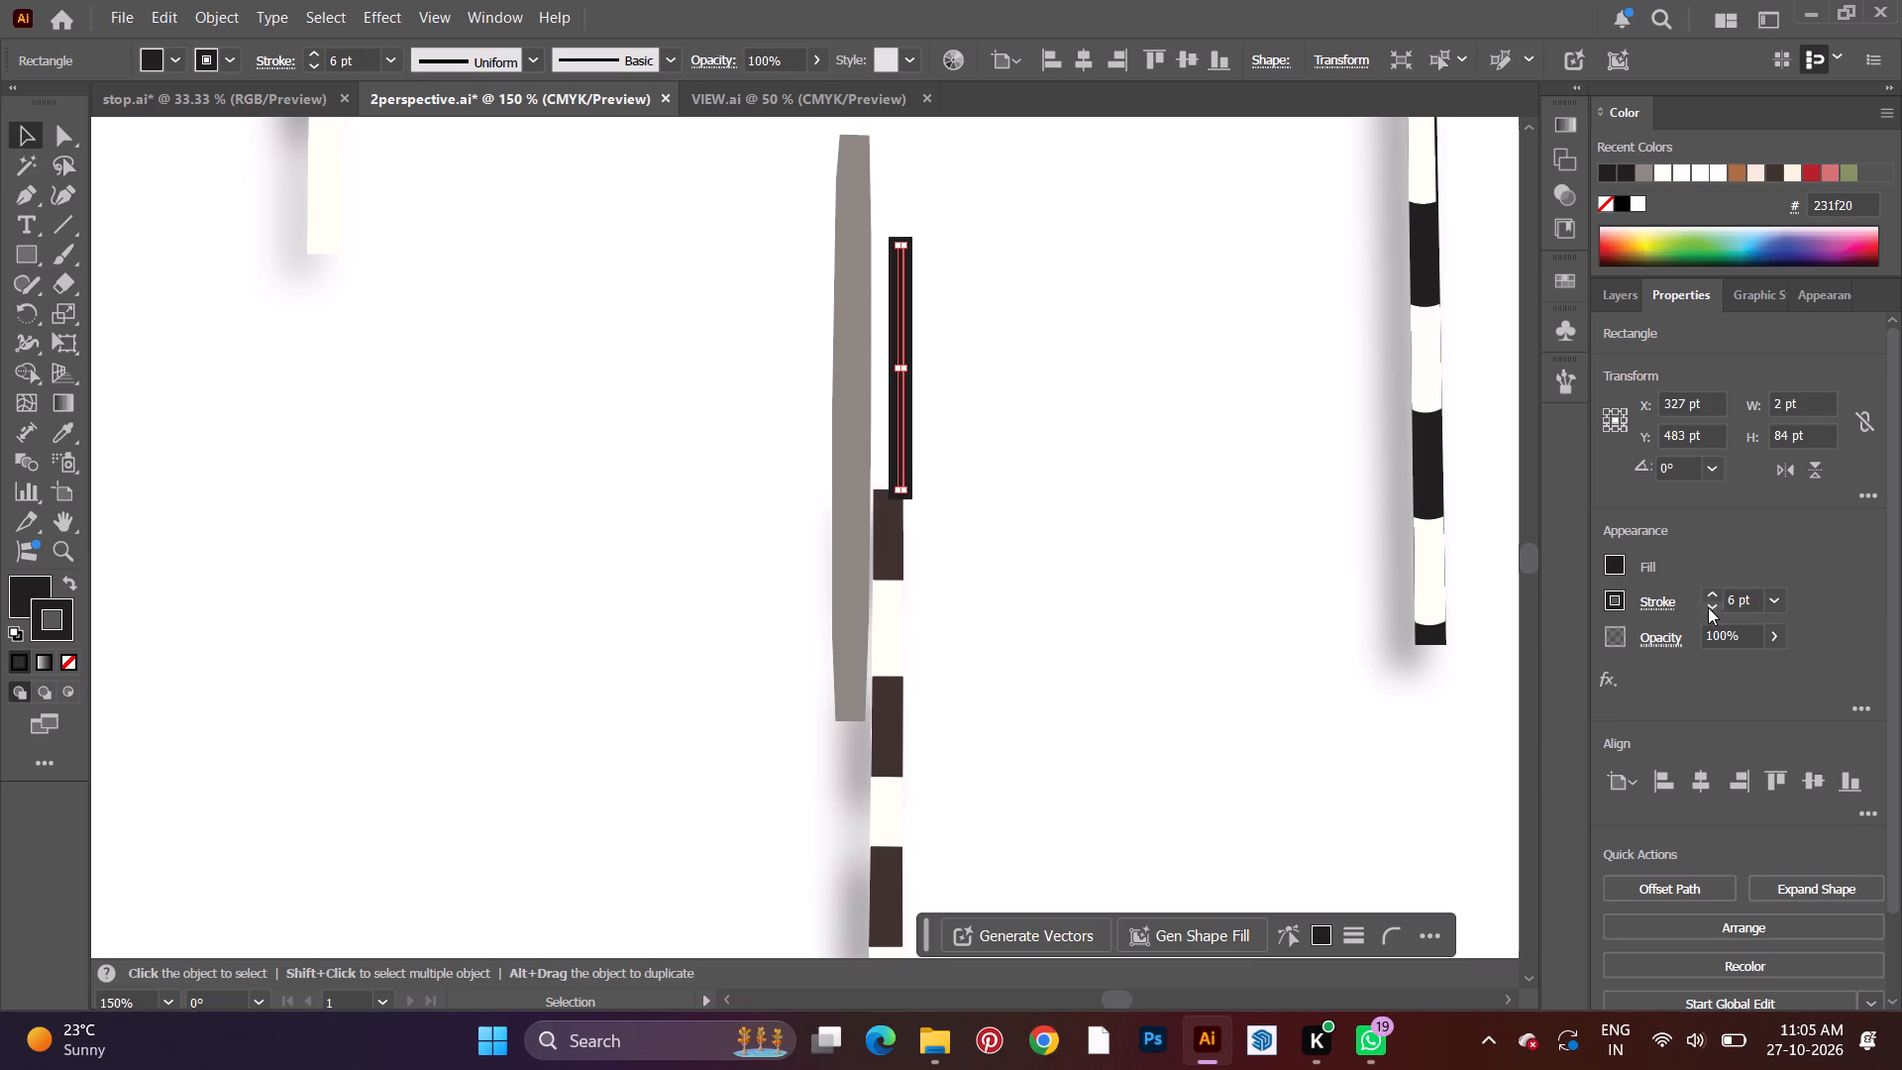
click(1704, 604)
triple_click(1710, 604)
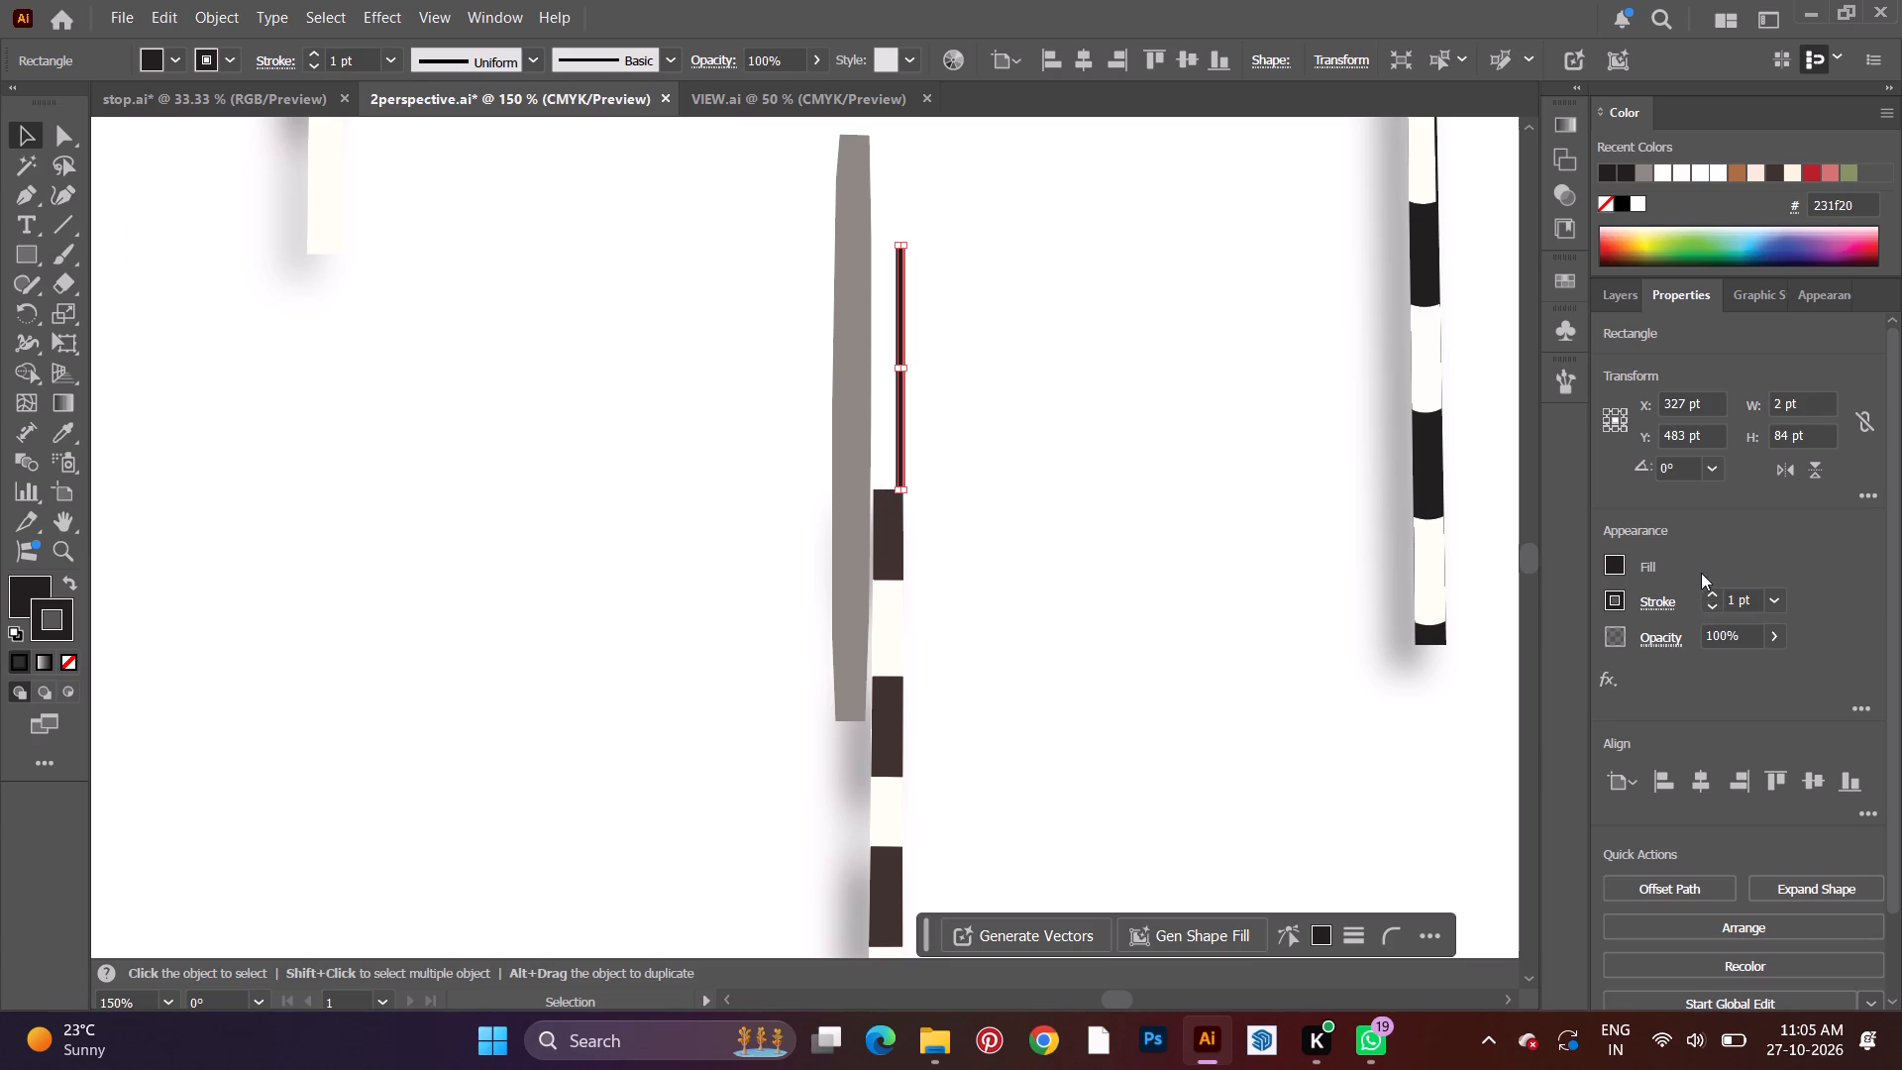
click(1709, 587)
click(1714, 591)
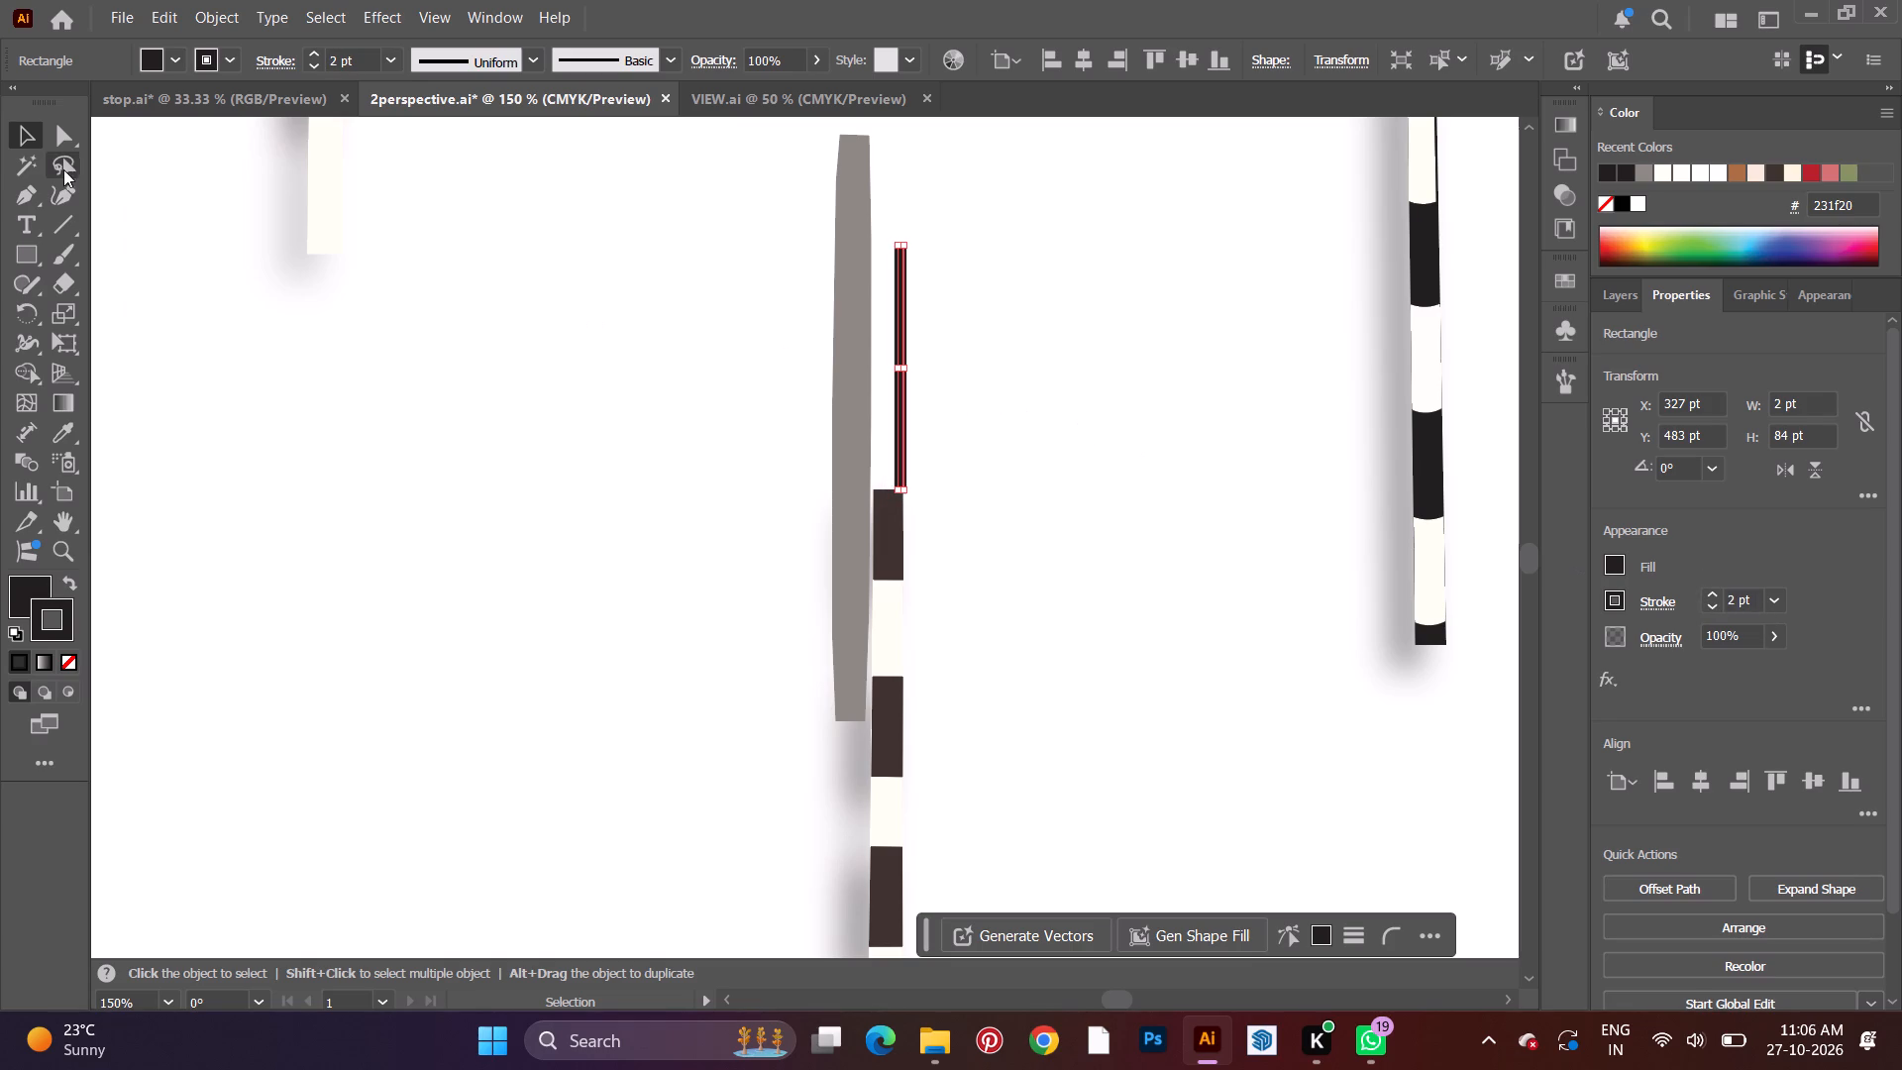
Move the thin rectangle sideways to X 323 pt, centring it above the top of the striped pole.
click(16, 154)
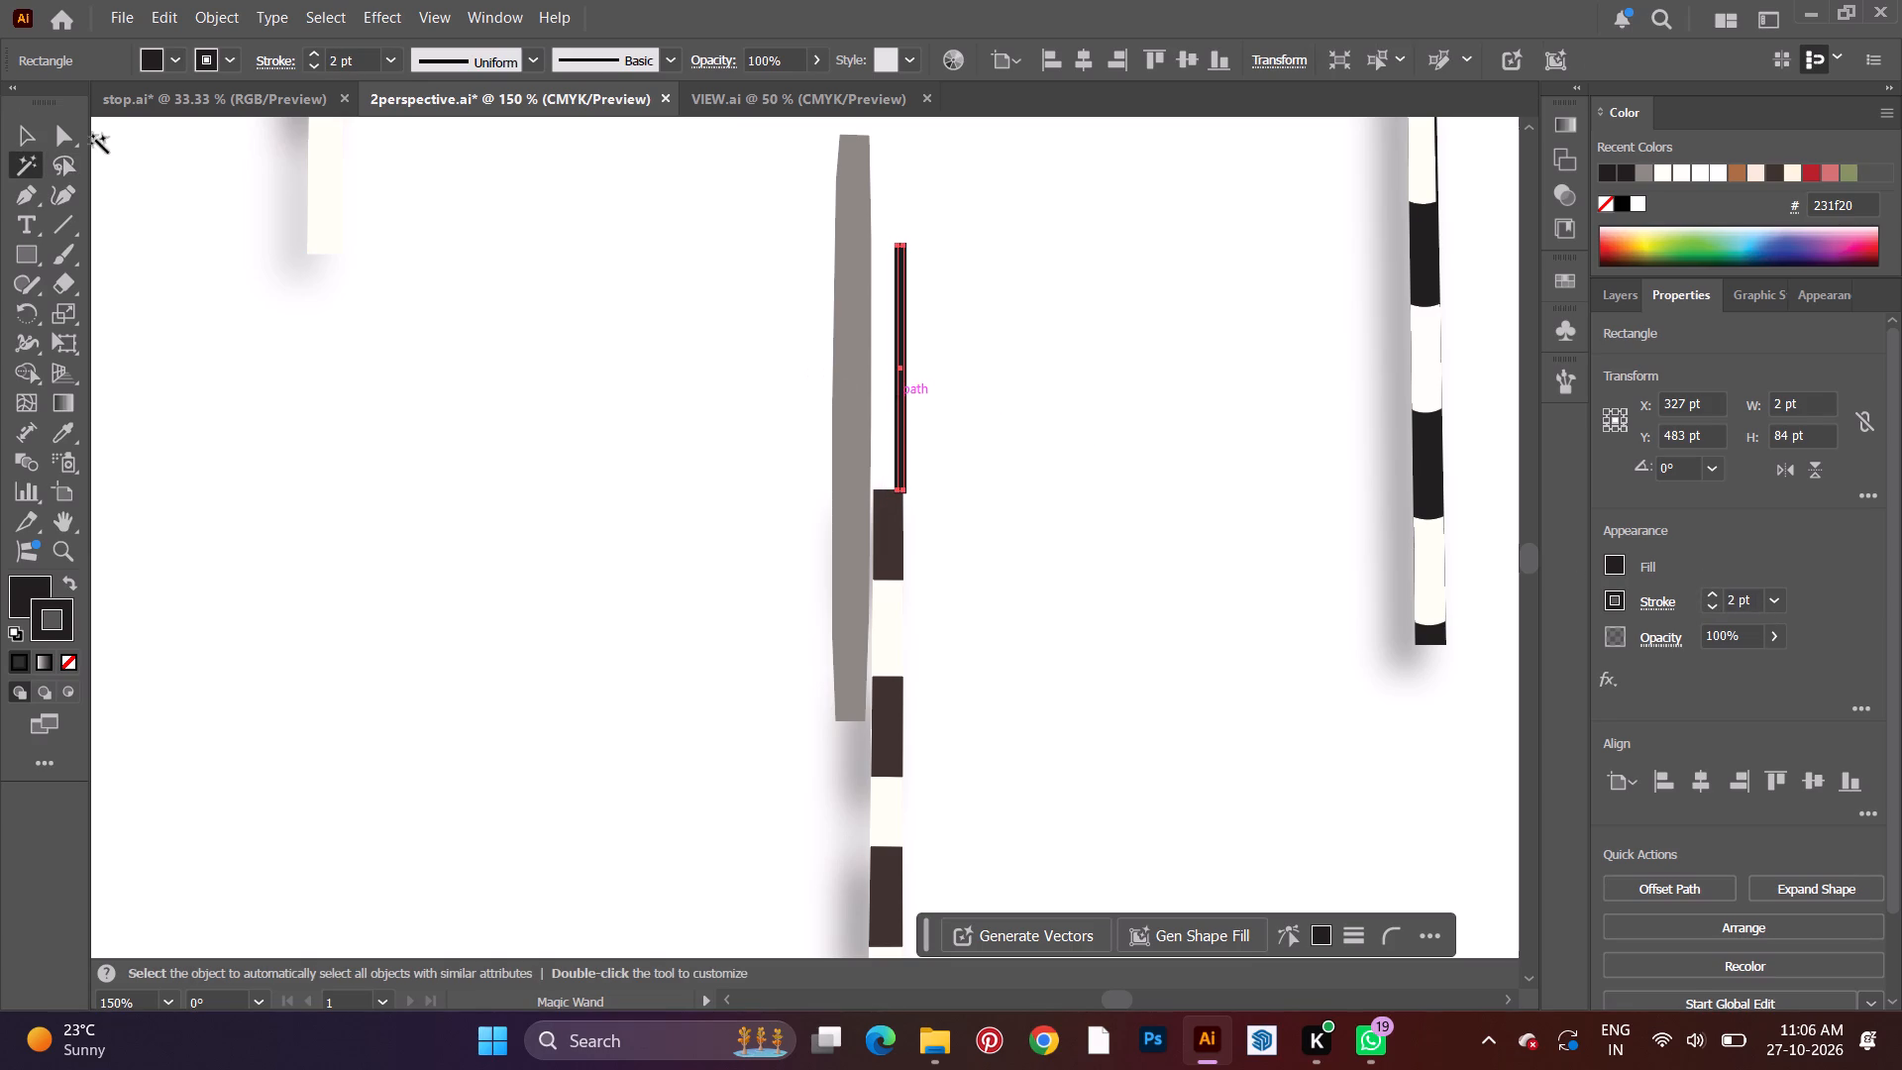
click(29, 139)
click(900, 395)
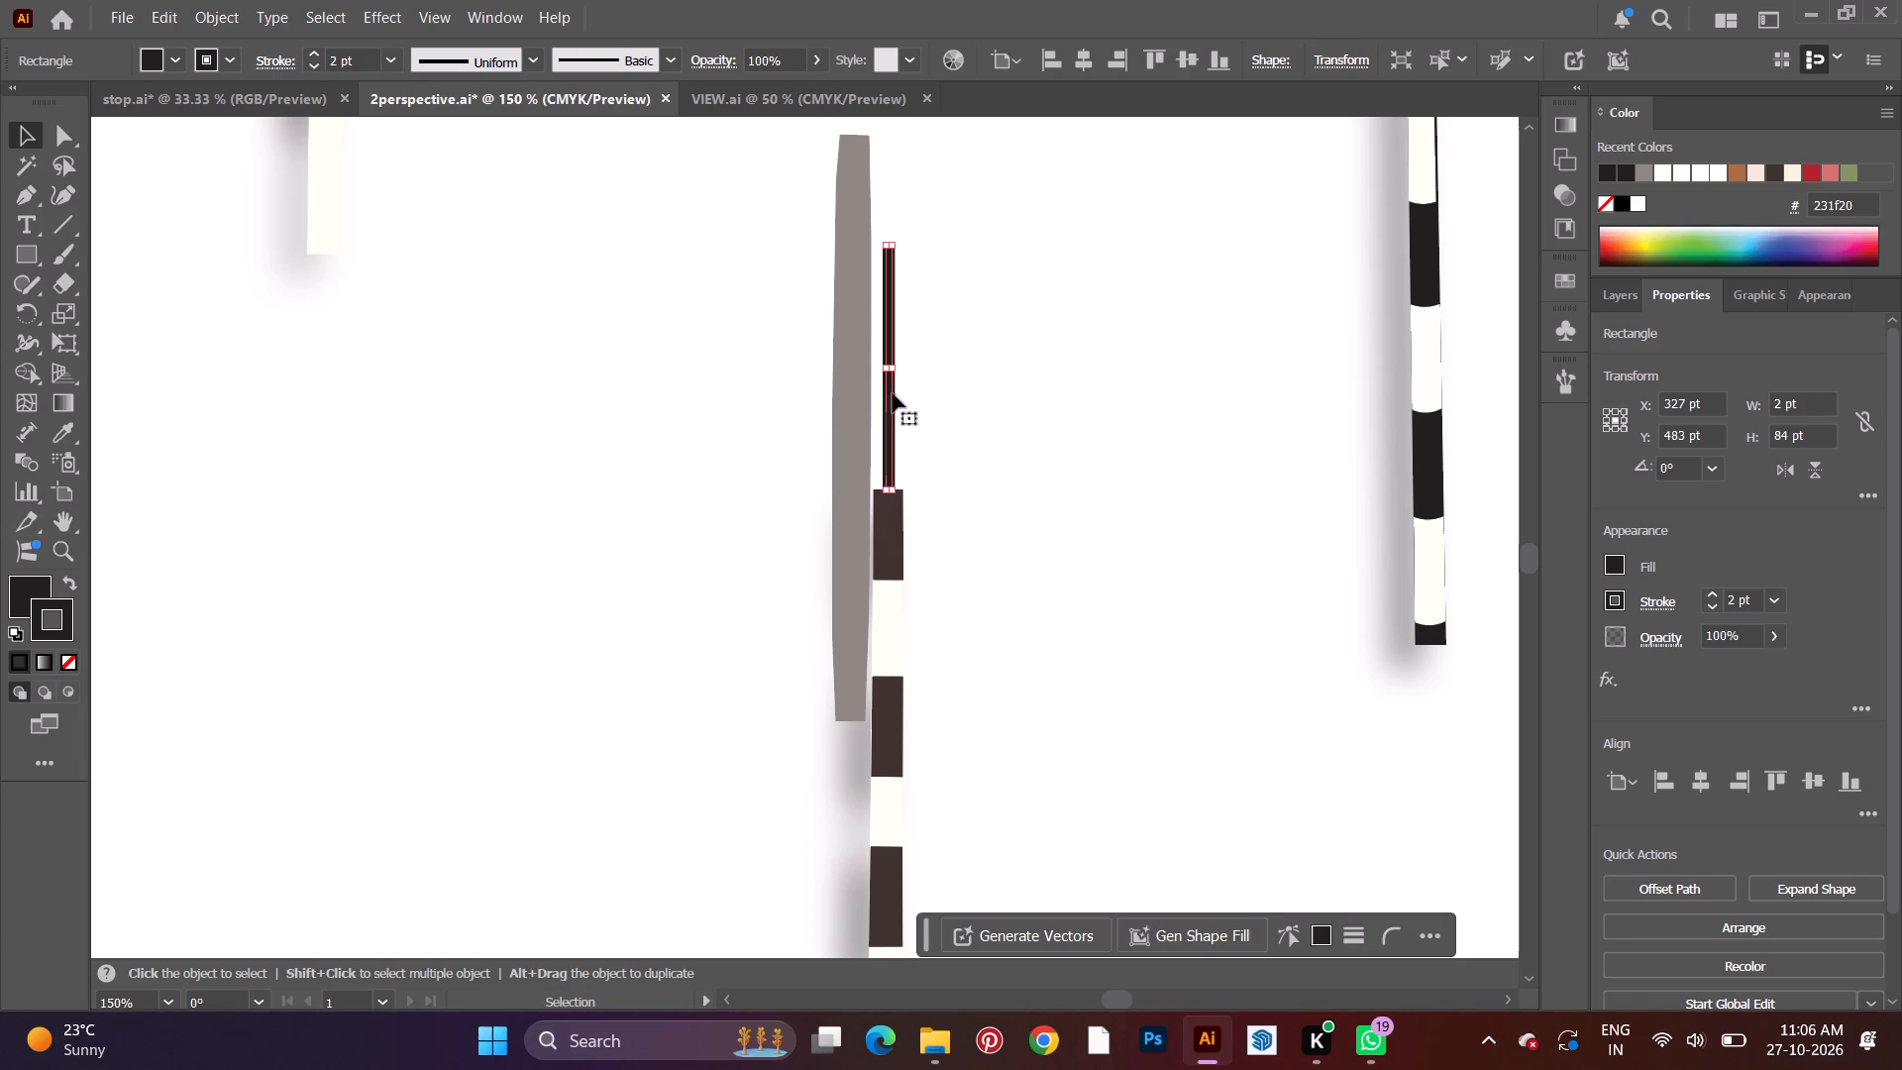
Sample the dark brown of the pole's top band with the Eyedropper onto the thin rectangle.
alt+scroll(857, 472, up, 4)
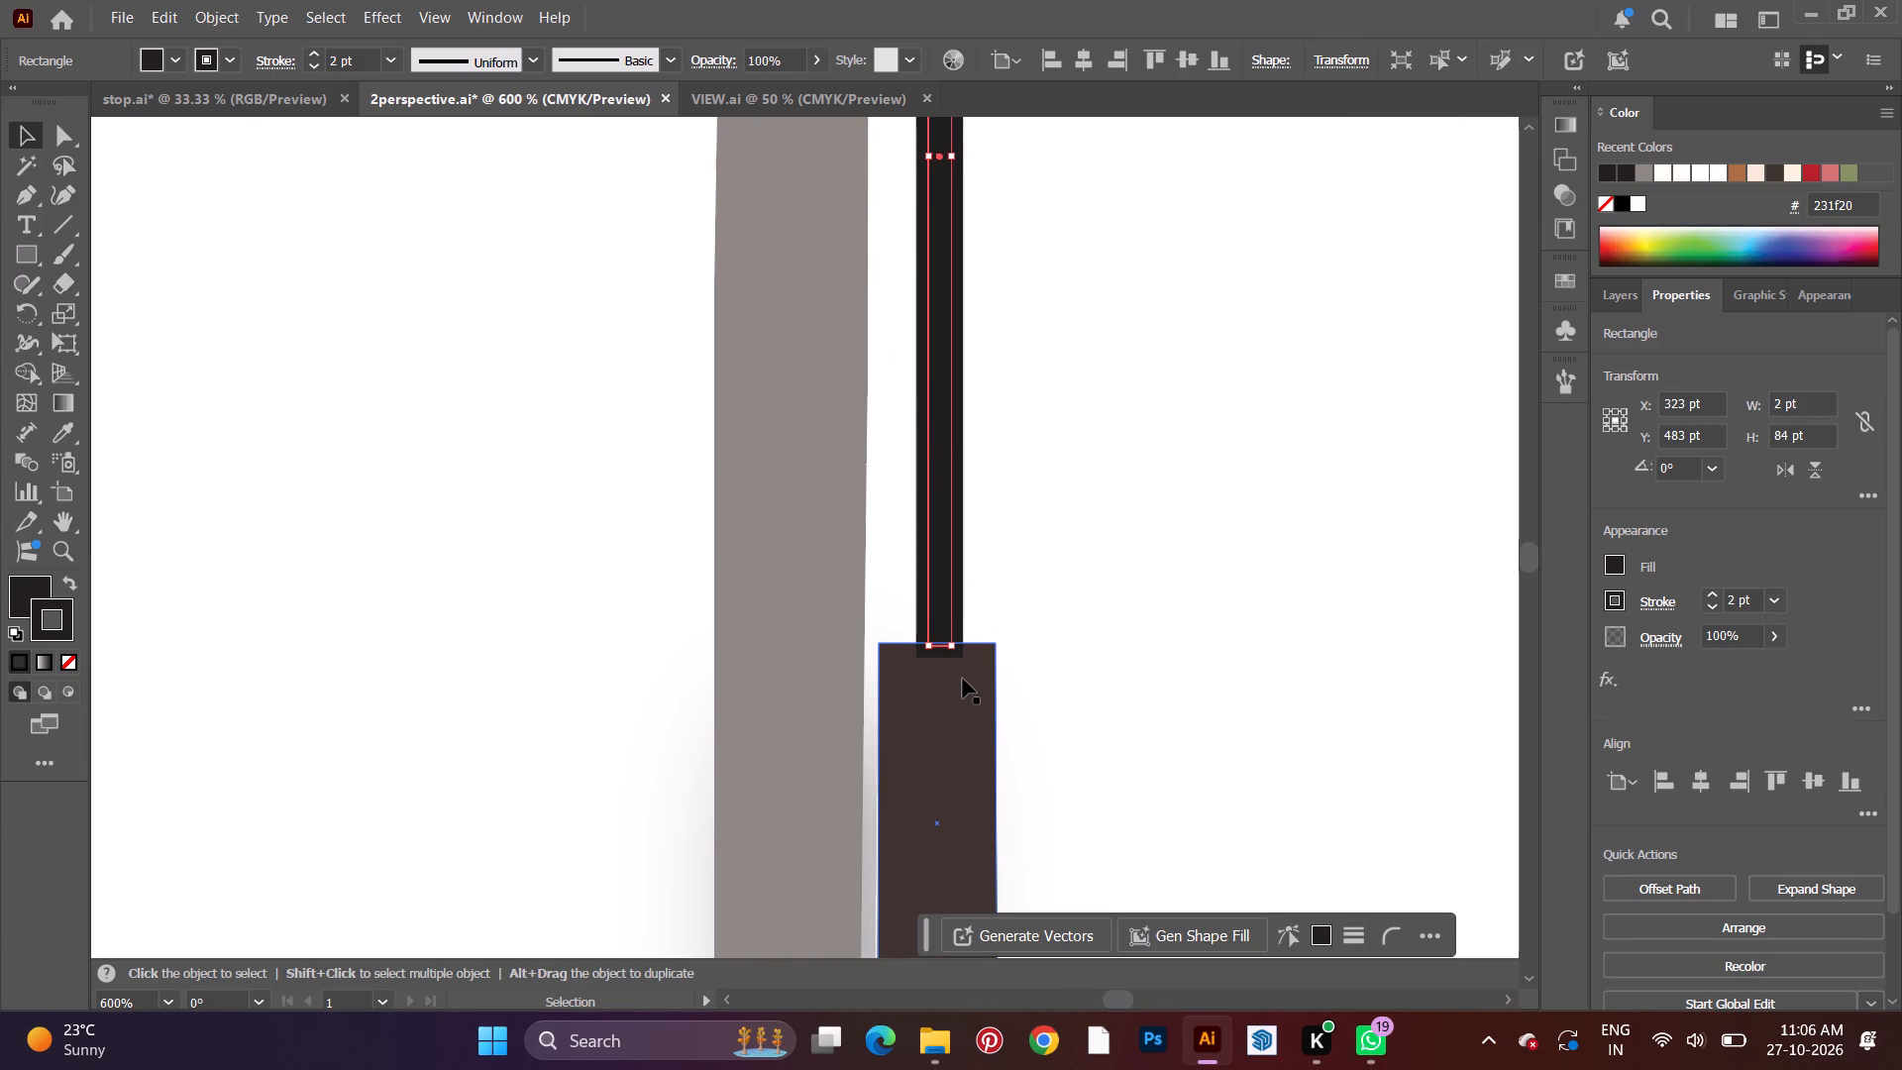
key(i)
click(963, 691)
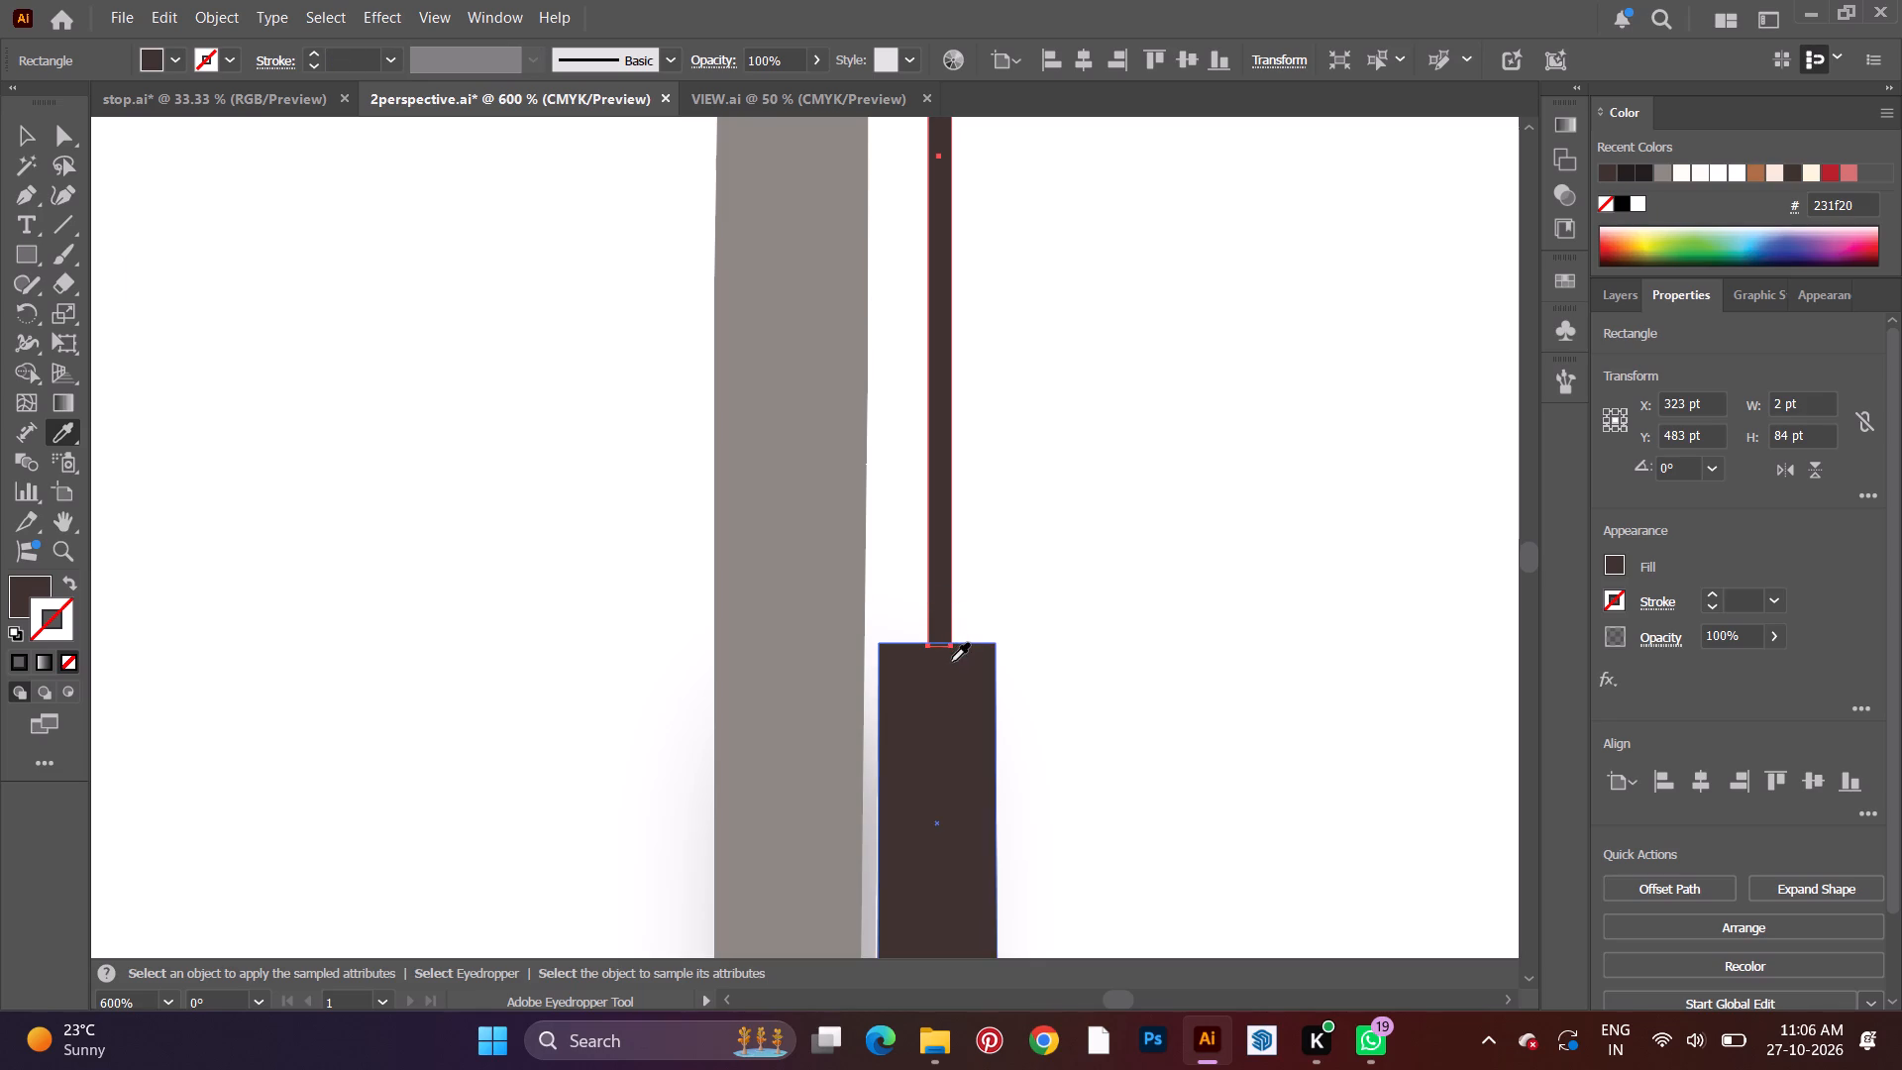
click(958, 694)
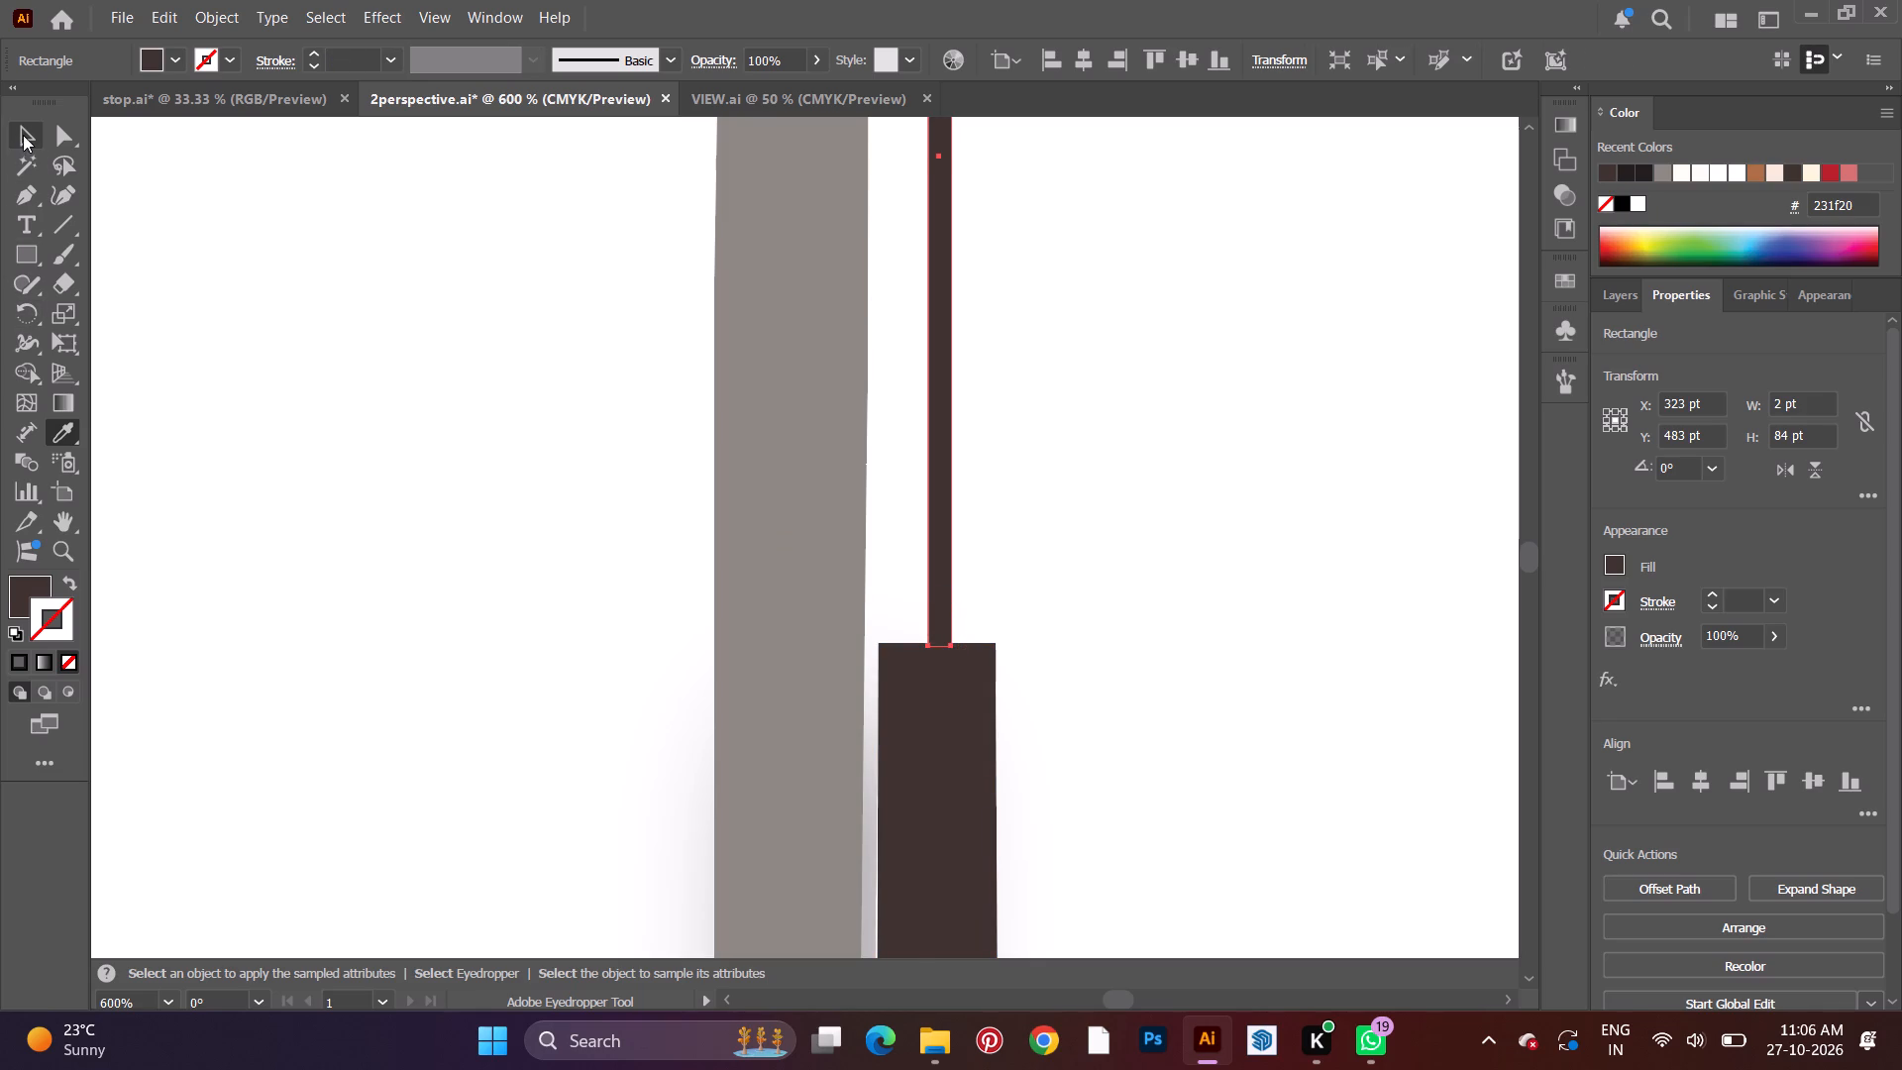
Resize the brown rectangle from its lower corners to about 10 by 87 pt, matching the pole's width.
click(23, 135)
click(942, 586)
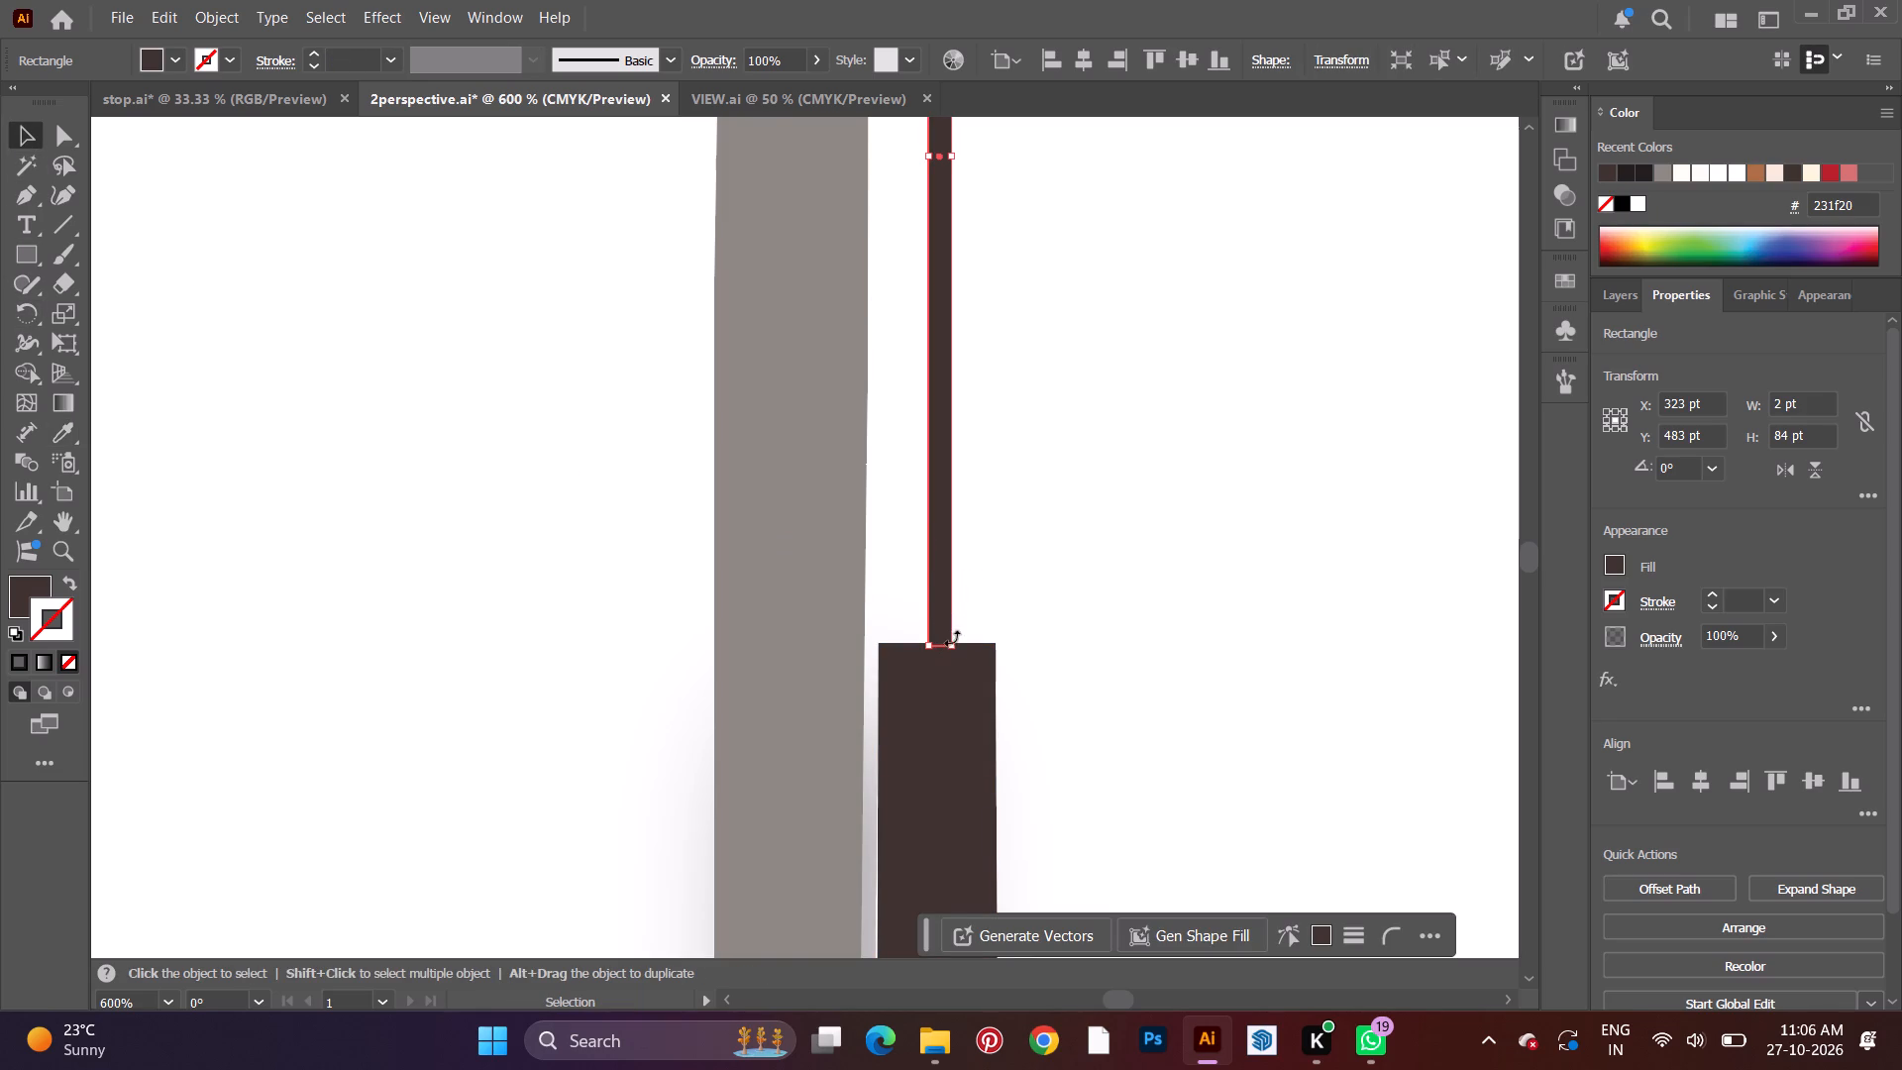
drag(952, 644, 997, 681)
drag(927, 682, 896, 682)
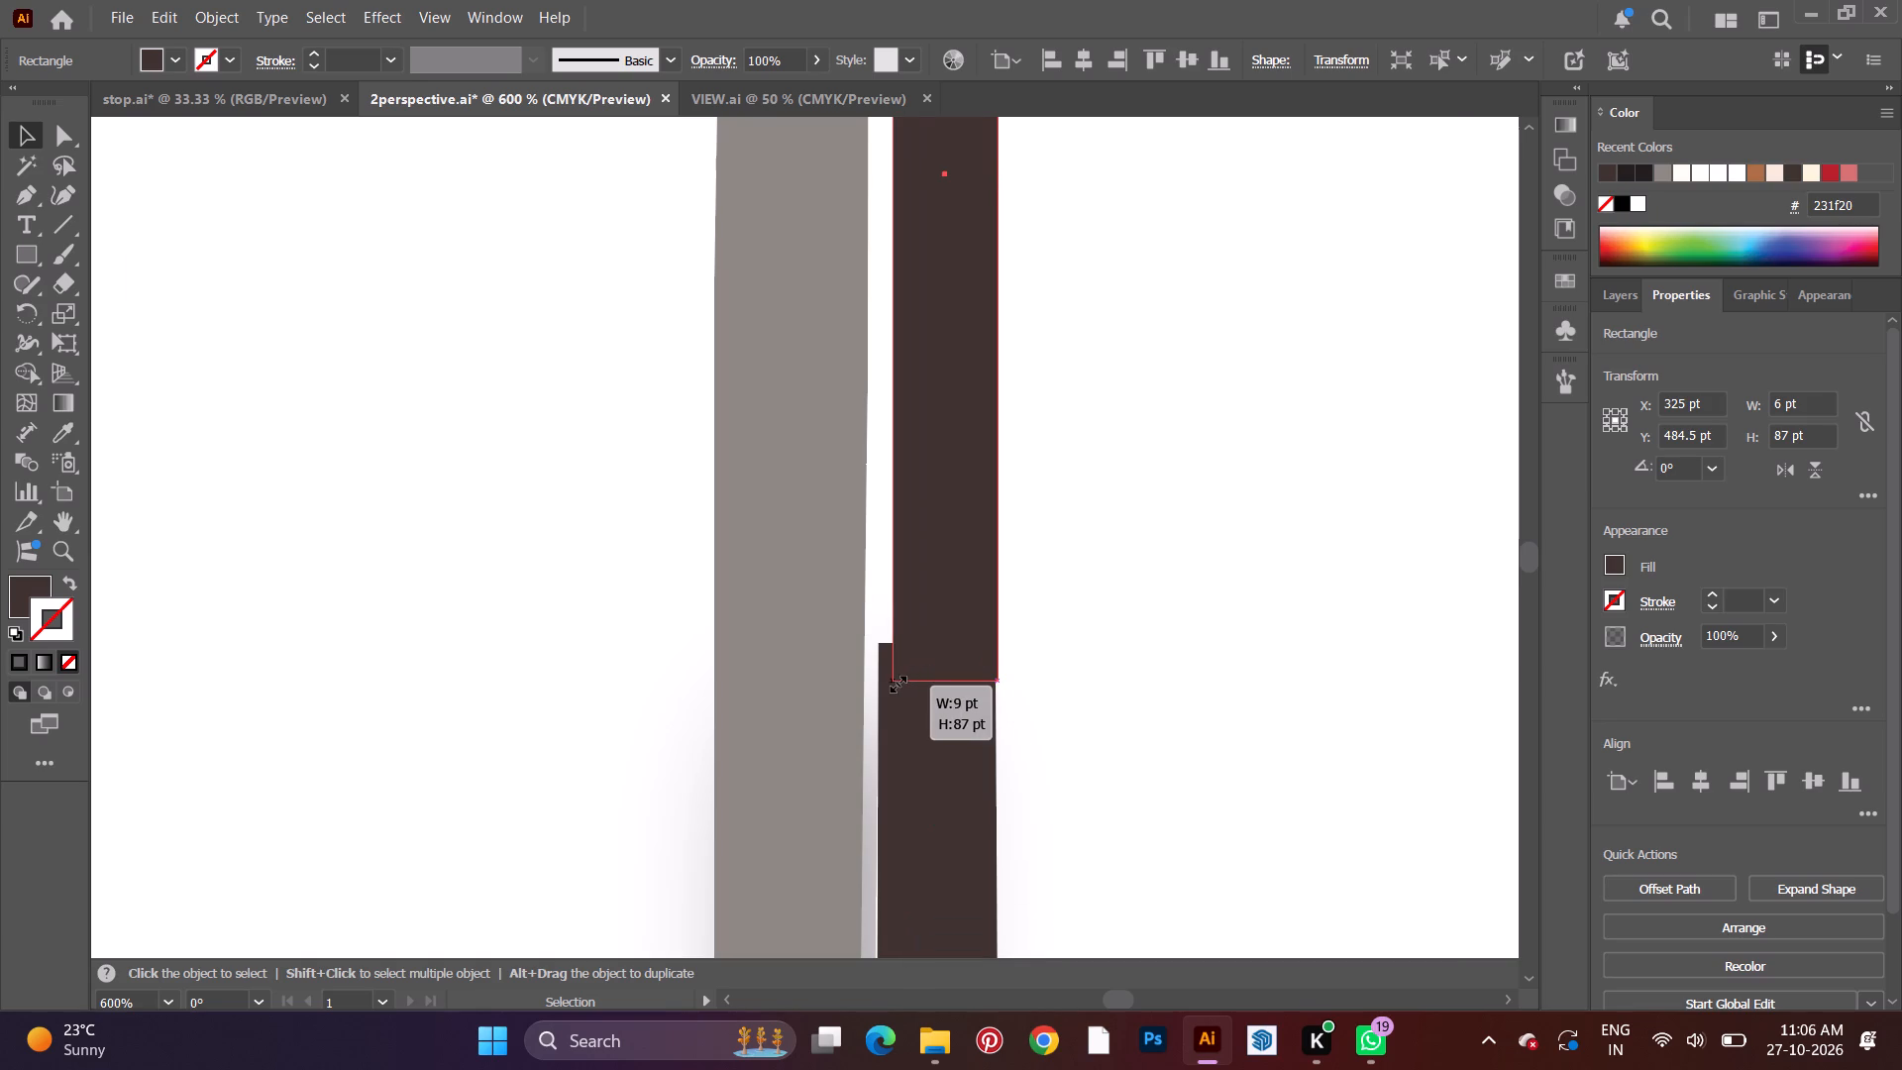
drag(896, 682, 884, 682)
Position the brown rectangle in line with the pole, its lower end overlapping the top band, at about X 323, Y 486.5 pt.
drag(946, 463, 947, 446)
drag(949, 442, 941, 421)
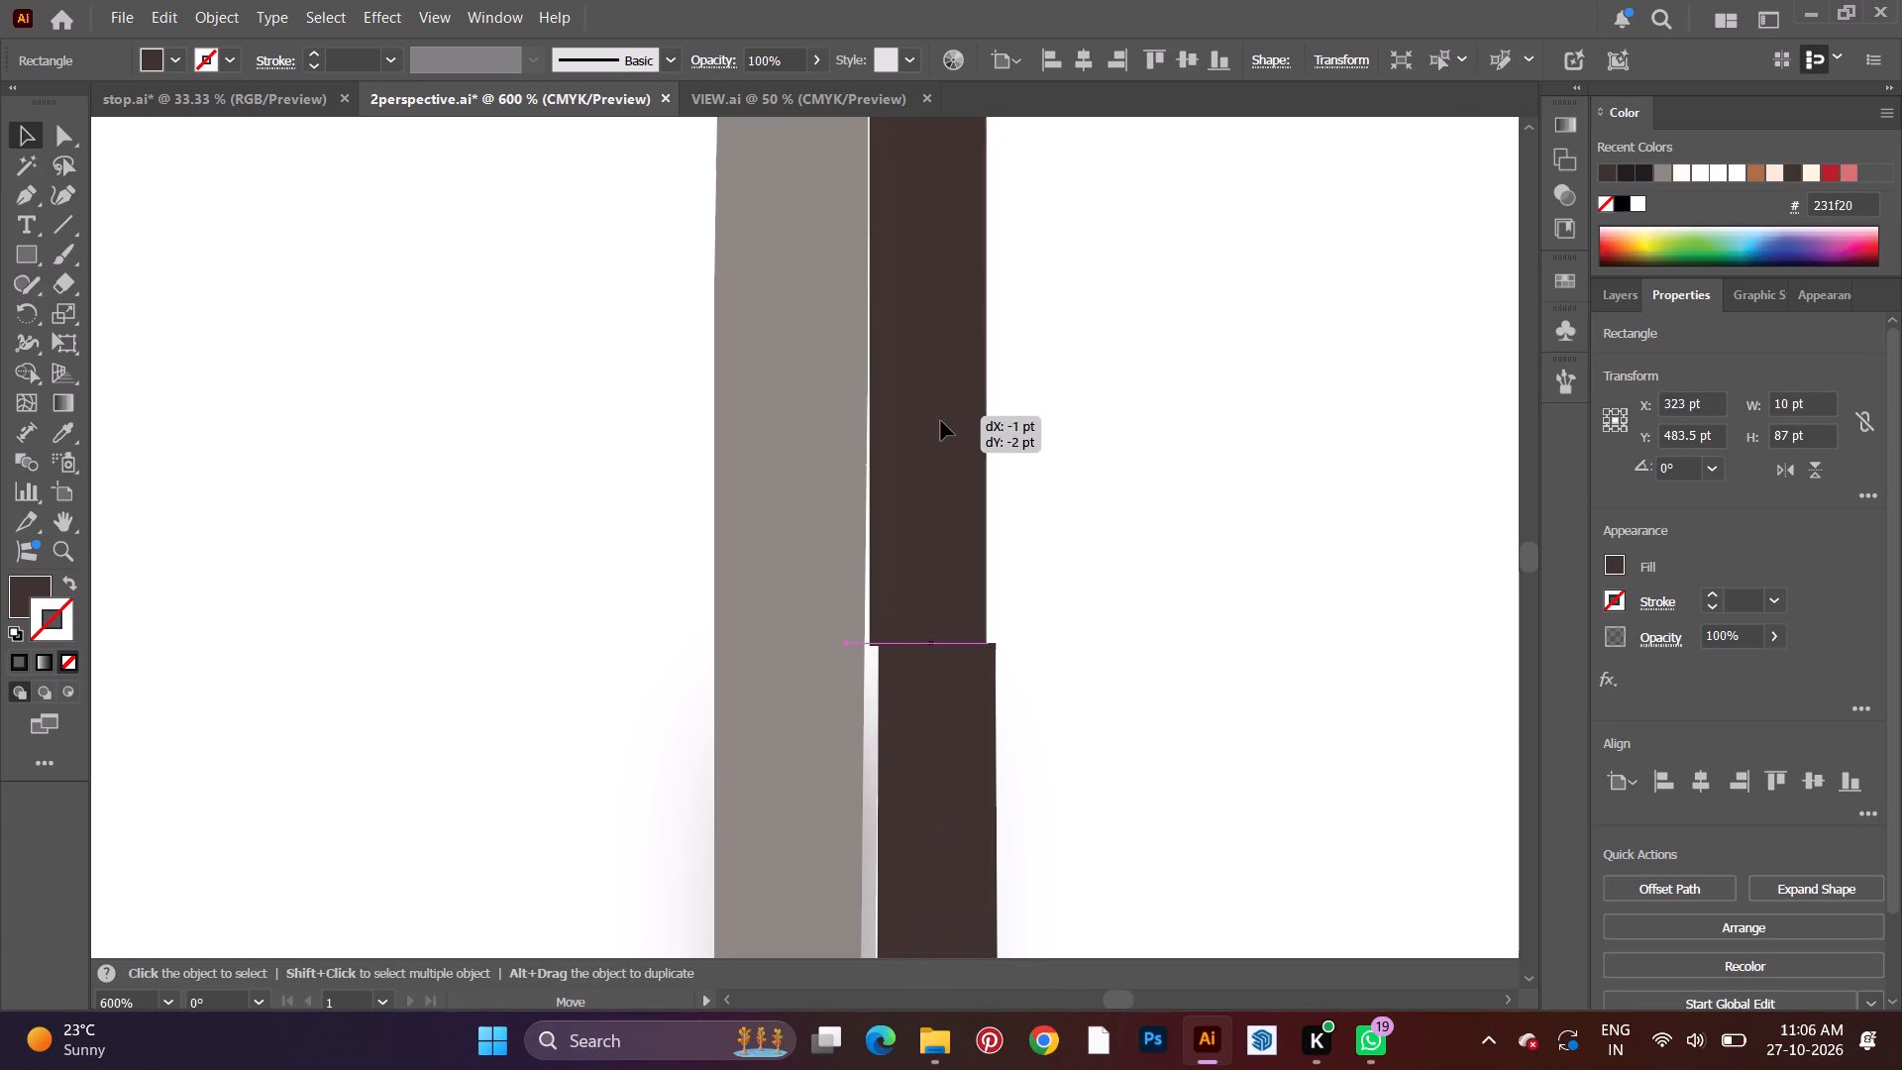
drag(941, 421, 941, 424)
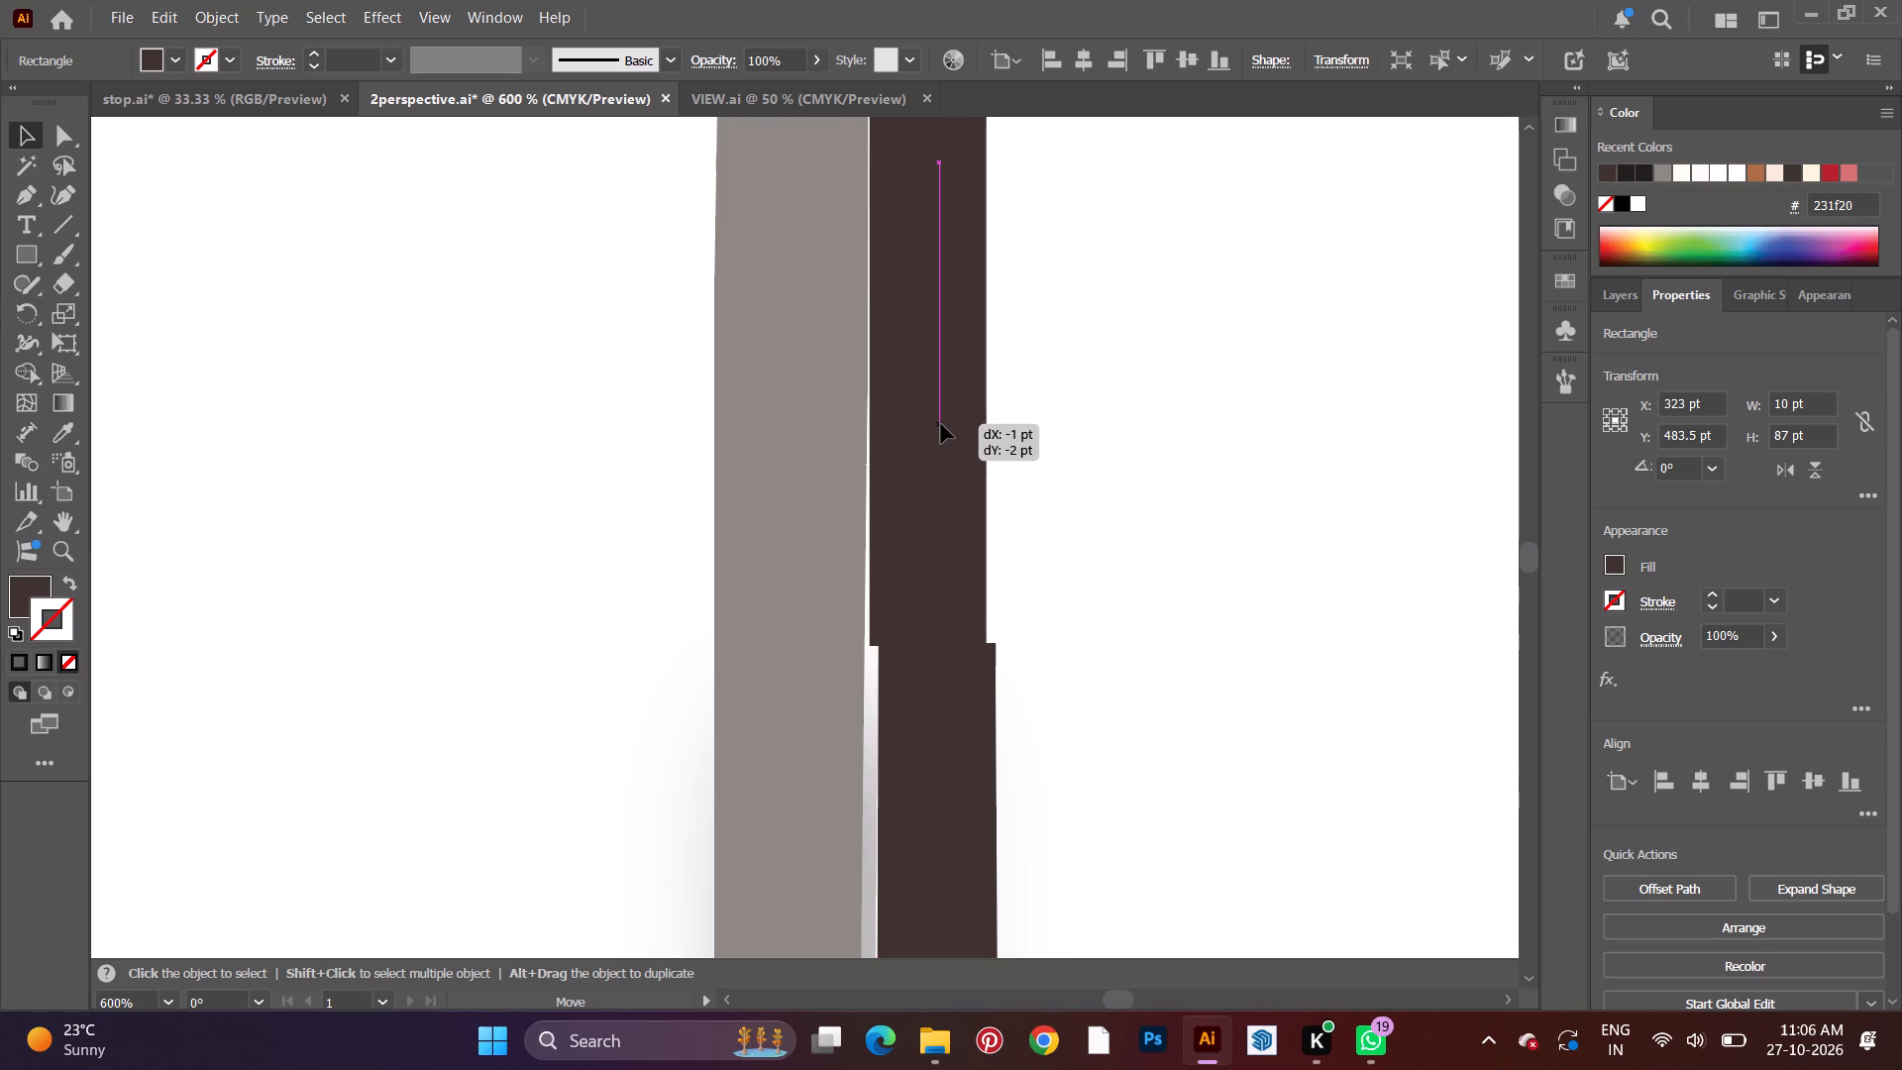
drag(941, 424, 939, 458)
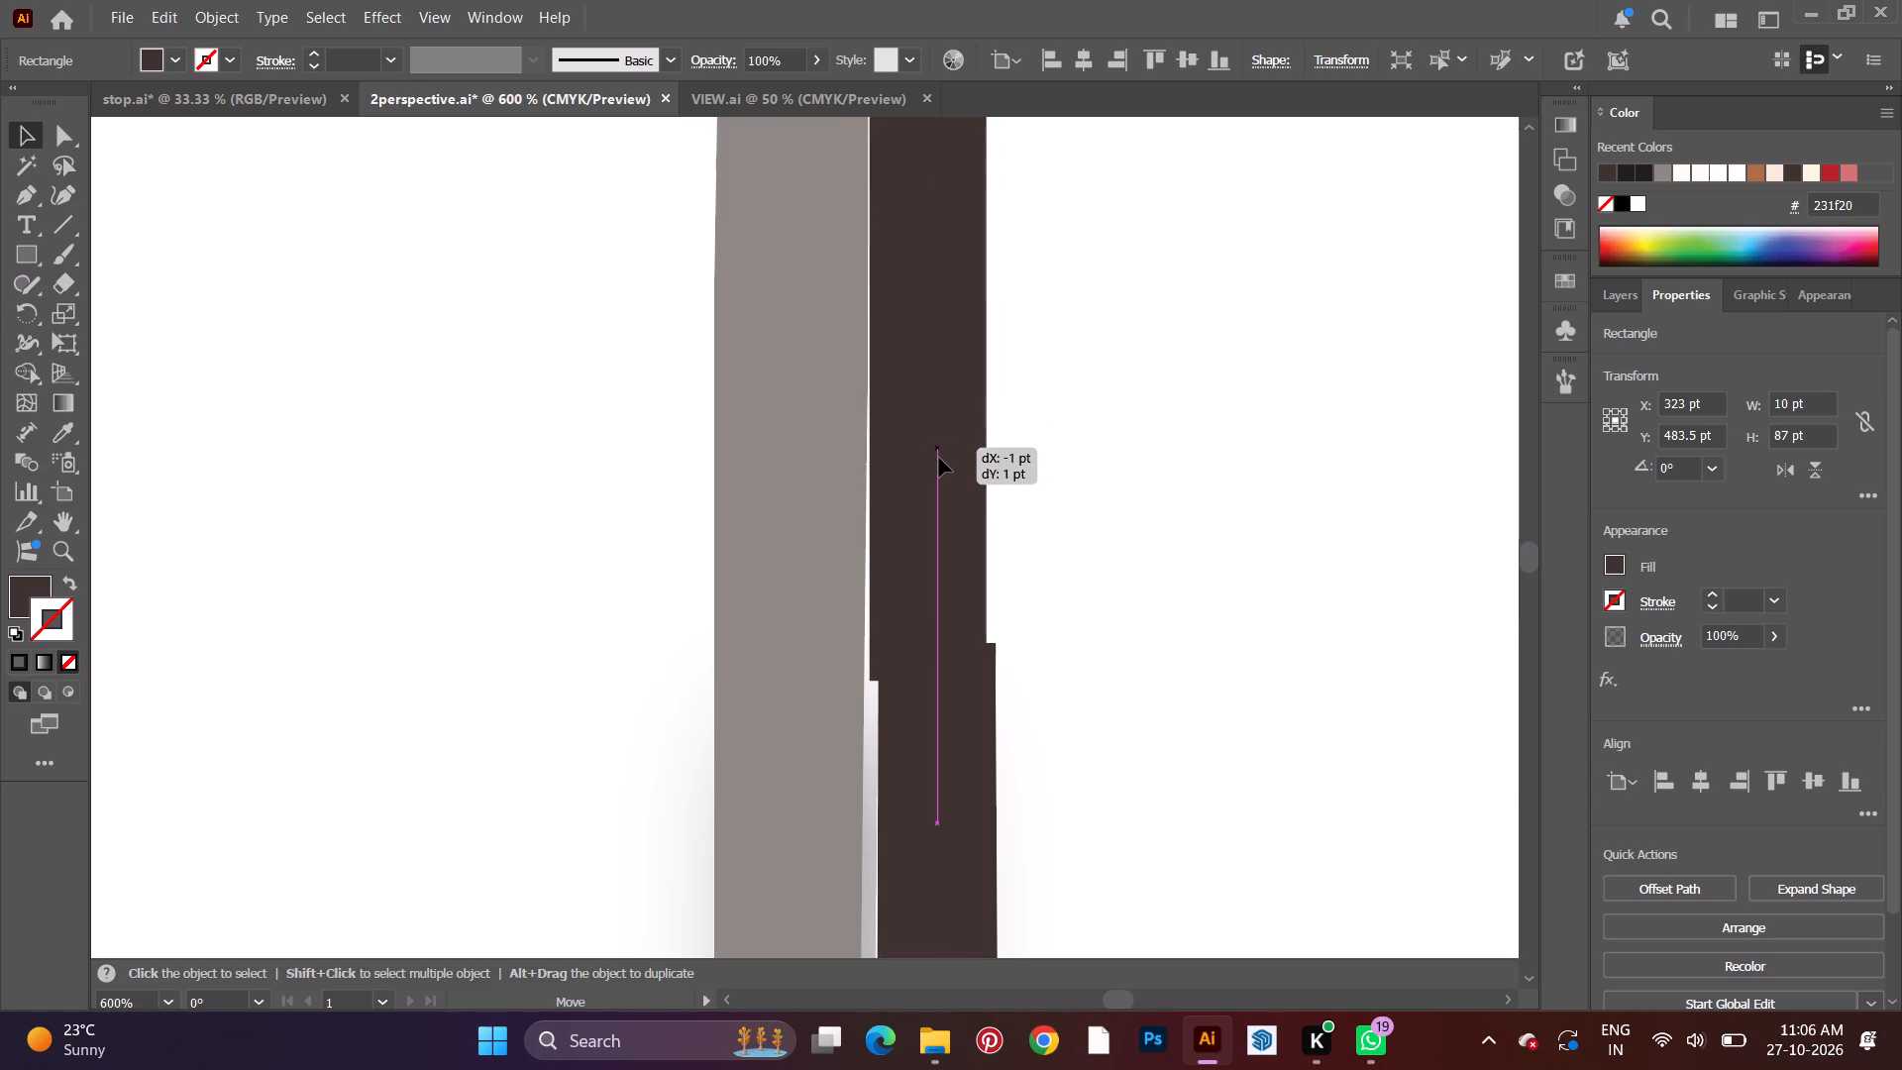
drag(939, 458, 942, 477)
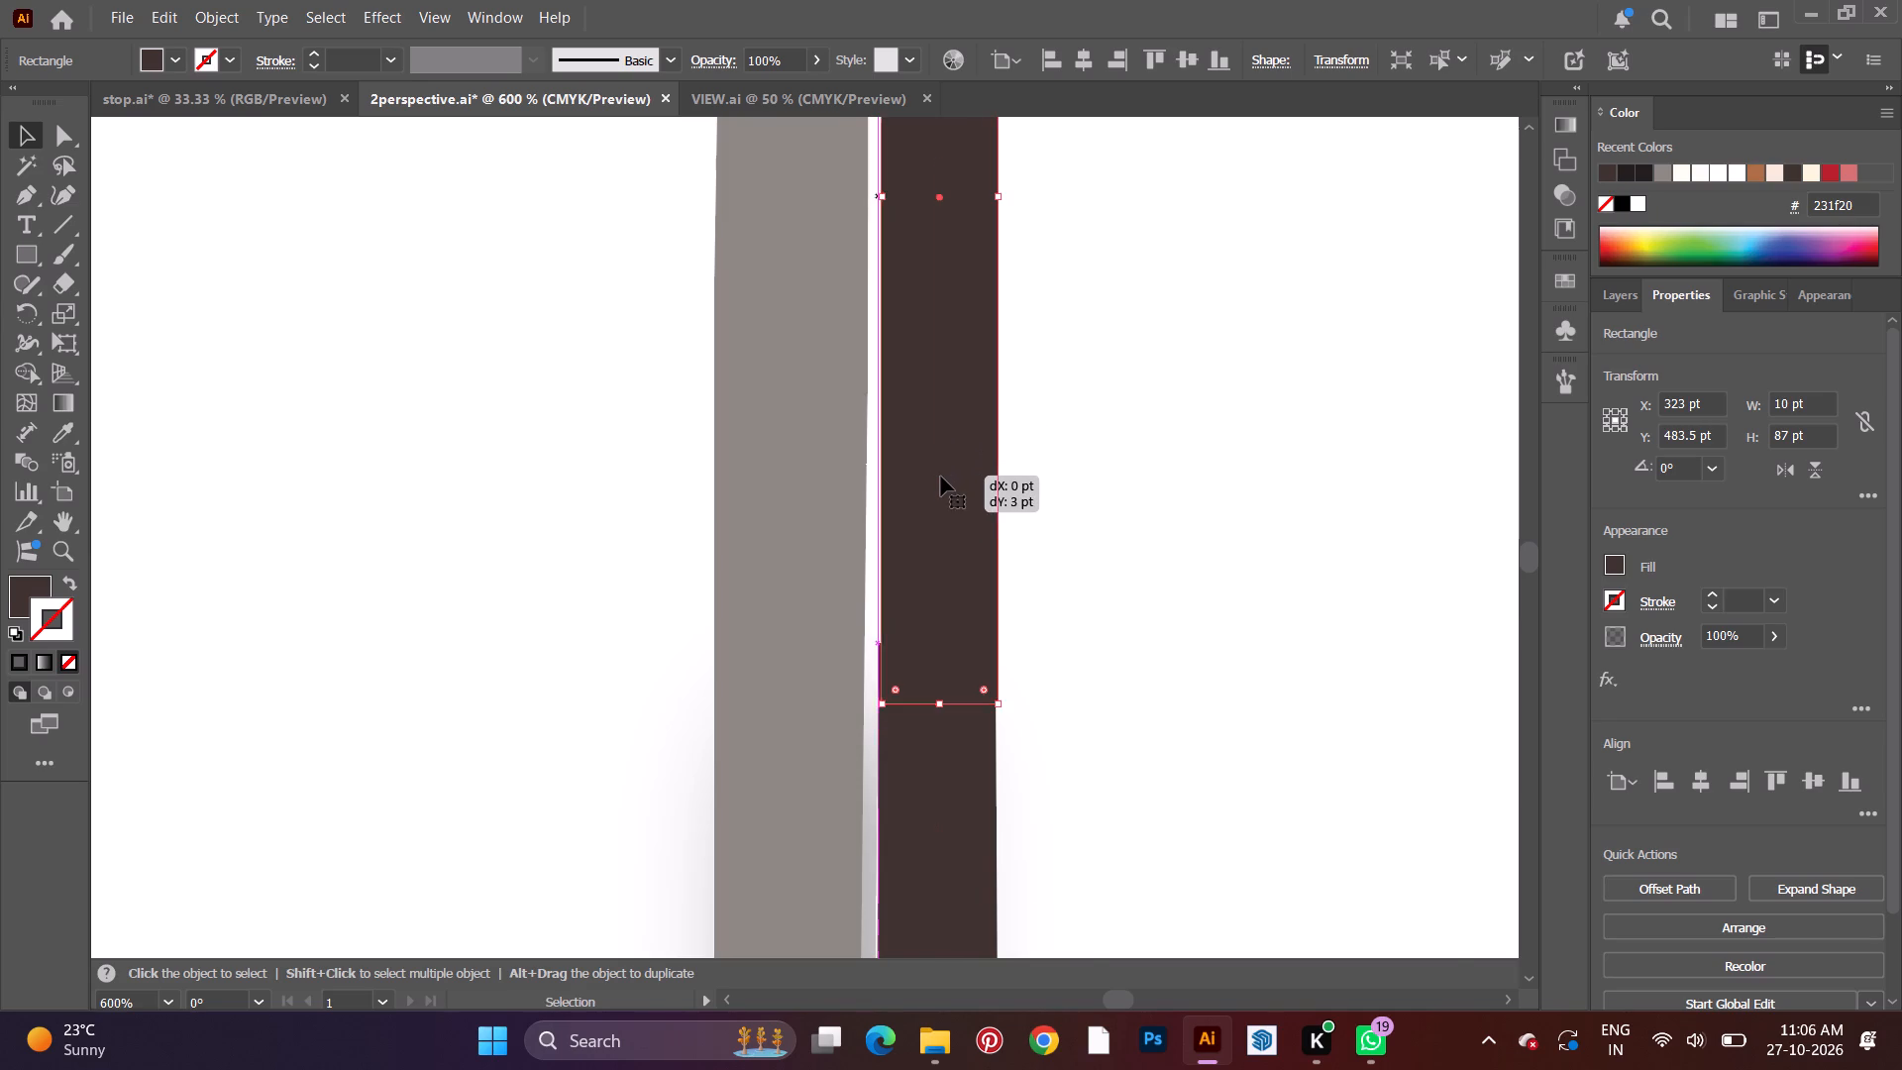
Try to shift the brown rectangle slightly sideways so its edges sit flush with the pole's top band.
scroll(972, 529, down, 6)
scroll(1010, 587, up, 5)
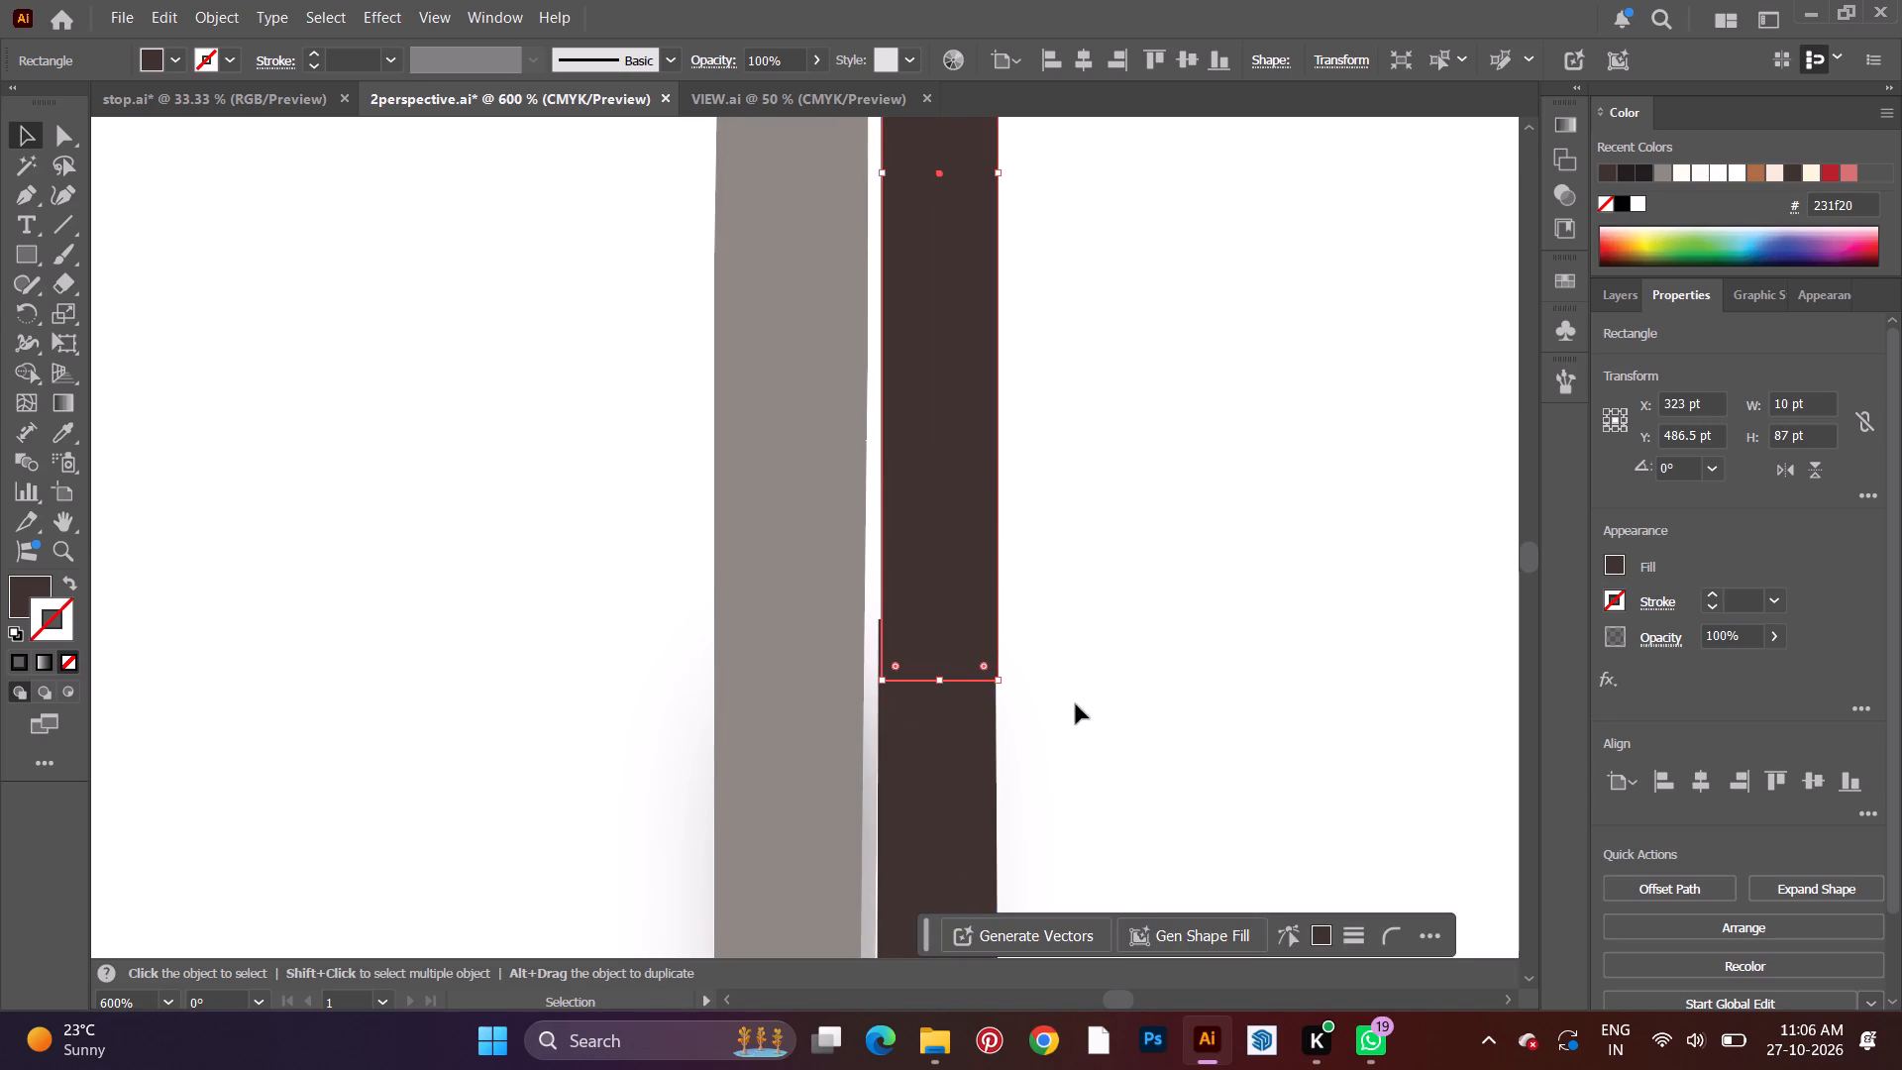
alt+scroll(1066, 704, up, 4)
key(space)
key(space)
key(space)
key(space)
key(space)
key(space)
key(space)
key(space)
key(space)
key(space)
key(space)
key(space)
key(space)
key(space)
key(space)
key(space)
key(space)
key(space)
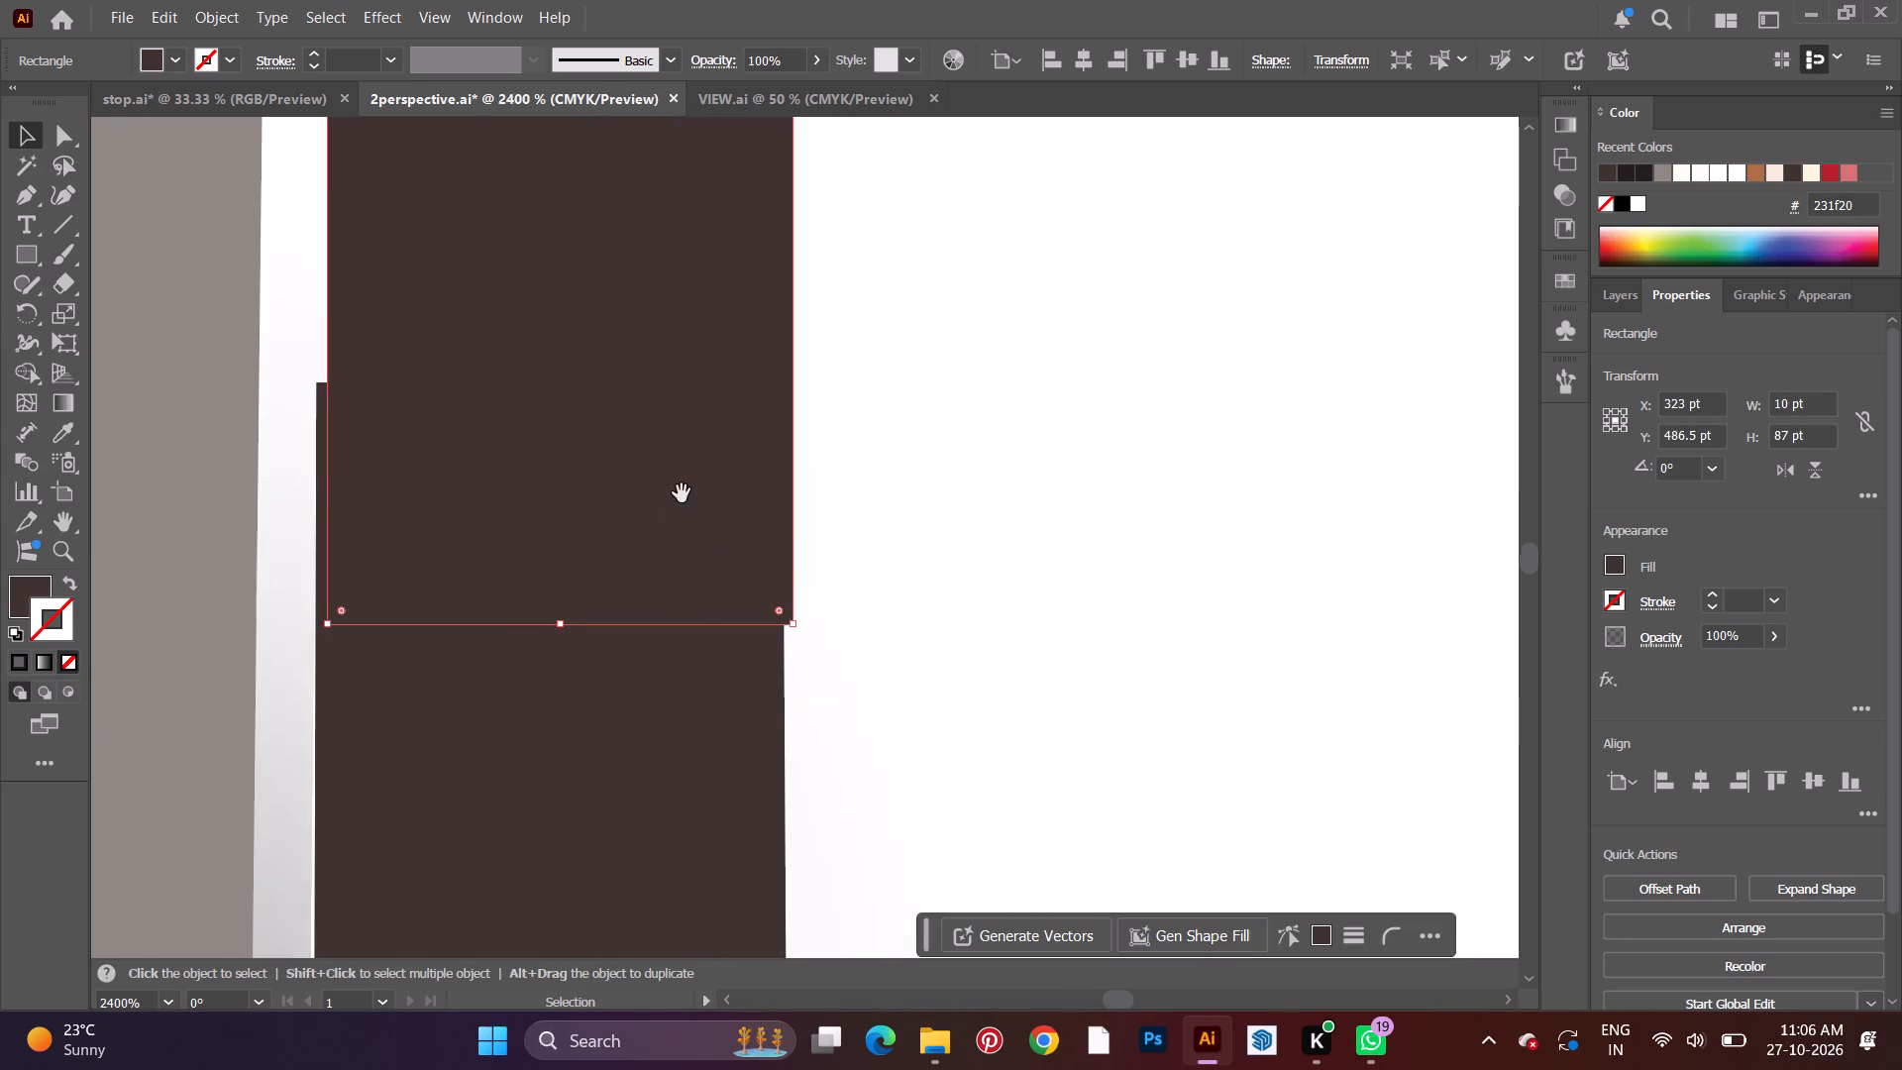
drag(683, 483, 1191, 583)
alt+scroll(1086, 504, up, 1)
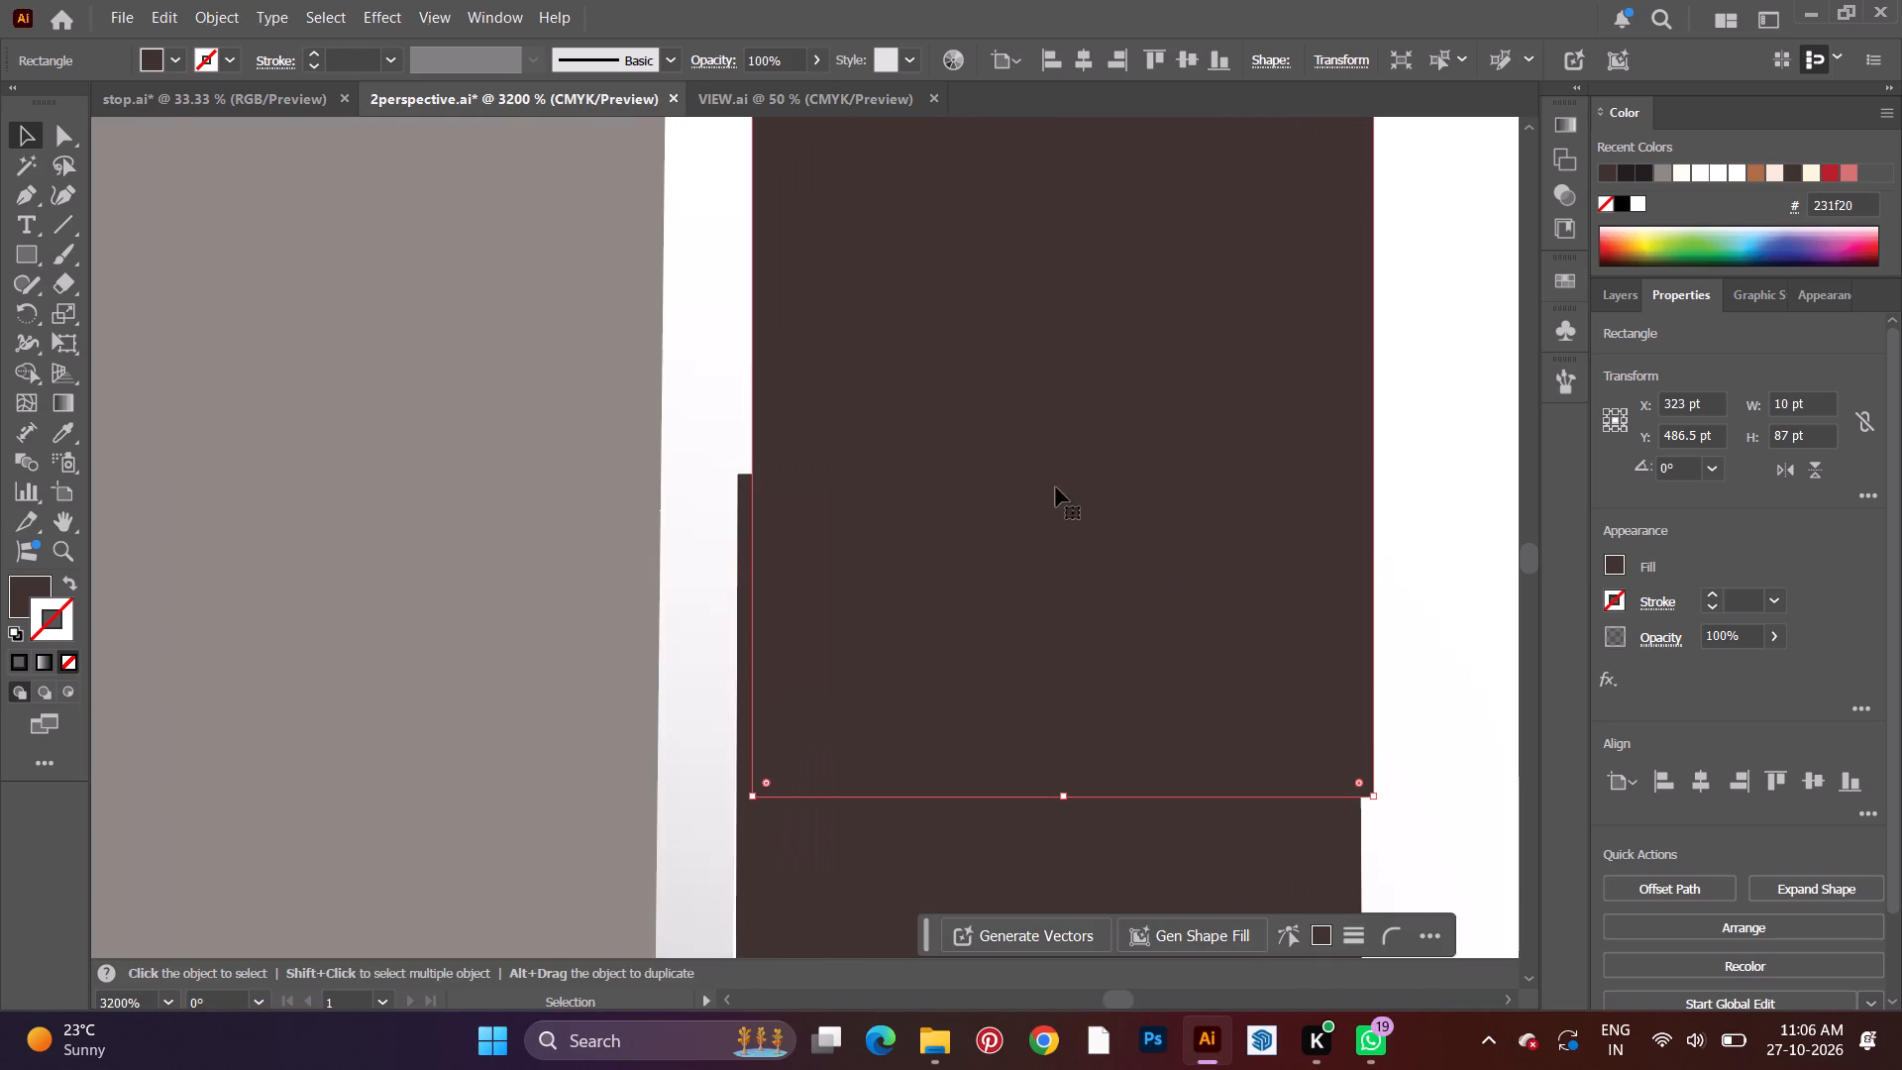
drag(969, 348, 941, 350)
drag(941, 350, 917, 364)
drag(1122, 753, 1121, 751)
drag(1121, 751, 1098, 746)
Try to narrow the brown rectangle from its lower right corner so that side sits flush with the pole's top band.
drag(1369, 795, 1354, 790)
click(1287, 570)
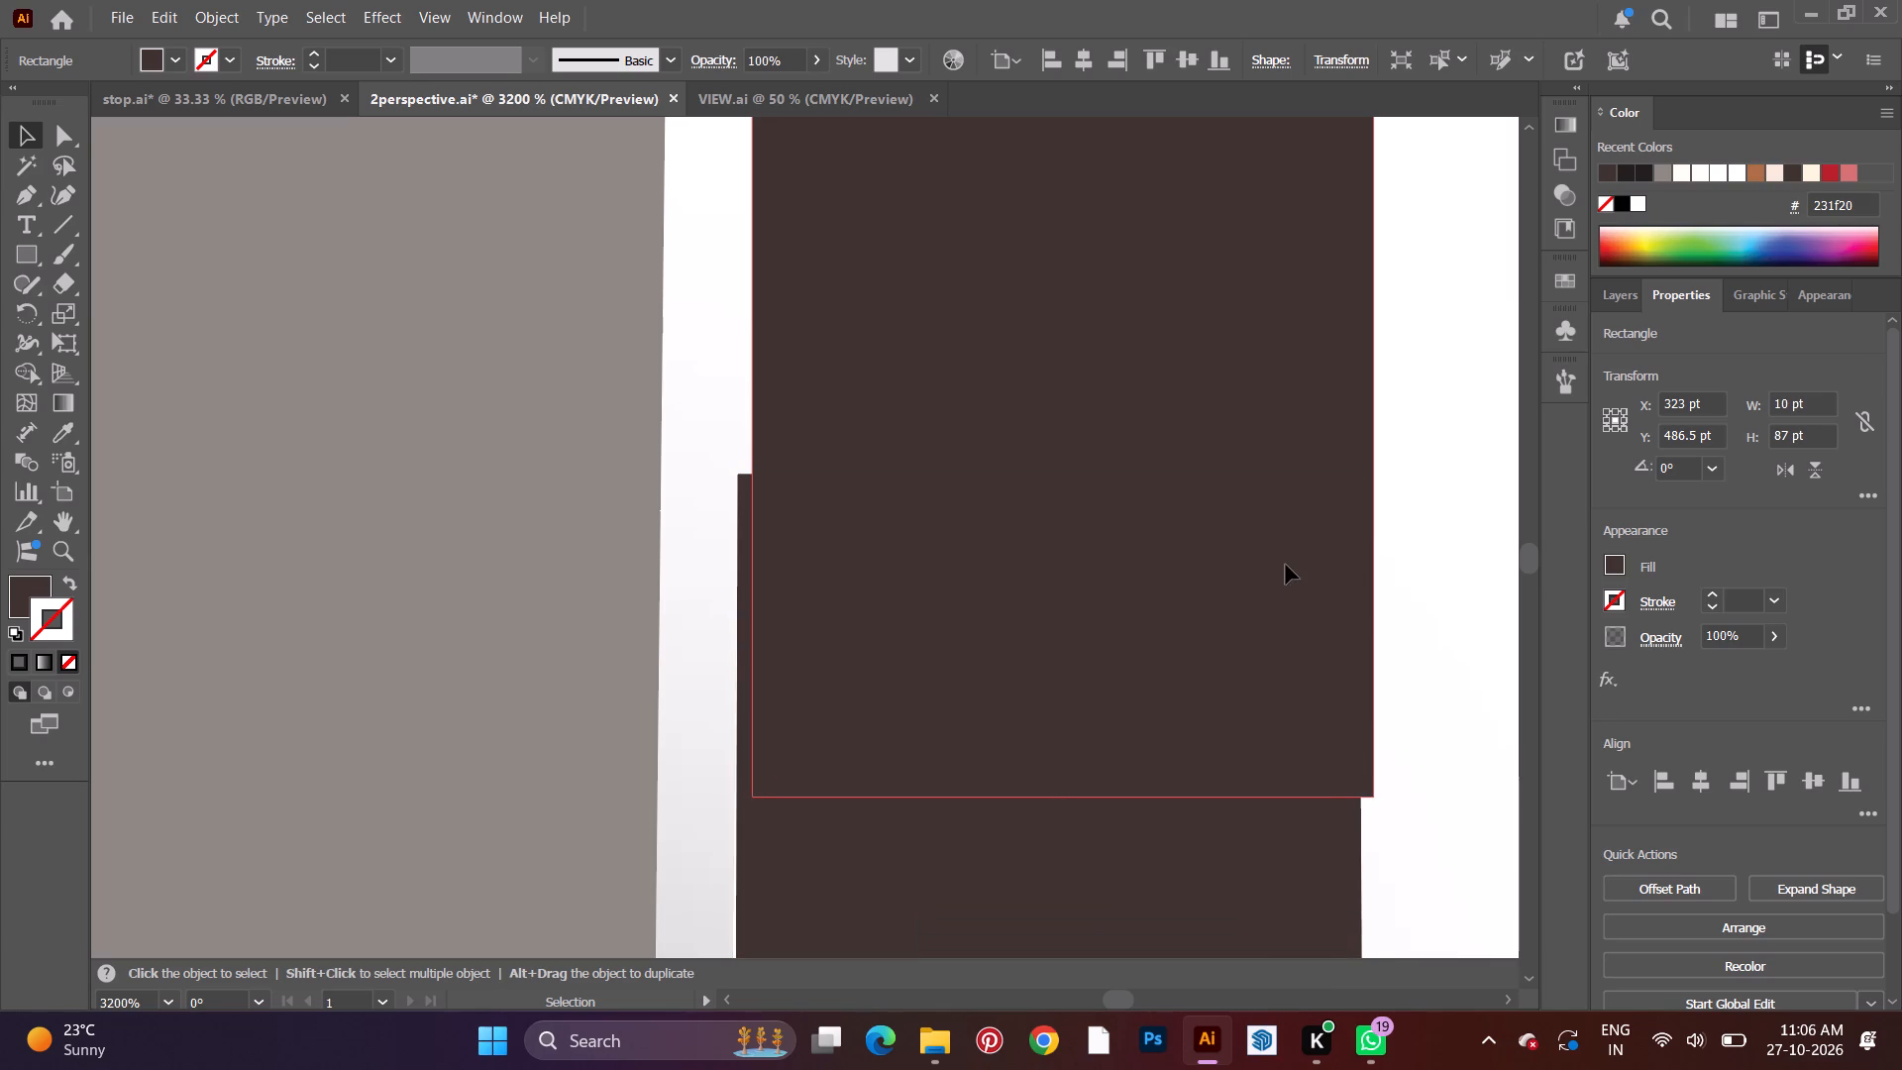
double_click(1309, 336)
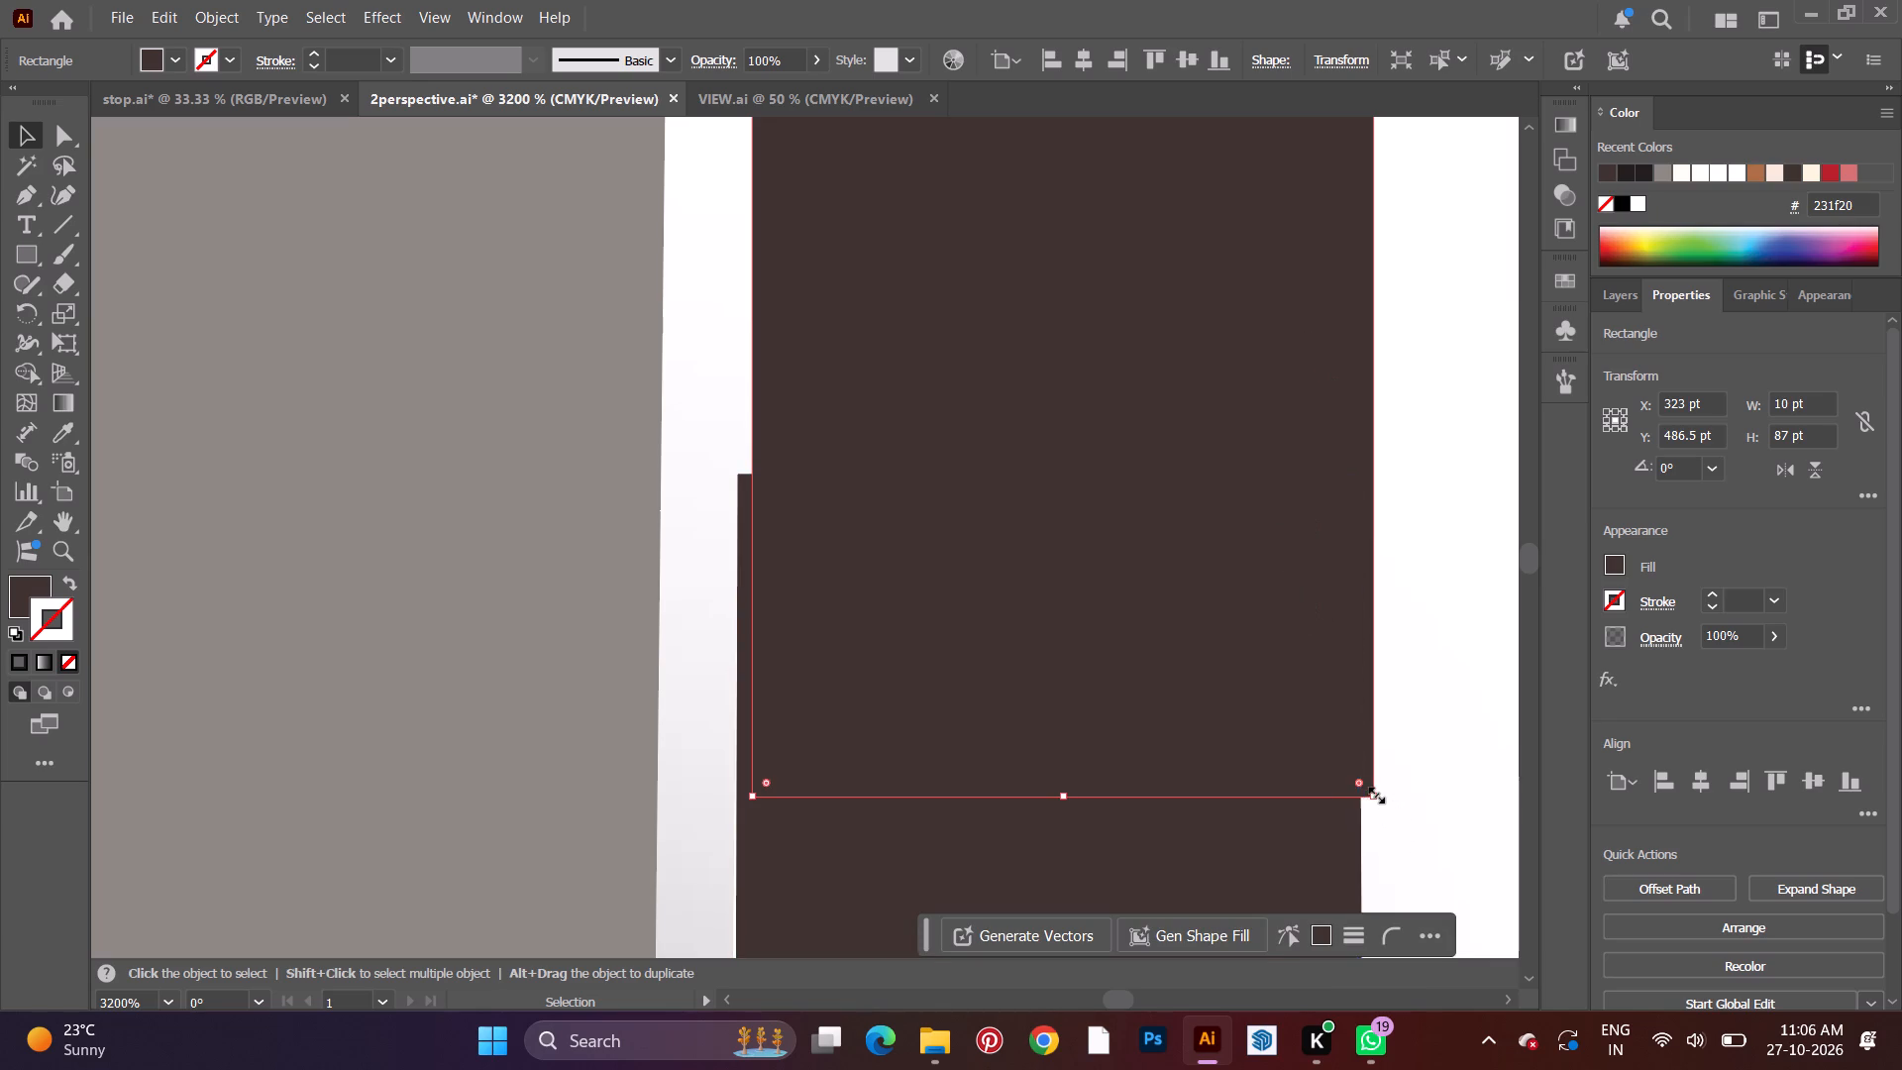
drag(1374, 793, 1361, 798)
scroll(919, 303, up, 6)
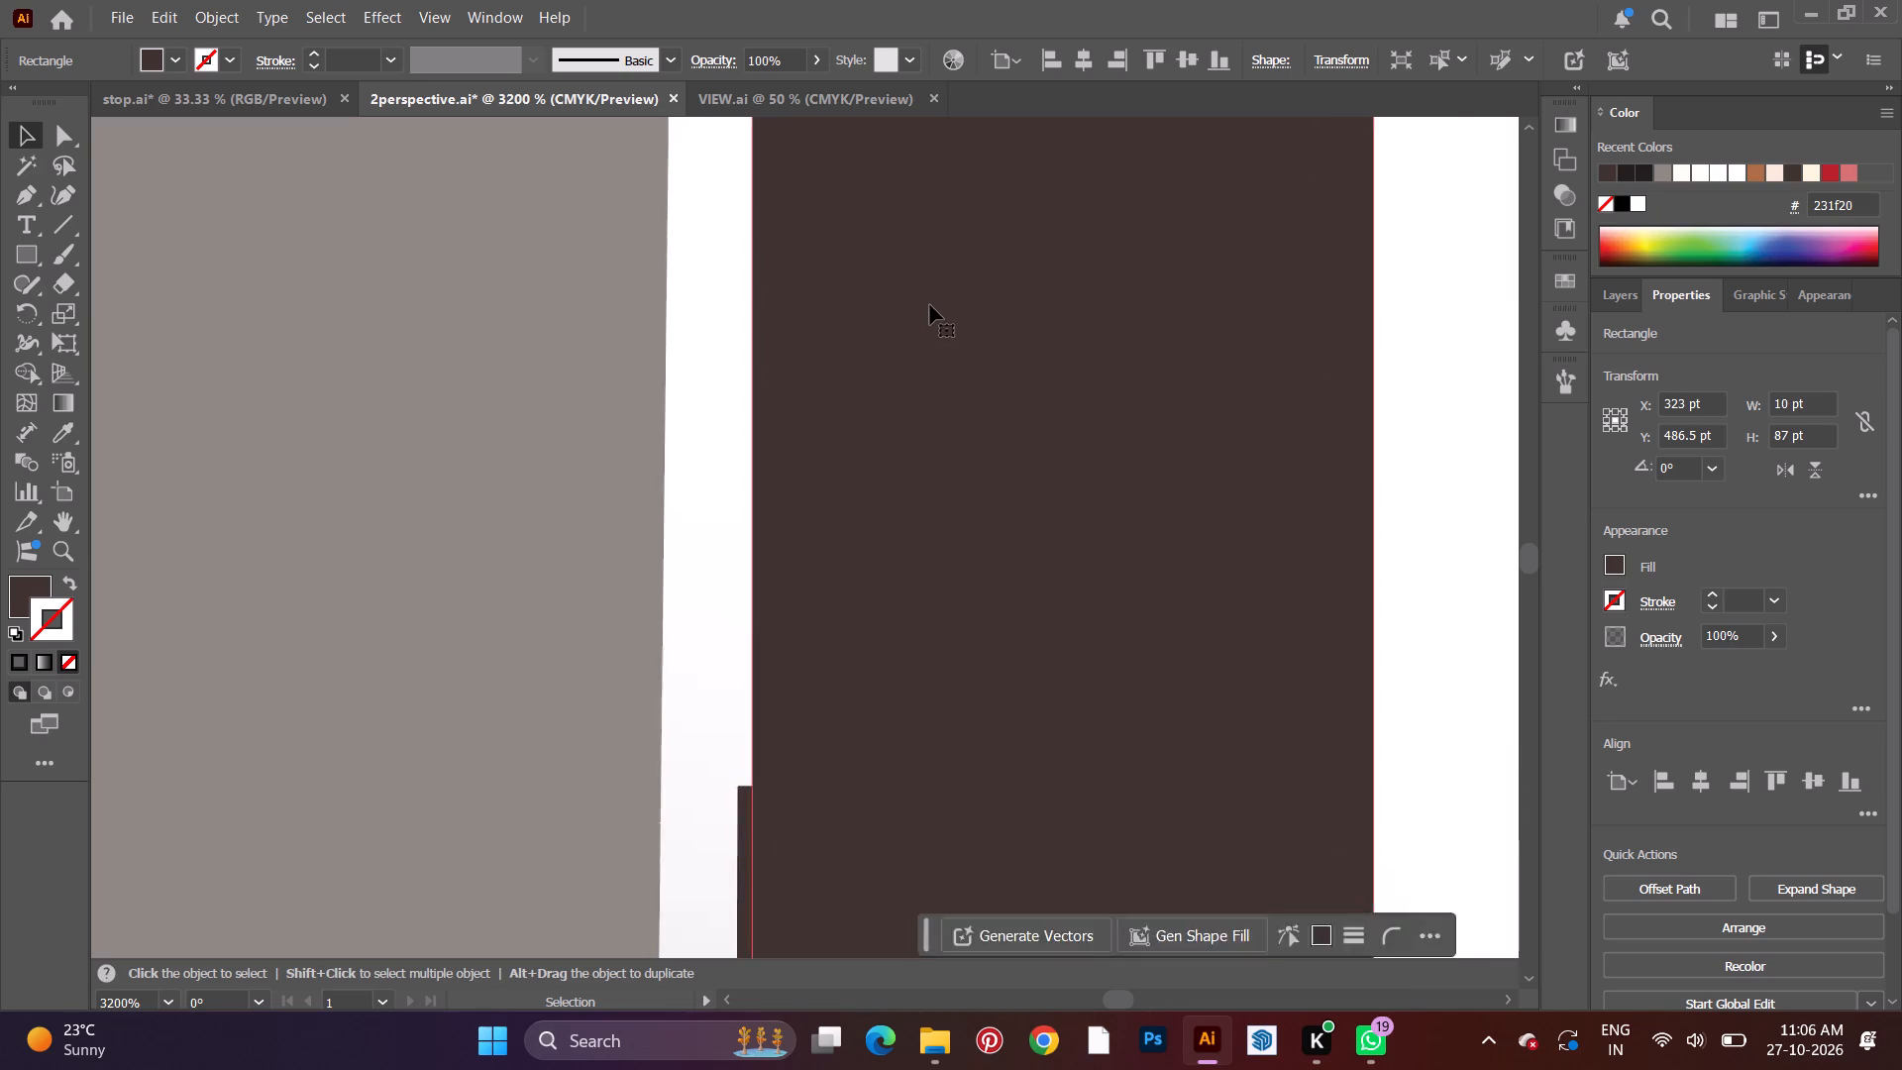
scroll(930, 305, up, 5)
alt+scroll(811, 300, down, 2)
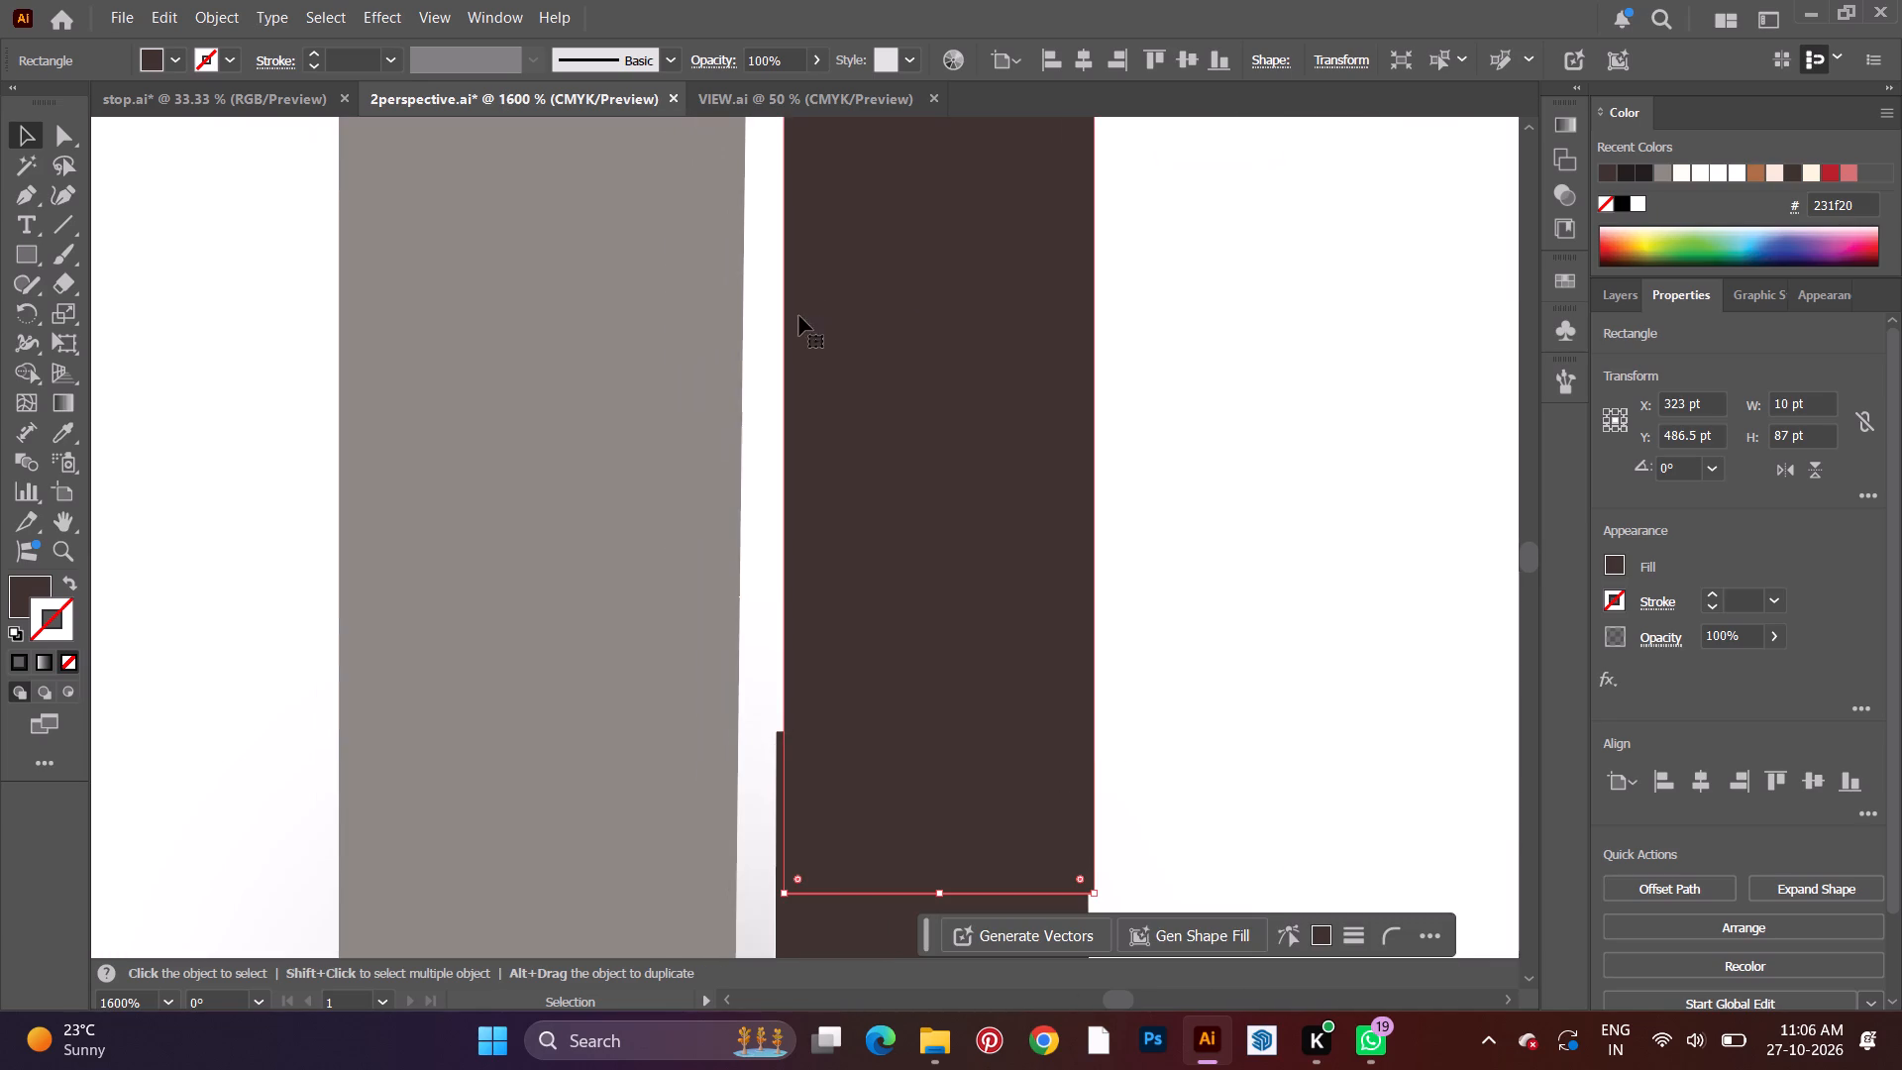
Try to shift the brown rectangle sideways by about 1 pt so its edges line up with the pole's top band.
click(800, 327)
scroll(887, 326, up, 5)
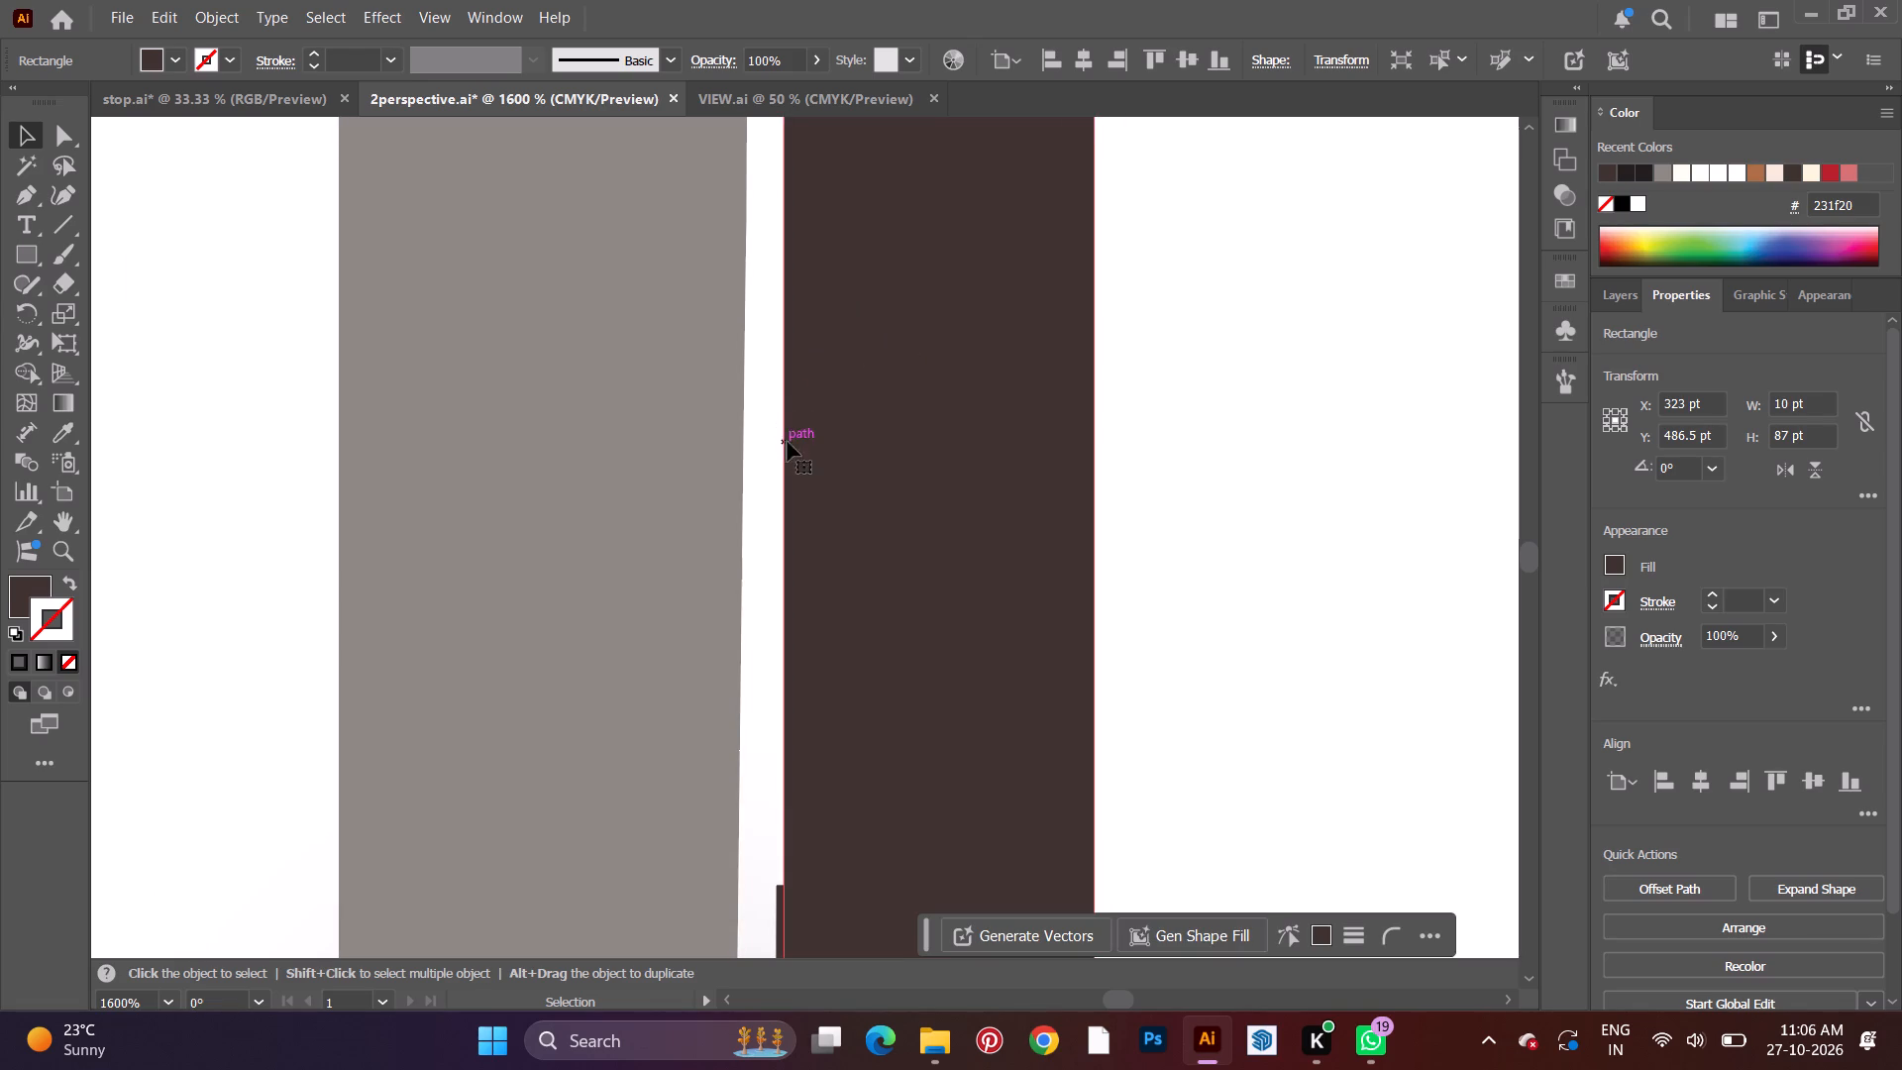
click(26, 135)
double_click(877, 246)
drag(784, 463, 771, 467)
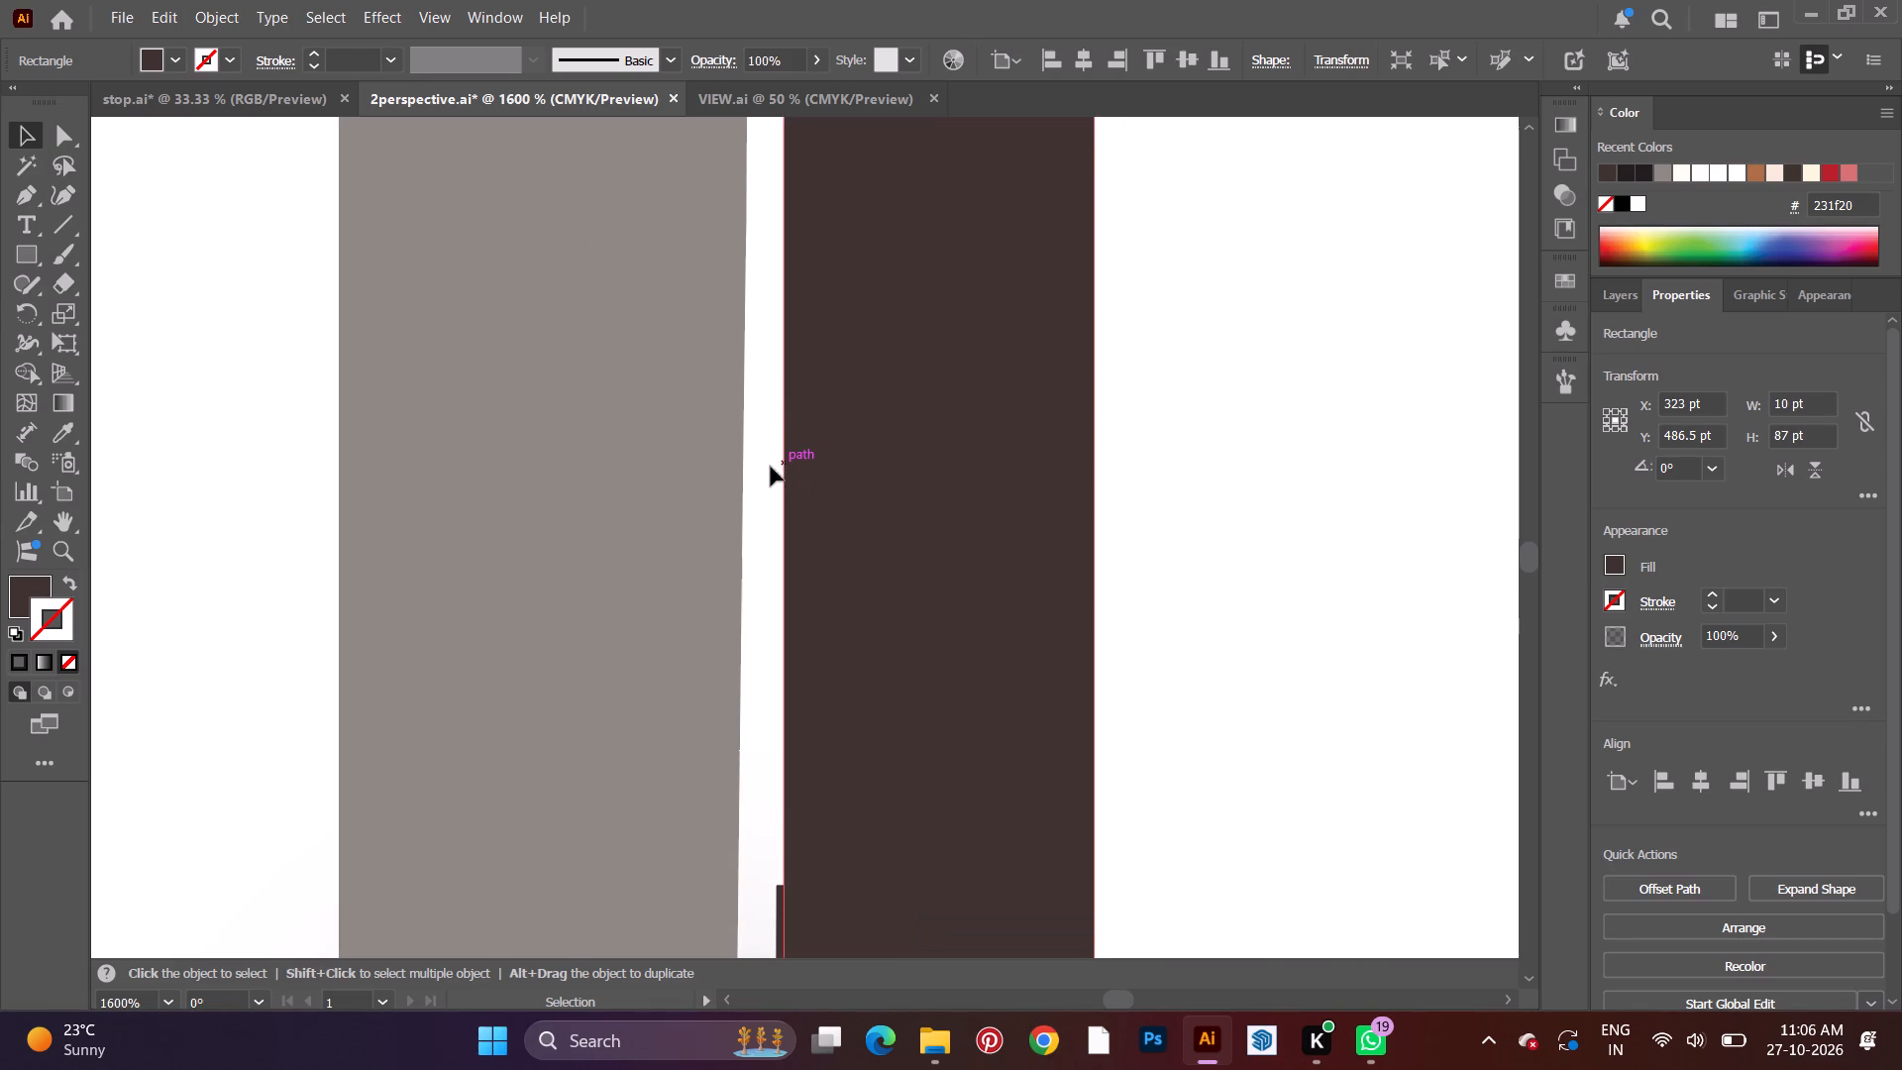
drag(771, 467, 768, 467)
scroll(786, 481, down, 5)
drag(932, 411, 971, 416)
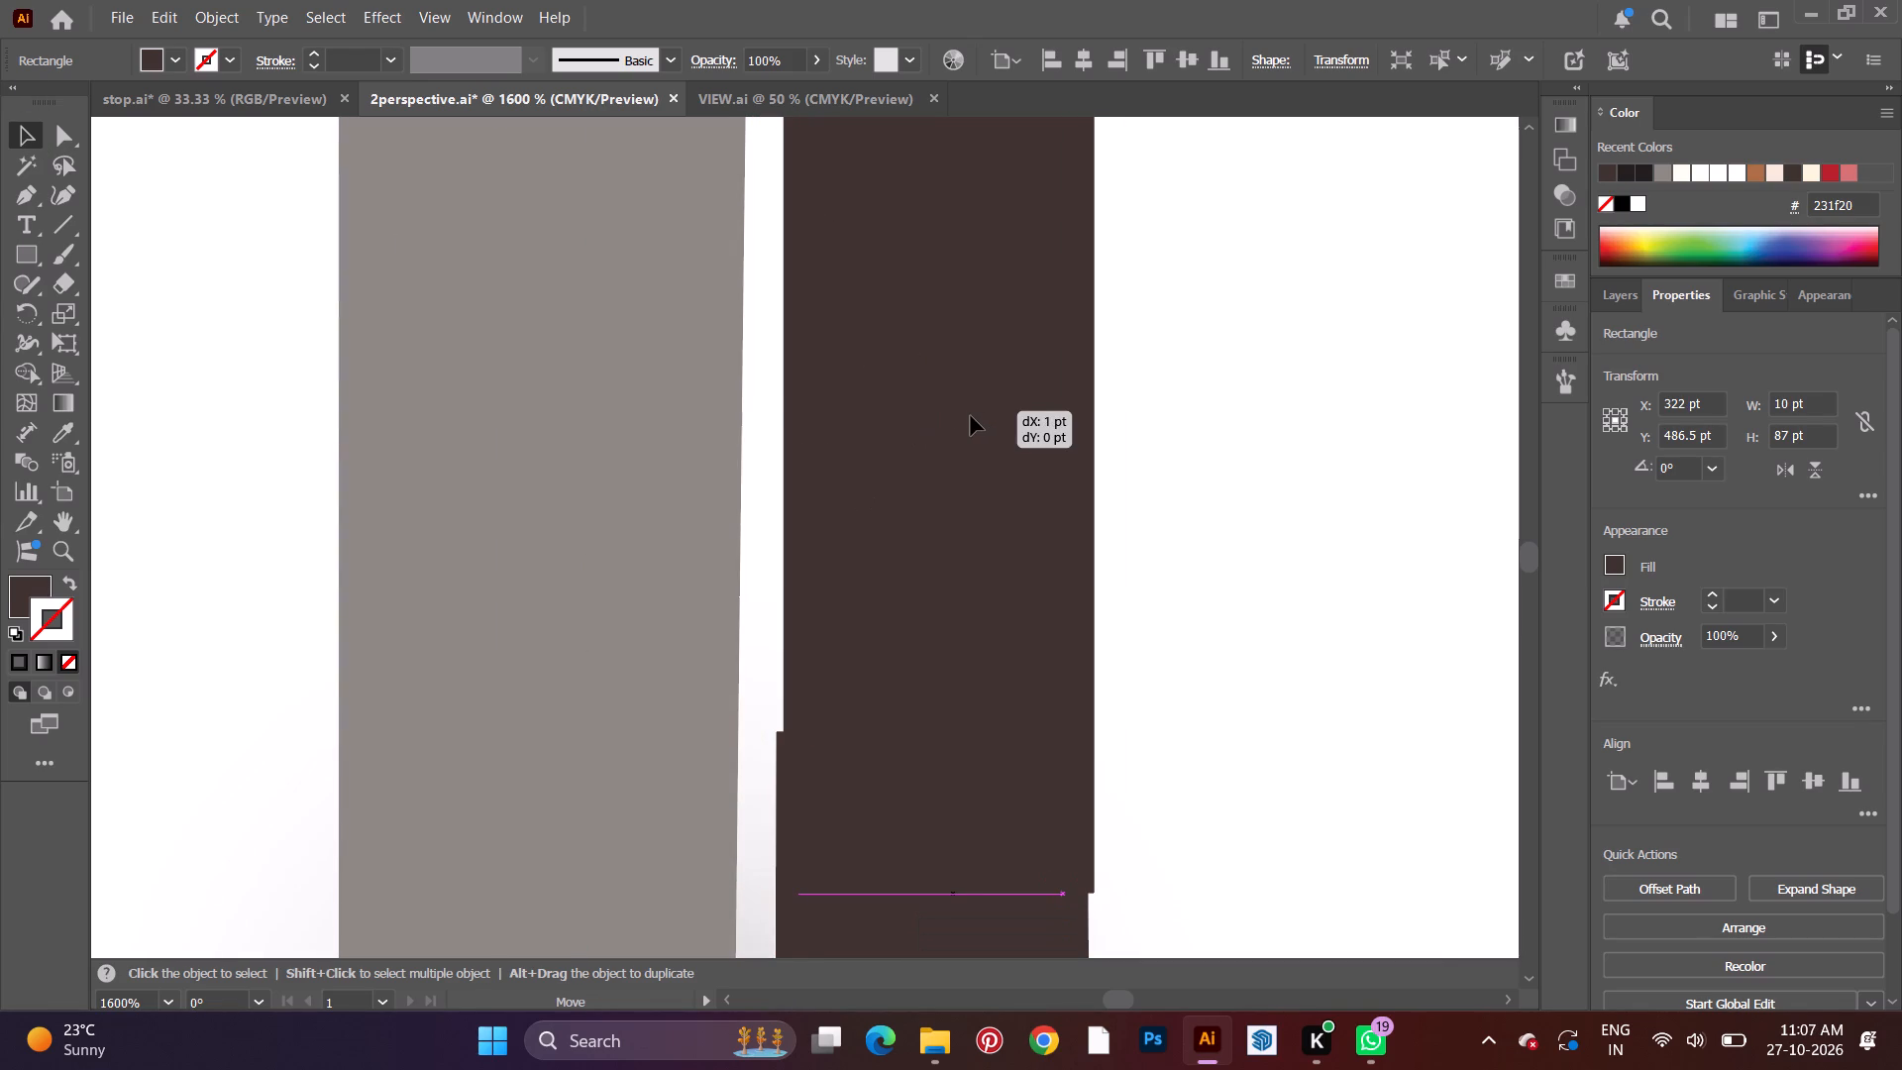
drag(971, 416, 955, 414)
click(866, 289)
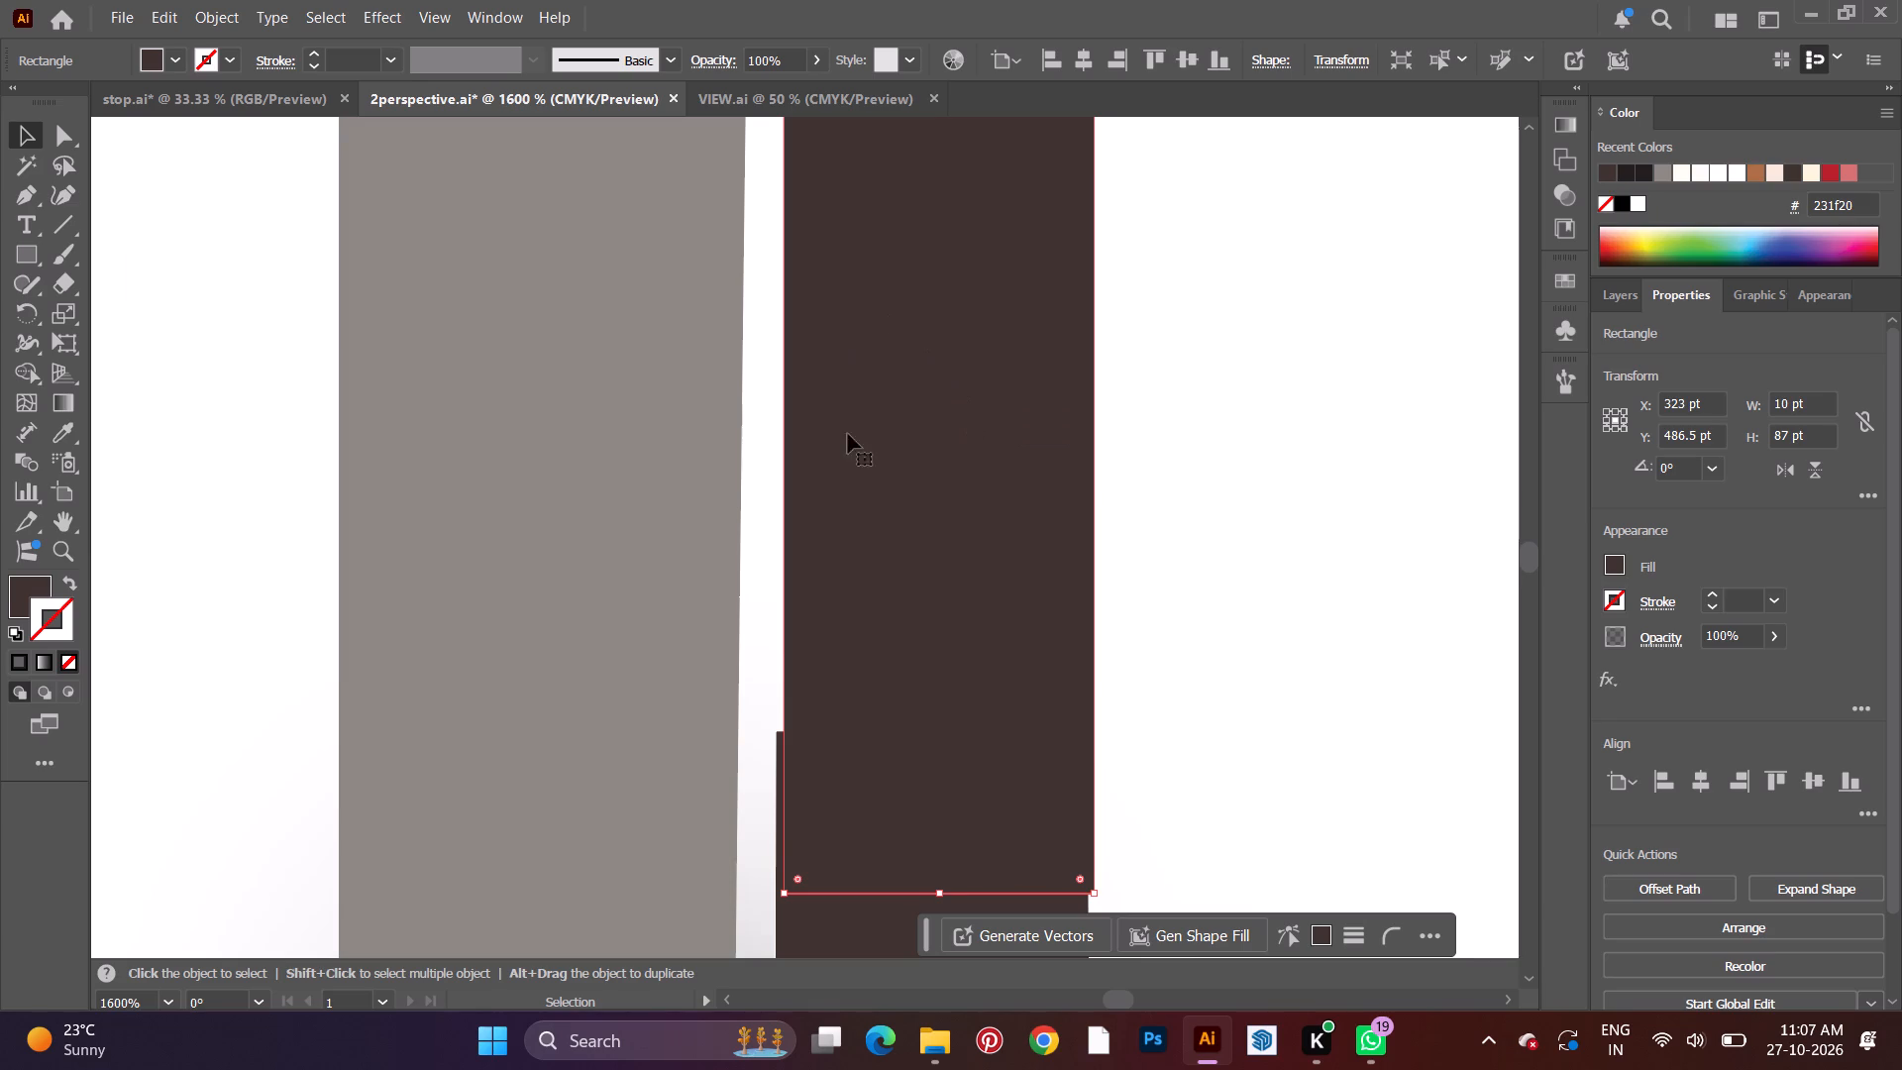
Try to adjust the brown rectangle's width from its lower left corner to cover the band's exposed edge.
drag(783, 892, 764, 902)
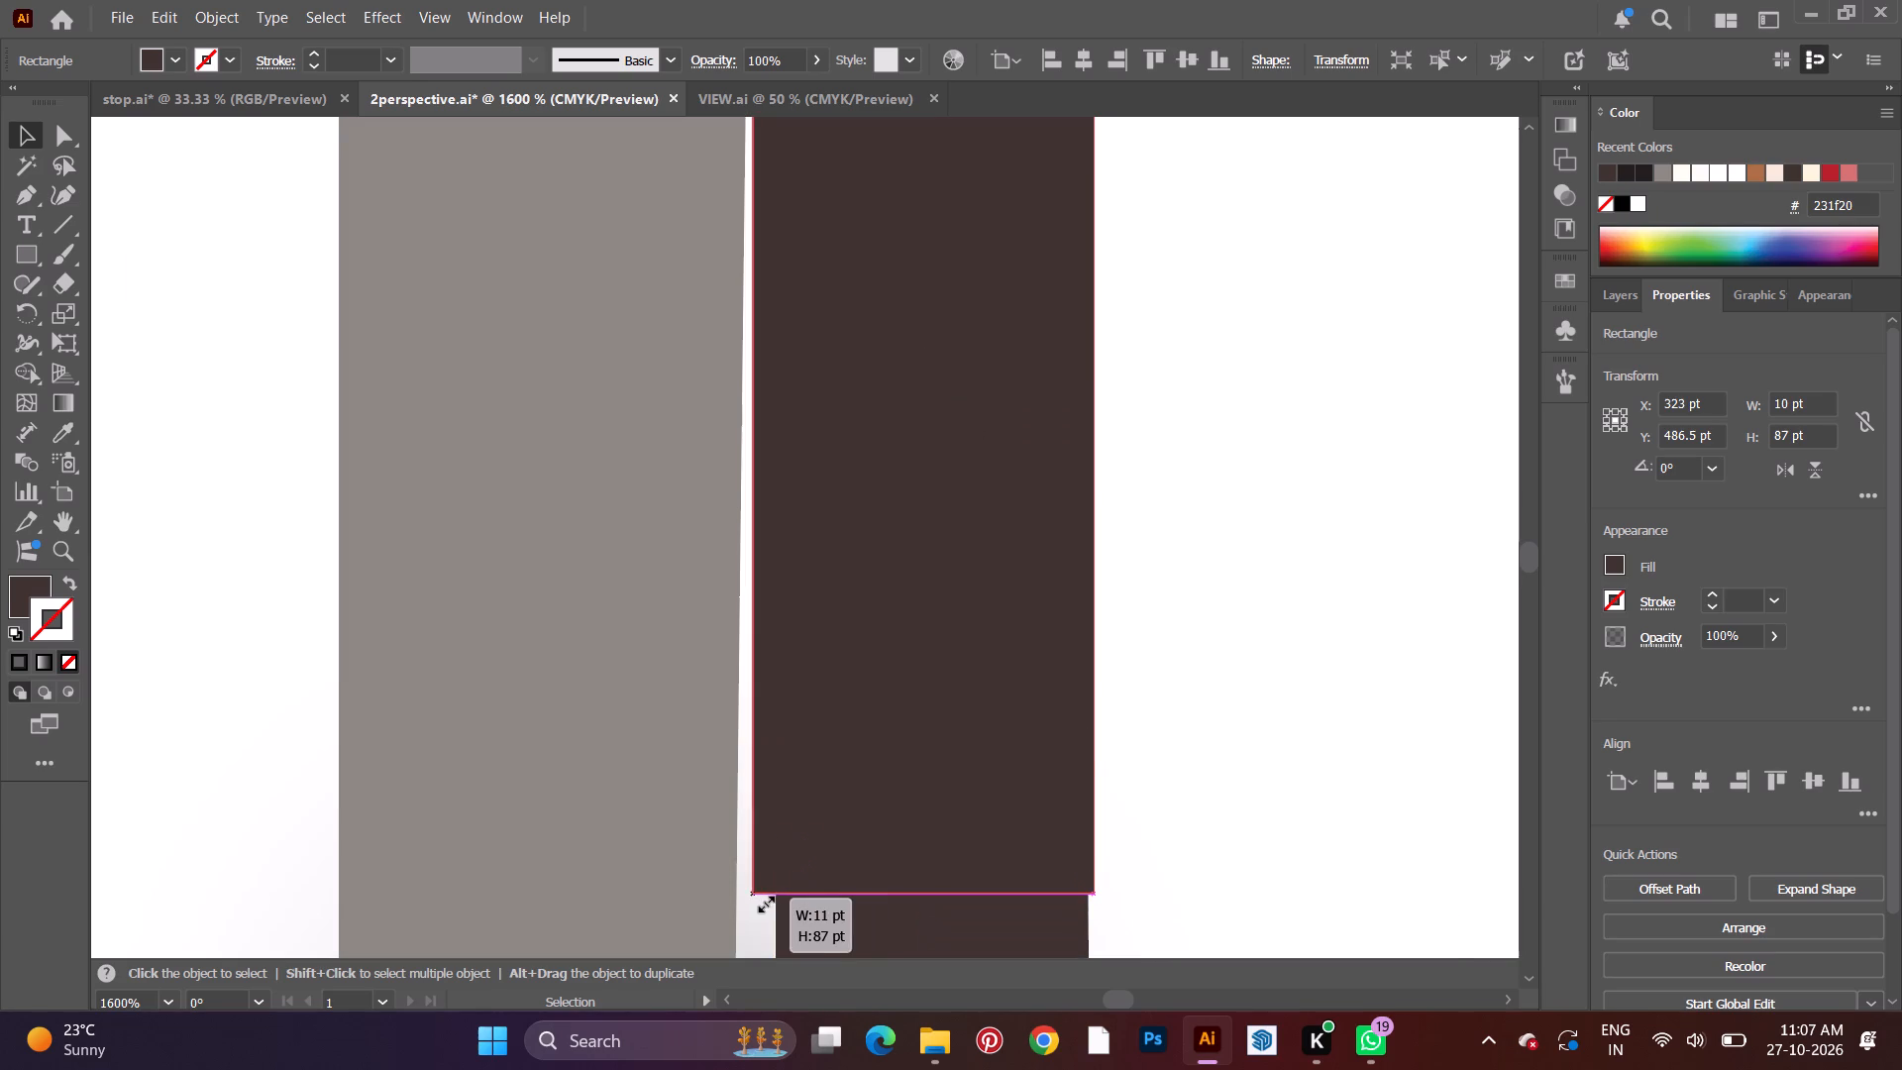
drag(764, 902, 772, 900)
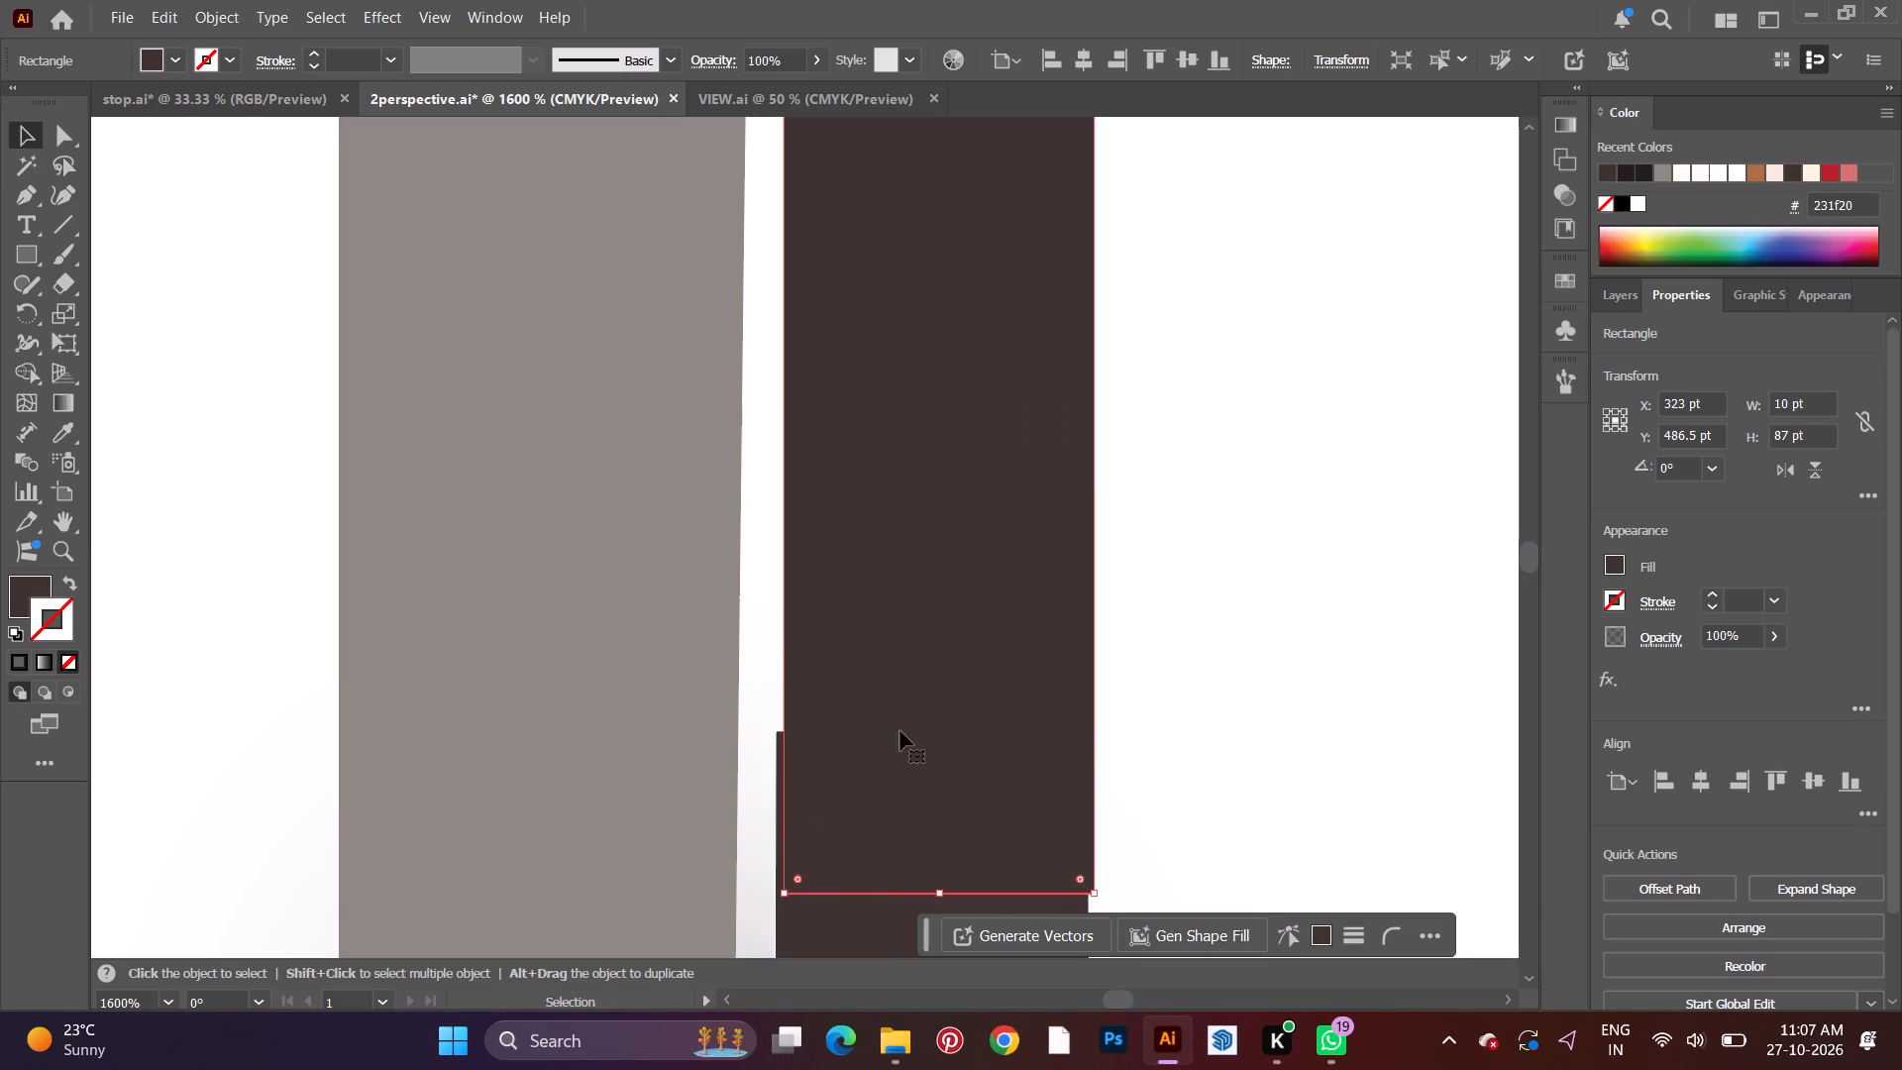
Undo the brown rectangle's resizing, positioning, colour, stroke and drawing until no rectangle remains above the pole.
key(ctrl+z)
key(ctrl+z)
key(ctrl+z)
key(ctrl+z)
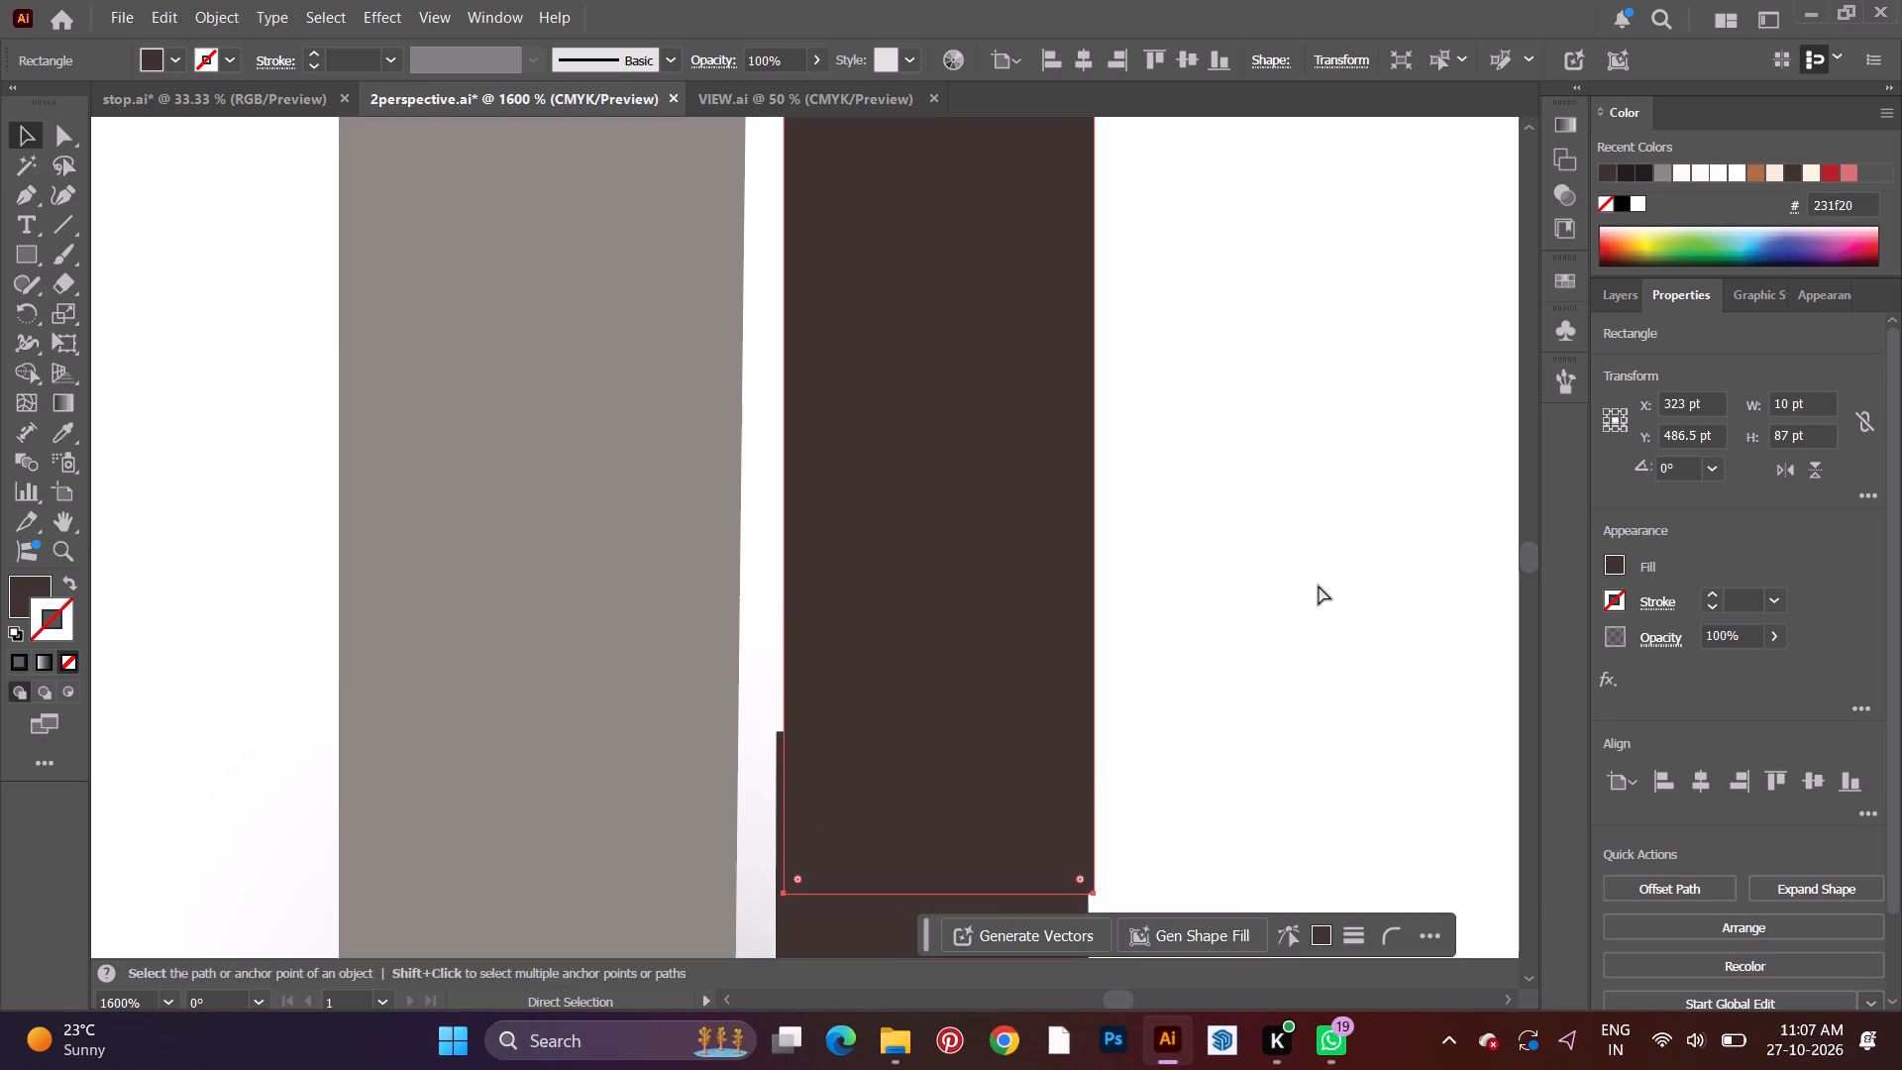
key(ctrl+z)
key(ctrl+z)
key(ctrl+z)
key(ctrl+z)
key(ctrl+z)
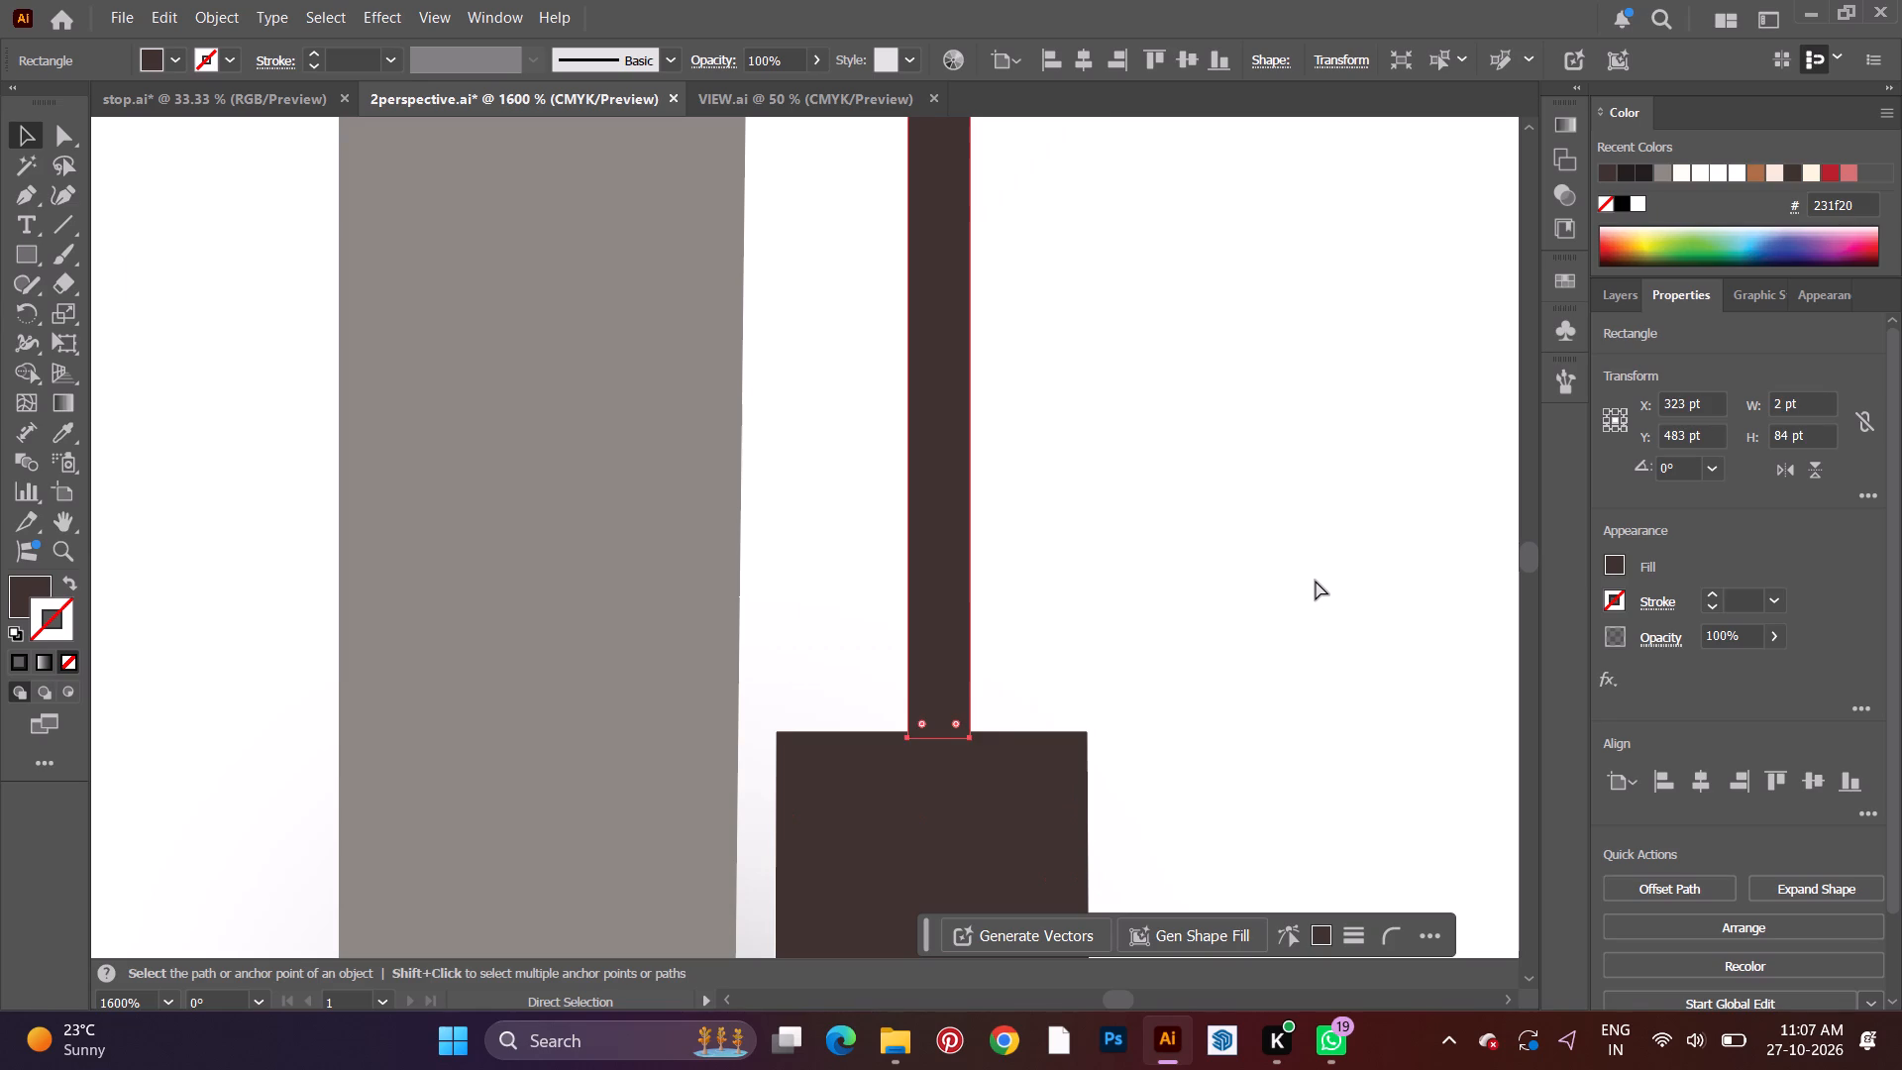
key(ctrl+z)
key(ctrl+z)
key(ctrl+z)
key(ctrl+z)
key(ctrl+z)
key(ctrl+z)
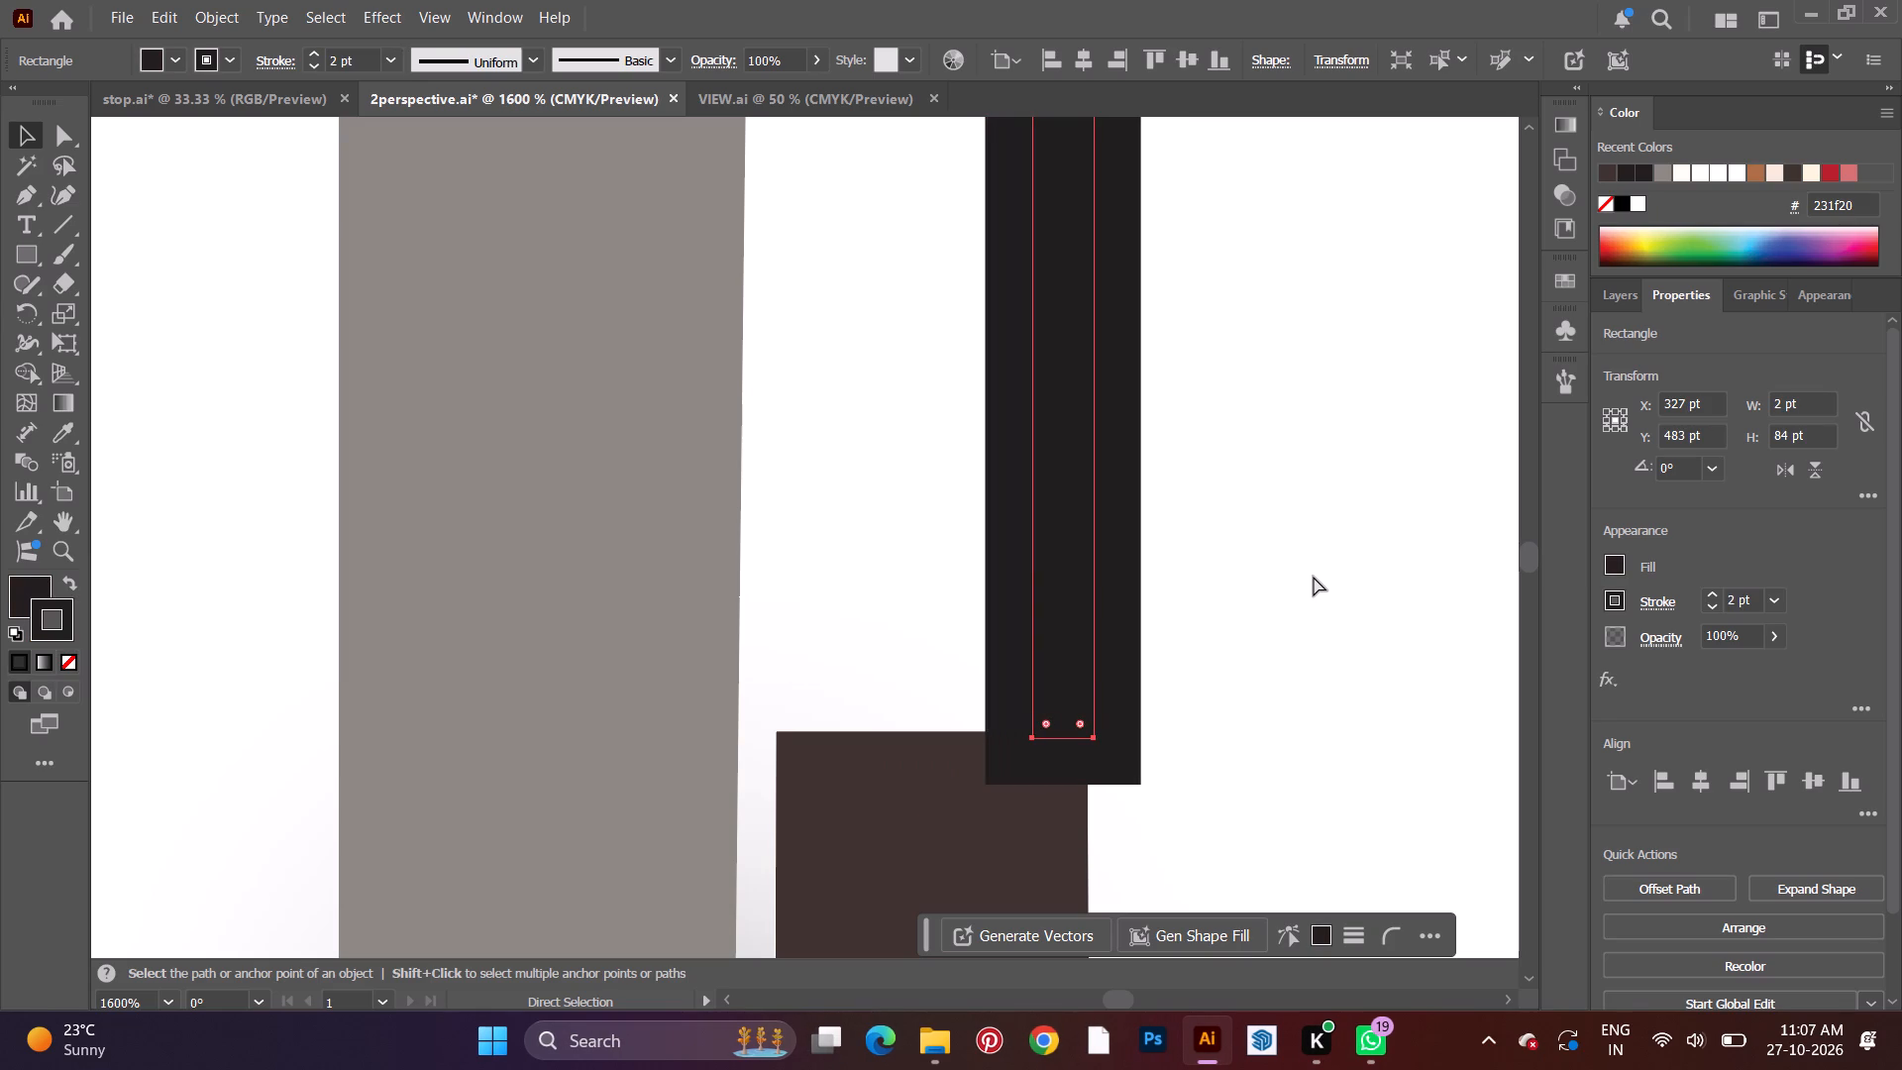
key(ctrl+z)
key(ctrl+z)
key(ctrl+z)
key(ctrl+z)
key(ctrl+z)
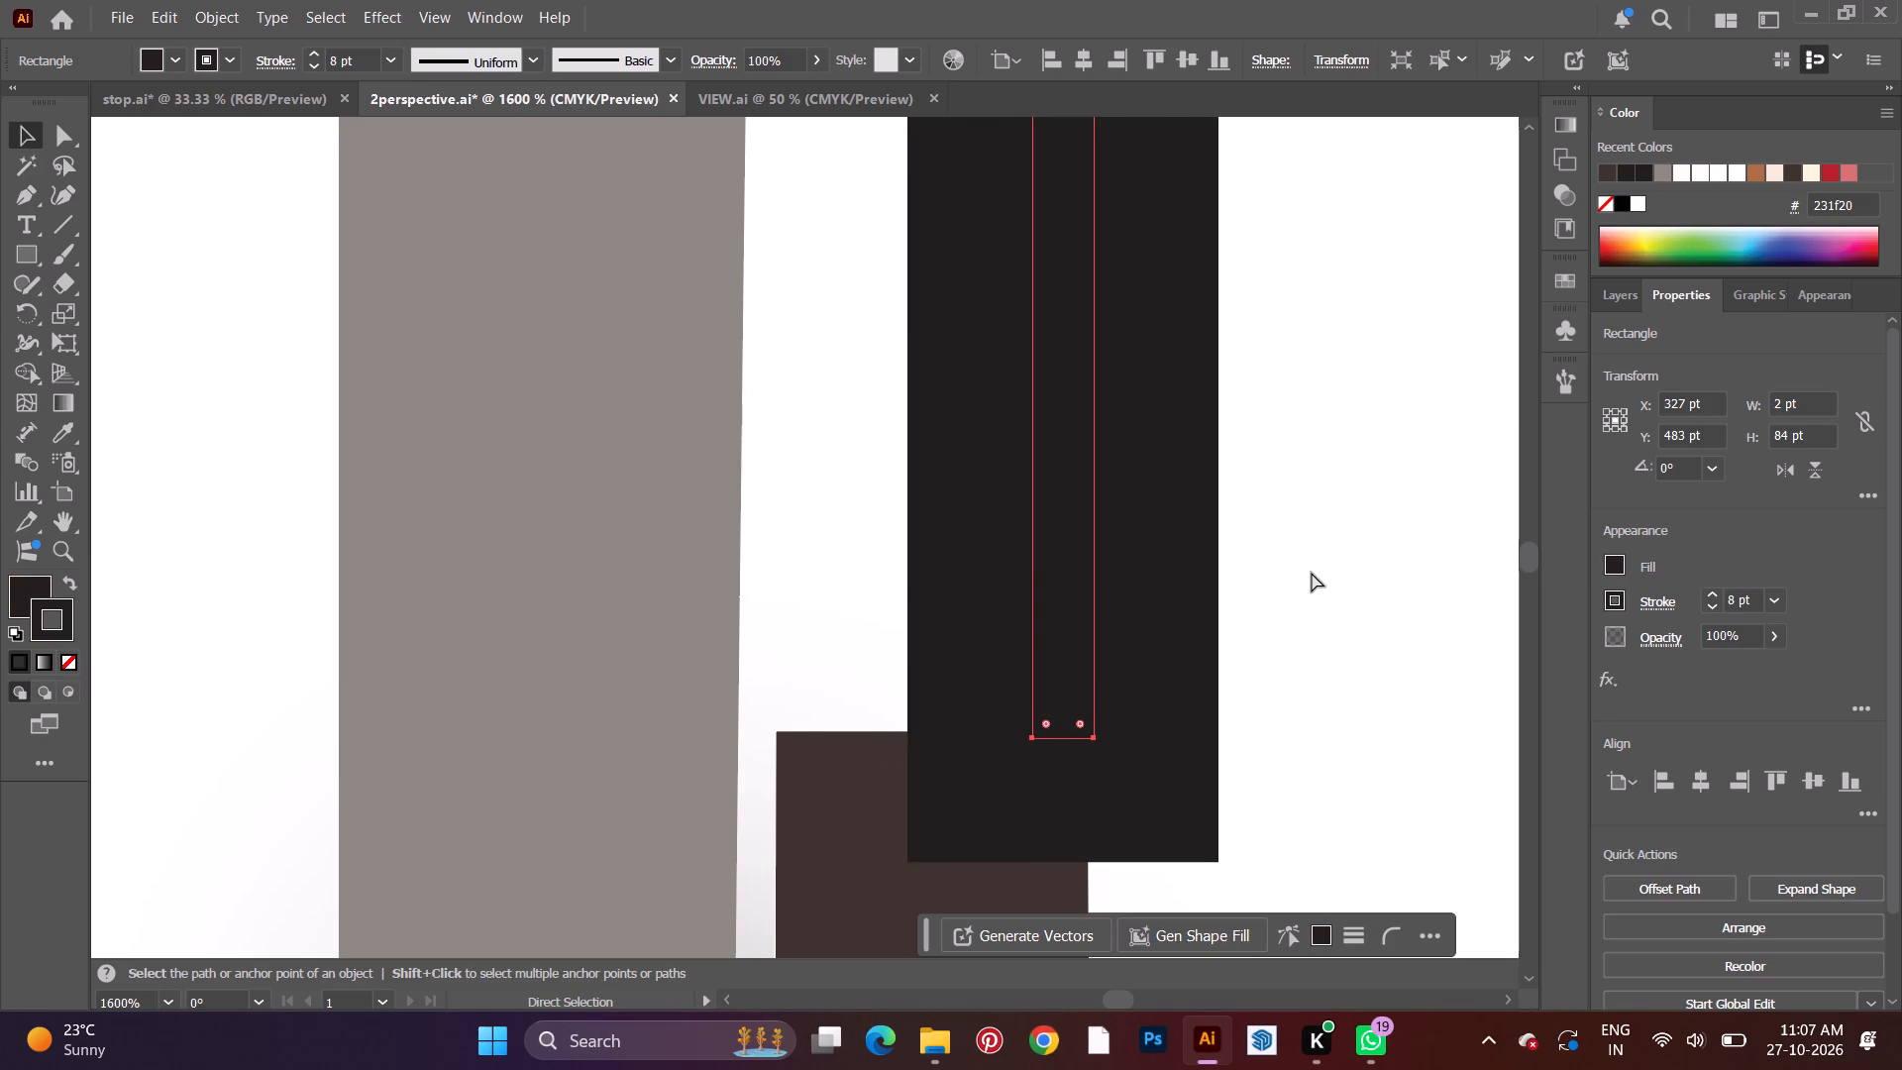
key(ctrl+z)
key(ctrl+z)
key(ctrl+z)
key(ctrl+z)
key(ctrl+z)
key(ctrl+z)
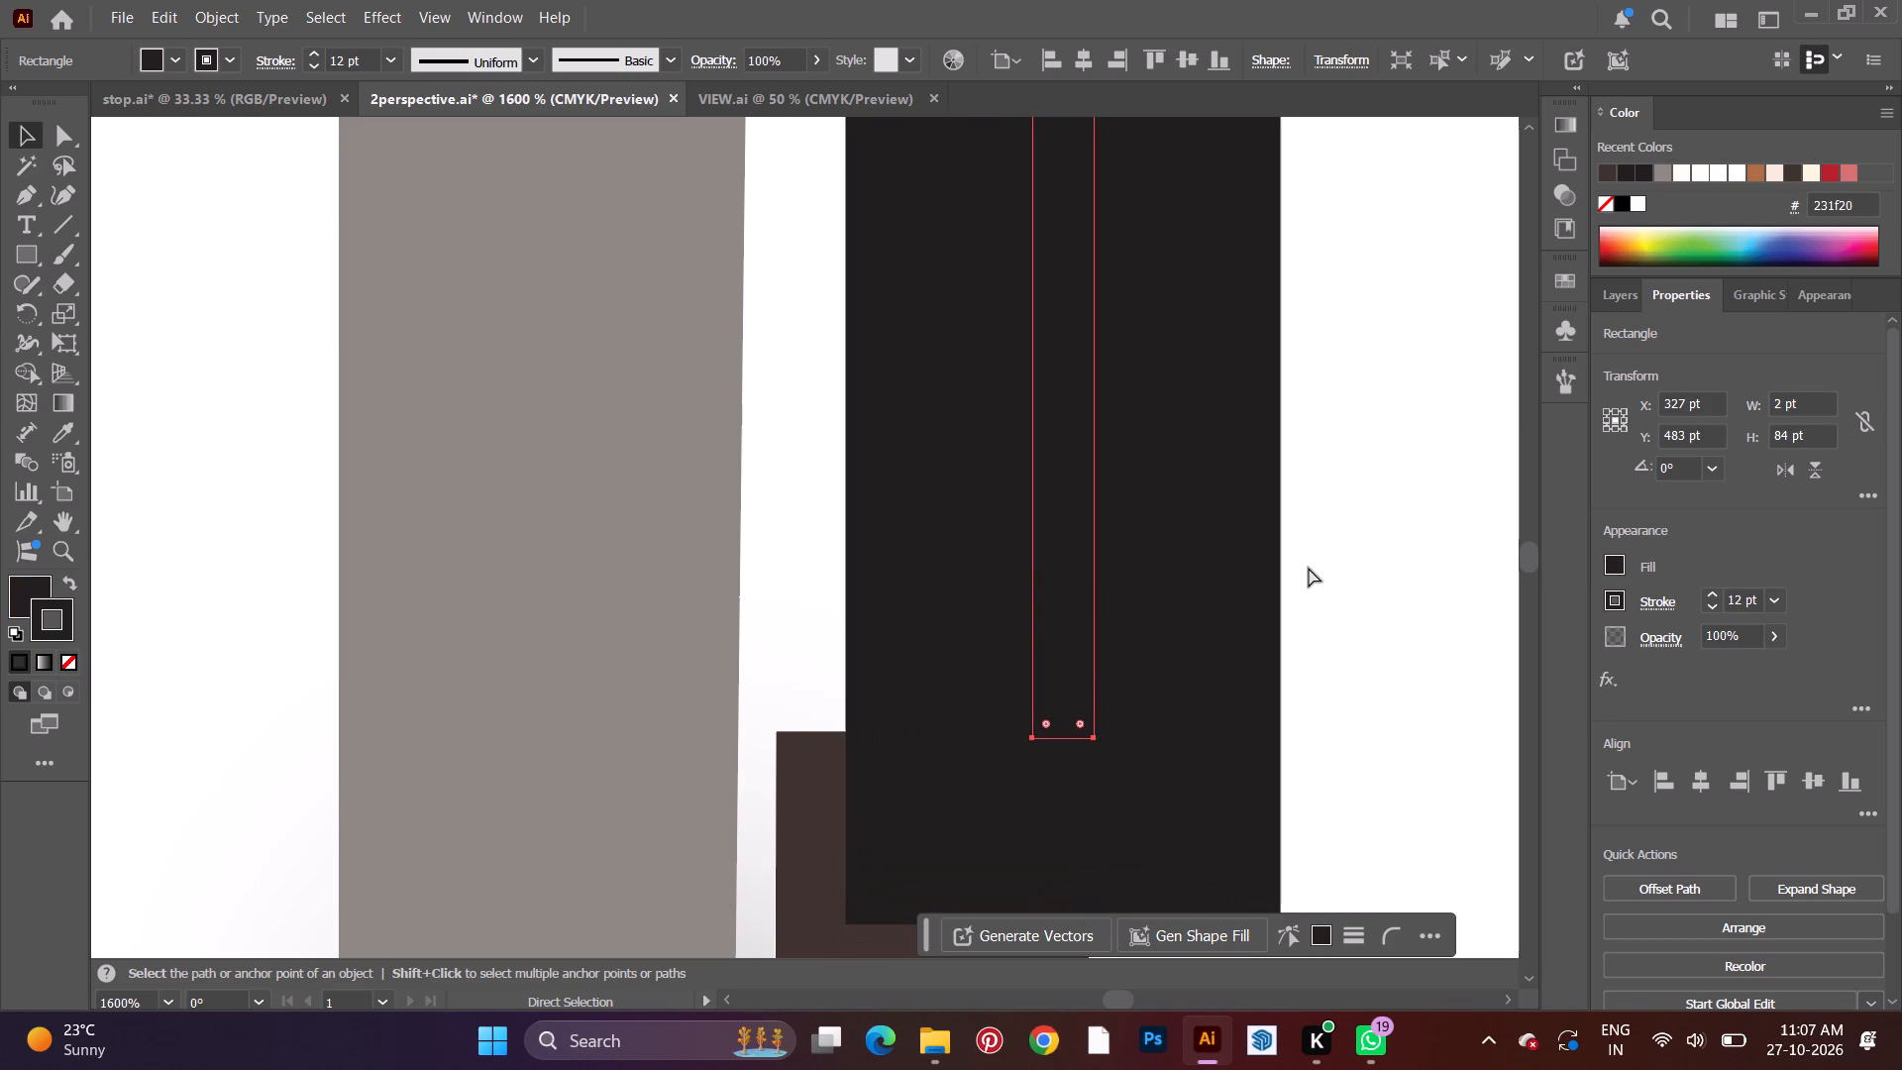
key(ctrl+z)
key(ctrl+z)
key(ctrl+z)
key(ctrl+z)
key(ctrl+z)
key(ctrl+z)
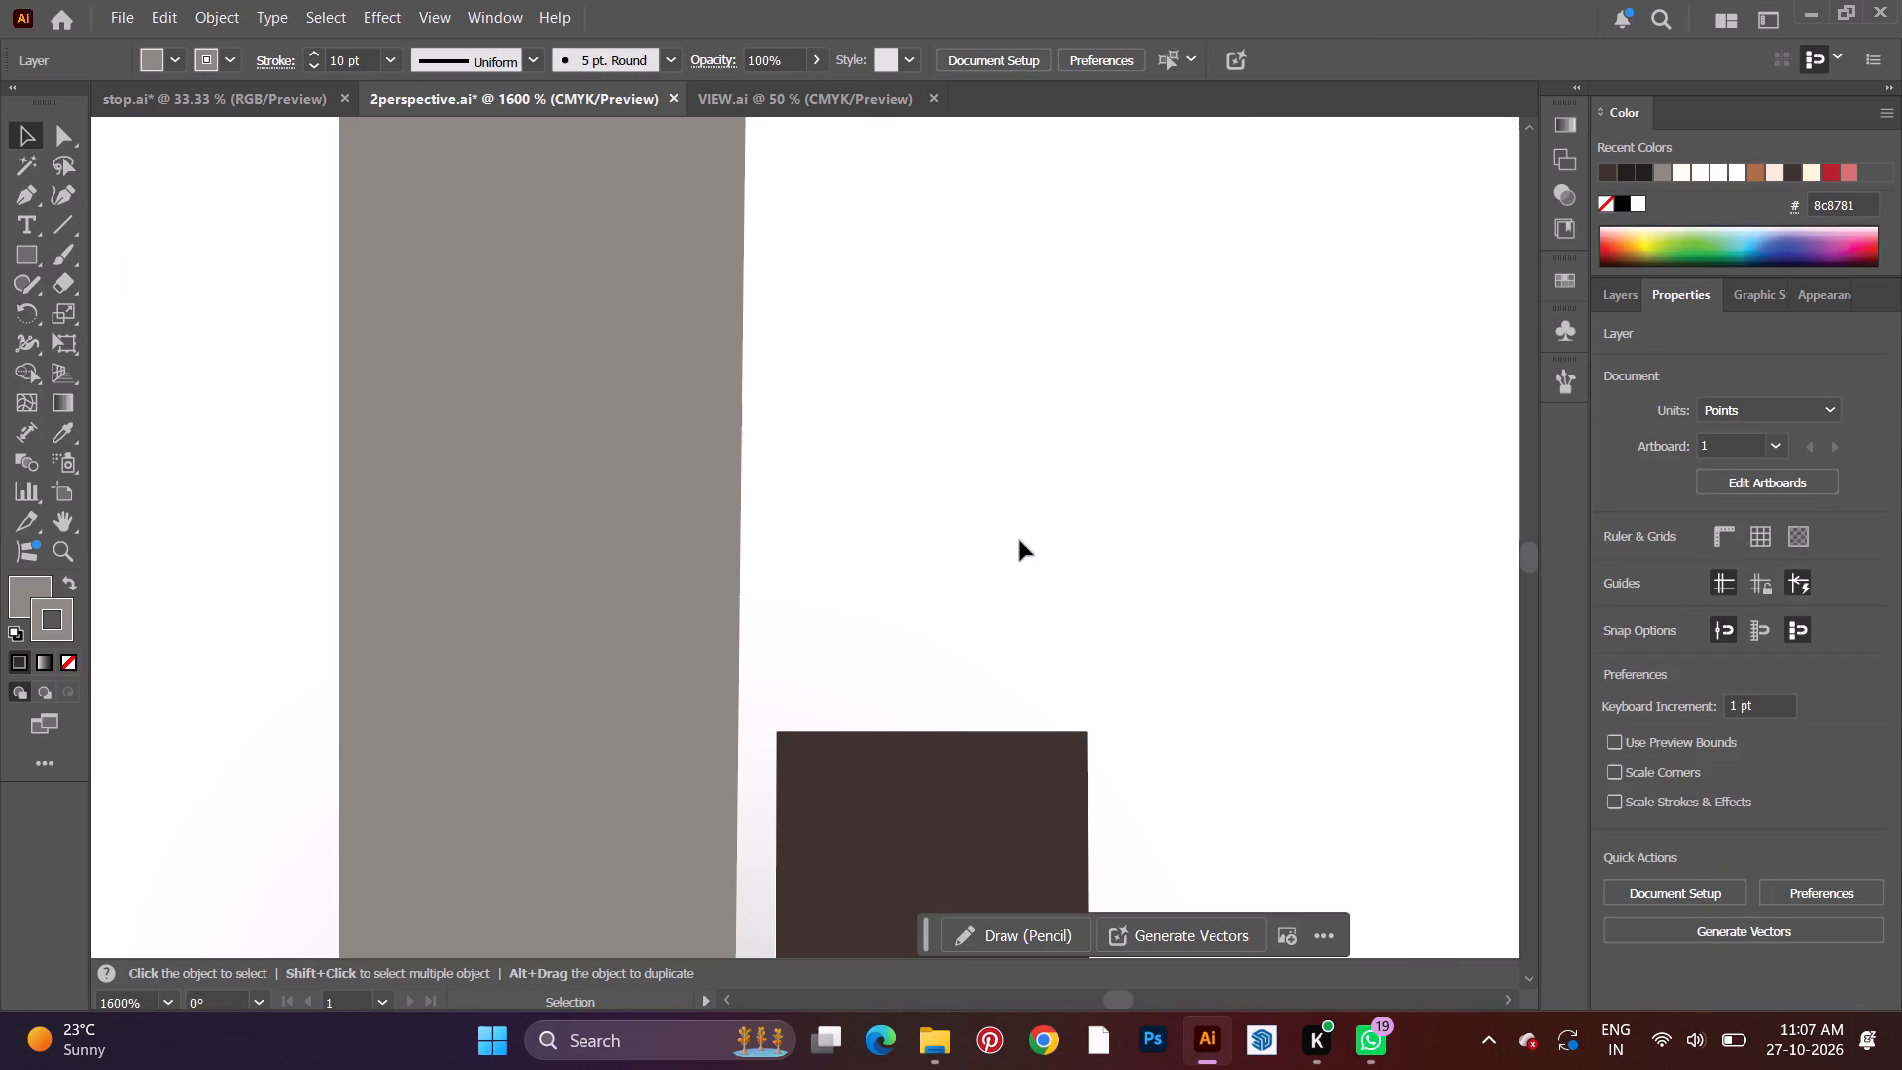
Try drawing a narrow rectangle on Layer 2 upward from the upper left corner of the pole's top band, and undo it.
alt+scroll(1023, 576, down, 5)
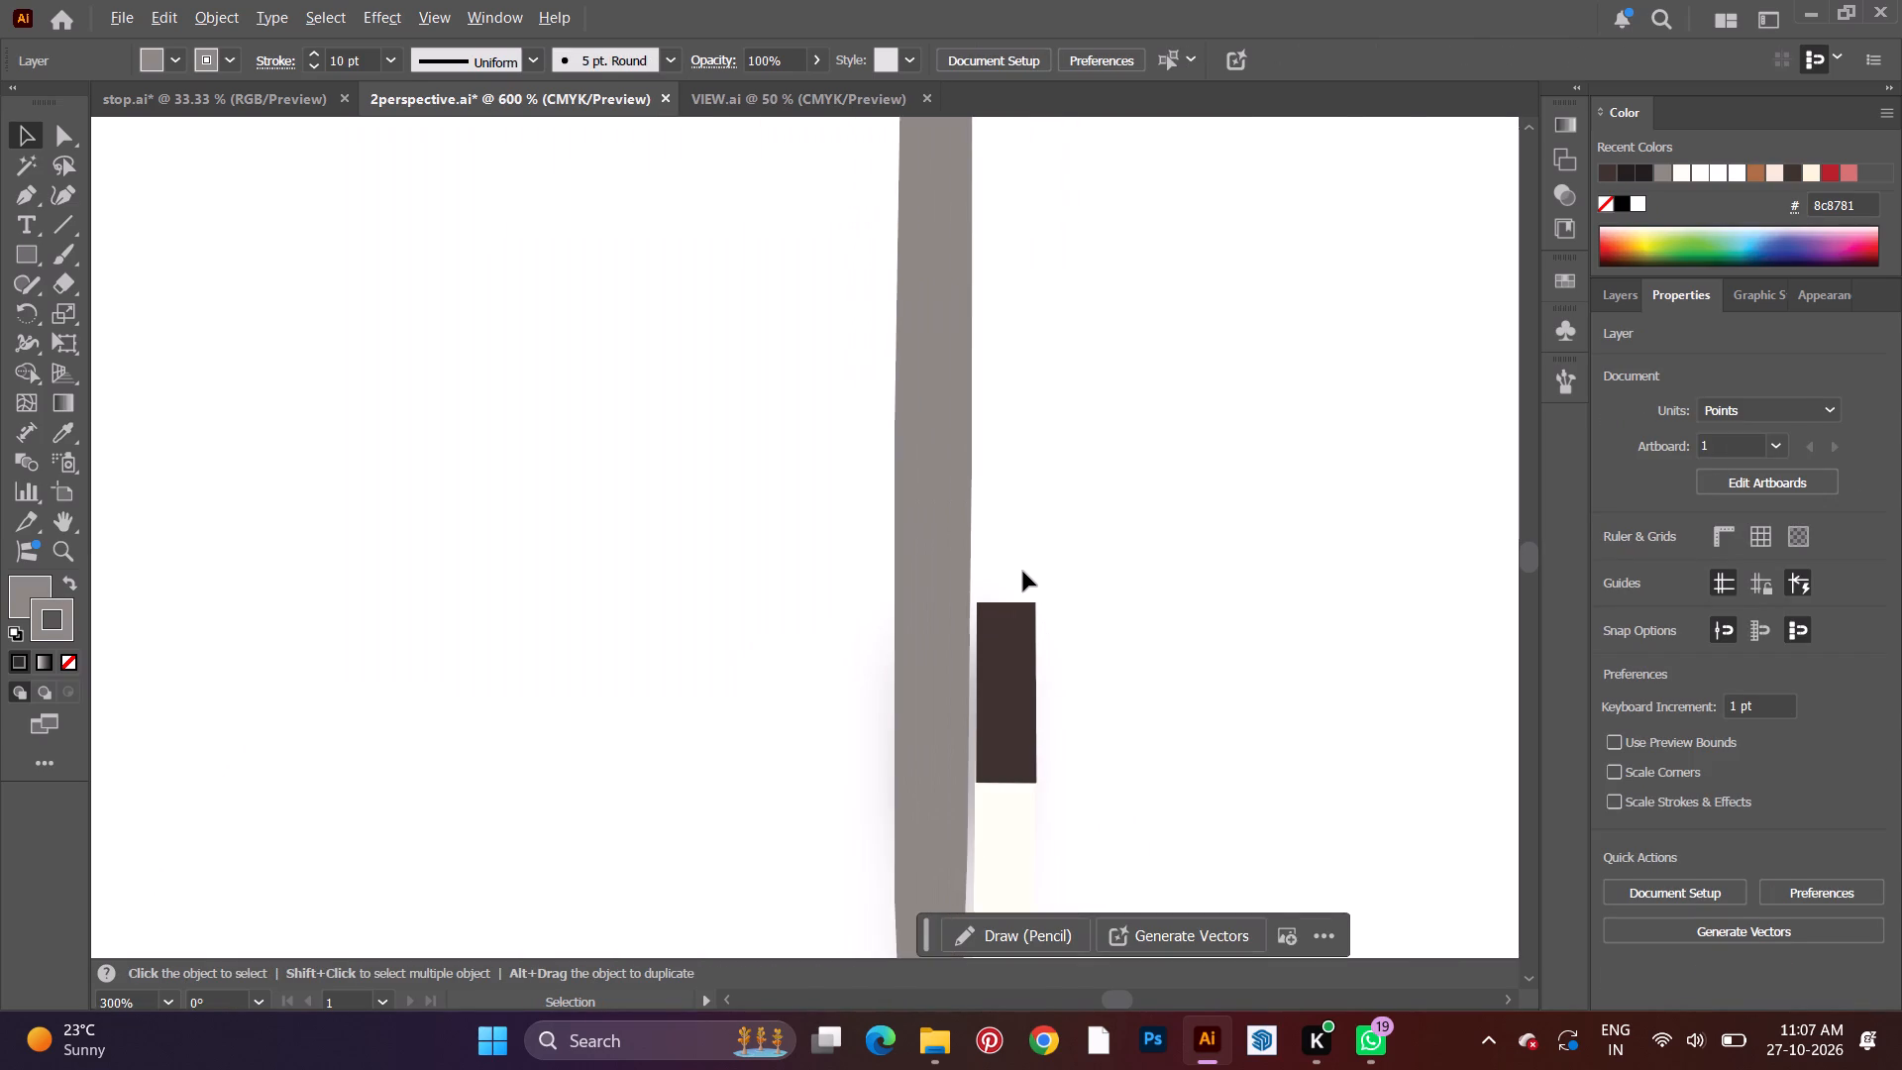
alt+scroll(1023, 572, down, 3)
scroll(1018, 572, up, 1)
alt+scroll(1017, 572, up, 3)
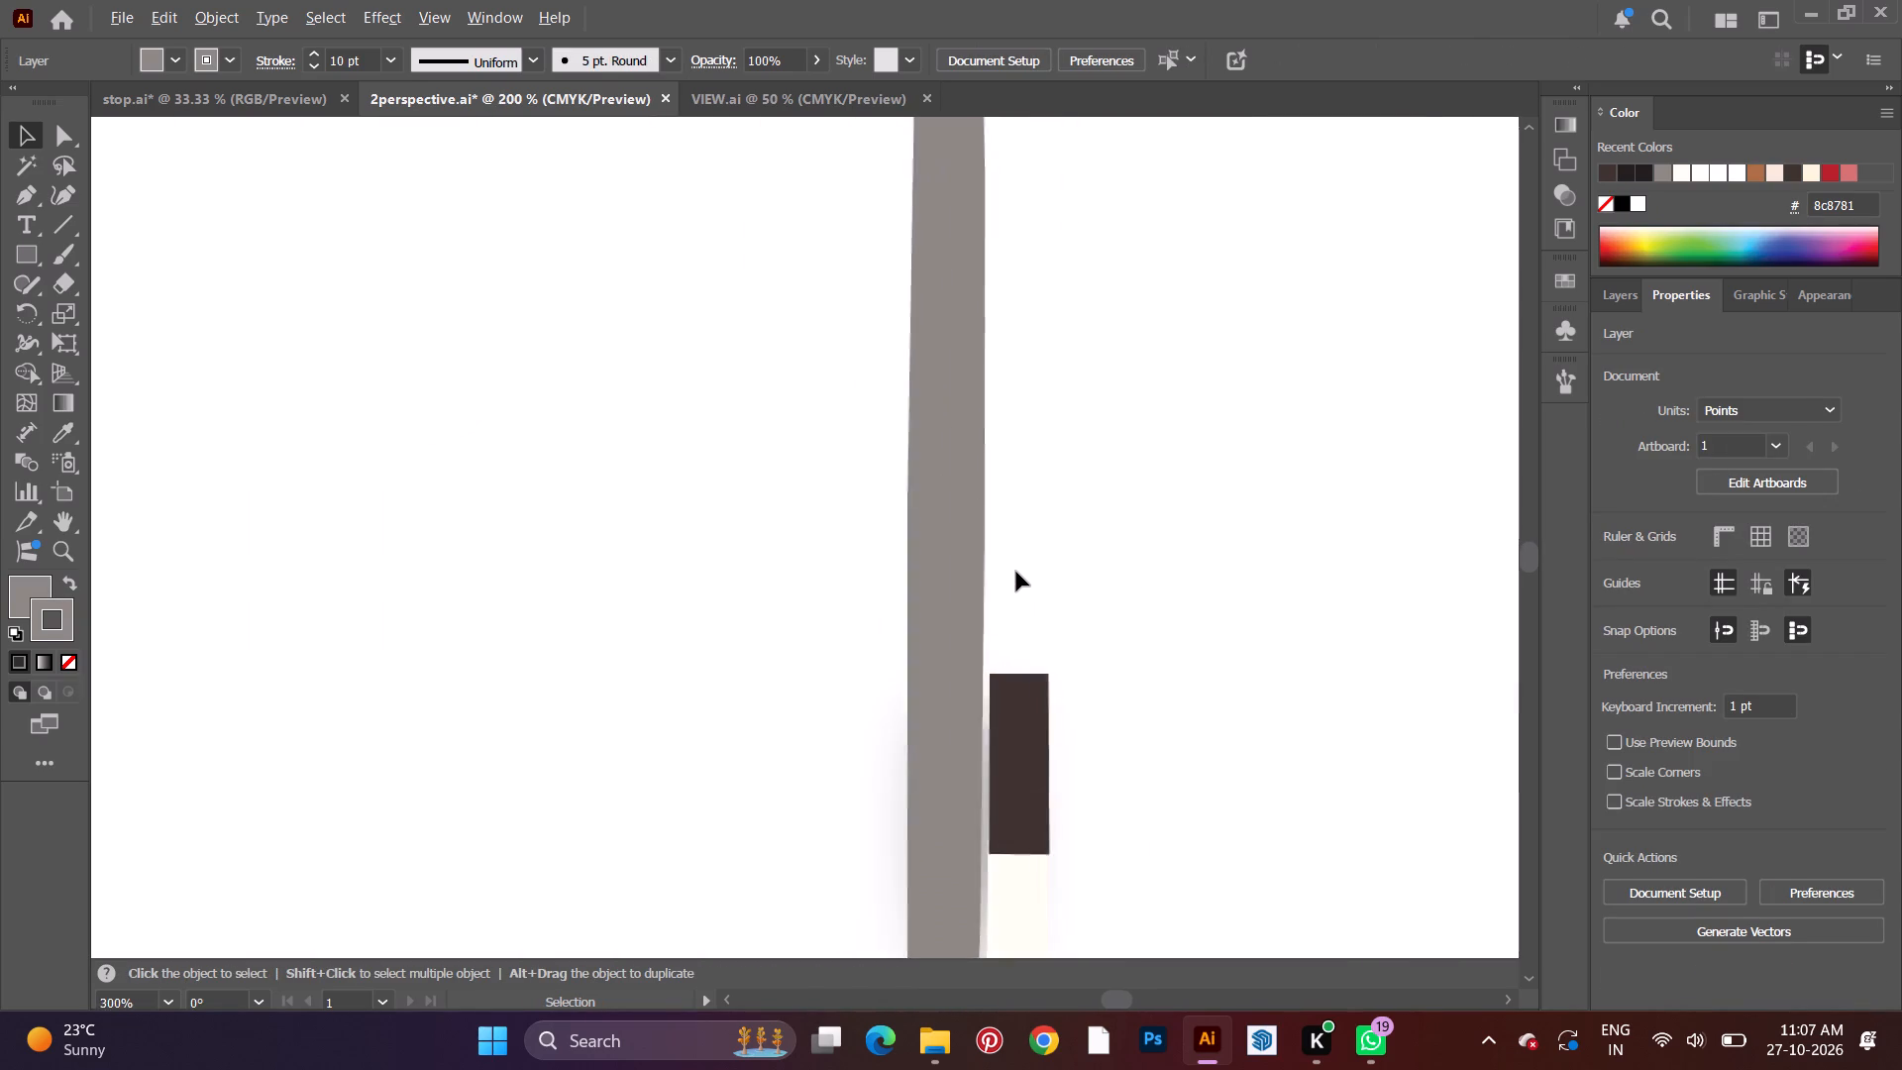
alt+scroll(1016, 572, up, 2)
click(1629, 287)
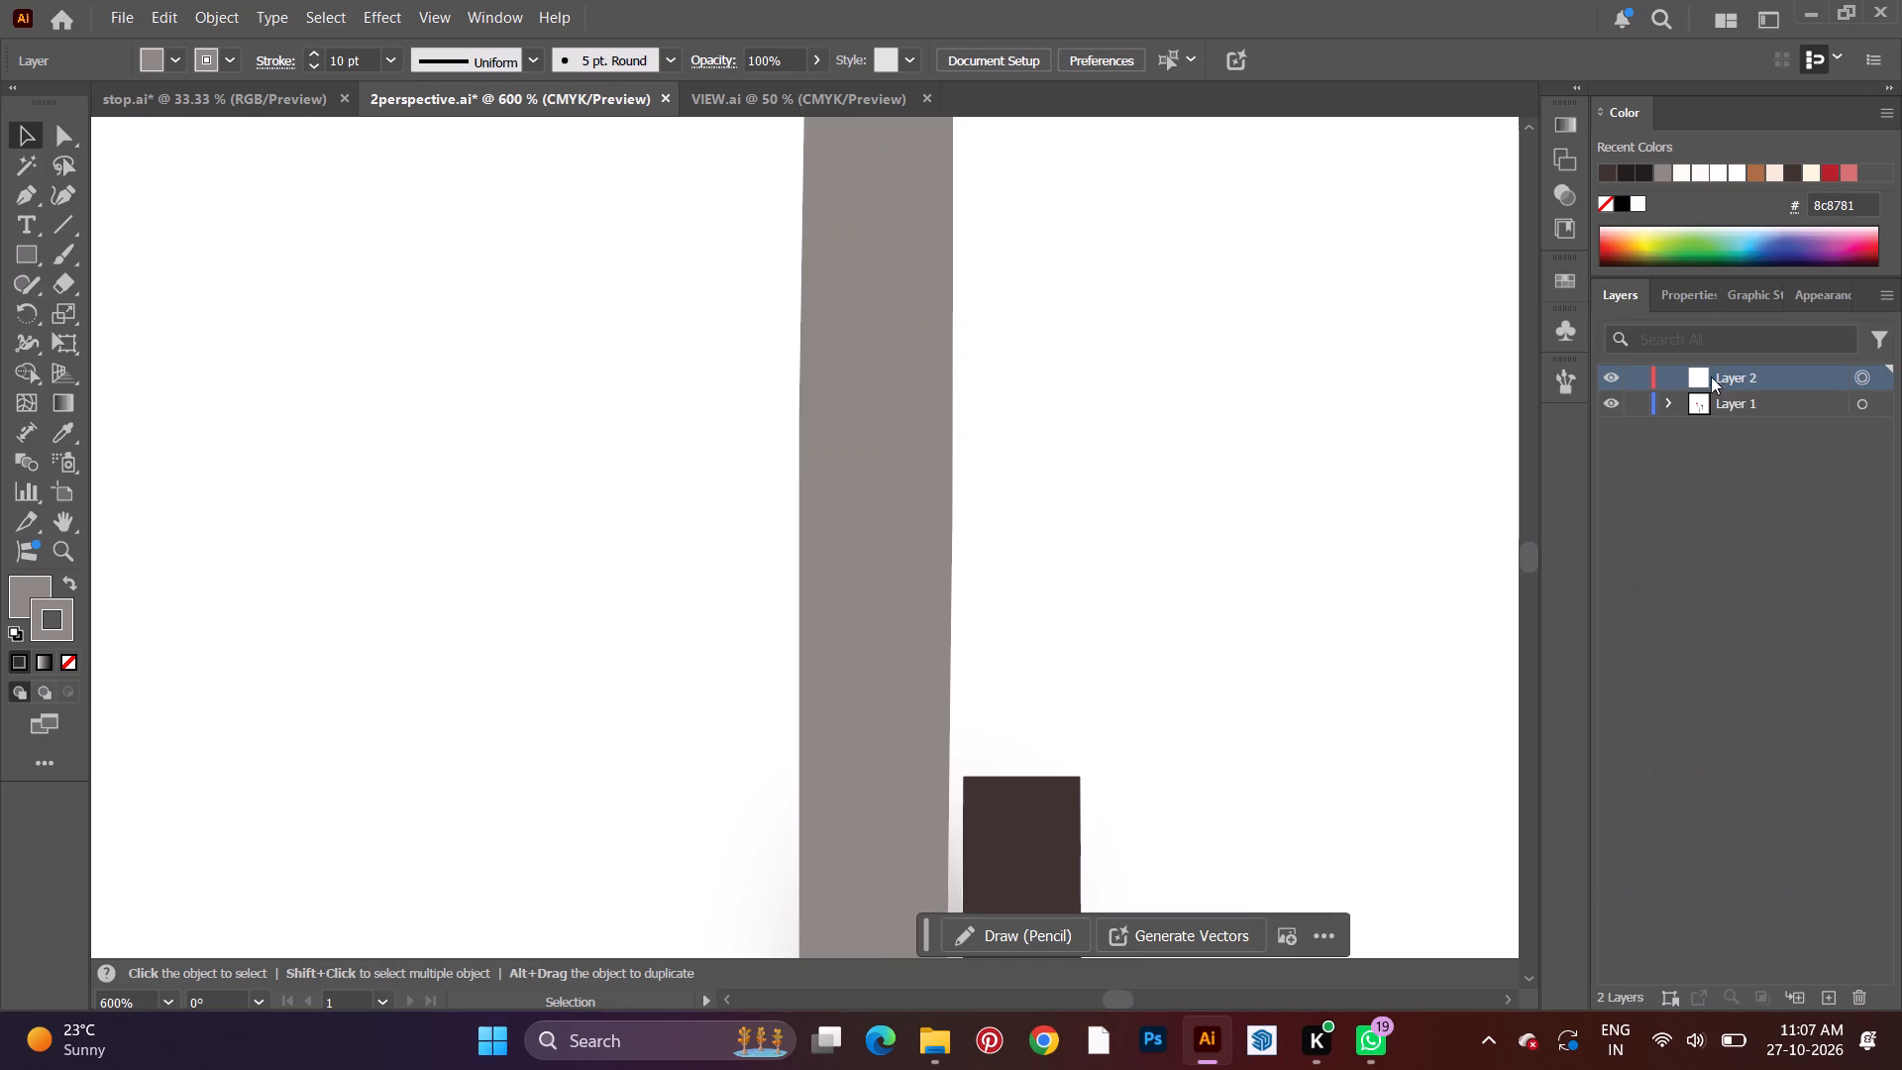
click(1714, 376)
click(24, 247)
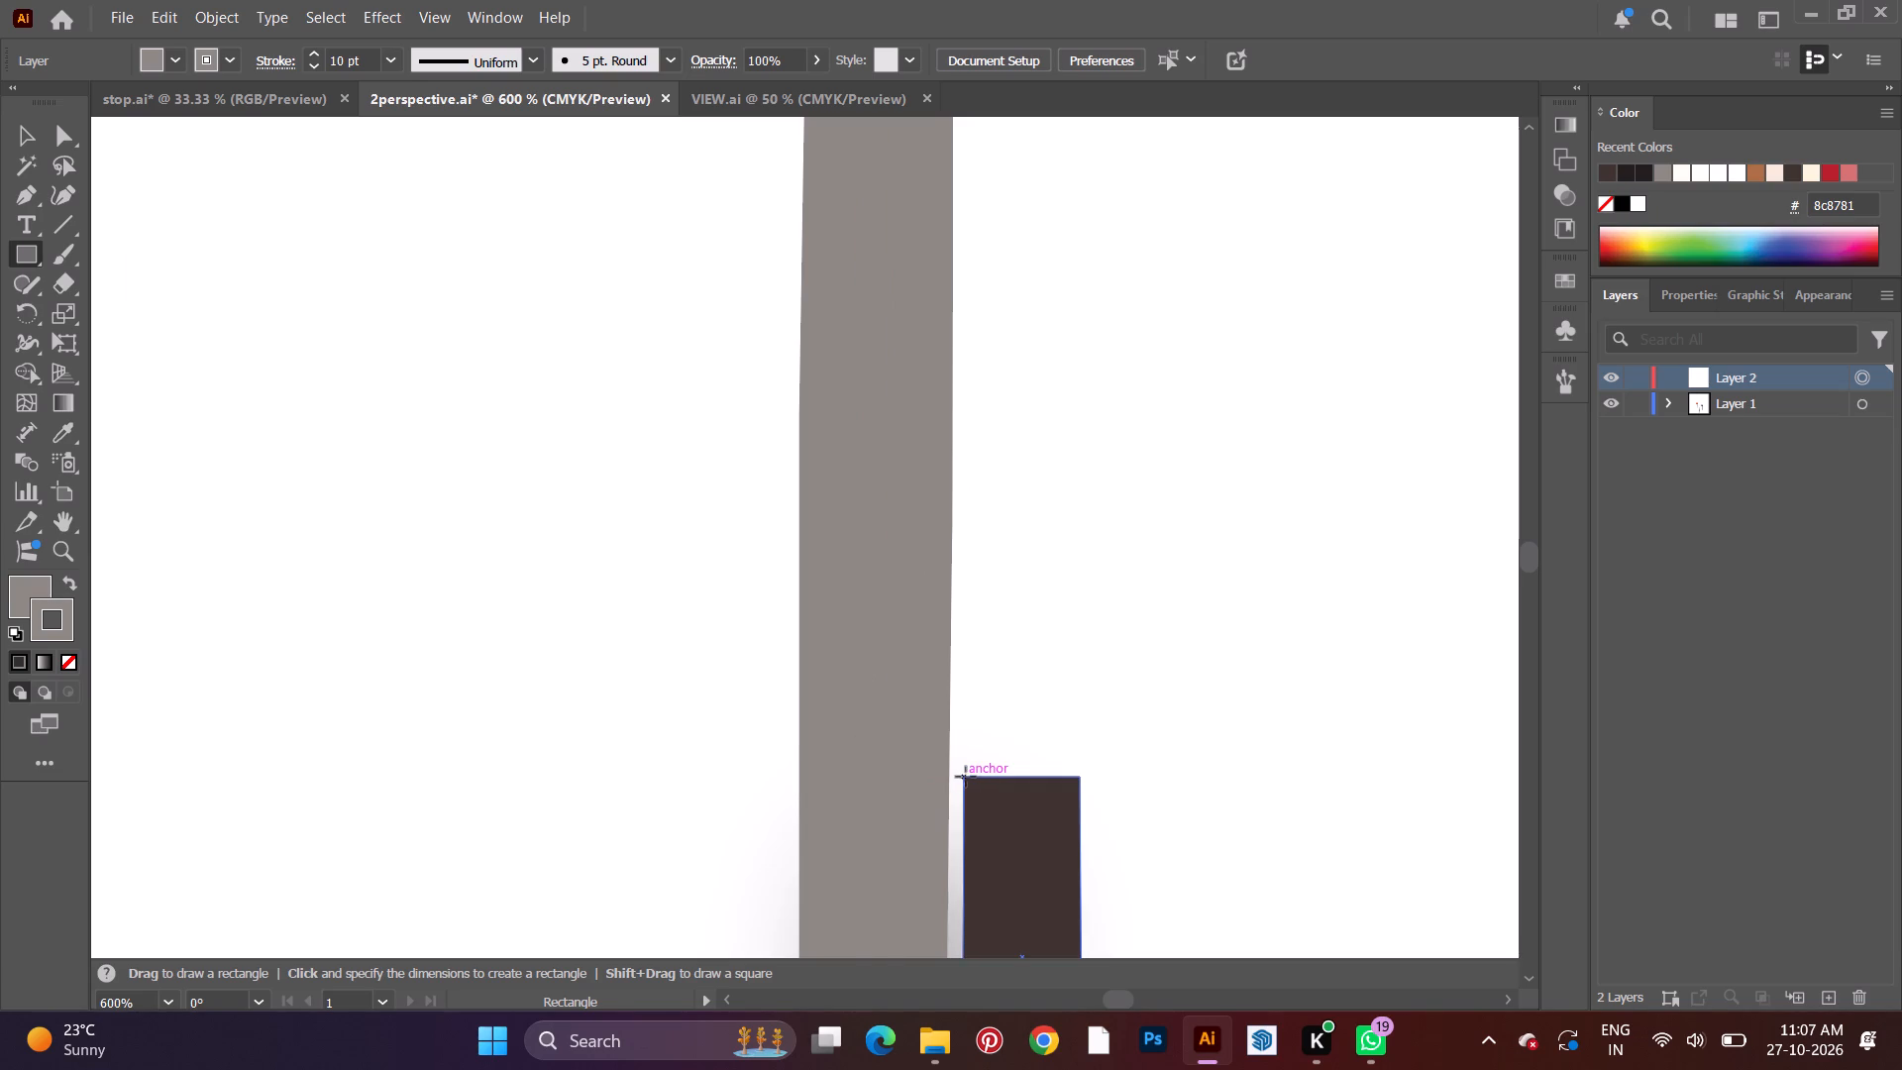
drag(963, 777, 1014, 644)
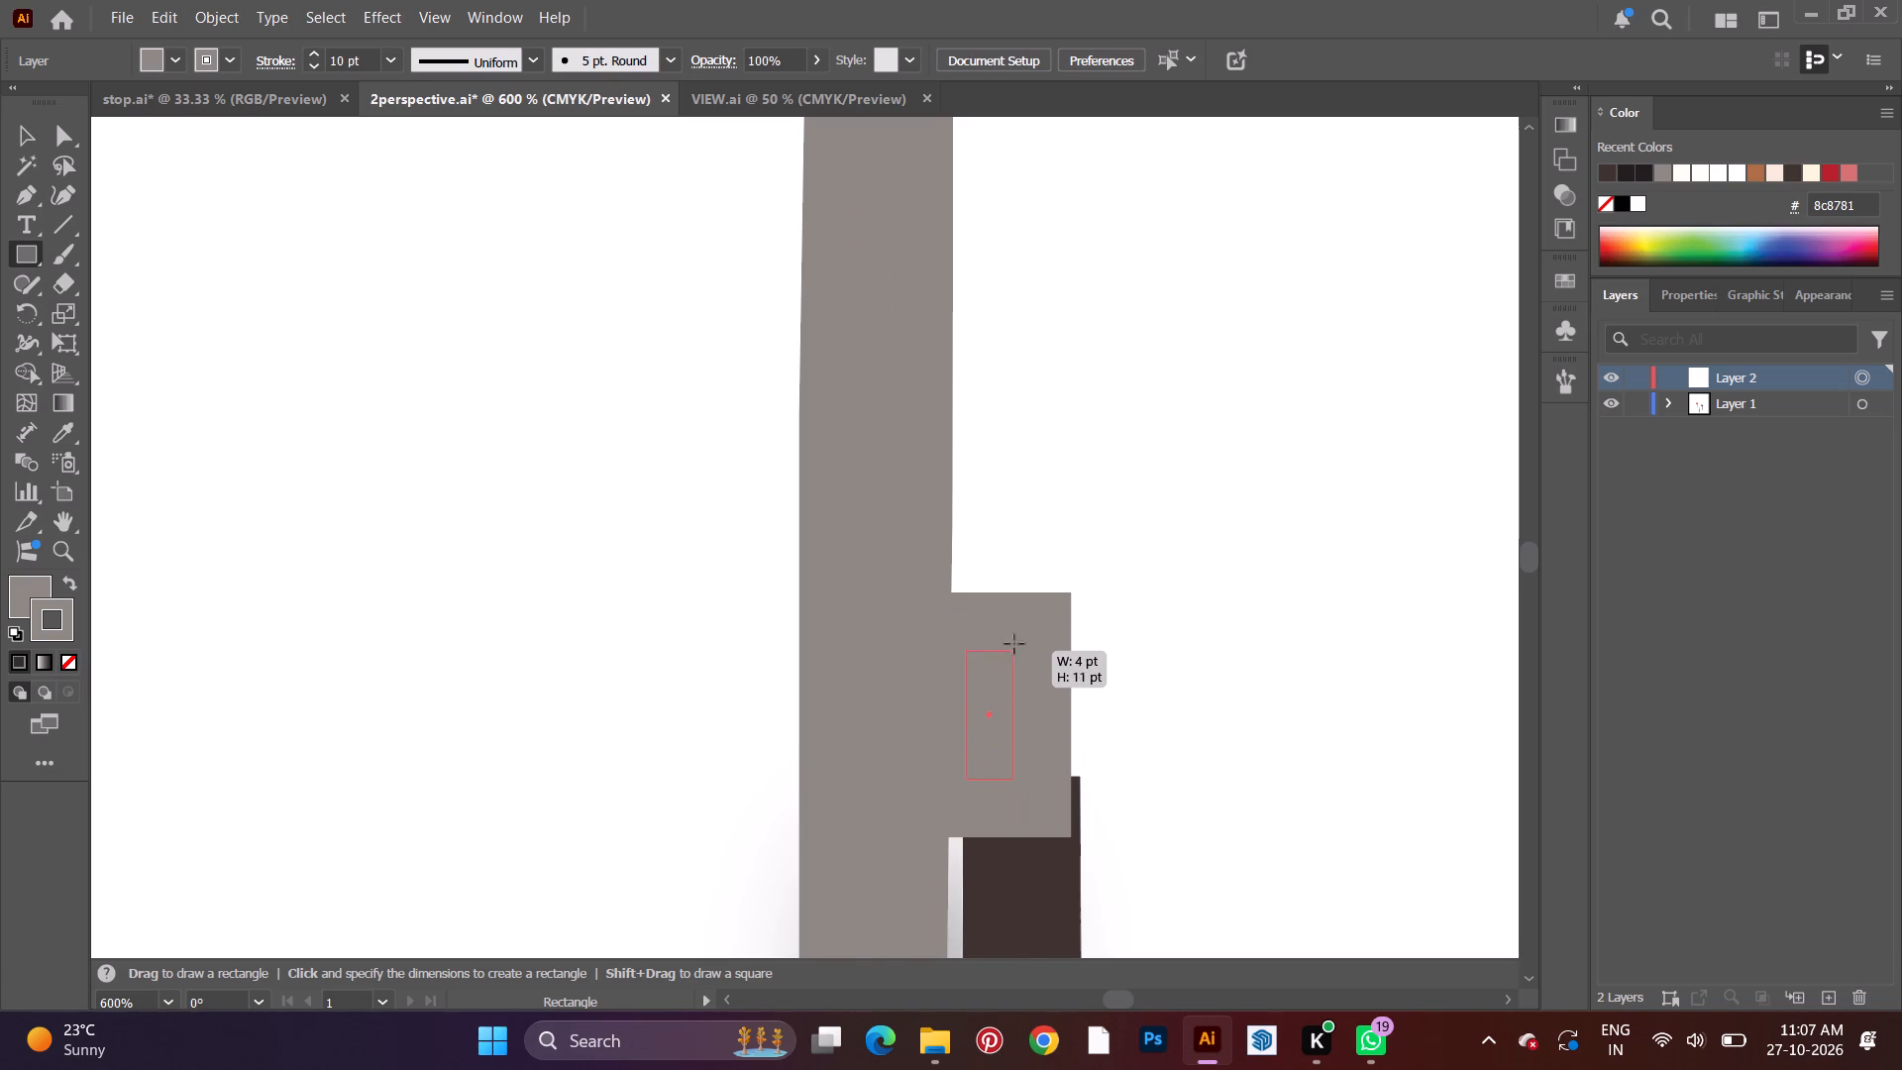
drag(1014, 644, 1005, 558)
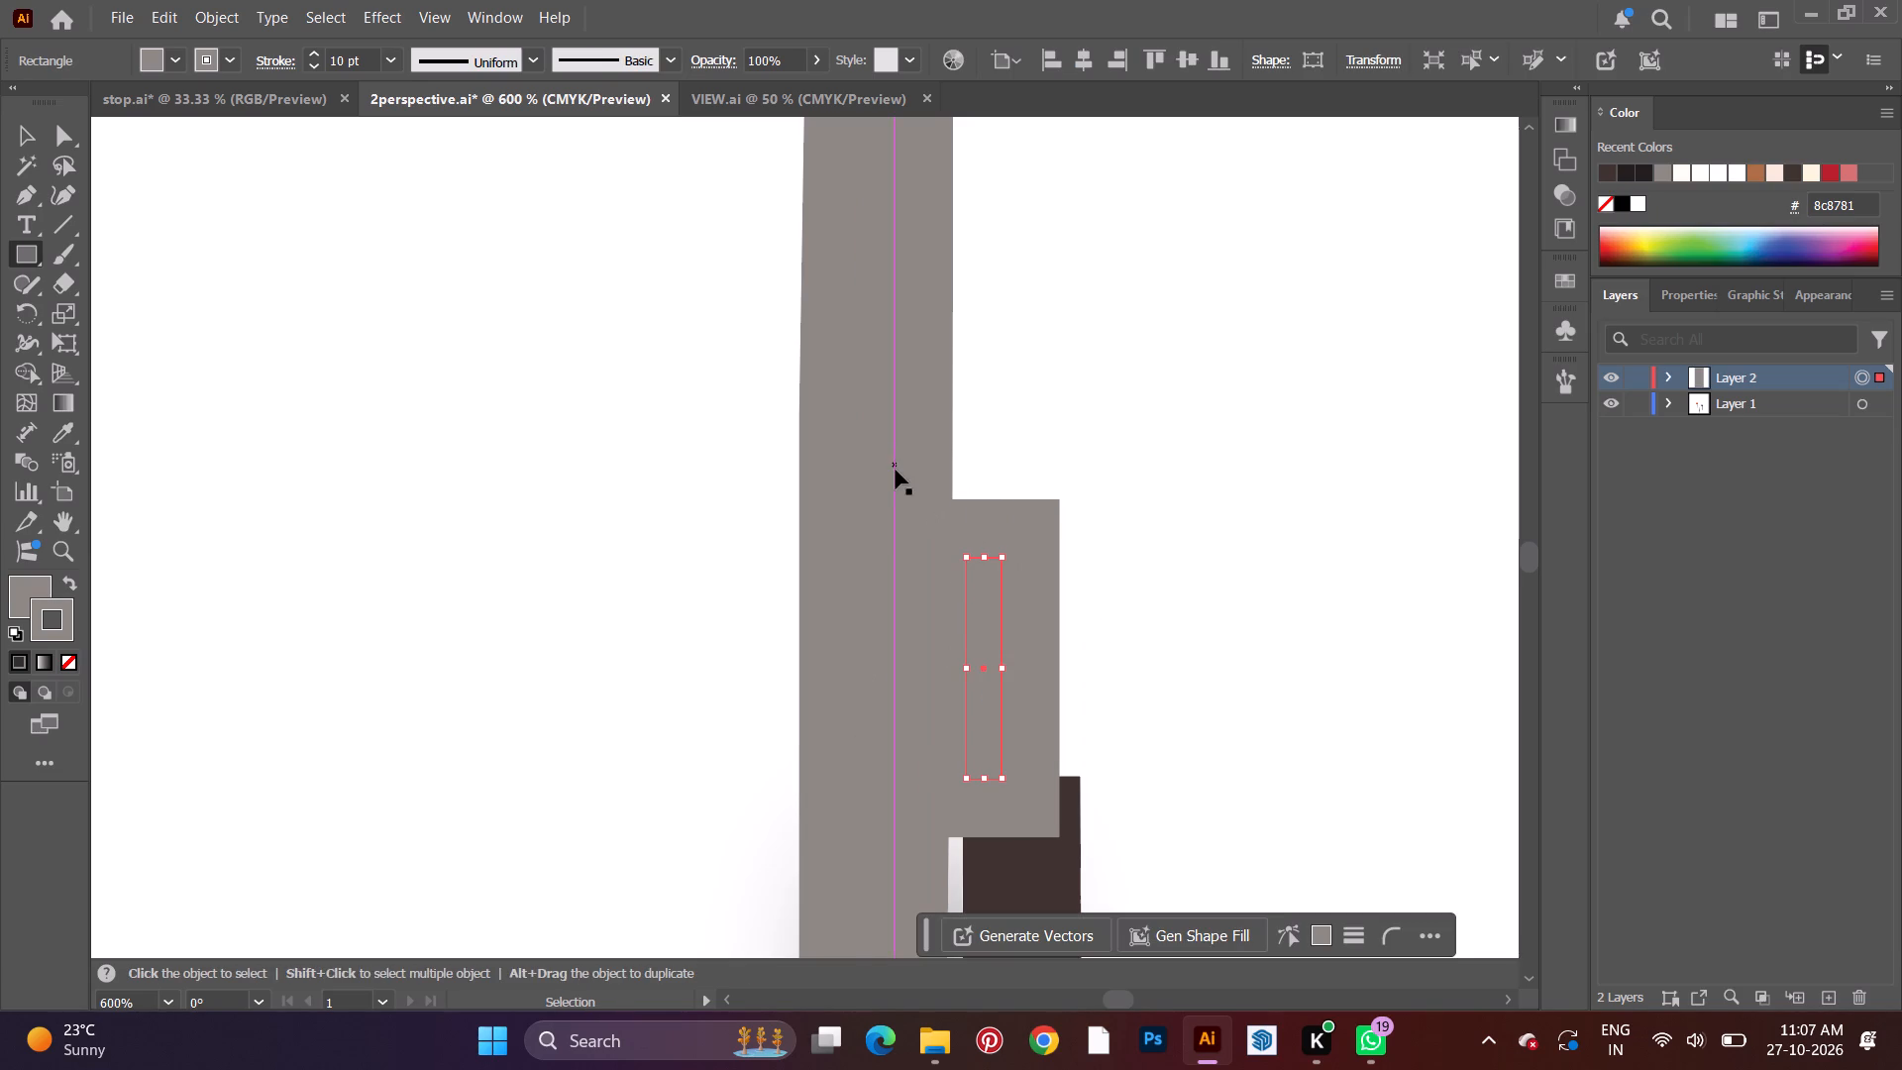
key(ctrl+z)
Set the stroke to None and sample the dark brown of the pole's top band as the fill for new shapes.
click(225, 64)
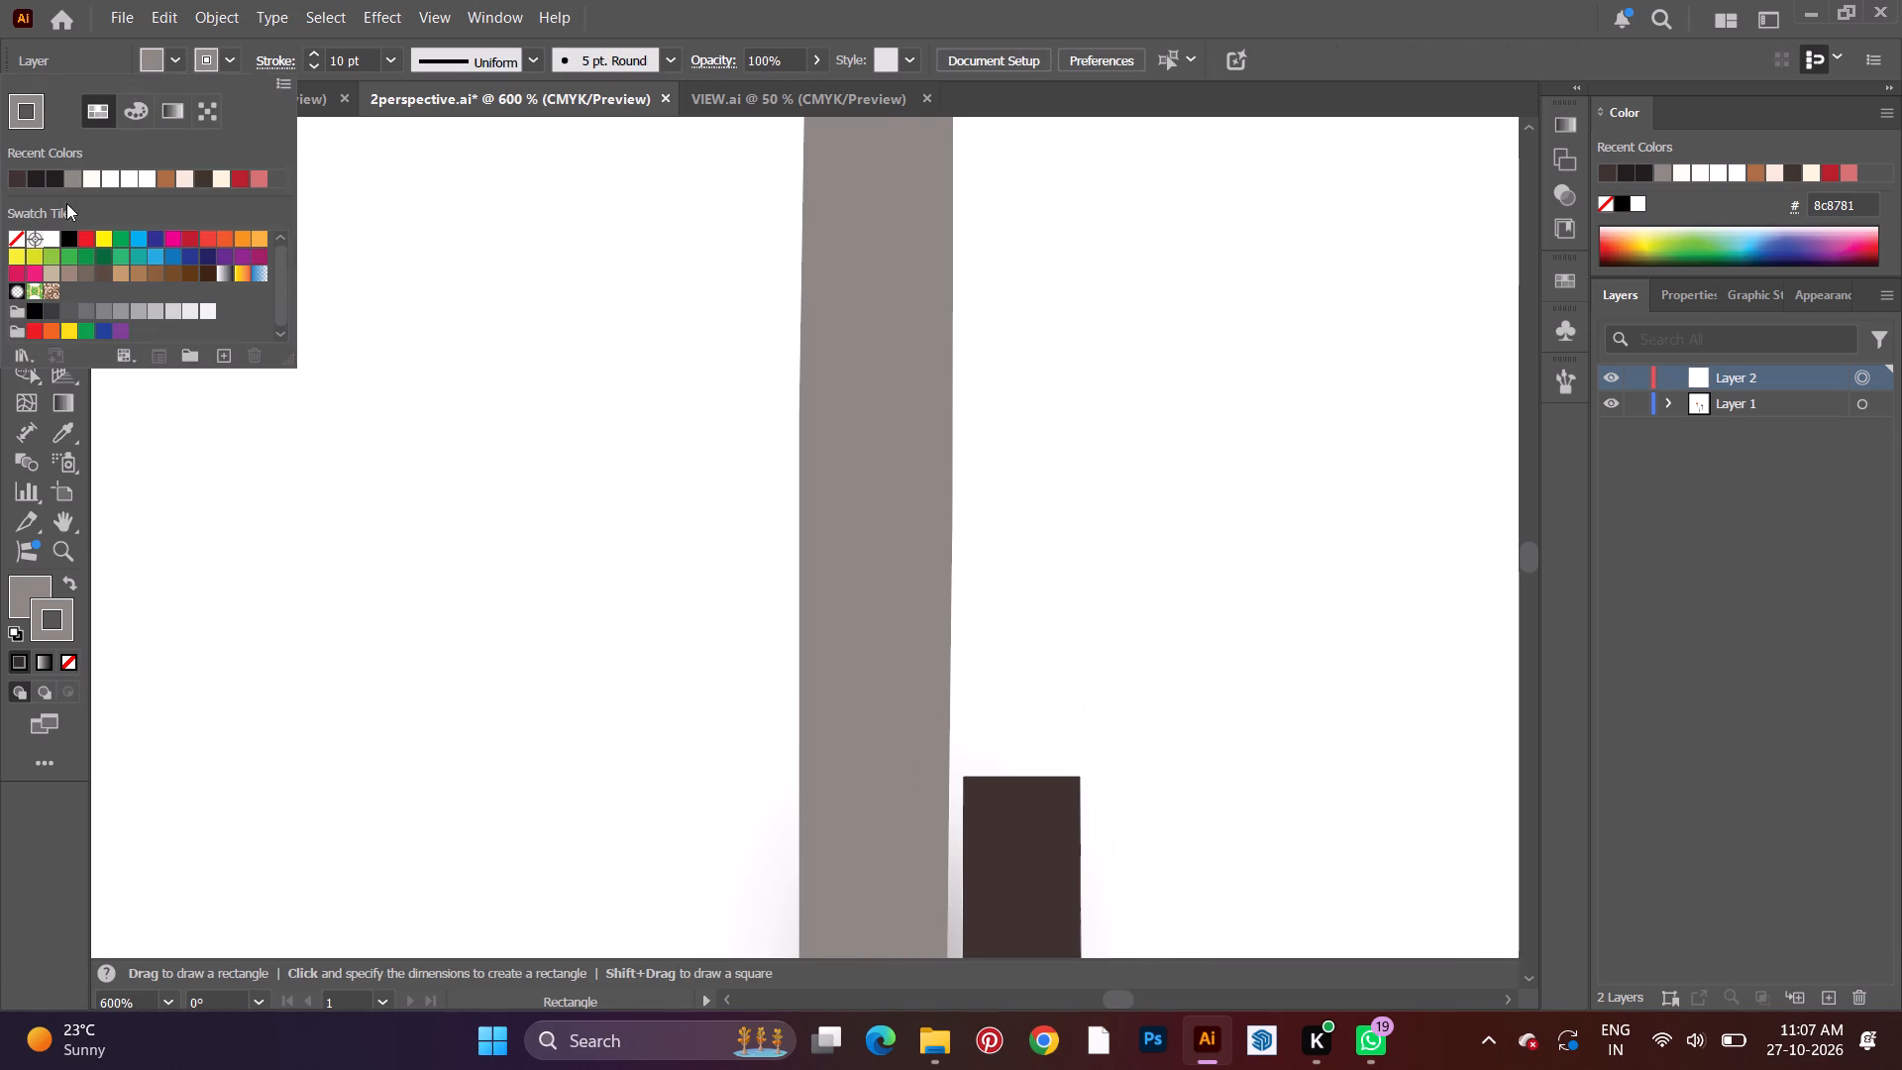
click(16, 239)
click(635, 343)
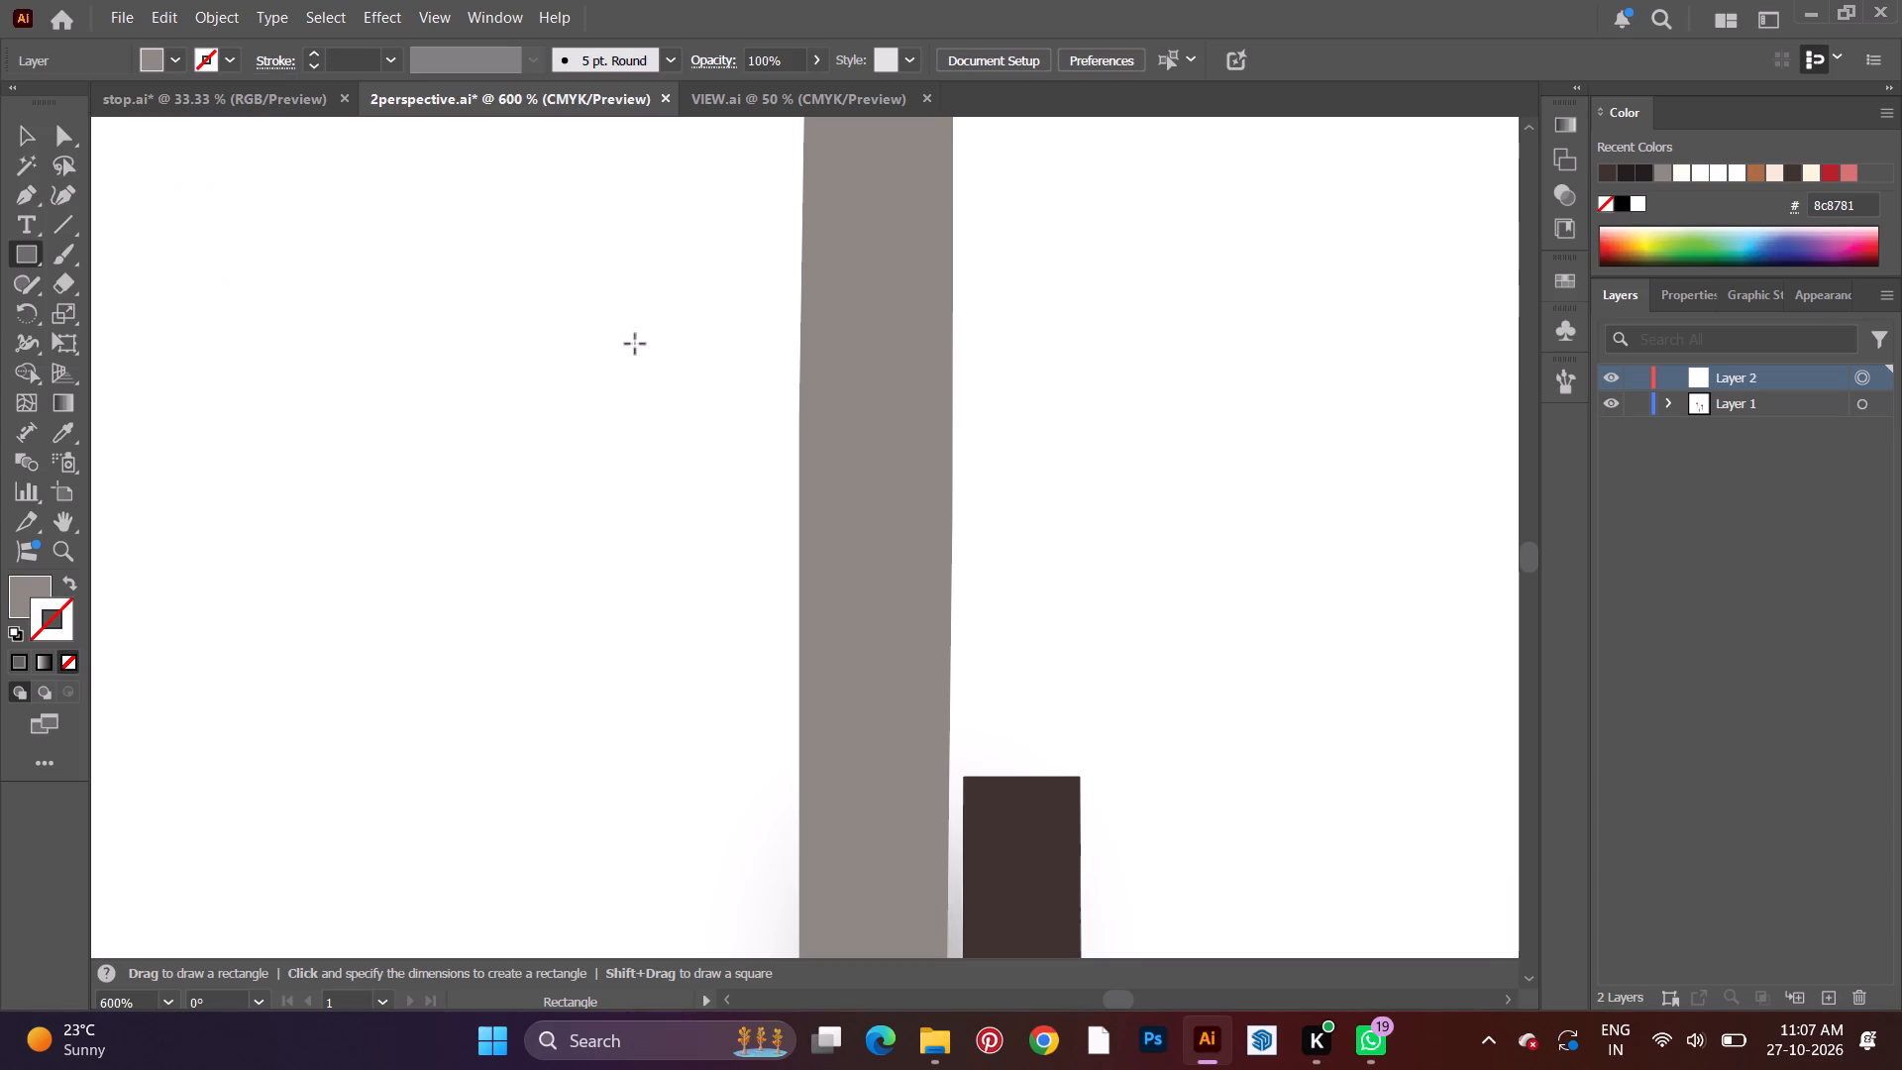
key(i)
click(999, 854)
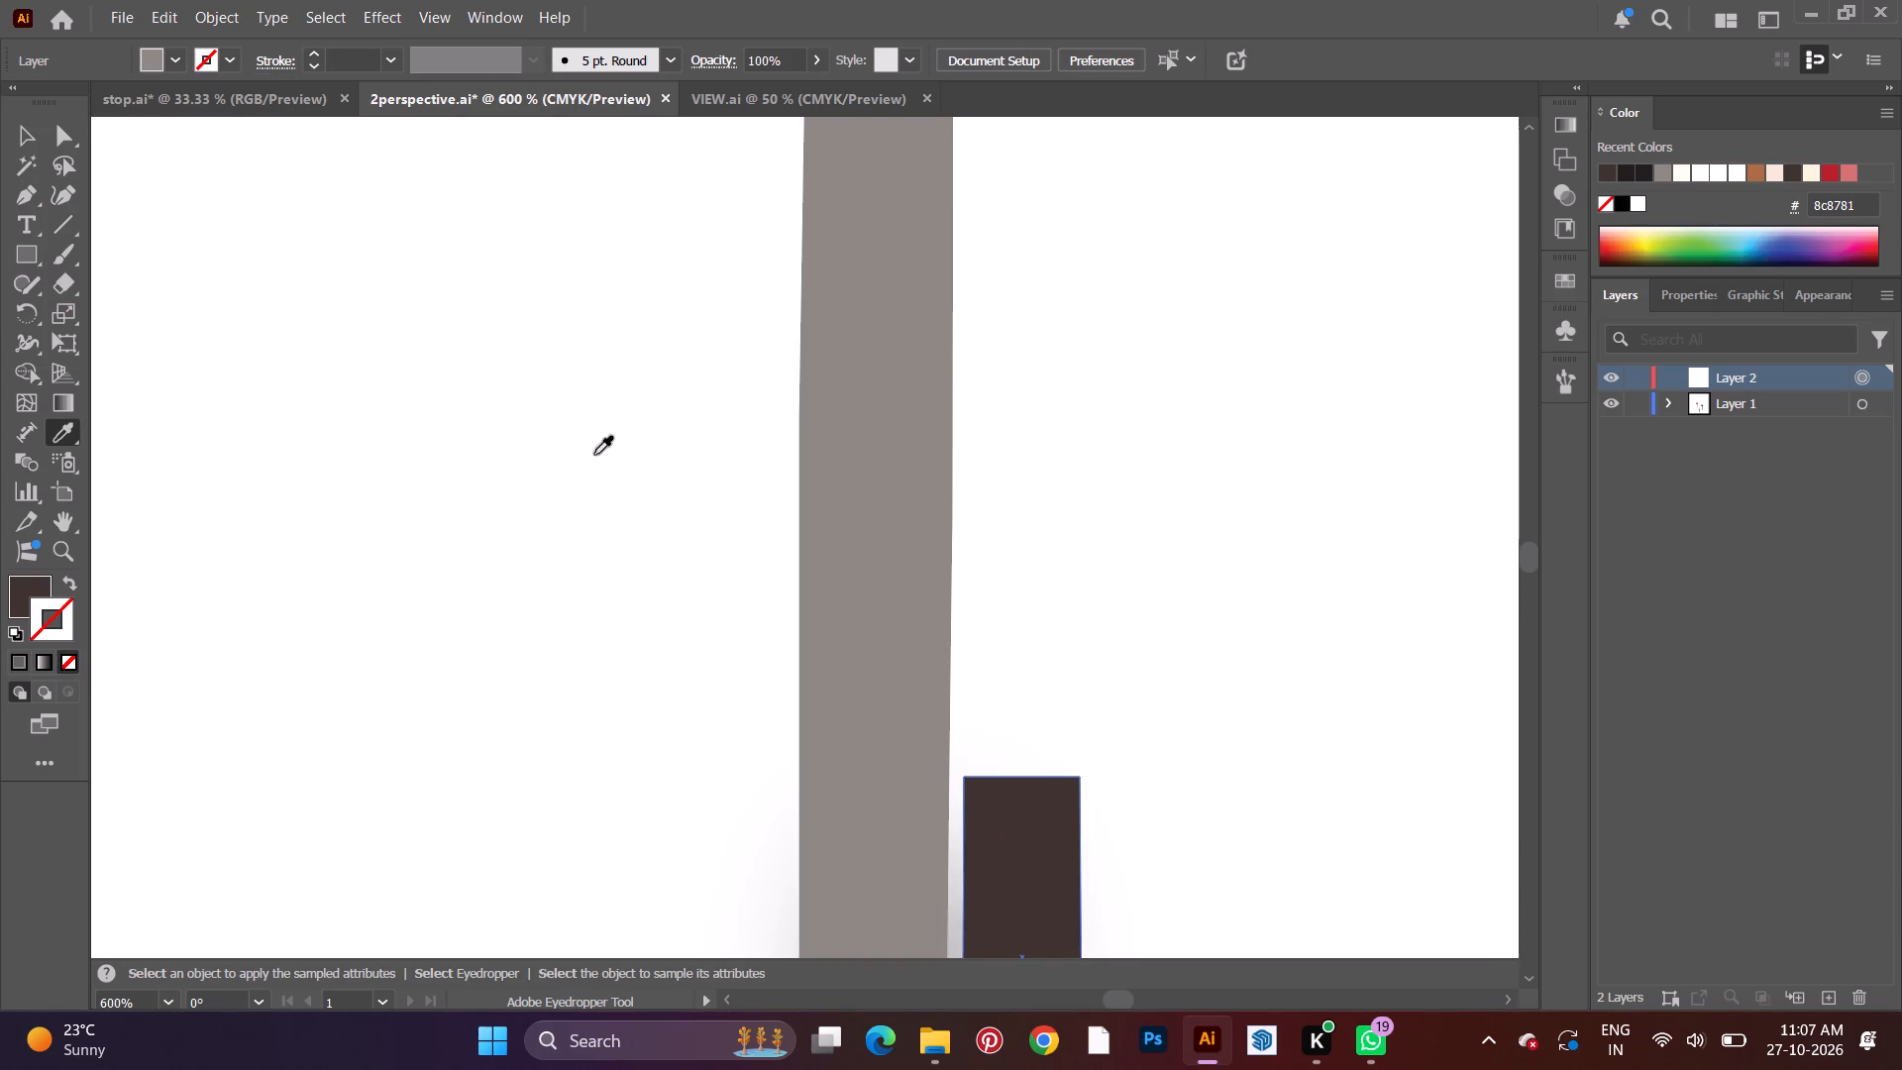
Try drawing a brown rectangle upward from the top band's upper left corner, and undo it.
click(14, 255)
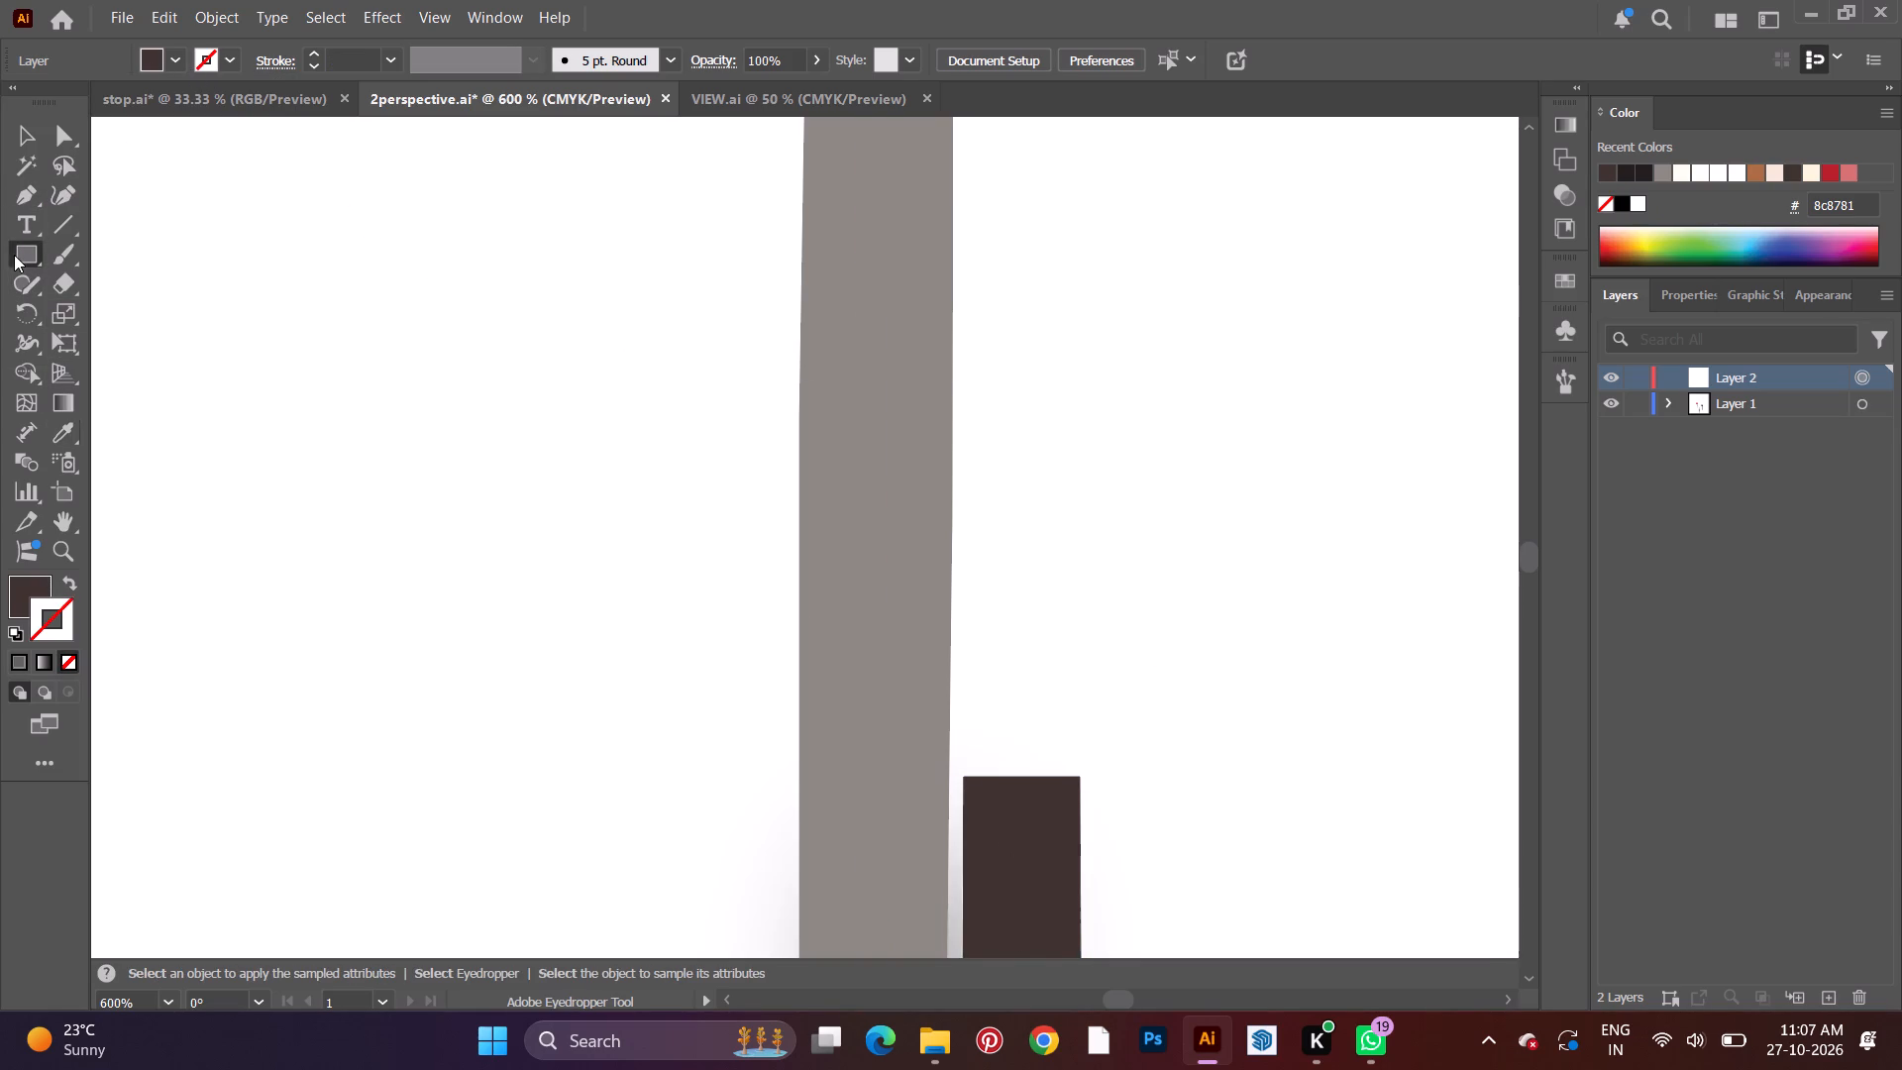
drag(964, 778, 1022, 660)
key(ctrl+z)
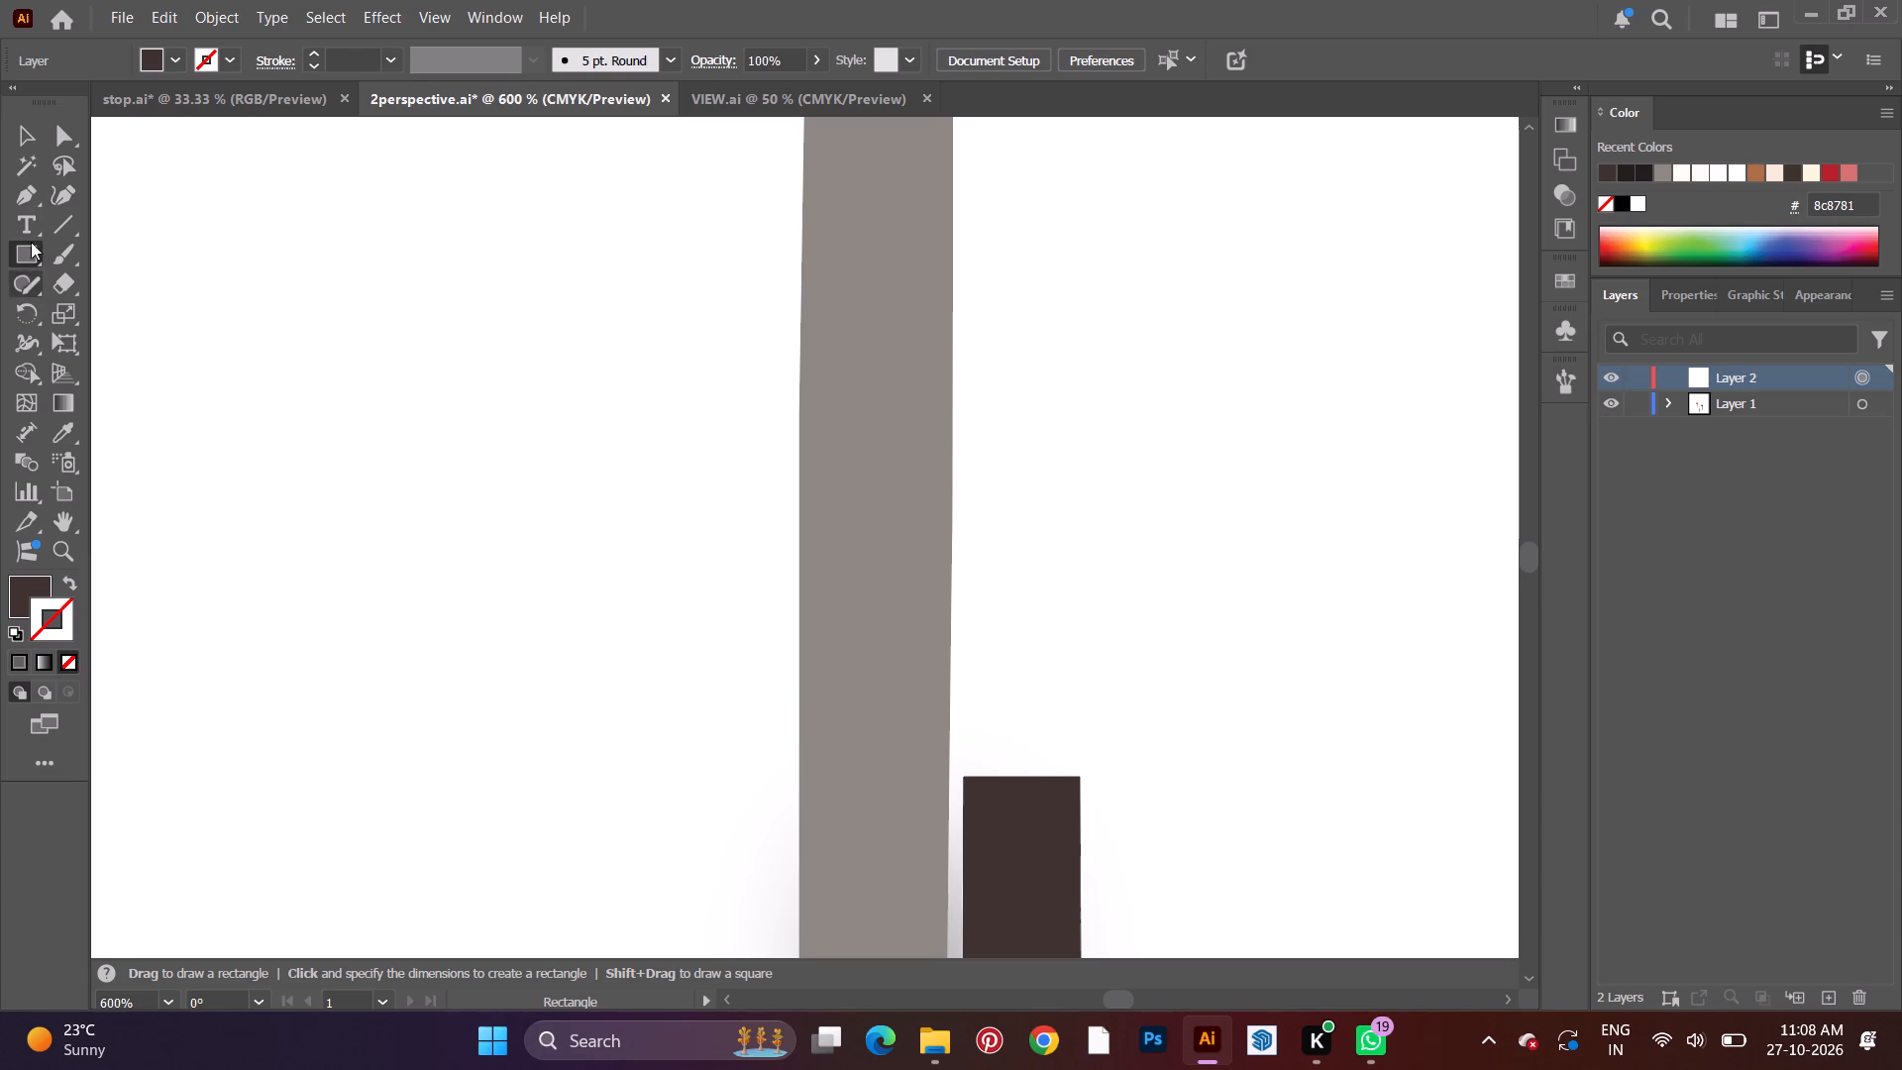
Draw a dark brown four-sided Pen shape about 10 pt wide and 61 pt tall upward from the side view pole's top band.
click(30, 191)
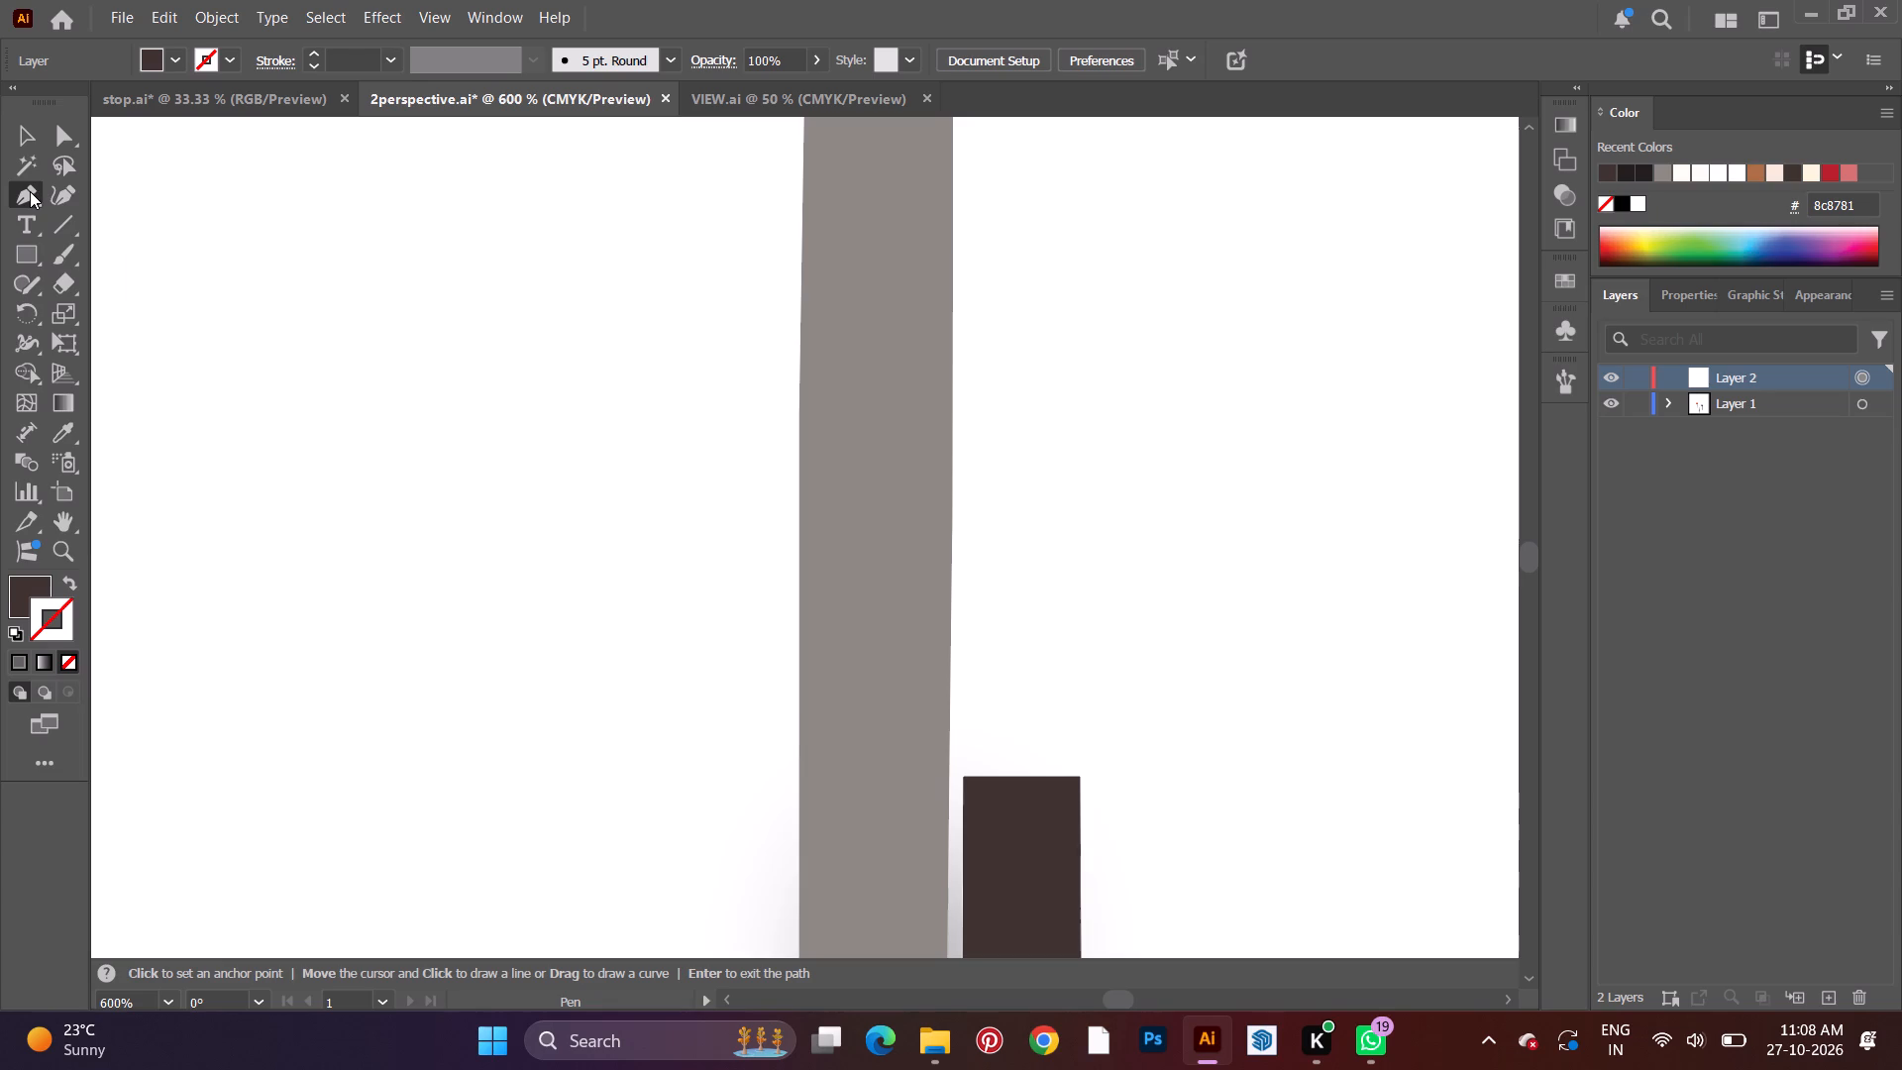
click(966, 776)
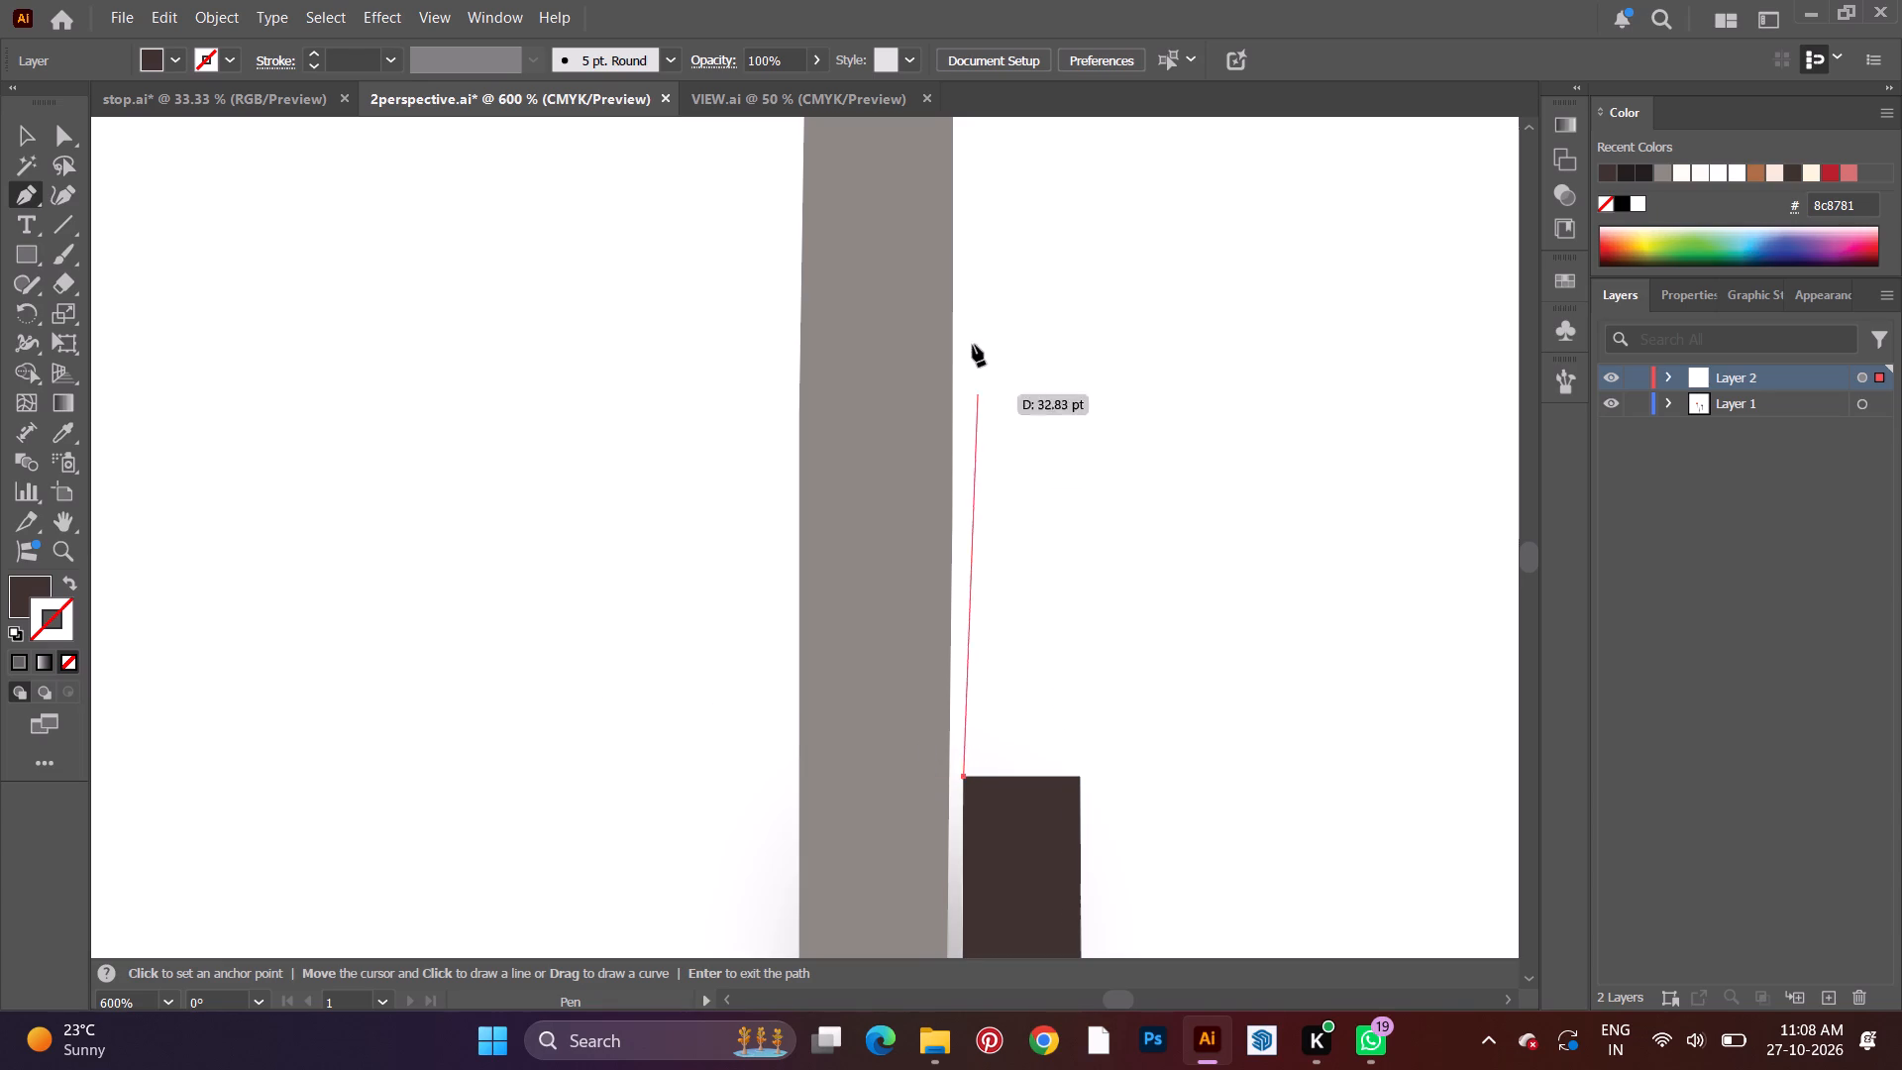
scroll(978, 204, up, 3)
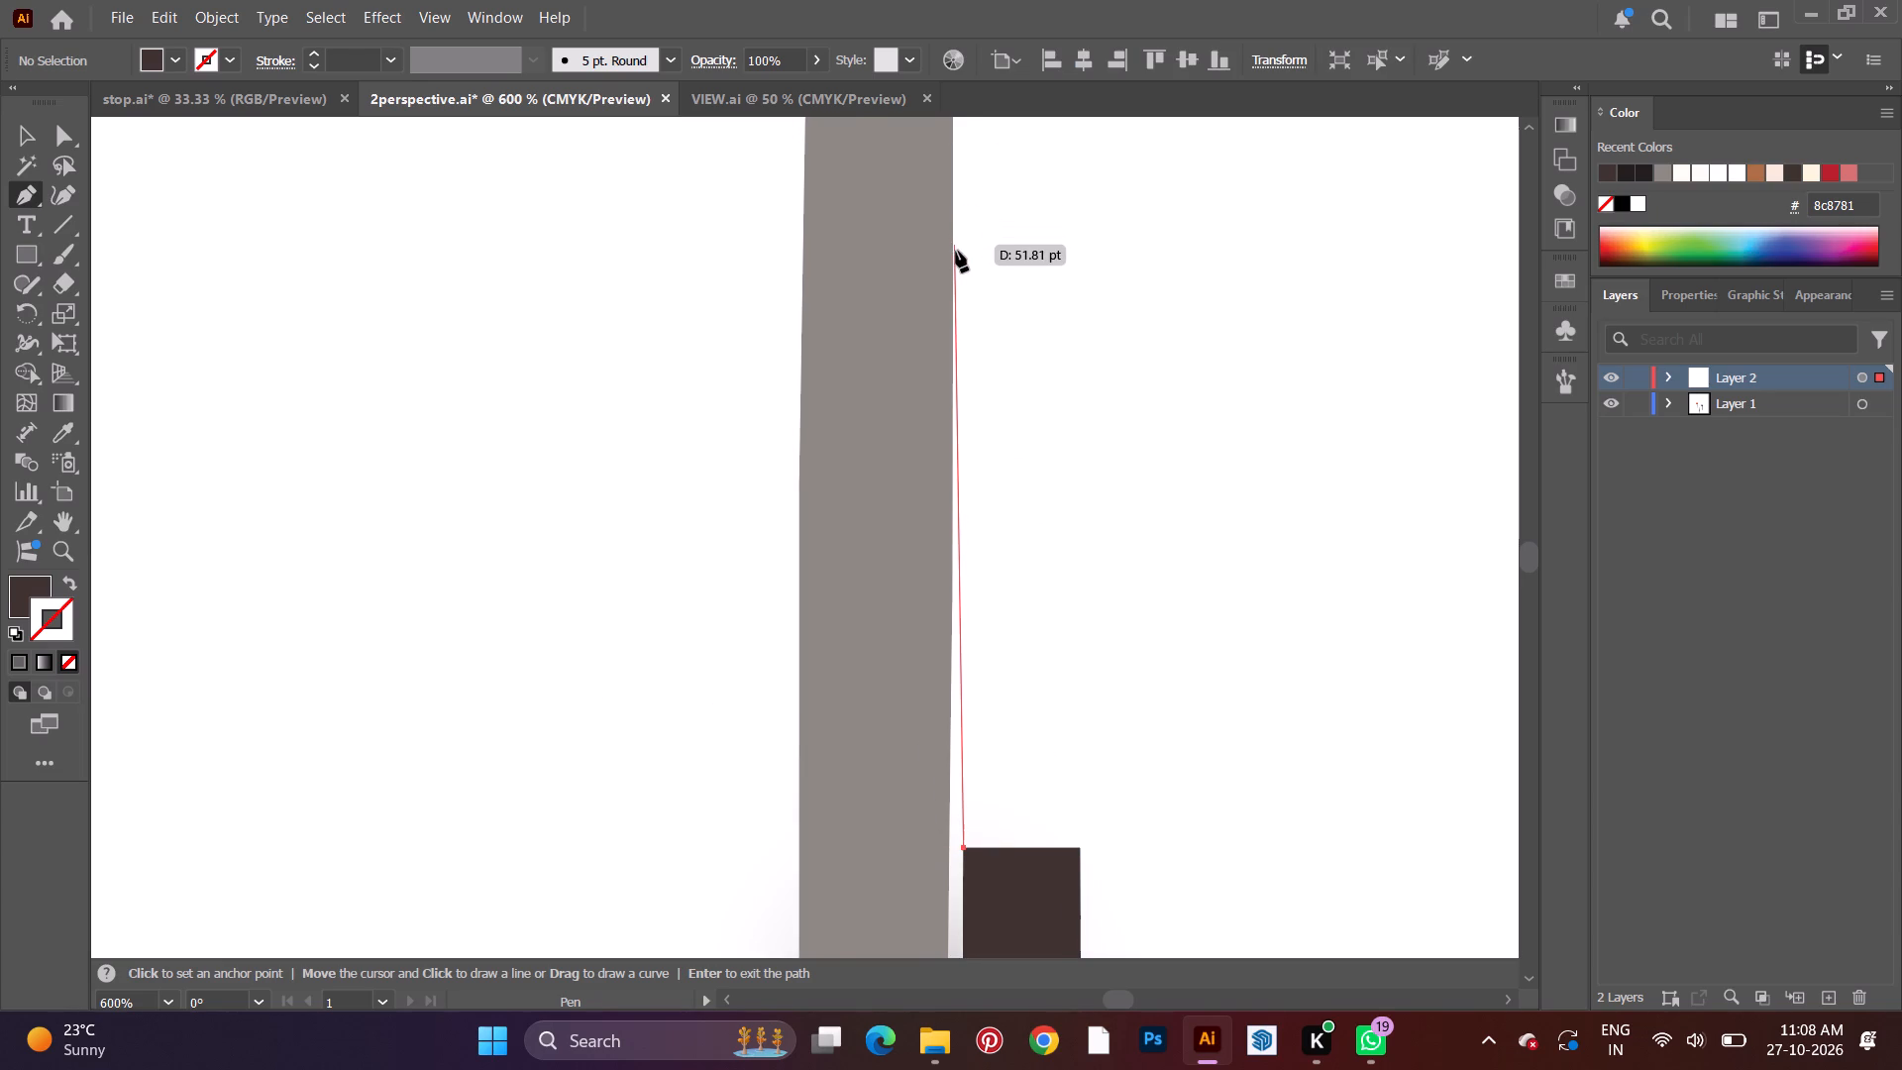
alt+scroll(954, 253, down, 2)
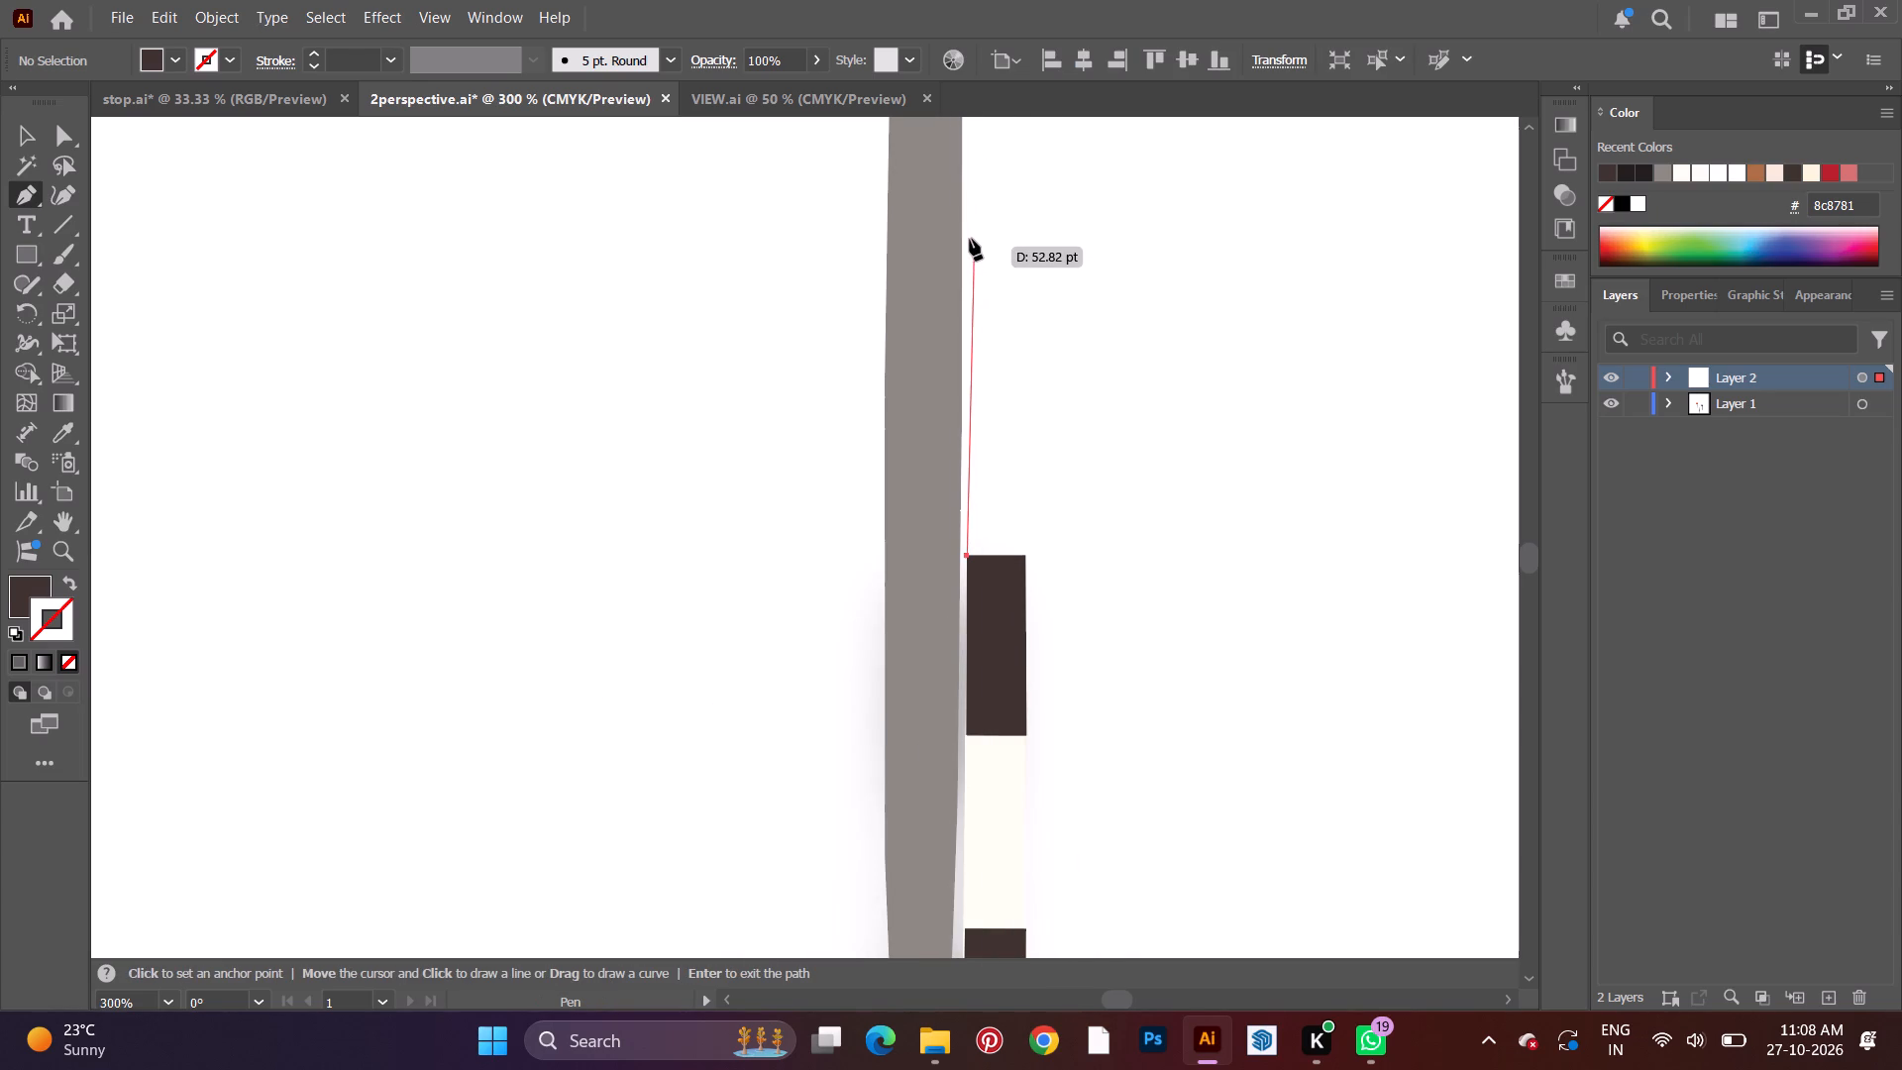
click(969, 231)
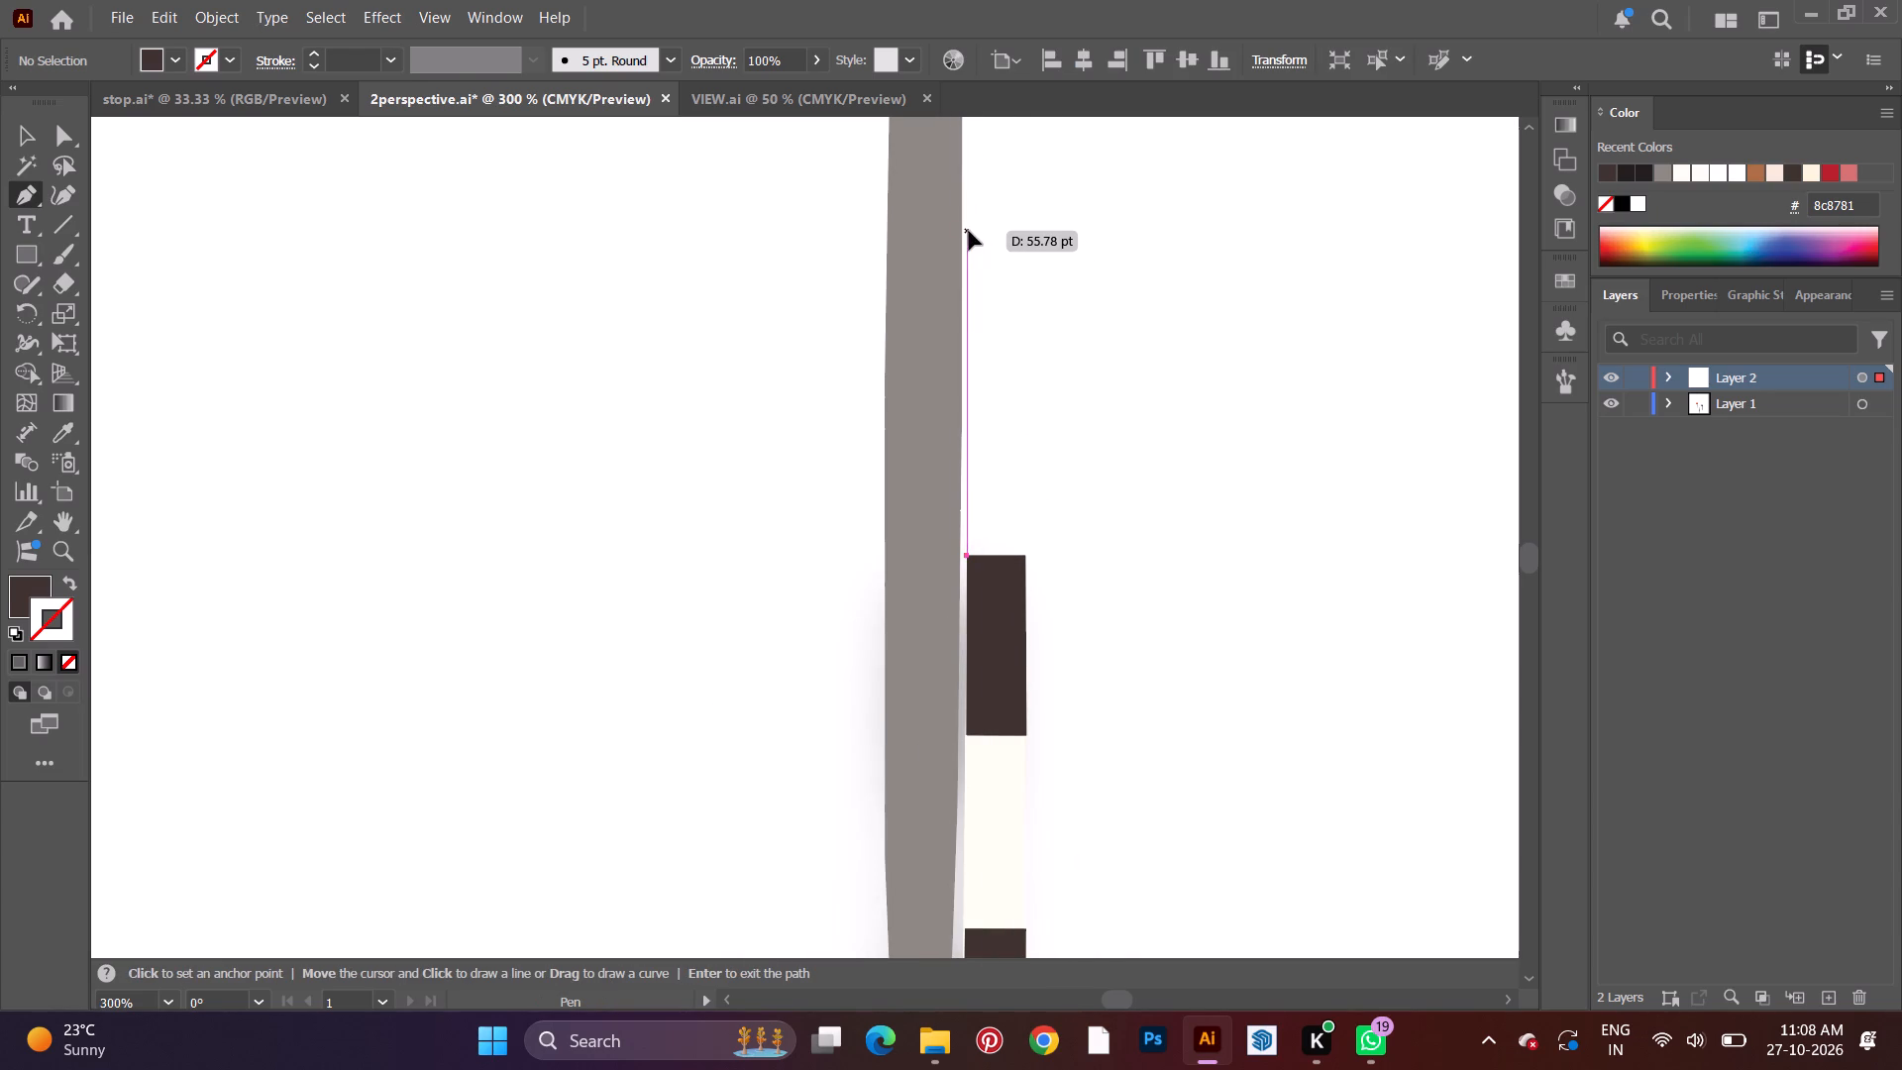
click(1024, 233)
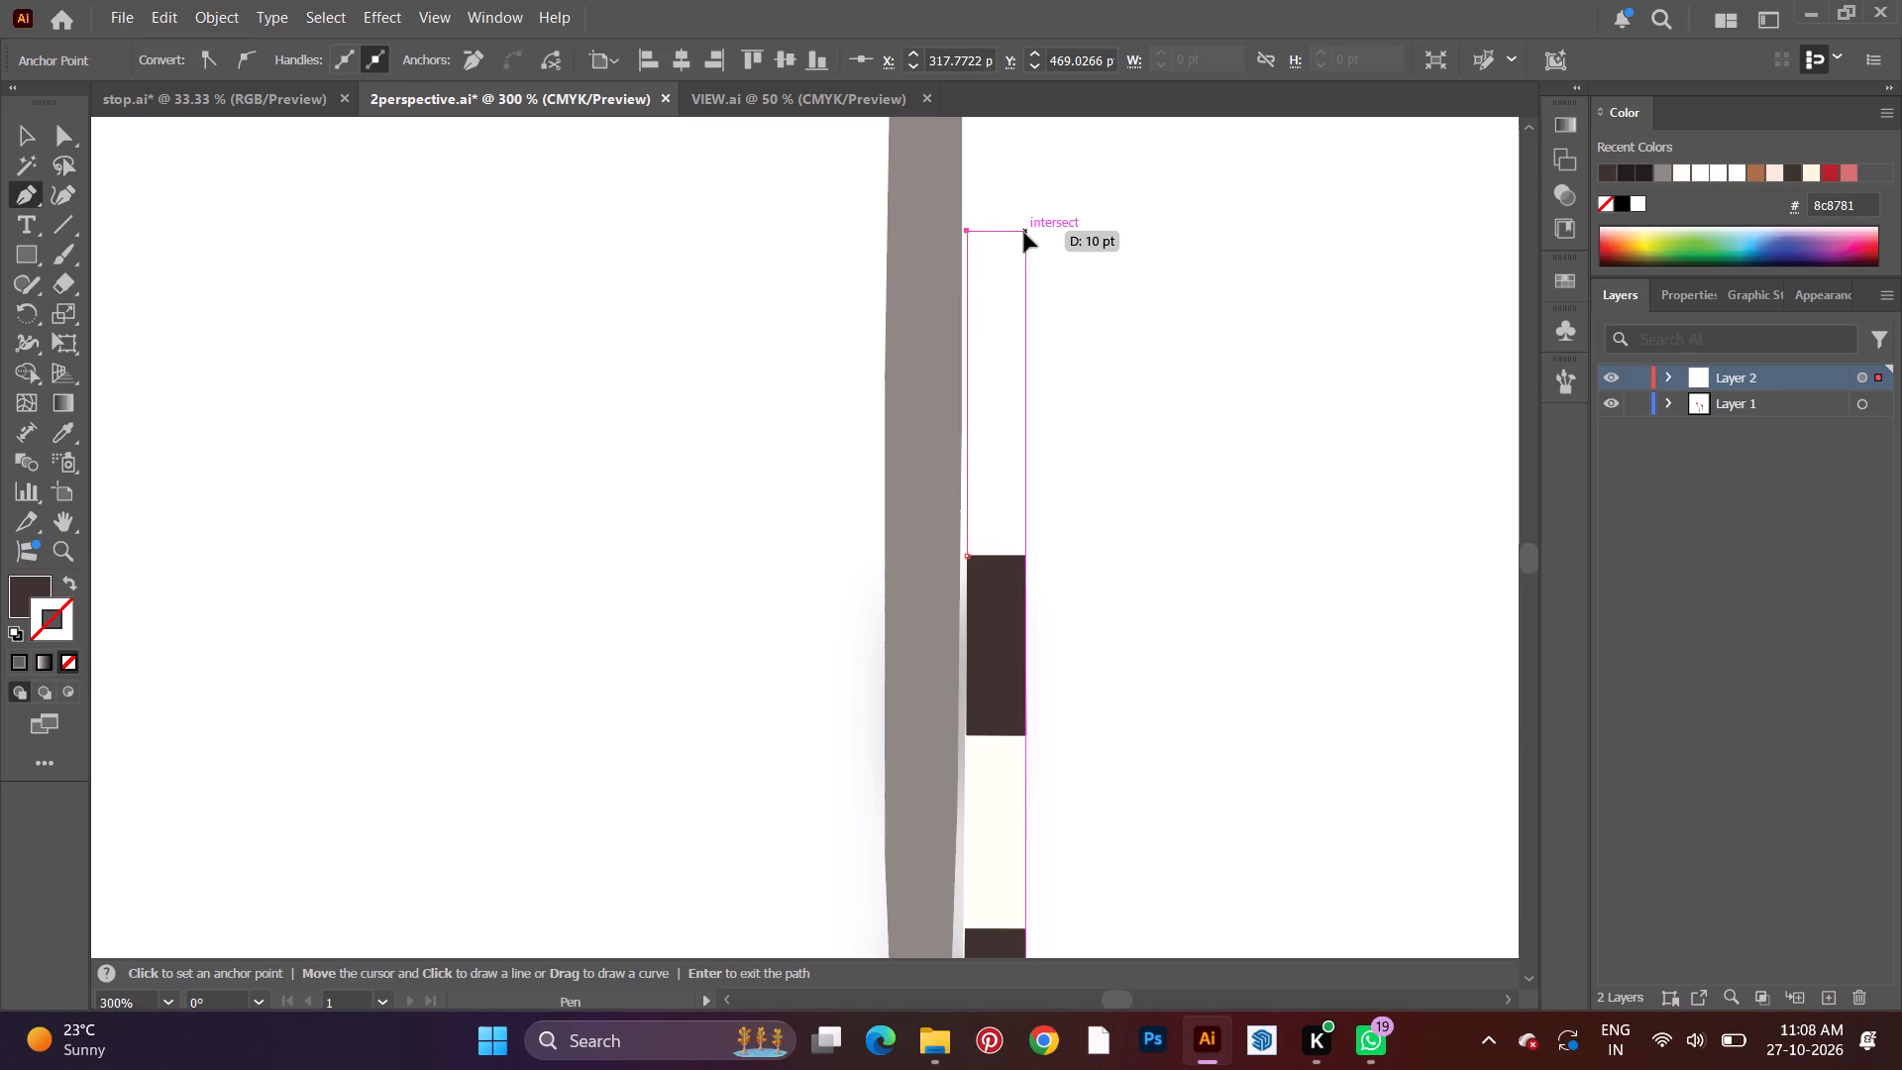
click(1027, 588)
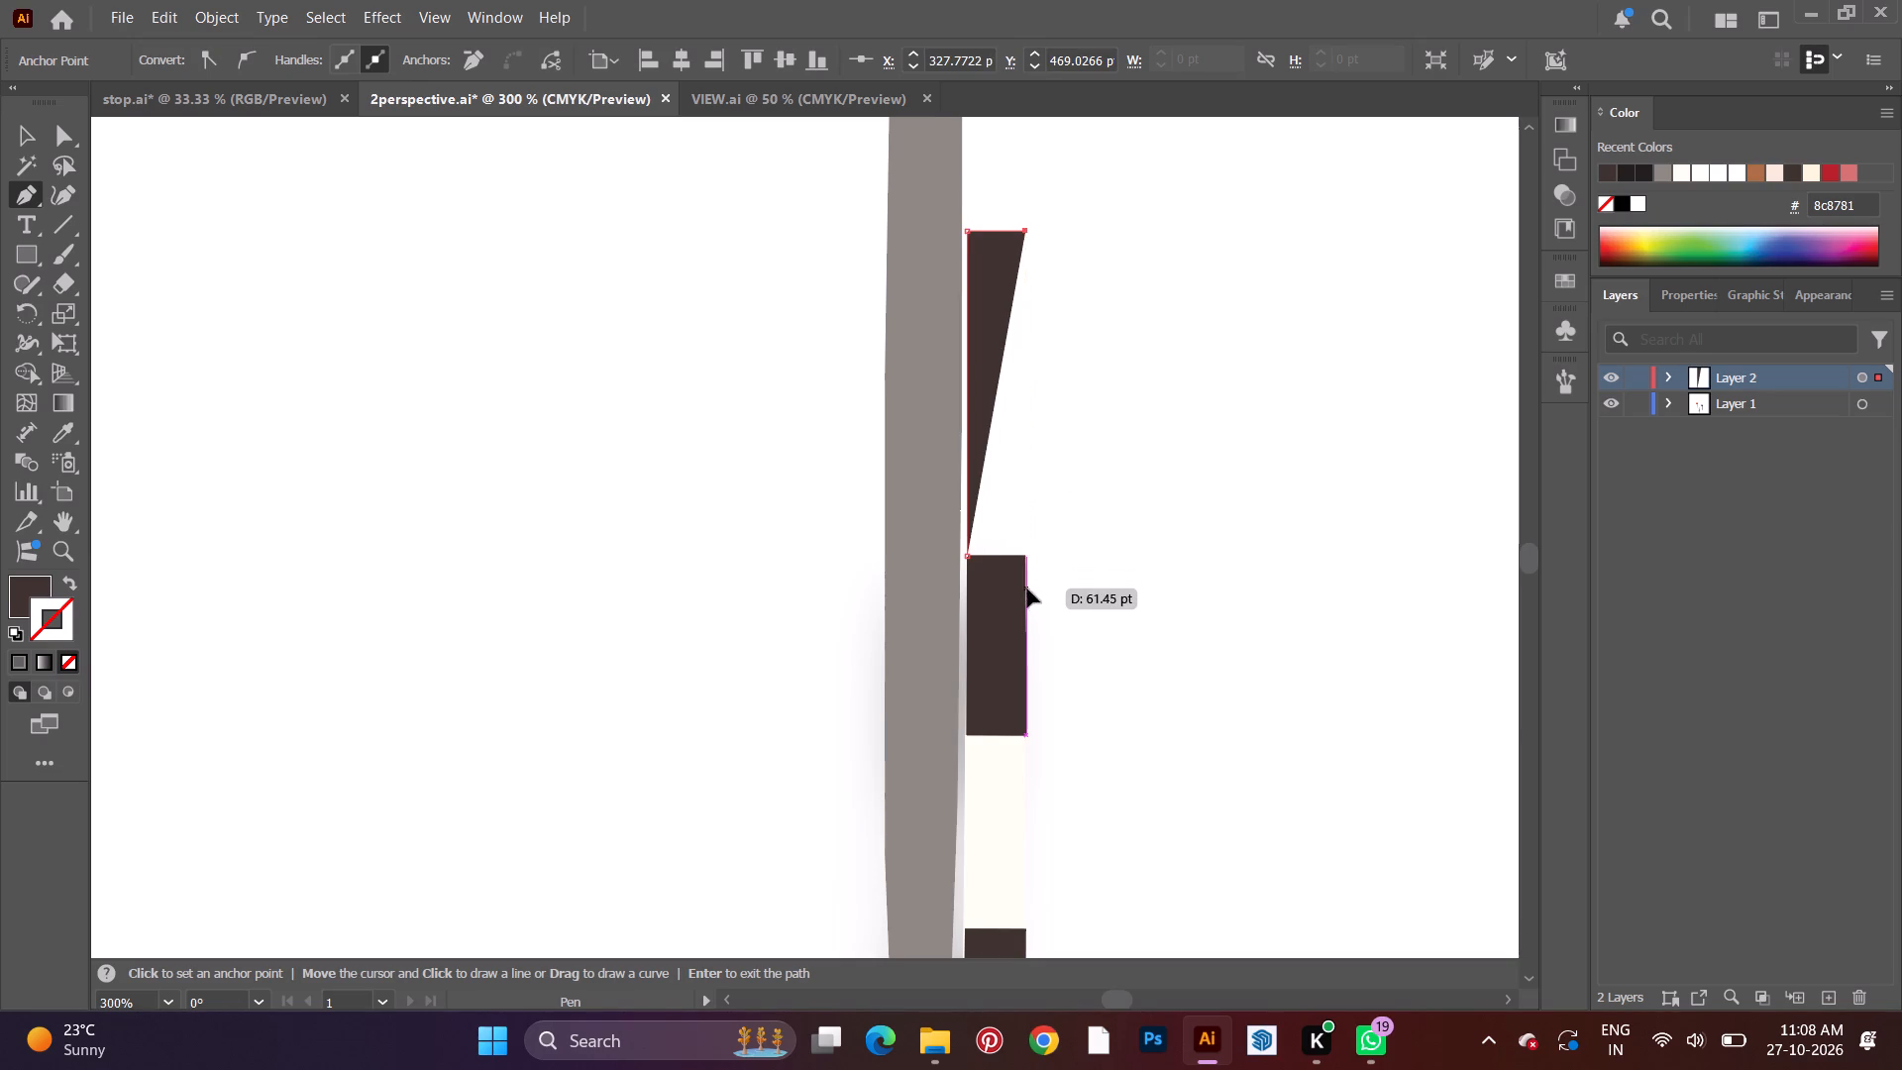
click(968, 555)
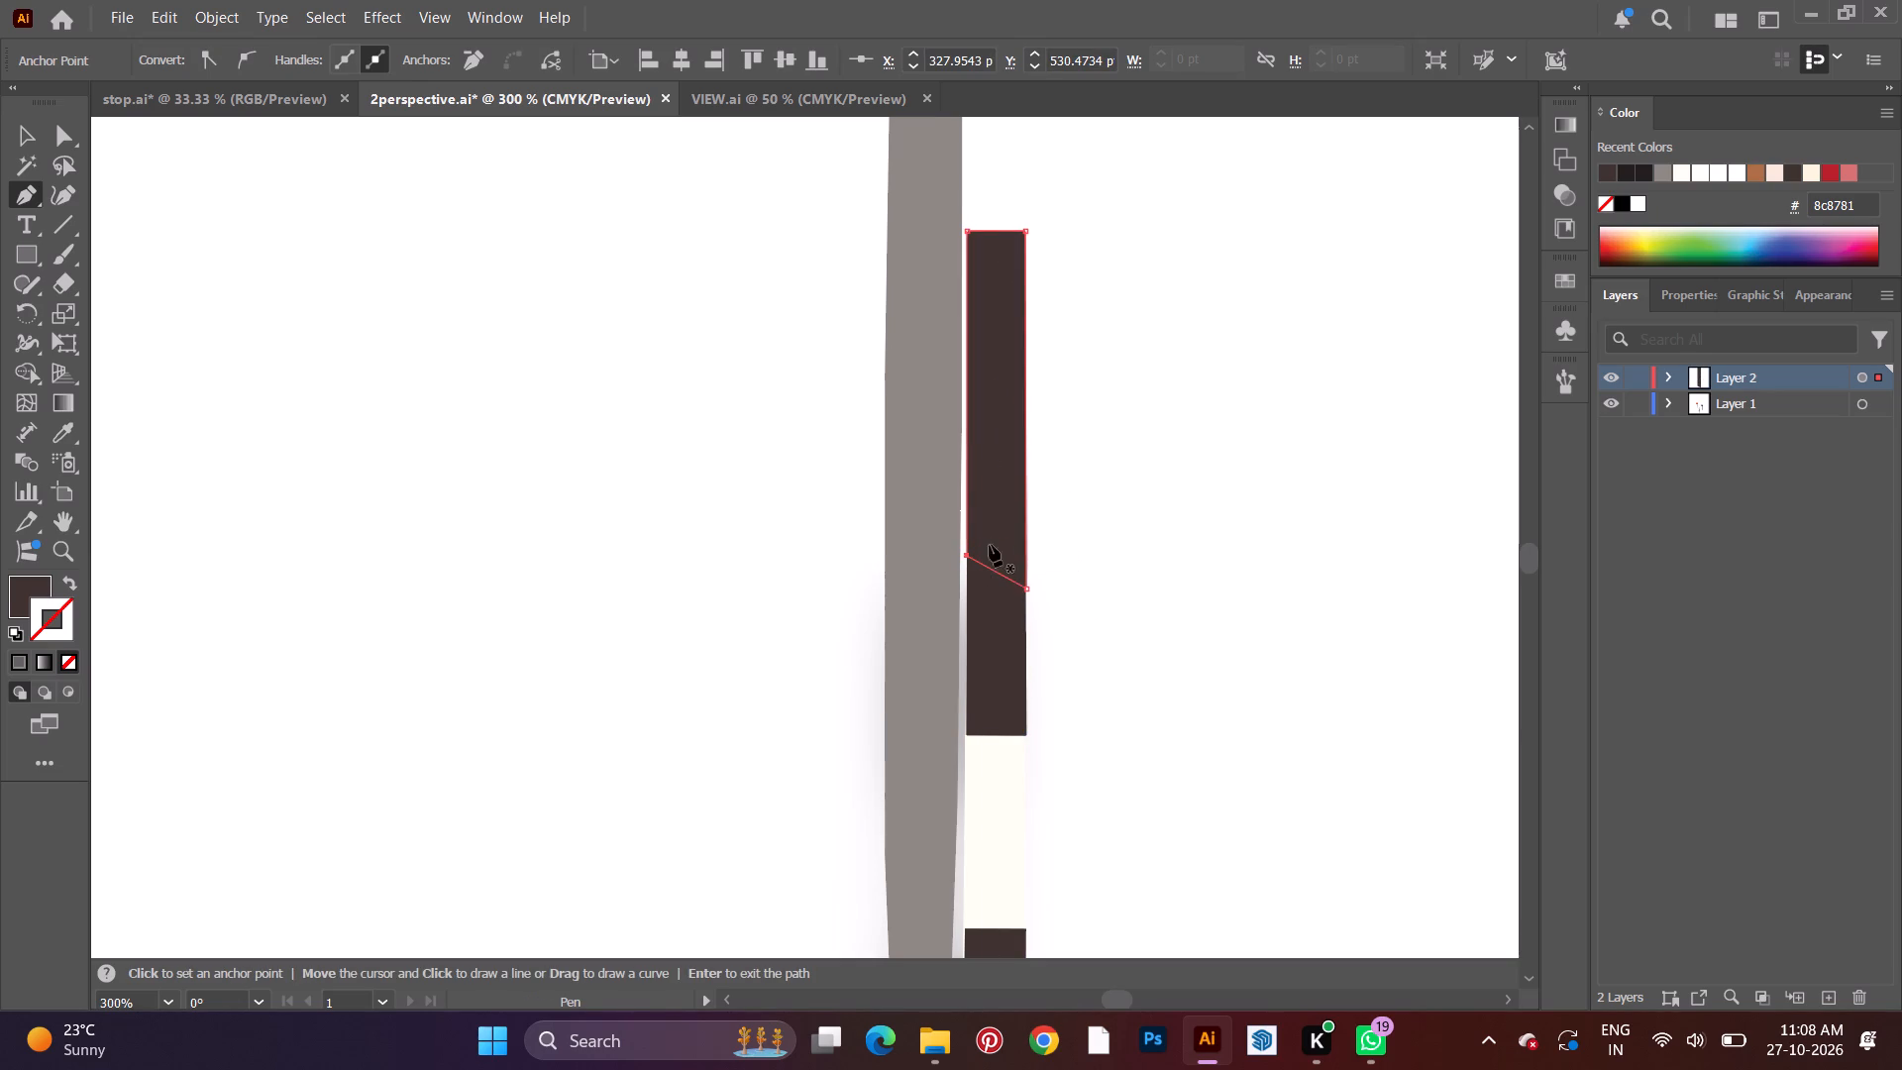
Fine-tune the new brown extension's outer edge to a width of about 10.23 pt so it lines up with the pole.
click(29, 137)
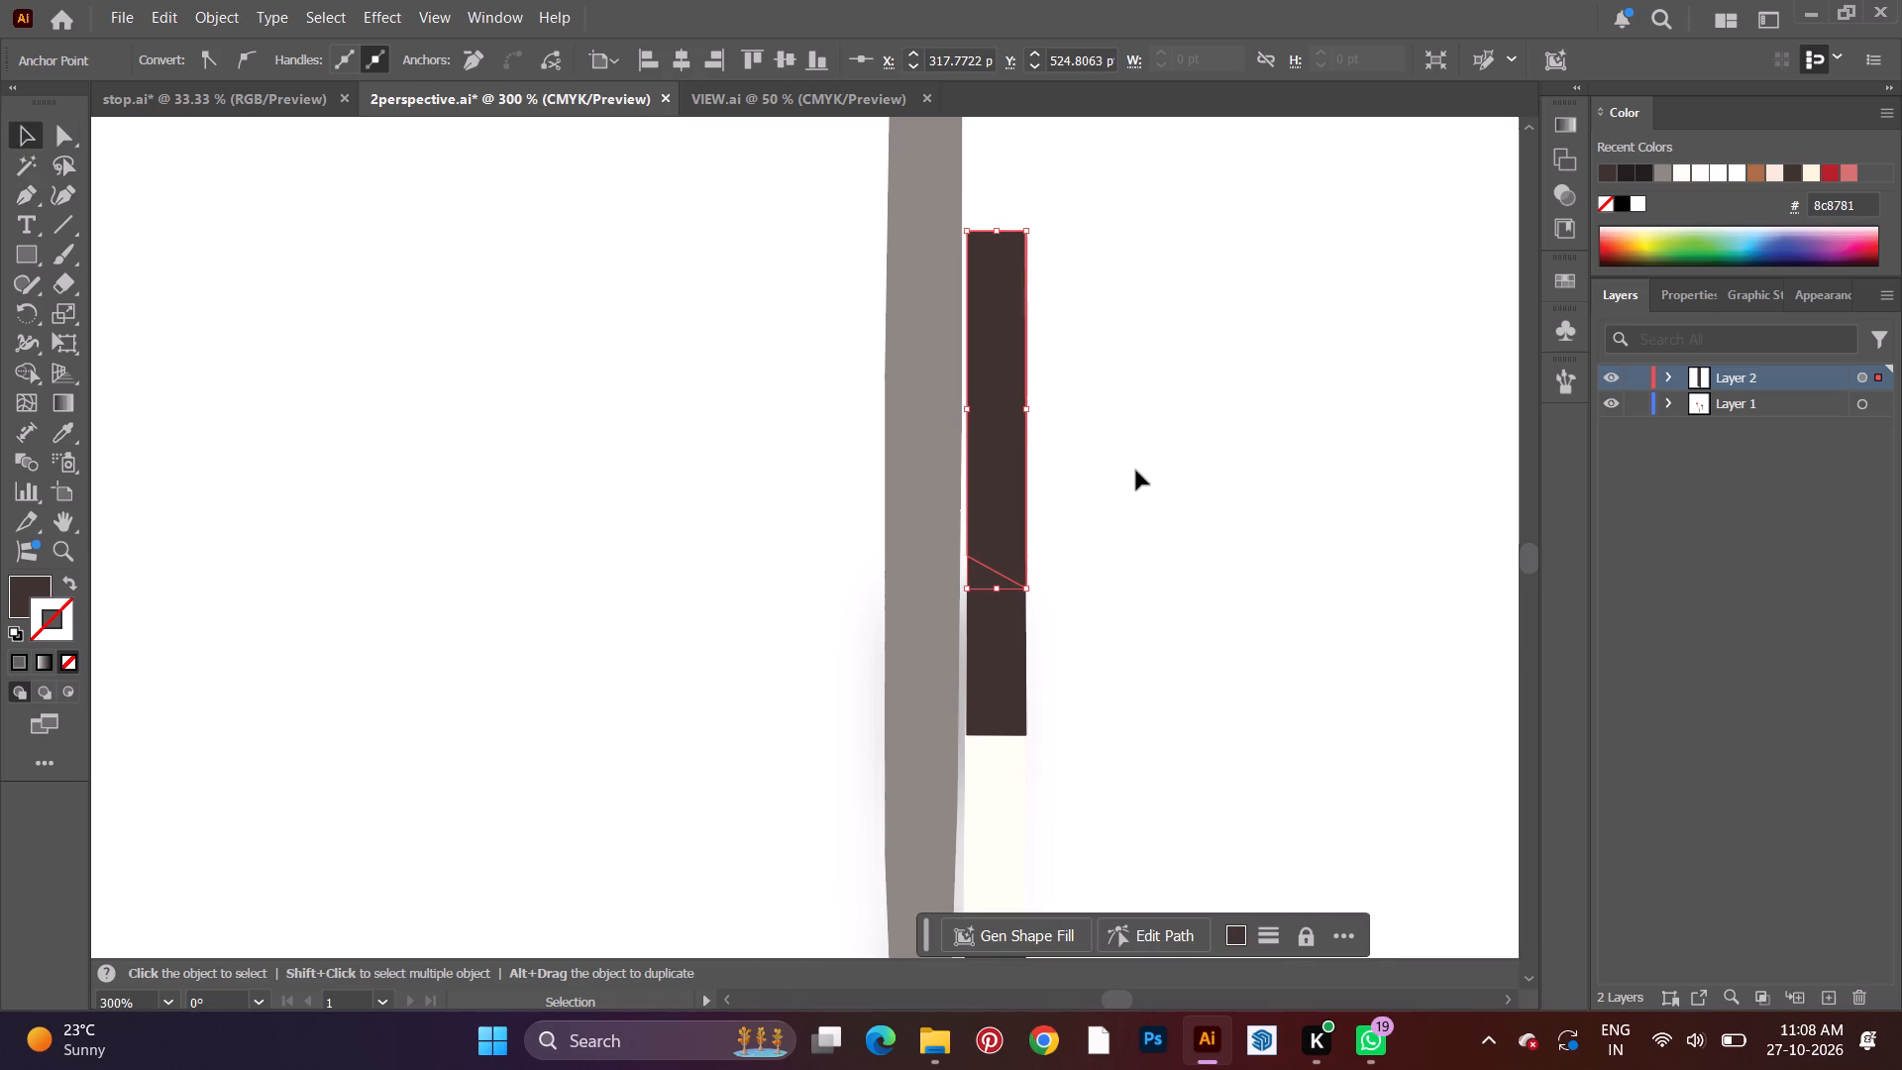
click(1137, 475)
click(1009, 493)
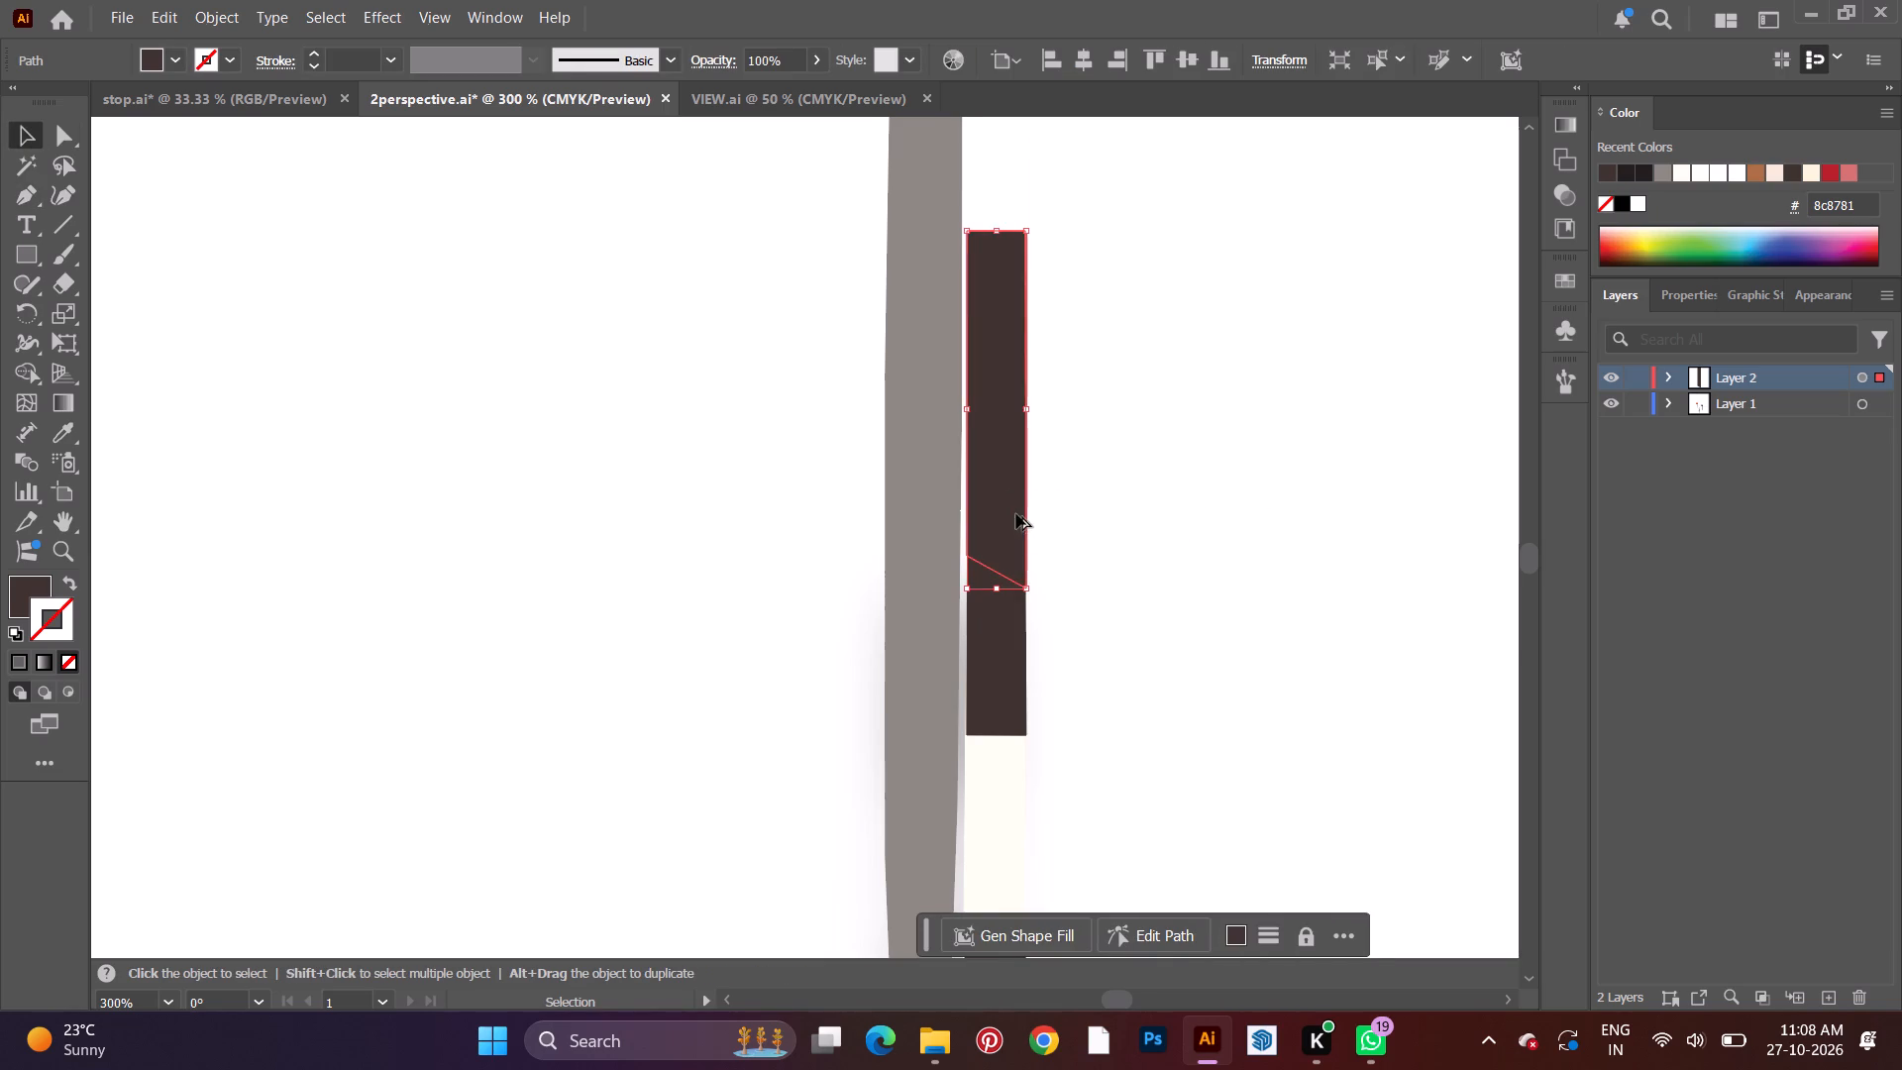
alt+scroll(1016, 510, up, 1)
alt+scroll(1010, 396, up, 4)
scroll(1032, 381, down, 11)
alt+scroll(1031, 372, down, 2)
drag(1053, 166, 1053, 169)
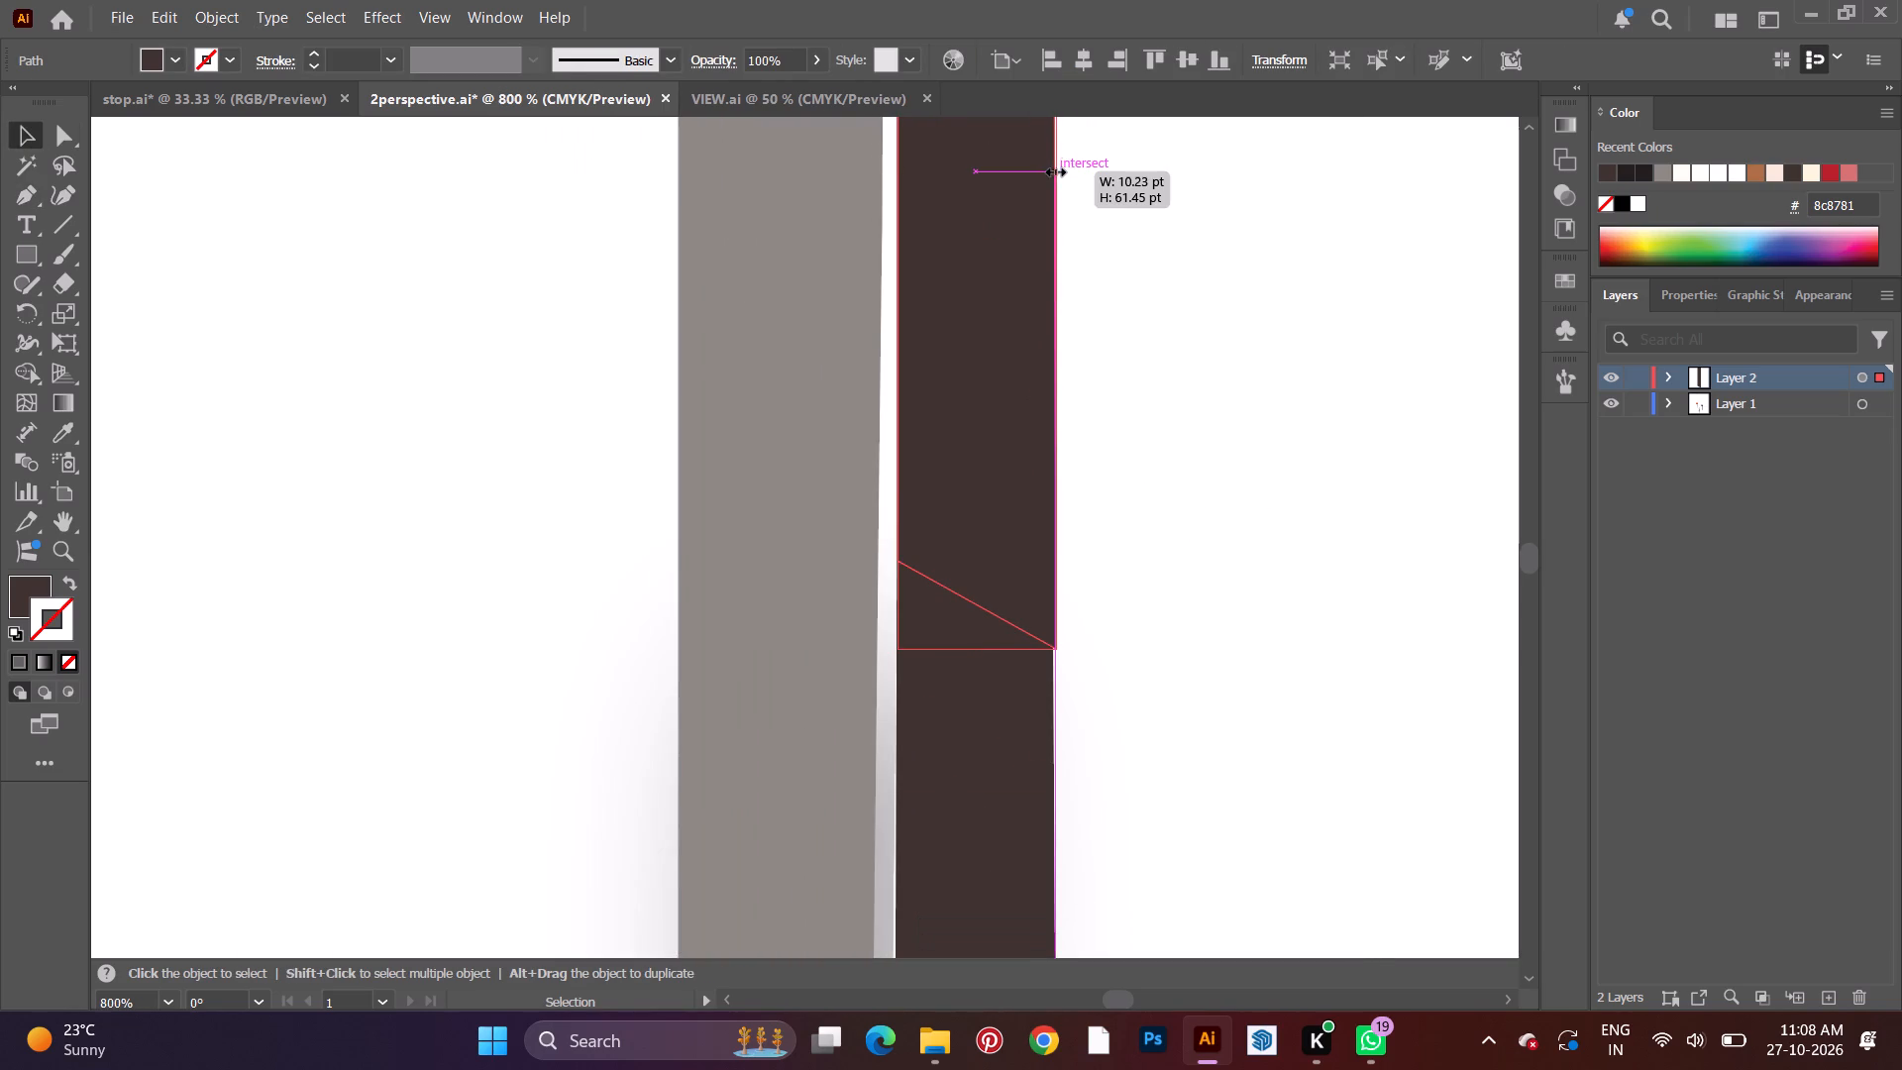
drag(1053, 169, 1051, 180)
drag(1051, 180, 1050, 181)
click(1127, 633)
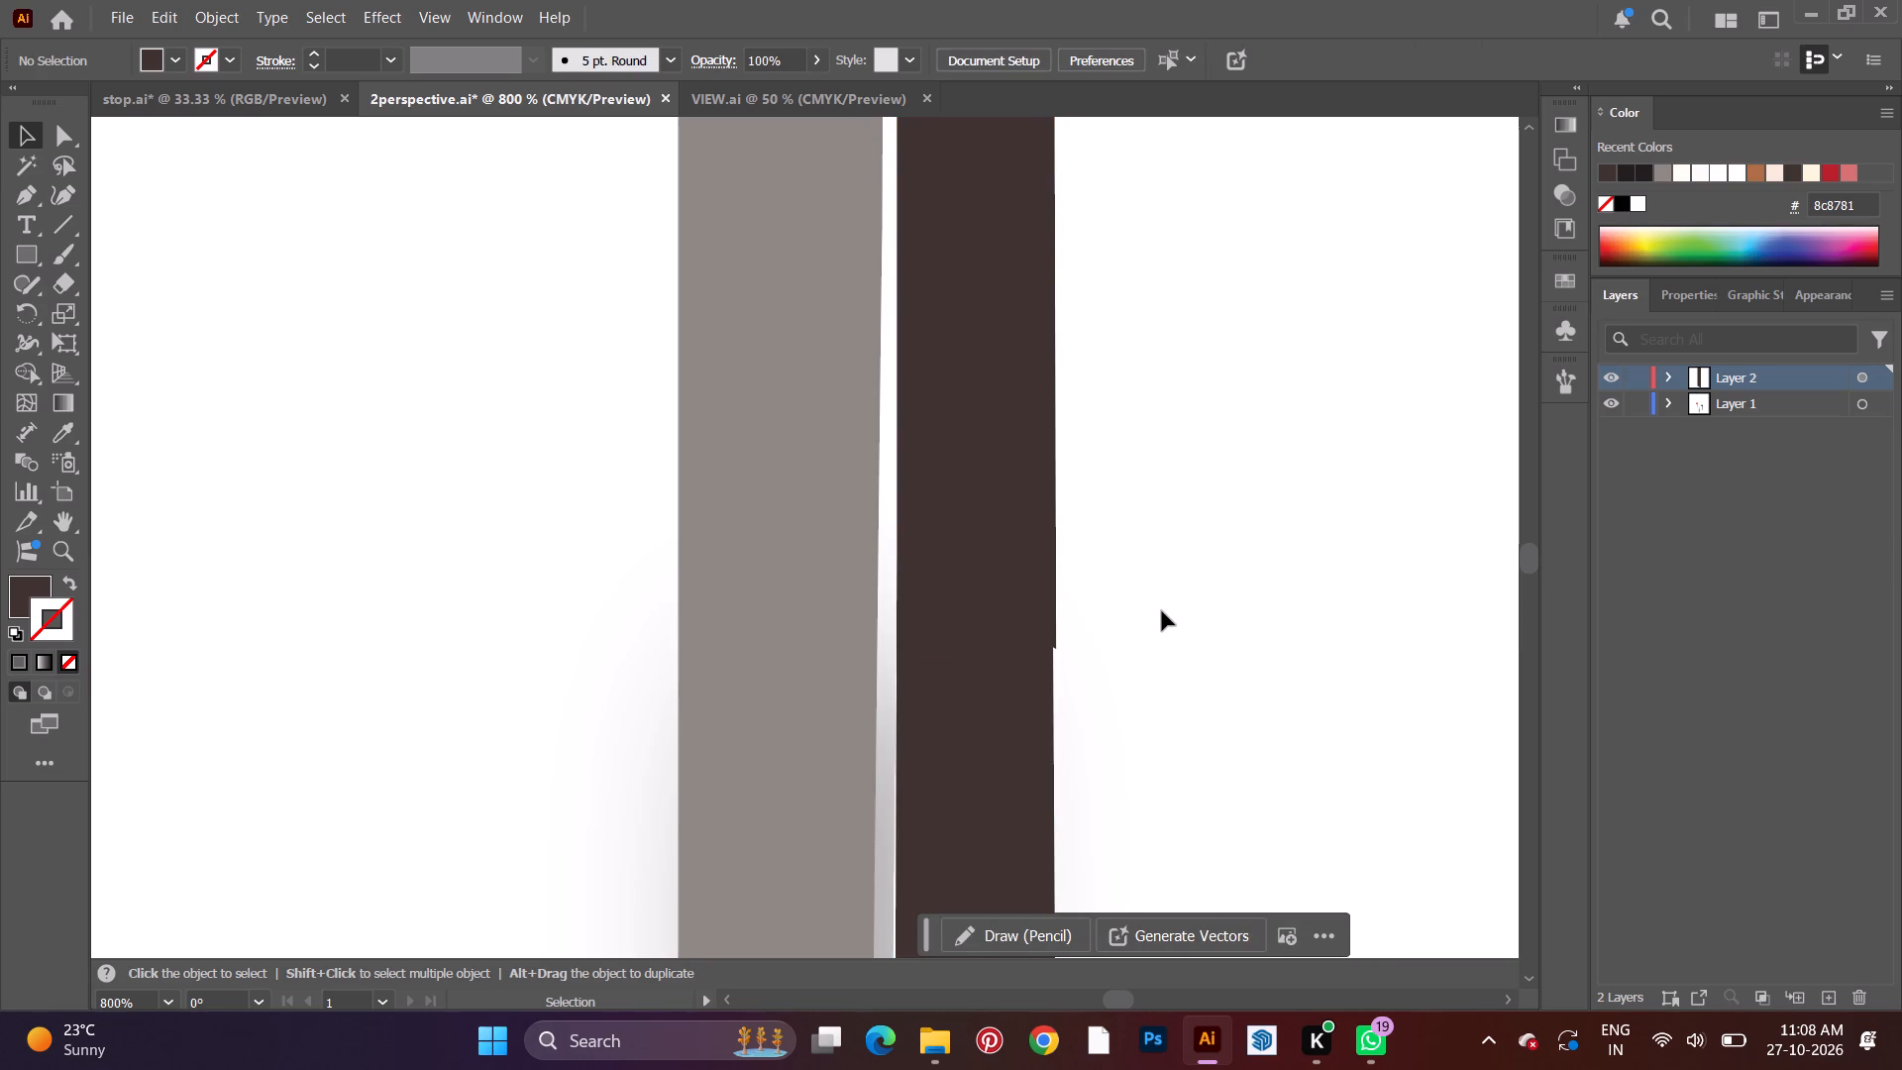
Move the grey edge-on sign plate 2 pt horizontally toward the pole so it overlaps the brown extension.
alt+scroll(1162, 611, down, 4)
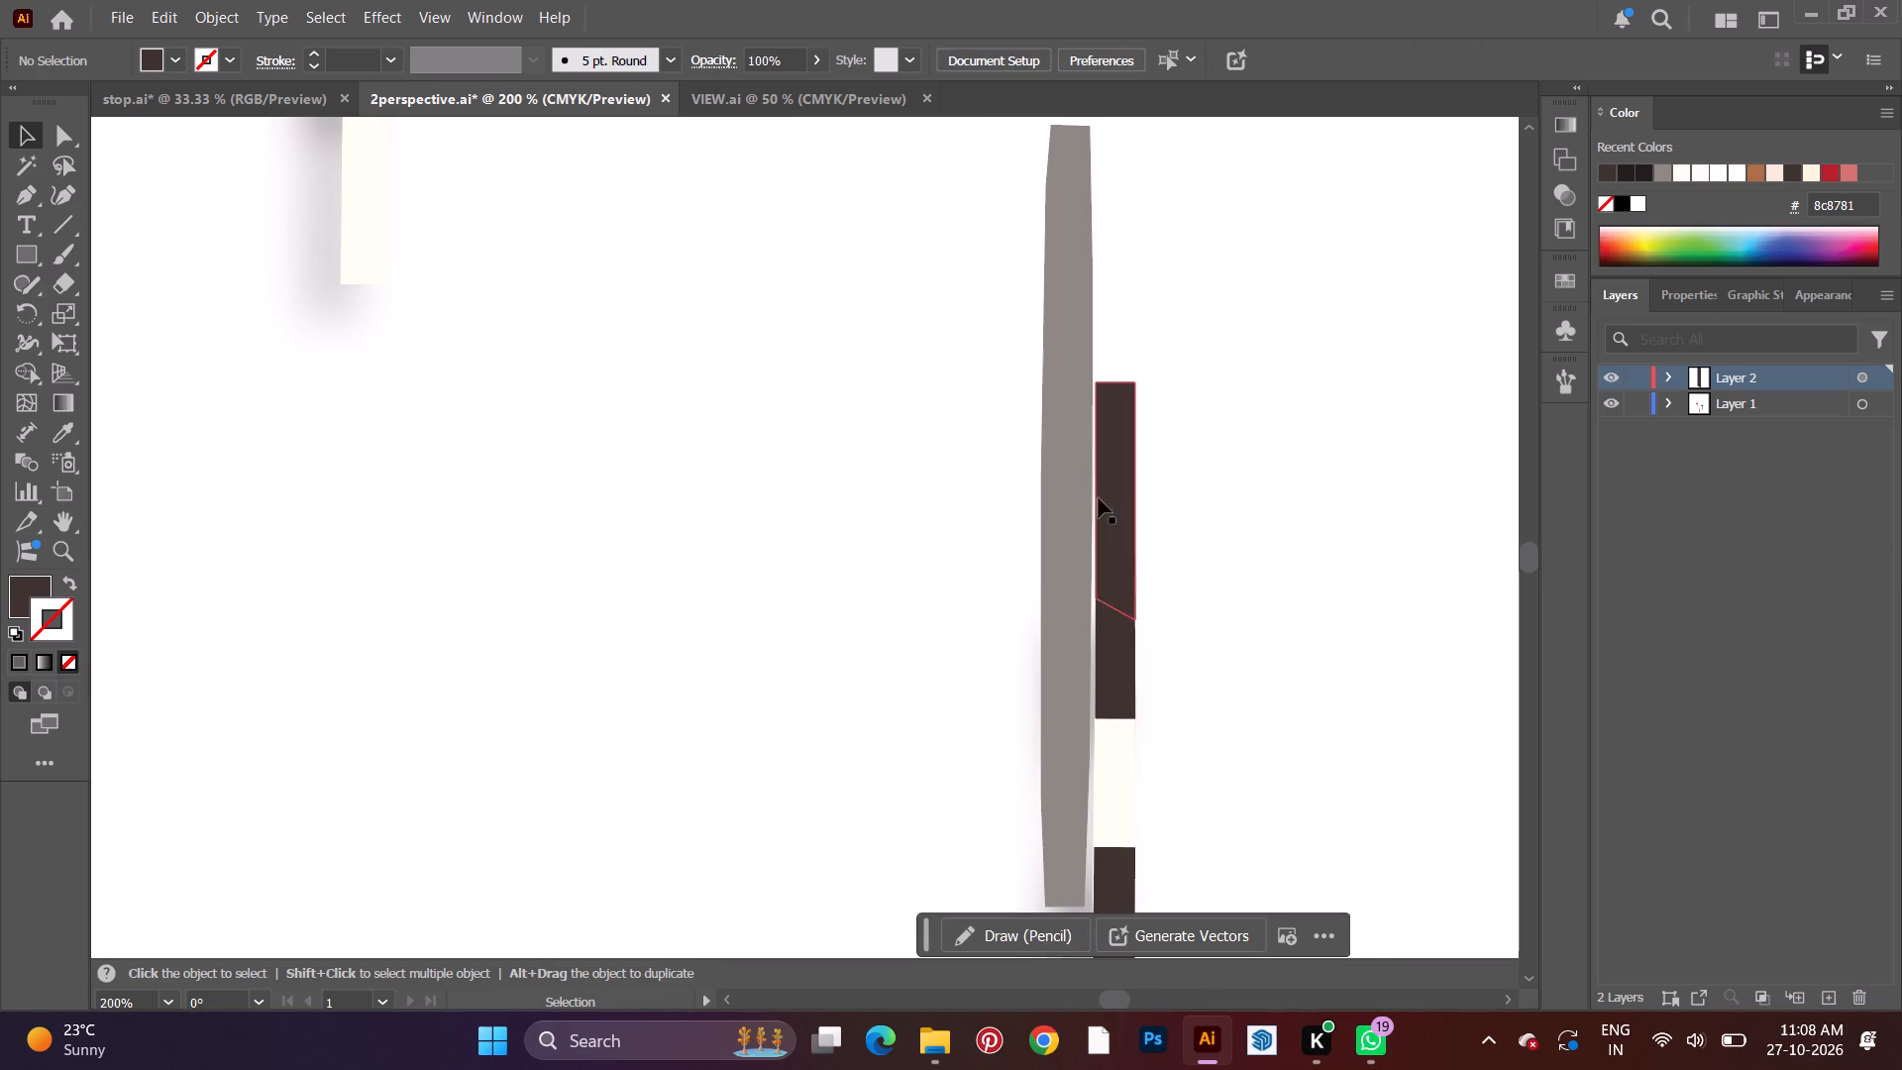
click(1073, 456)
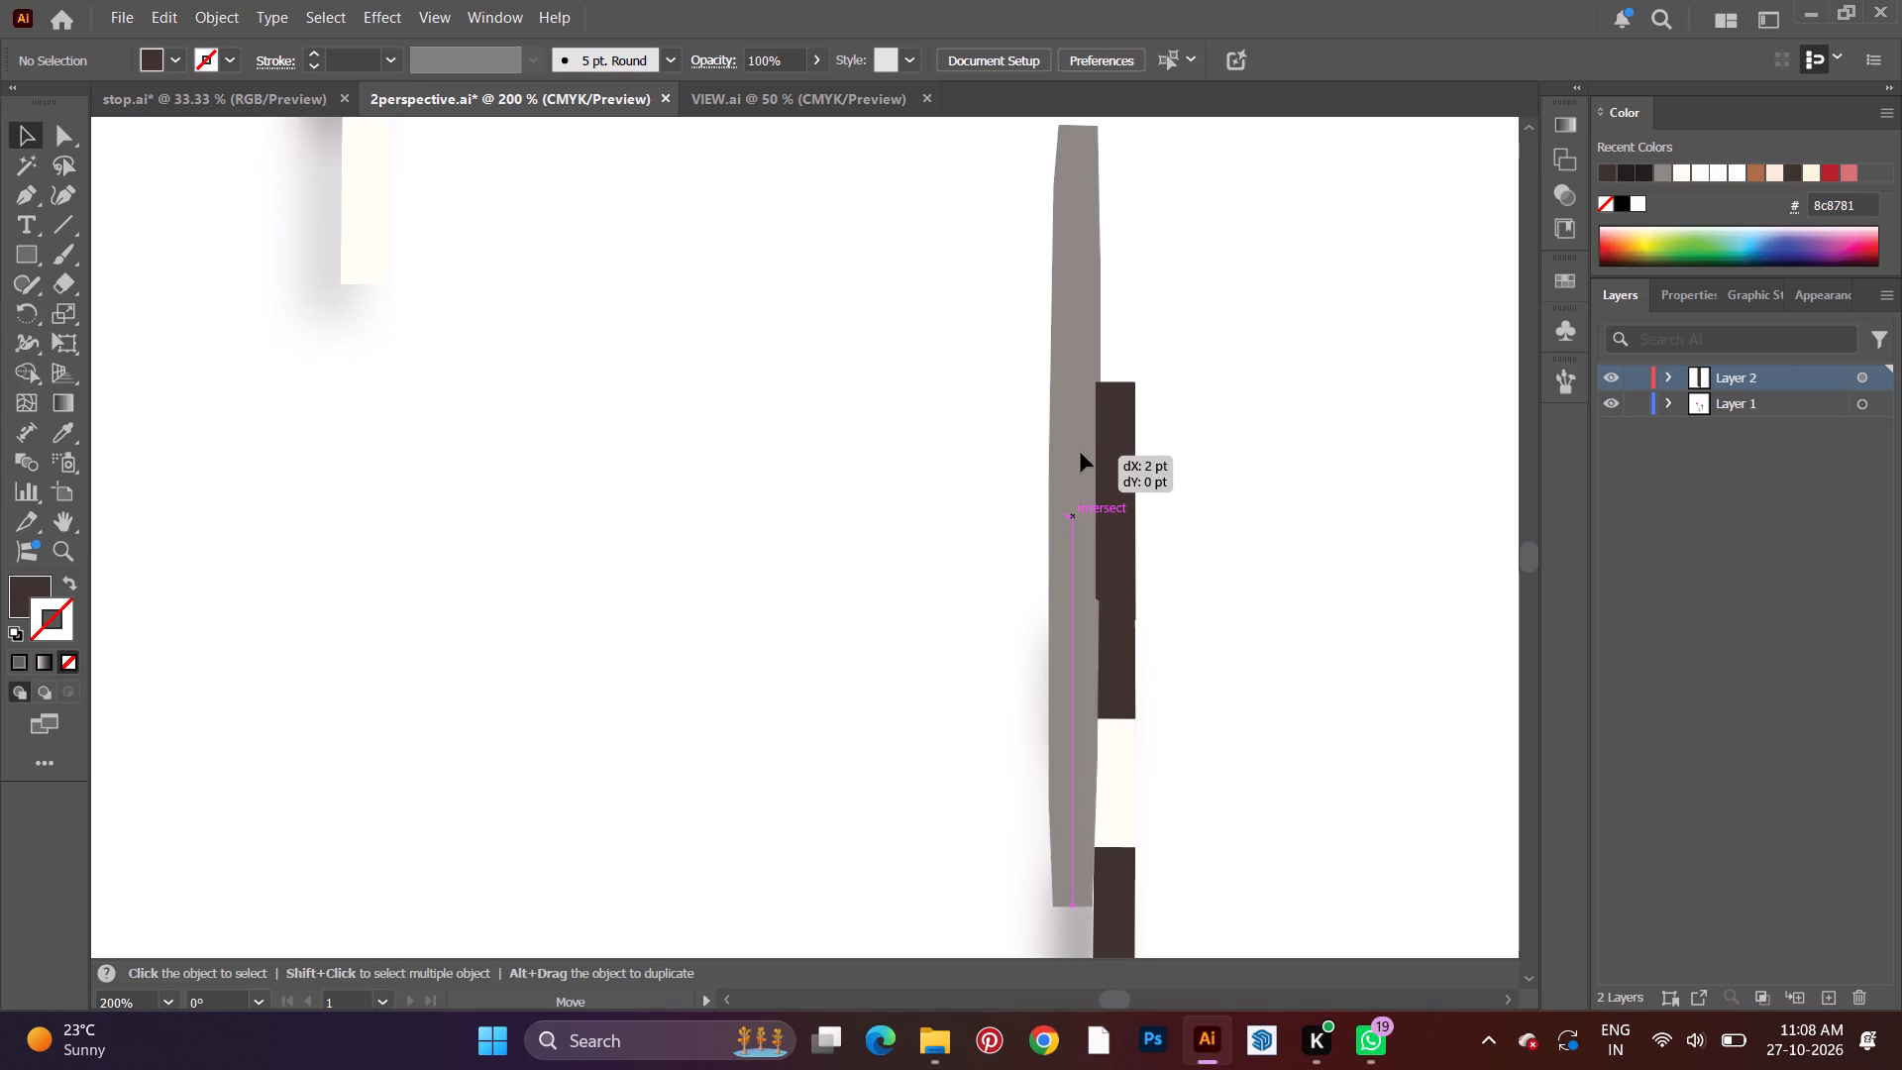
click(1281, 510)
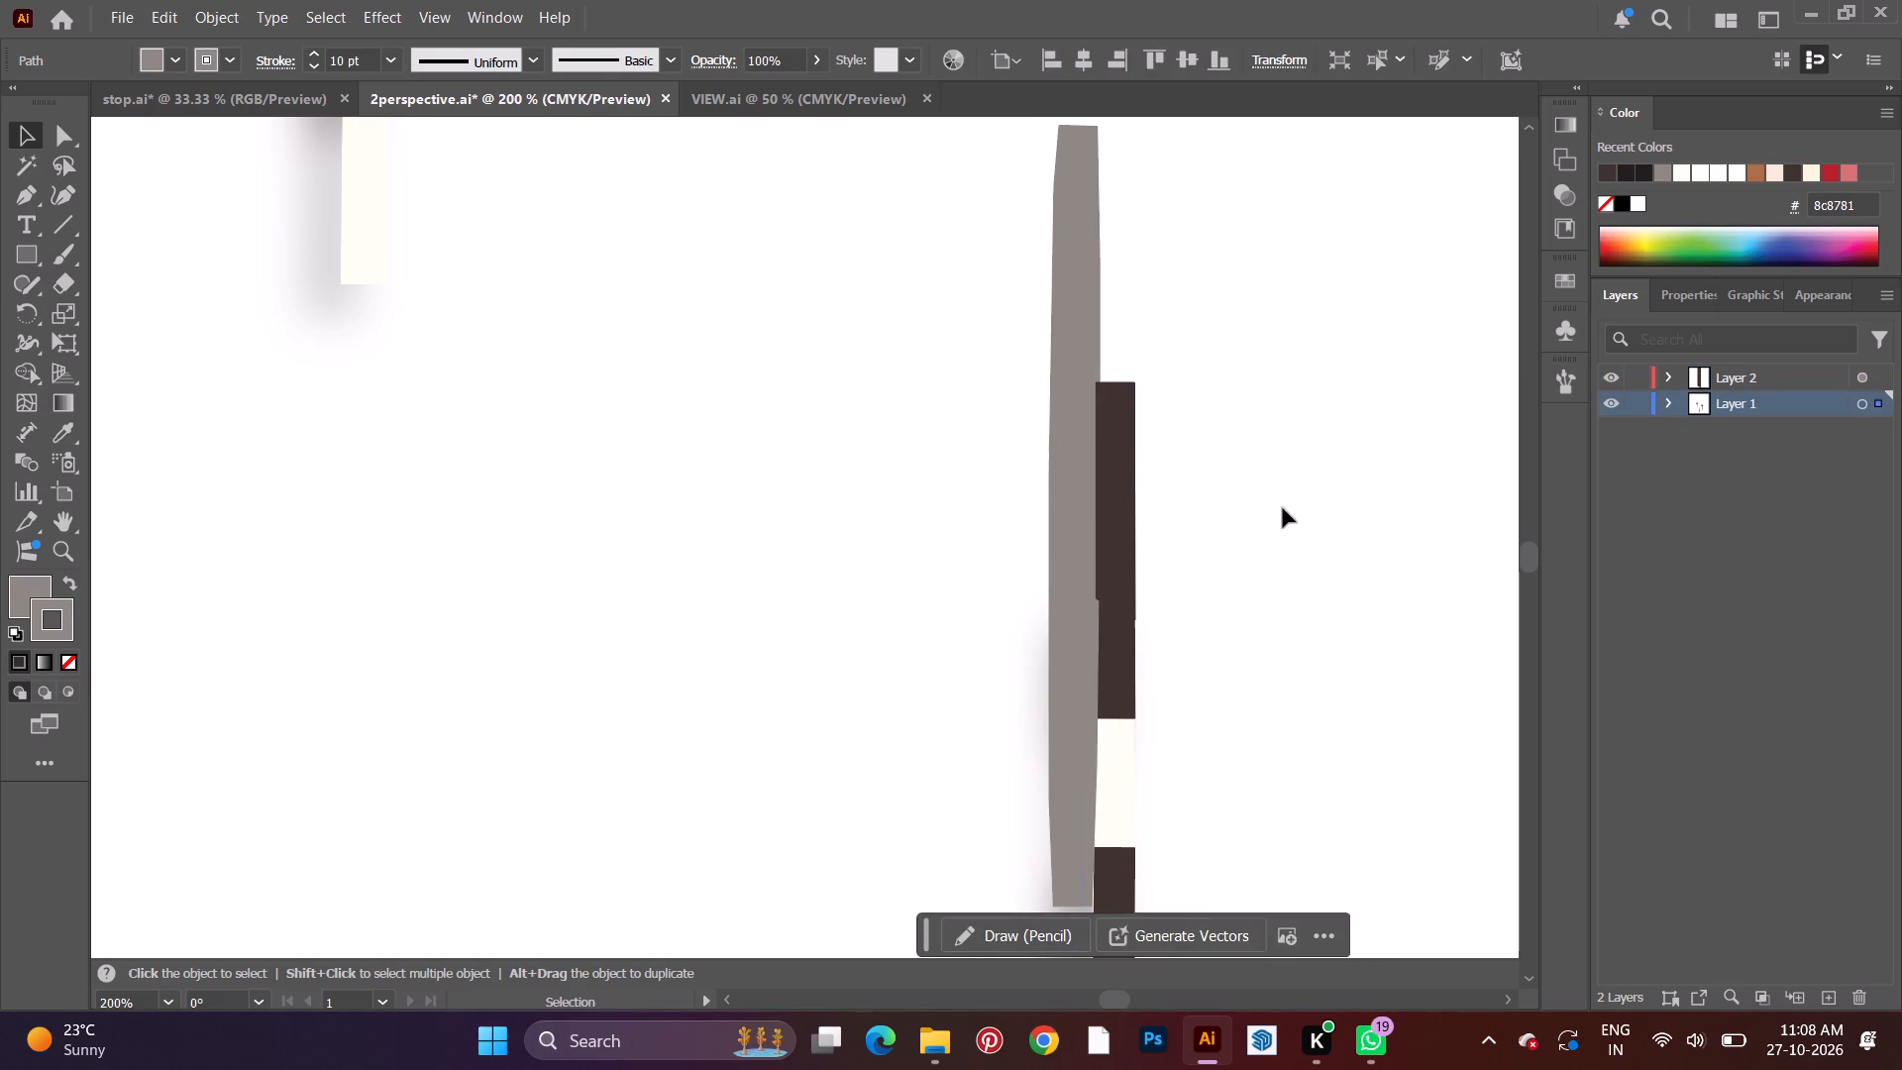
Select the whole angled back view of the sign with its striped pole and shift it slightly downward.
scroll(1250, 530, down, 5)
alt+scroll(1188, 537, down, 3)
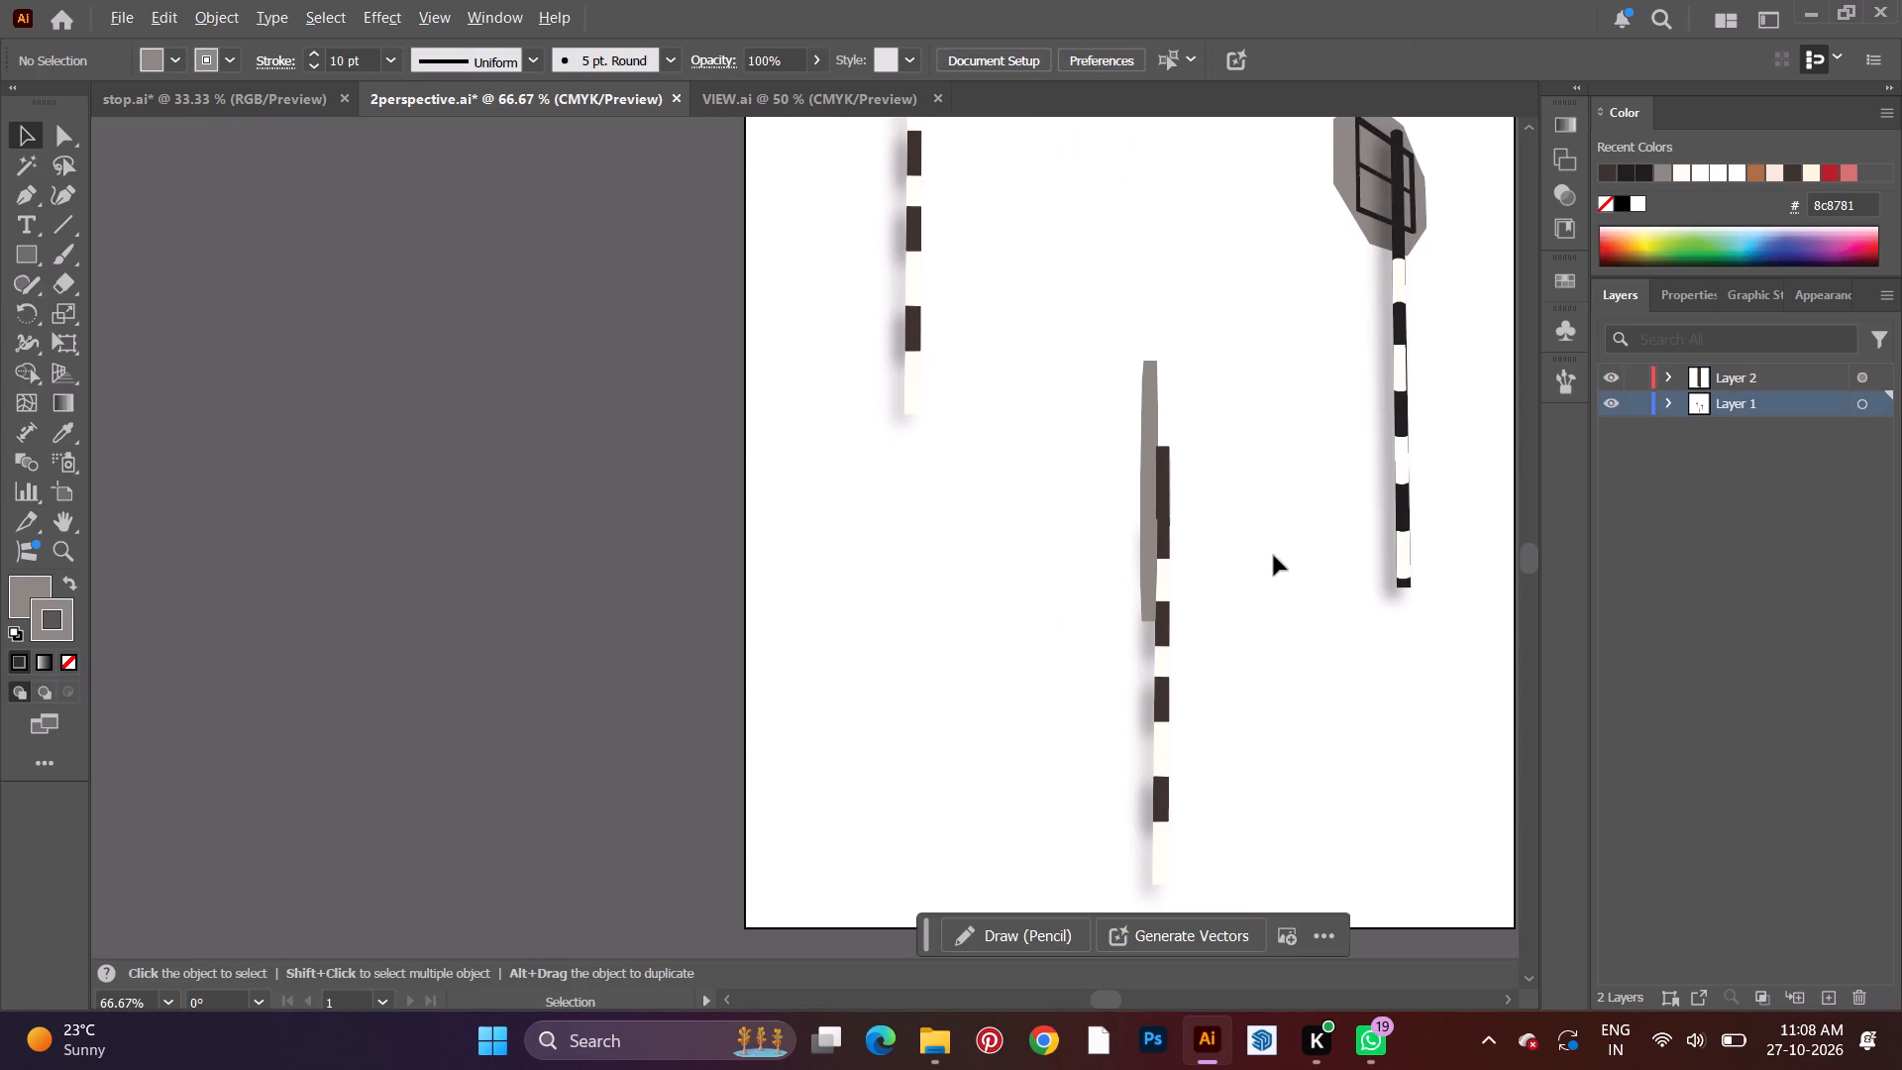
alt+scroll(1274, 556, down, 1)
scroll(1296, 519, up, 6)
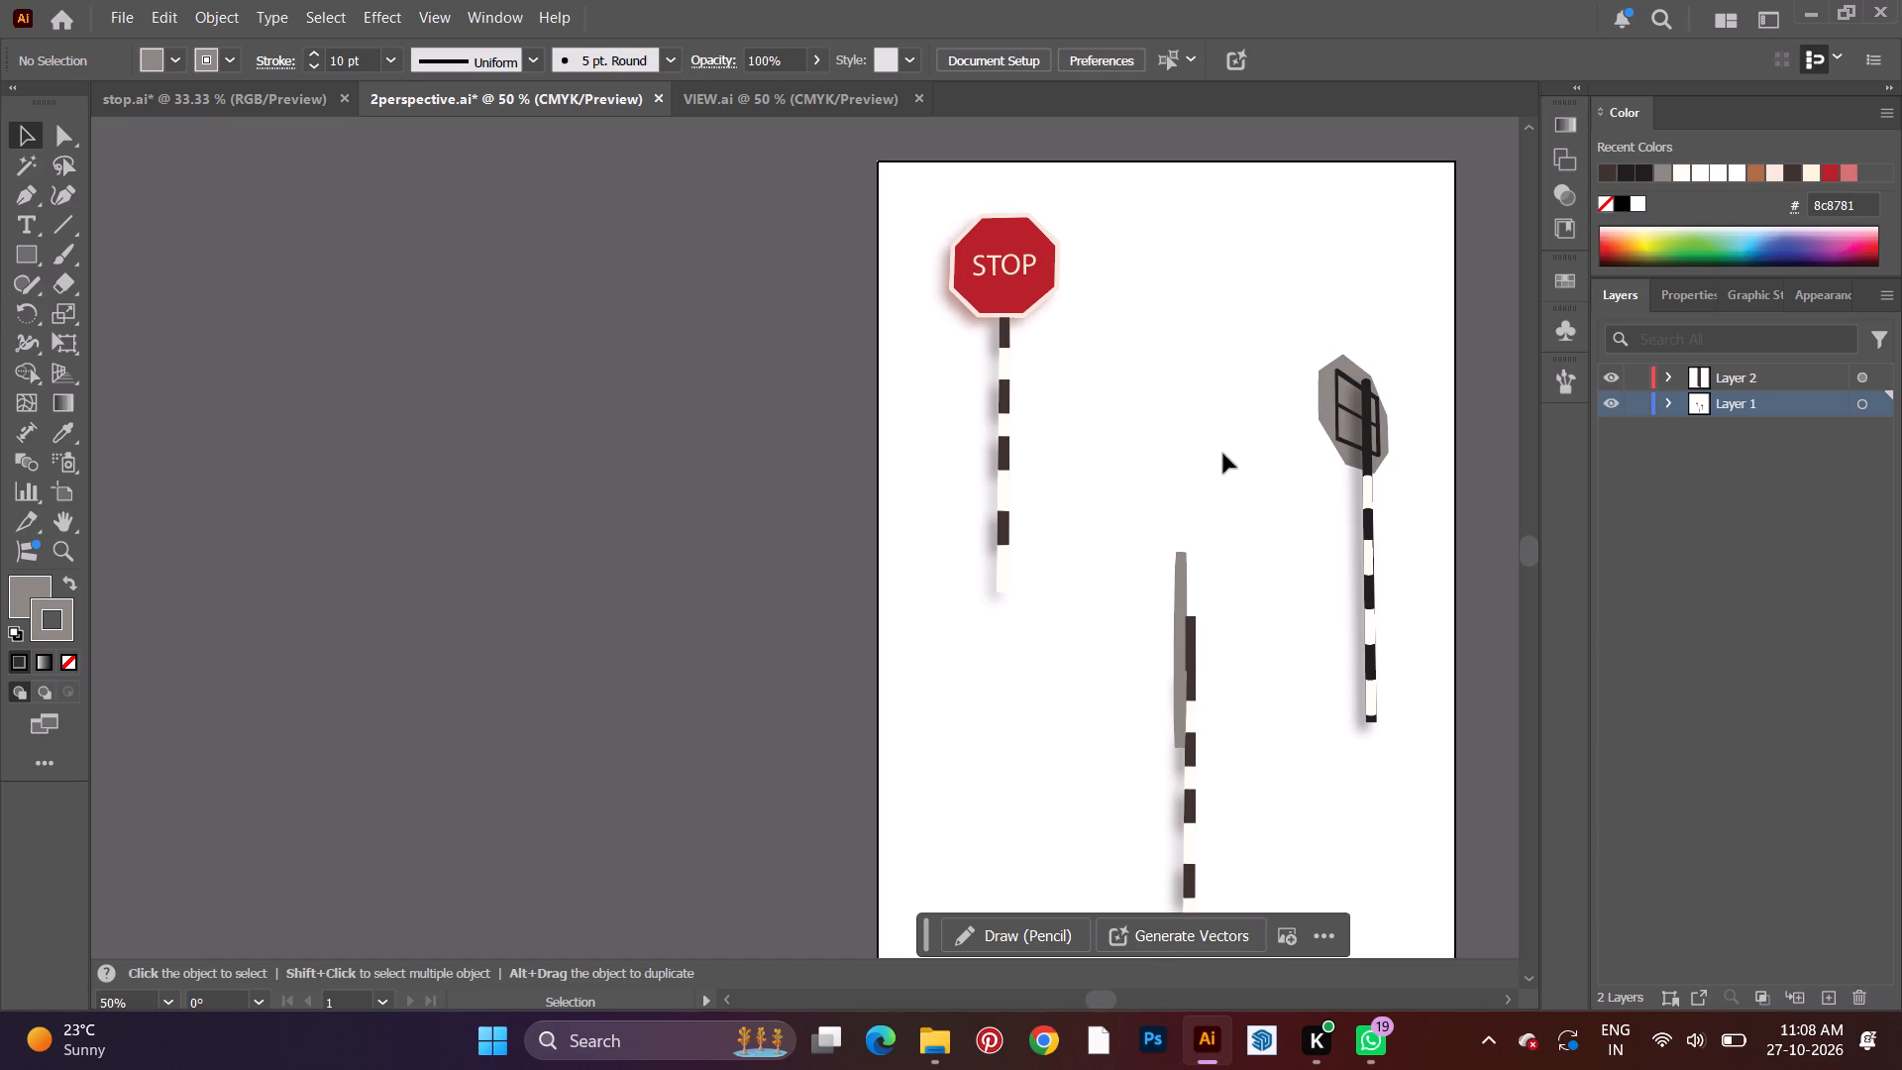
scroll(1203, 478, down, 2)
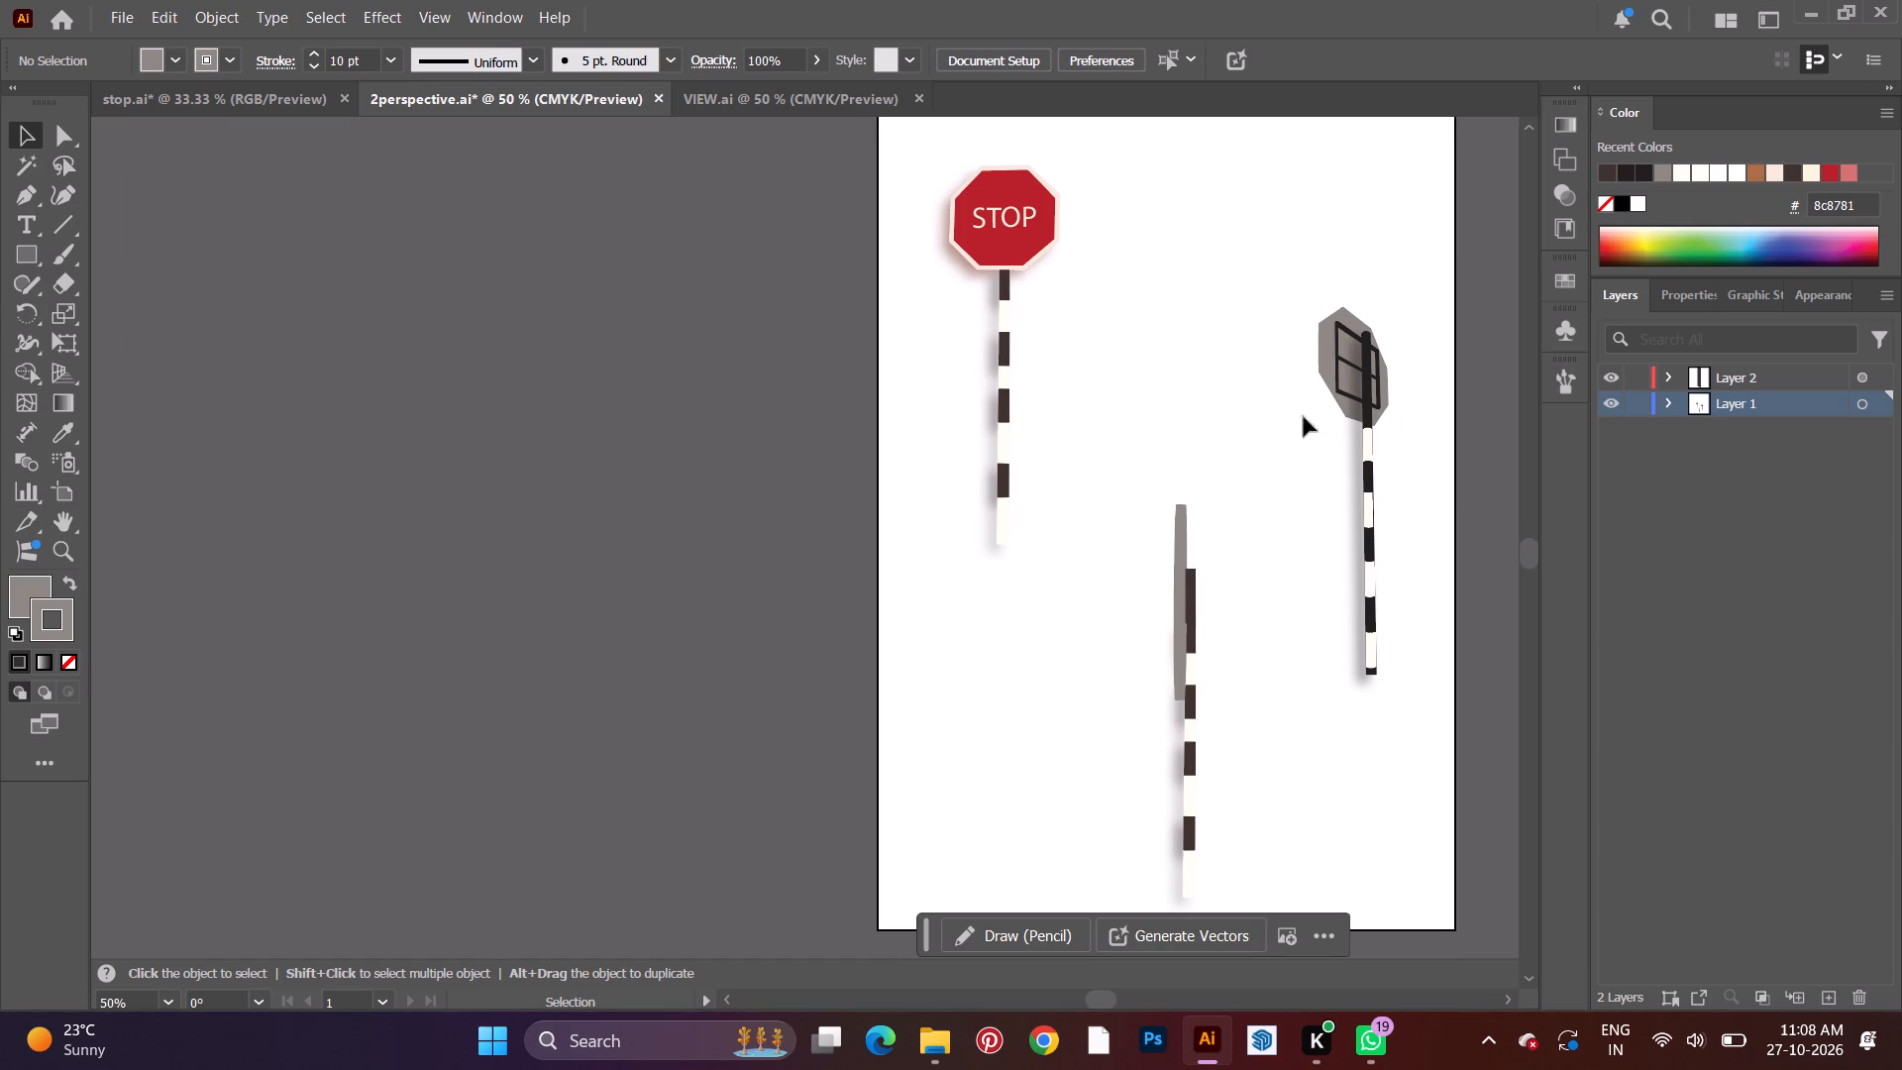
drag(1307, 235, 1410, 735)
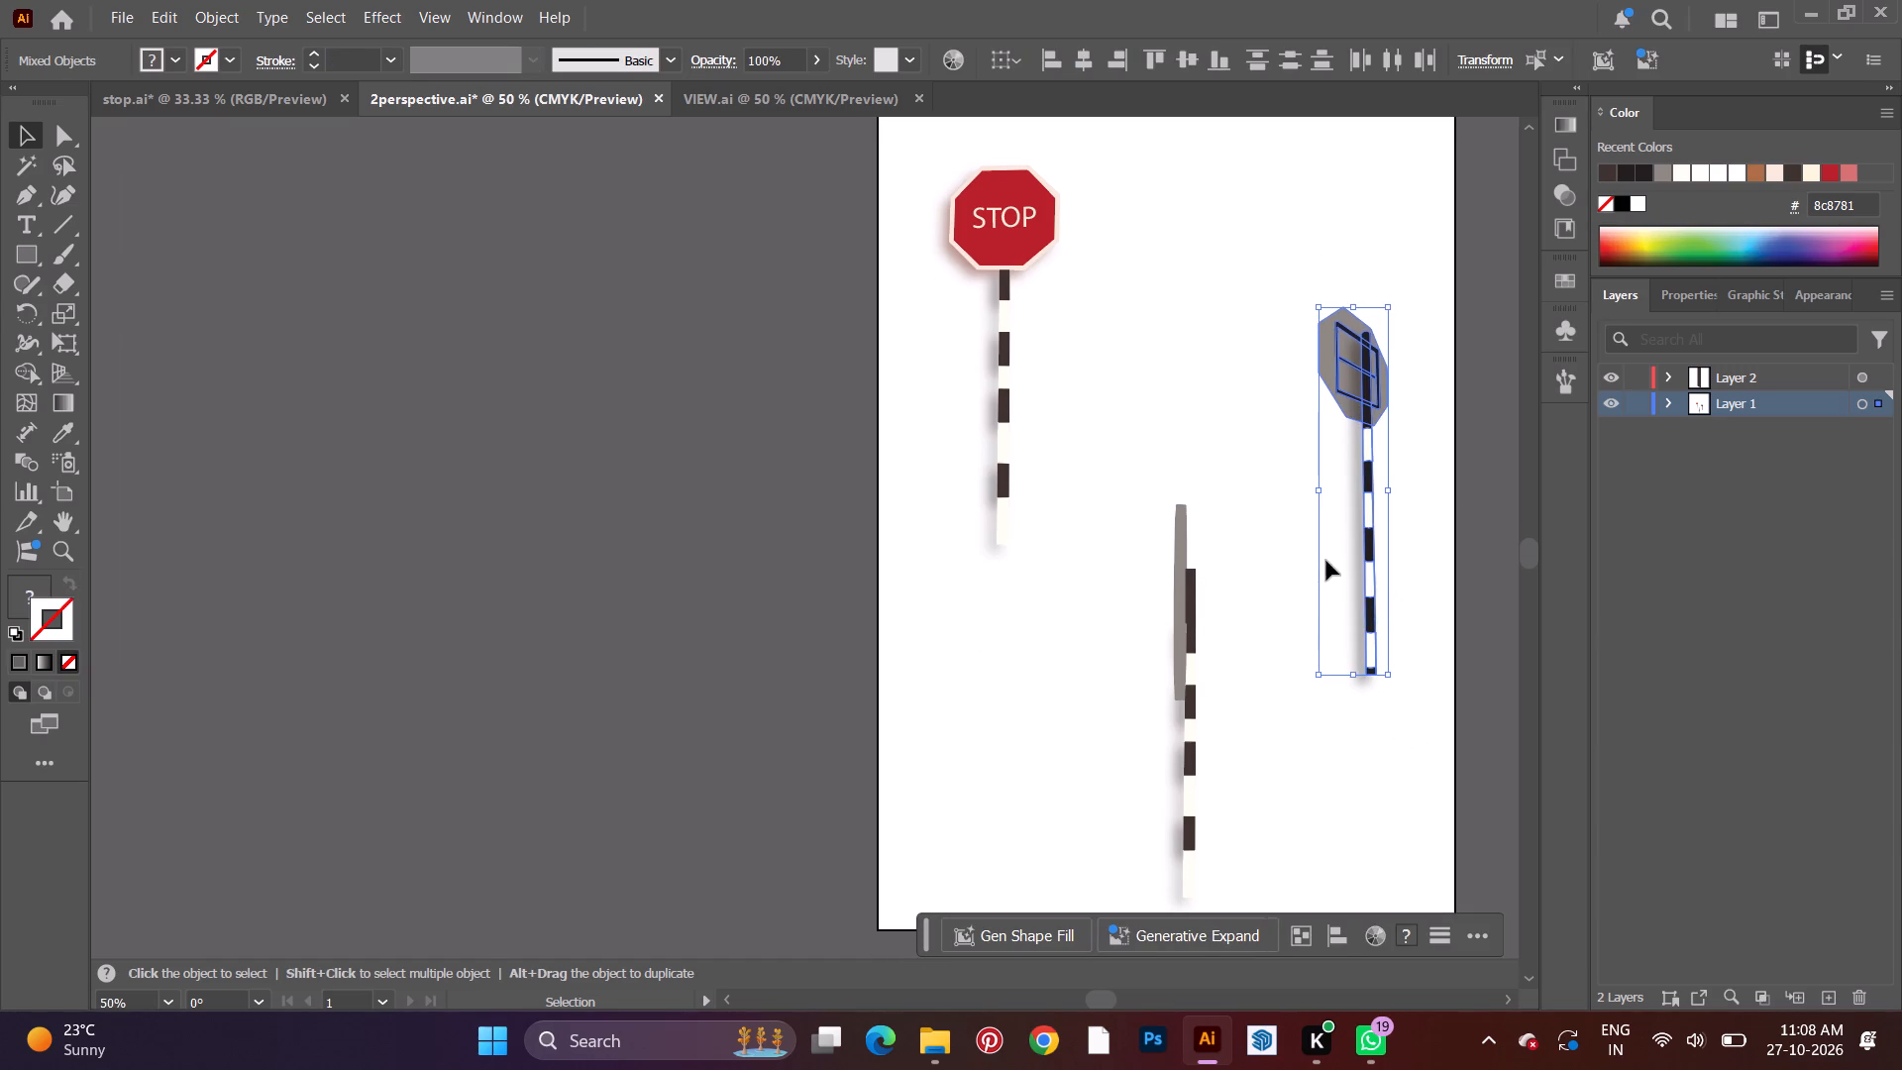
drag(1343, 569, 1347, 588)
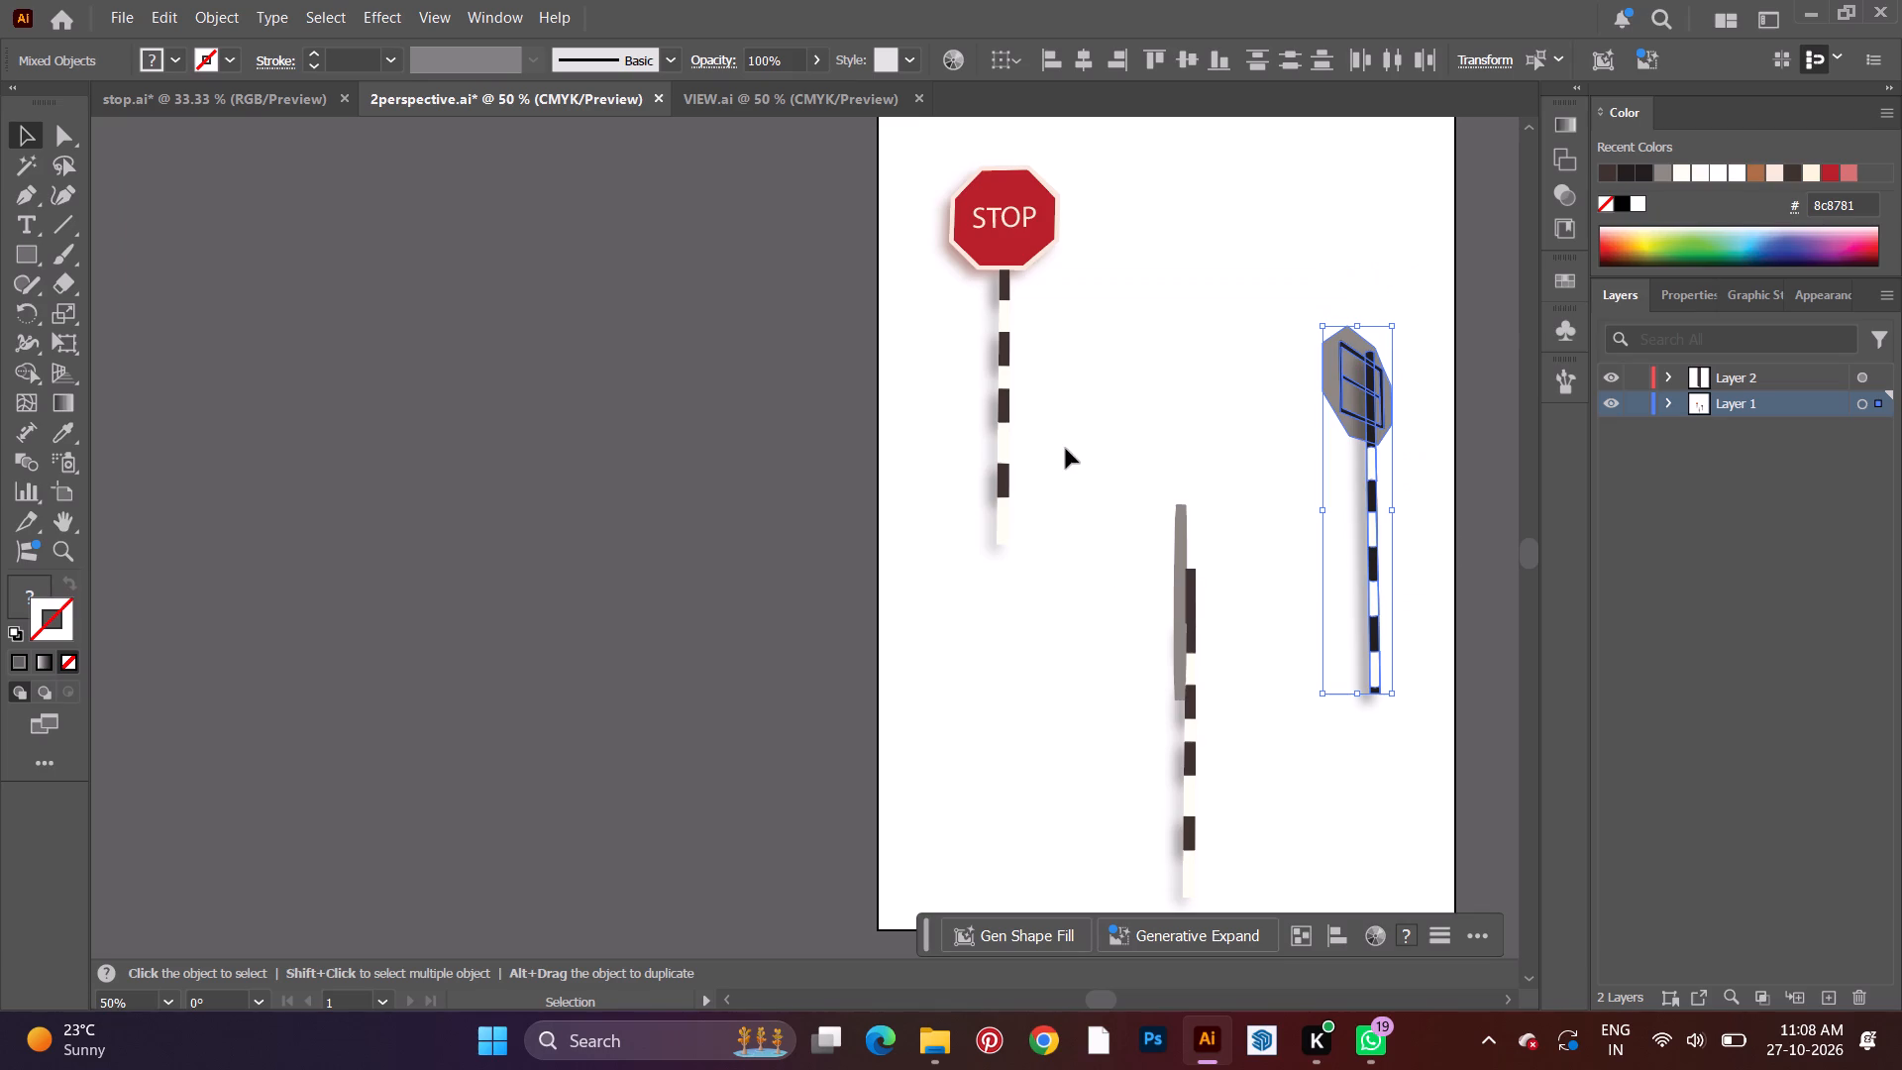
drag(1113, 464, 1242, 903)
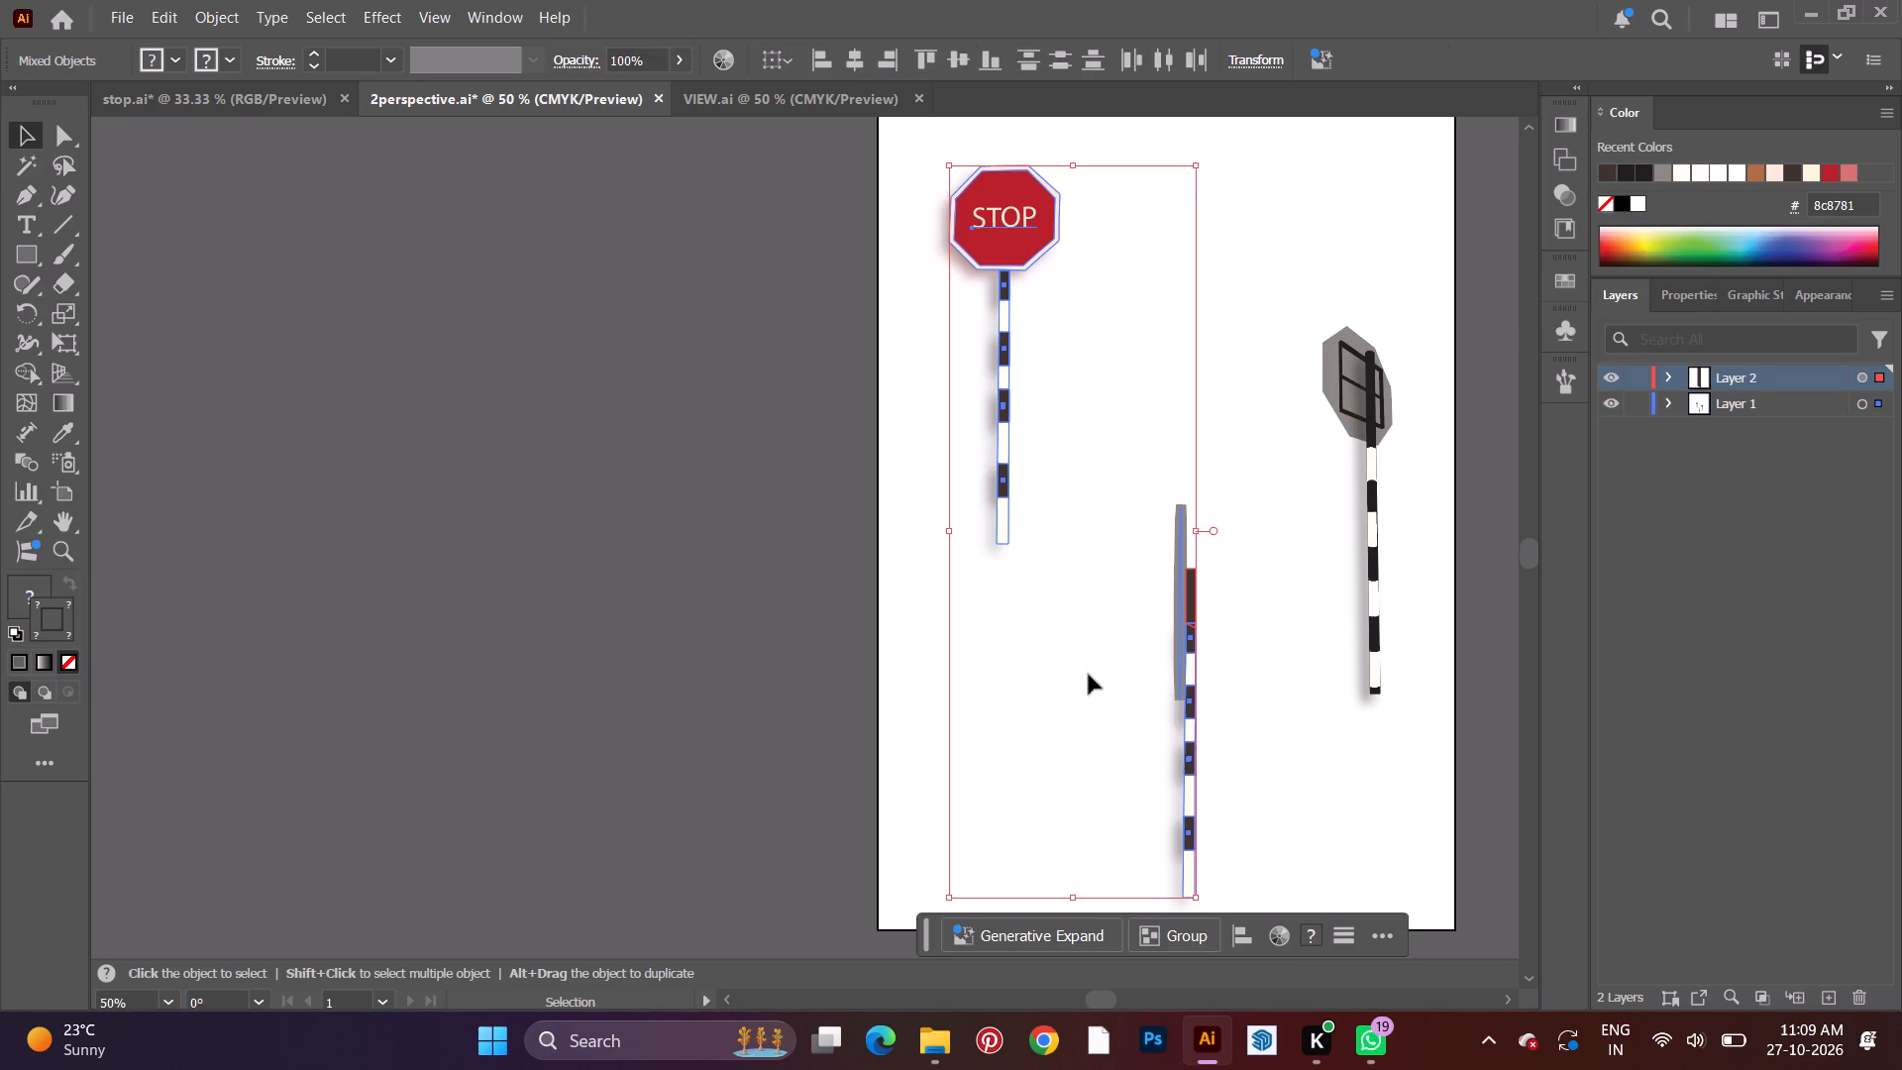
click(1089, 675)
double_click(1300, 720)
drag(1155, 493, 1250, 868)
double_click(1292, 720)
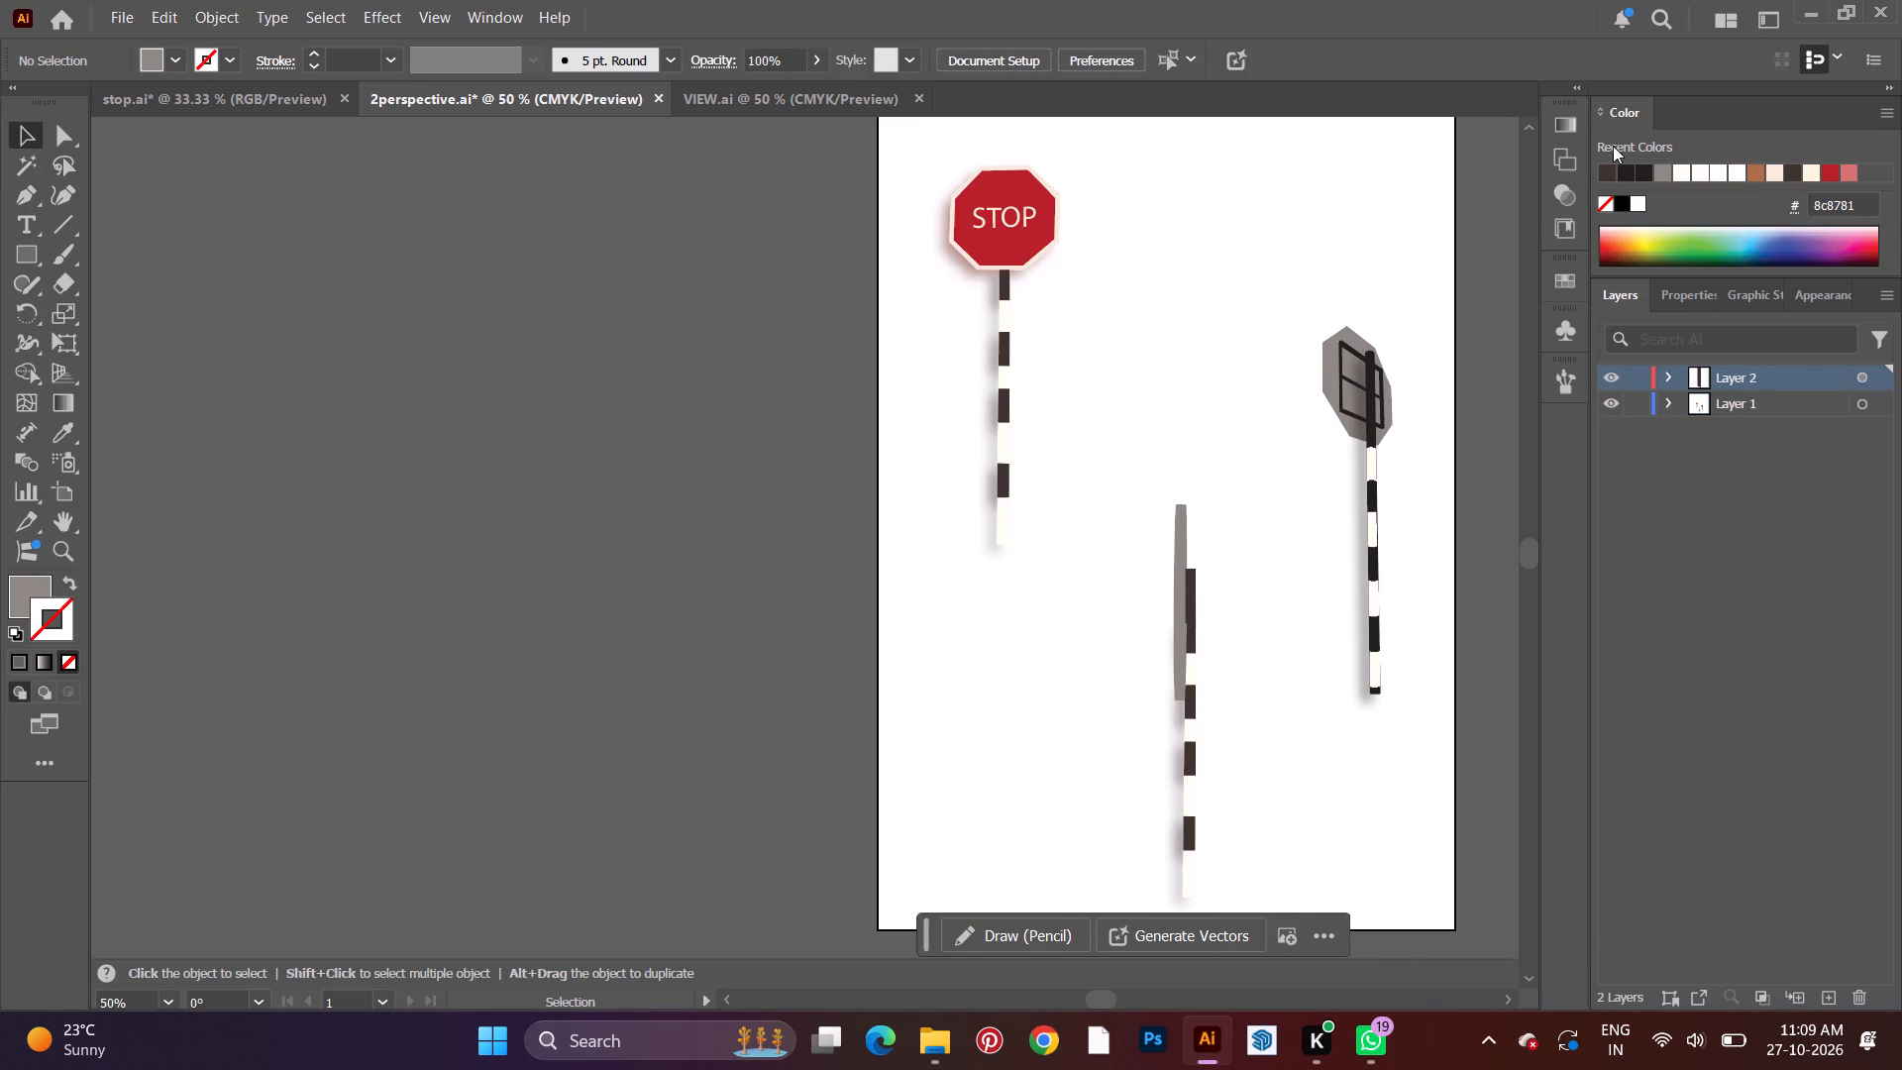
Create a new layer above Layer 2 and target it for the view labels.
click(1623, 300)
click(1671, 281)
click(1607, 273)
click(1630, 299)
drag(1707, 495, 1721, 897)
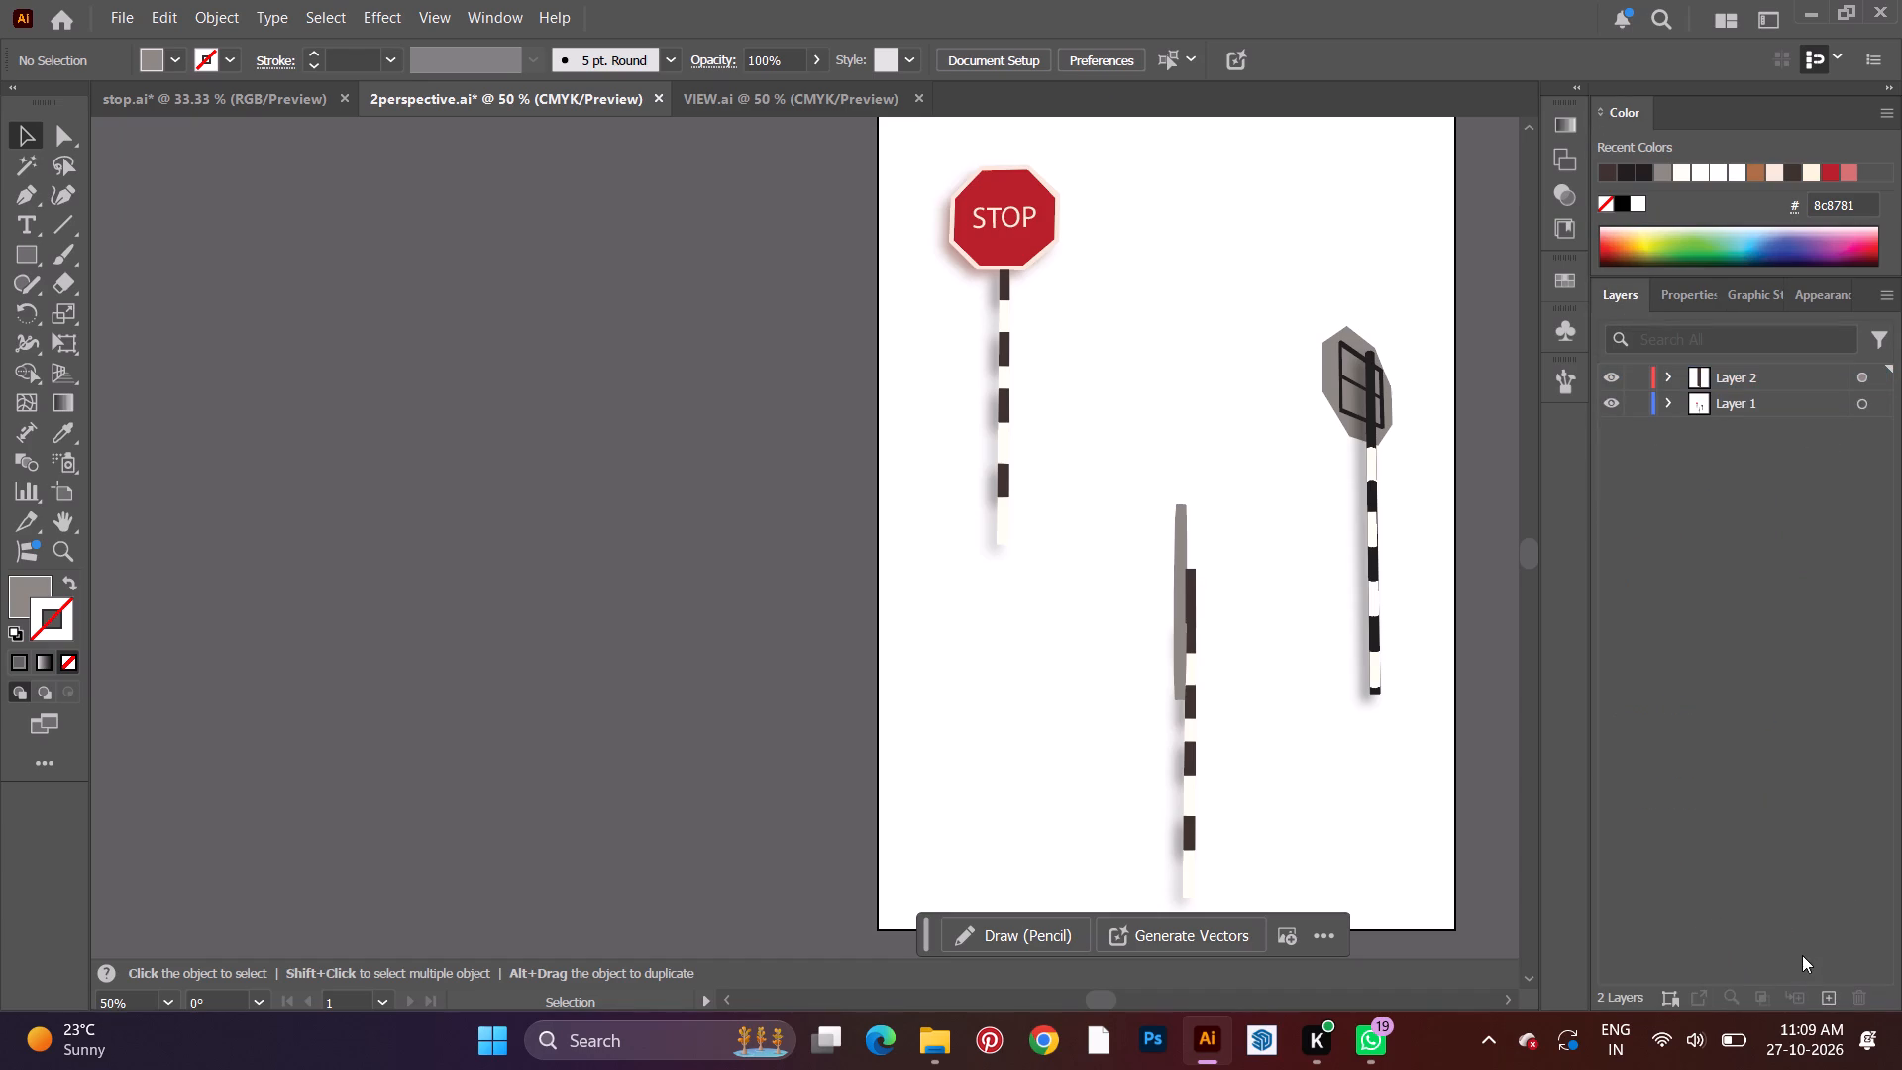
click(1825, 991)
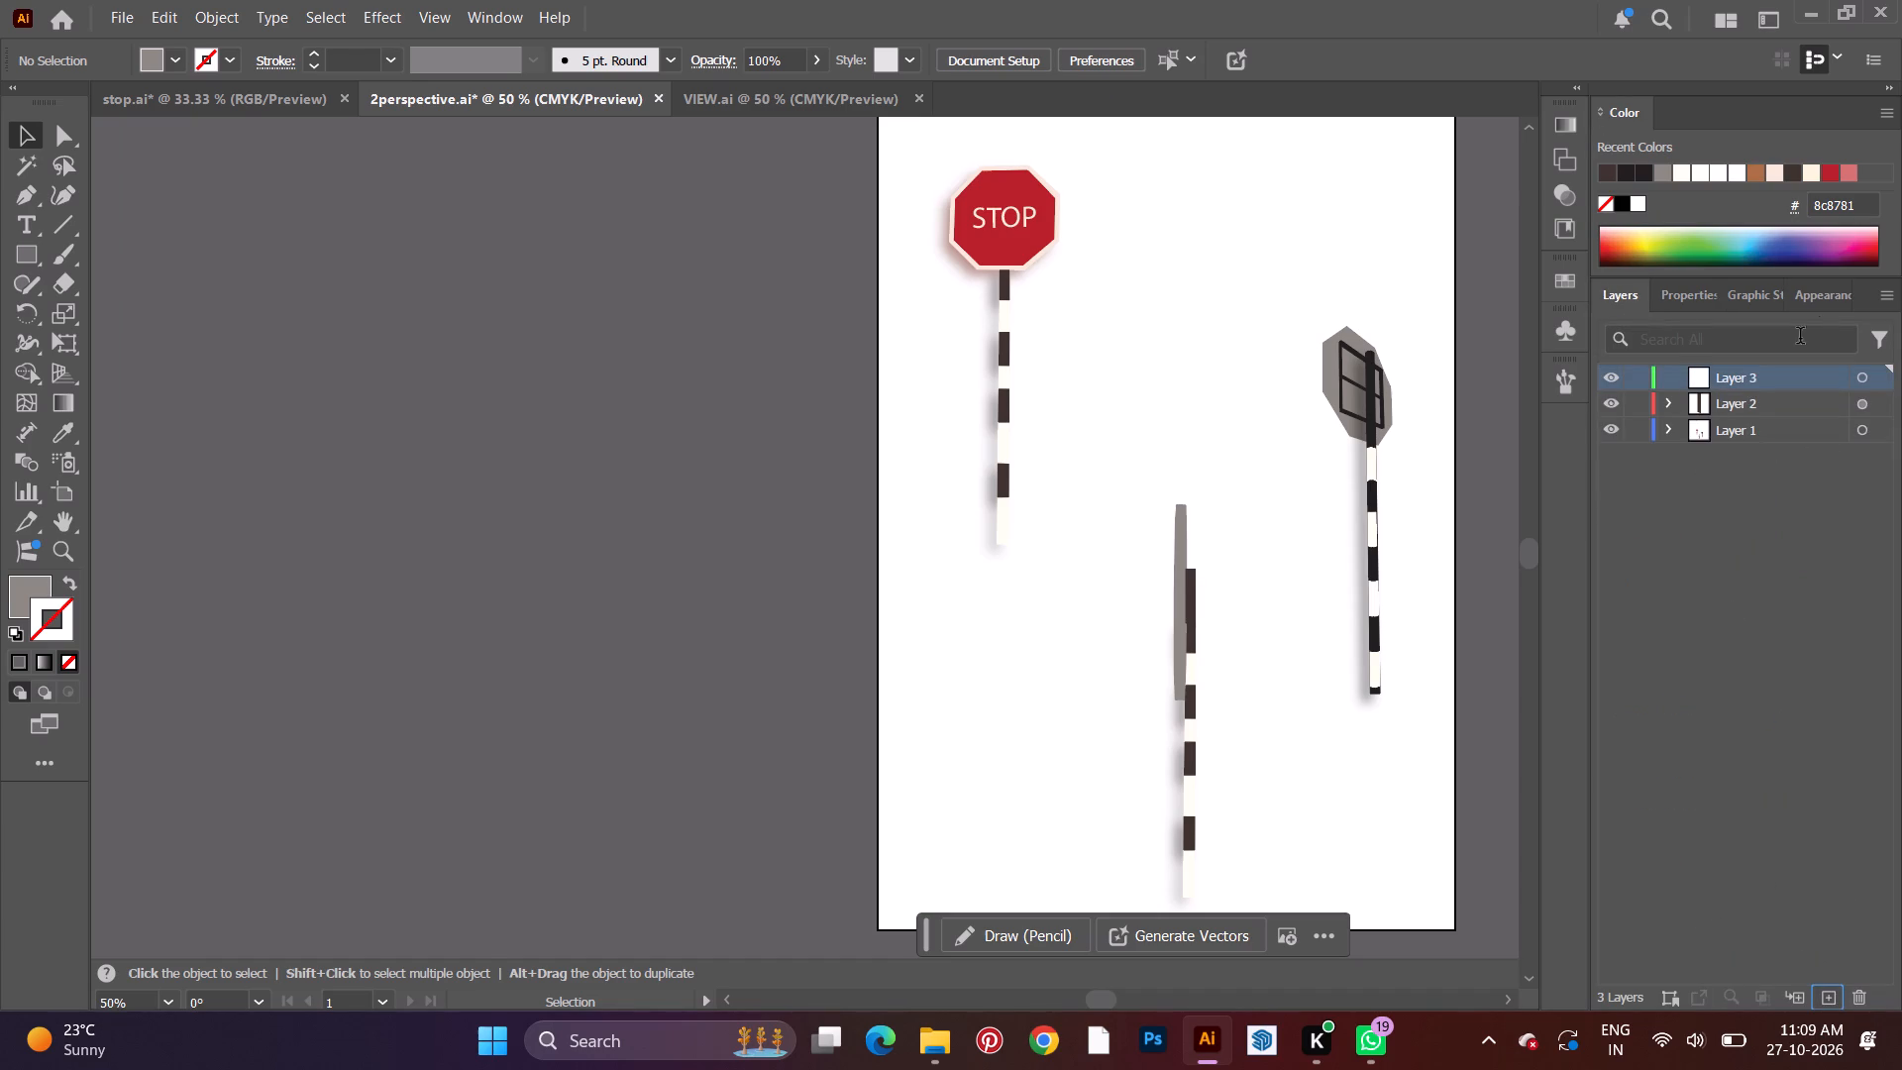
click(1858, 382)
click(1823, 364)
Add the point text "FRONT VIEW" in capitals on the new layer, in the blank area between the front and angled back views.
key(t)
click(1179, 299)
key(BackSpace)
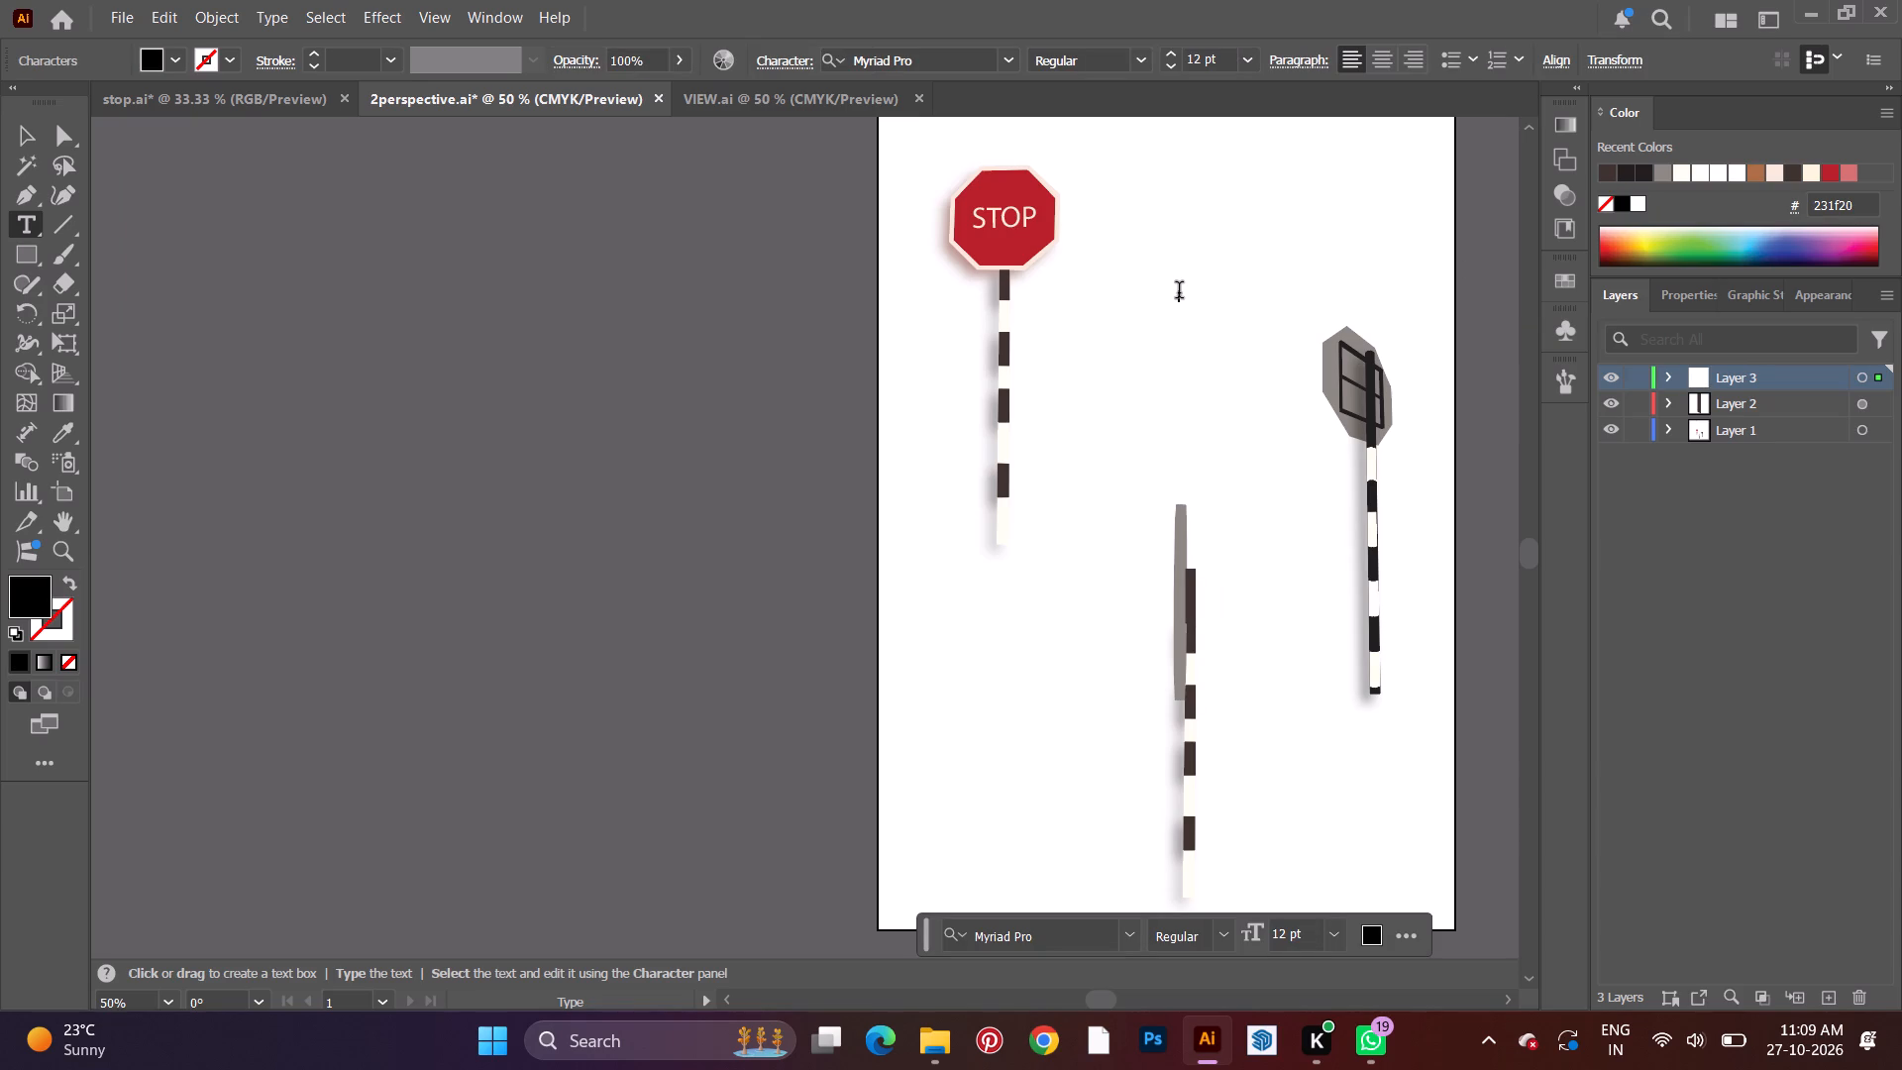
key(f)
text(ront)
key(space)
key(BackSpace)
key(BackSpace)
key(BackSpace)
key(BackSpace)
key(BackSpace)
key(BackSpace)
text(FRONT VIEW)
key(space)
Set the "FRONT VIEW" caption to 24 pt in the Bell MT font.
click(26, 148)
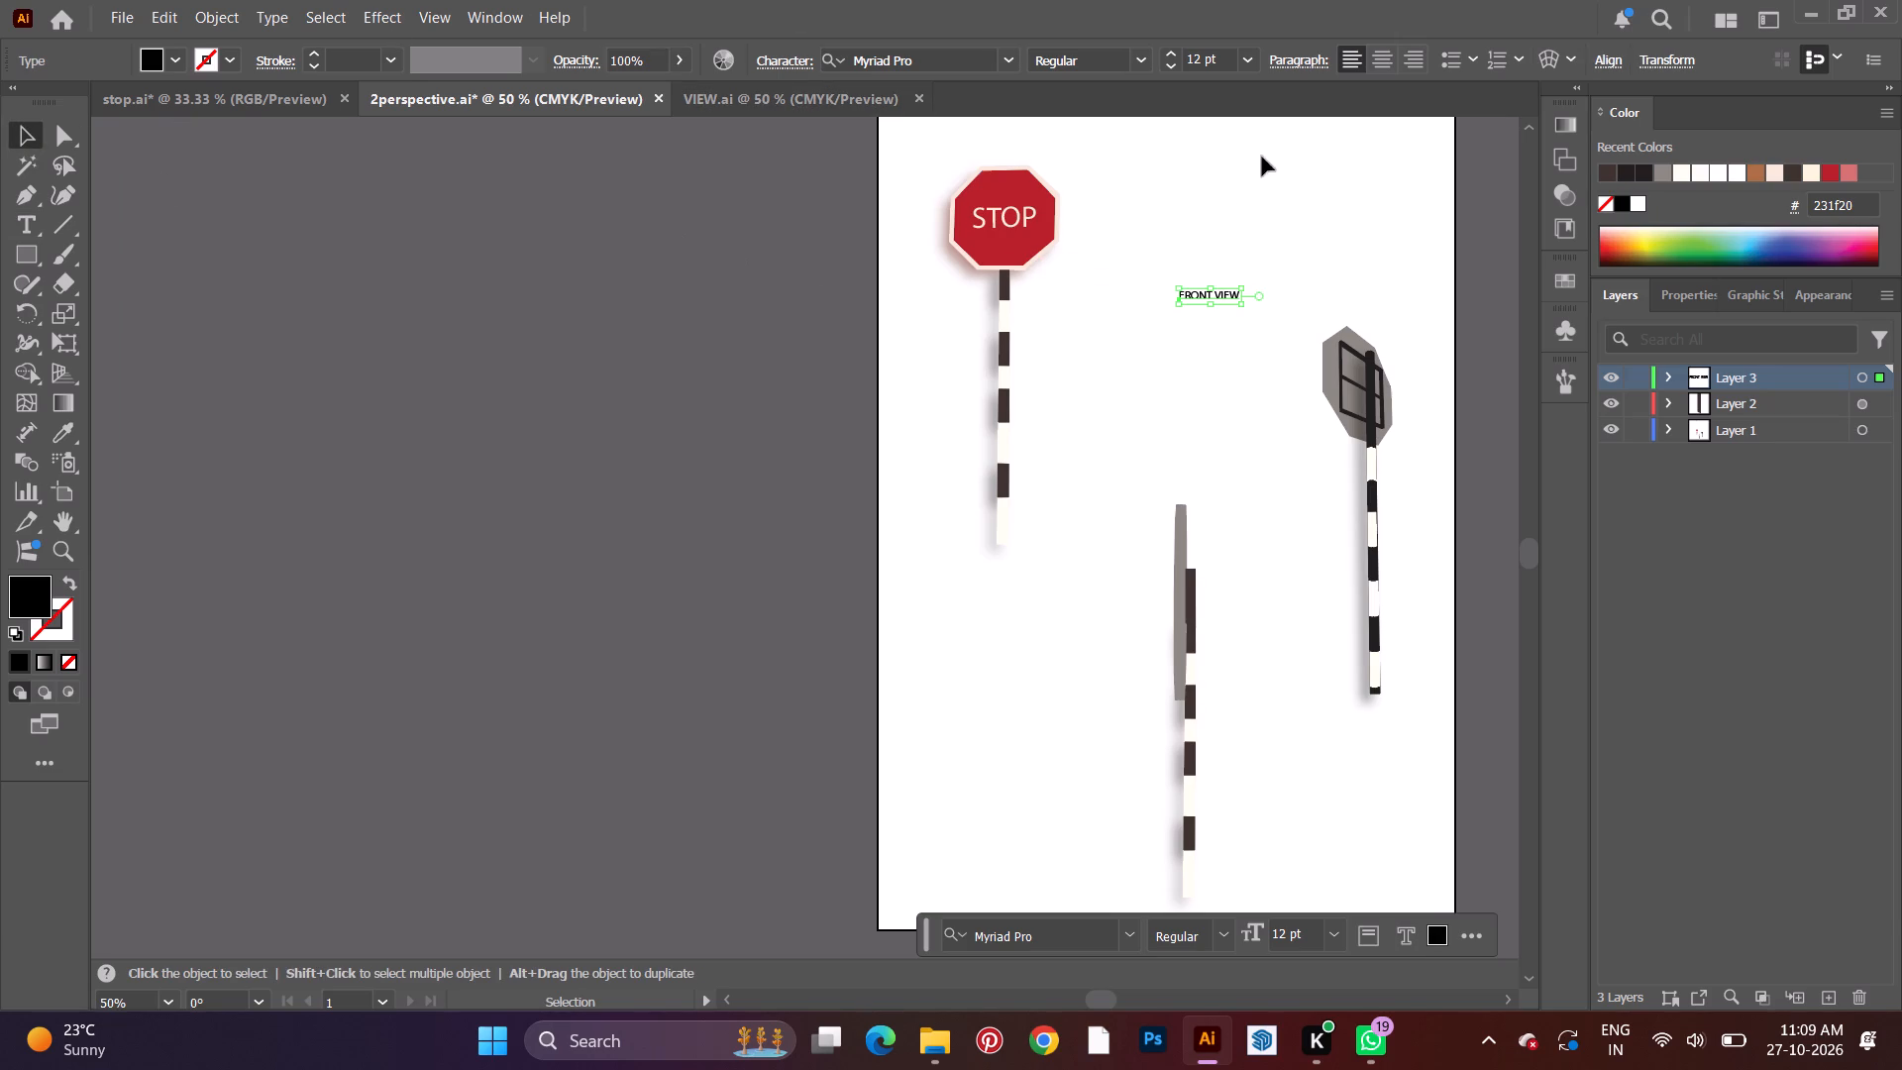
click(1247, 61)
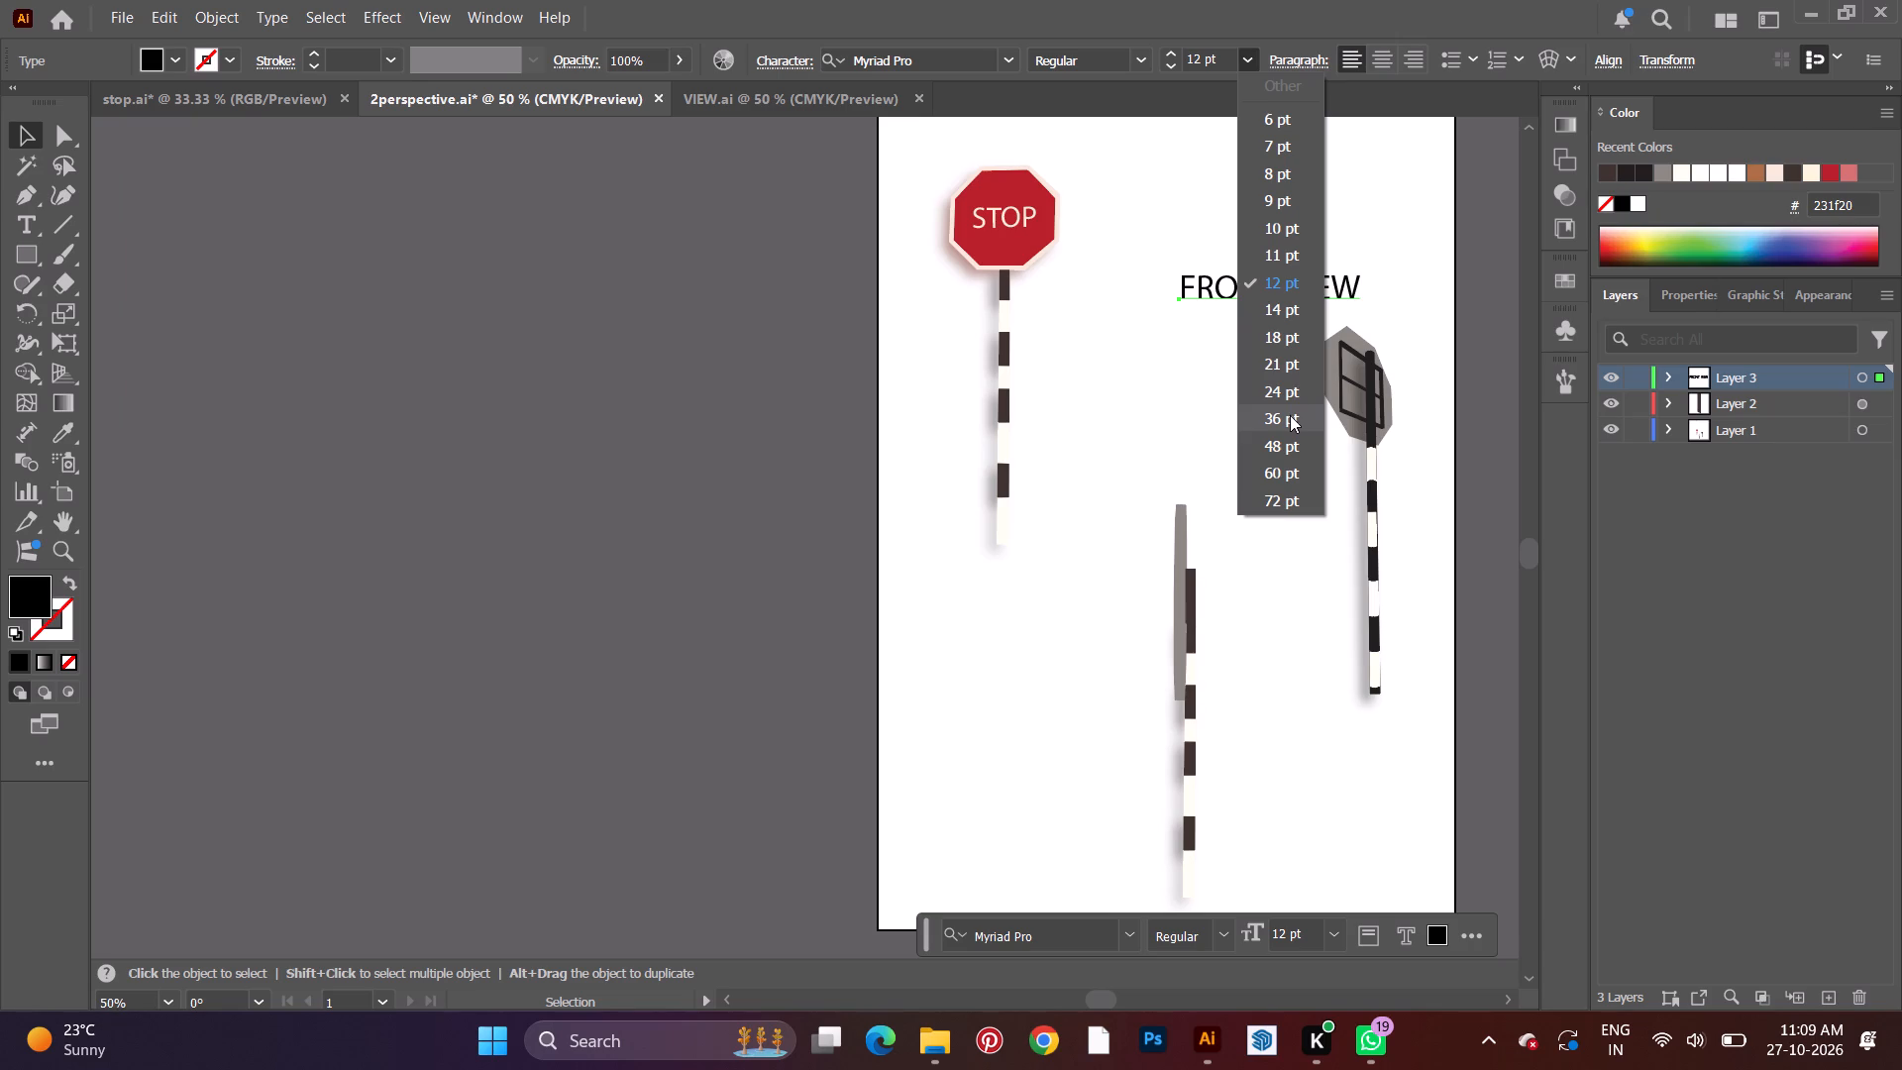
click(1292, 396)
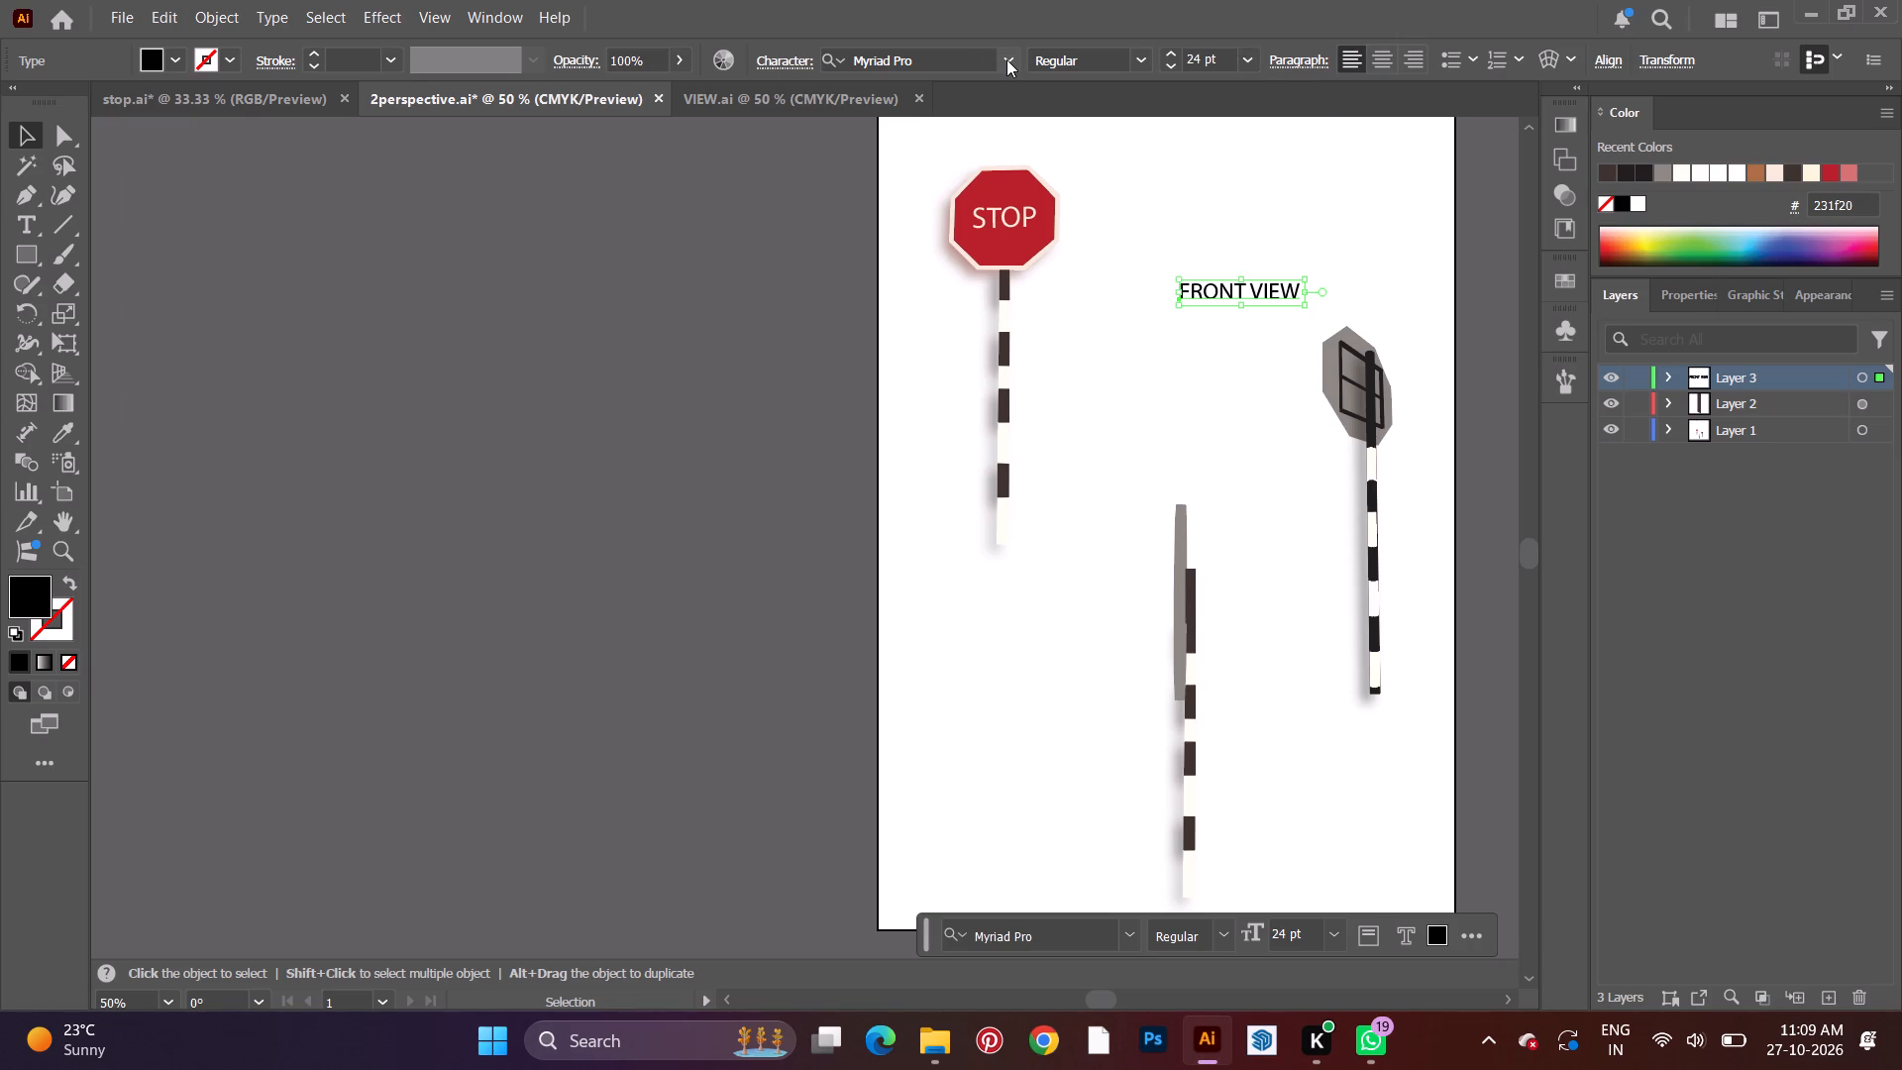
click(1006, 59)
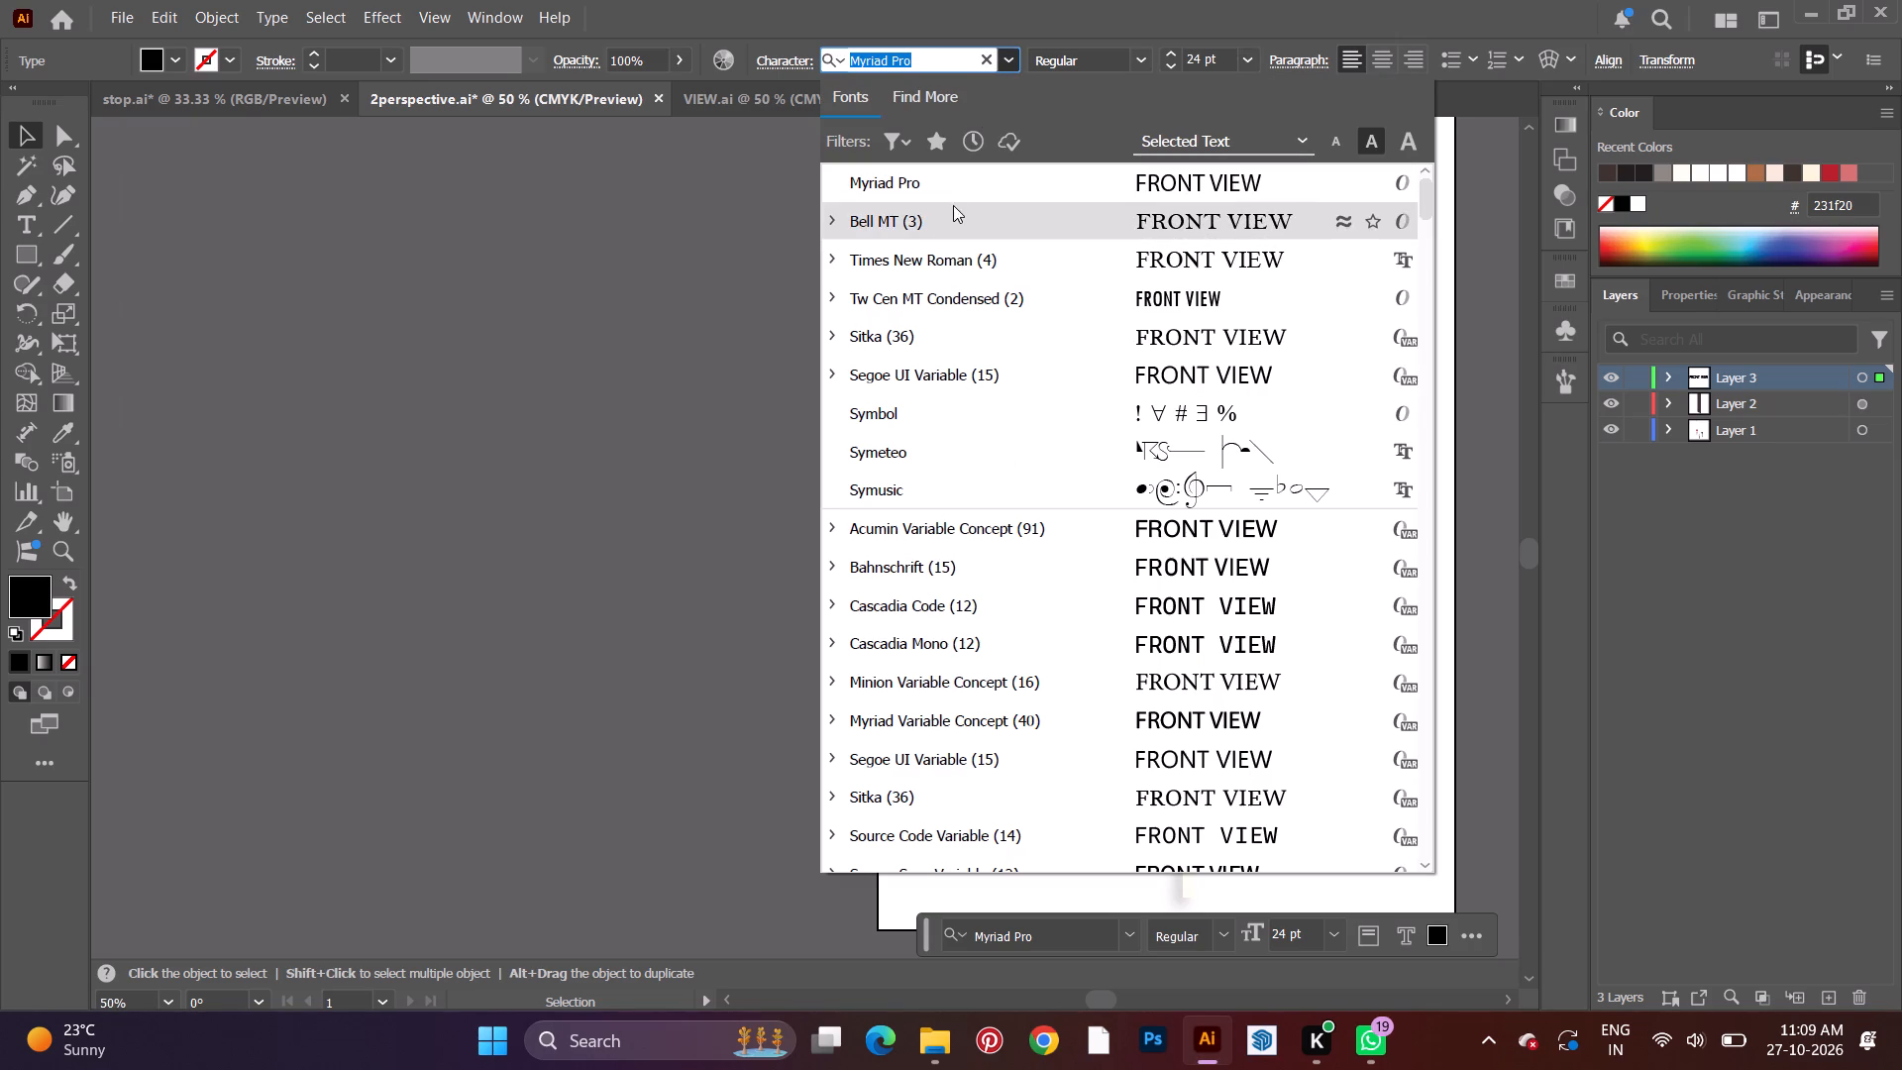
click(954, 223)
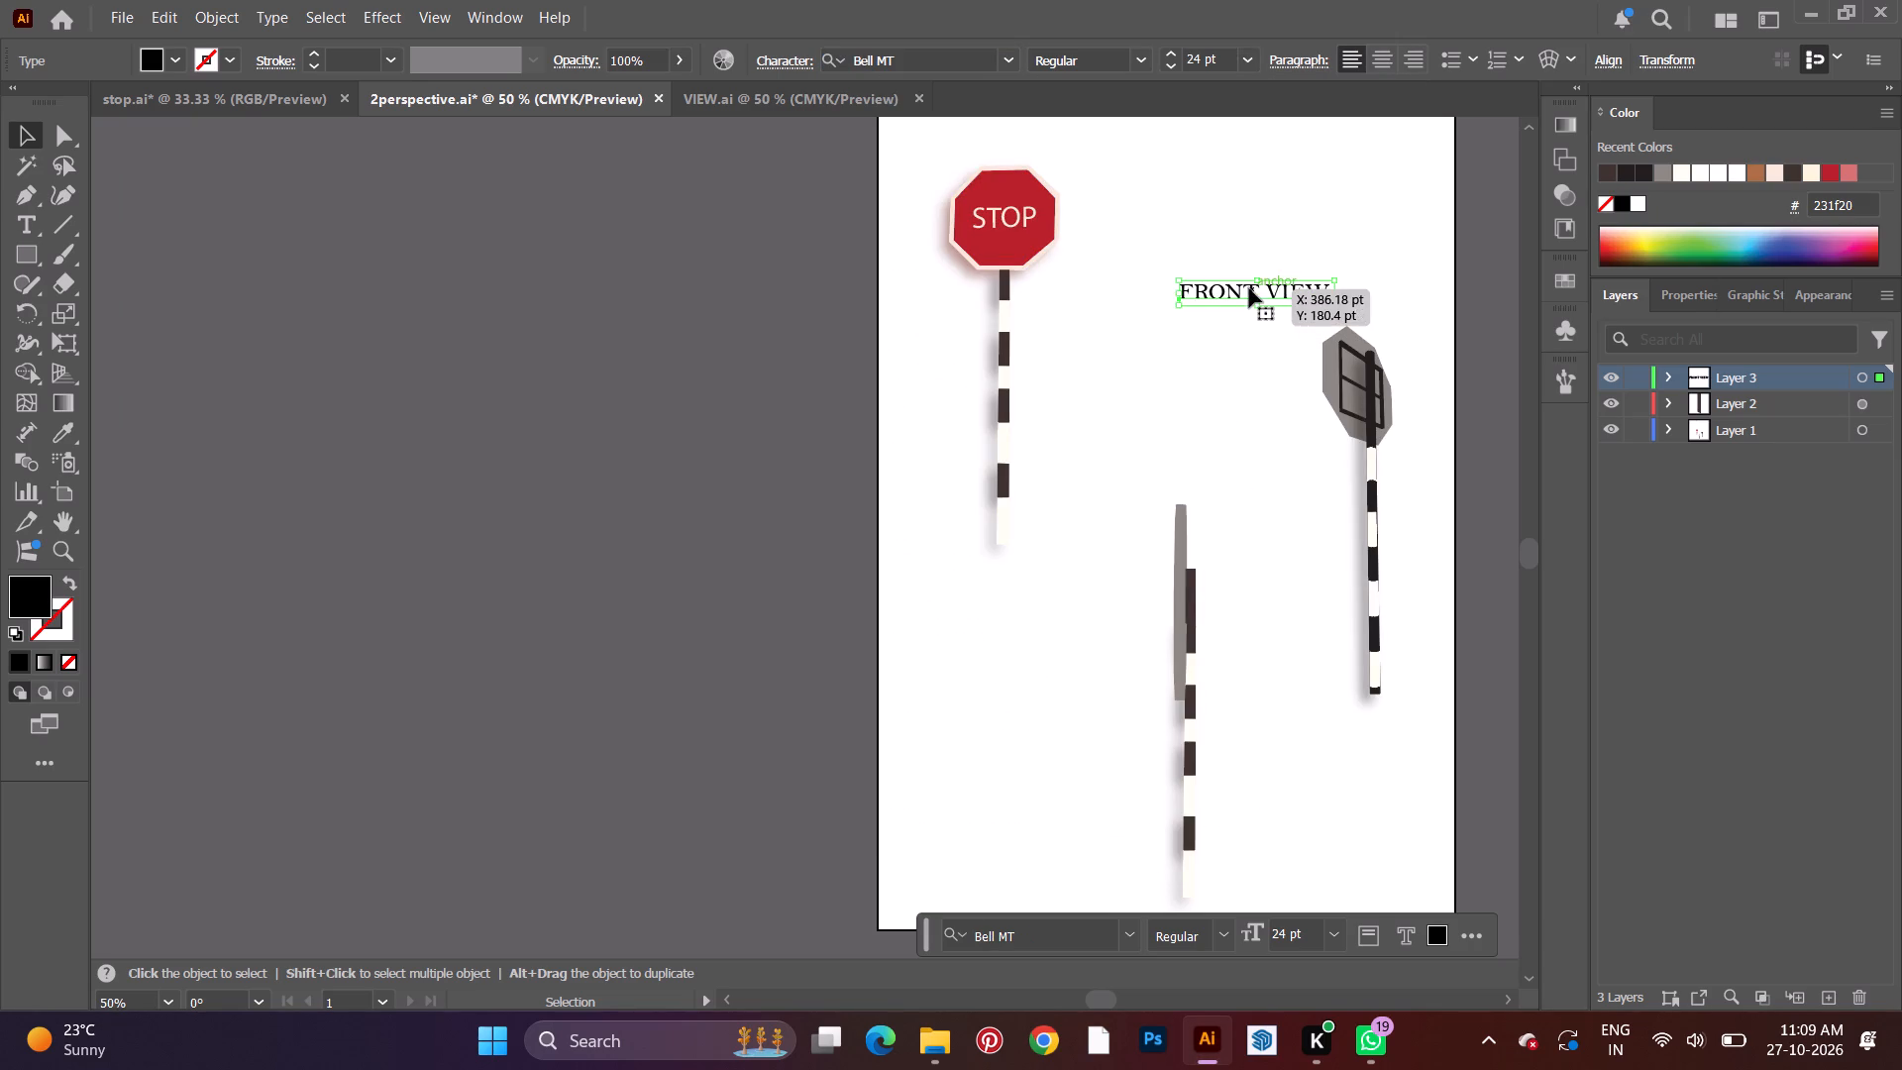
Move the "FRONT VIEW" caption beside the striped pole of the front view, just below the sign's level.
drag(1249, 288, 1139, 343)
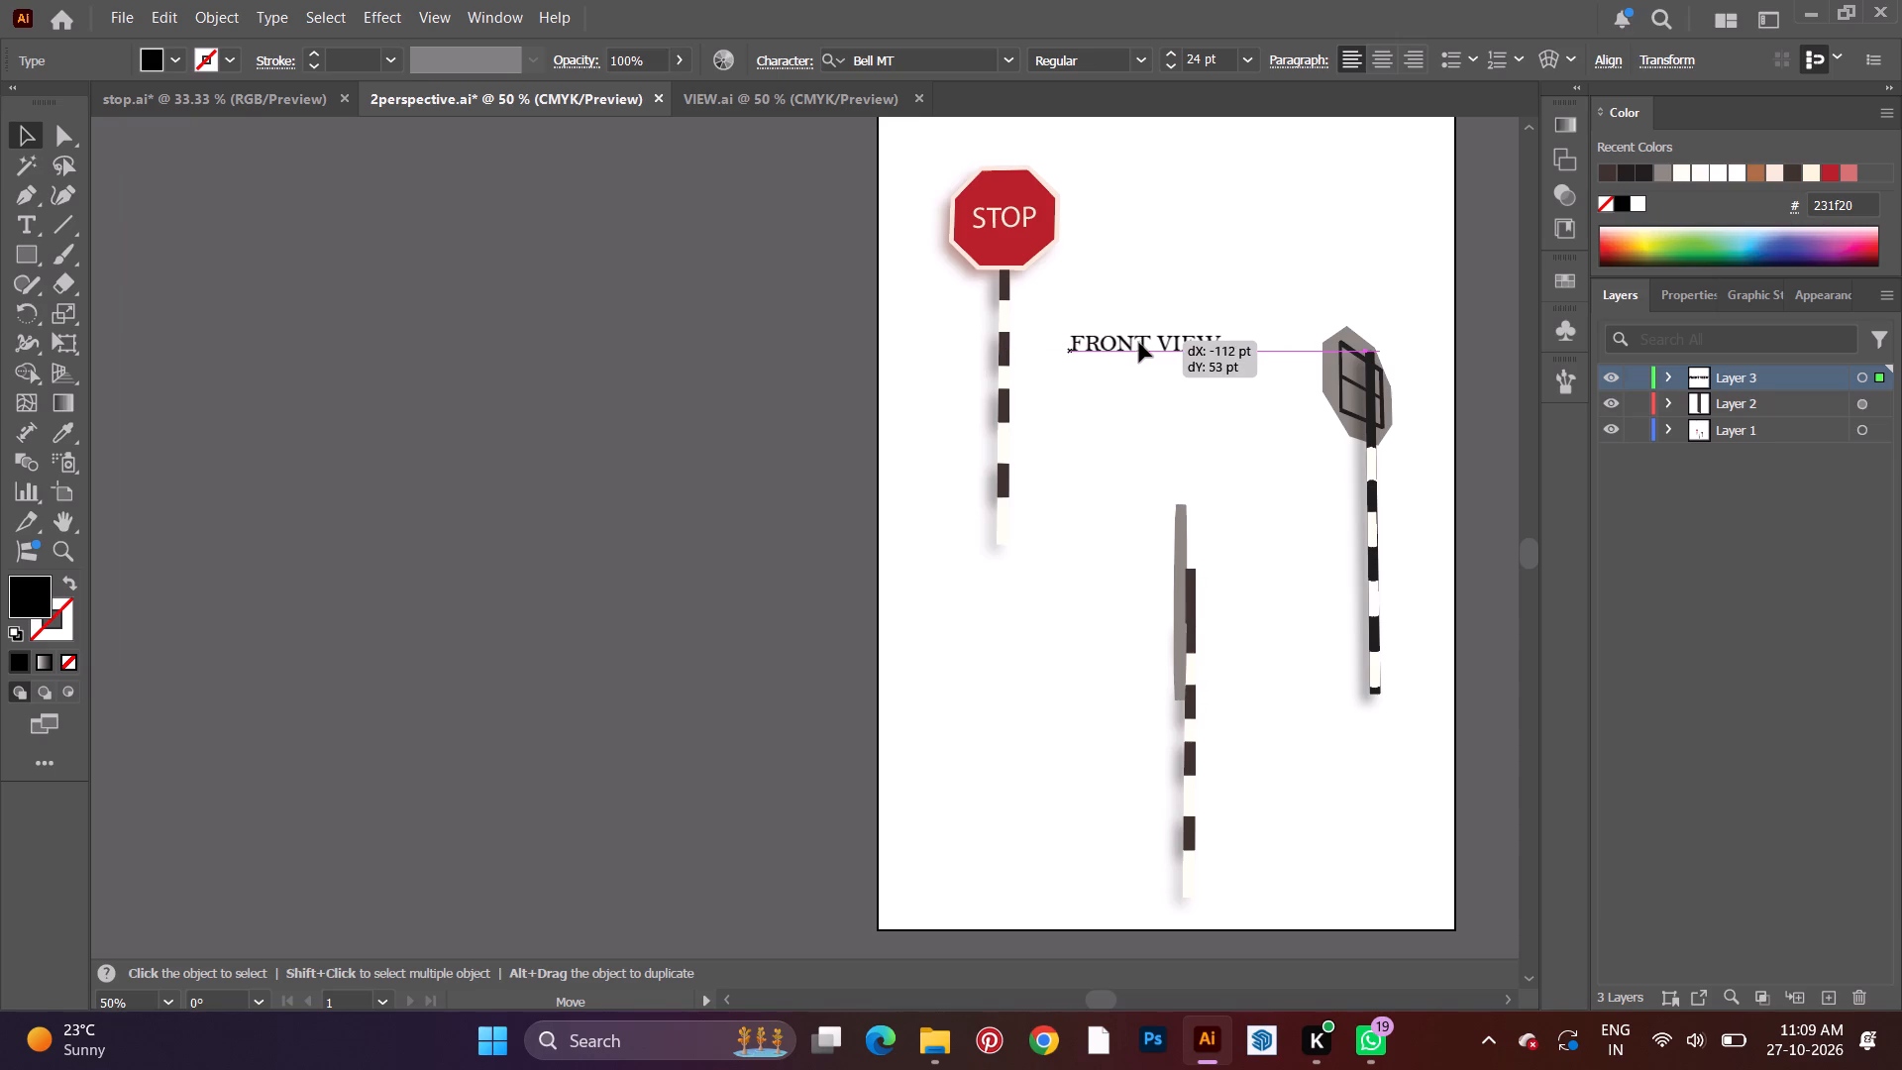
drag(1139, 343, 1124, 336)
click(1265, 493)
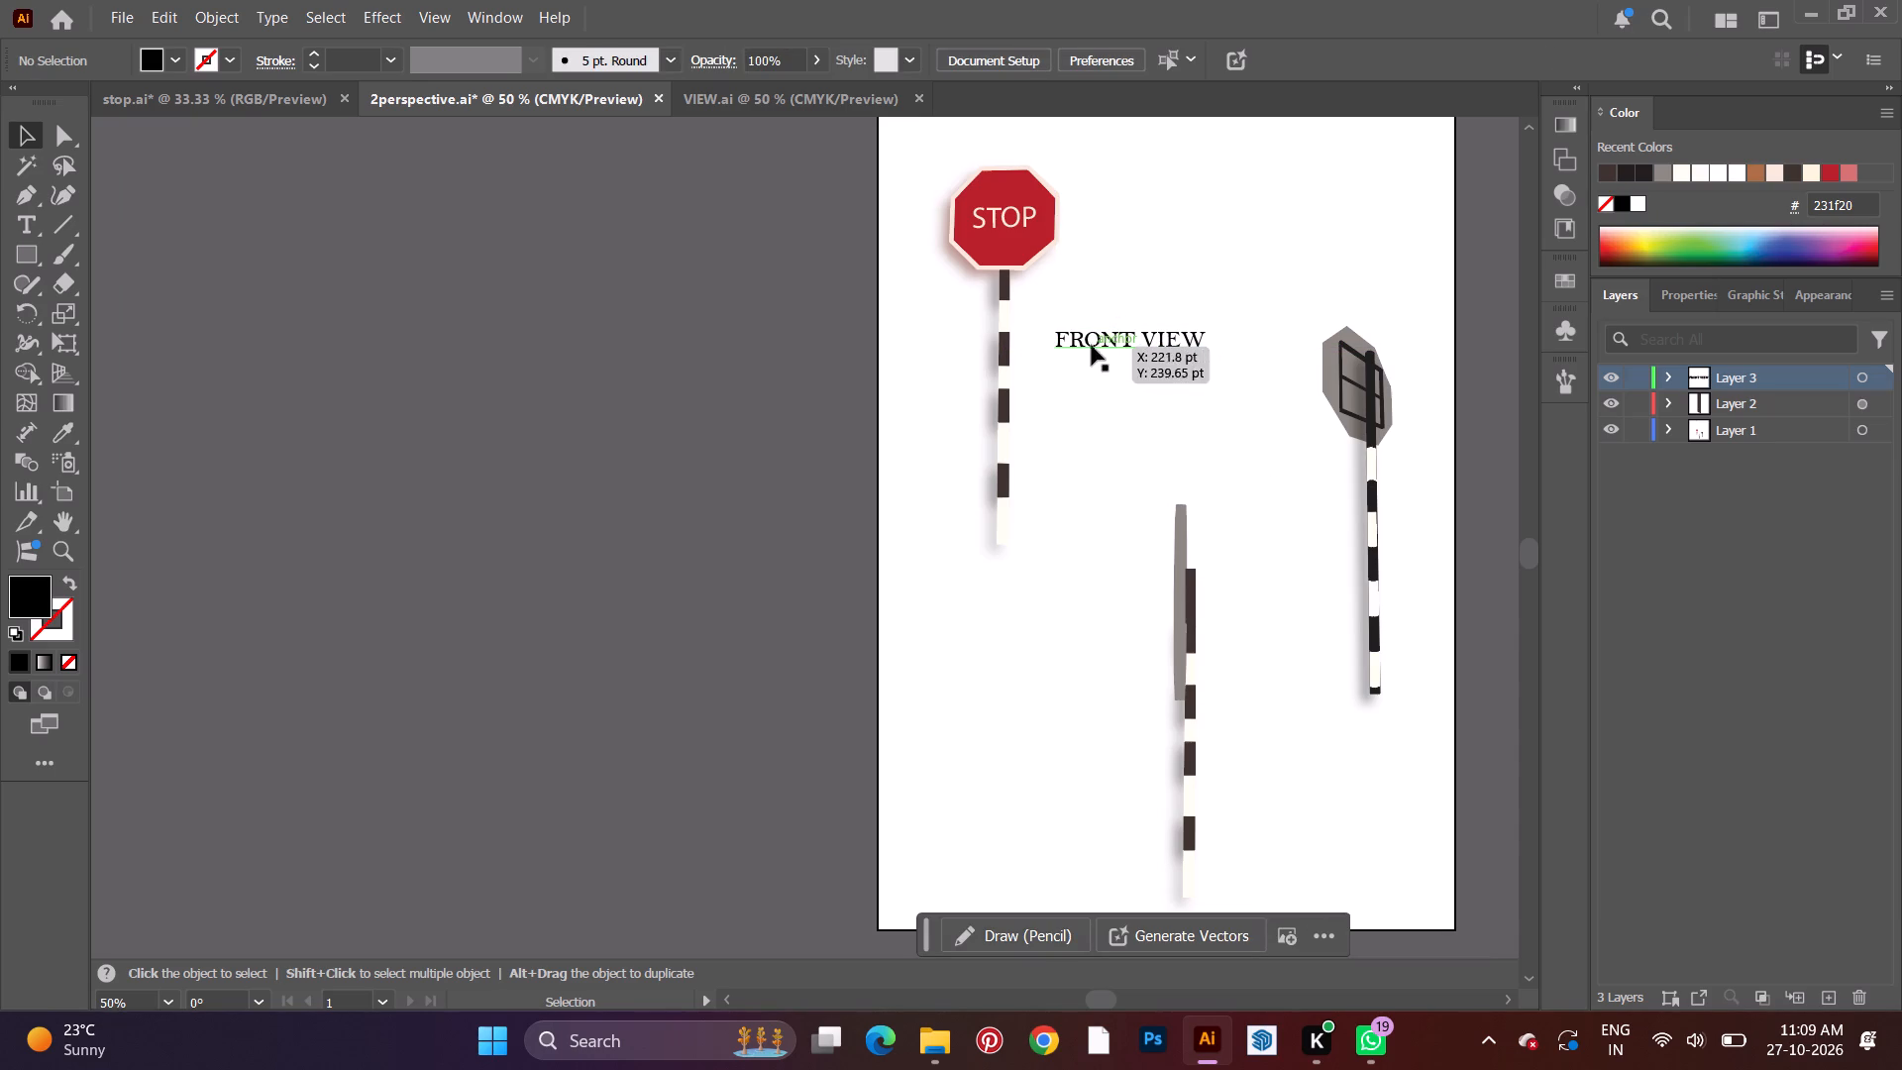
Add the point text "BACK VIEW" in capitals and place it between the side view and the angled back view's pole.
key(t)
click(1077, 483)
key(BackSpace)
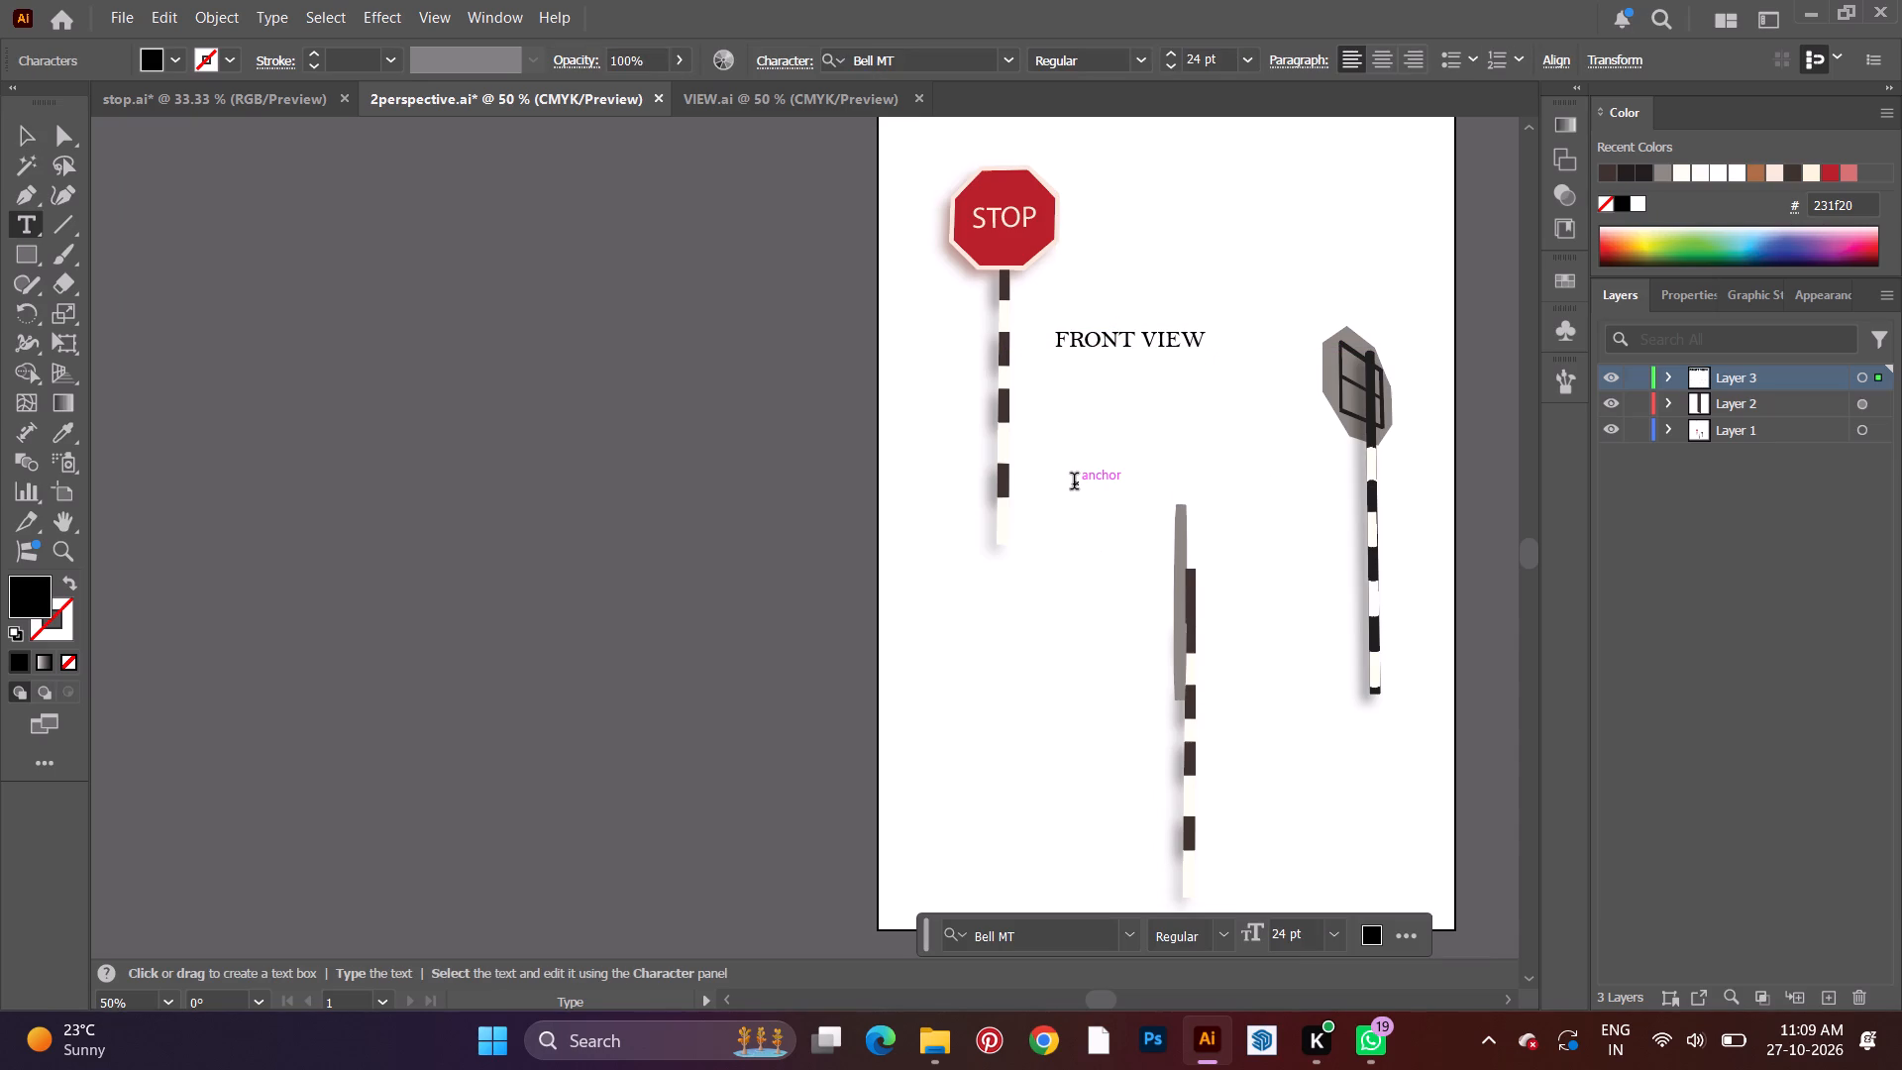
text(BACK)
key(space)
key(v)
text(IEW)
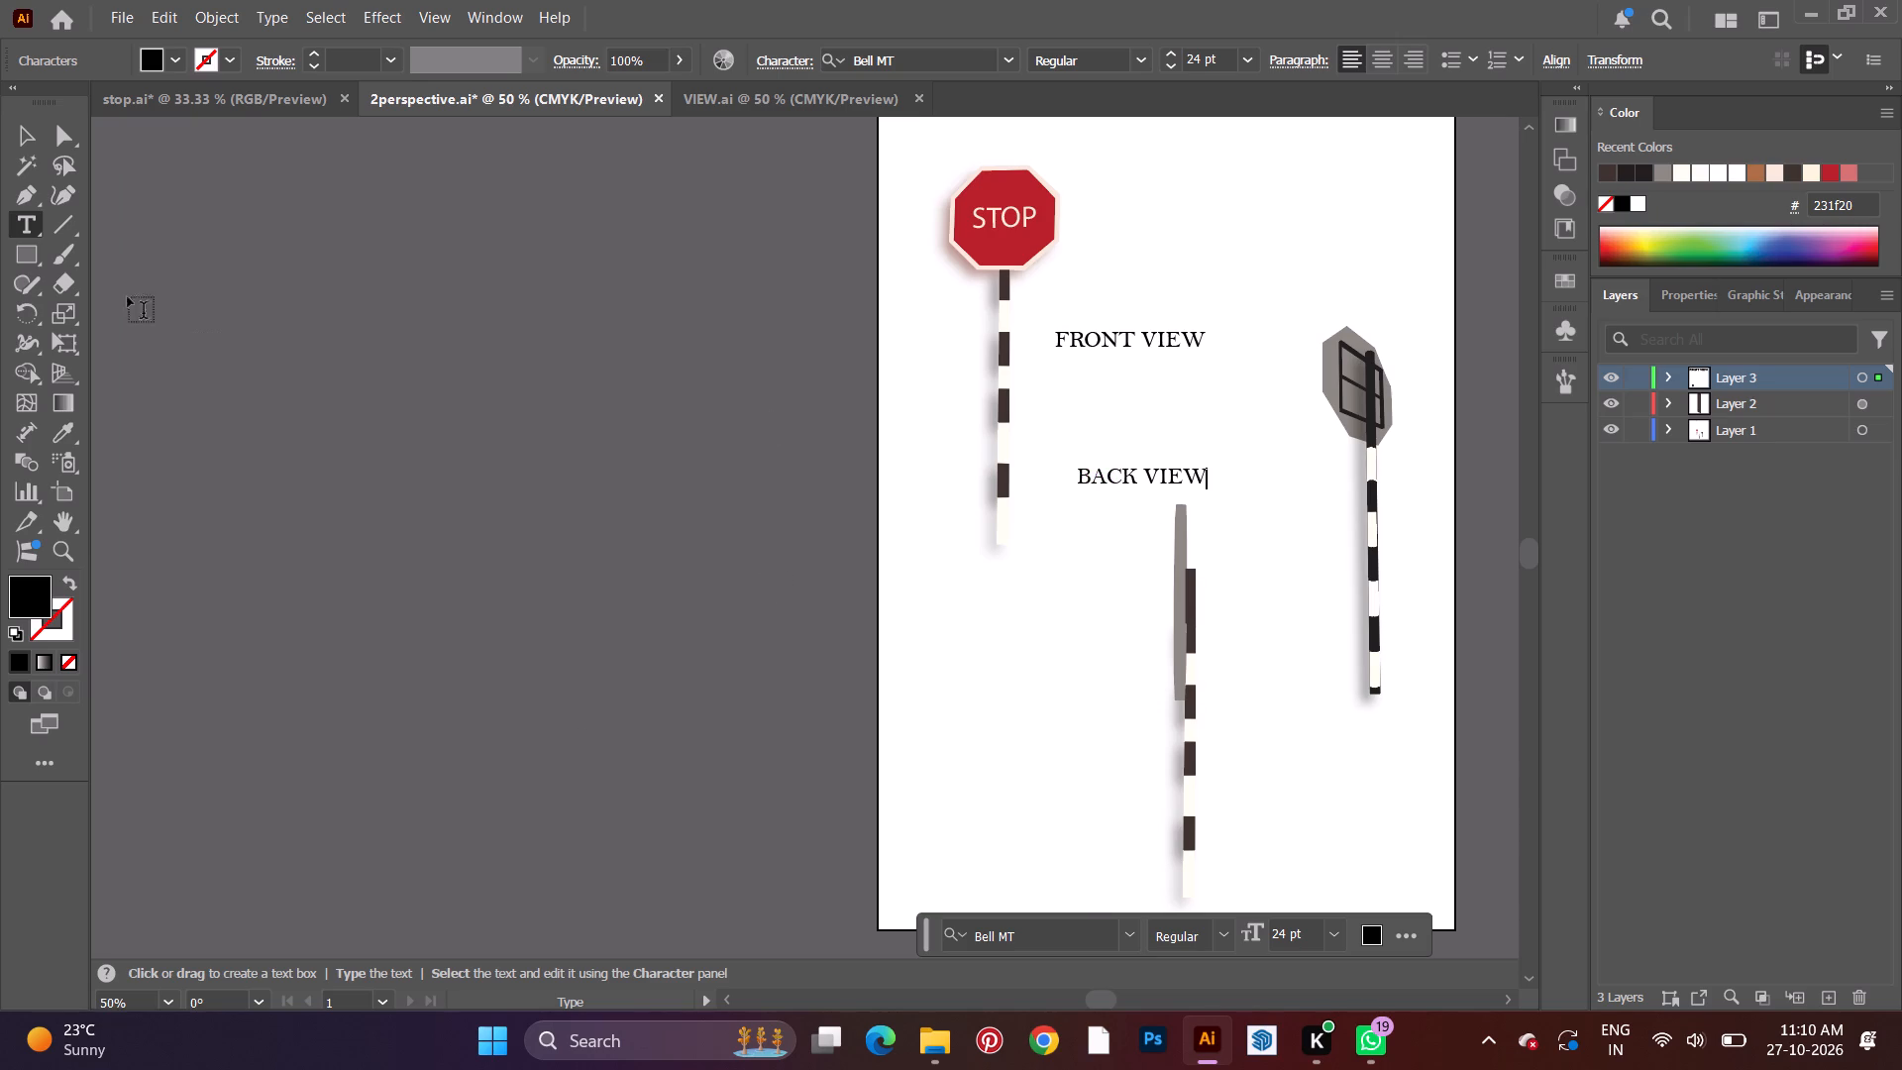
click(22, 123)
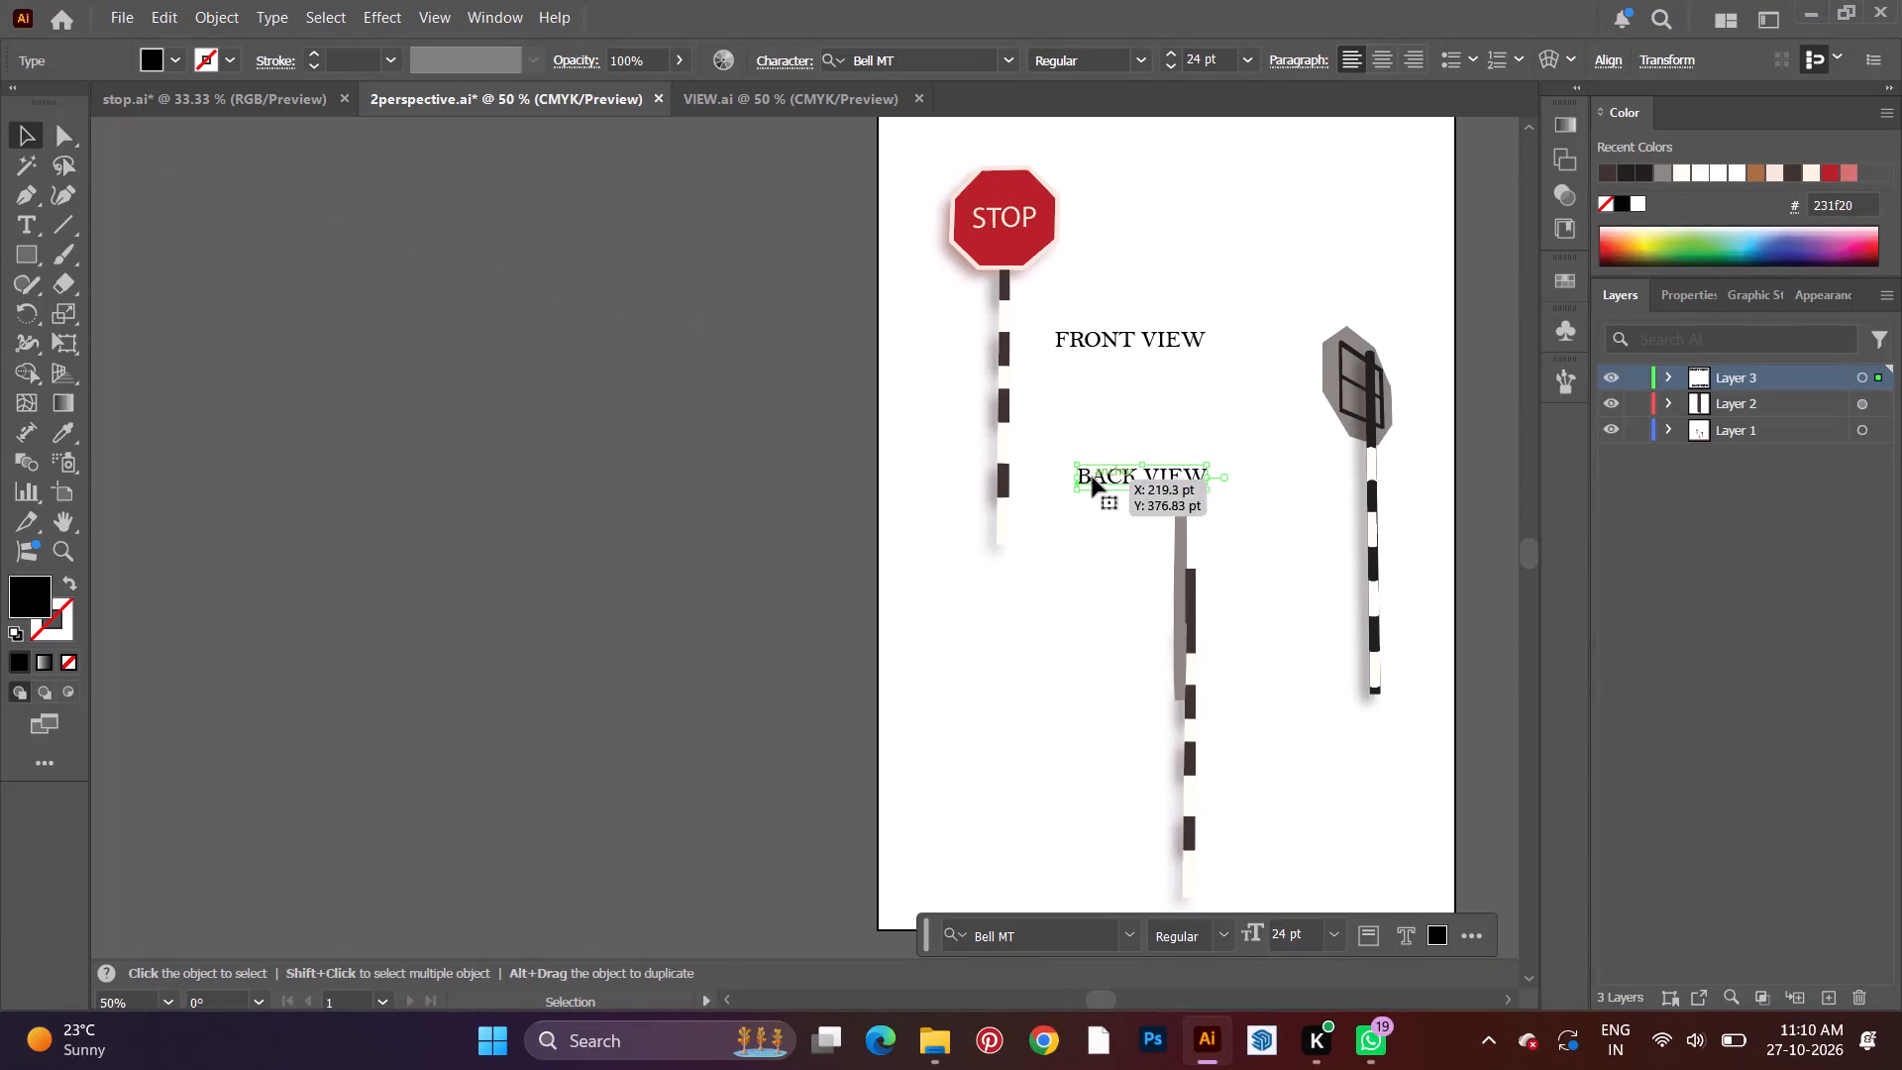
drag(1105, 483, 1245, 569)
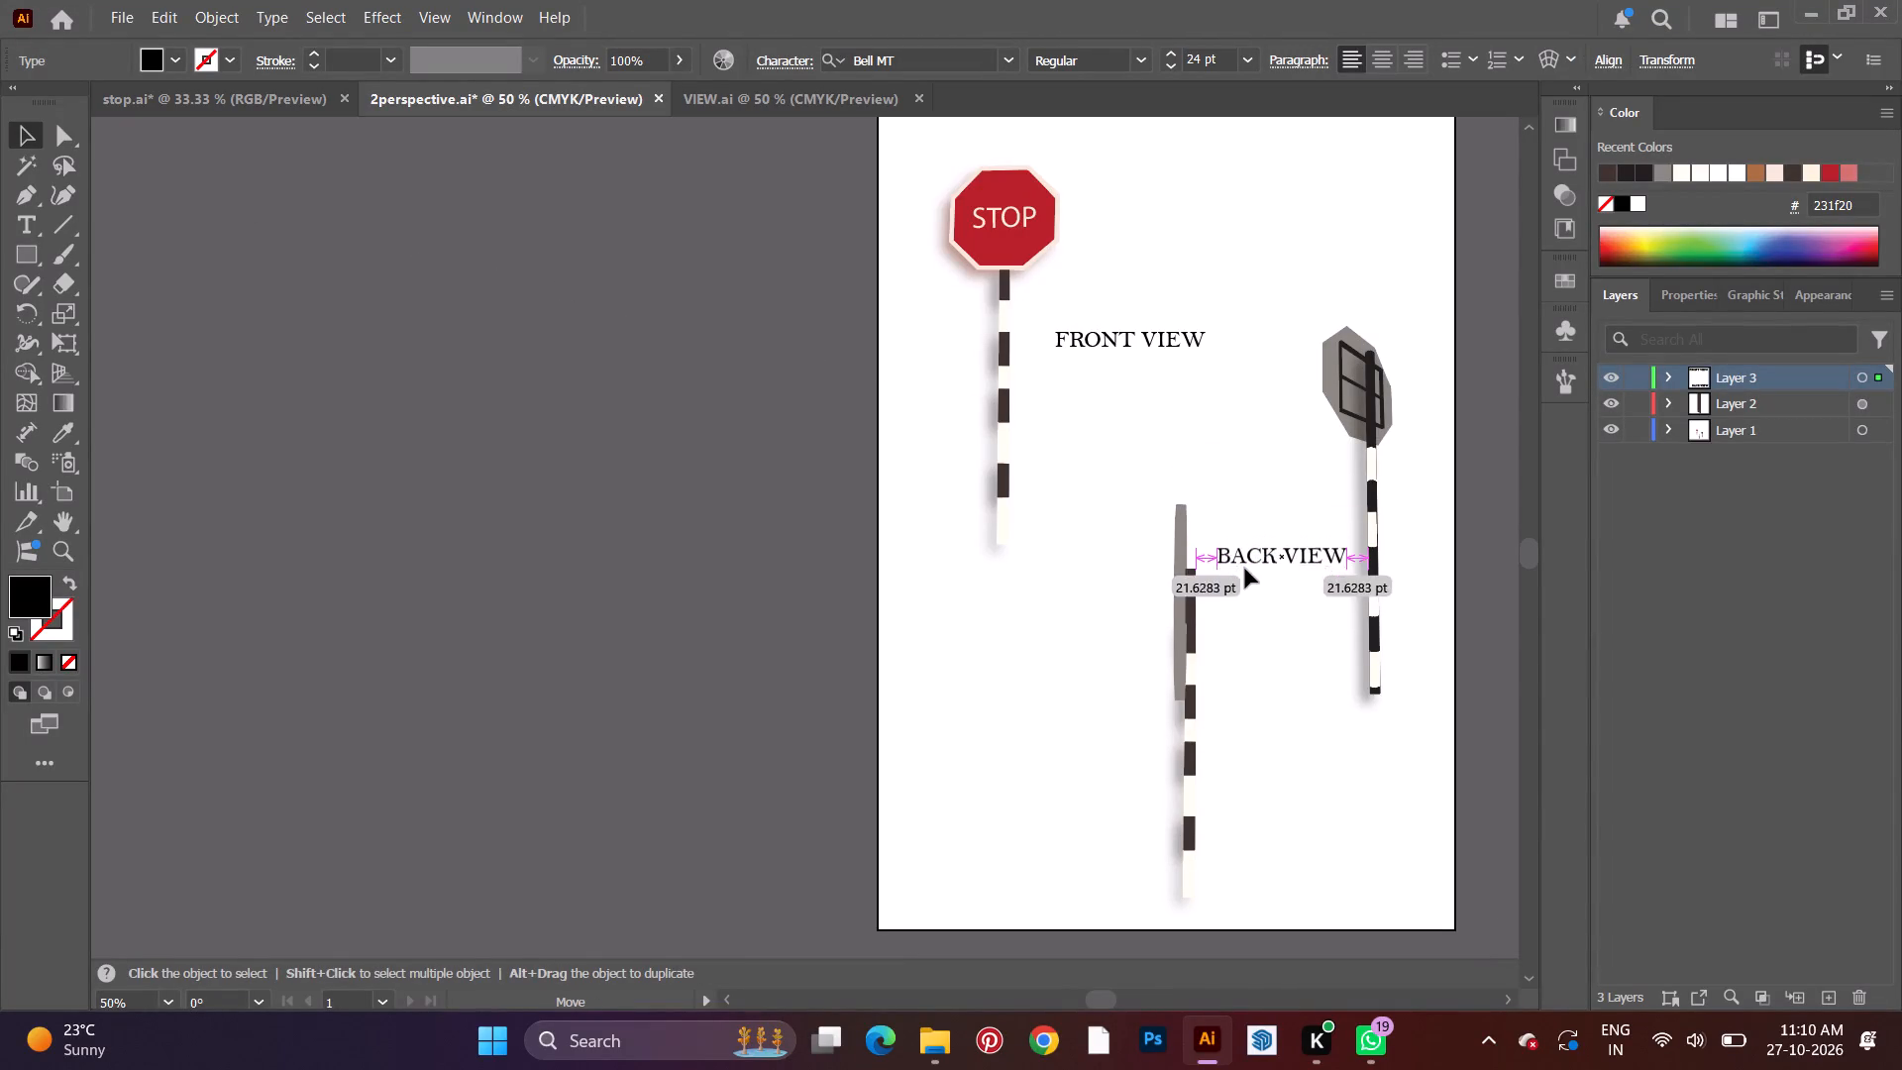
drag(1245, 569, 1251, 546)
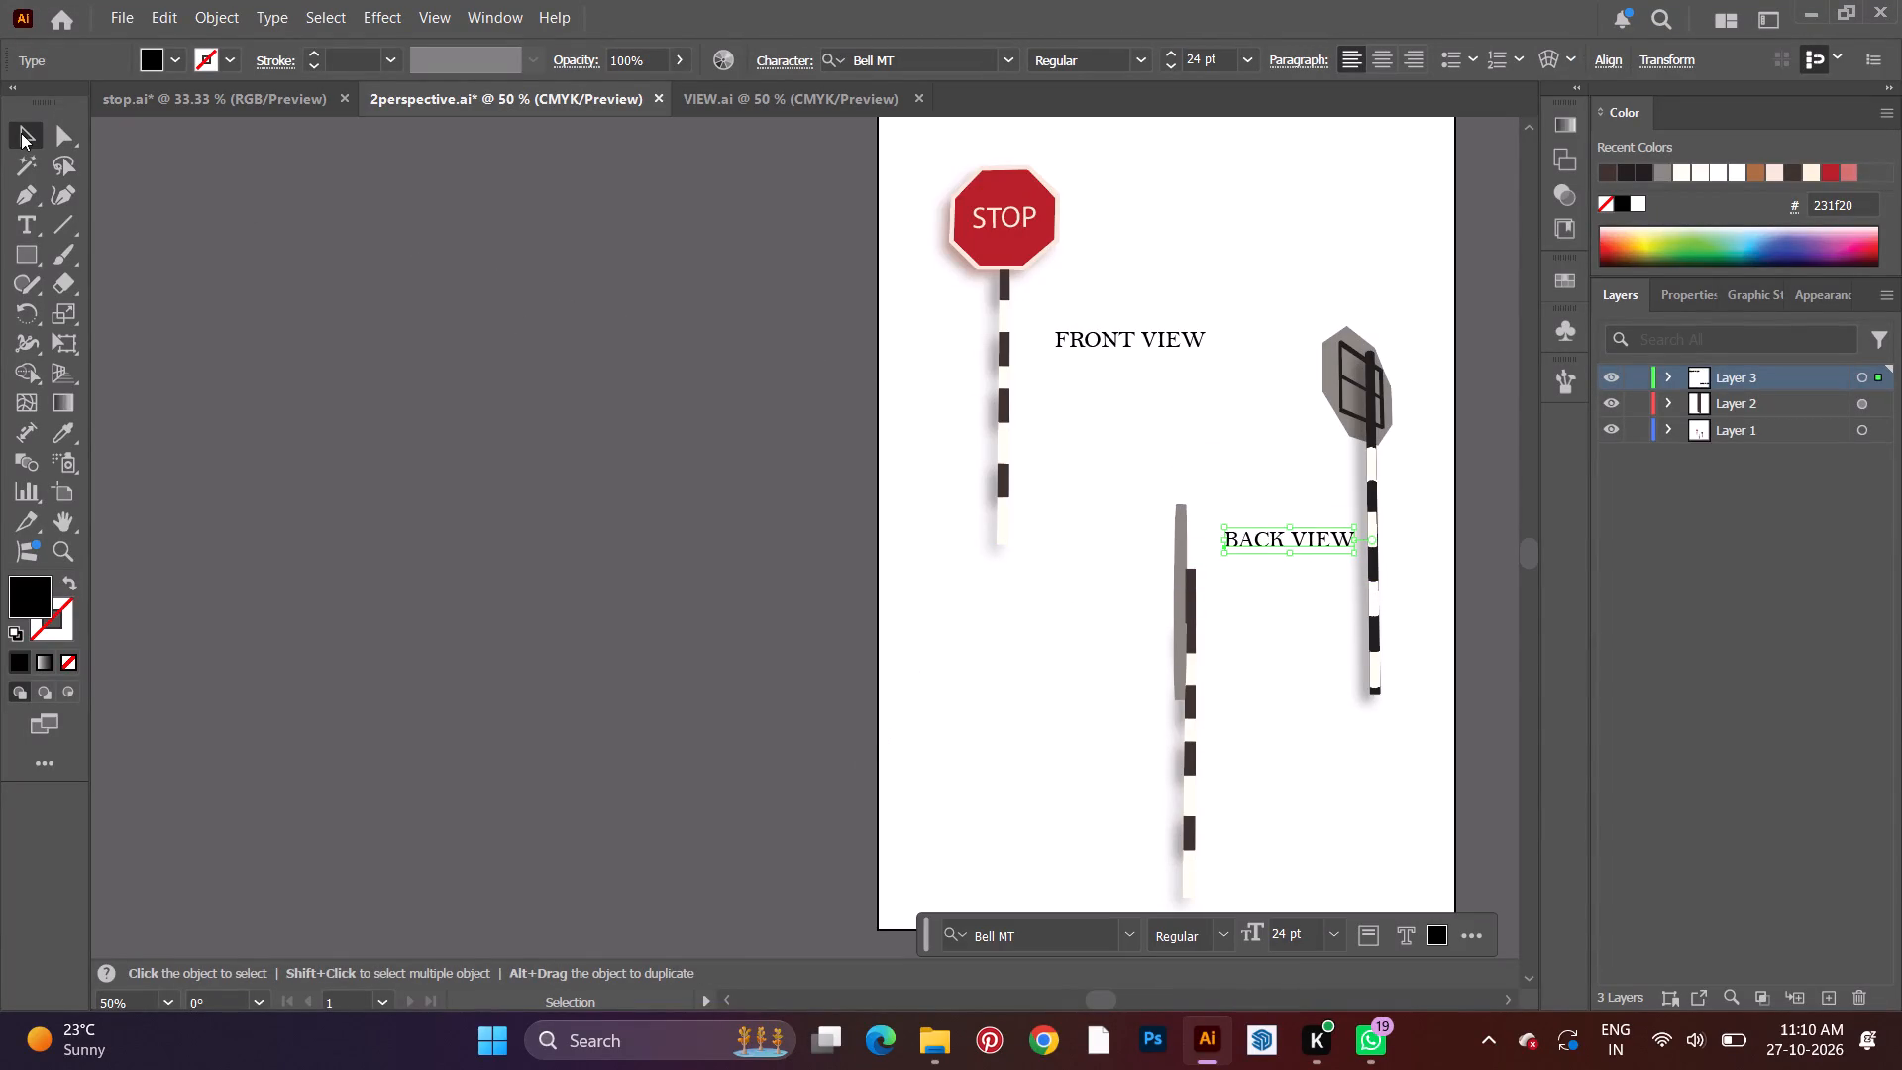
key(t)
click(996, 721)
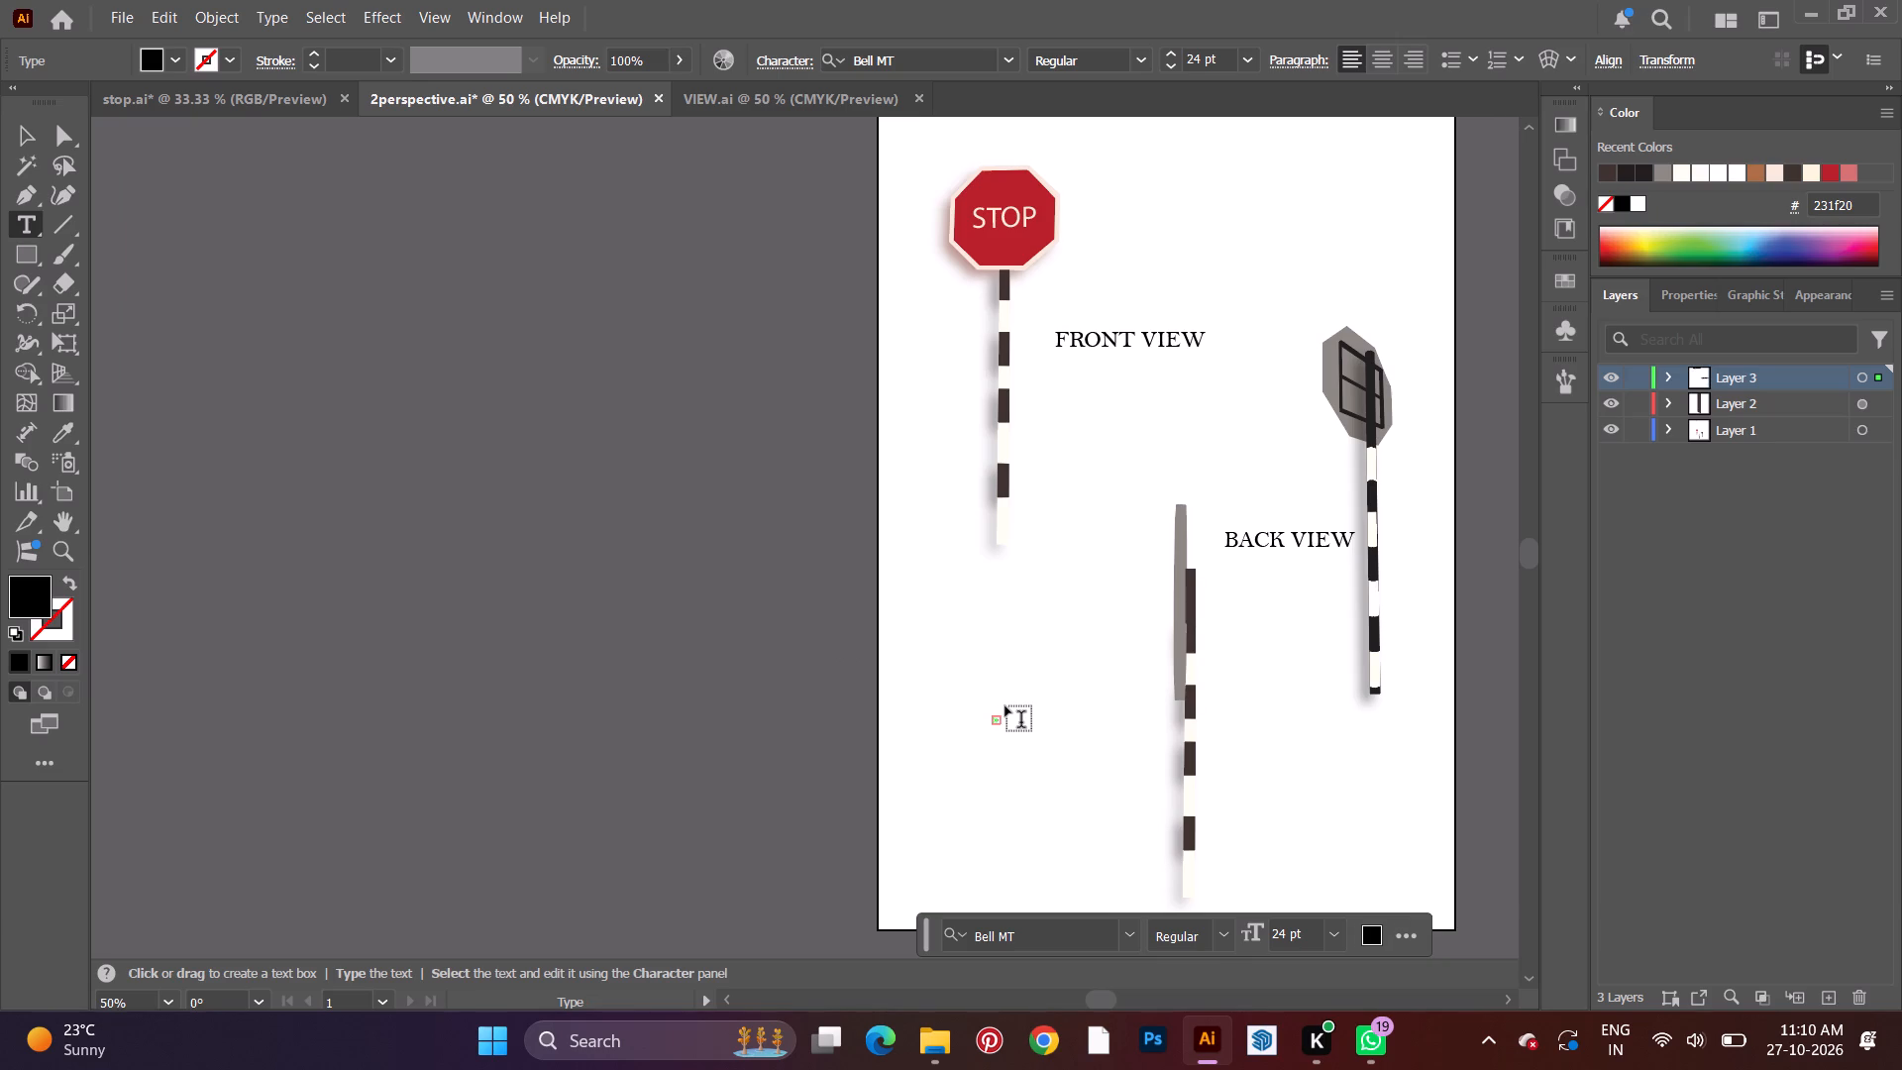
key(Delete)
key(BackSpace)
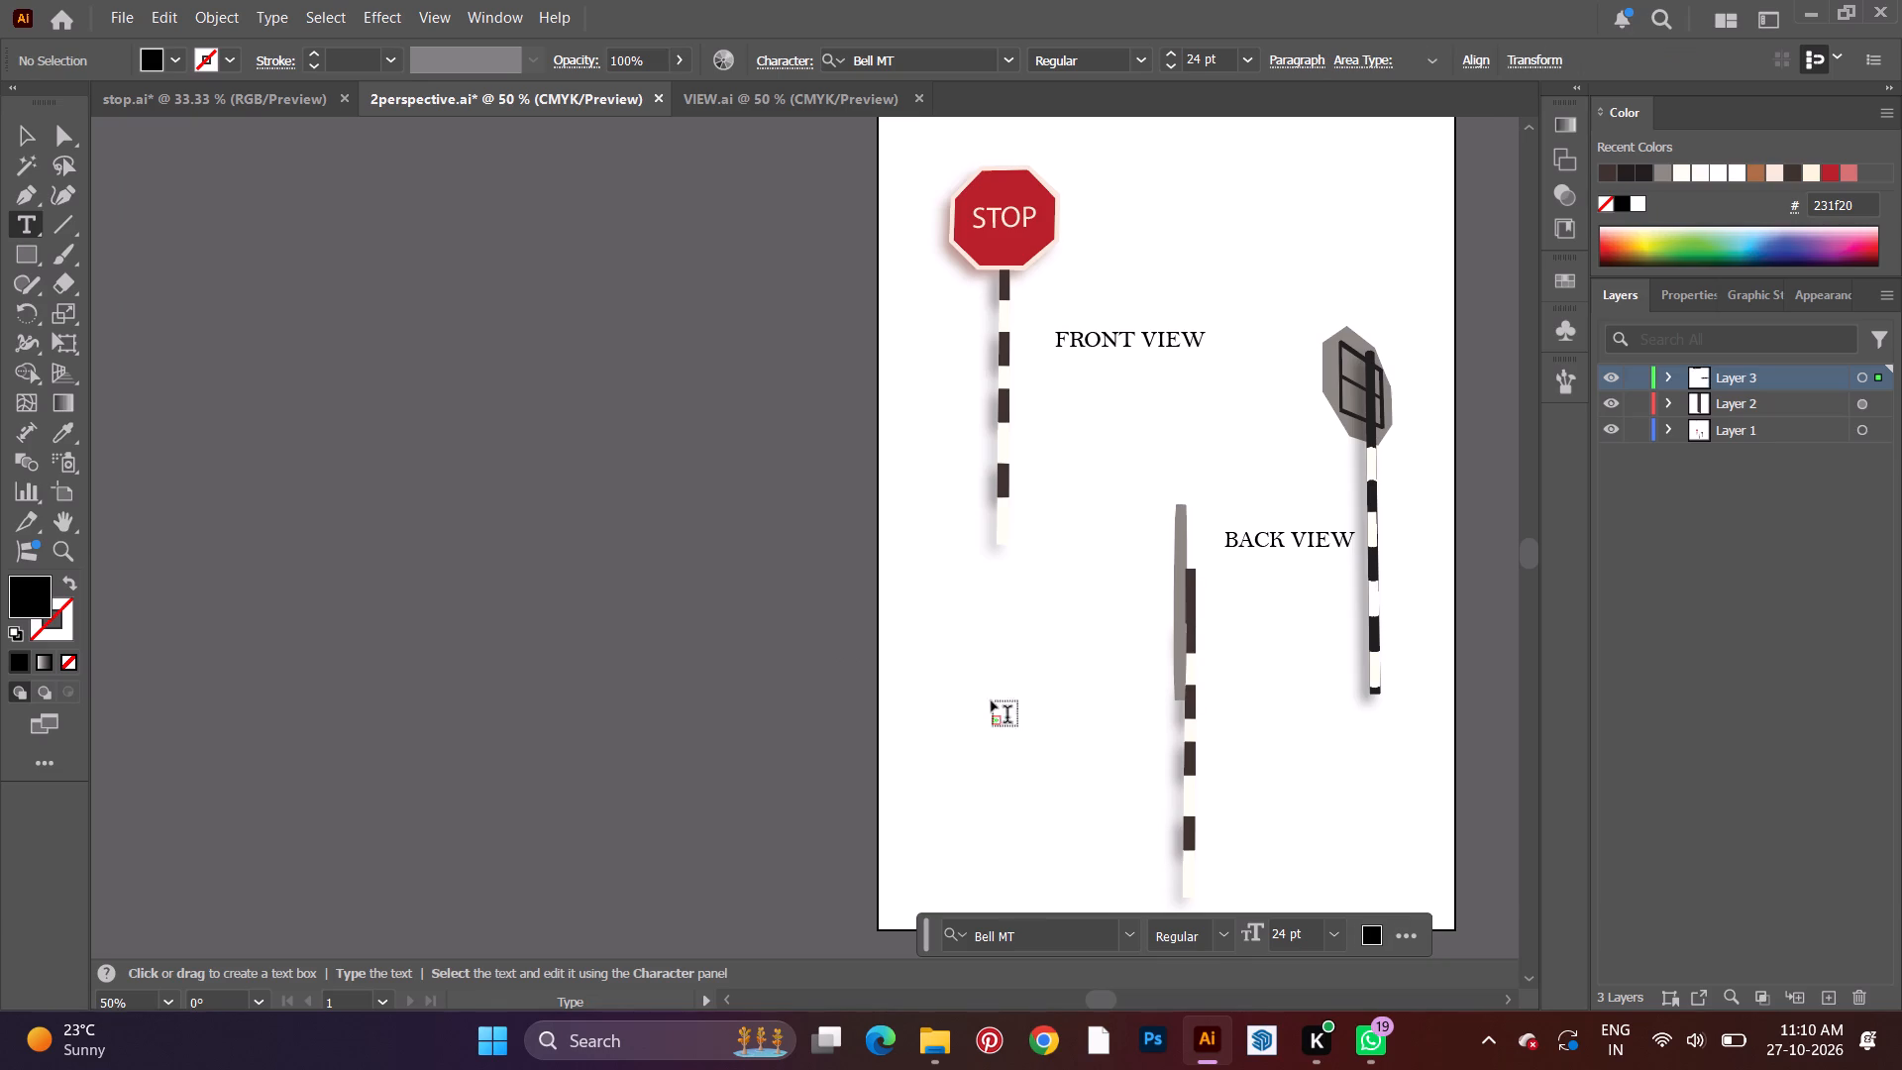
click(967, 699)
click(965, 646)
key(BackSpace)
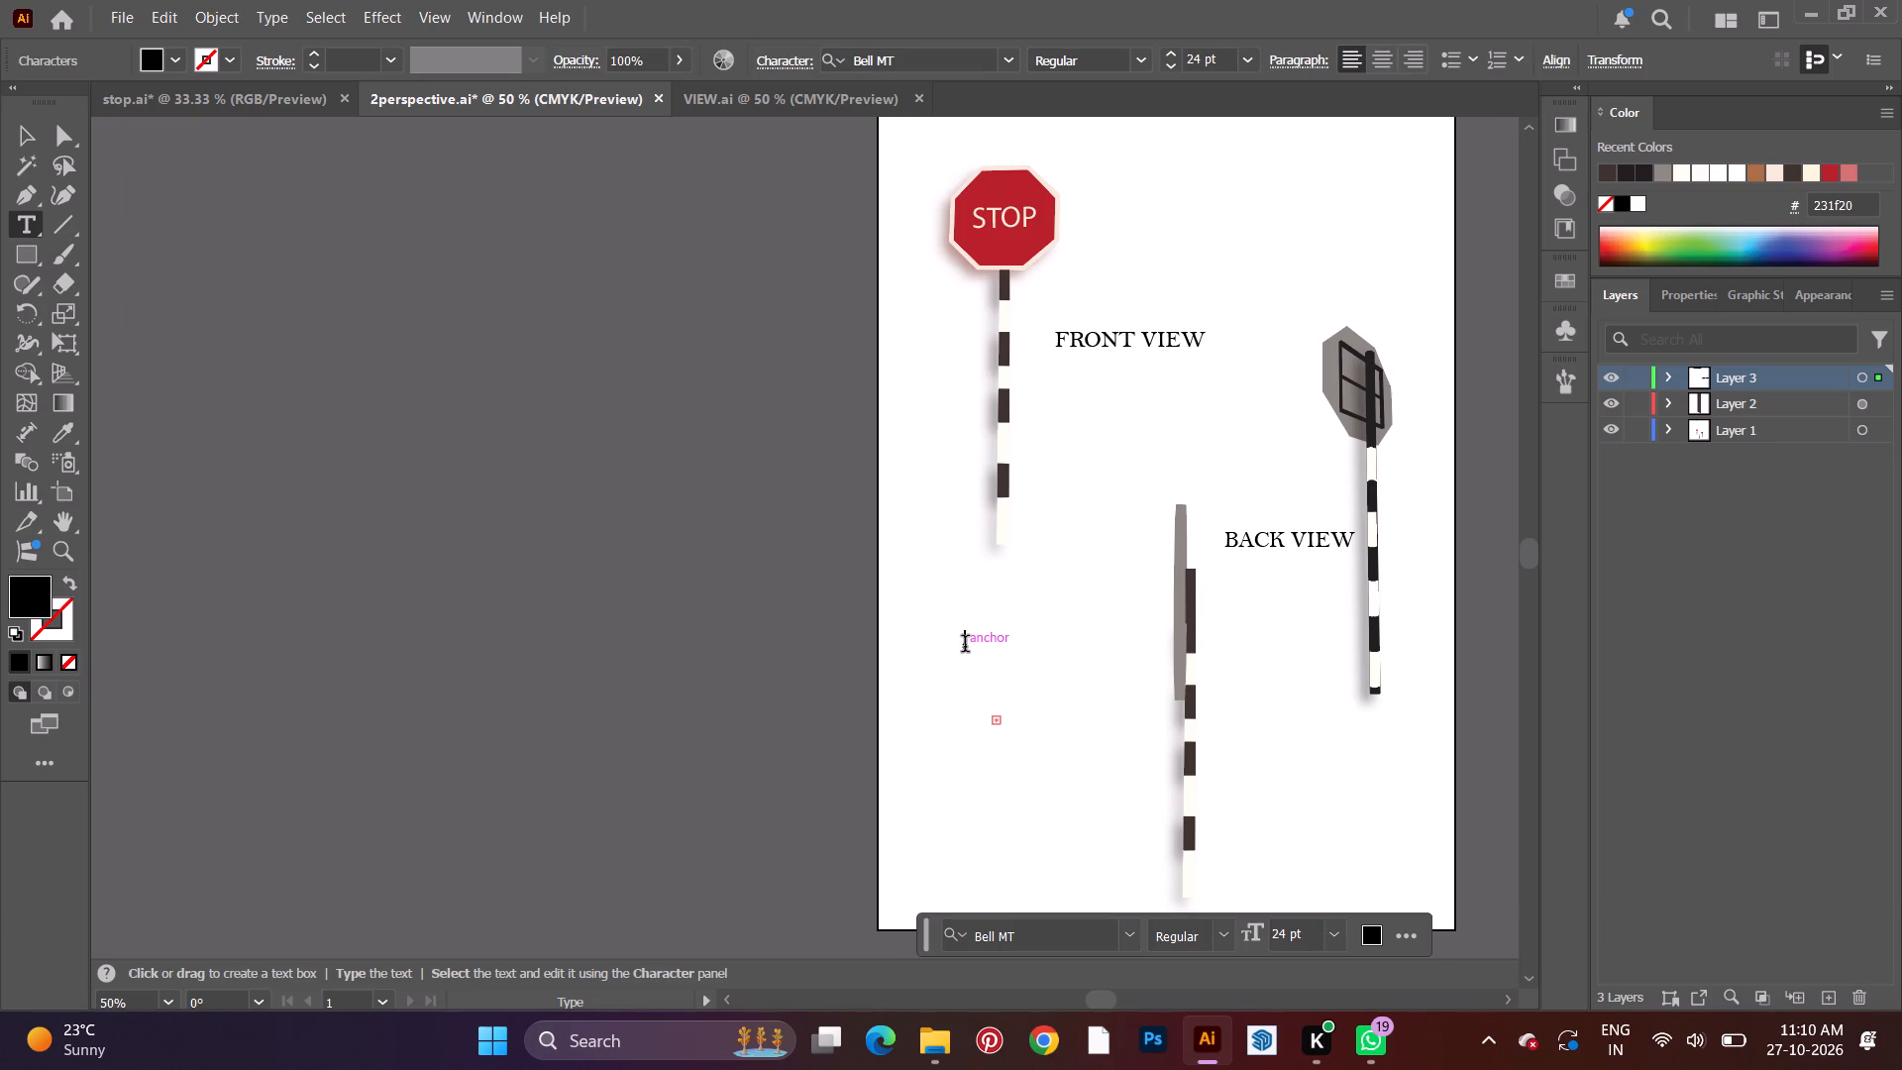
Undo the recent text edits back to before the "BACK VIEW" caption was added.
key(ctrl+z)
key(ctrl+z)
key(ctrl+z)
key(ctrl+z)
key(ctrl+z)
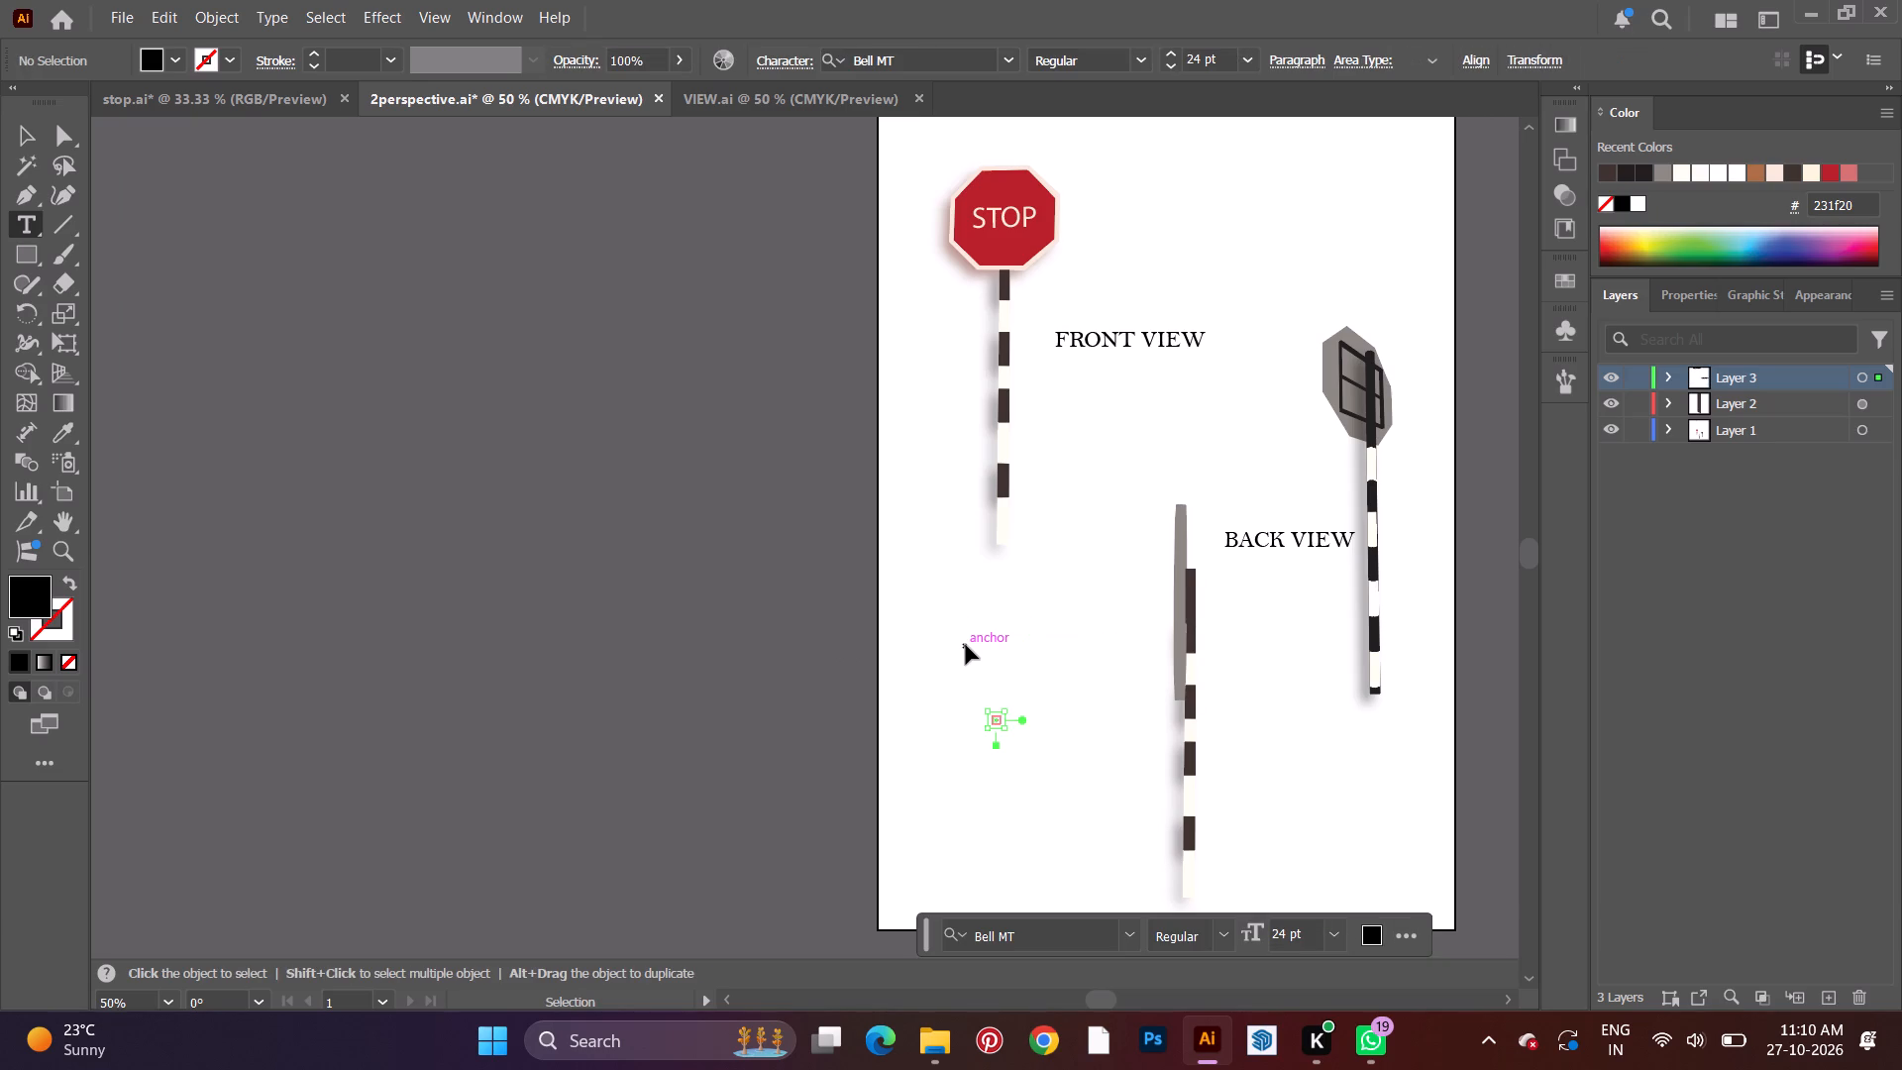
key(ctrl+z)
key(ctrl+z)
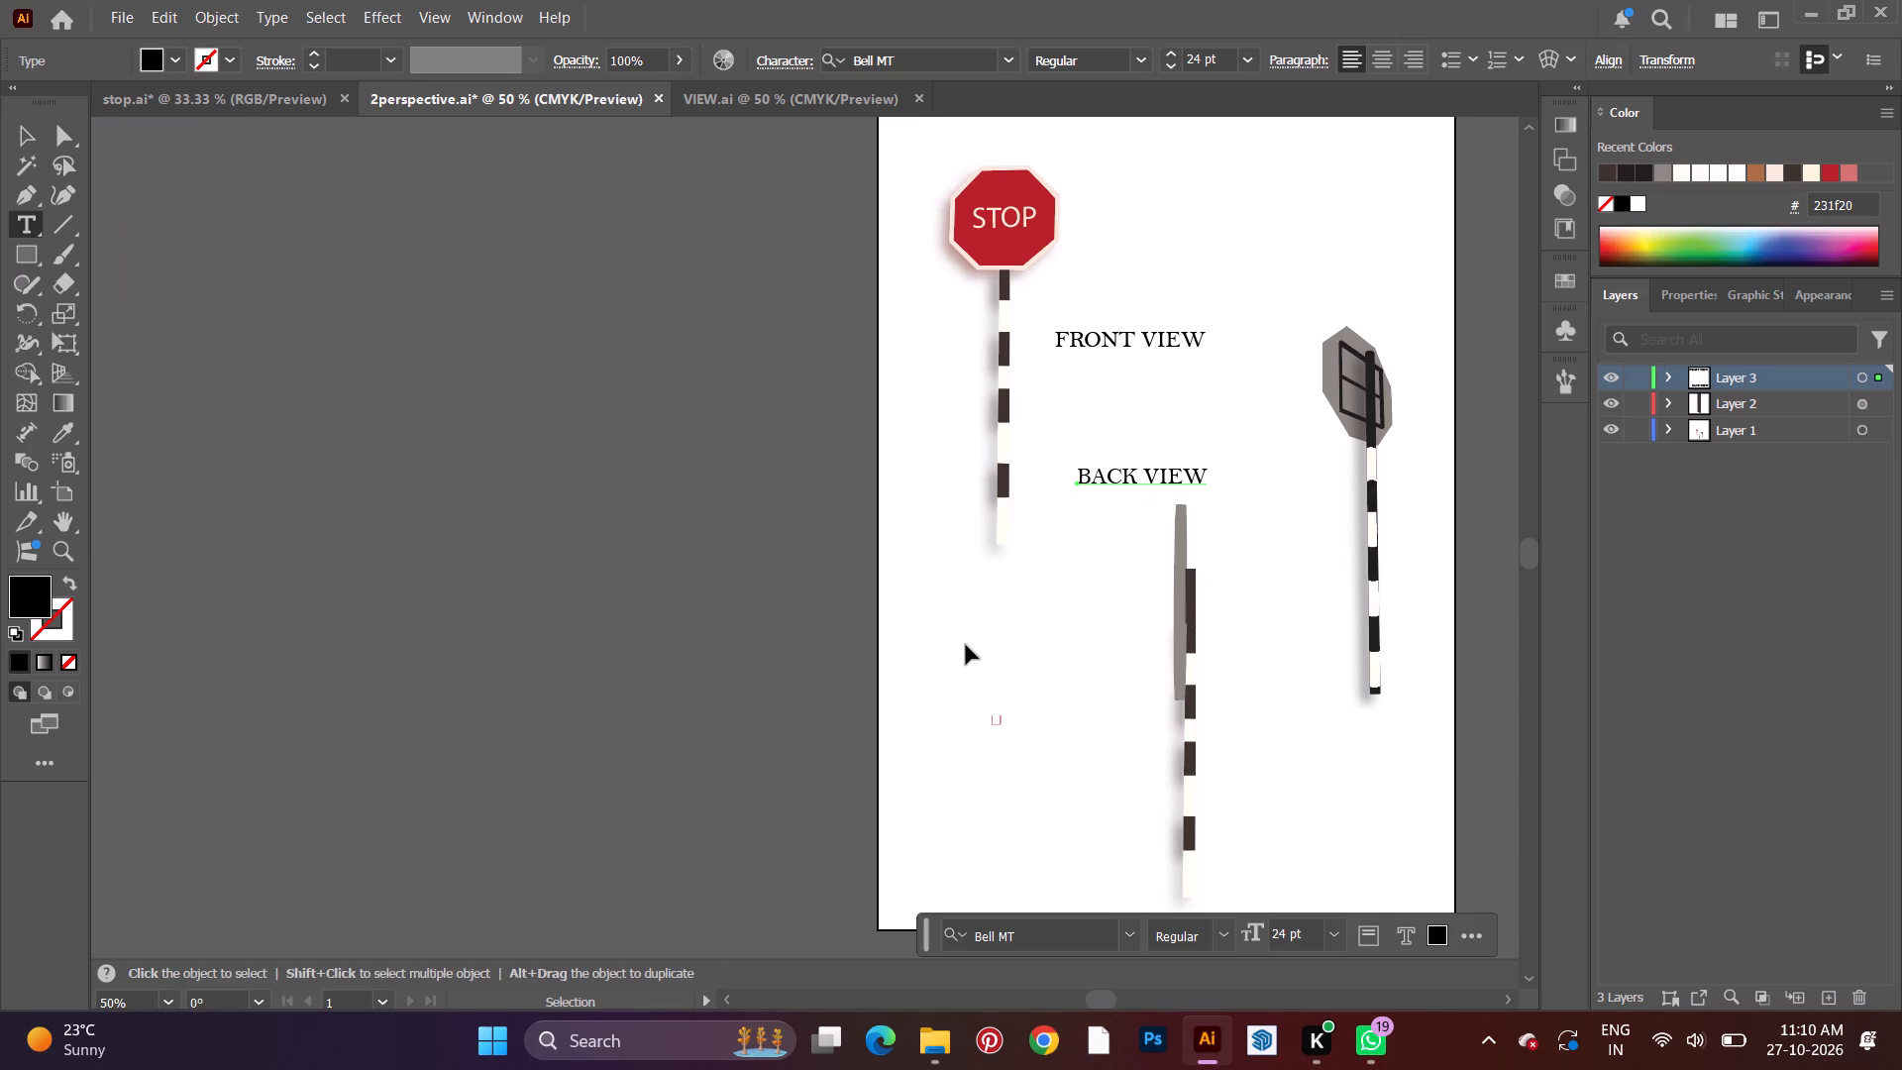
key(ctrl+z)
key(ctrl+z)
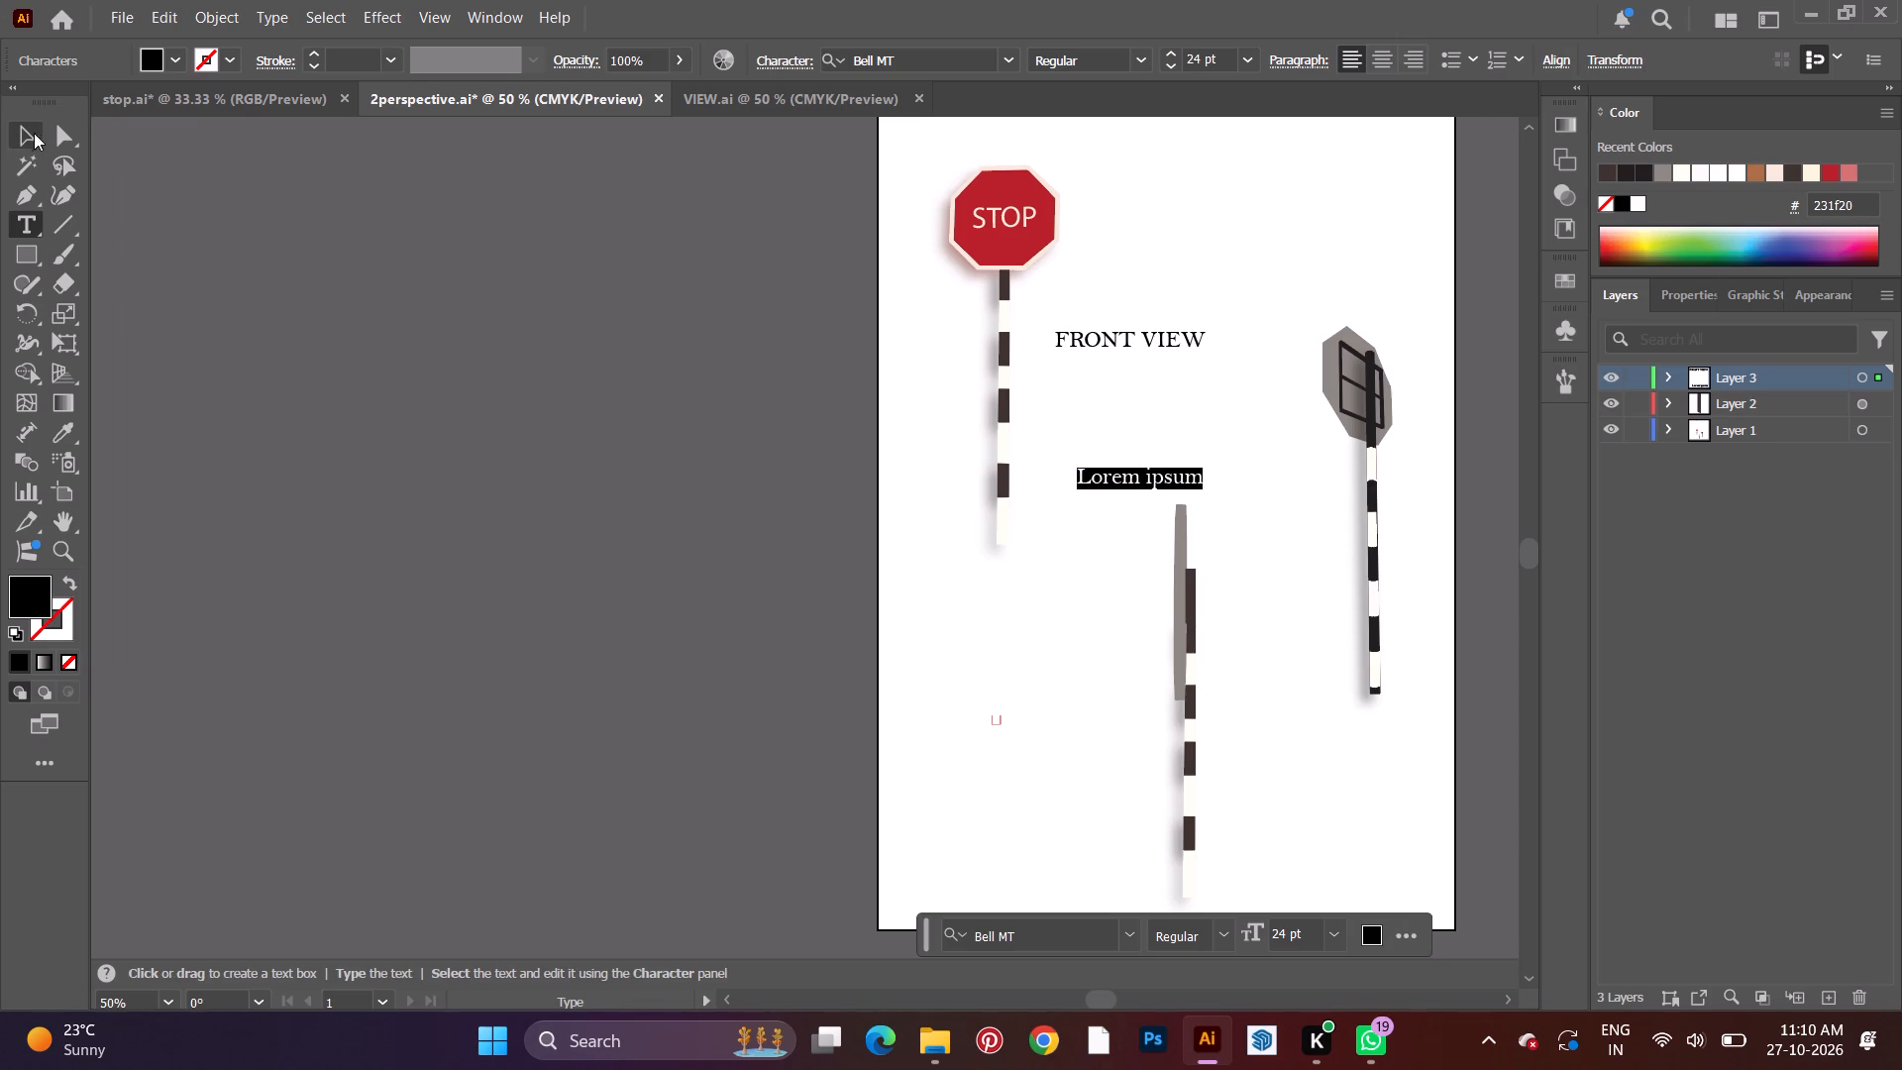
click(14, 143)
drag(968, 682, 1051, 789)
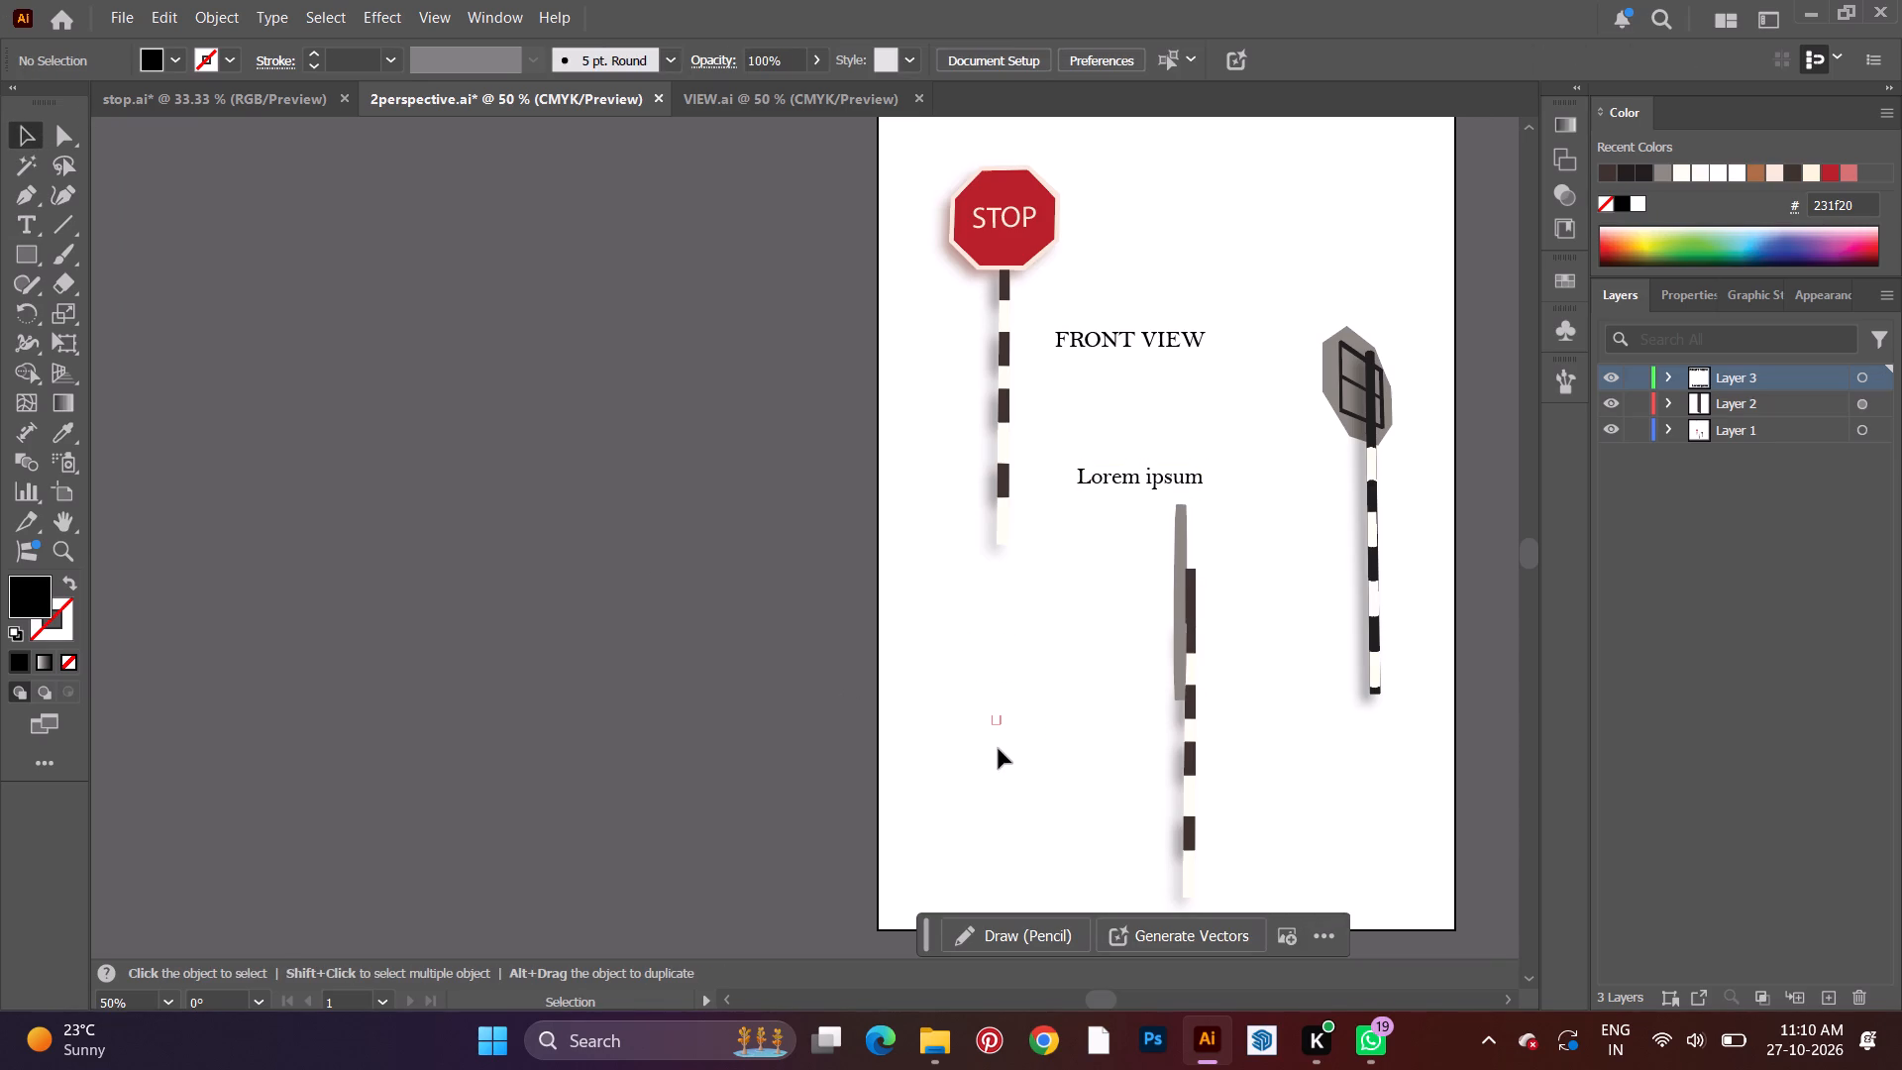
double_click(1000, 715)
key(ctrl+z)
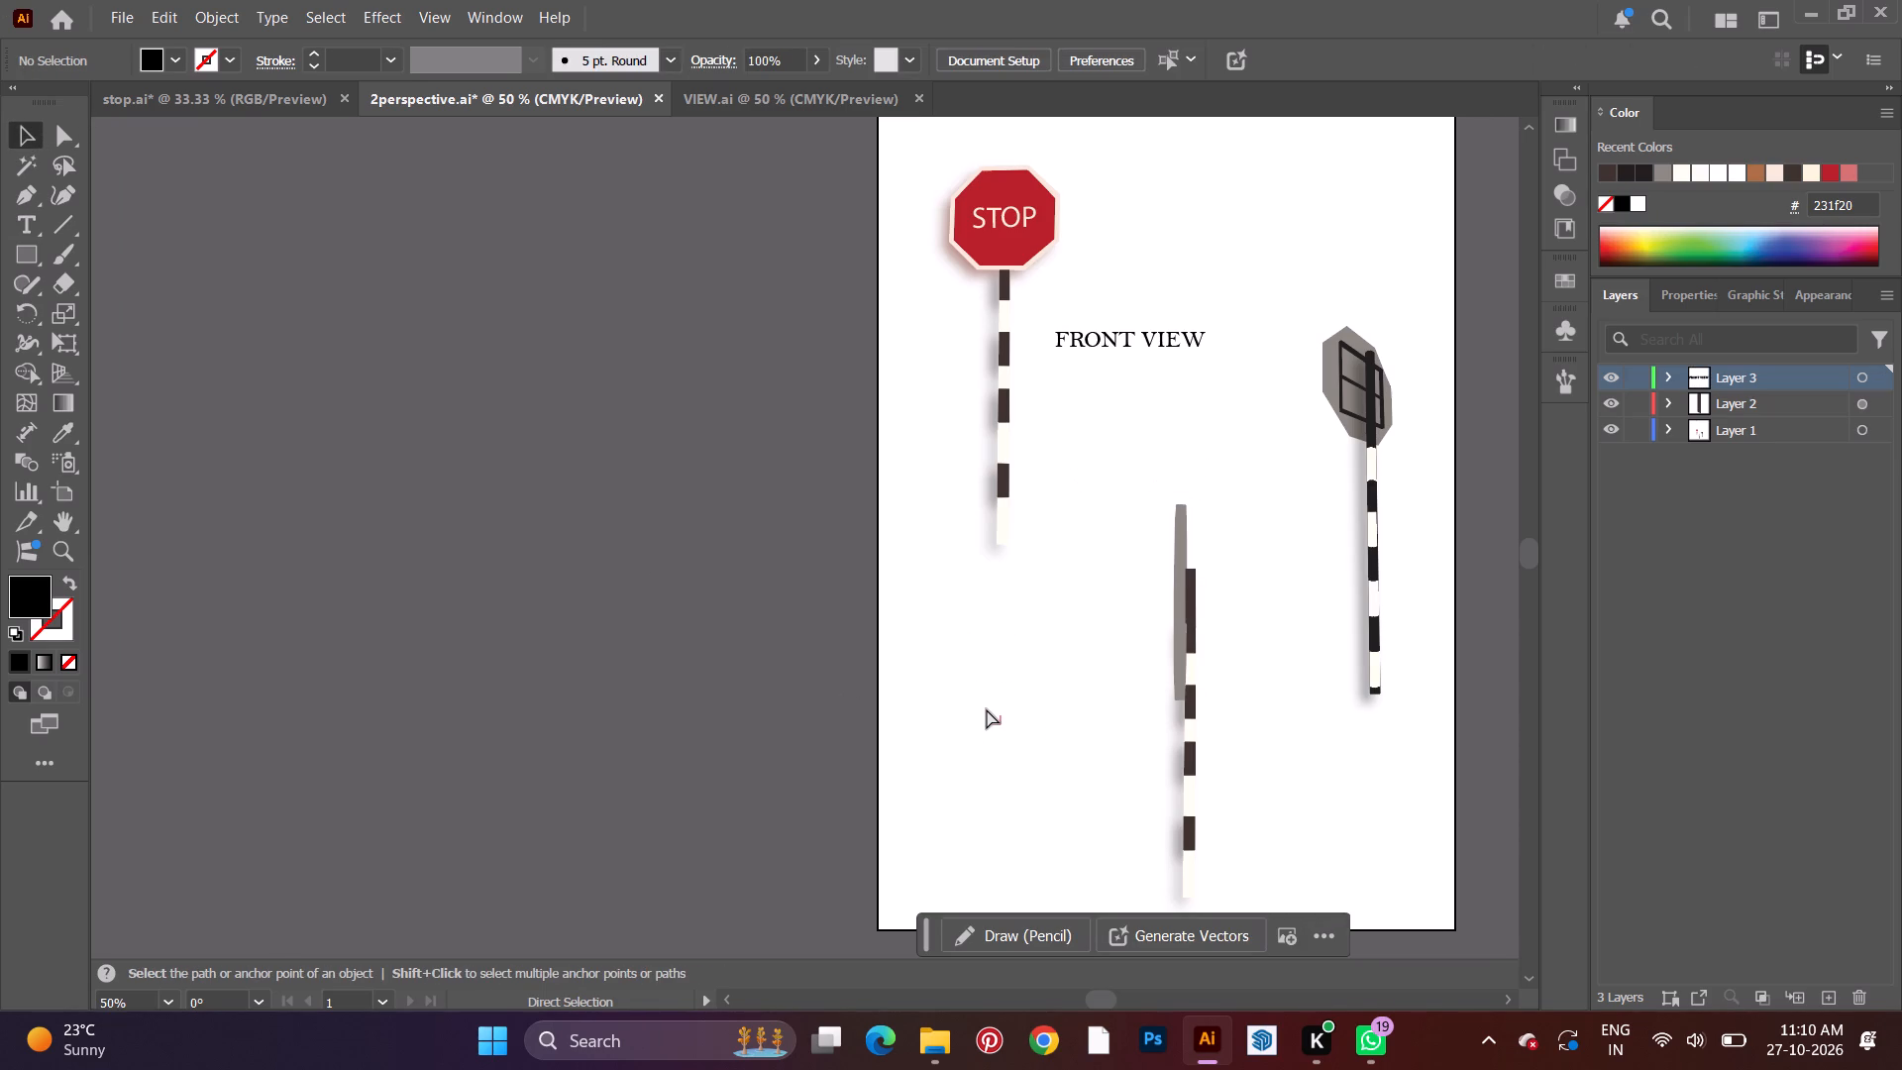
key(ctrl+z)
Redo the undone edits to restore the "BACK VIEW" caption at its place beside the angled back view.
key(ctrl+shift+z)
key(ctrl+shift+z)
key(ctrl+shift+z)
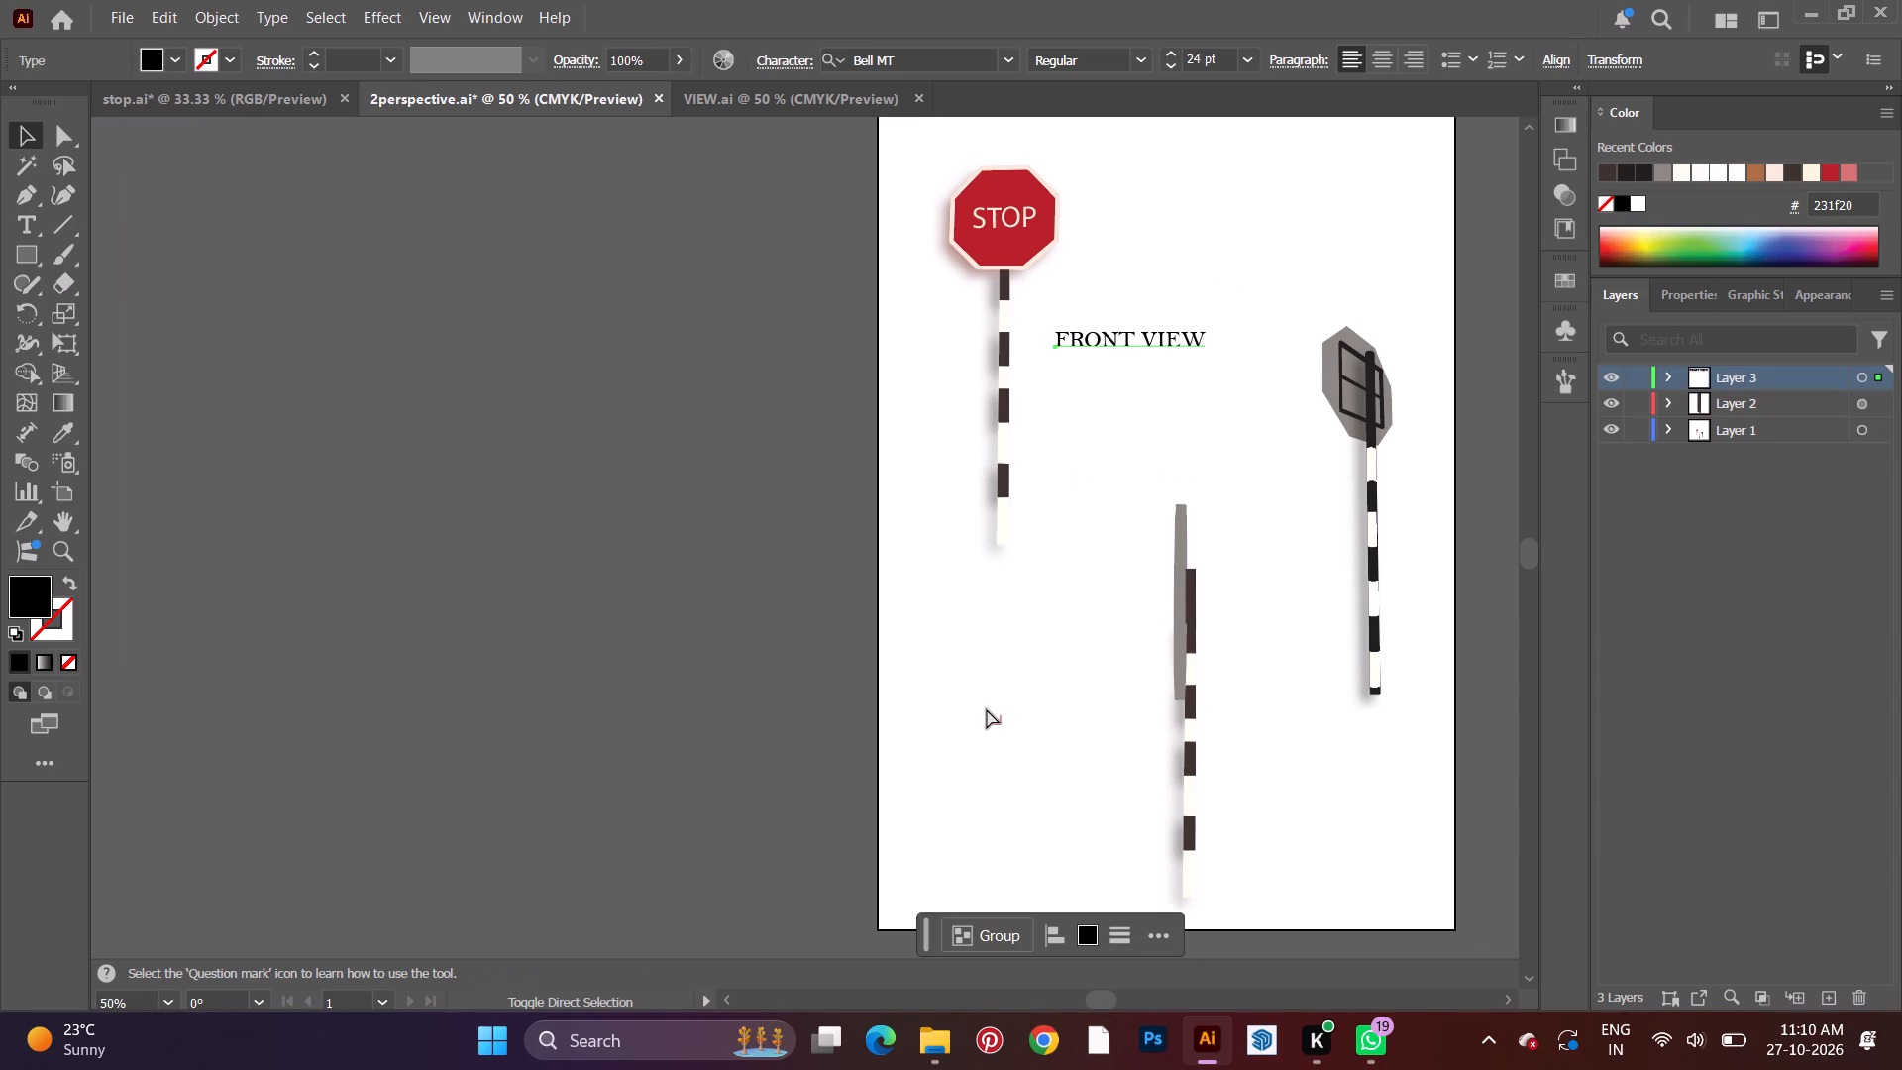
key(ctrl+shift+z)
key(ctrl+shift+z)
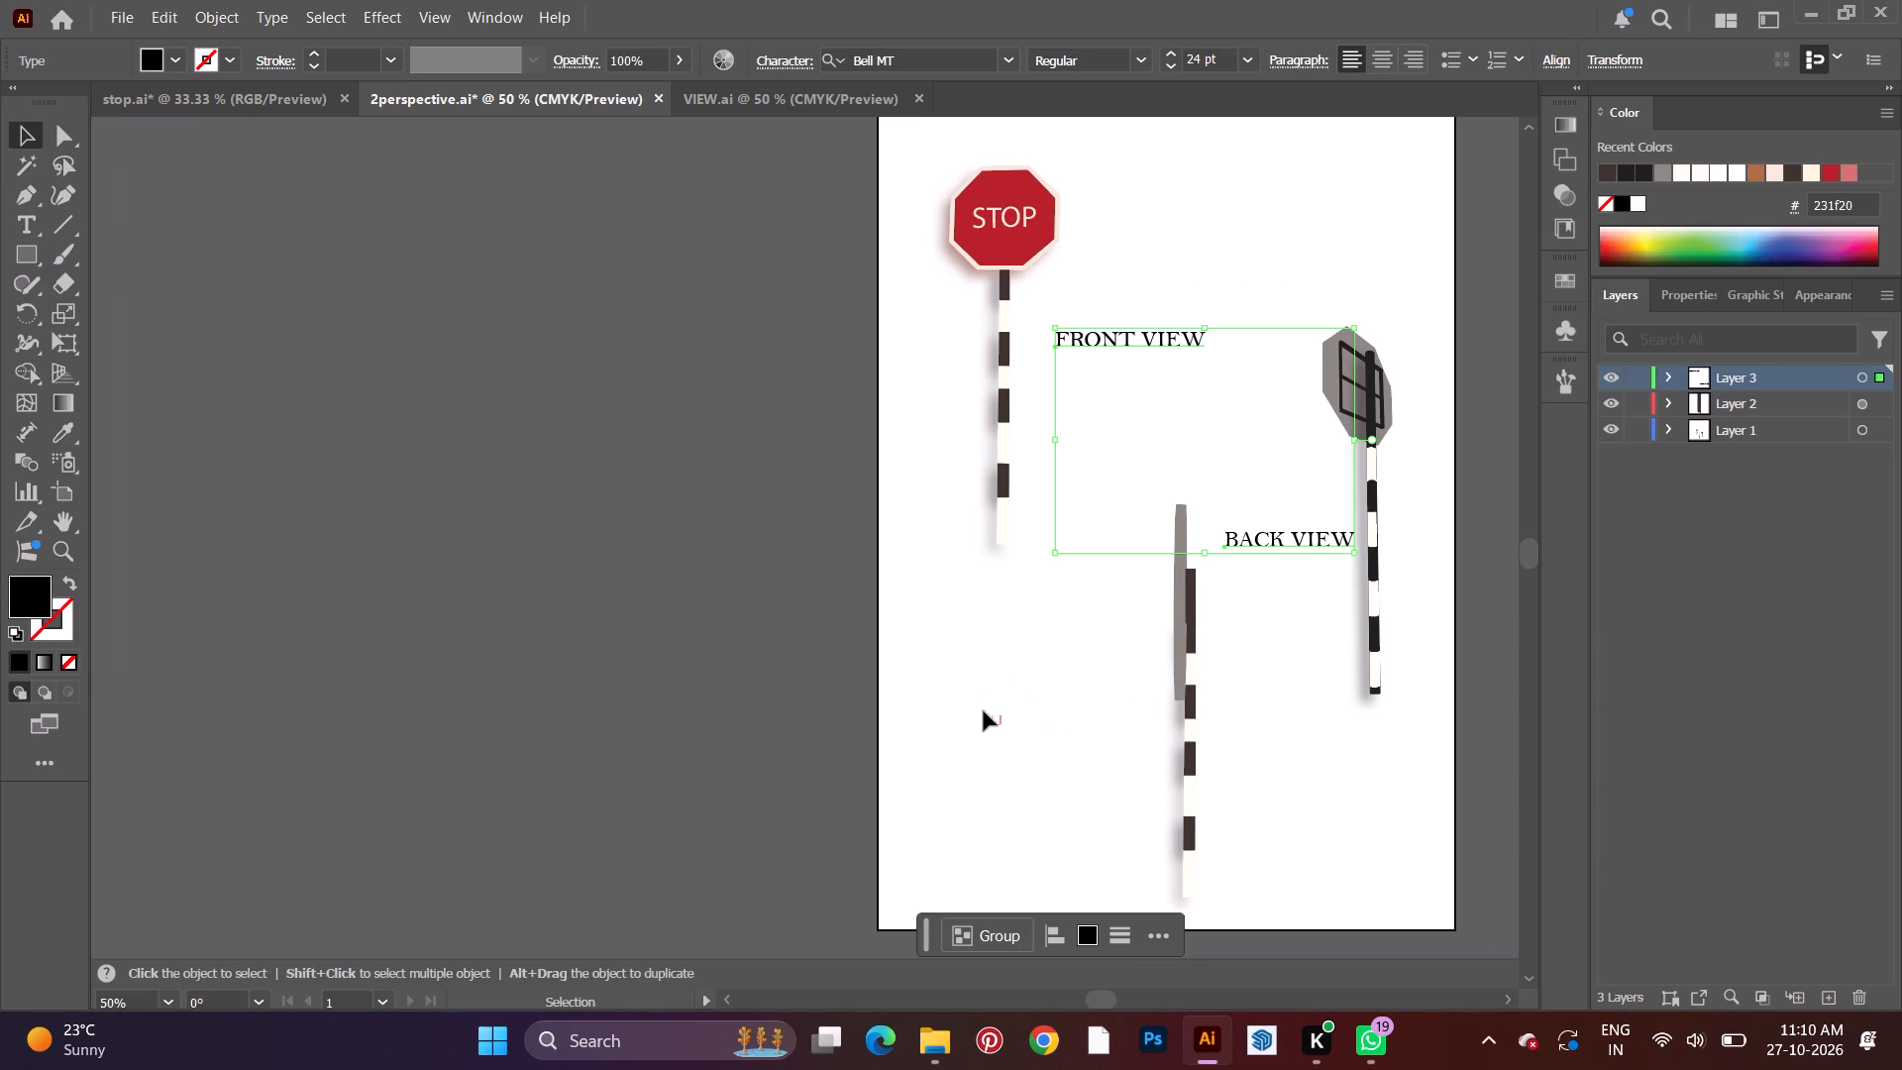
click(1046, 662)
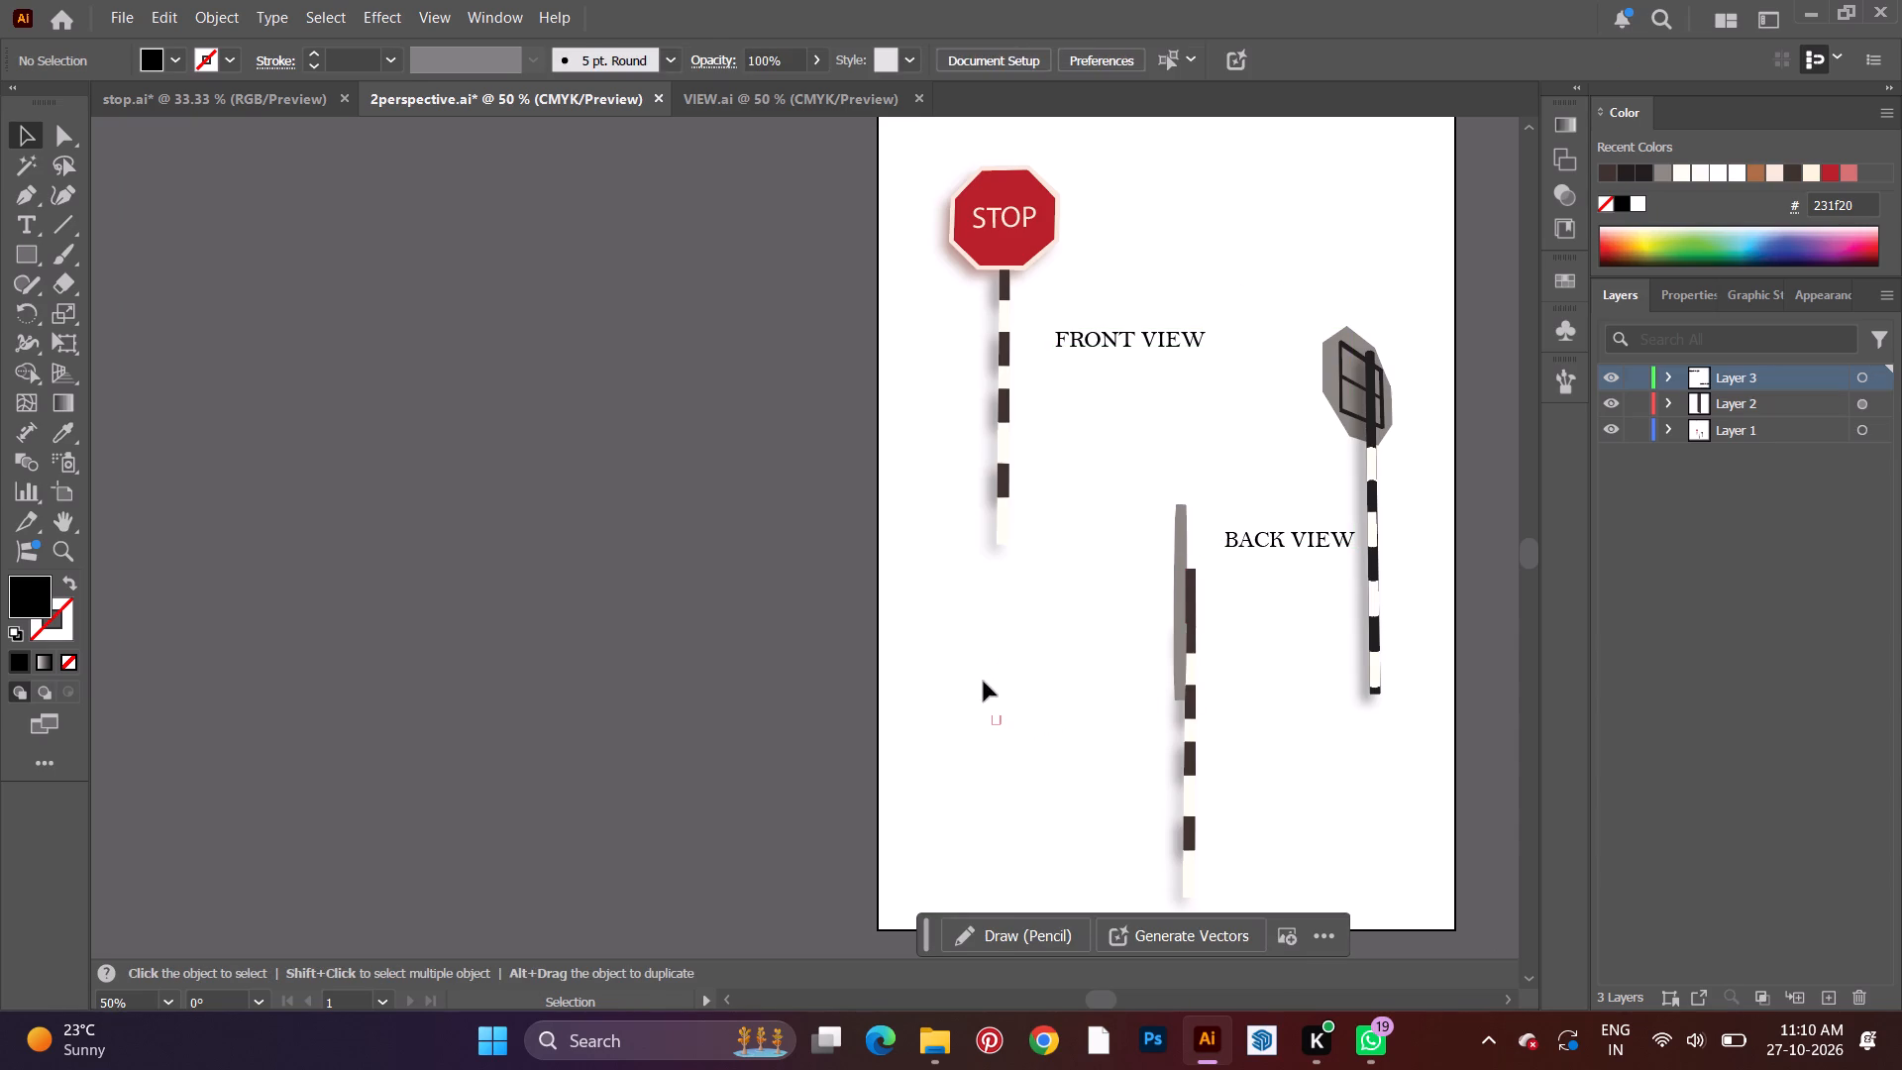
Add the point text "SIDE VIEW" in capitals and place it to the left of the side view's lower pole.
key(t)
click(982, 675)
key(BackSpace)
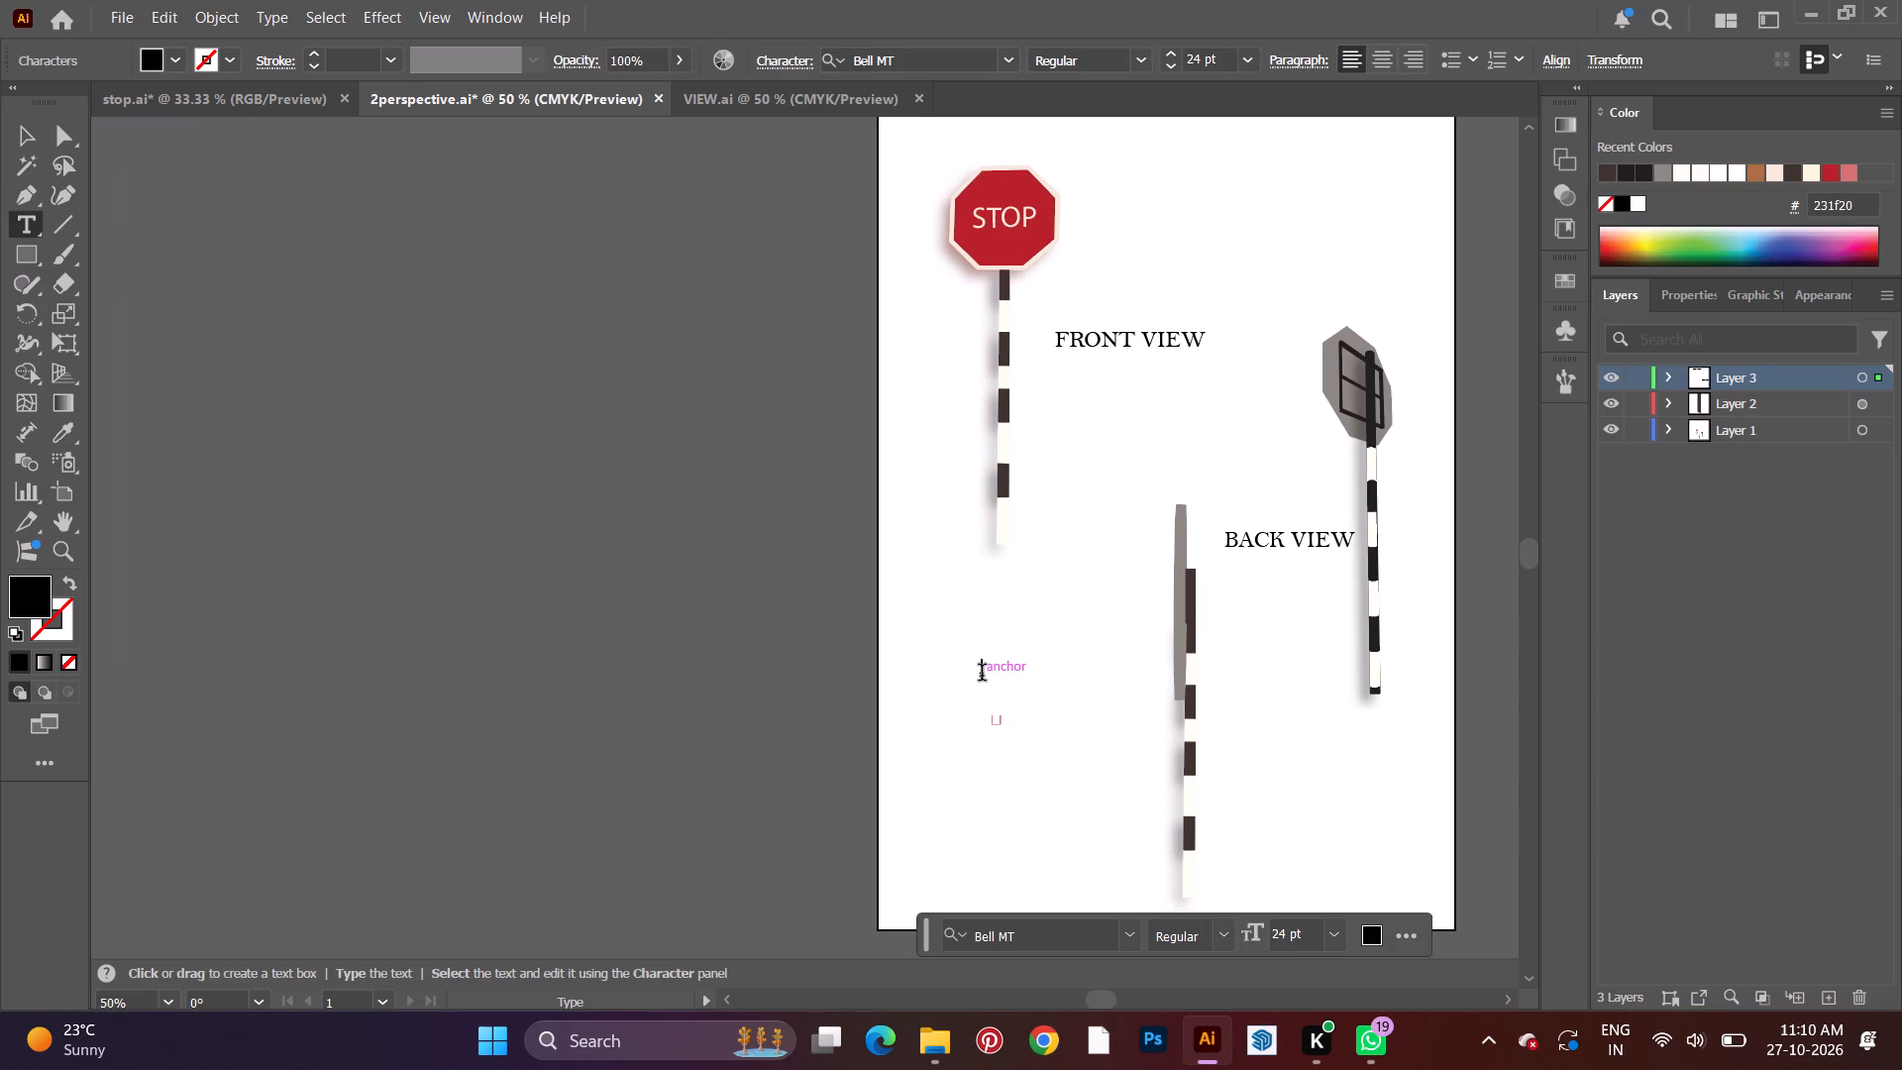
text(SIDE VIEW)
key(space)
click(24, 131)
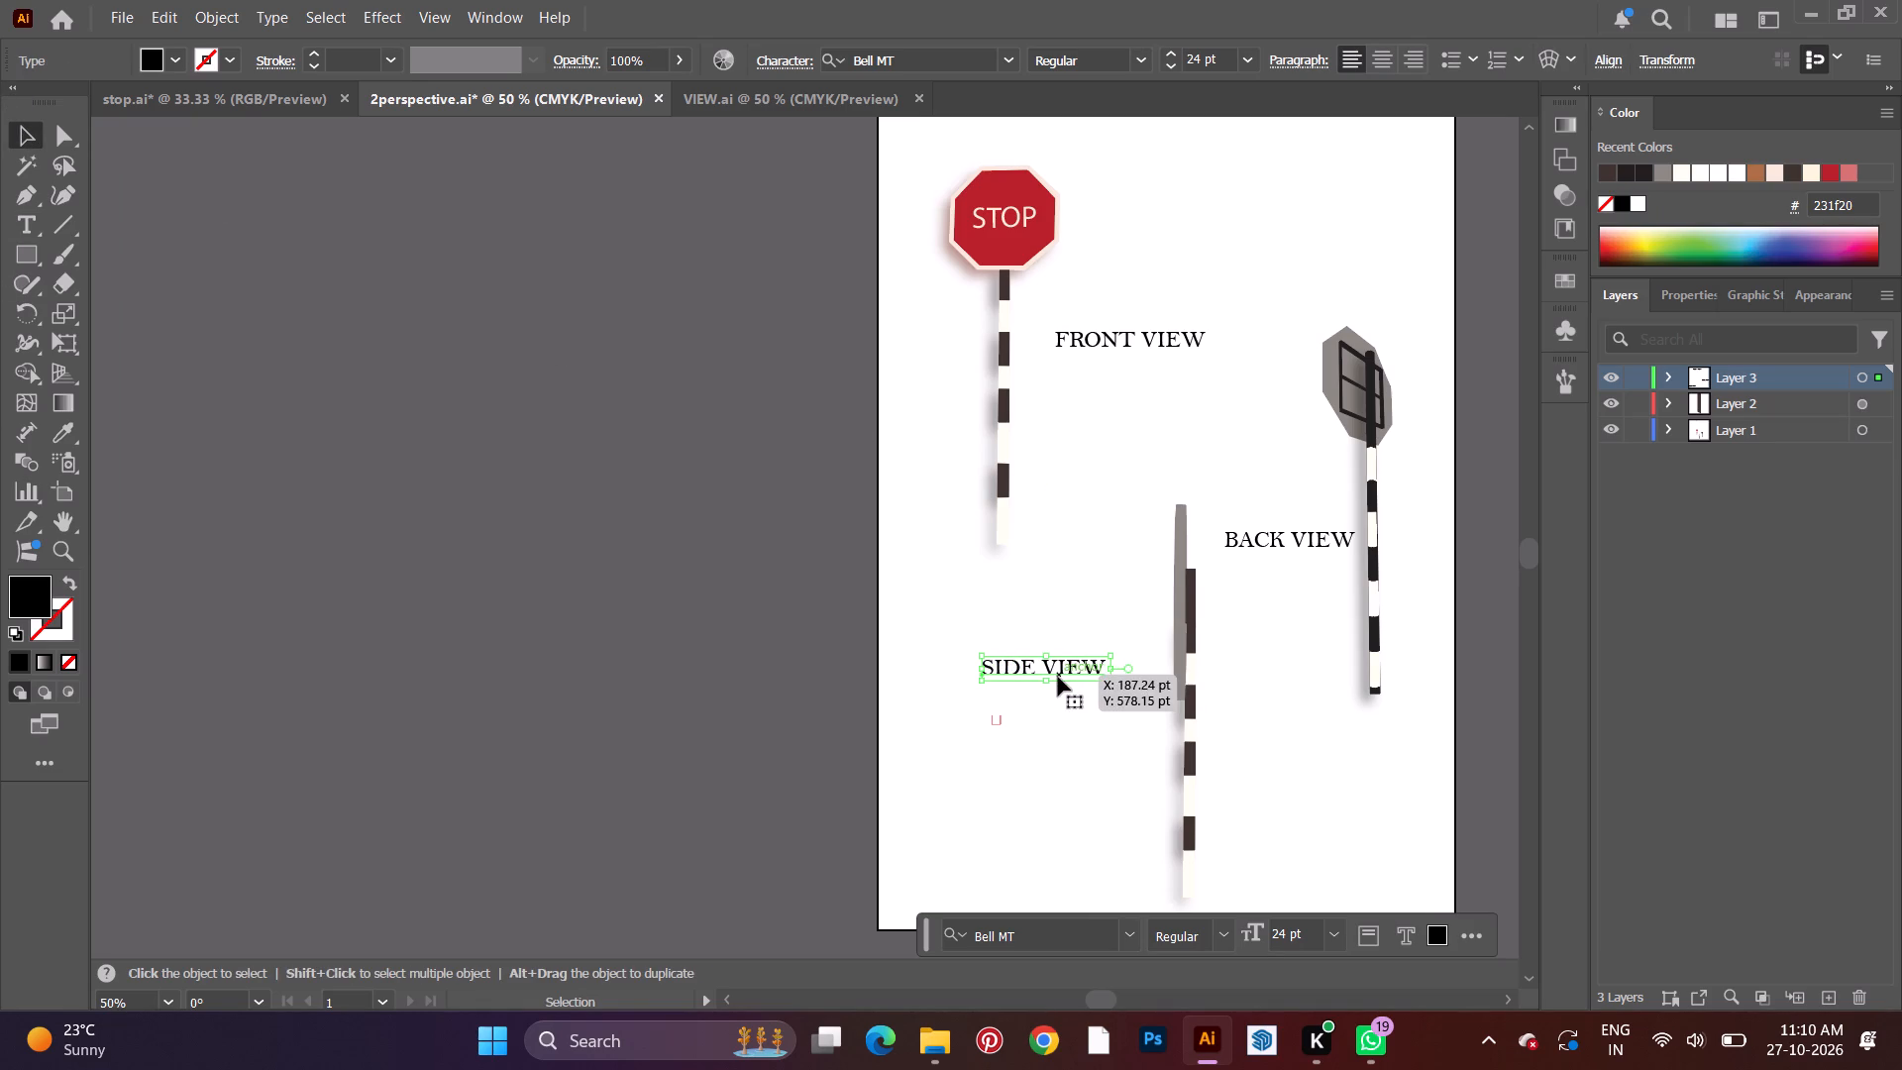
drag(1053, 670, 1052, 725)
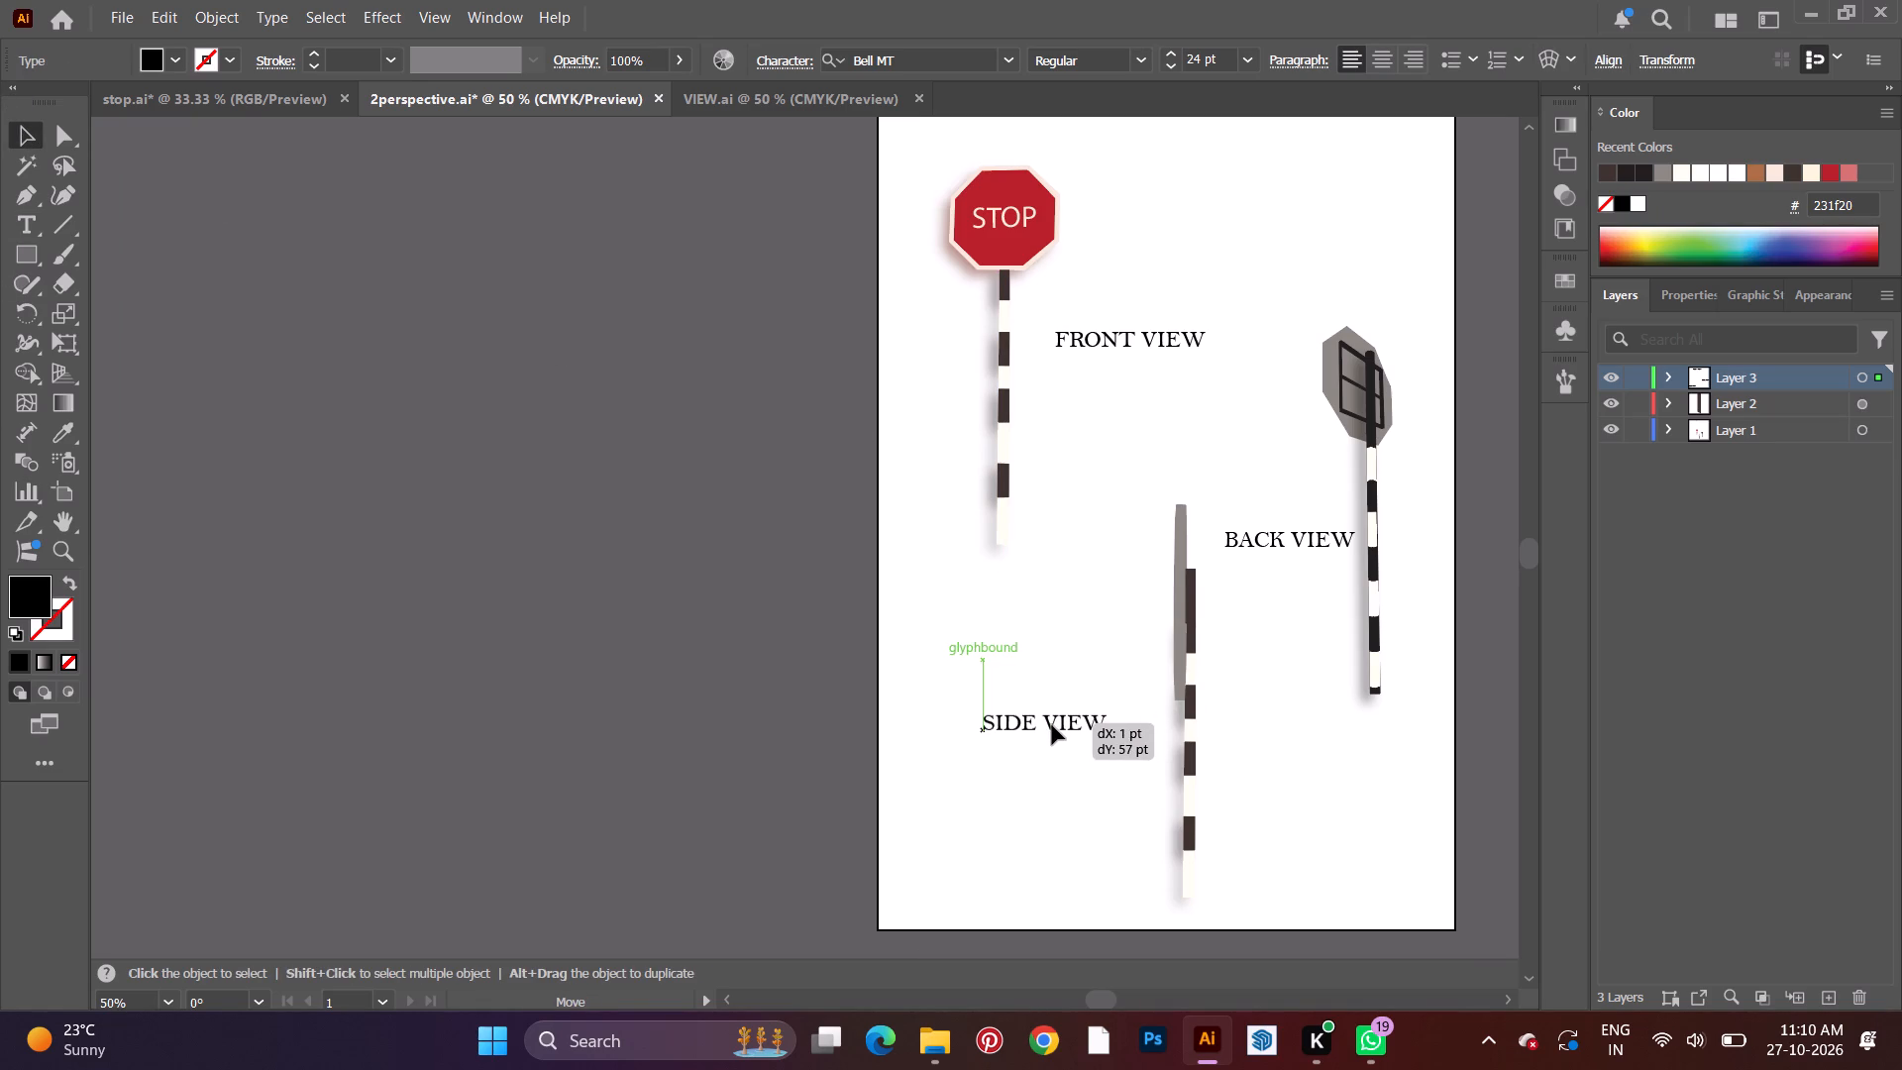
drag(1052, 725, 1073, 736)
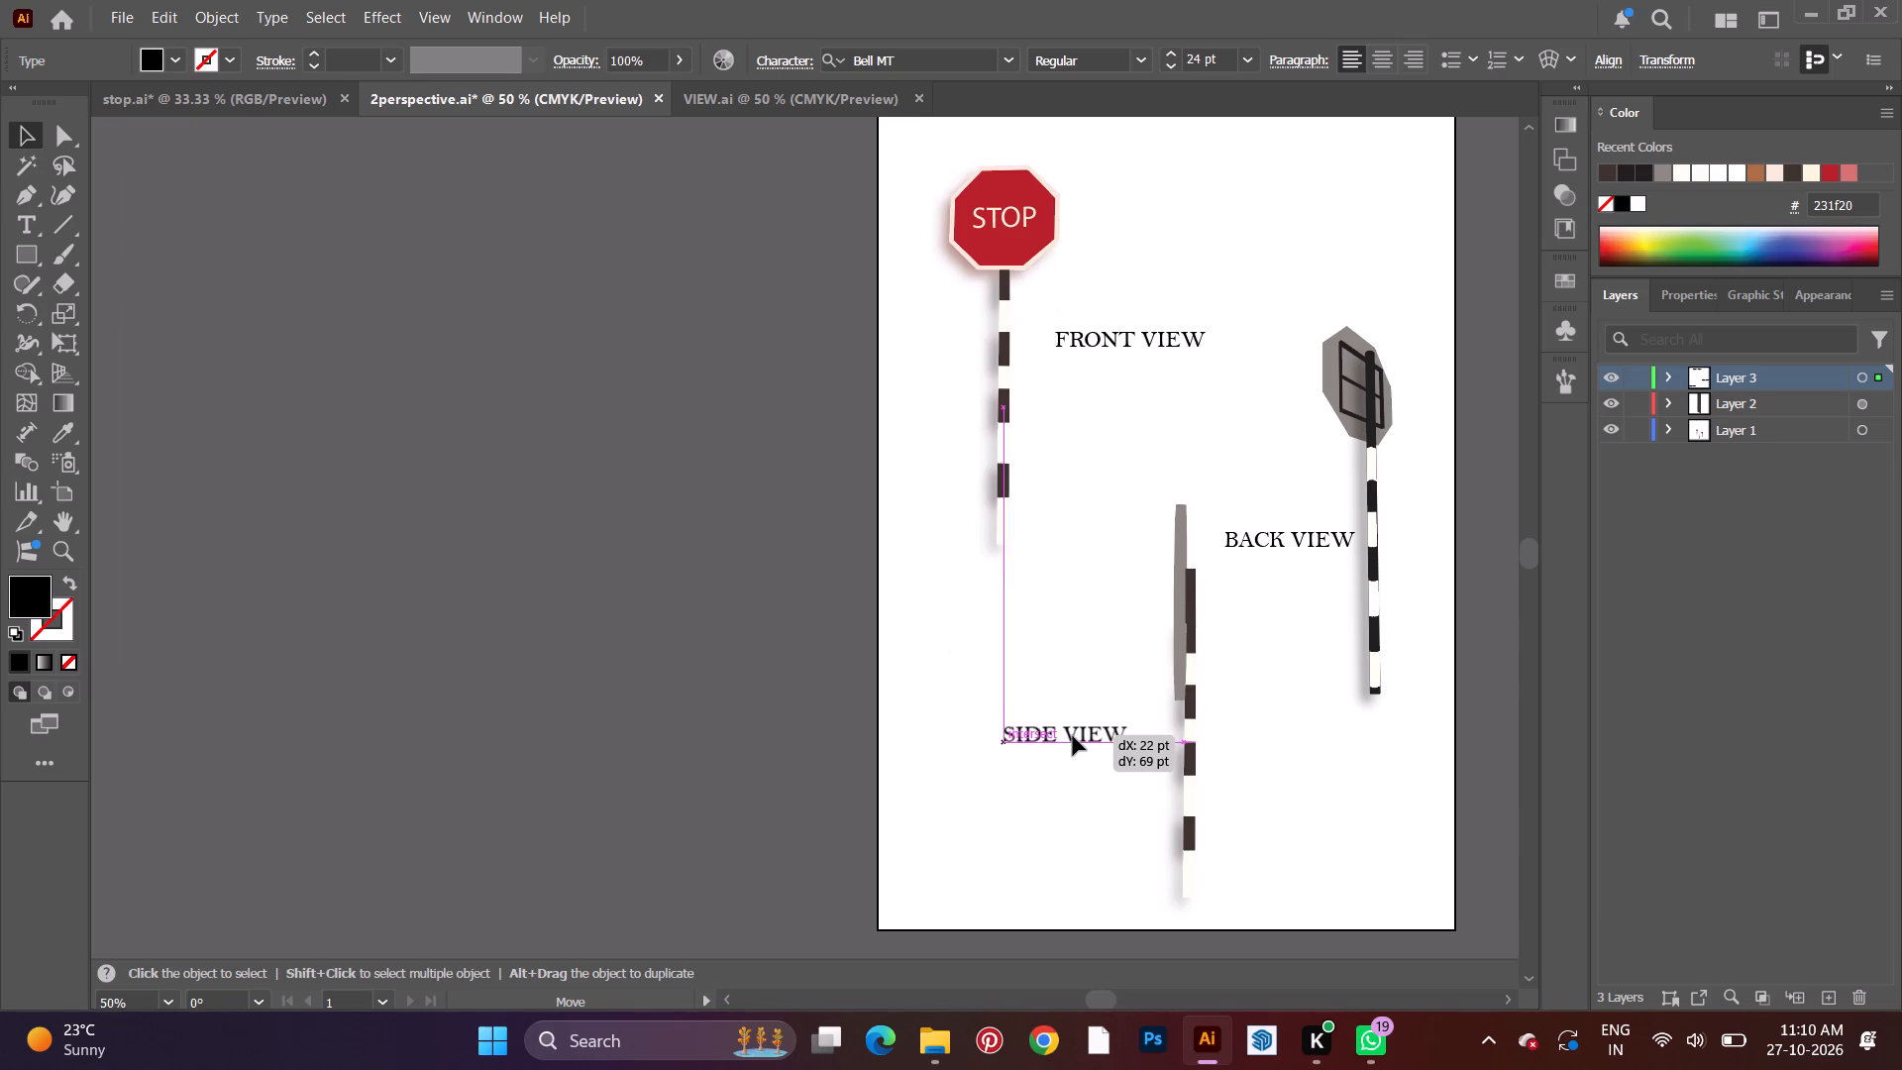
drag(1073, 736, 1072, 736)
click(1276, 796)
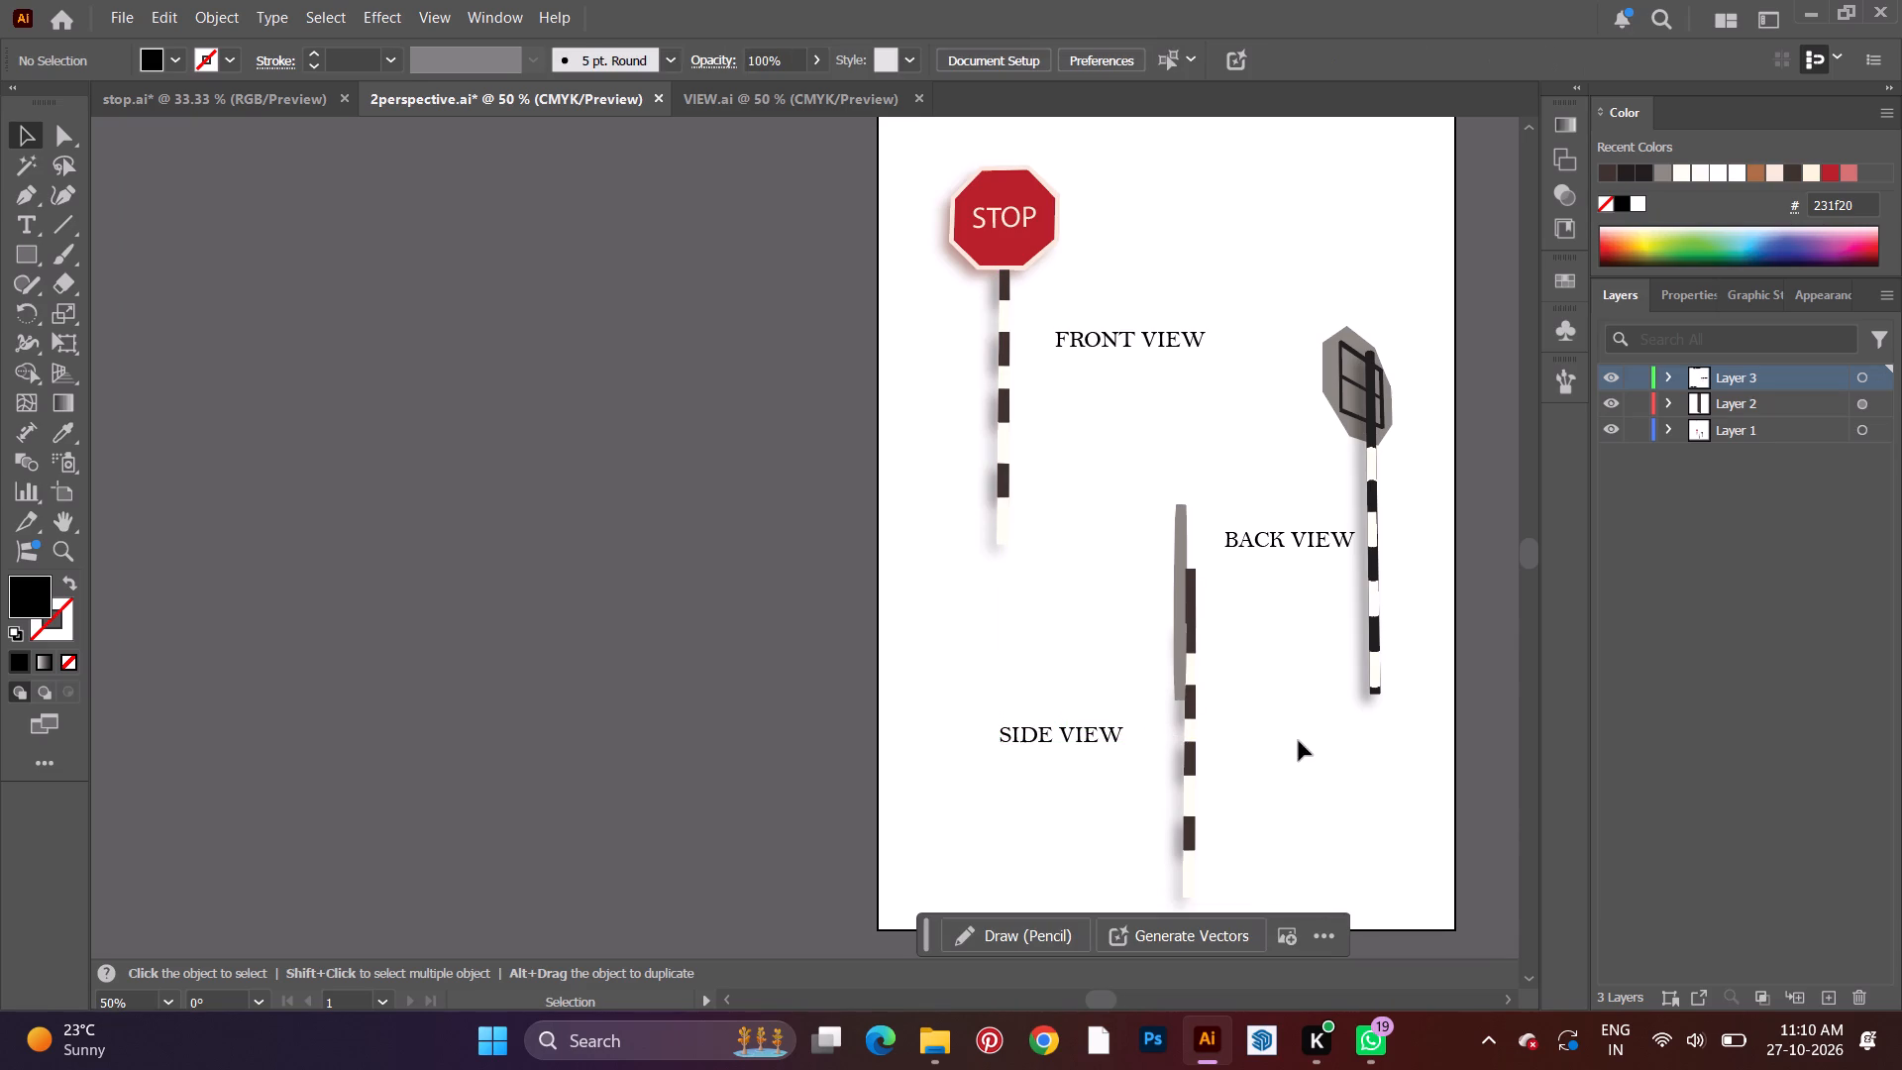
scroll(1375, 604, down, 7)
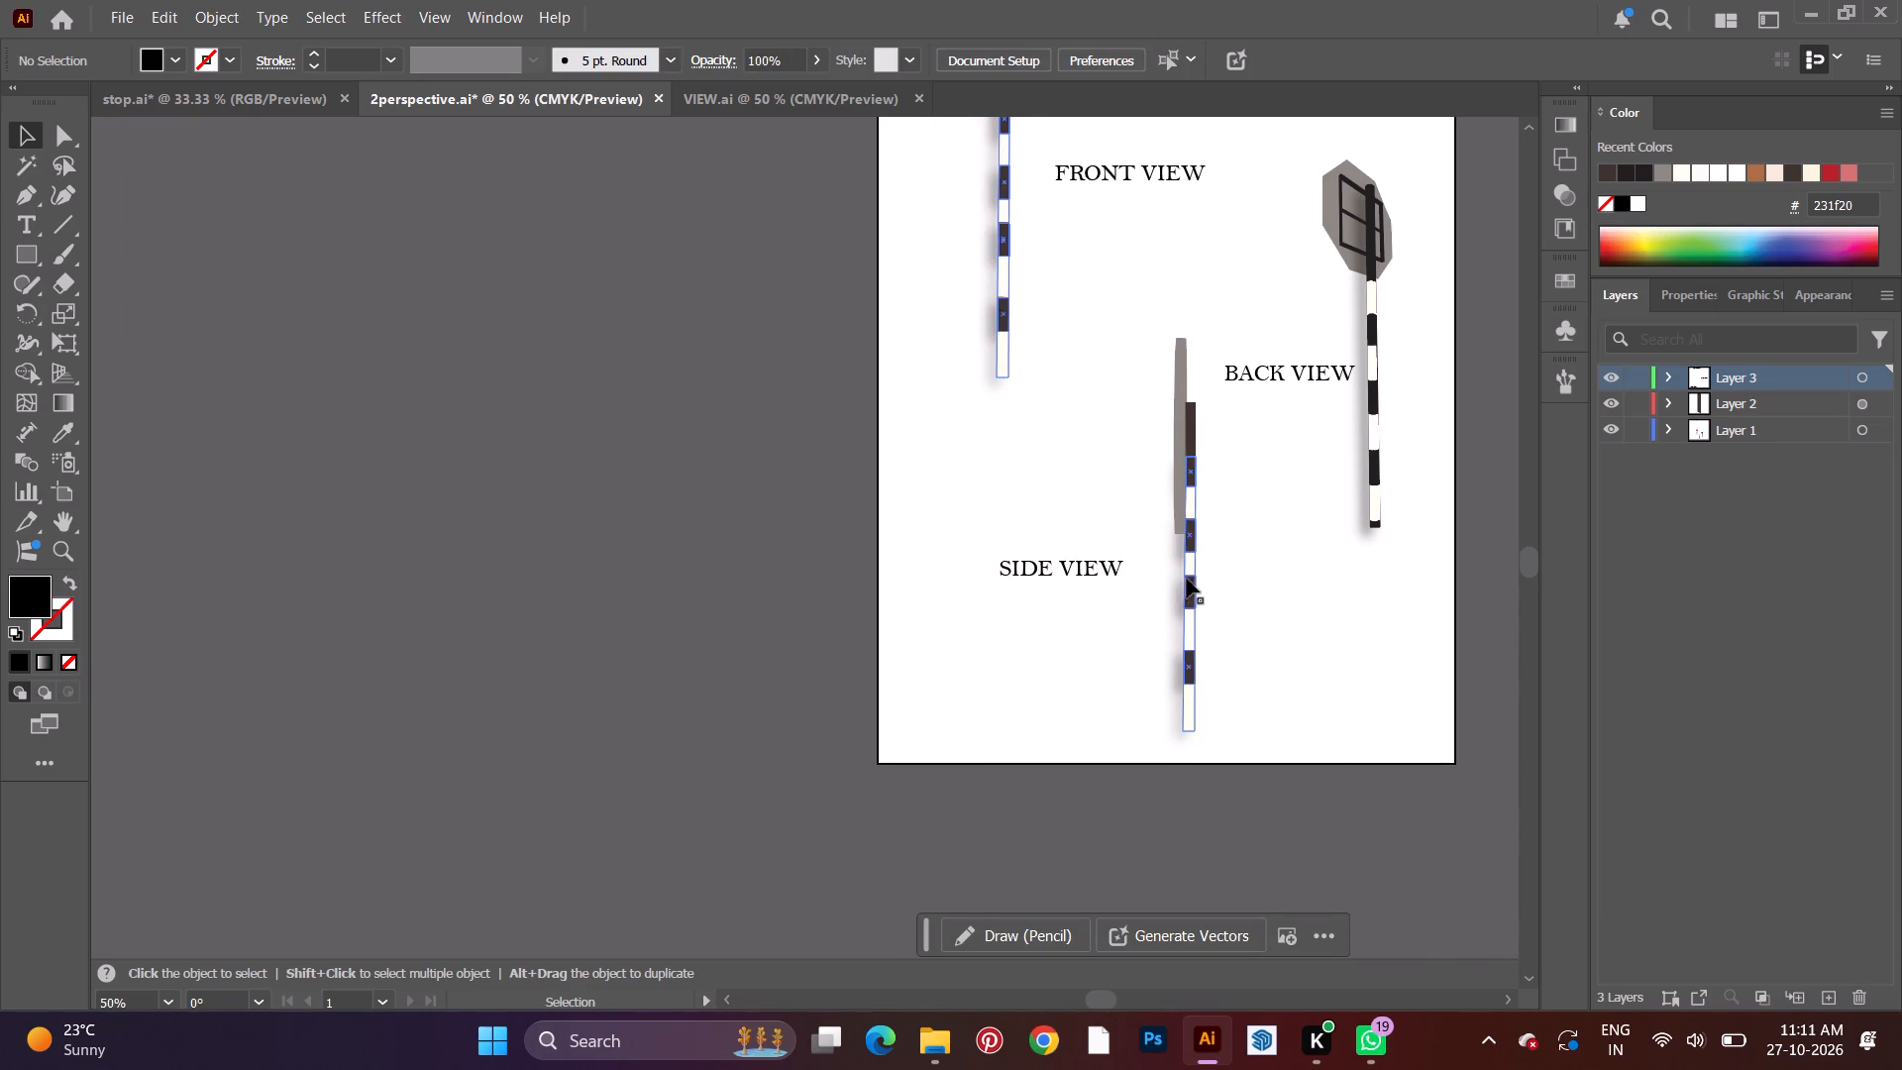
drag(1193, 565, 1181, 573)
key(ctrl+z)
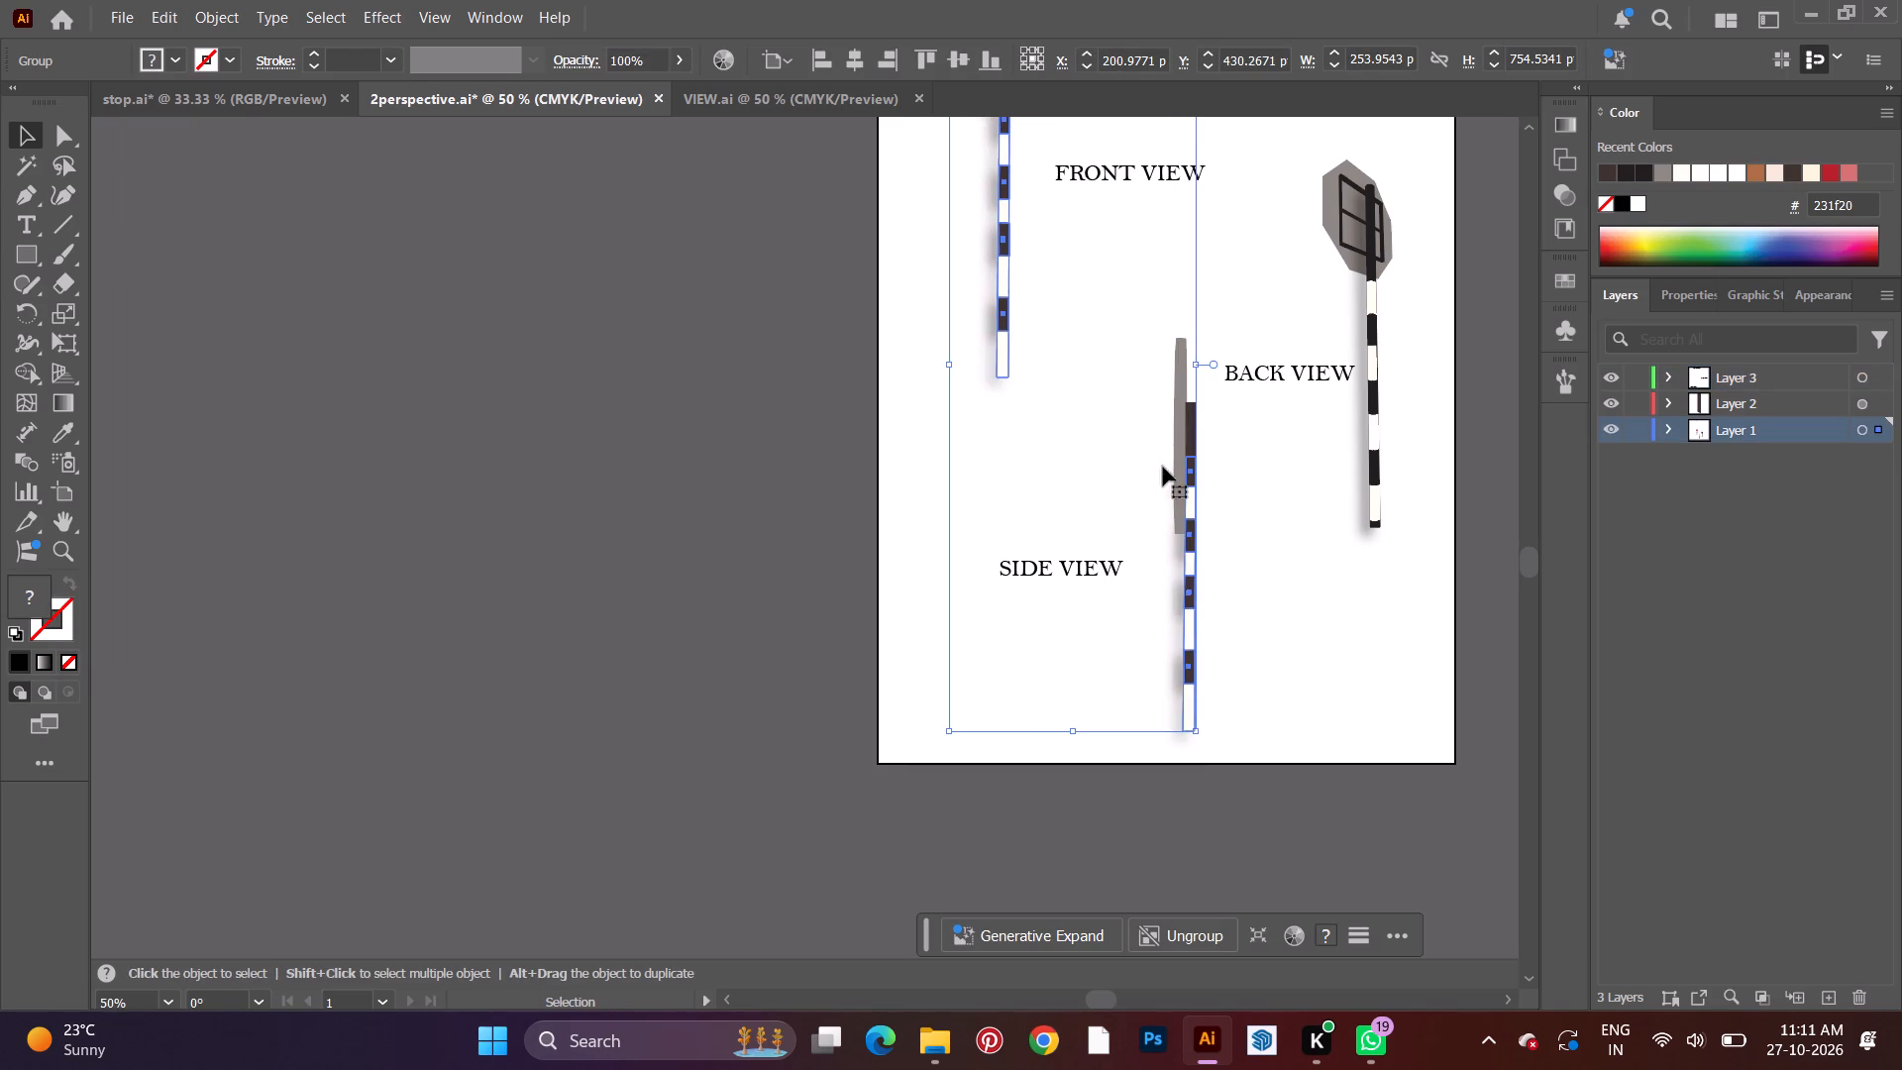
Select the whole side view with its grouped front view and shift them together slightly left and down.
click(1141, 317)
drag(1141, 317, 1206, 754)
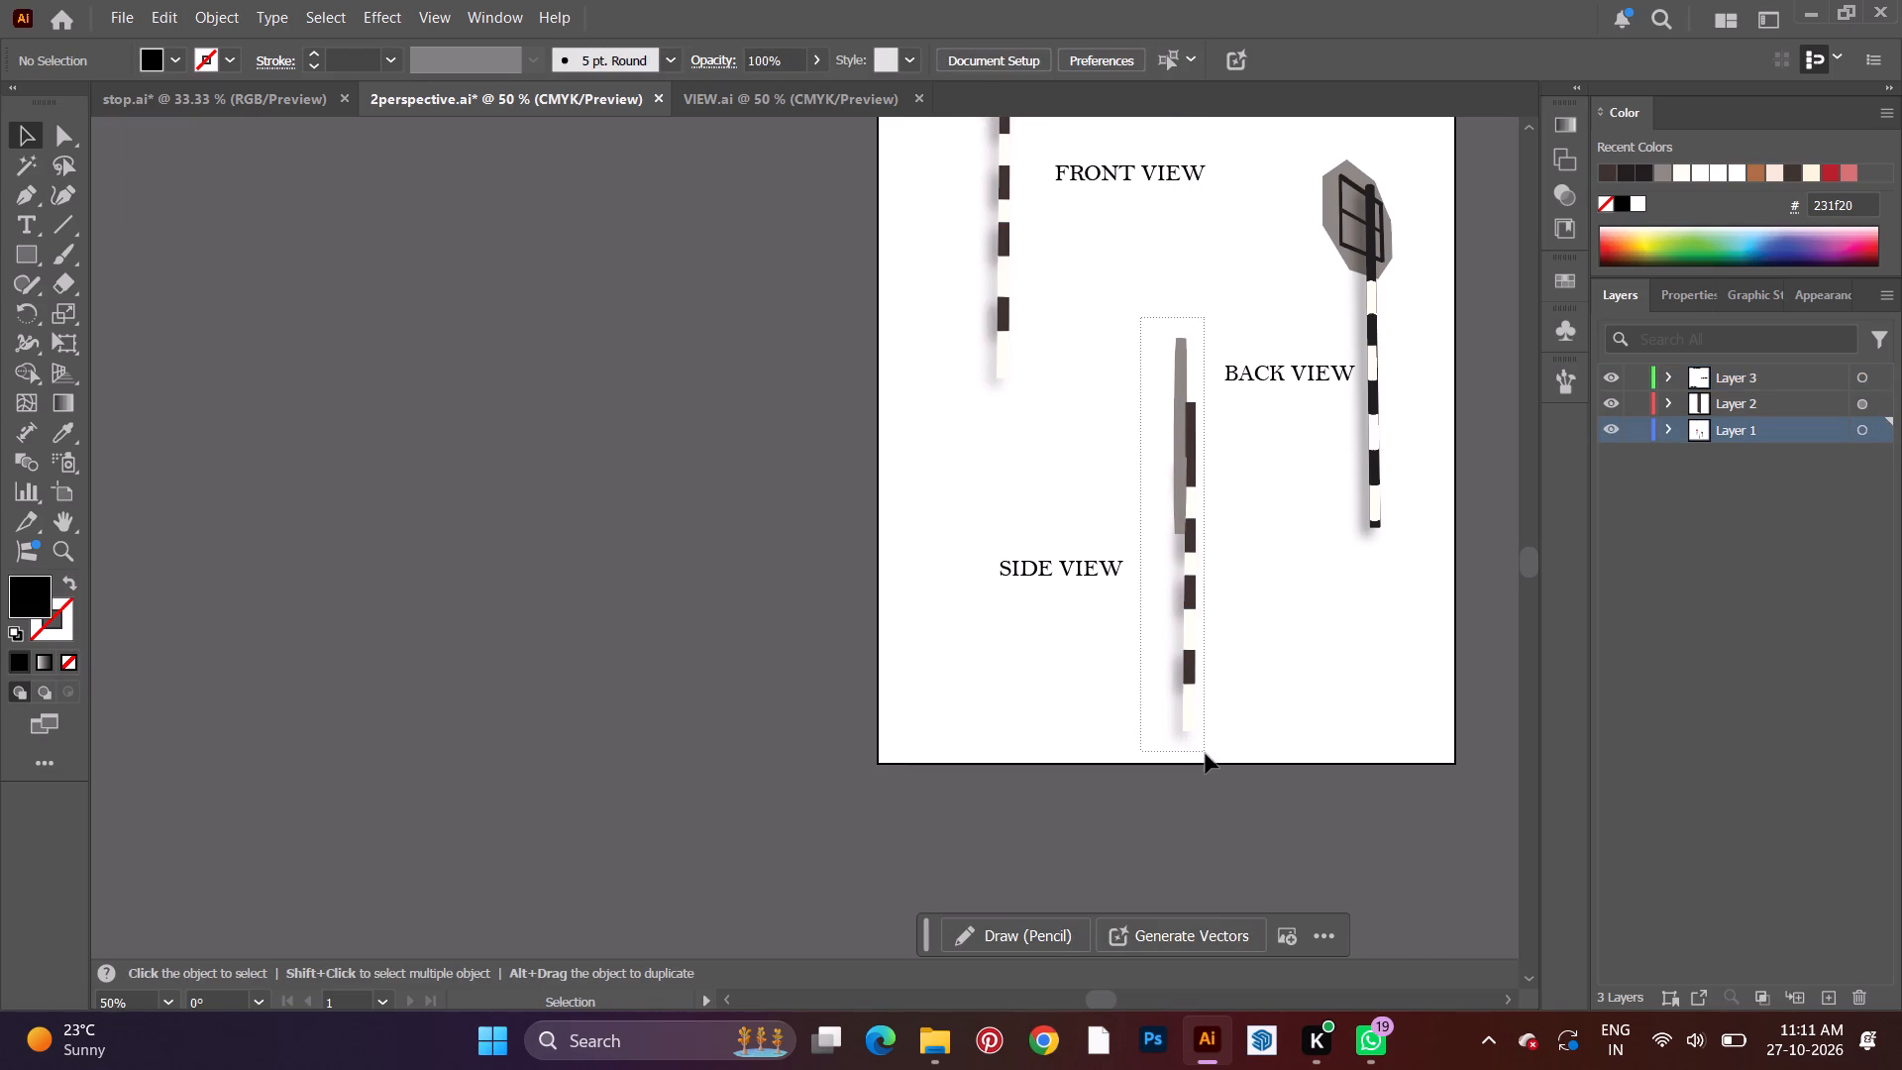
drag(1206, 754, 1206, 755)
drag(1192, 568, 1172, 577)
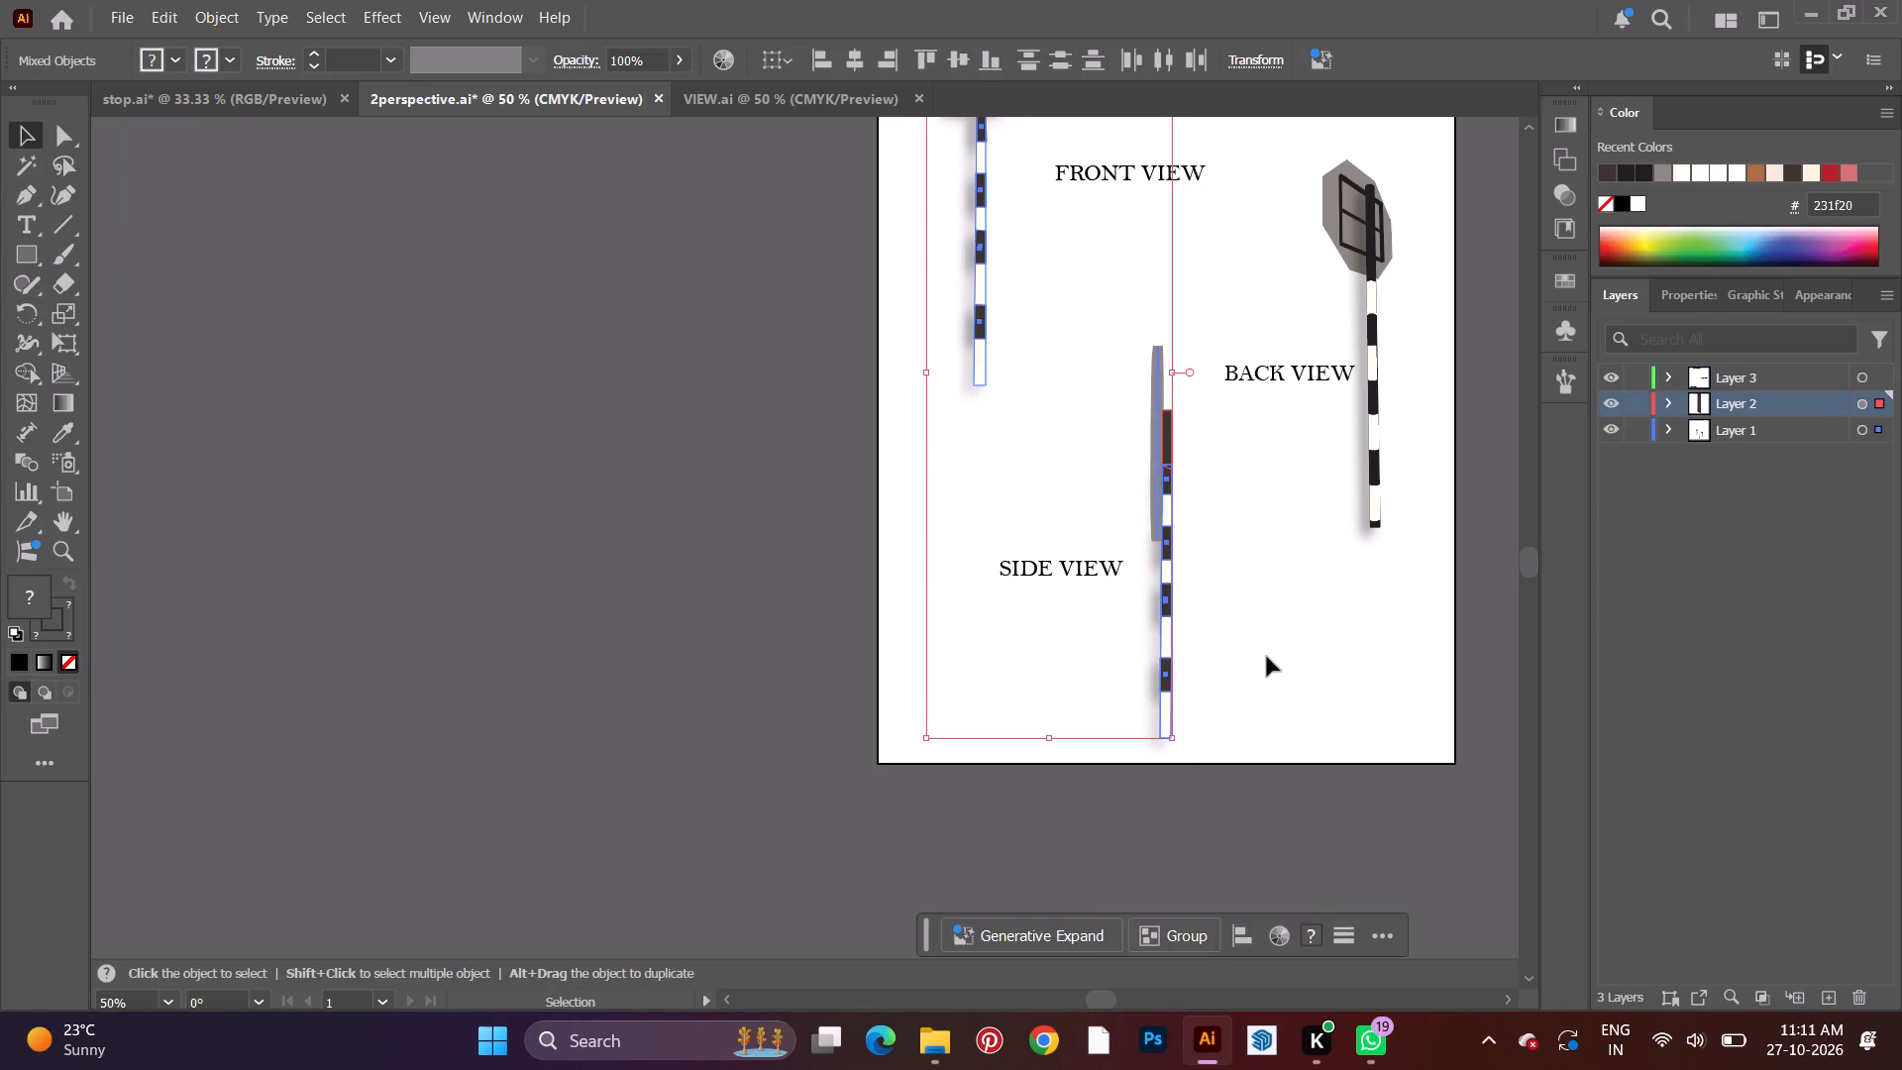
click(1267, 657)
Move the "FRONT VIEW" caption slightly left and down, closer to the front view's pole.
scroll(1369, 625, up, 9)
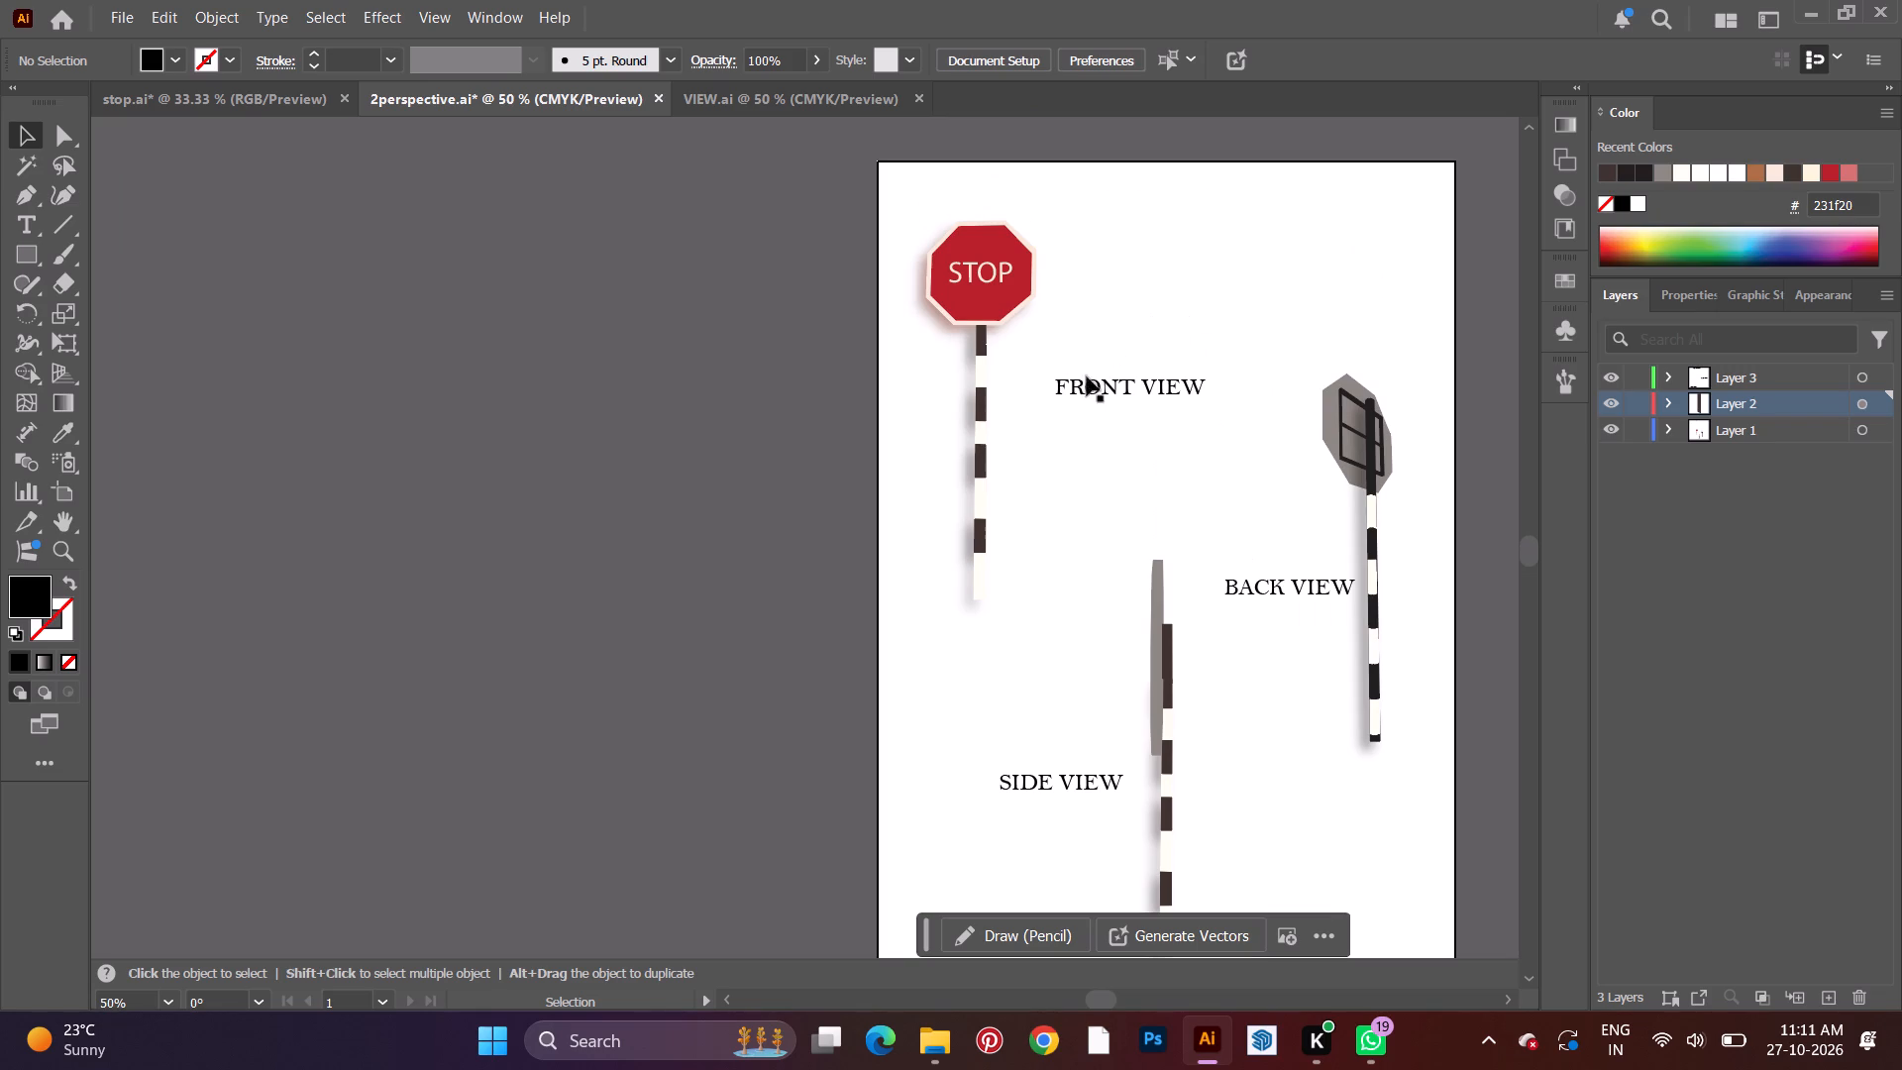
drag(1108, 385, 1079, 401)
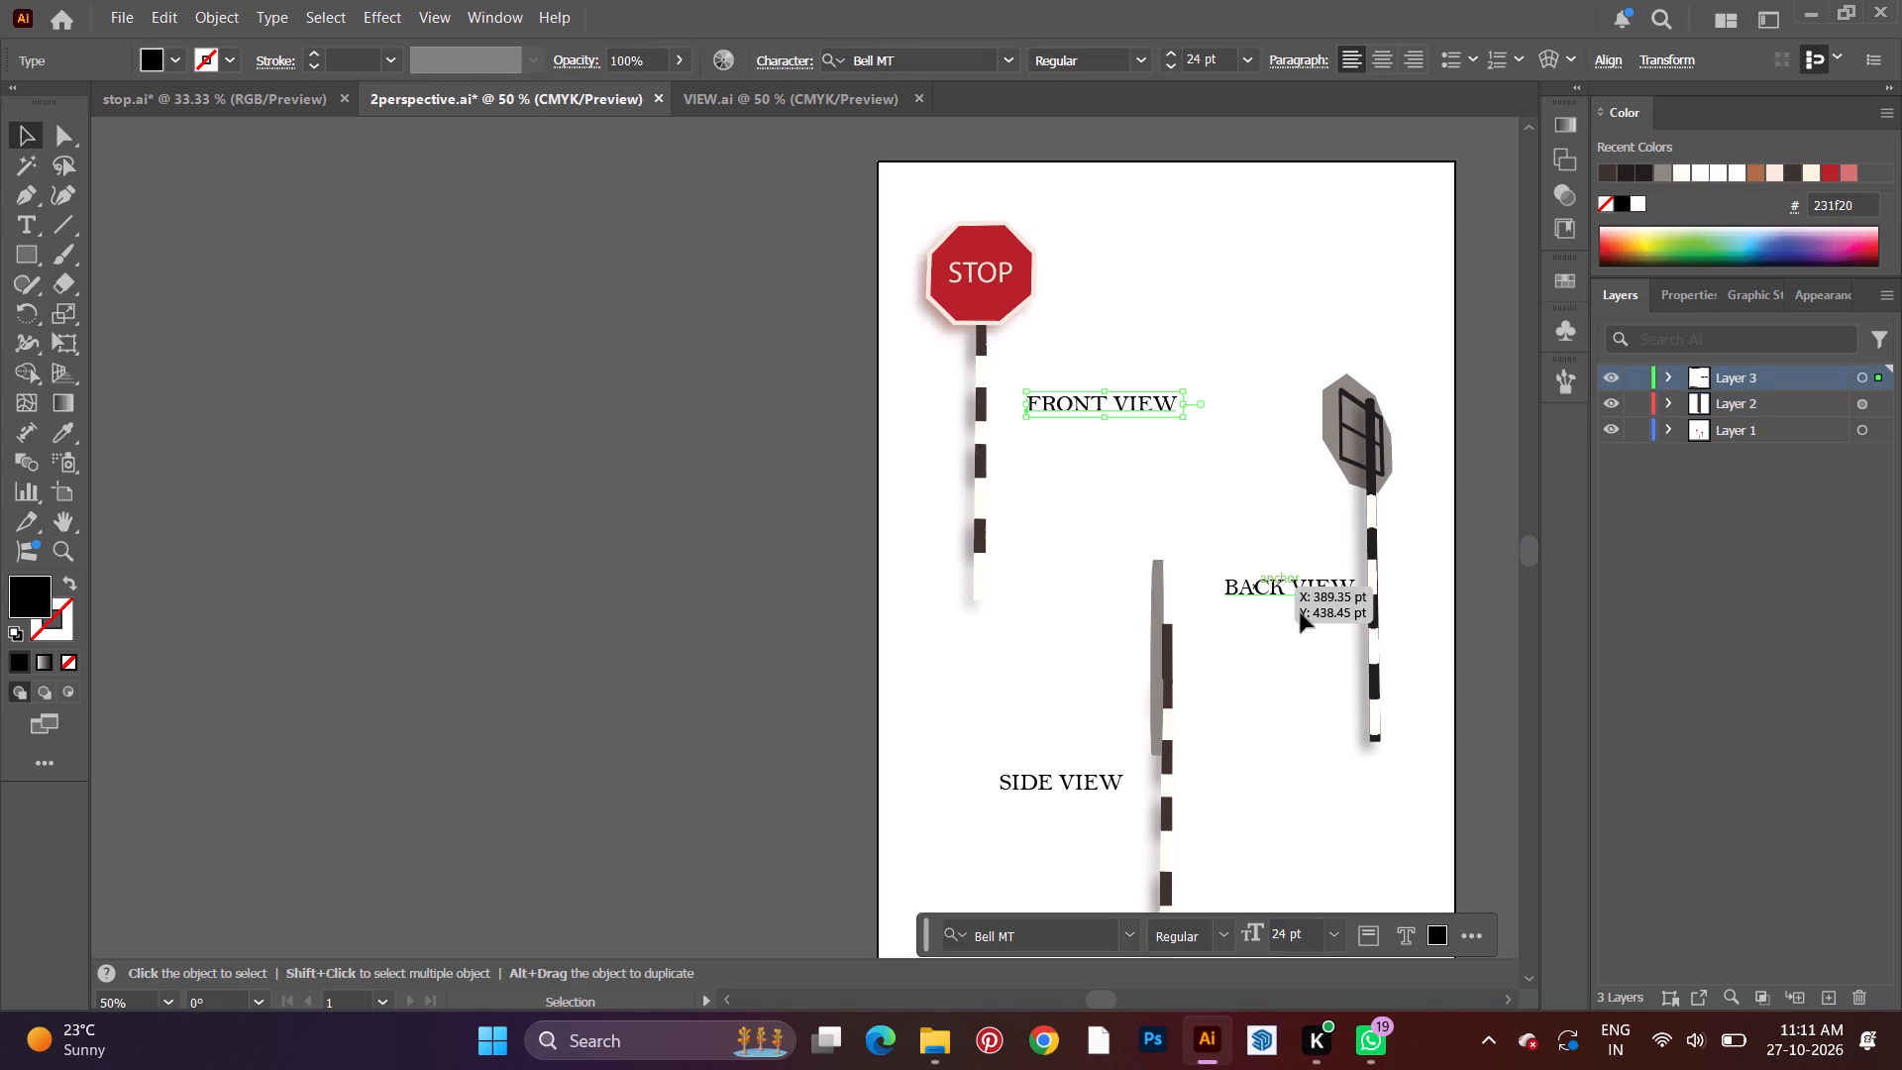
click(1226, 477)
Examine the layout of the whole sheet with the three captioned sign views.
scroll(1292, 539, down, 4)
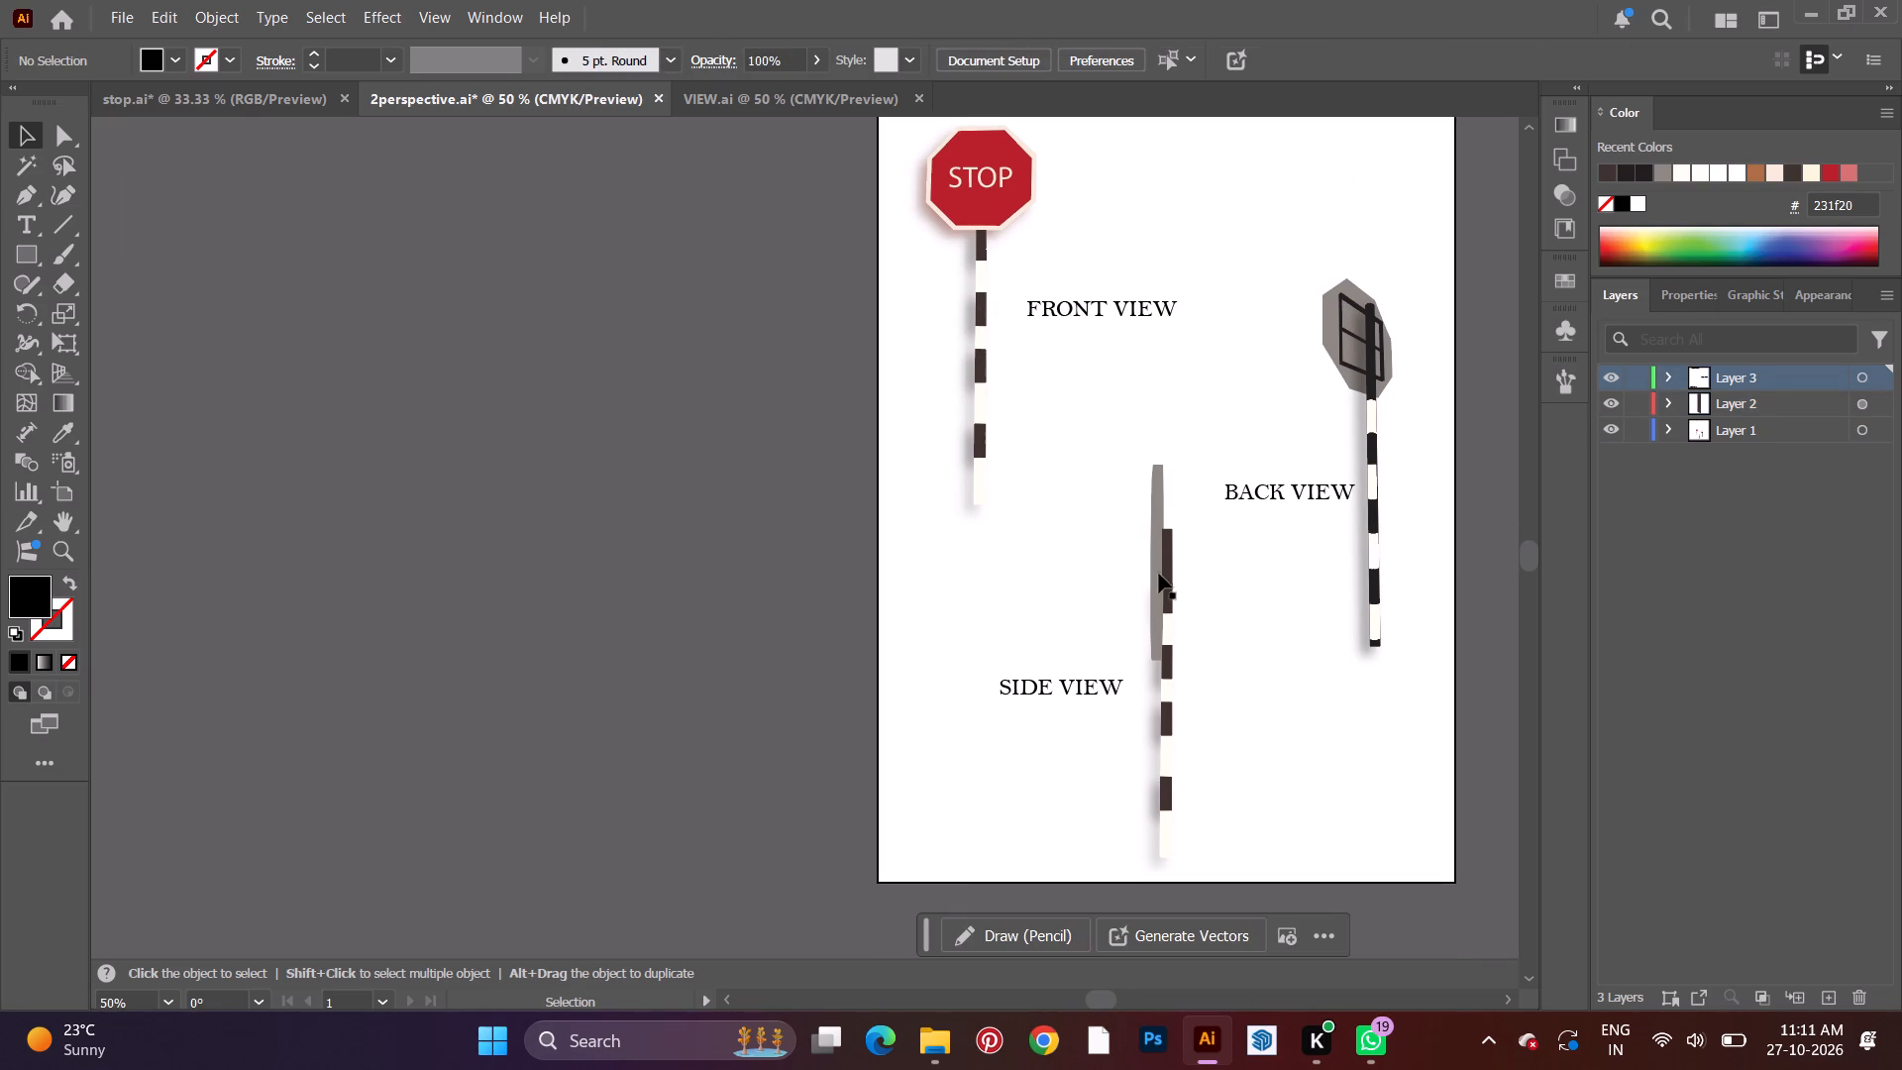
alt+scroll(1146, 568, down, 1)
key(space)
key(space)
key(space)
key(space)
key(space)
key(space)
key(space)
key(space)
key(space)
key(space)
key(space)
key(space)
key(space)
key(space)
key(space)
key(space)
key(space)
key(space)
key(space)
key(space)
drag(1385, 638, 1149, 681)
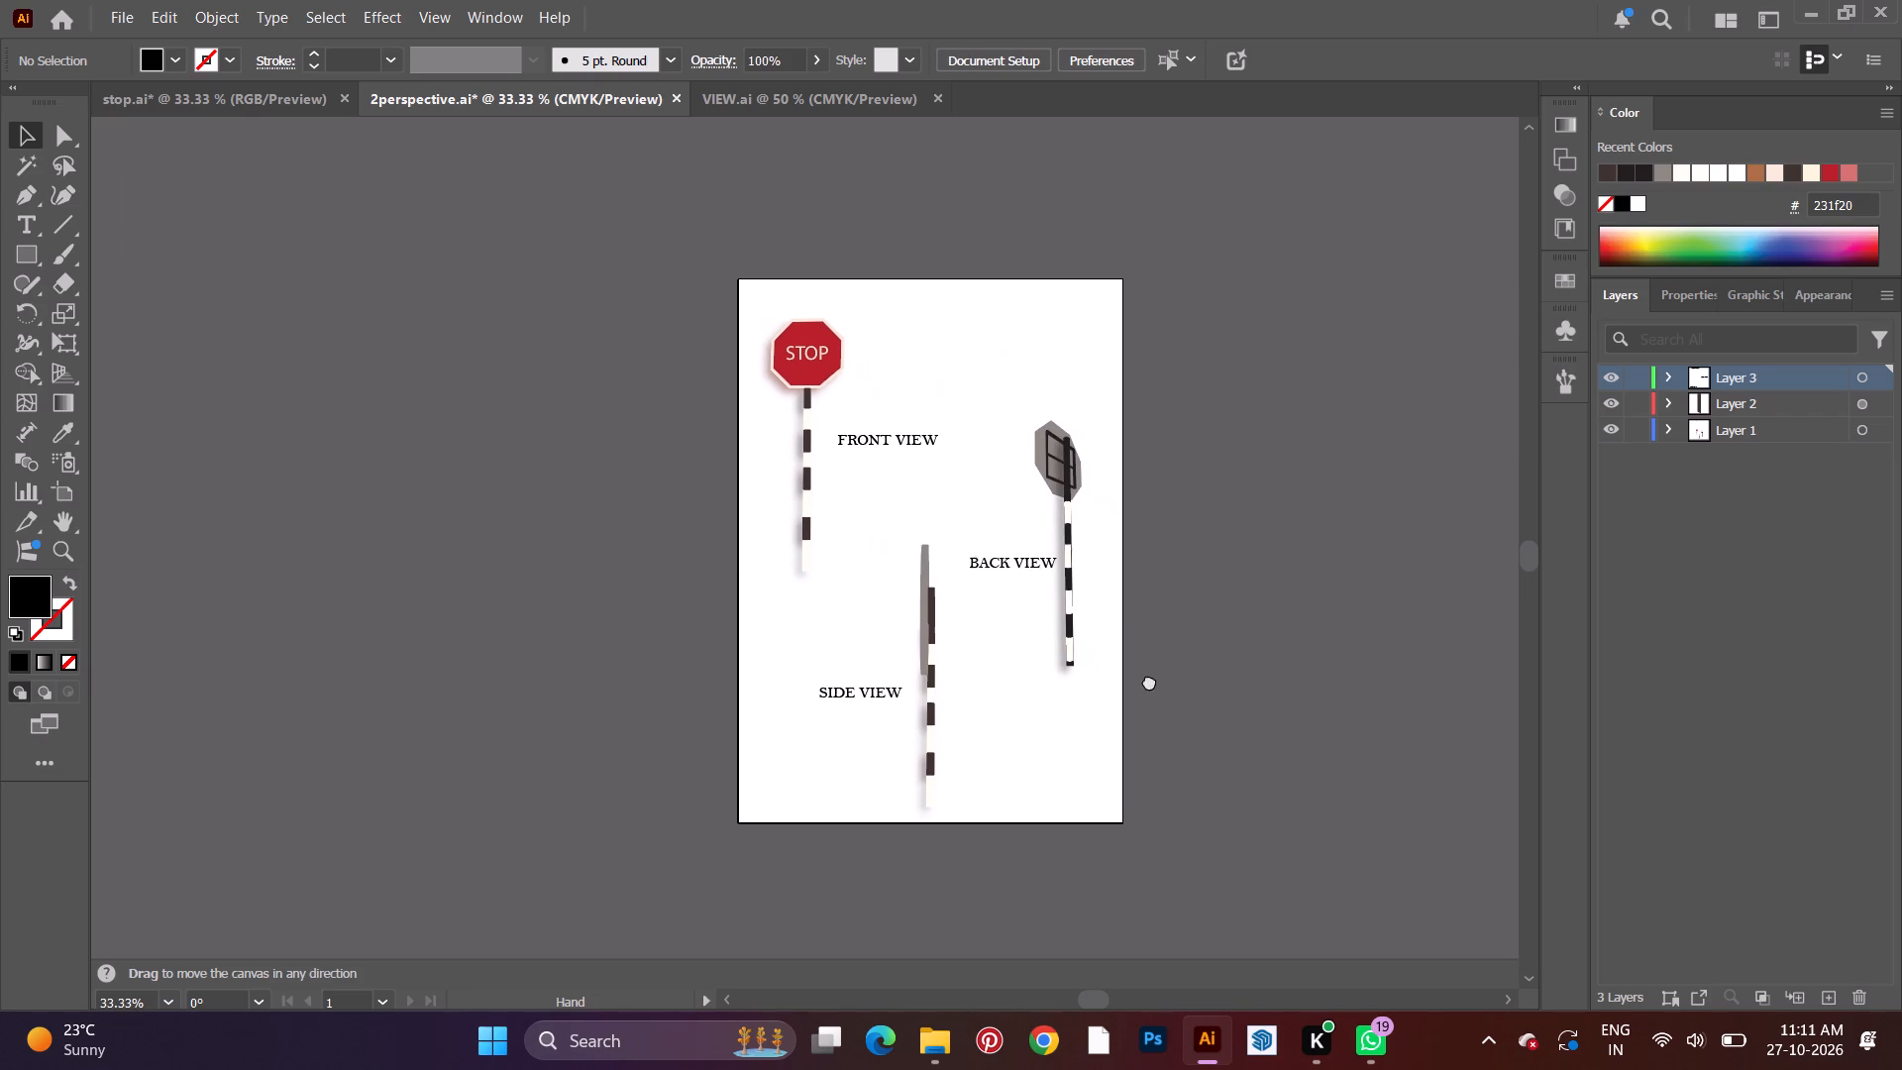
drag(1149, 681, 1129, 678)
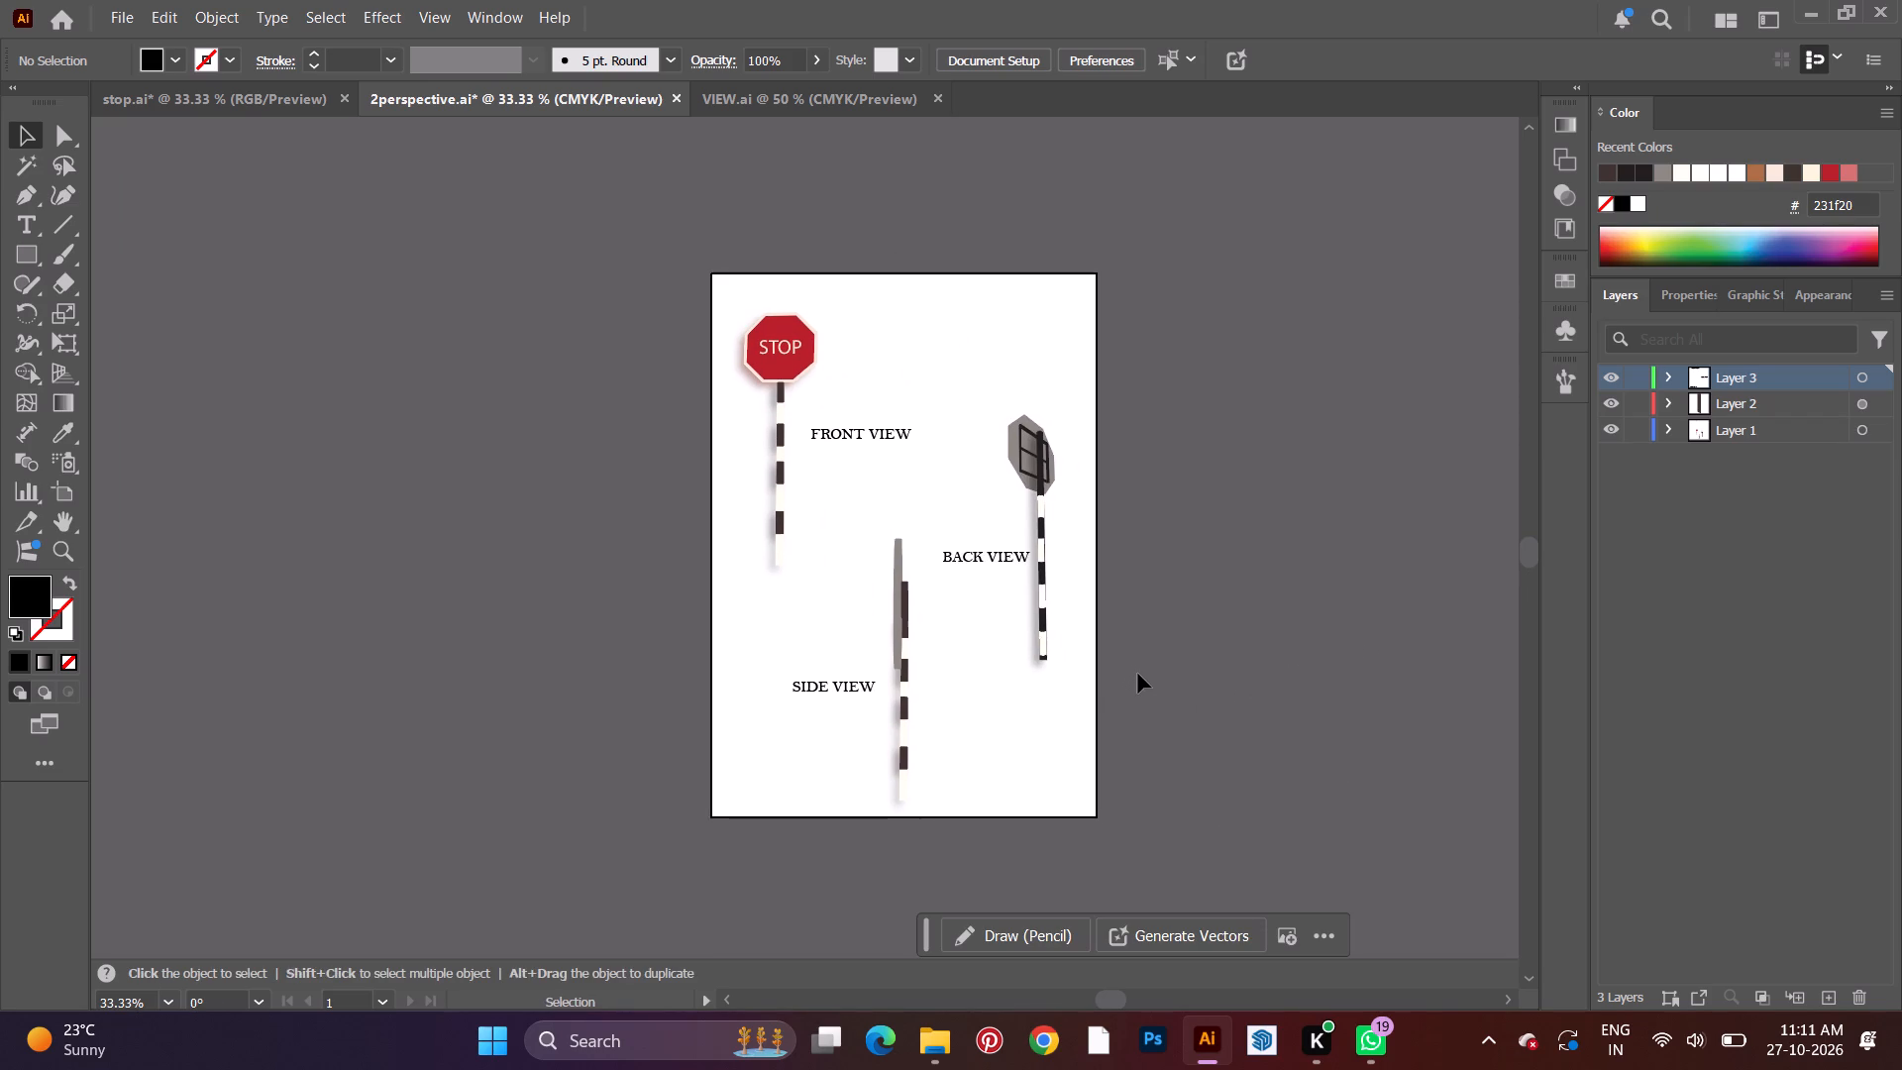
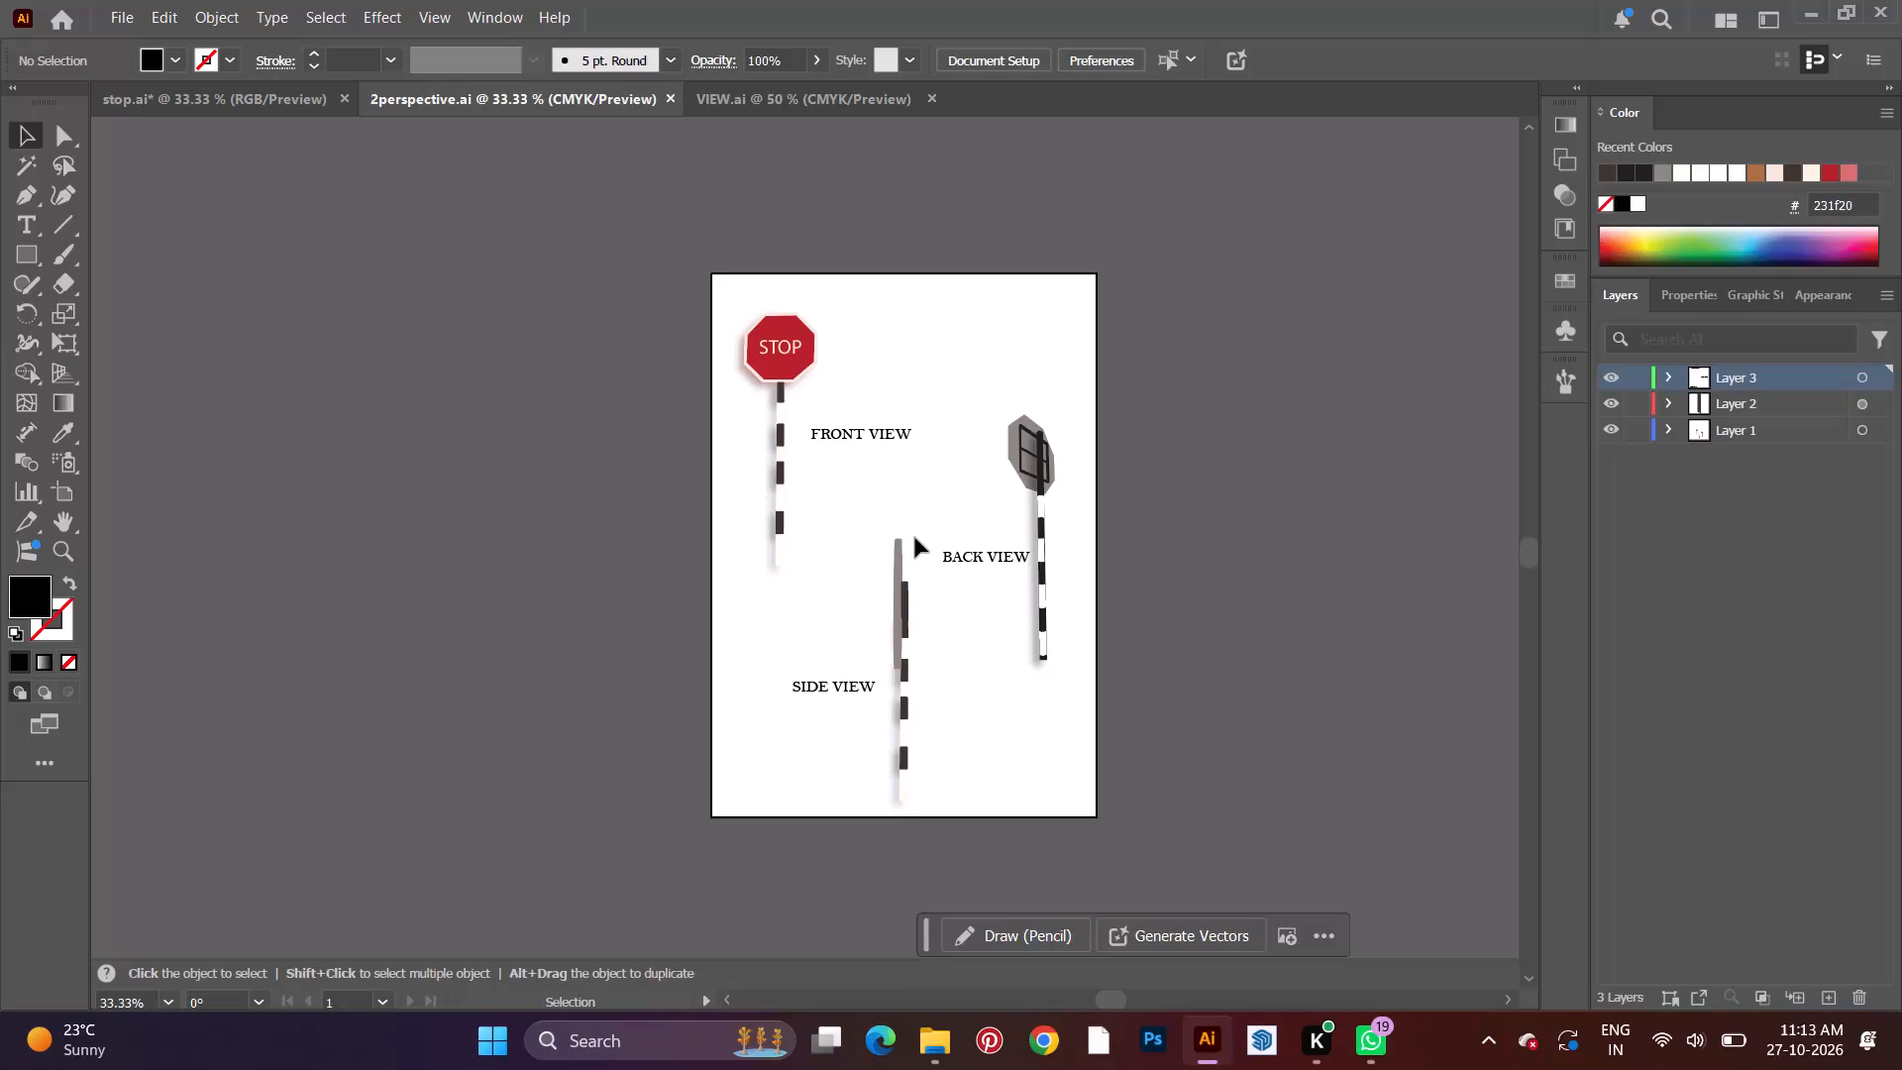
Add a new layer and move it below Layer 1, to the bottom of the layer stack.
scroll(1052, 568, up, 3)
alt+scroll(1056, 566, down, 3)
scroll(1086, 623, down, 2)
click(1310, 671)
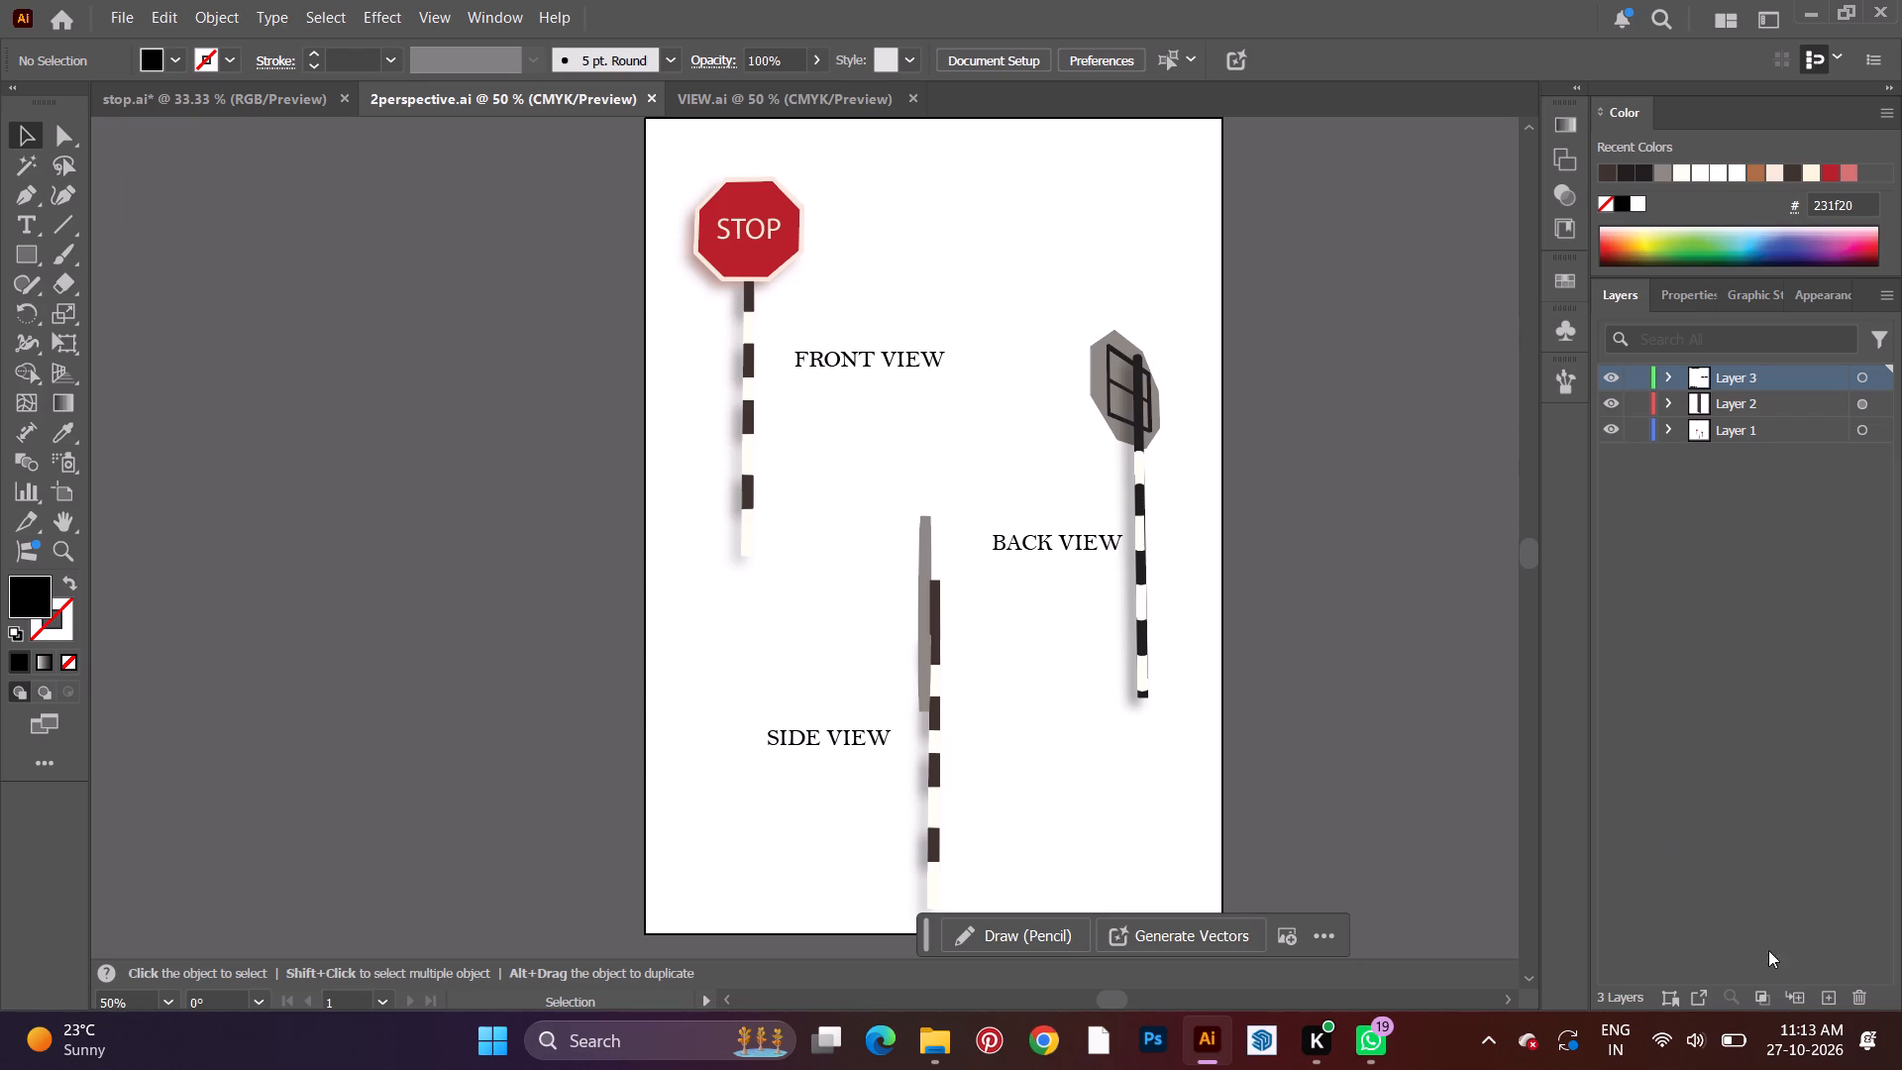
click(1833, 996)
drag(1790, 389, 1790, 477)
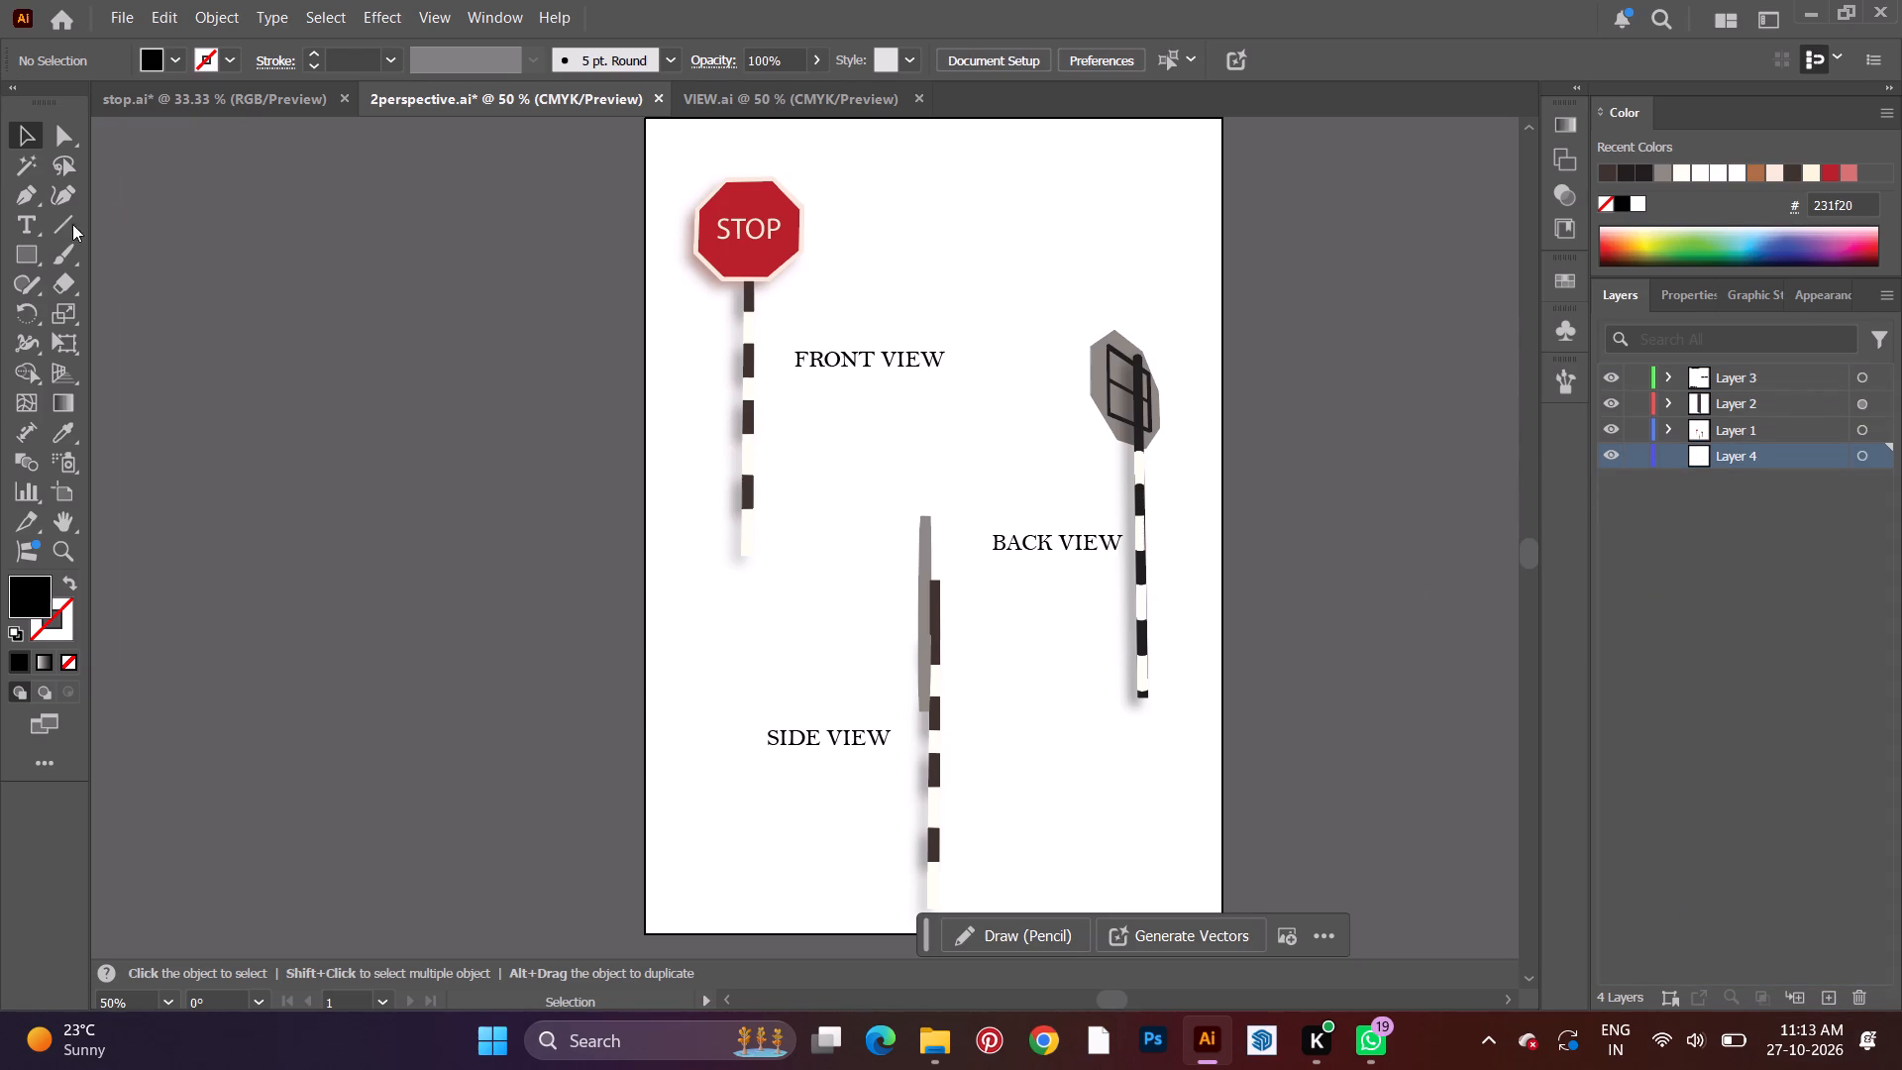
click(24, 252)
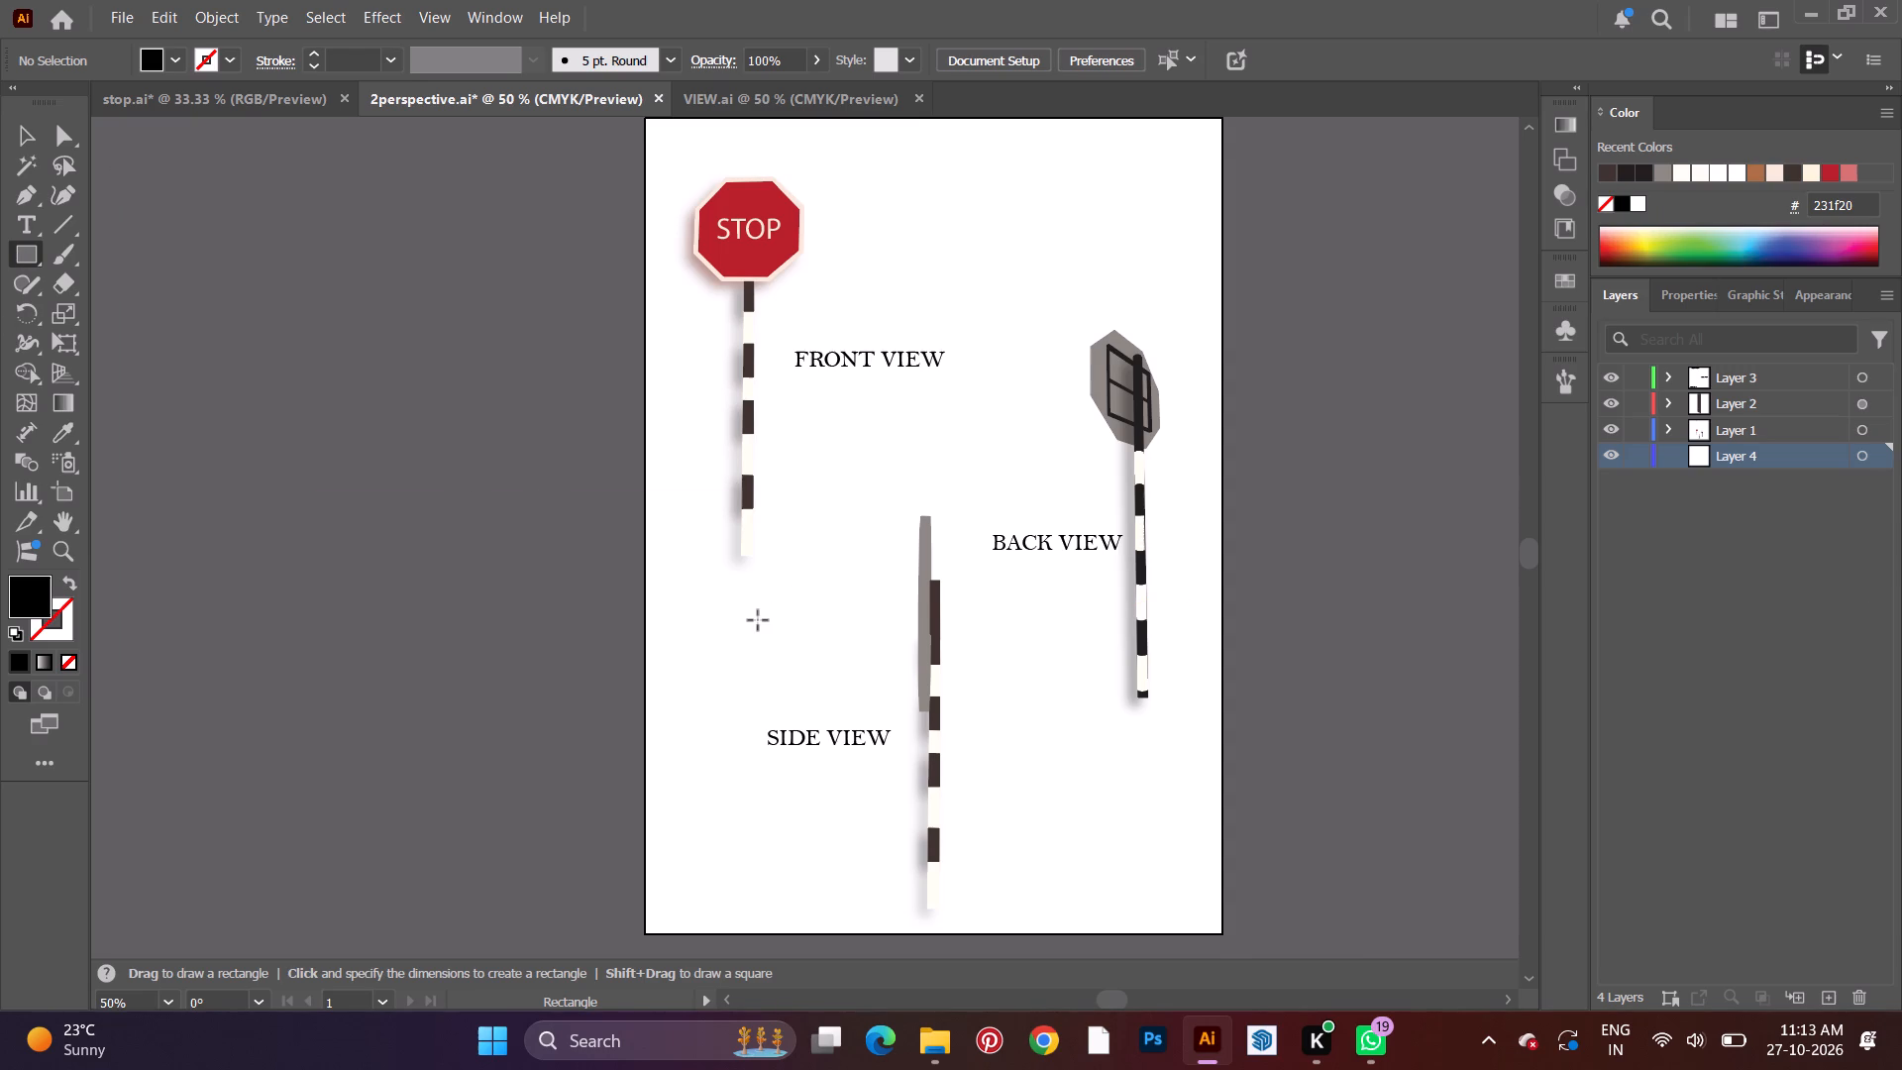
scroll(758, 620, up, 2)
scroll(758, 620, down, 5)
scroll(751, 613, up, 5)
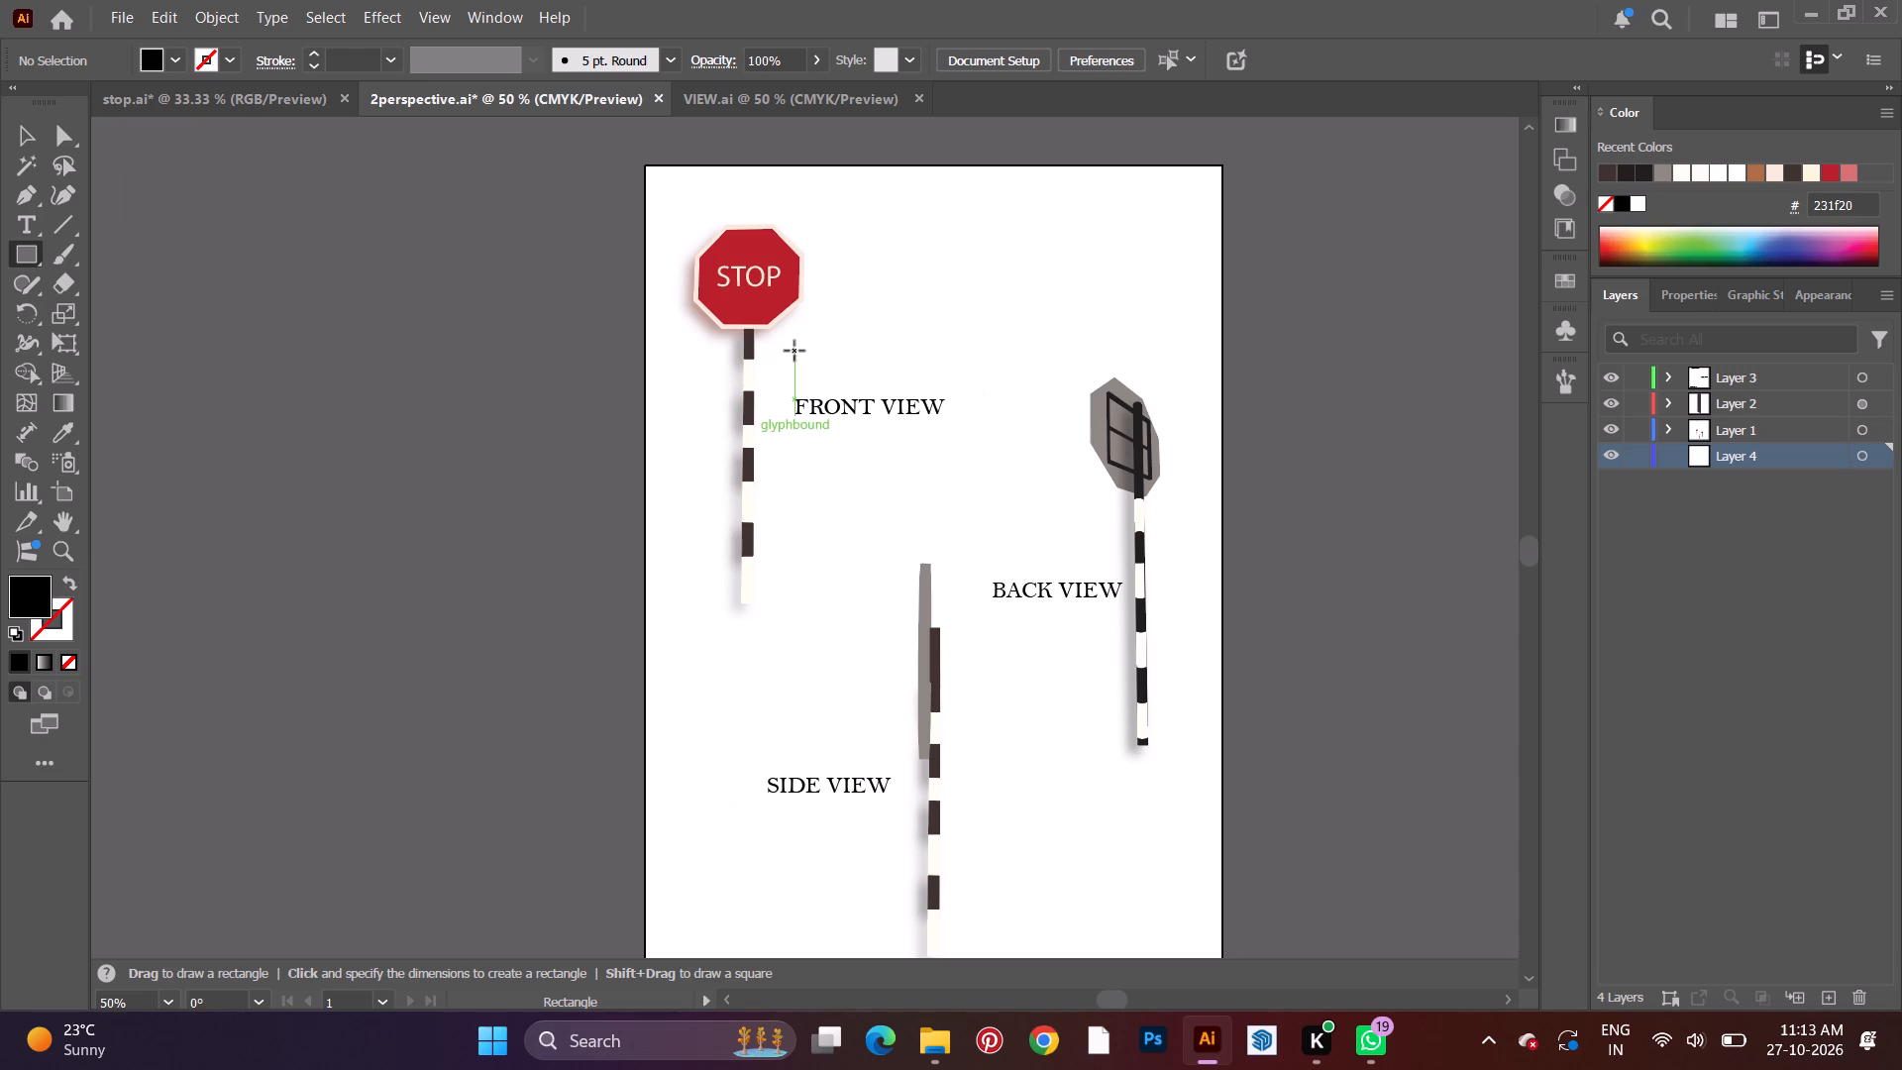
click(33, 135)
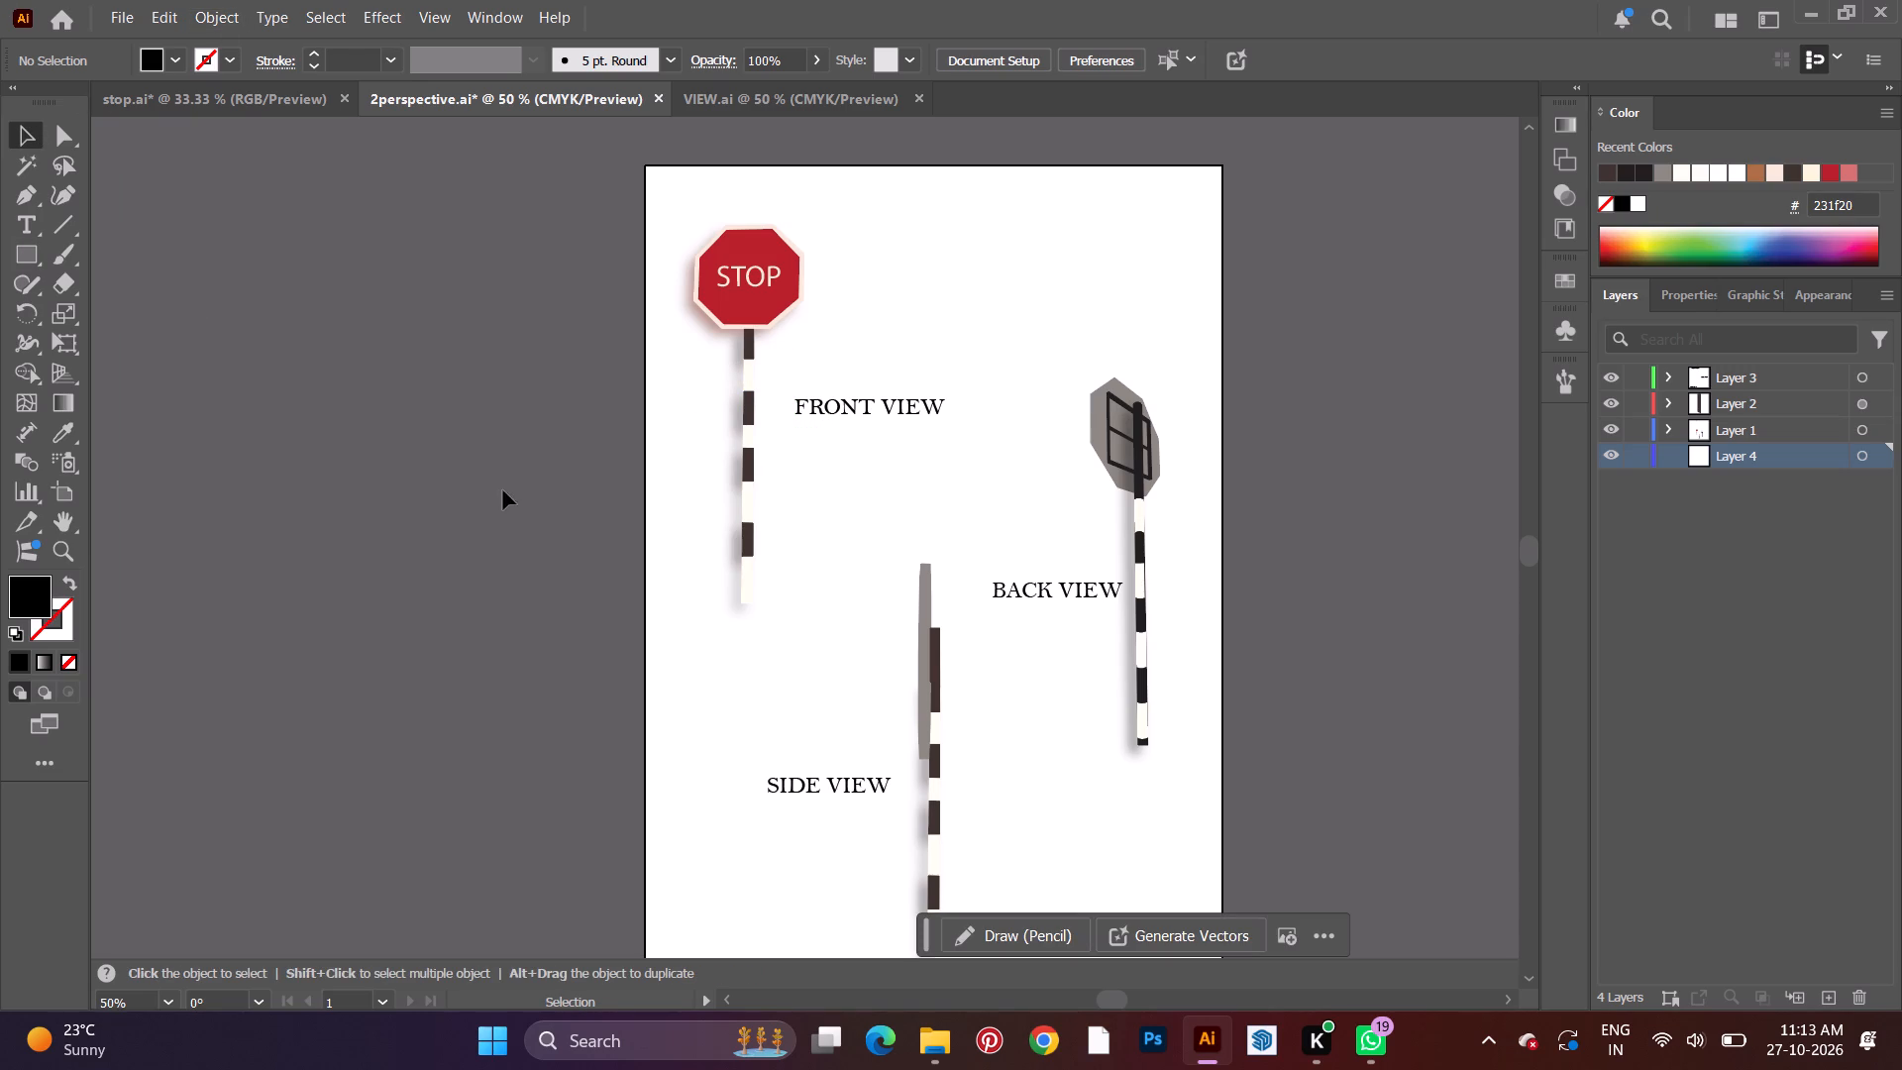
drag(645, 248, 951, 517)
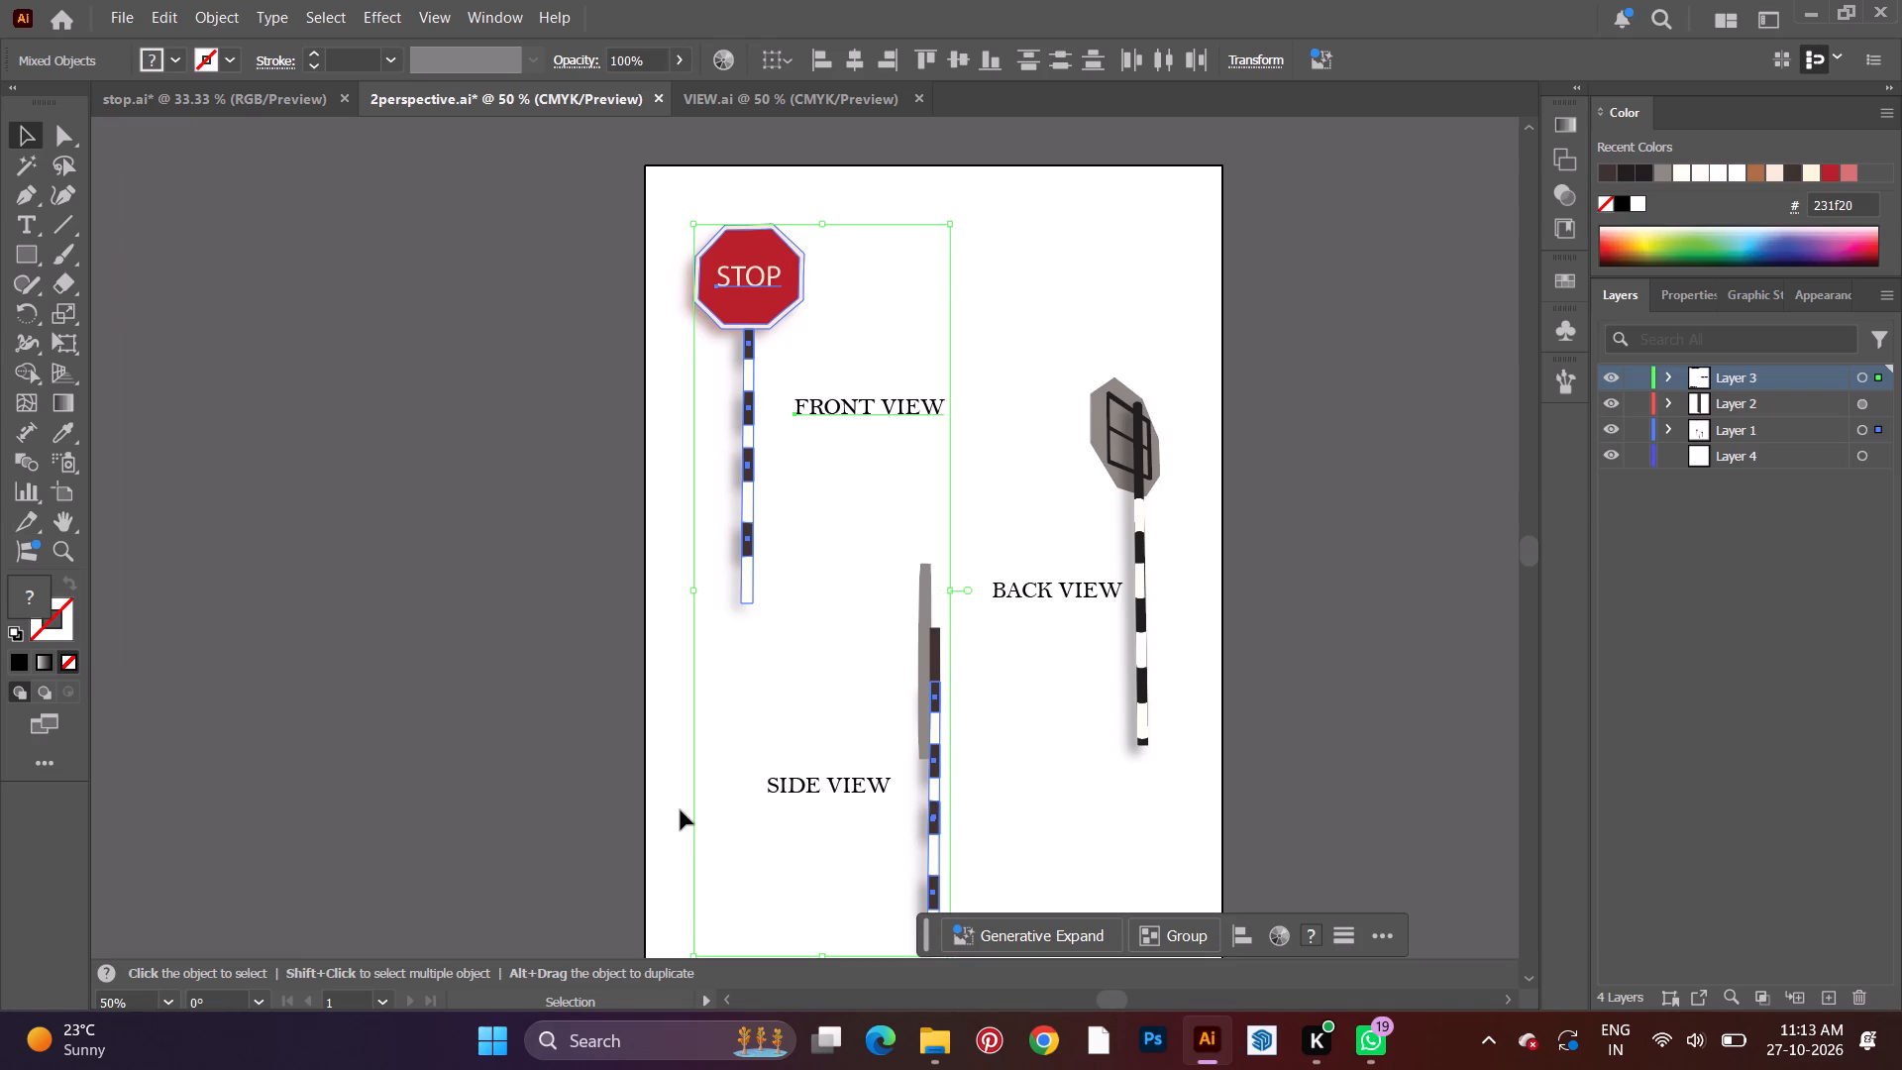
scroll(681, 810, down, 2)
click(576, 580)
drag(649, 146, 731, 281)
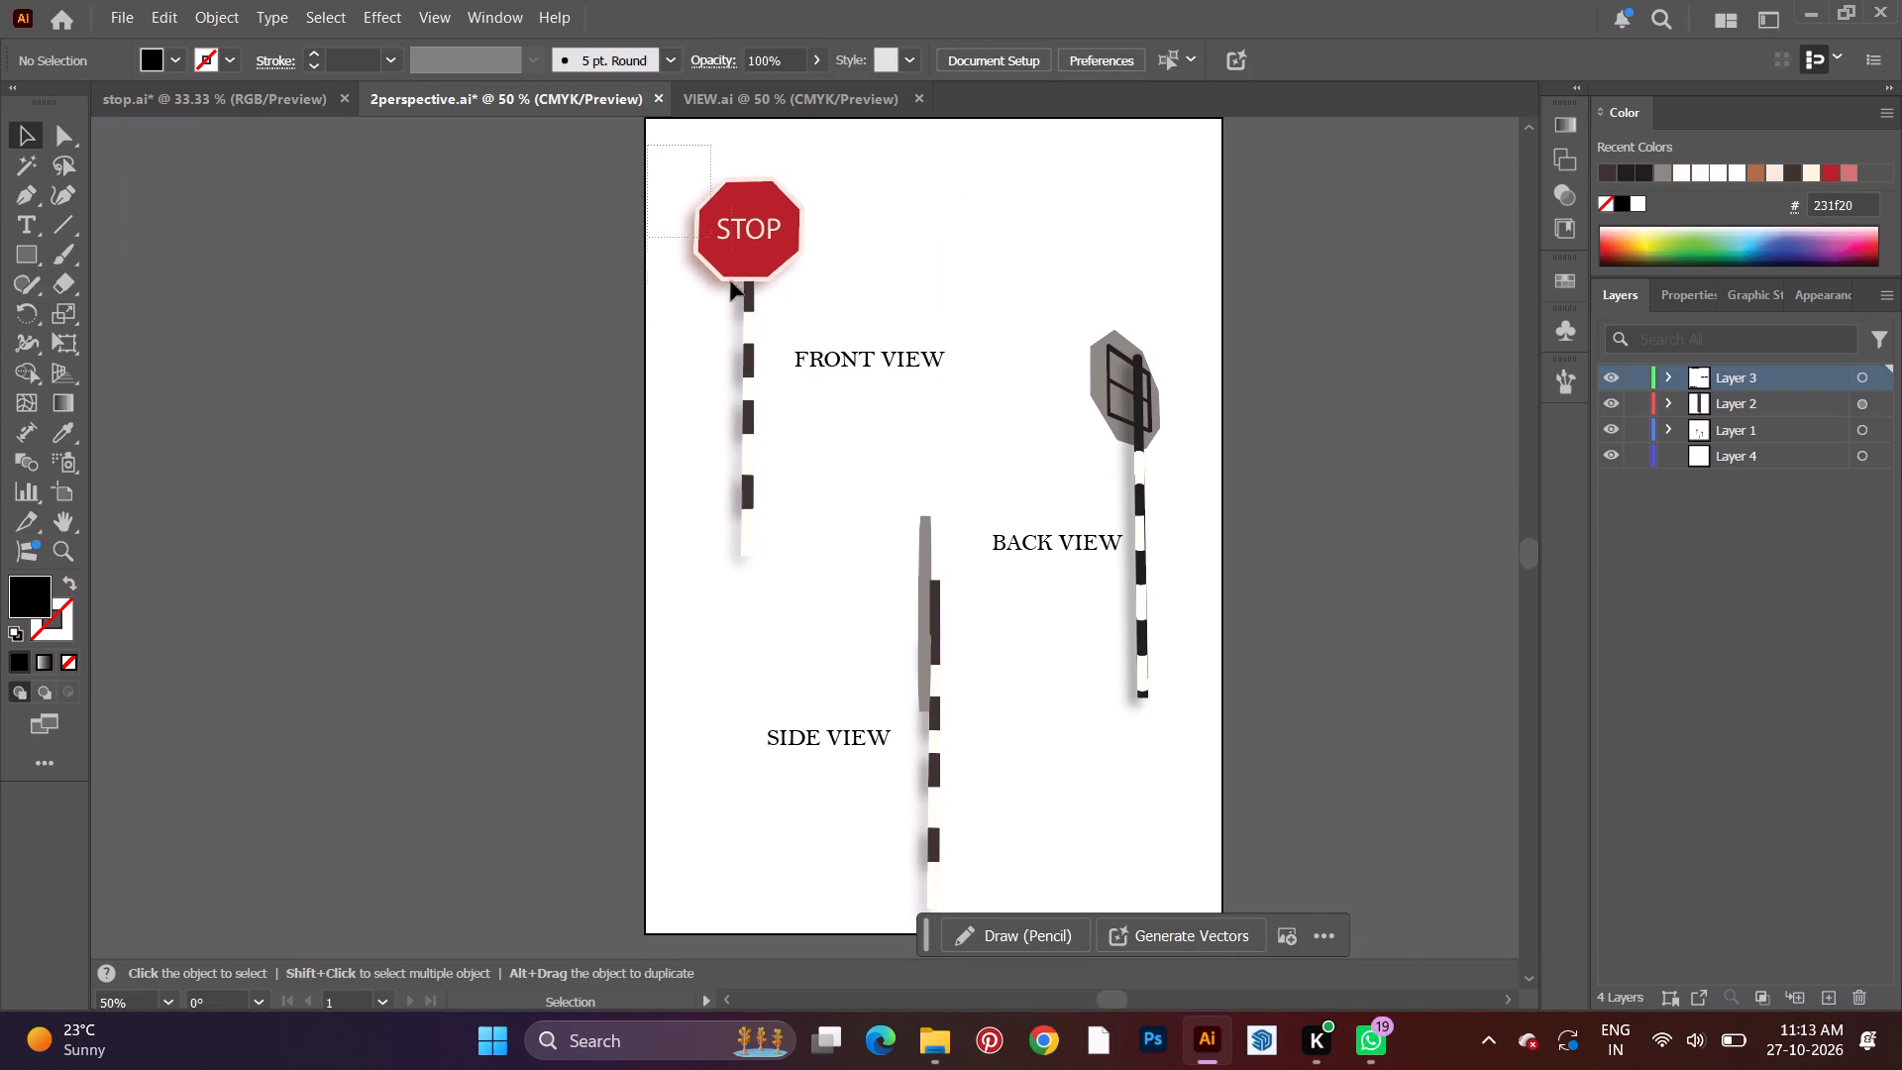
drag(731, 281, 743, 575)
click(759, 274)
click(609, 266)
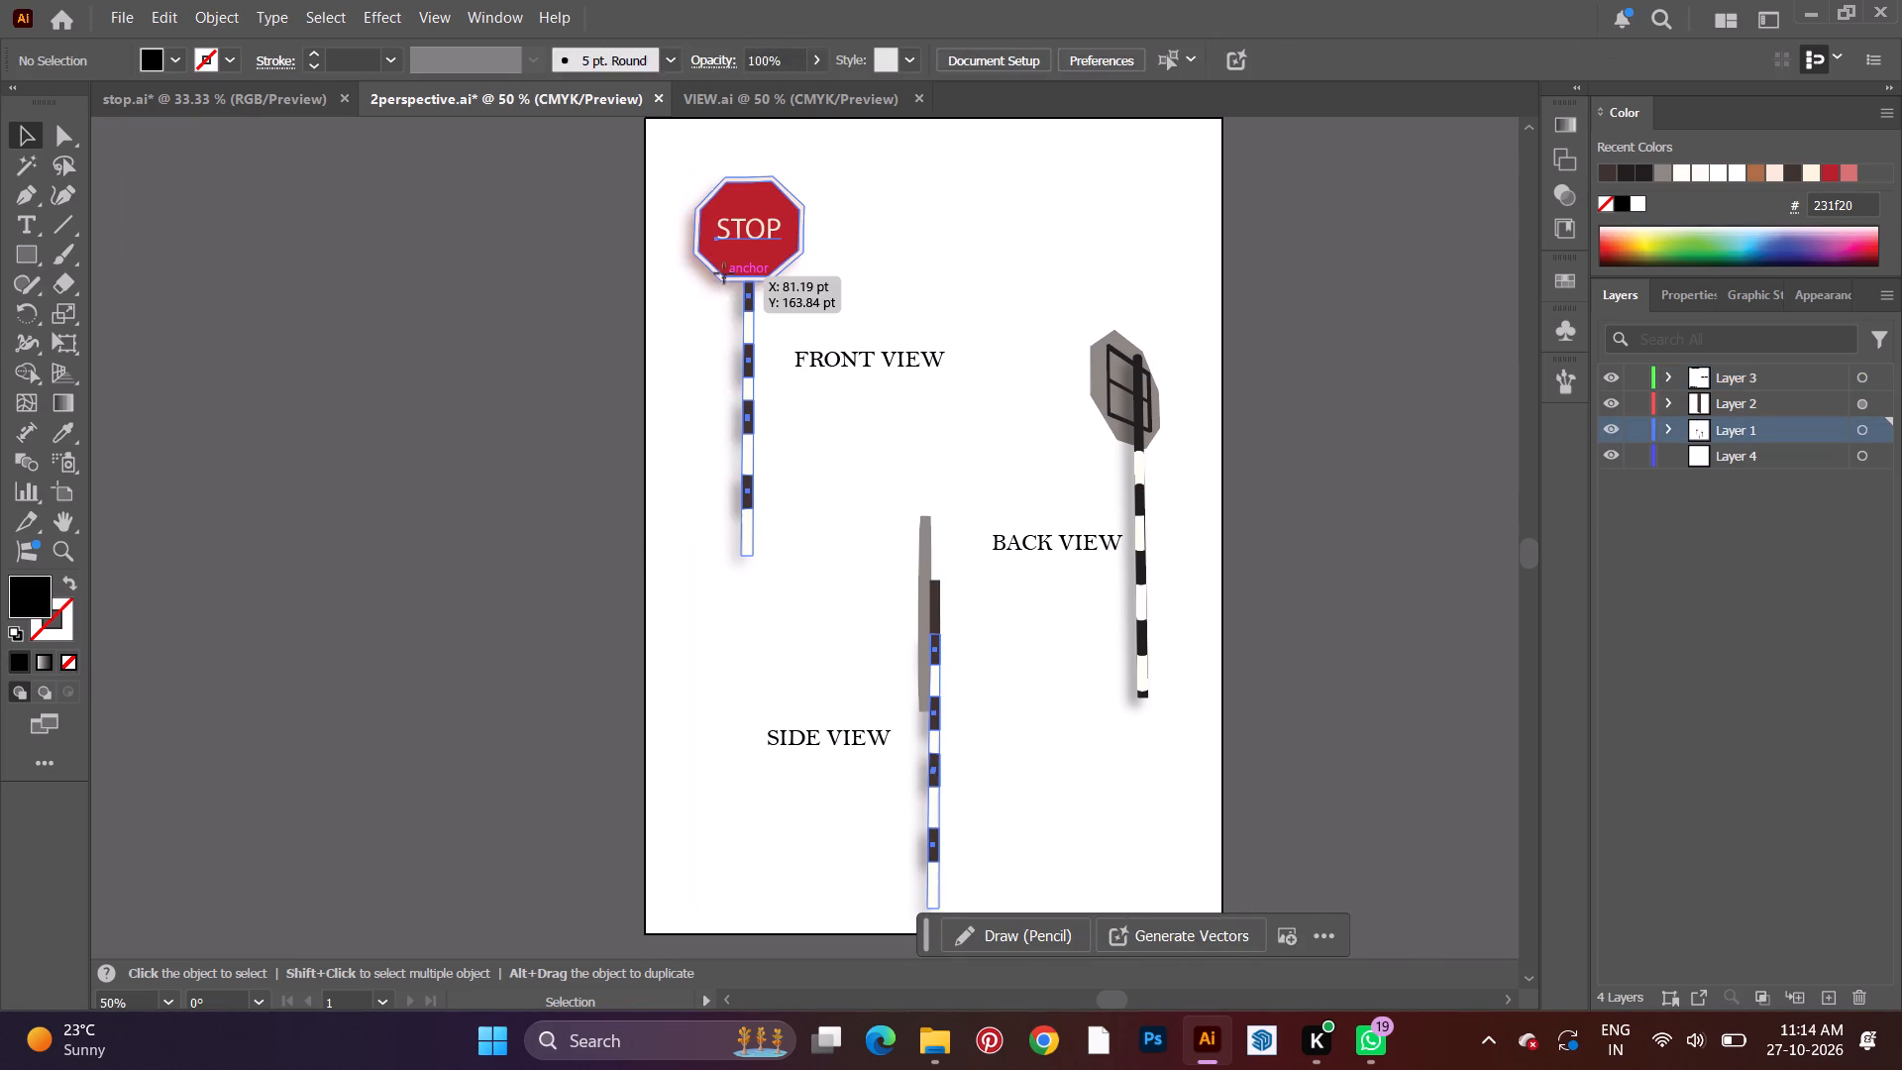
Select the group joining the front view and the side view's pole stripes and move it to the top of Layer 1.
click(724, 274)
scroll(718, 235, down, 4)
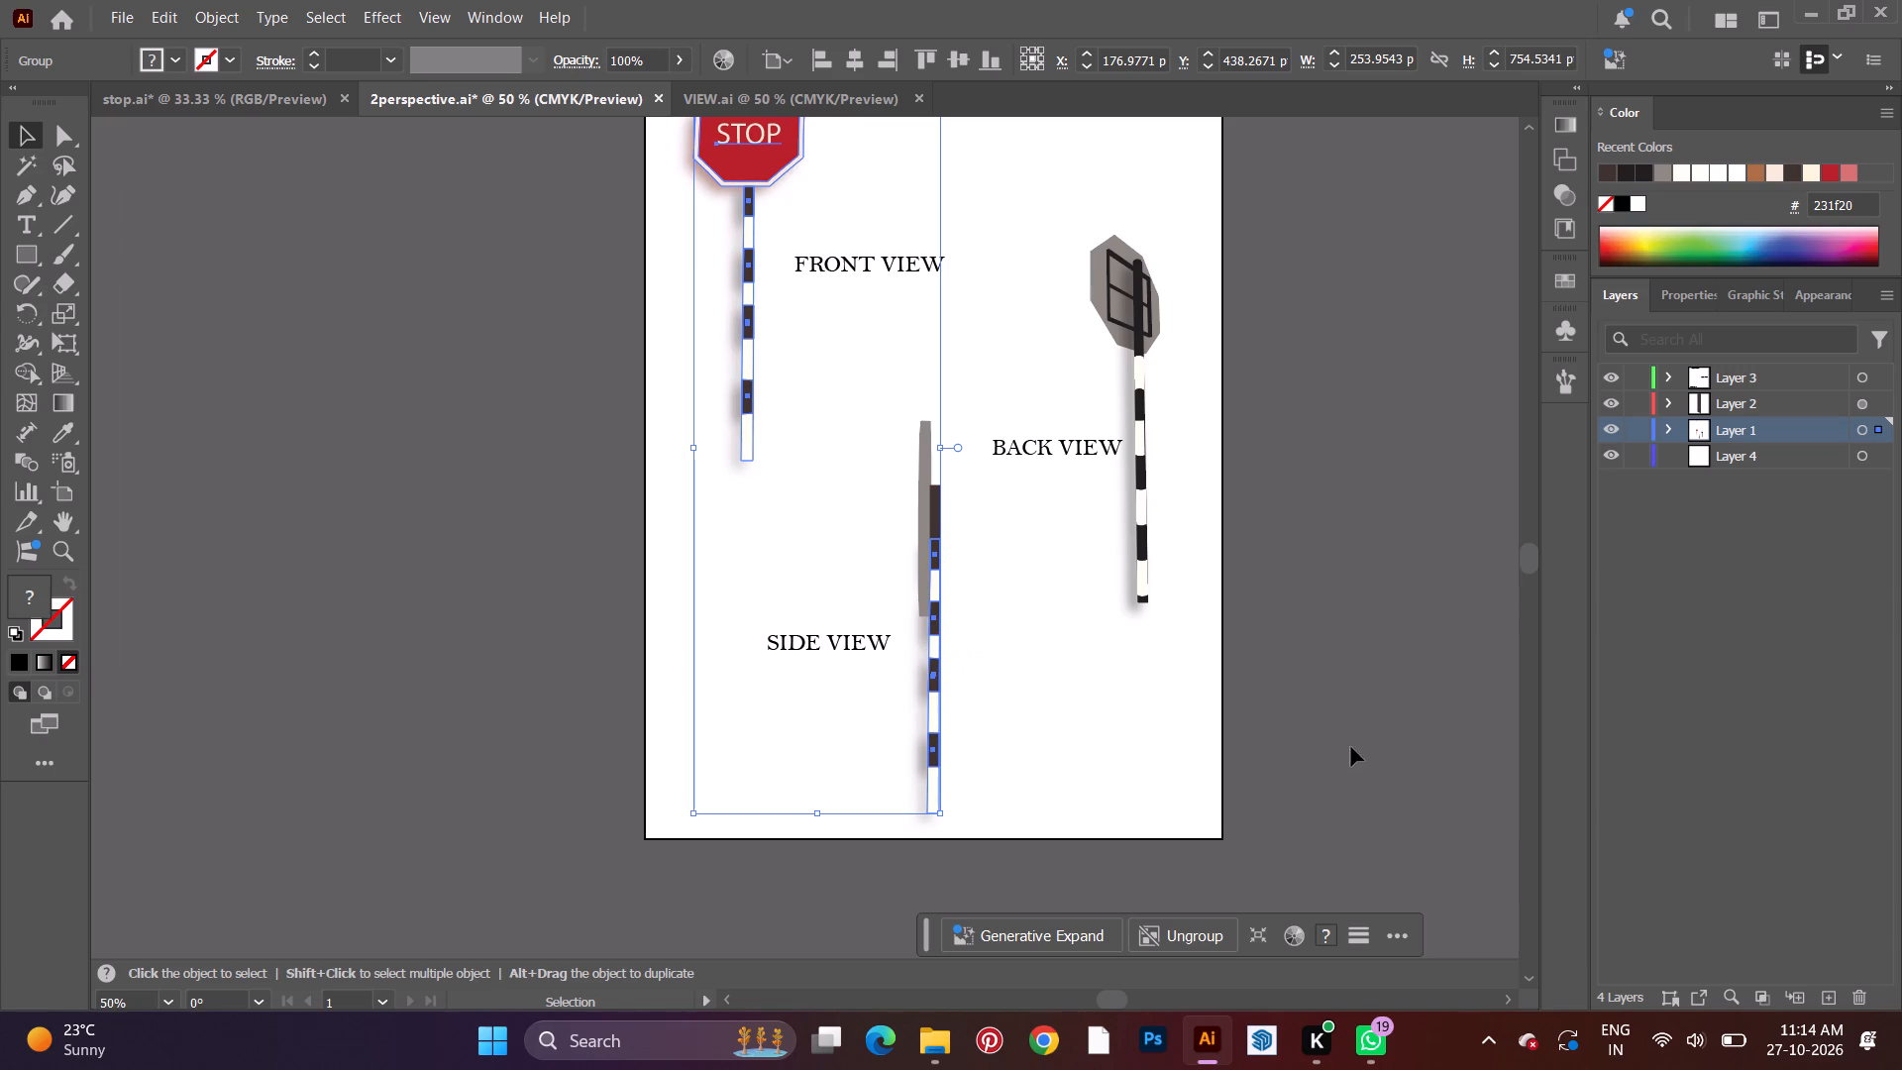
click(1670, 427)
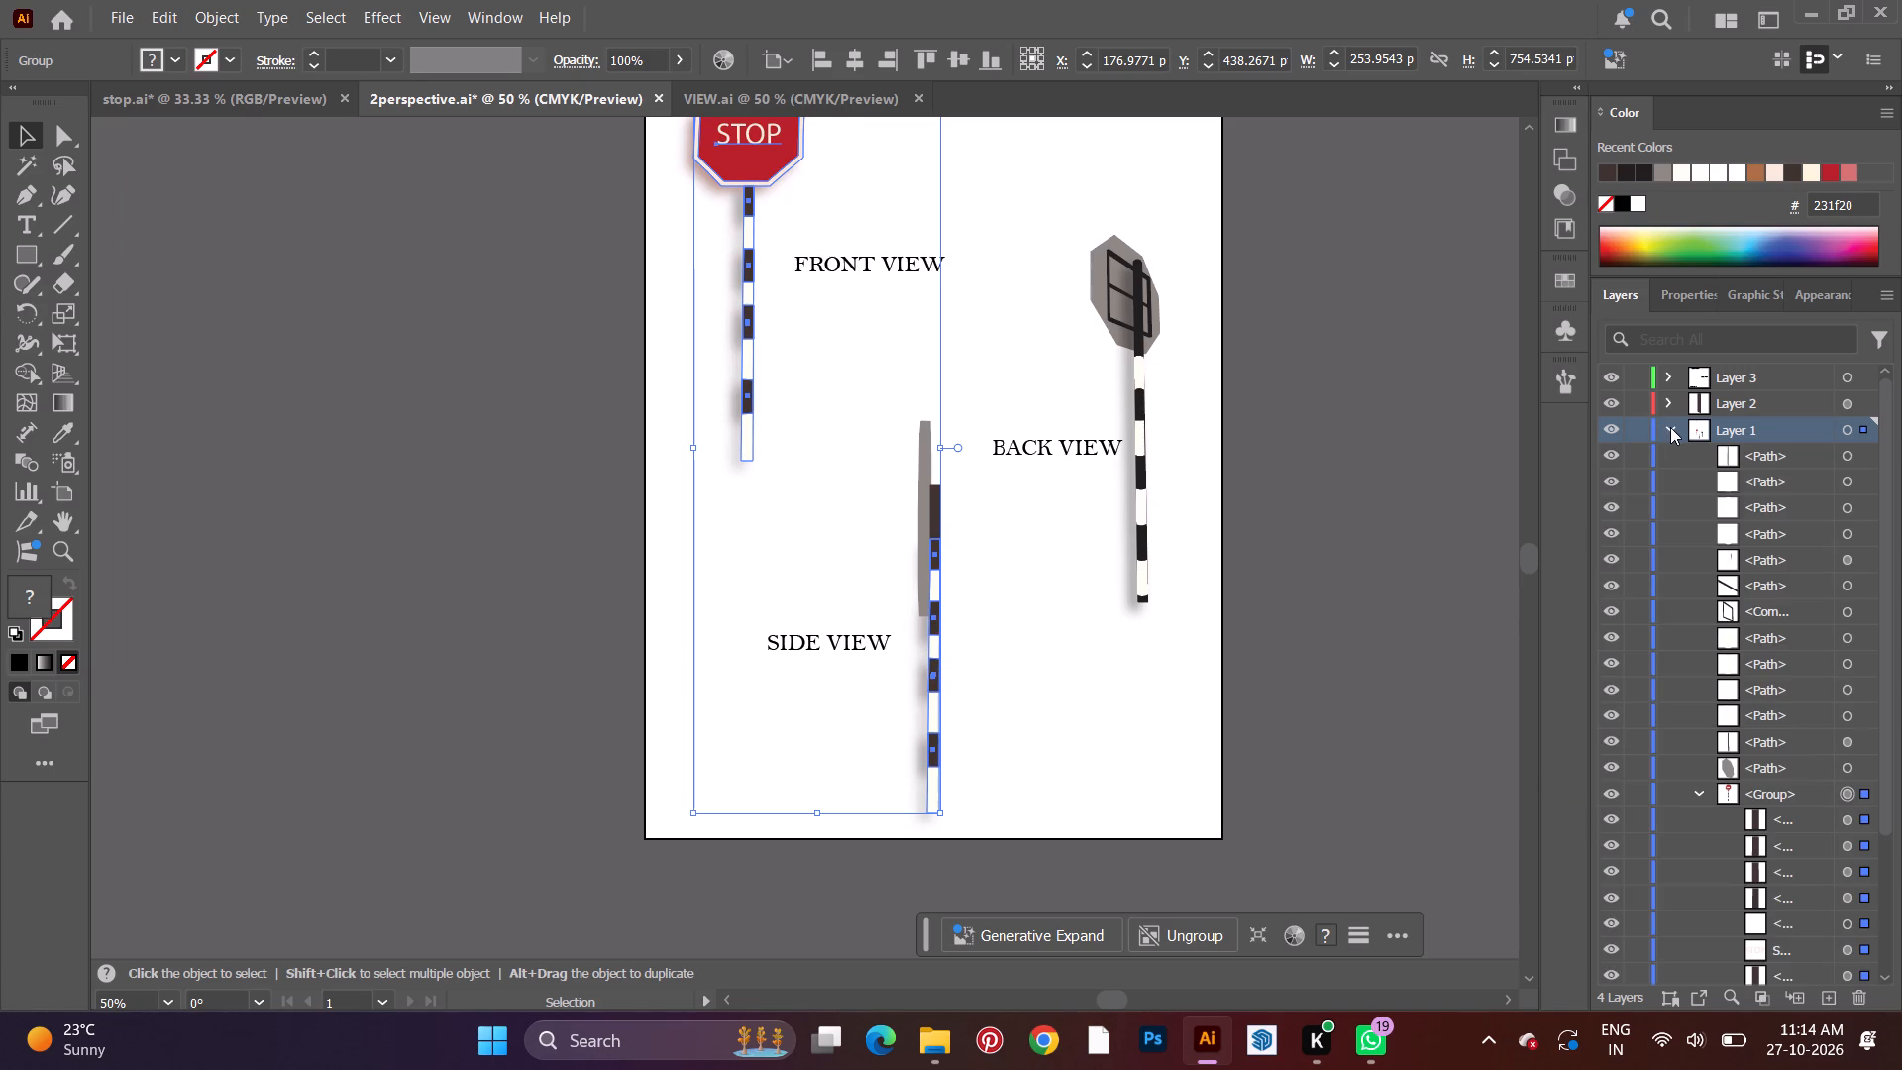
scroll(1644, 728, down, 4)
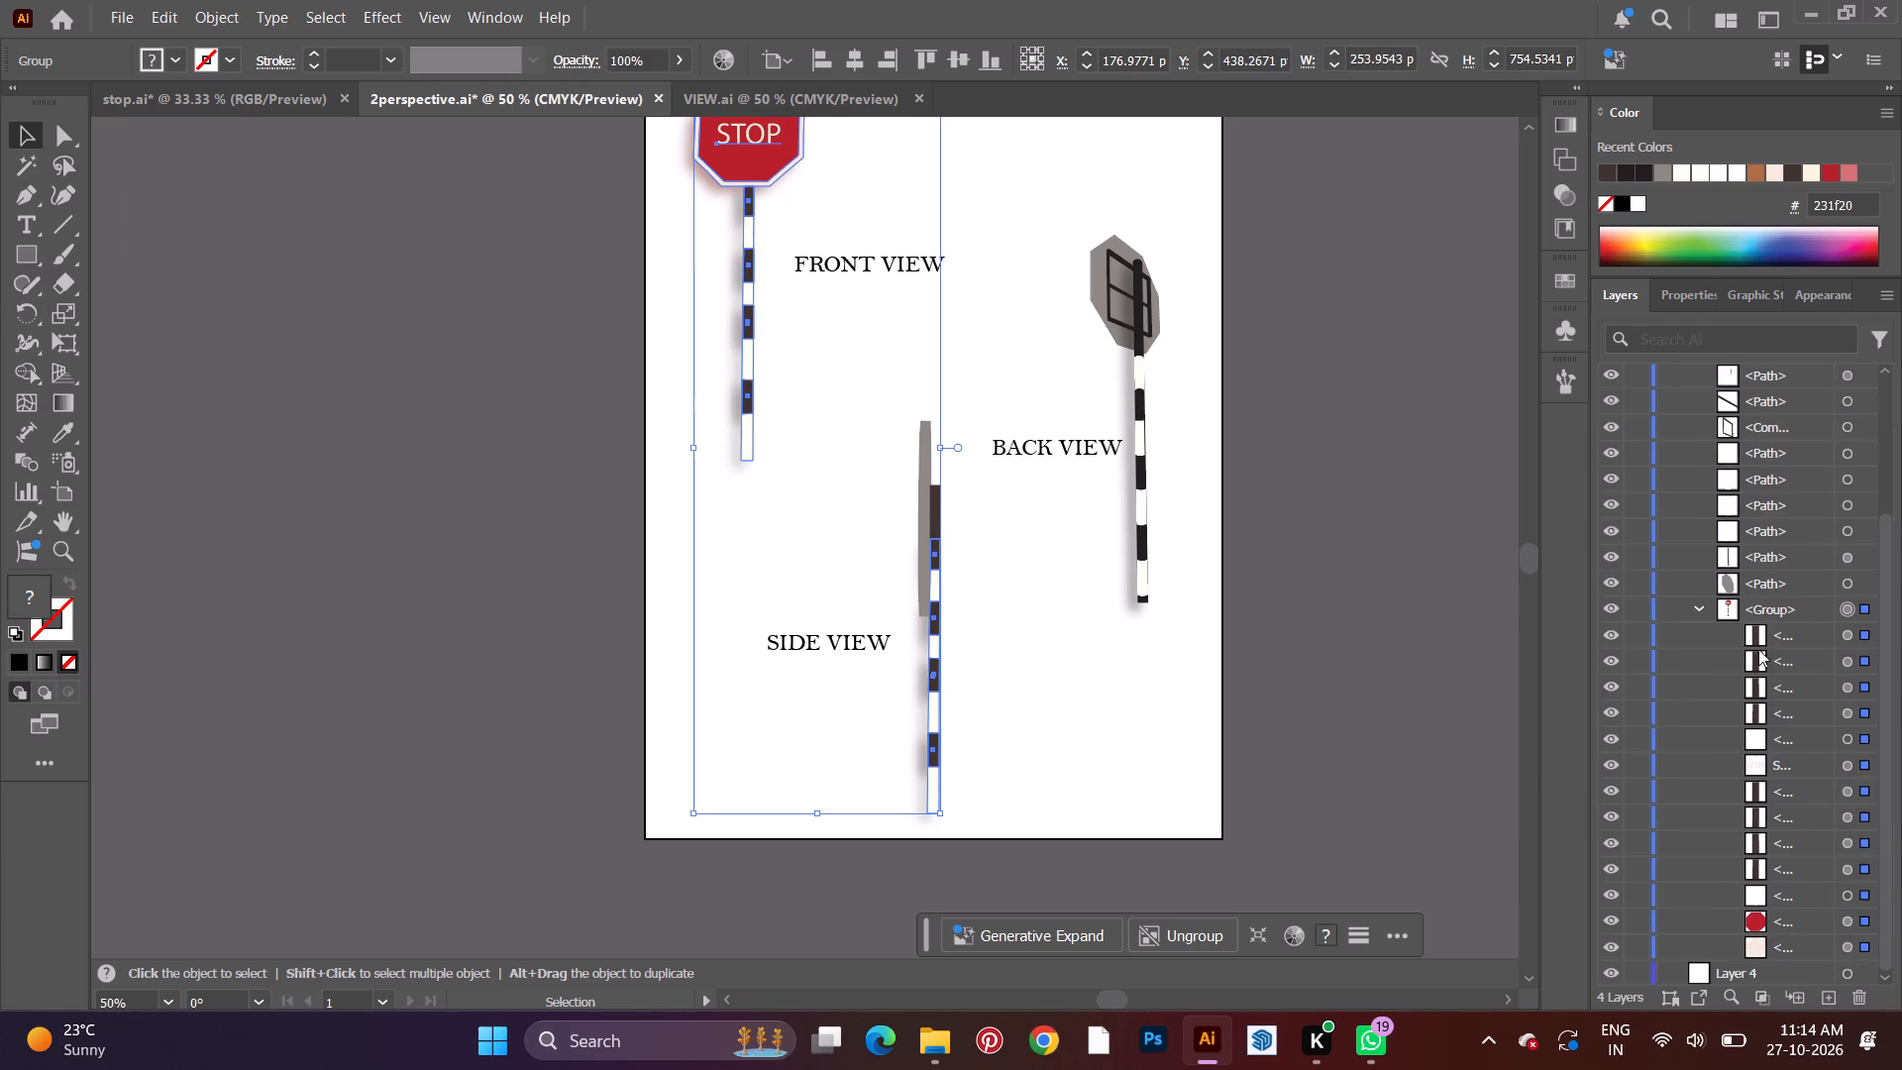
drag(1731, 611, 1725, 364)
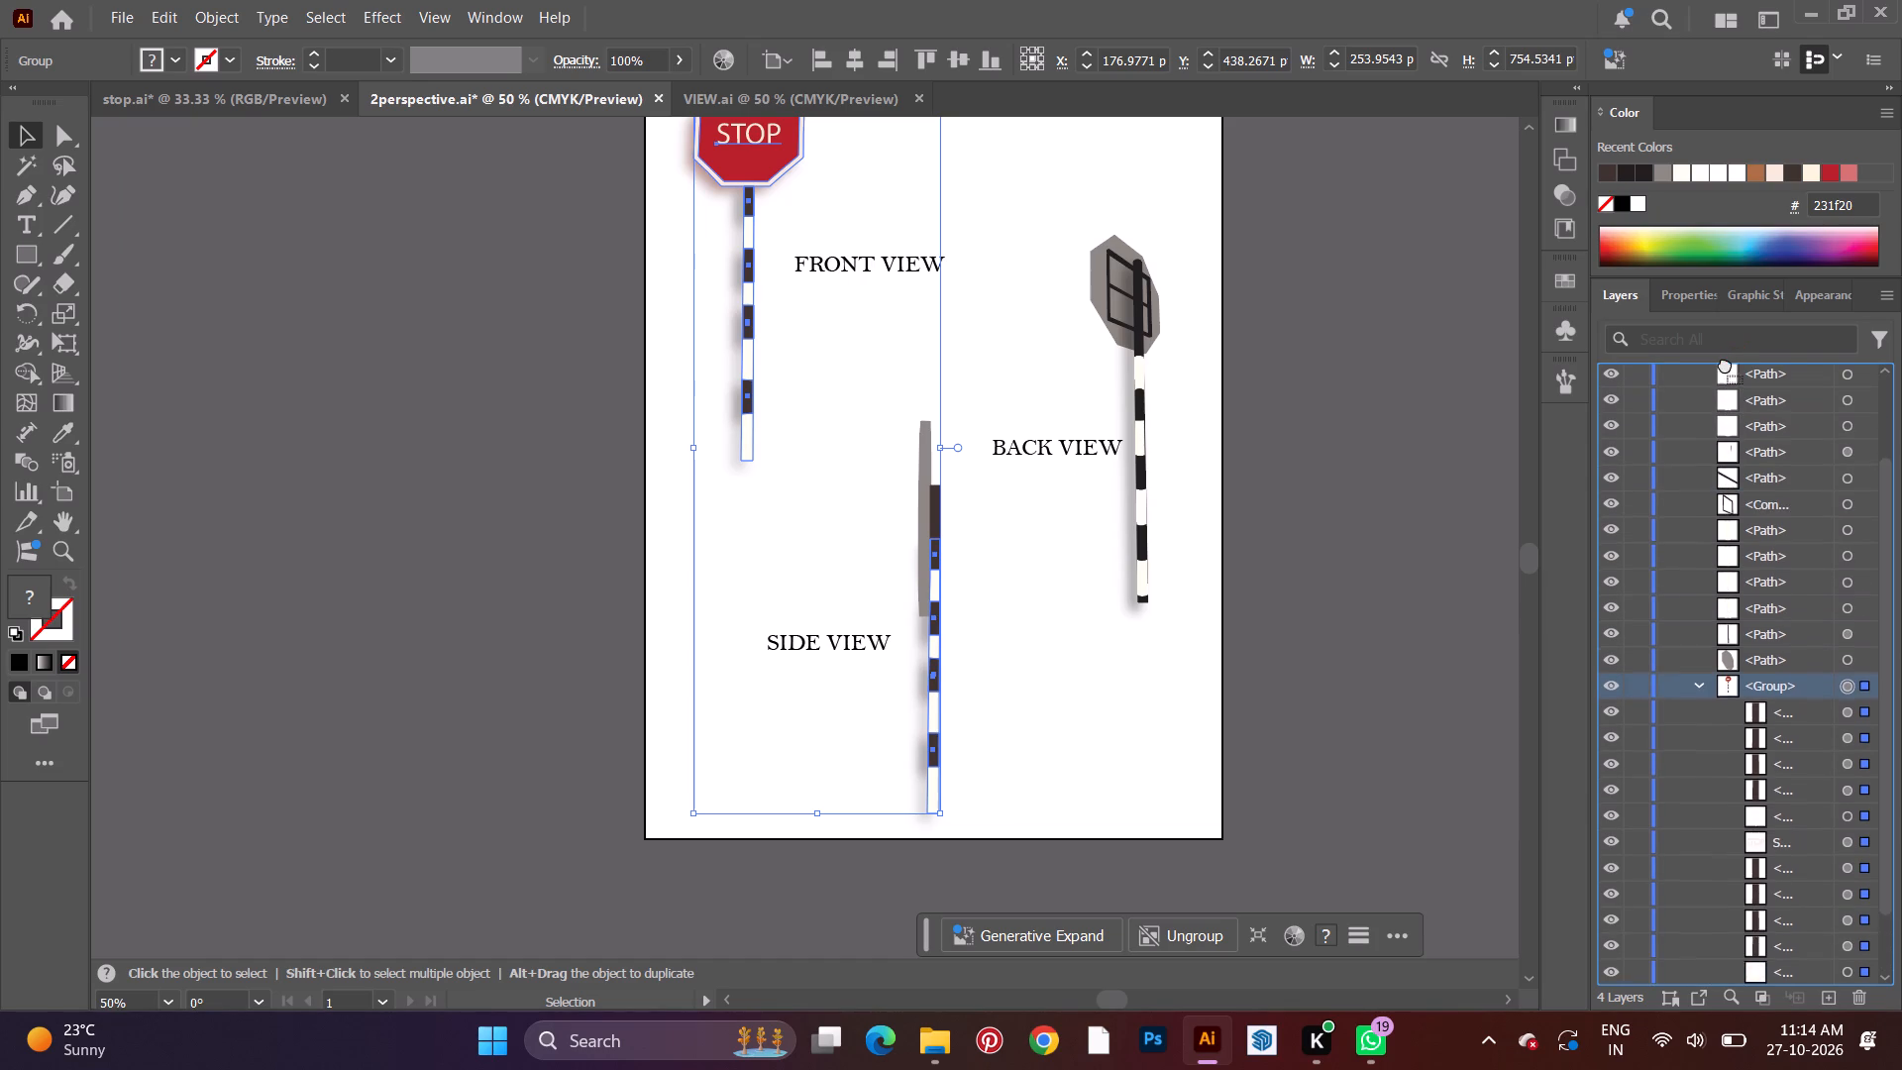
drag(1725, 364, 1670, 404)
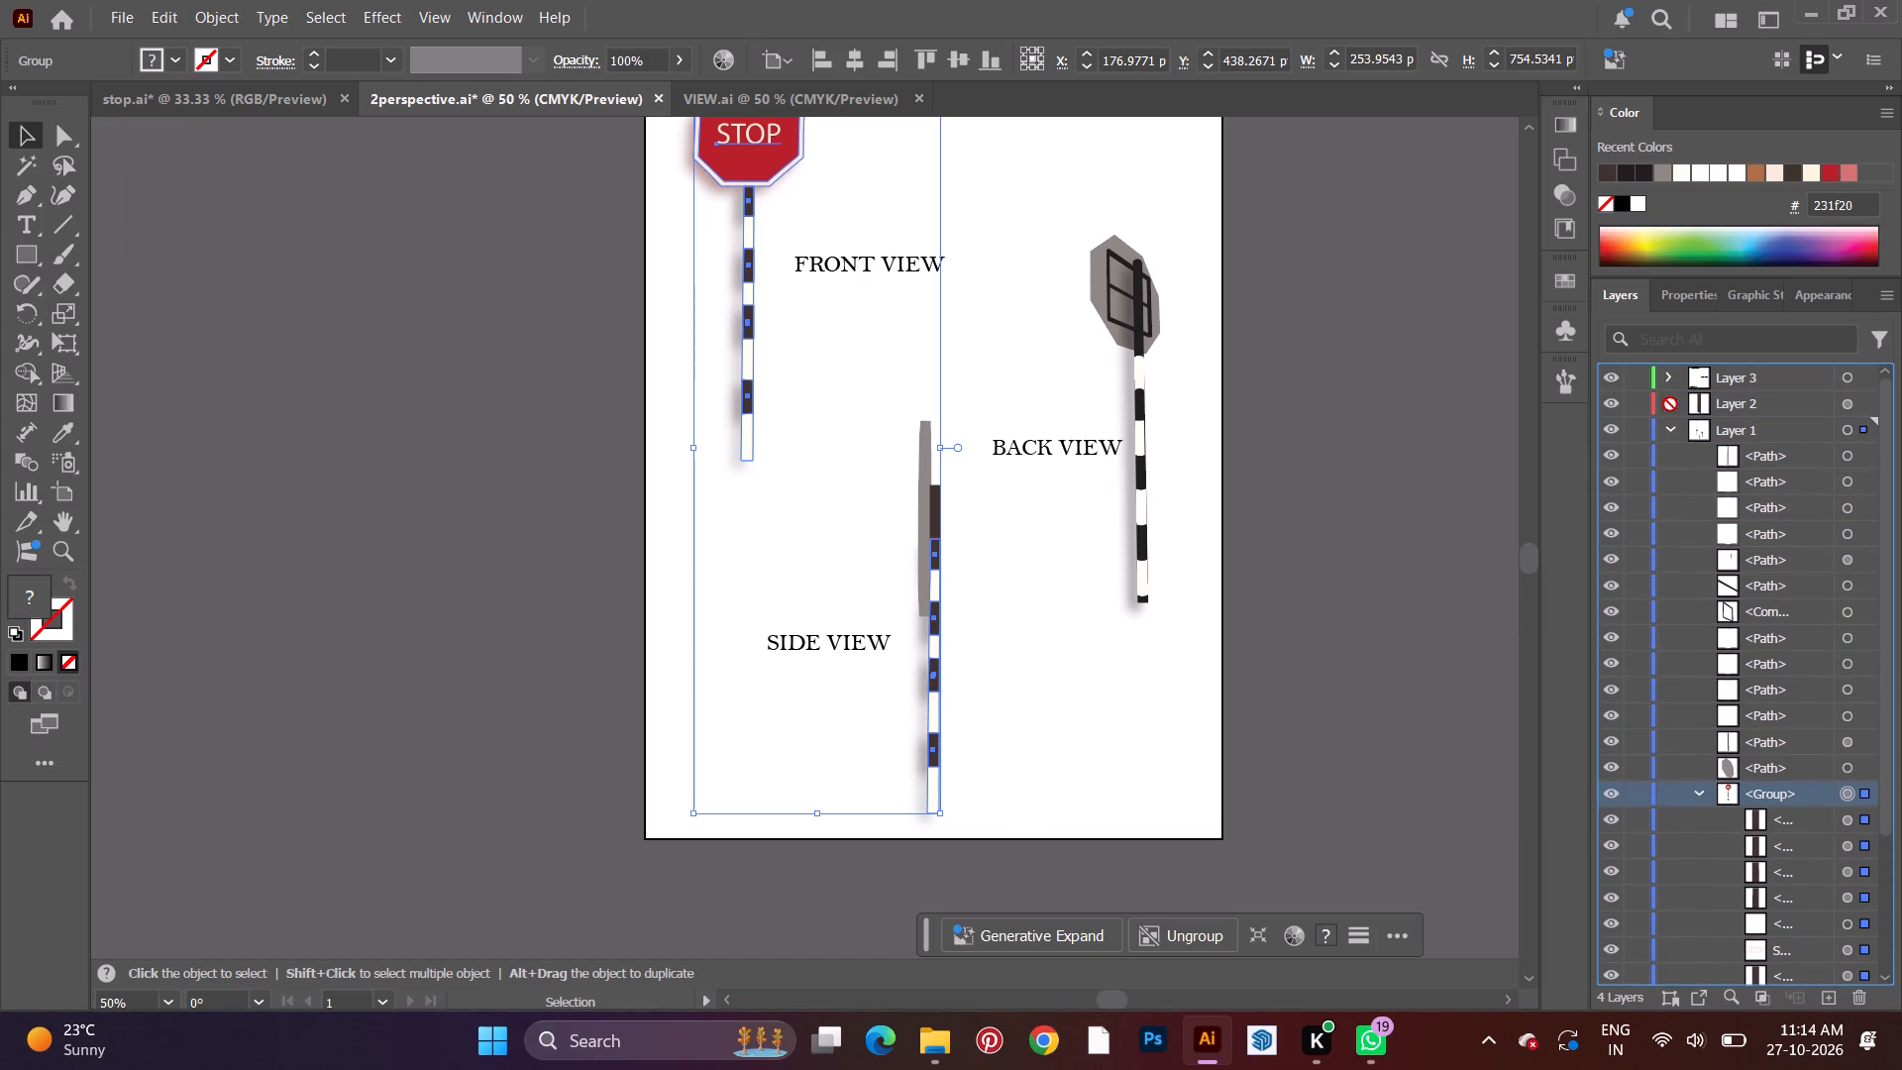
drag(1670, 404, 1691, 451)
drag(1691, 451, 1741, 442)
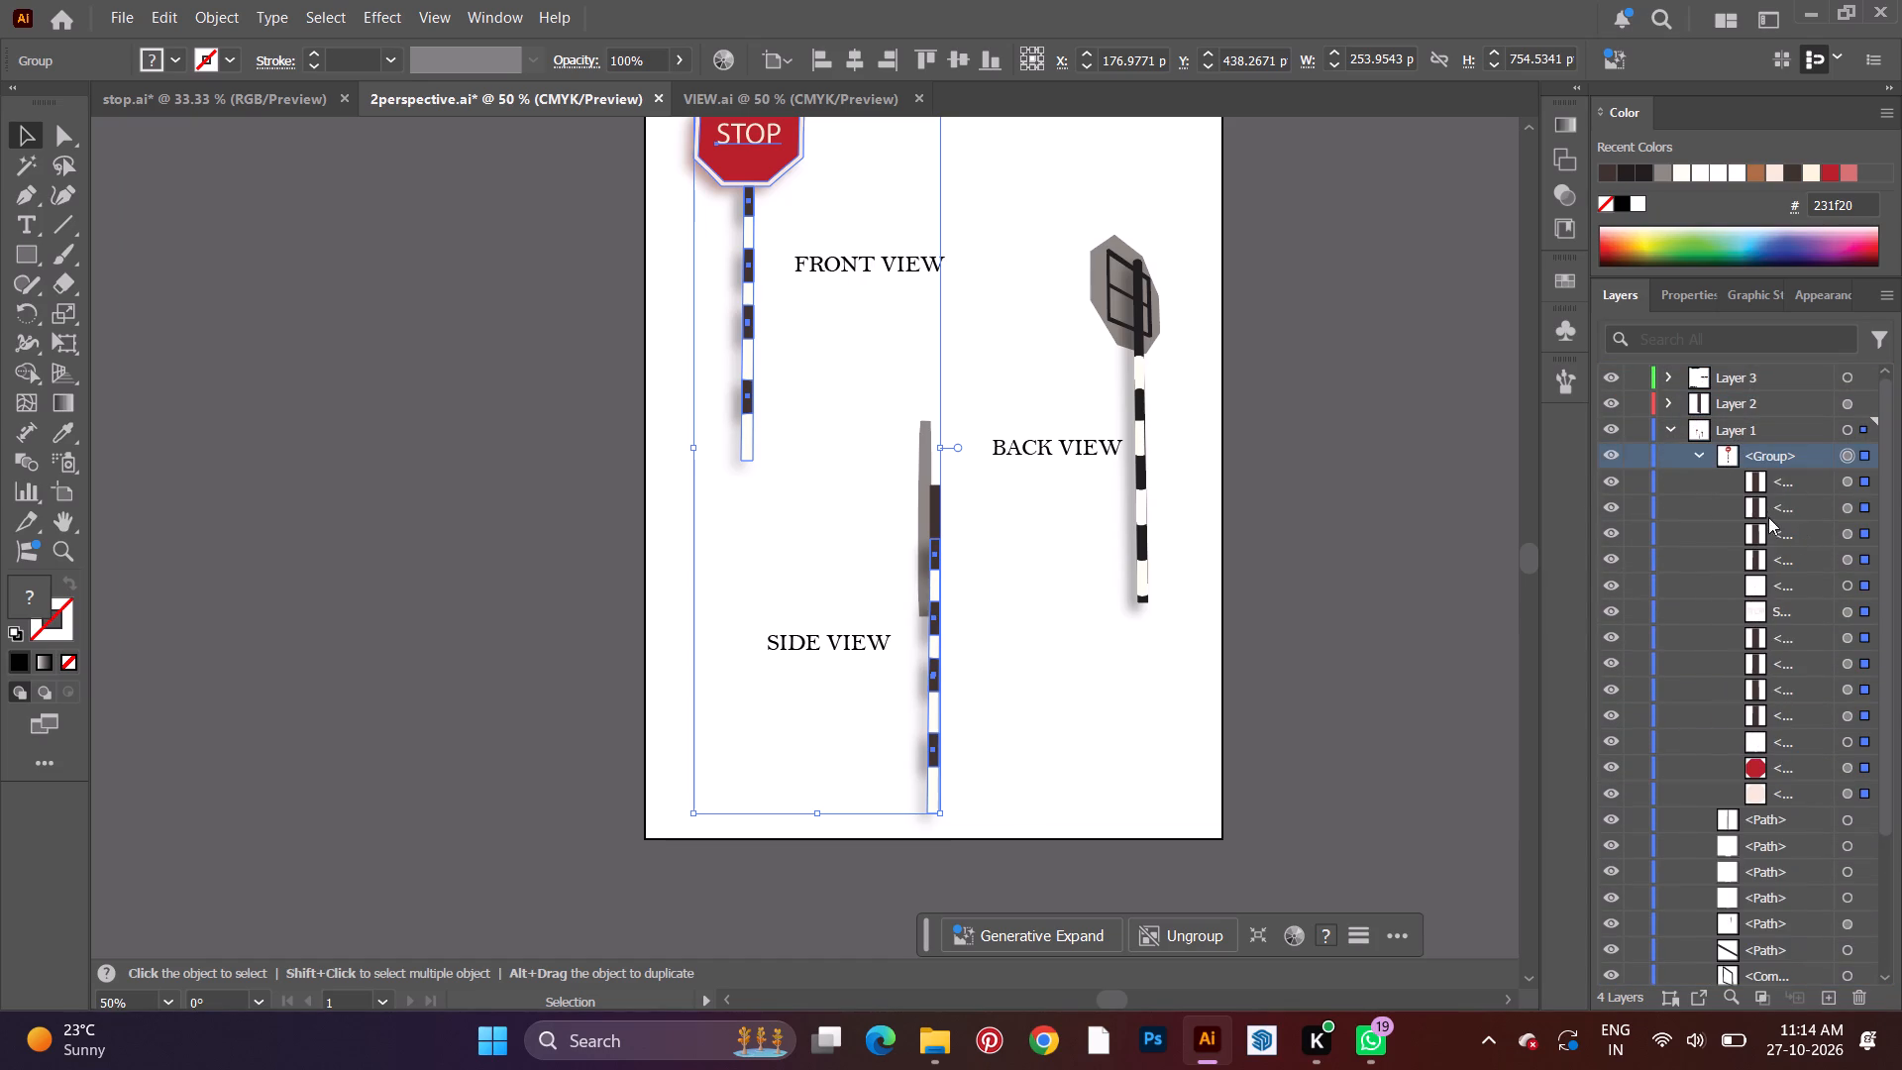
click(1710, 450)
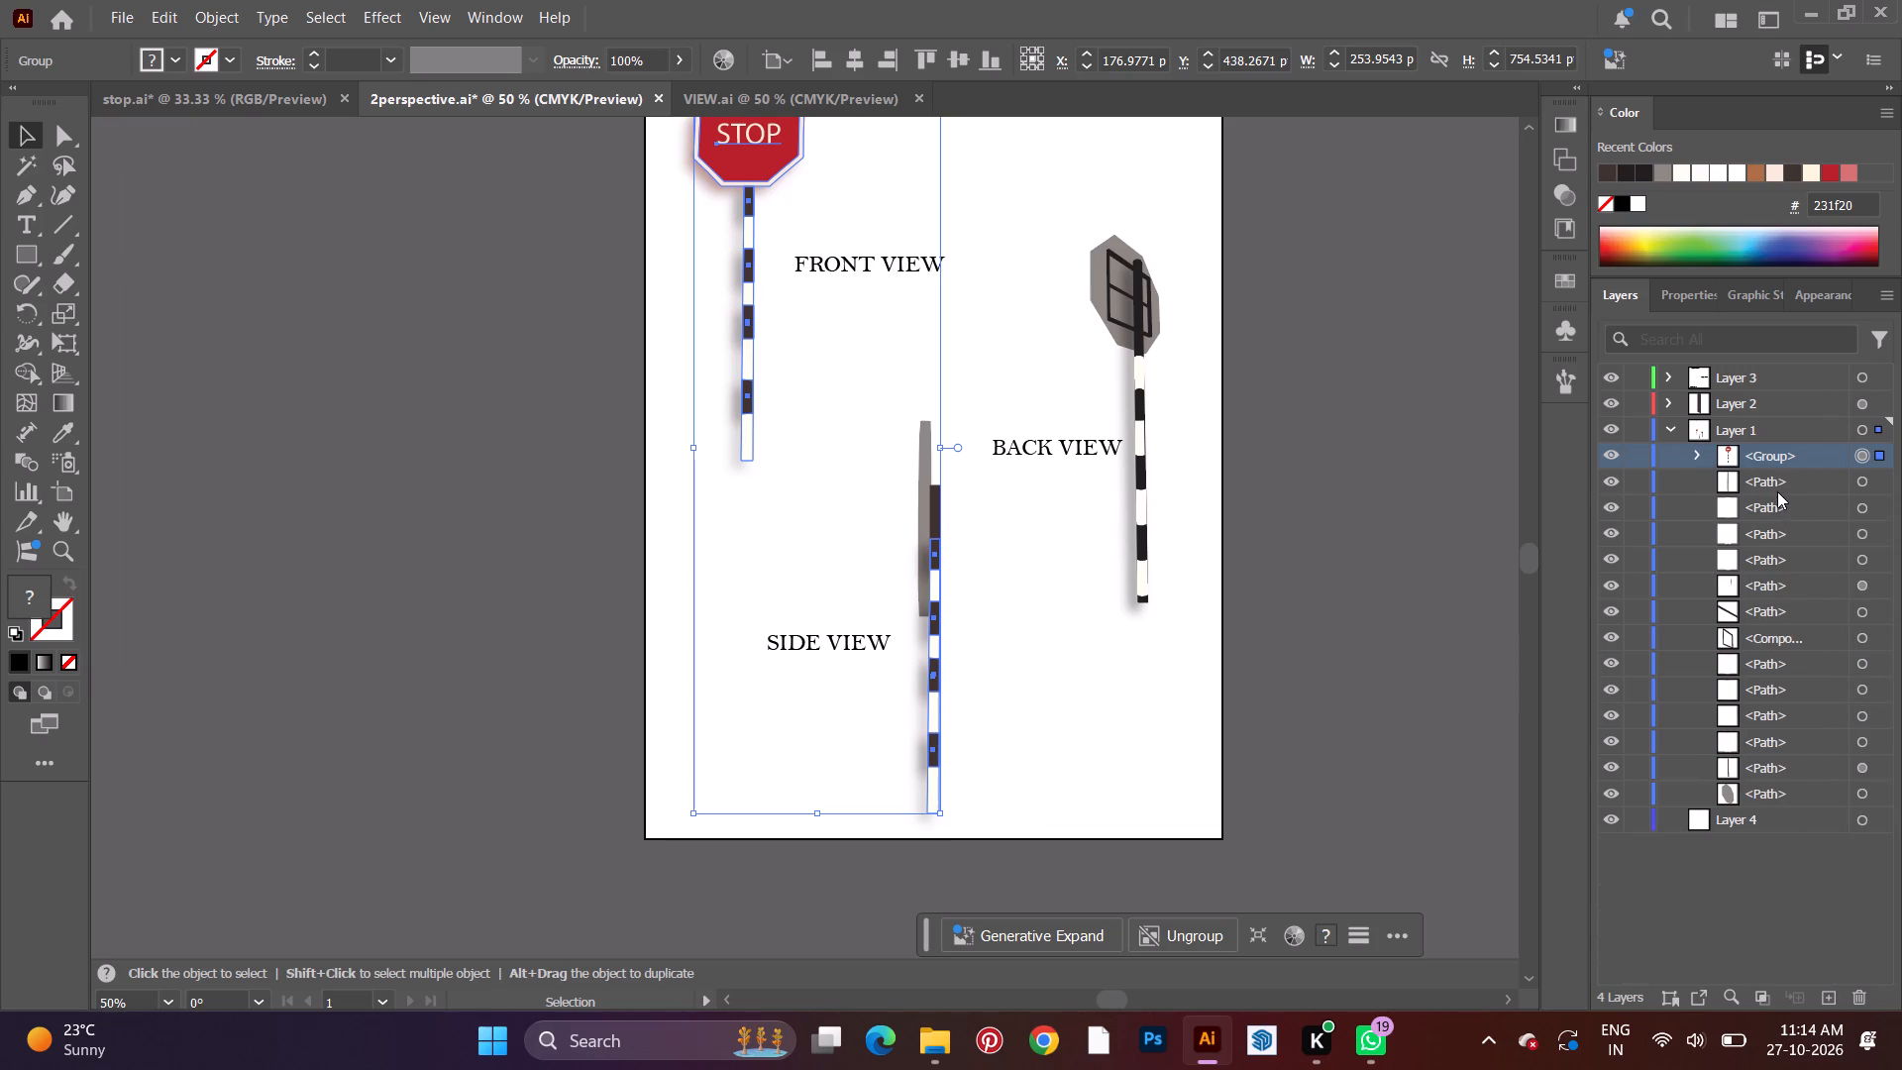
Ungroup the combined front view and side view pole artwork.
click(948, 594)
click(940, 612)
click(1702, 451)
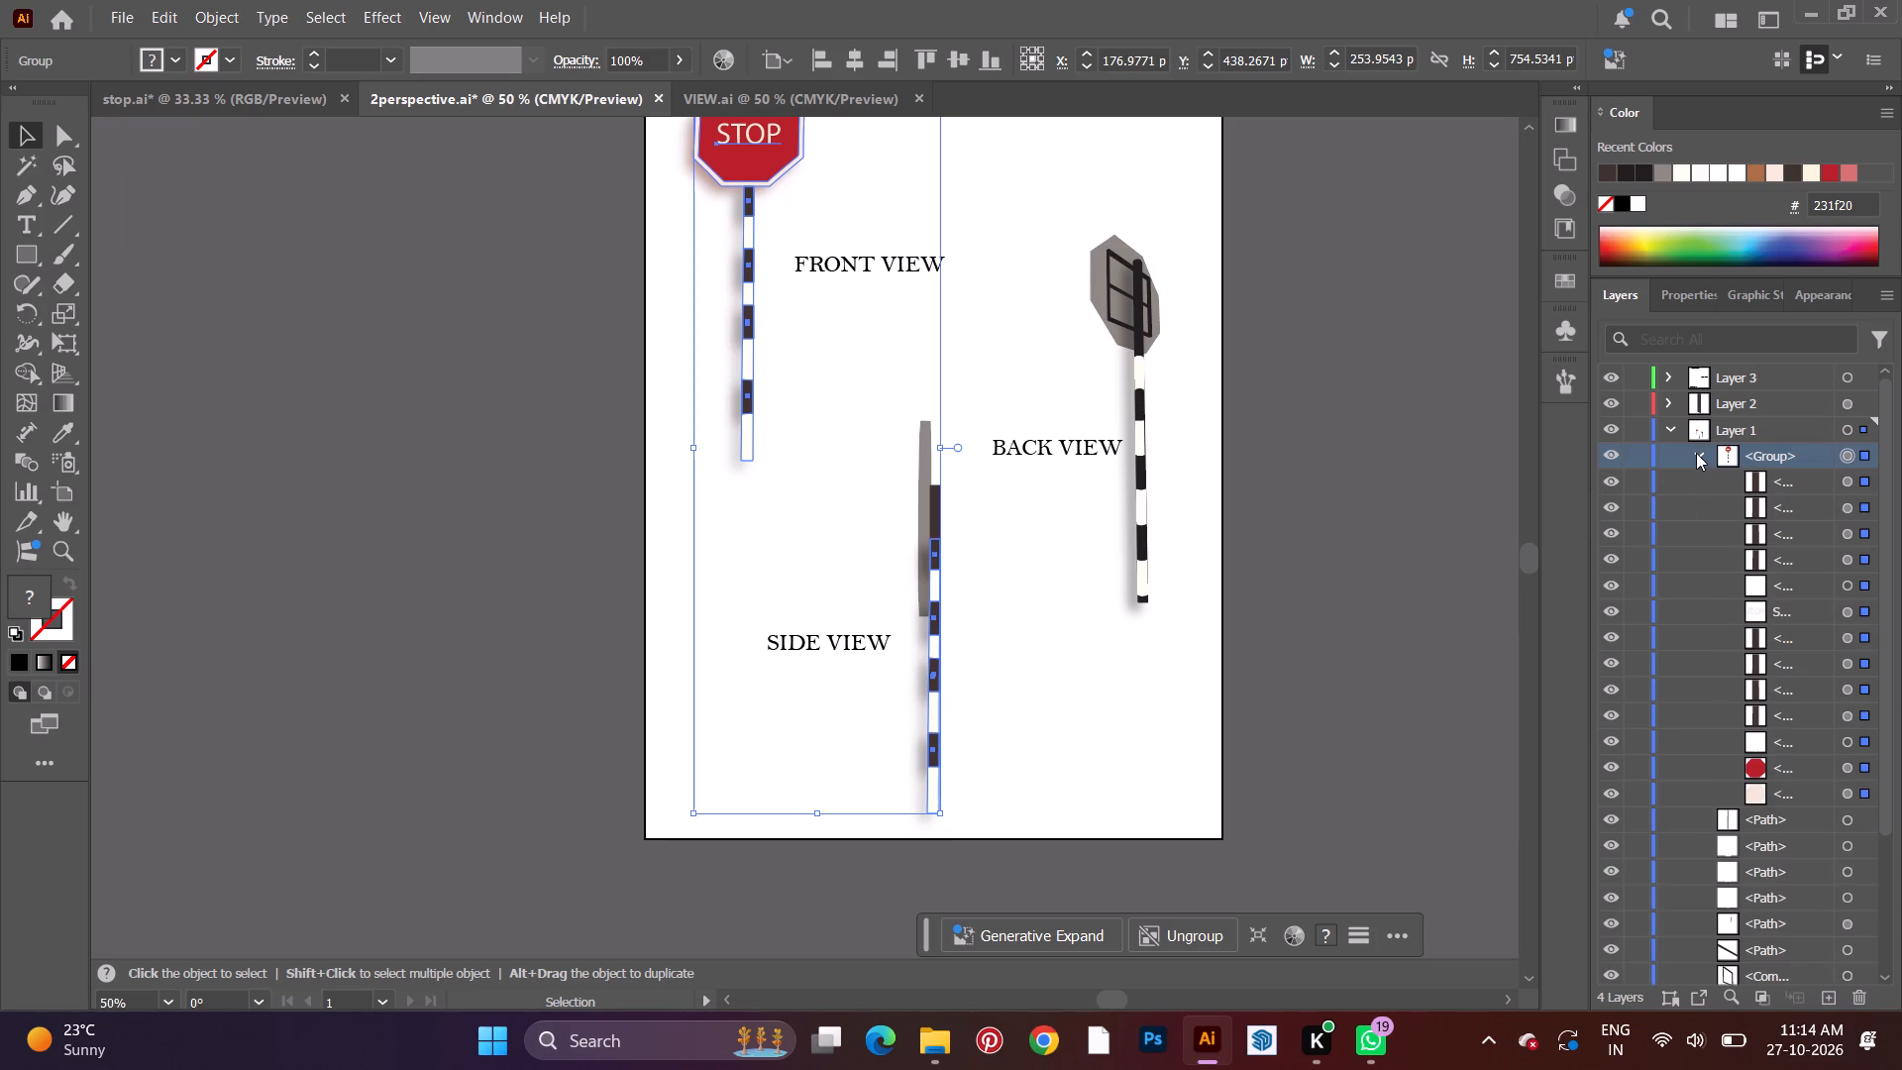
click(1699, 450)
right_click(883, 447)
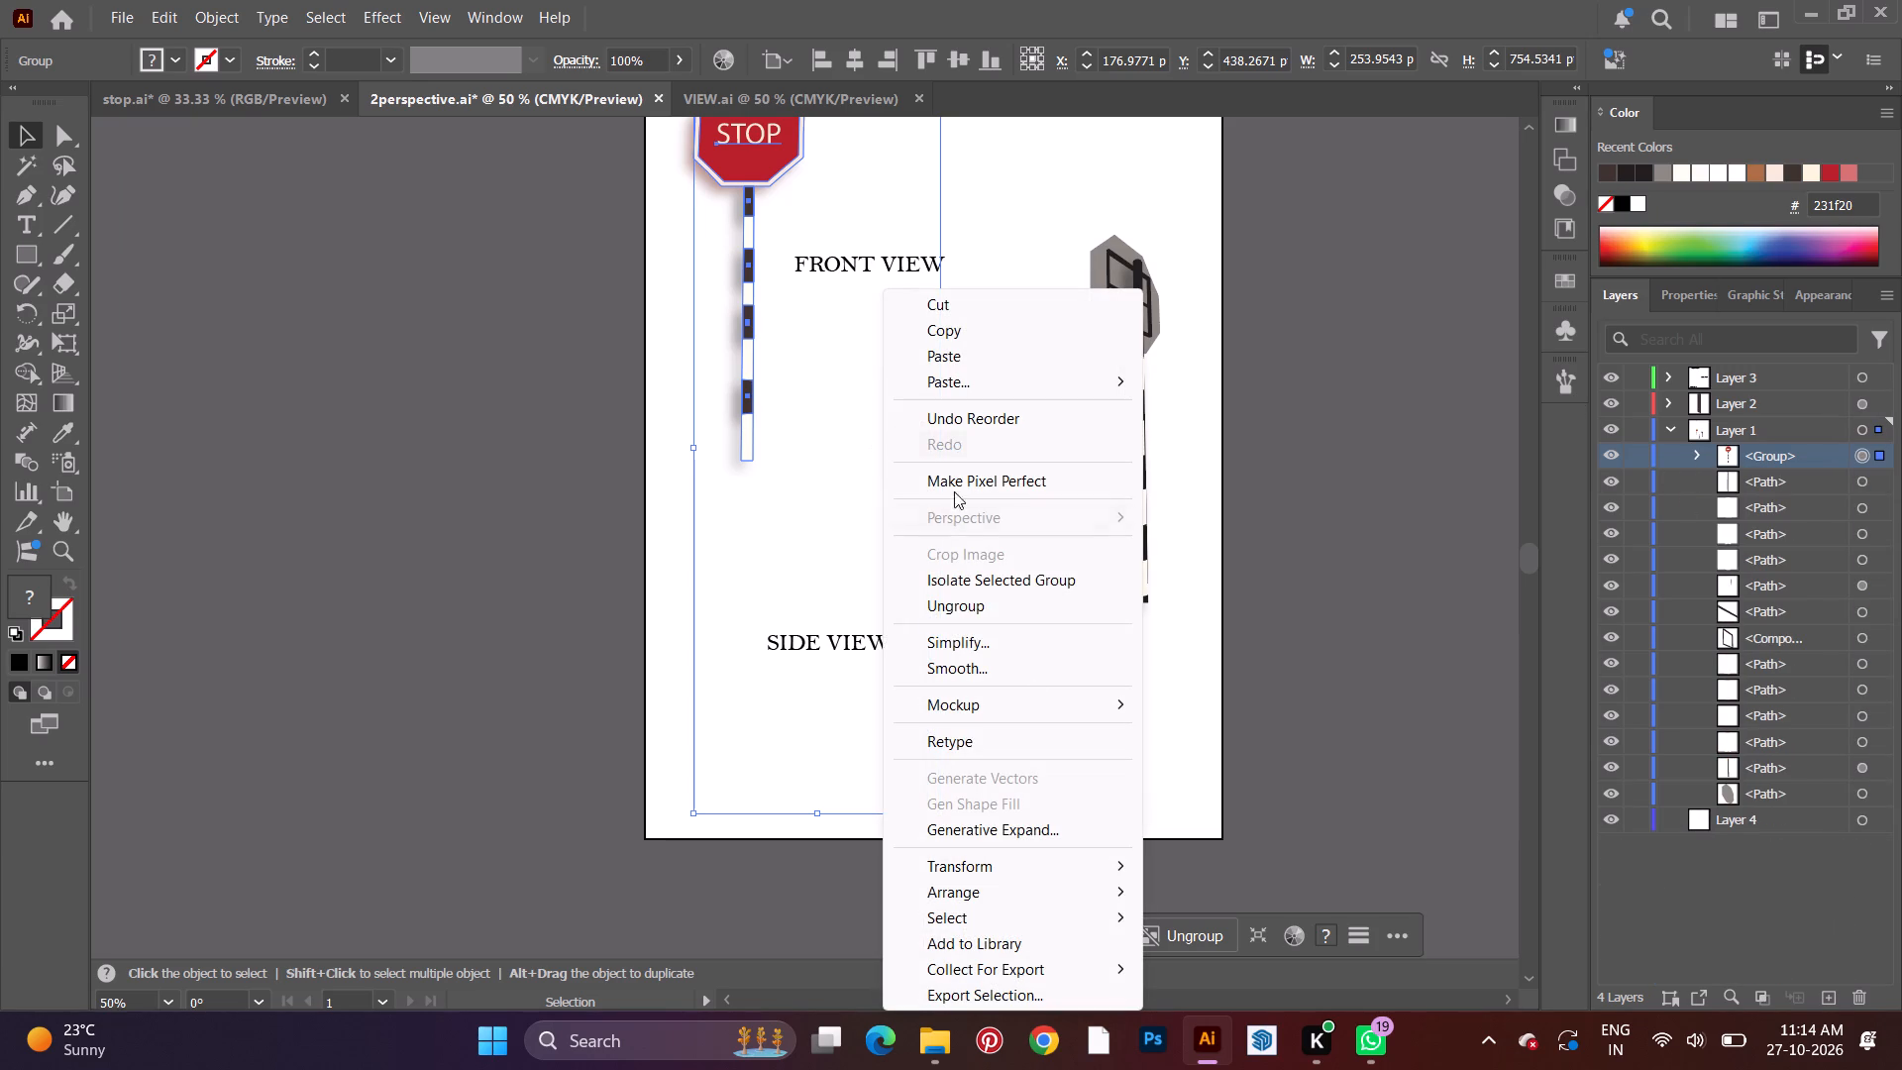
click(969, 601)
click(1298, 573)
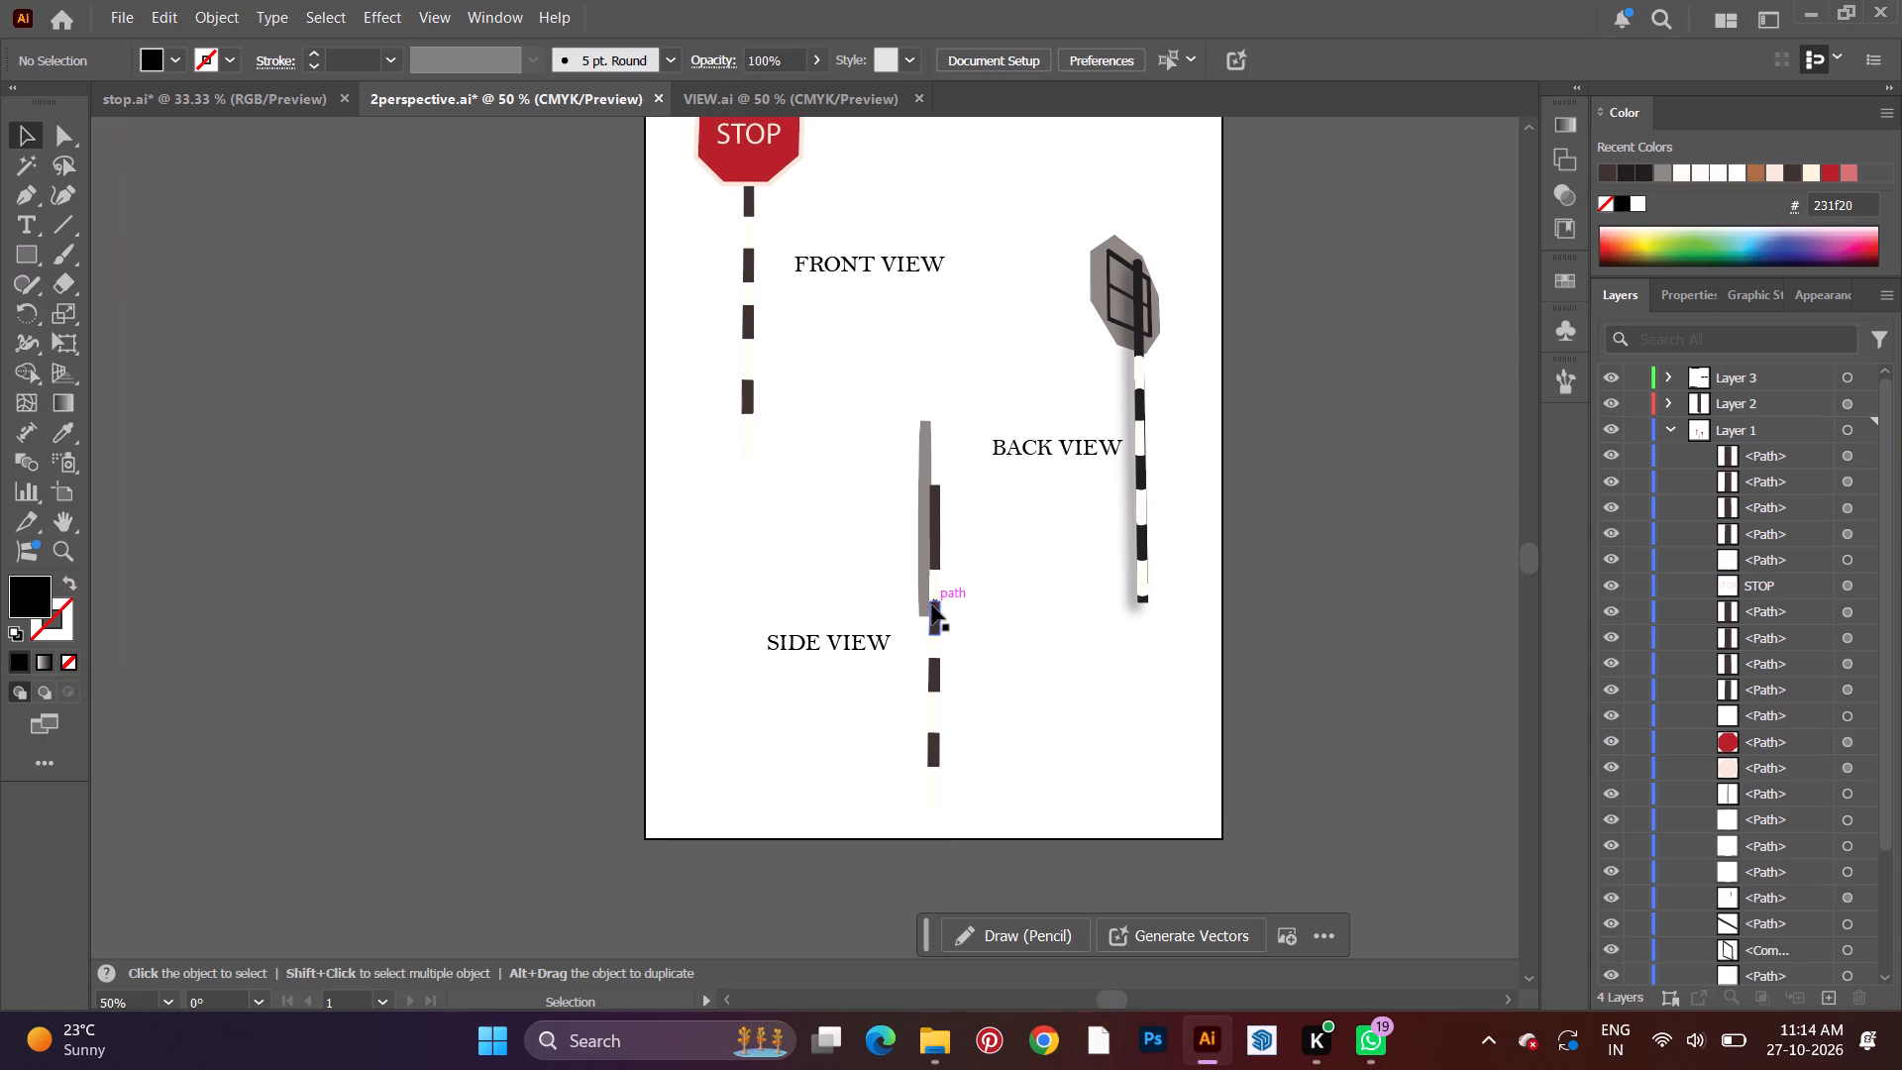
Group the front view's STOP sign and striped pole together, without the side view's pole parts.
click(931, 606)
scroll(984, 609, up, 7)
drag(624, 219, 779, 597)
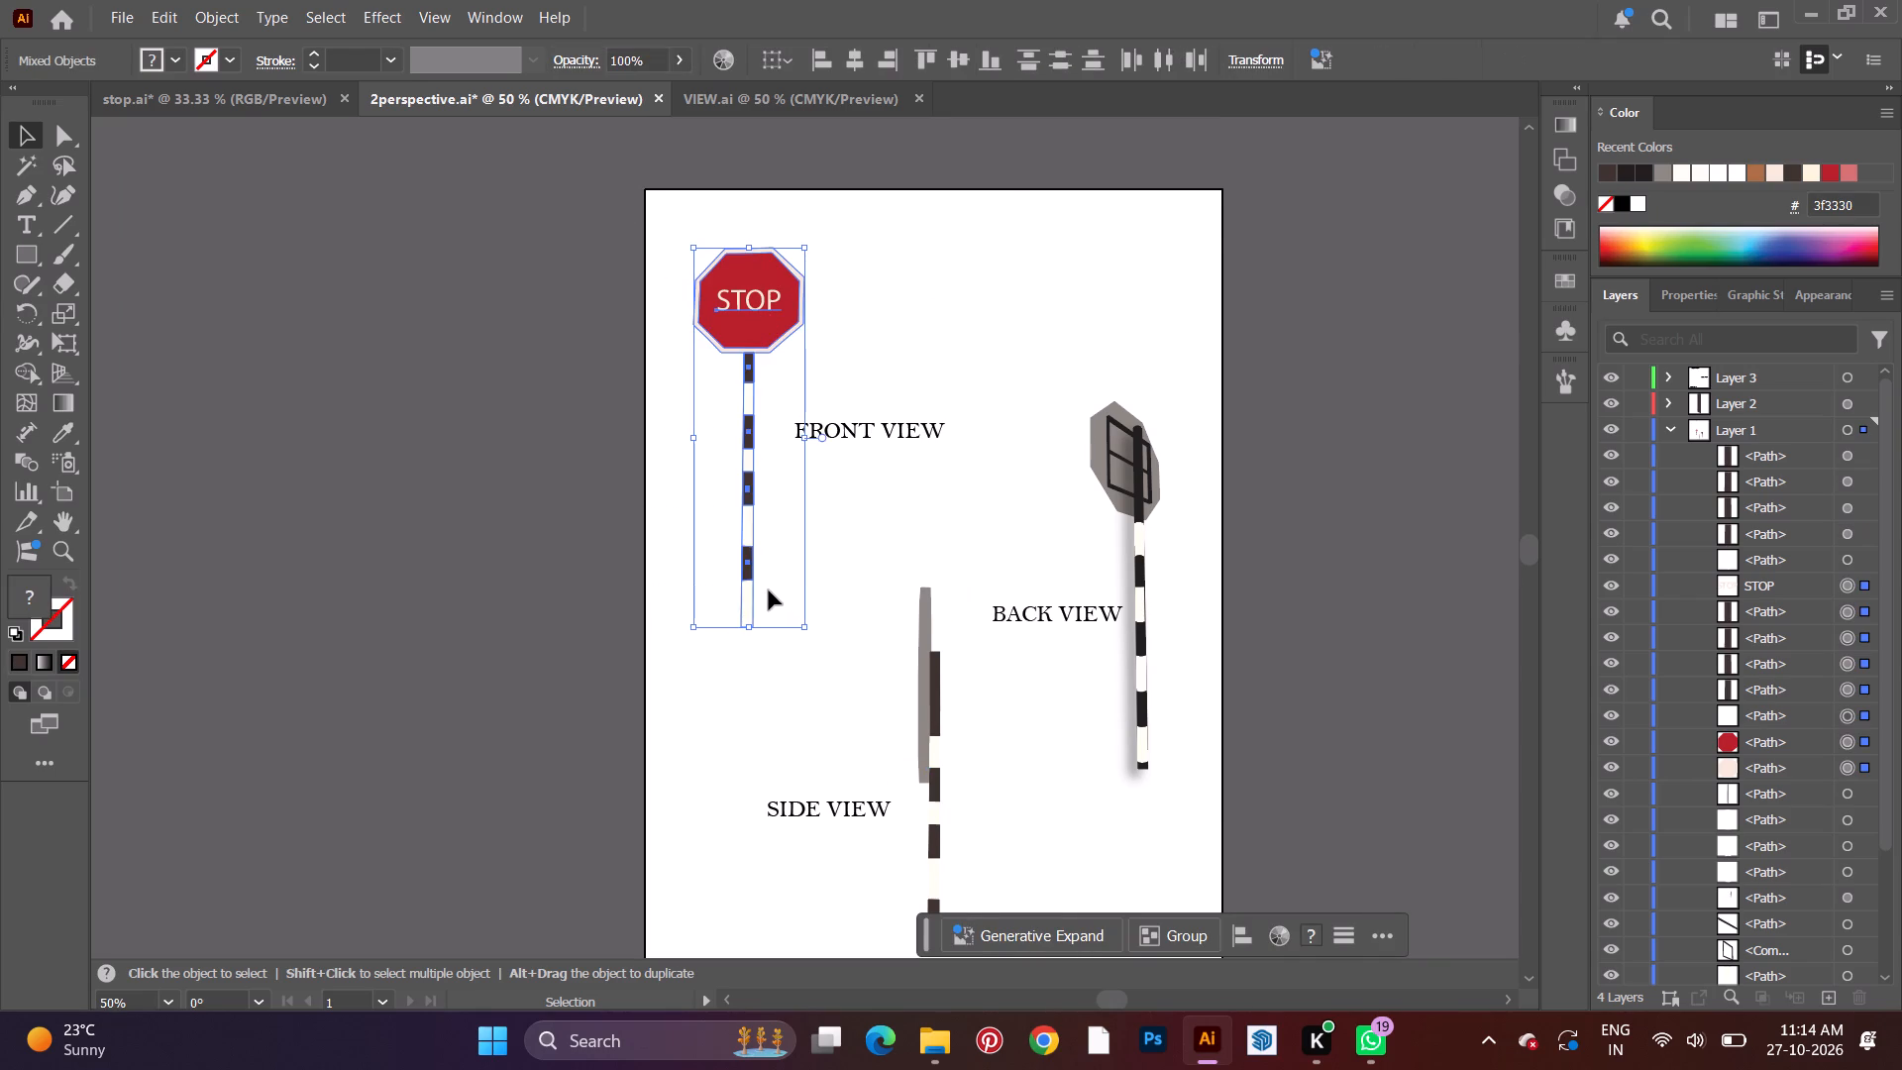
right_click(739, 515)
click(854, 678)
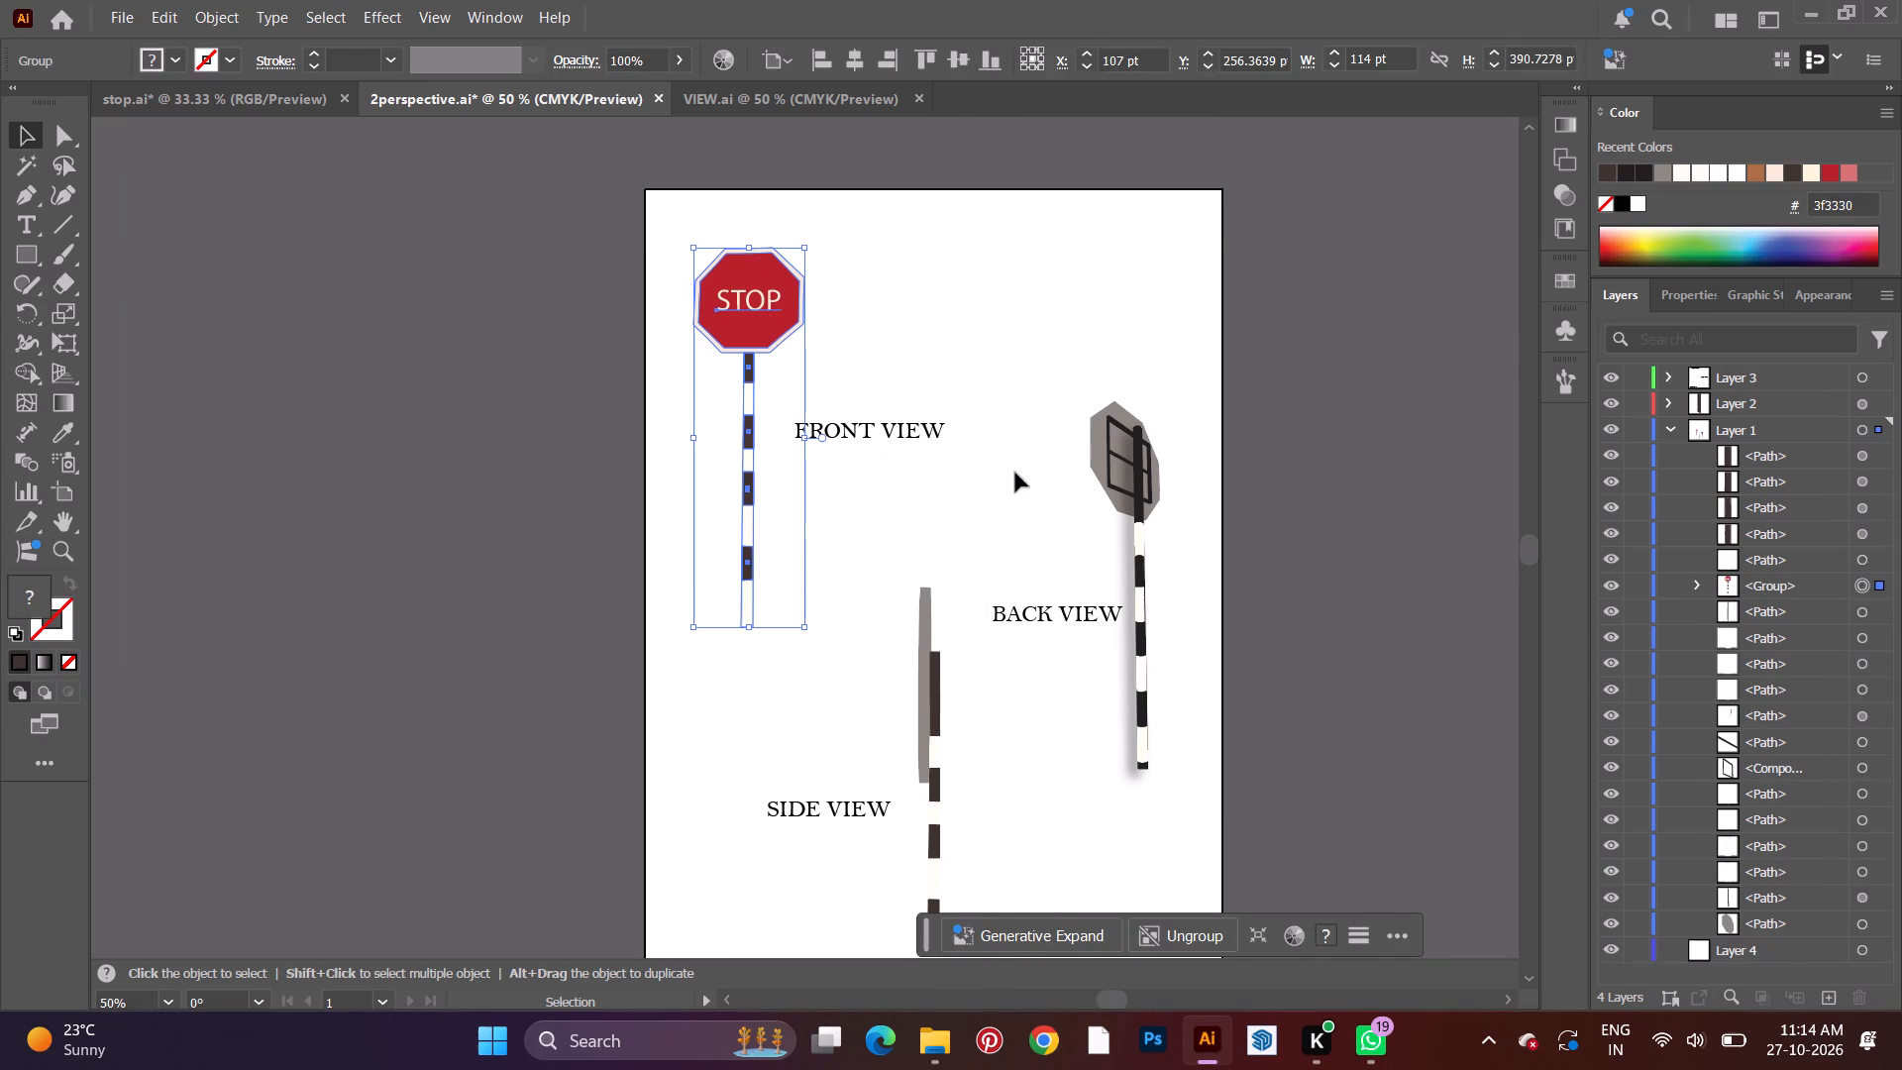
click(1015, 473)
Scale the front view group up proportionally to about 200 pt wide and 684 pt high, keeping its top edge fixed.
click(771, 299)
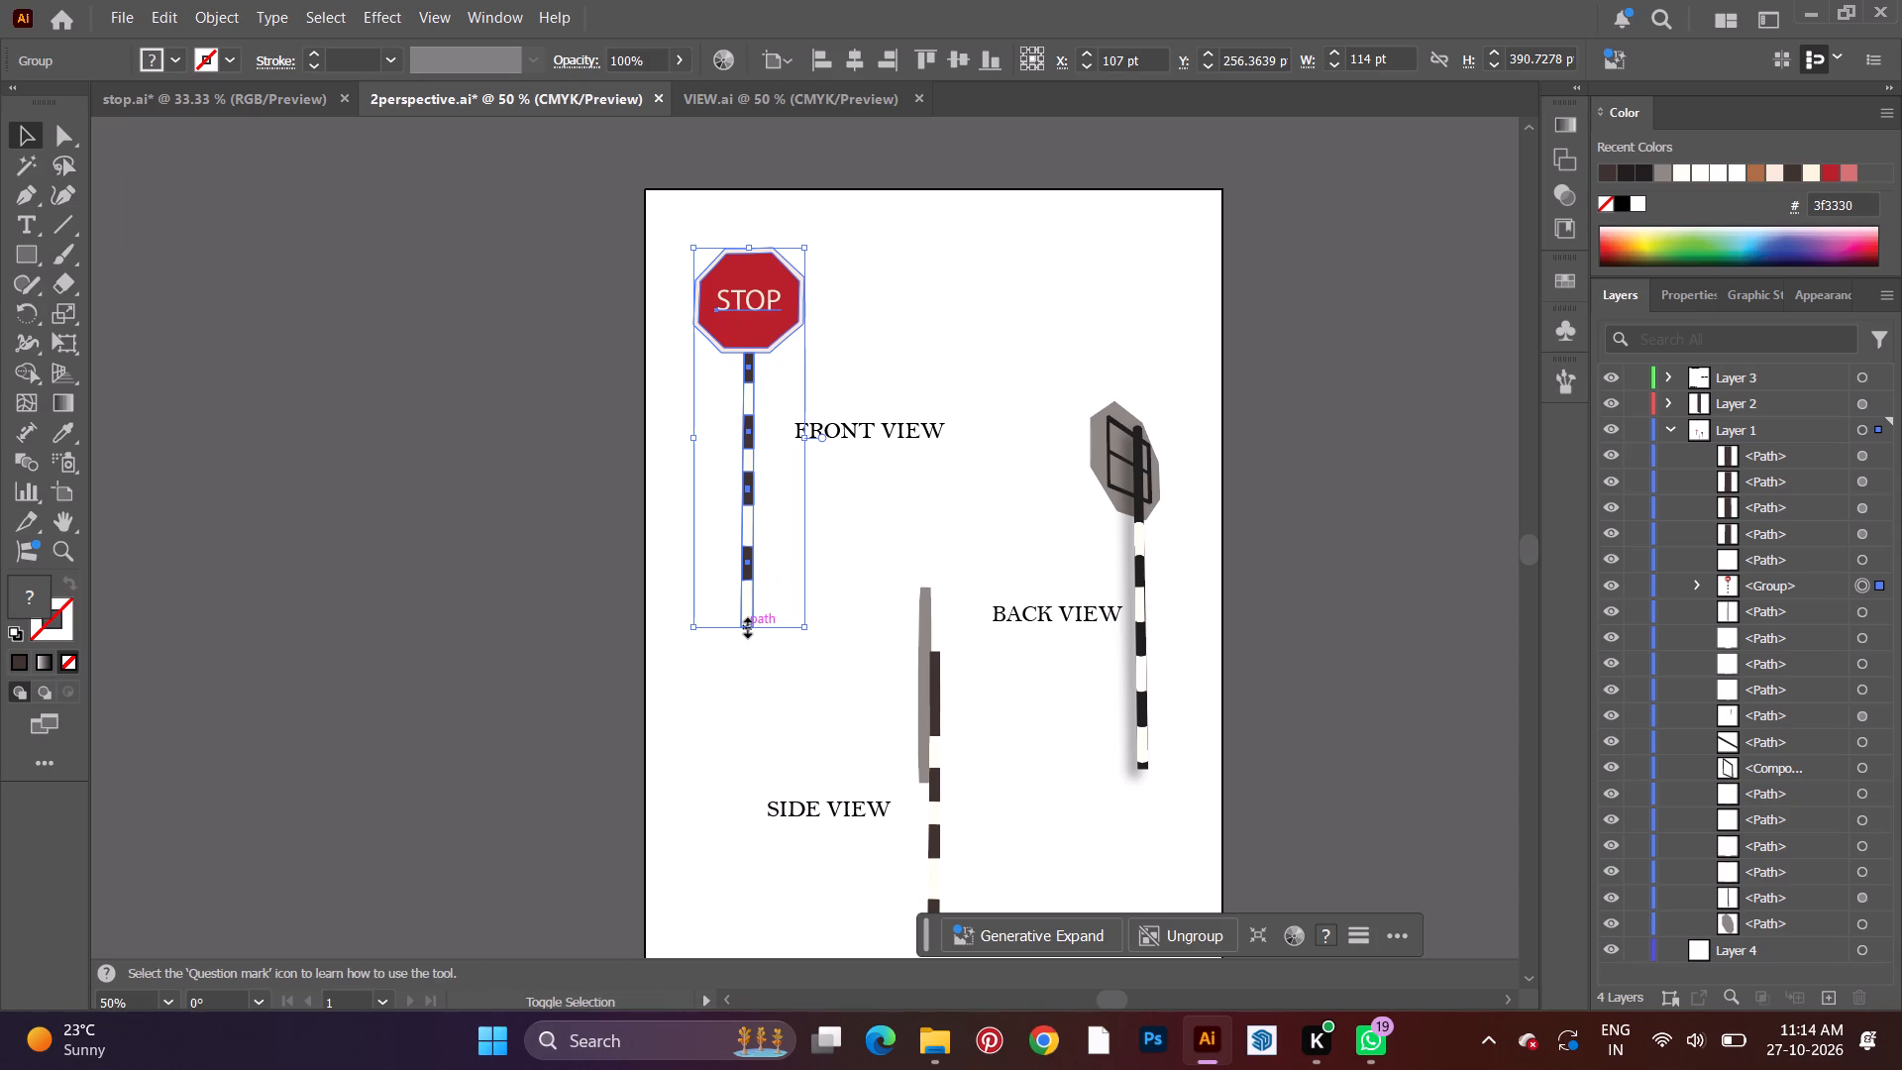
shift+drag(745, 625, 646, 948)
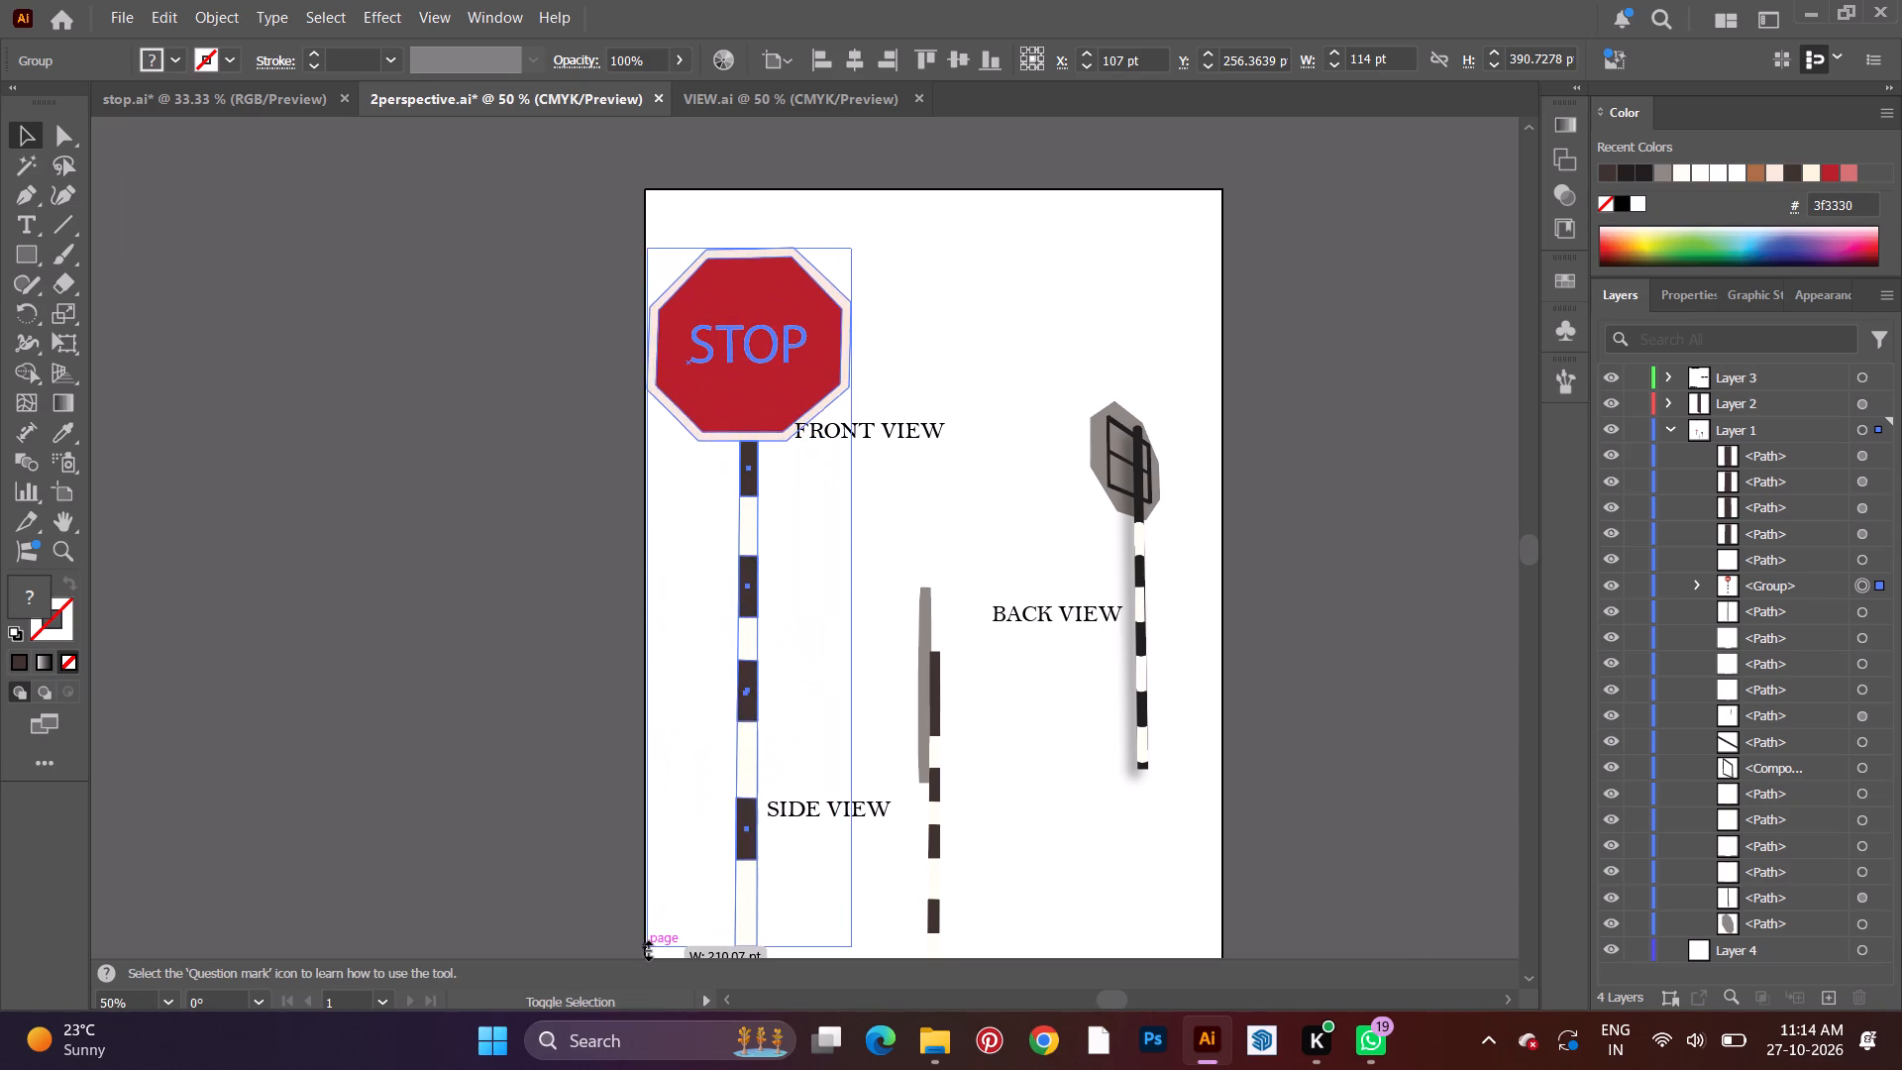
shift+drag(646, 948, 675, 911)
shift+scroll(731, 781, down, 3)
scroll(730, 771, up, 4)
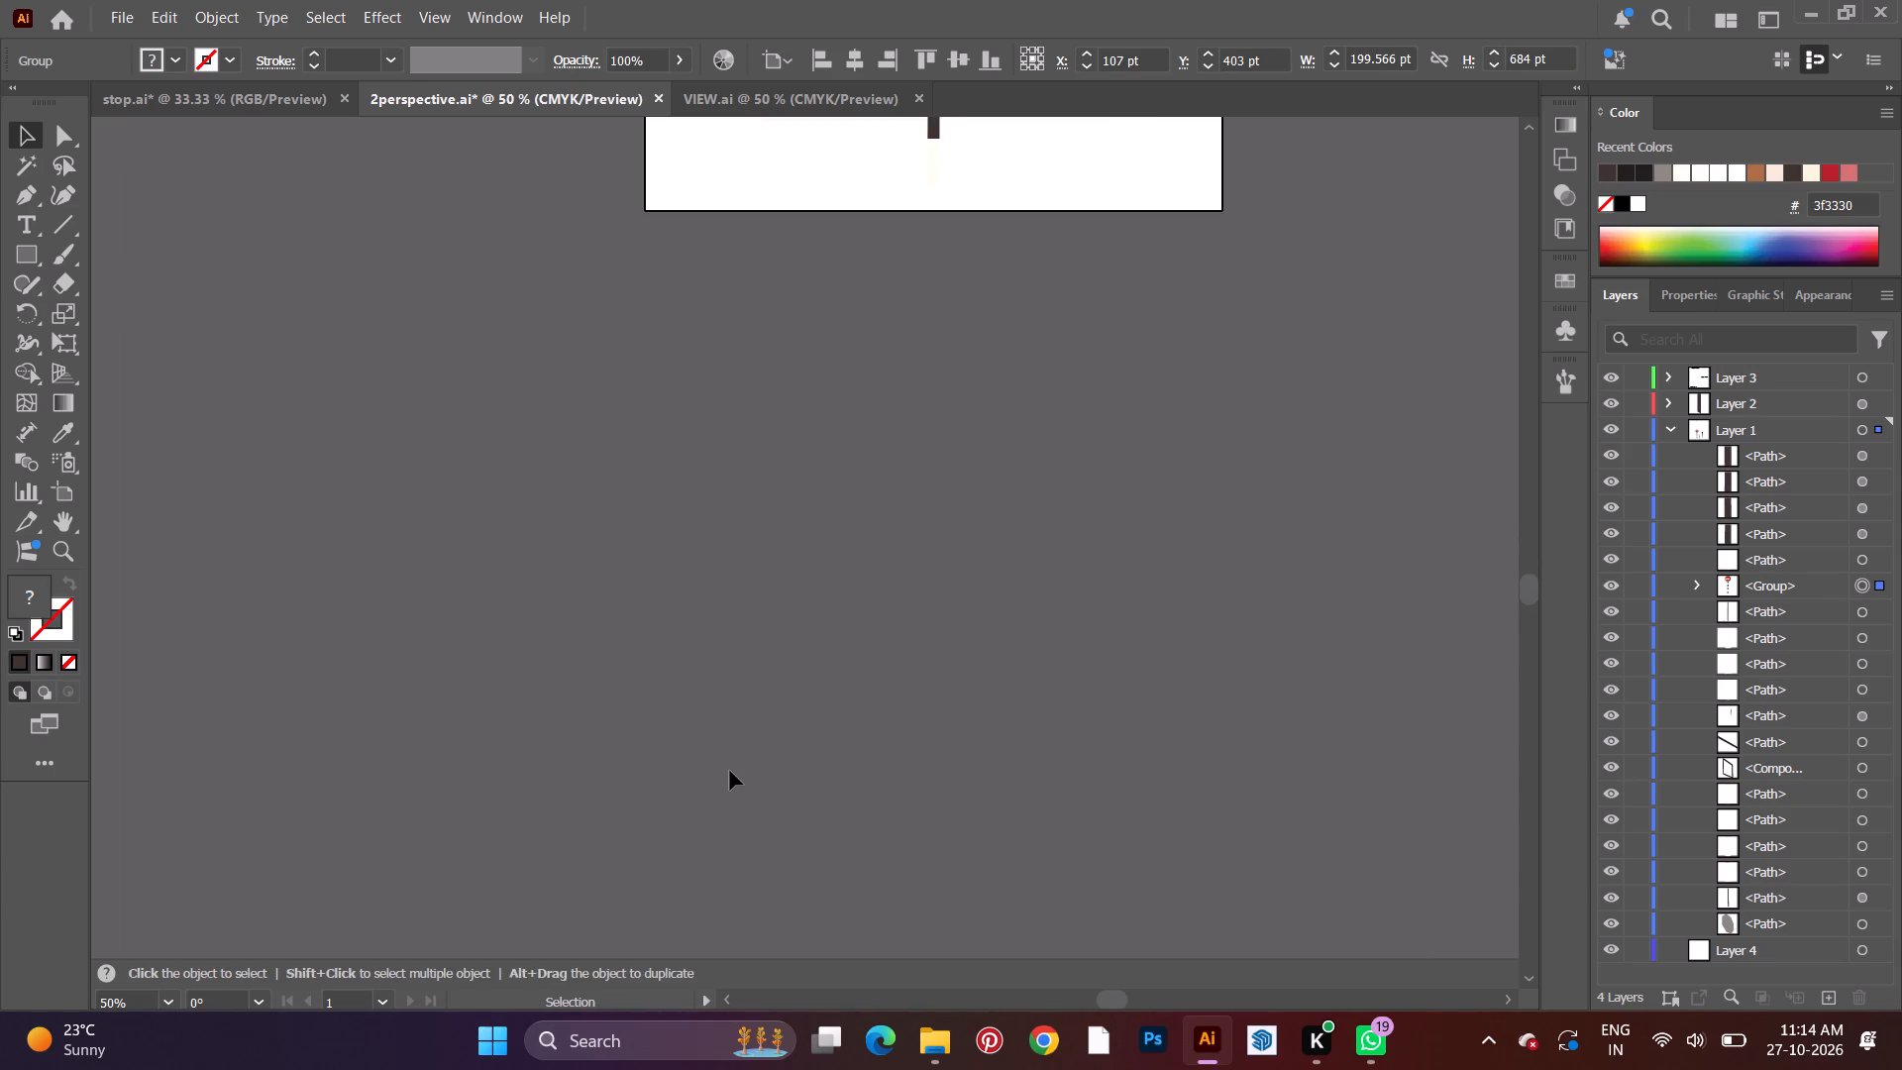
scroll(730, 771, up, 20)
scroll(730, 771, up, 11)
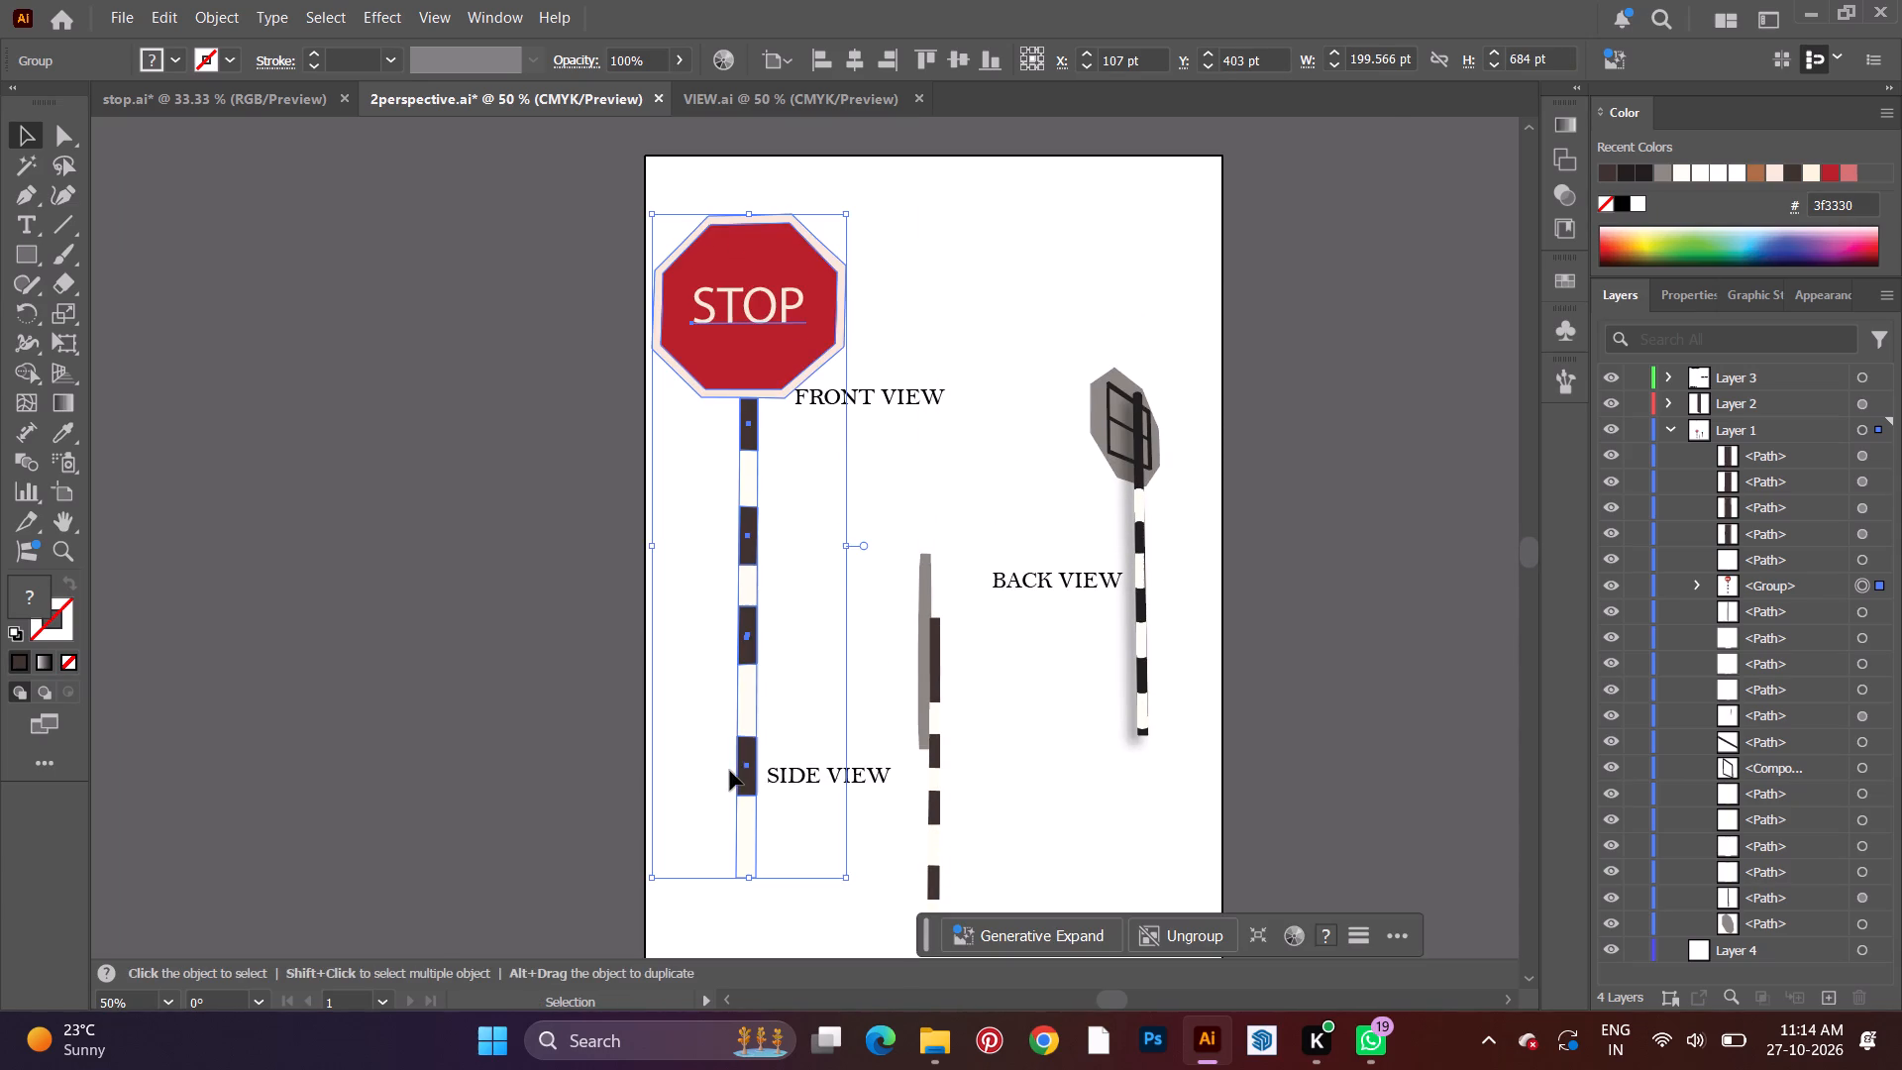
Move the enlarged front view group slightly right and up, to about X 148 pt, Y 392 pt.
drag(785, 294, 834, 295)
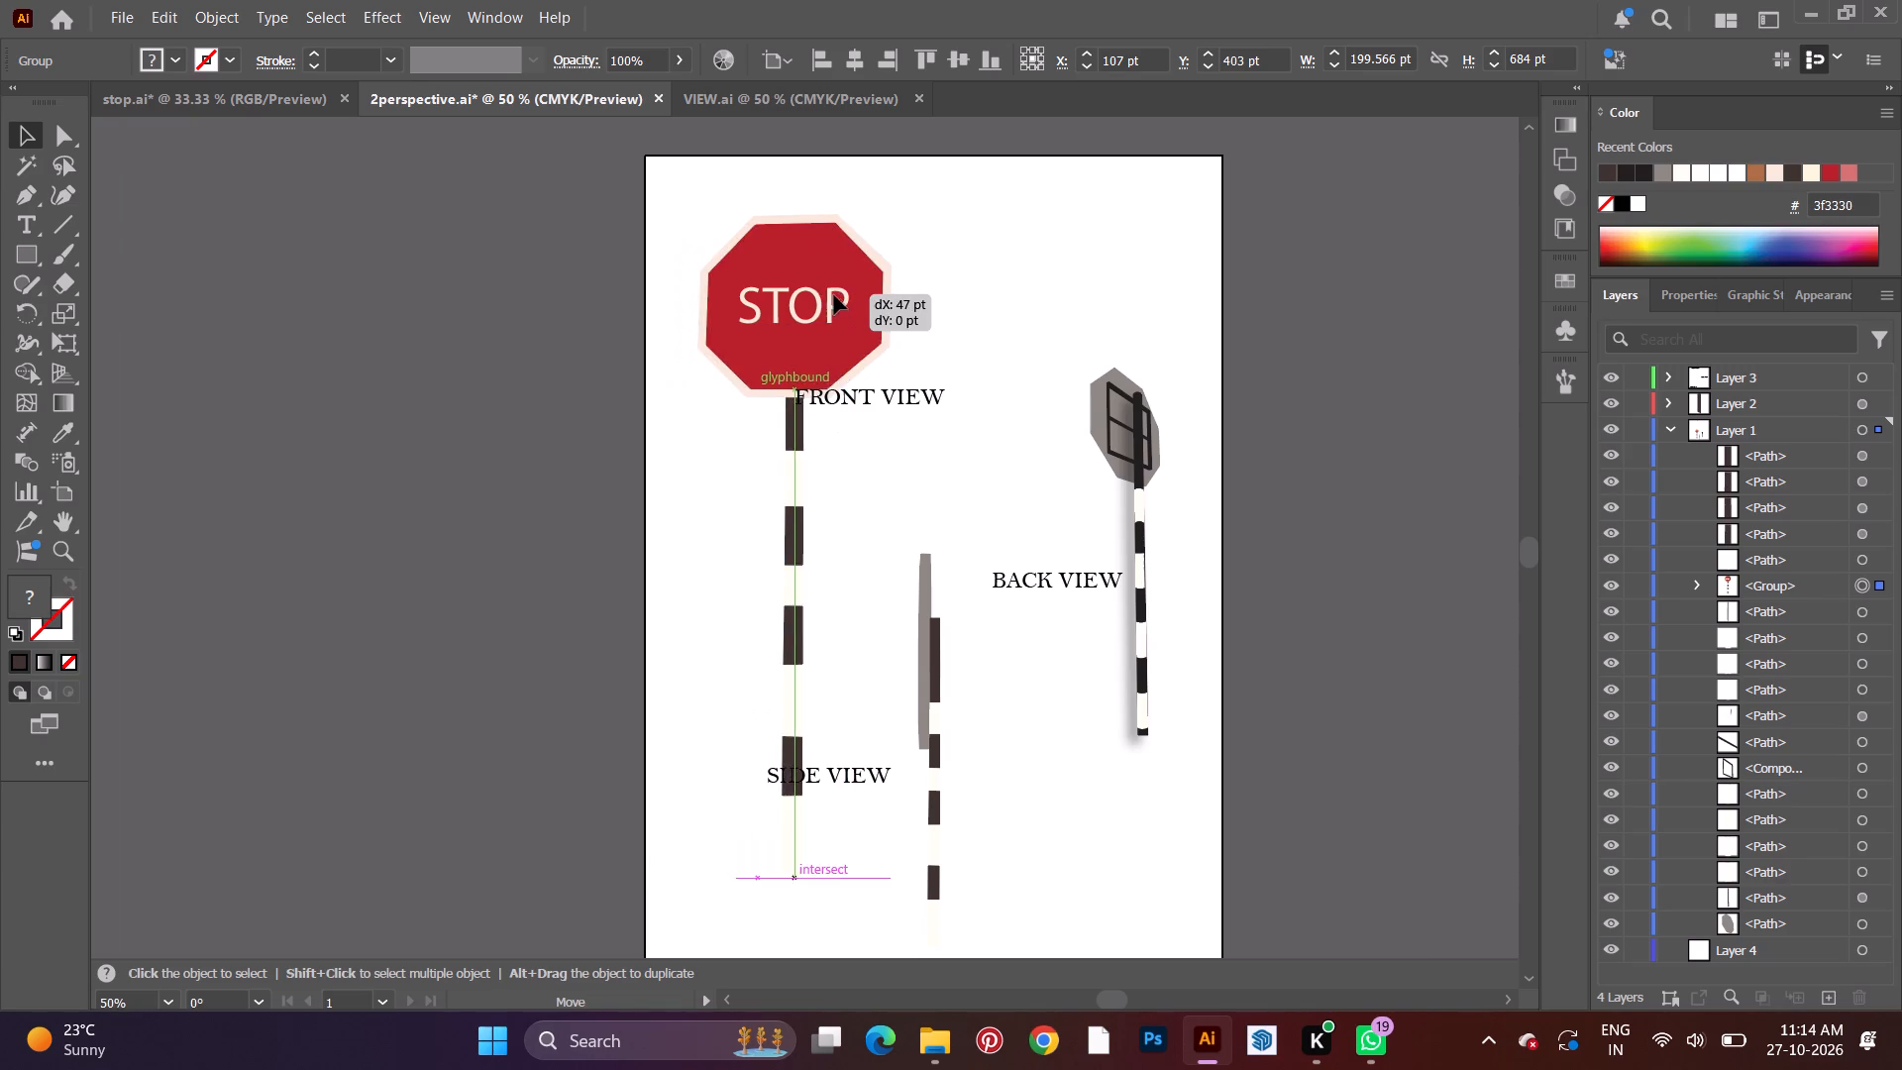
drag(834, 295, 824, 298)
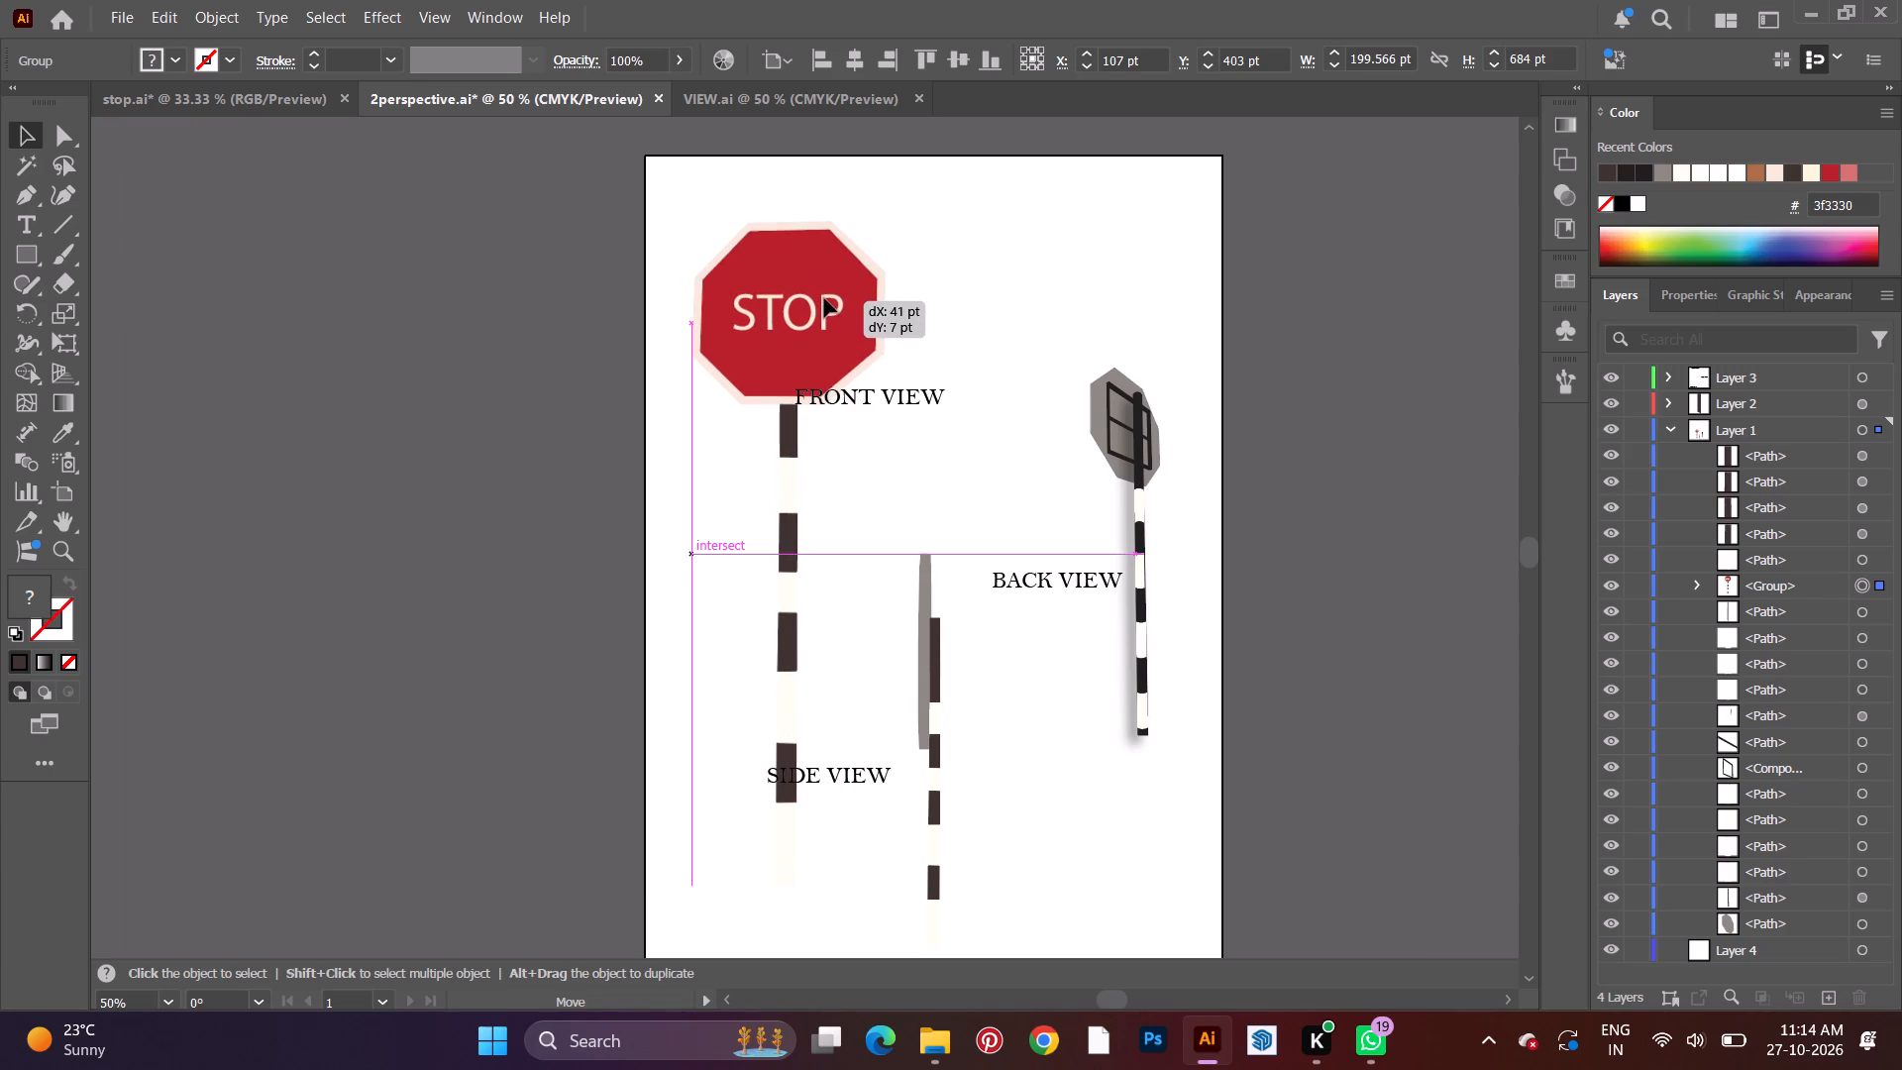
drag(824, 298, 823, 281)
scroll(821, 279, down, 4)
scroll(821, 279, up, 3)
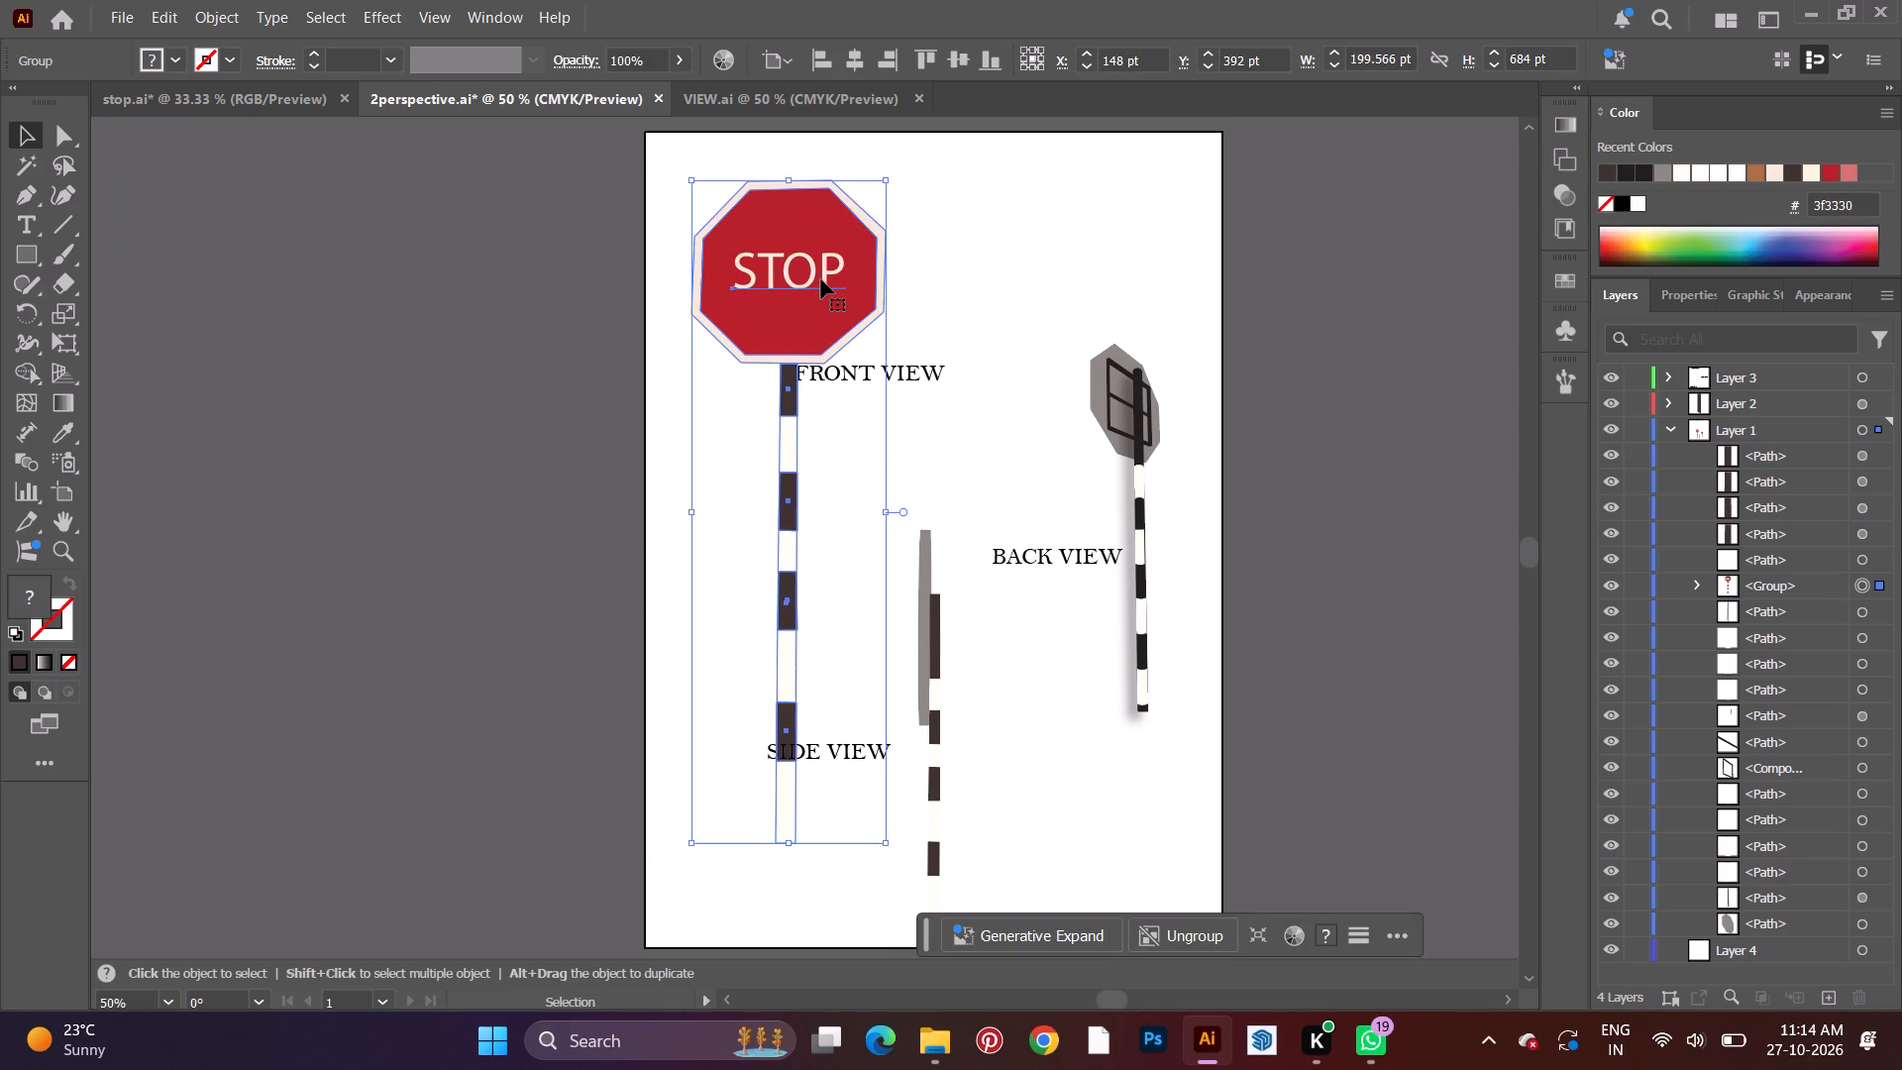
click(1291, 361)
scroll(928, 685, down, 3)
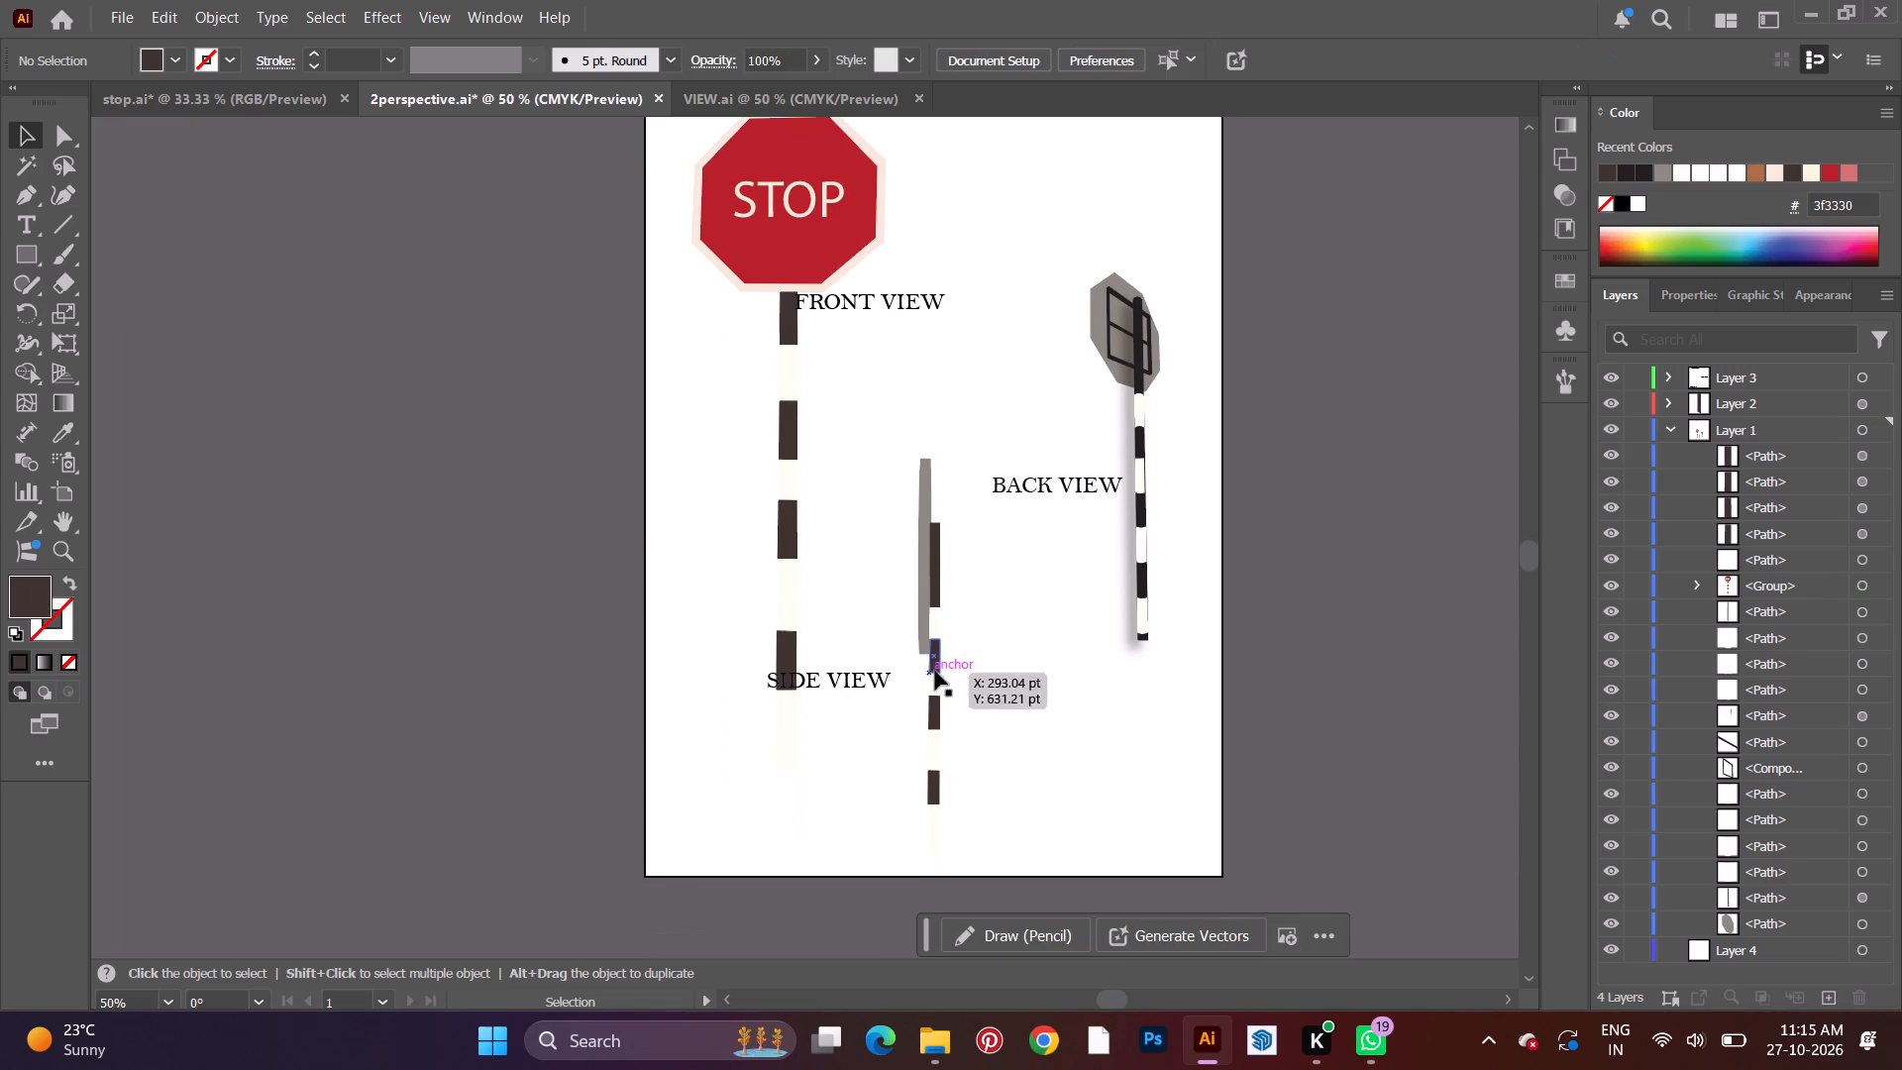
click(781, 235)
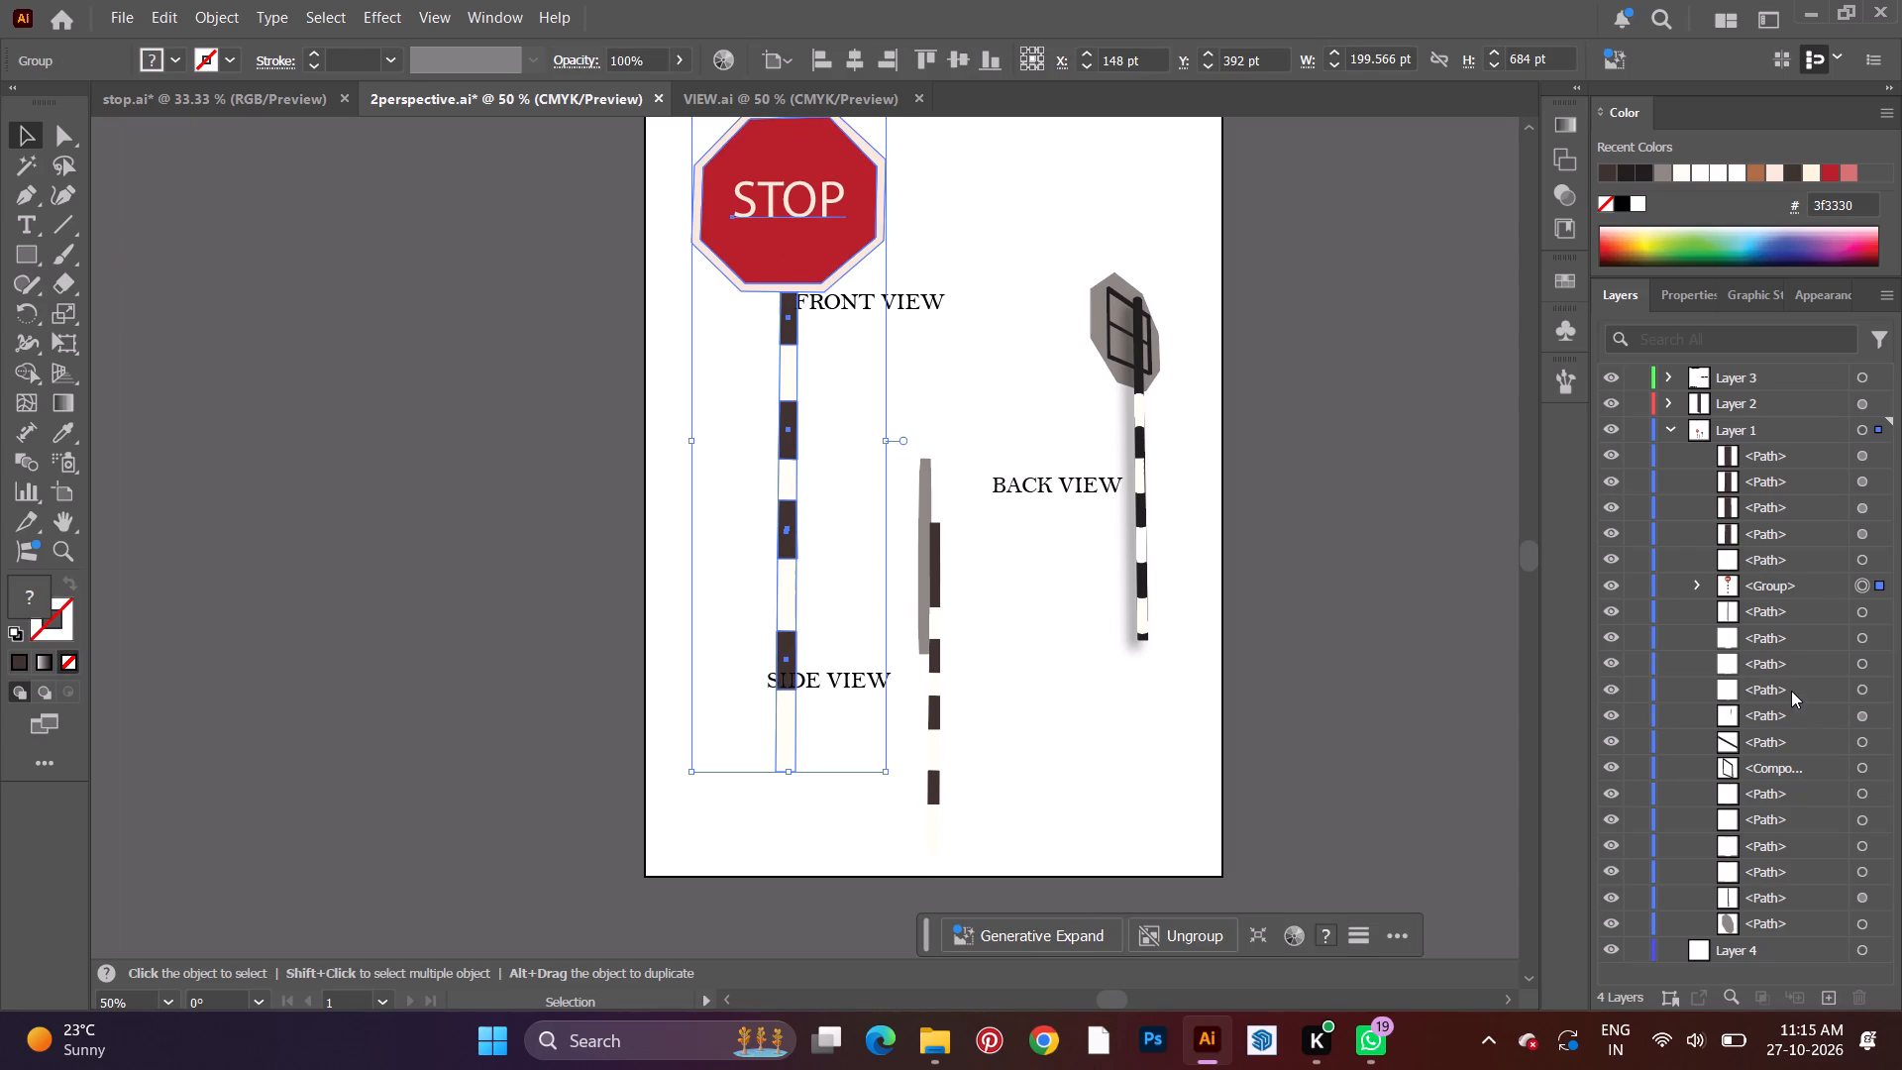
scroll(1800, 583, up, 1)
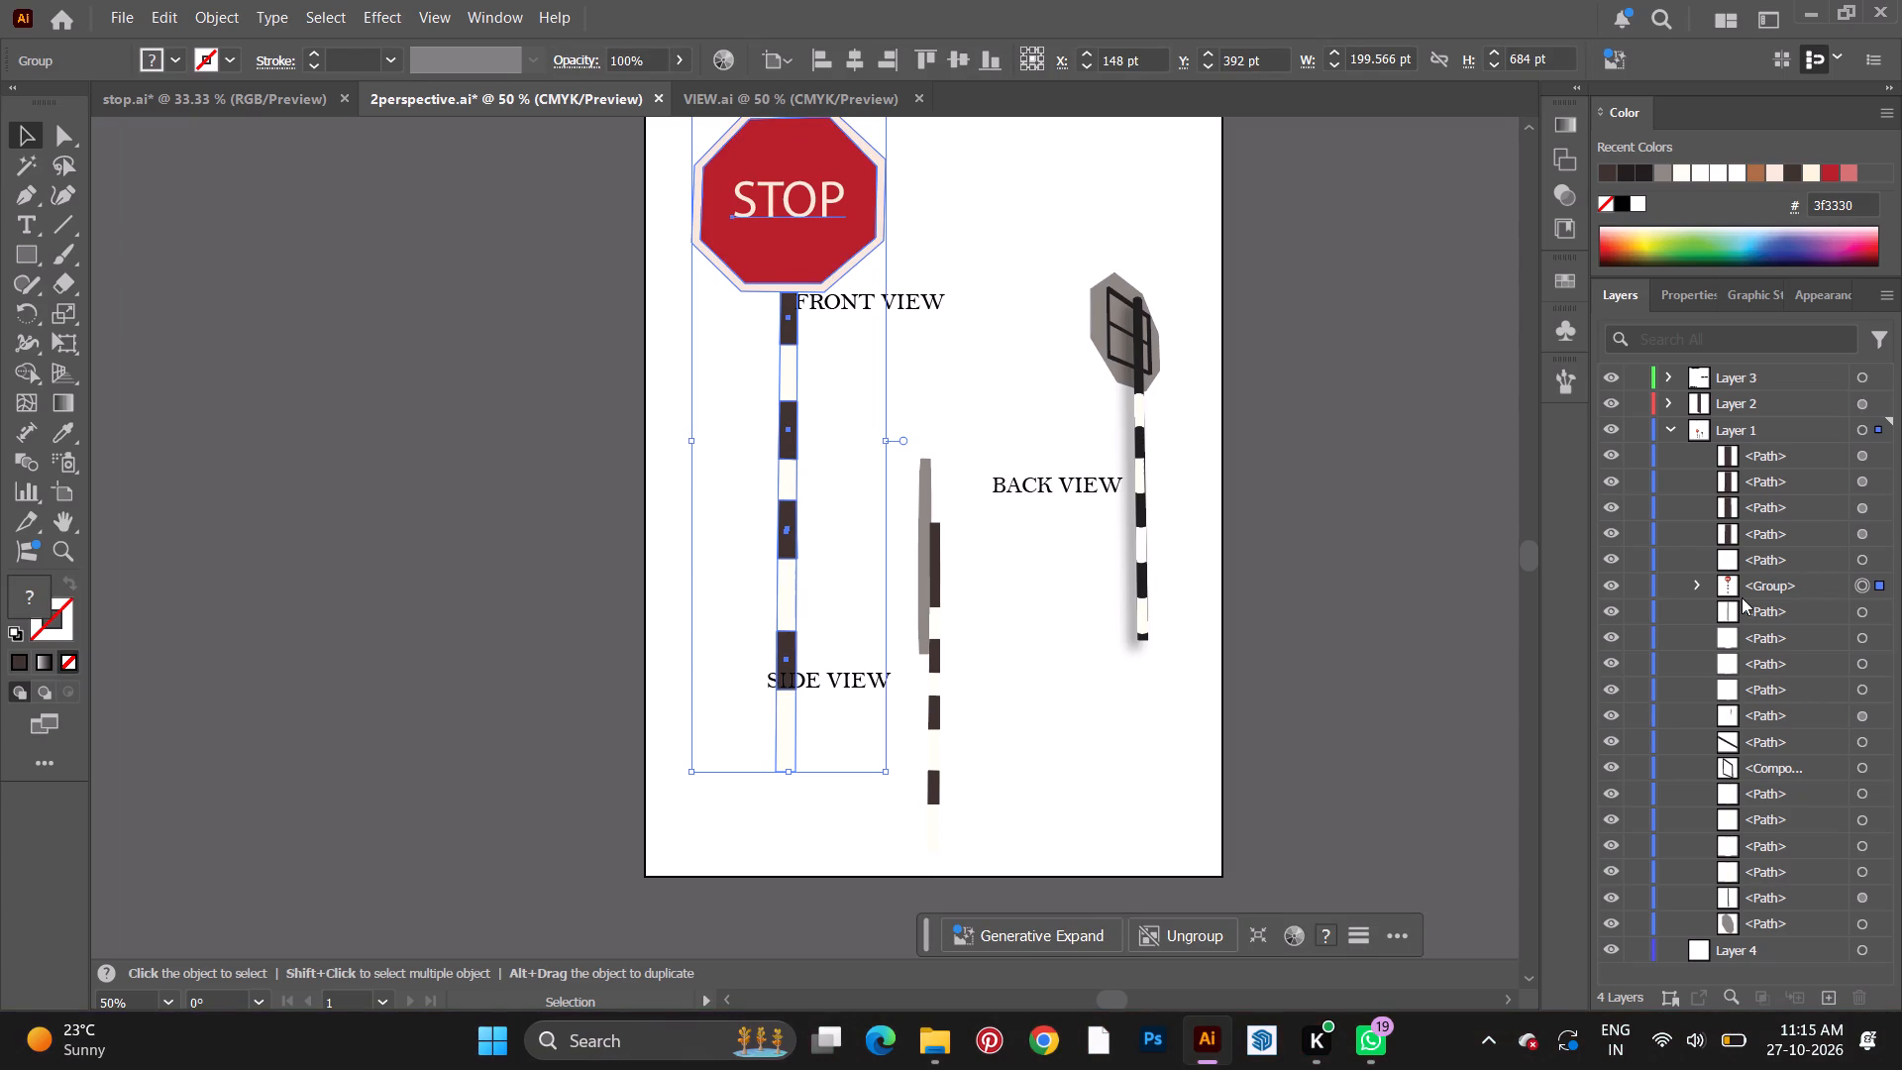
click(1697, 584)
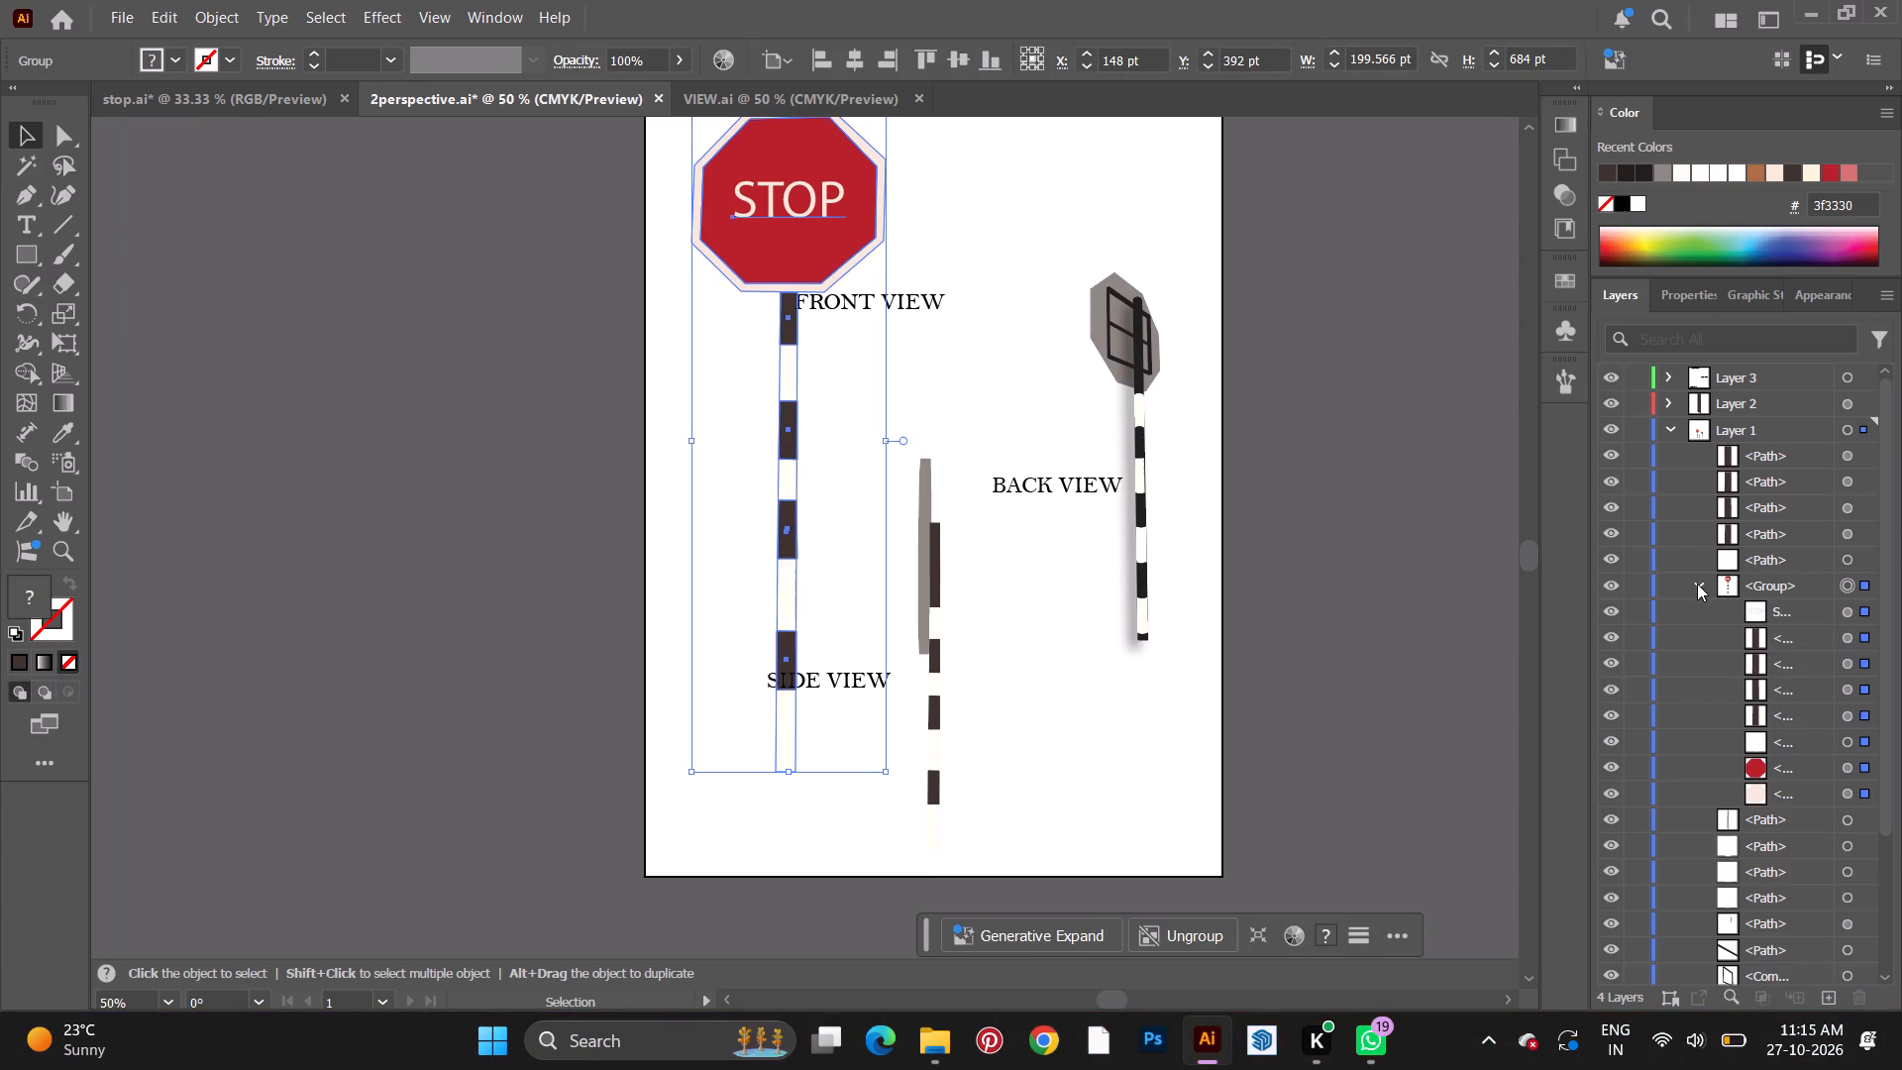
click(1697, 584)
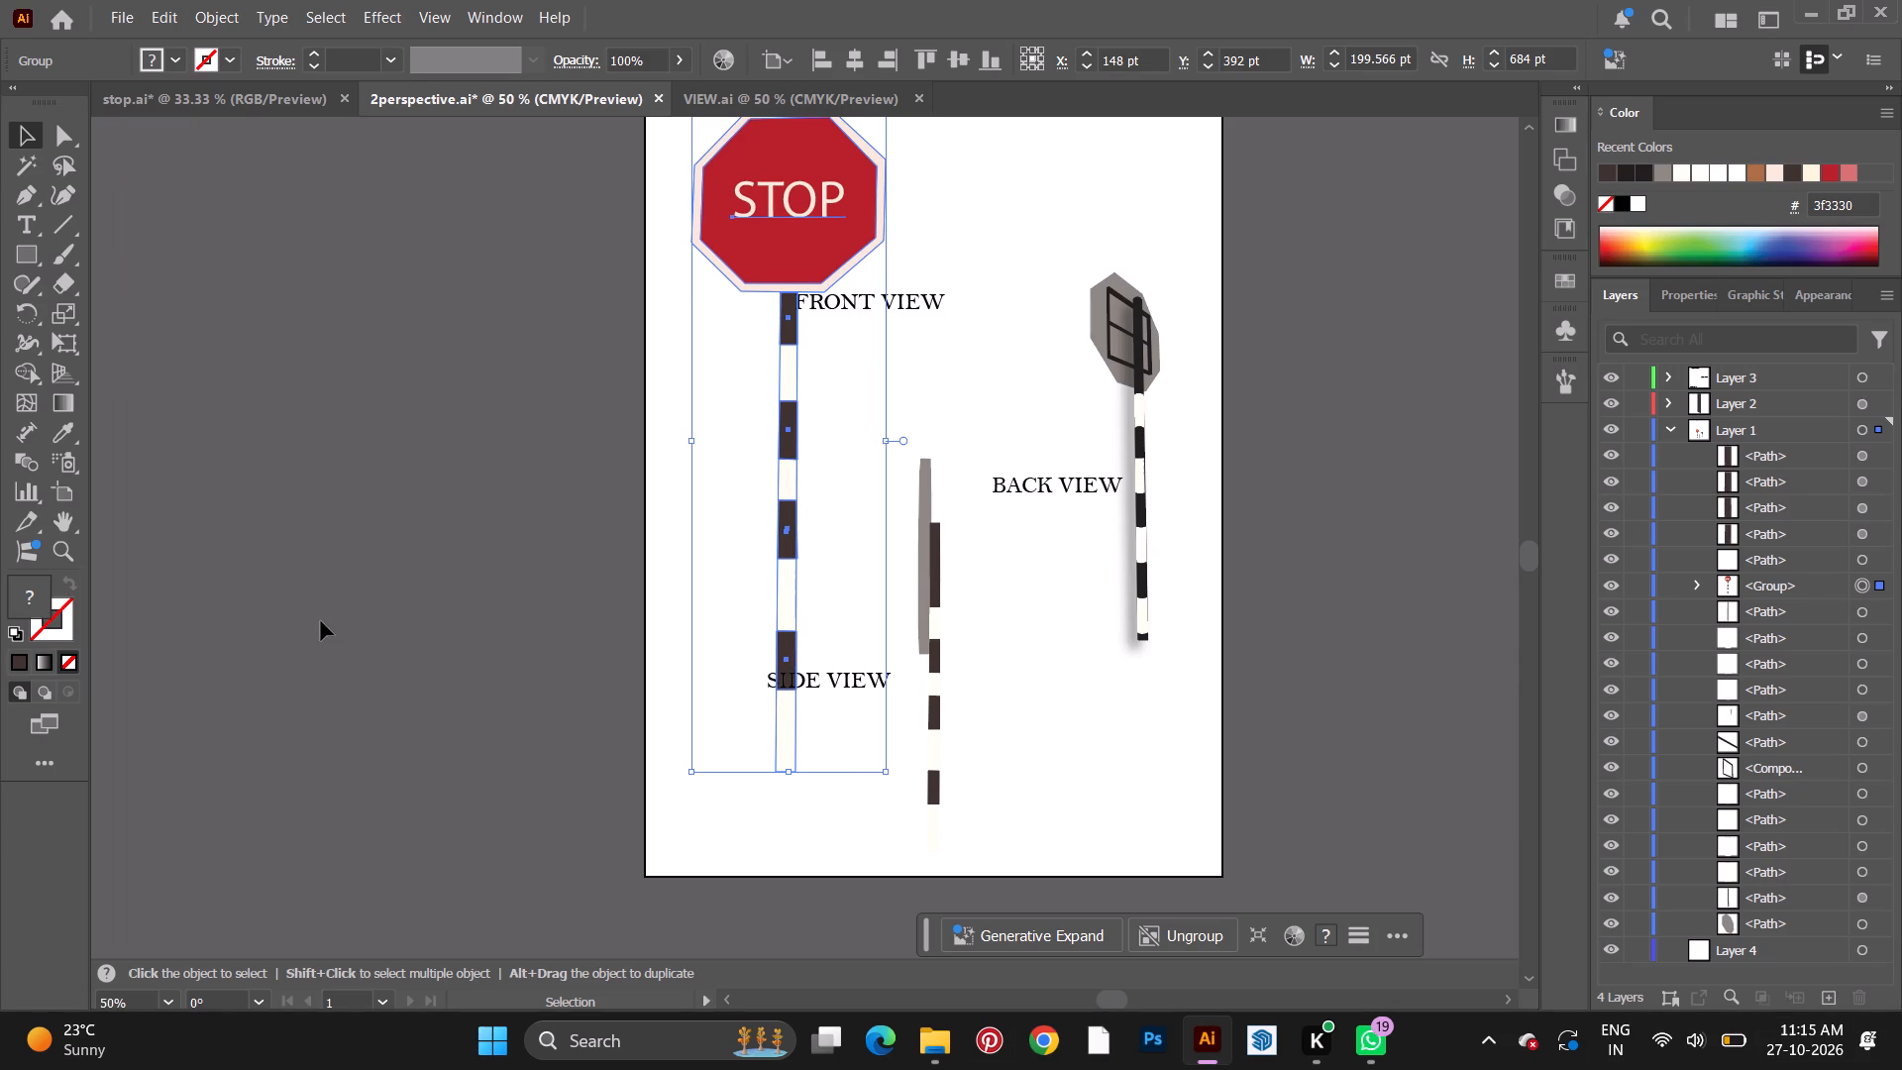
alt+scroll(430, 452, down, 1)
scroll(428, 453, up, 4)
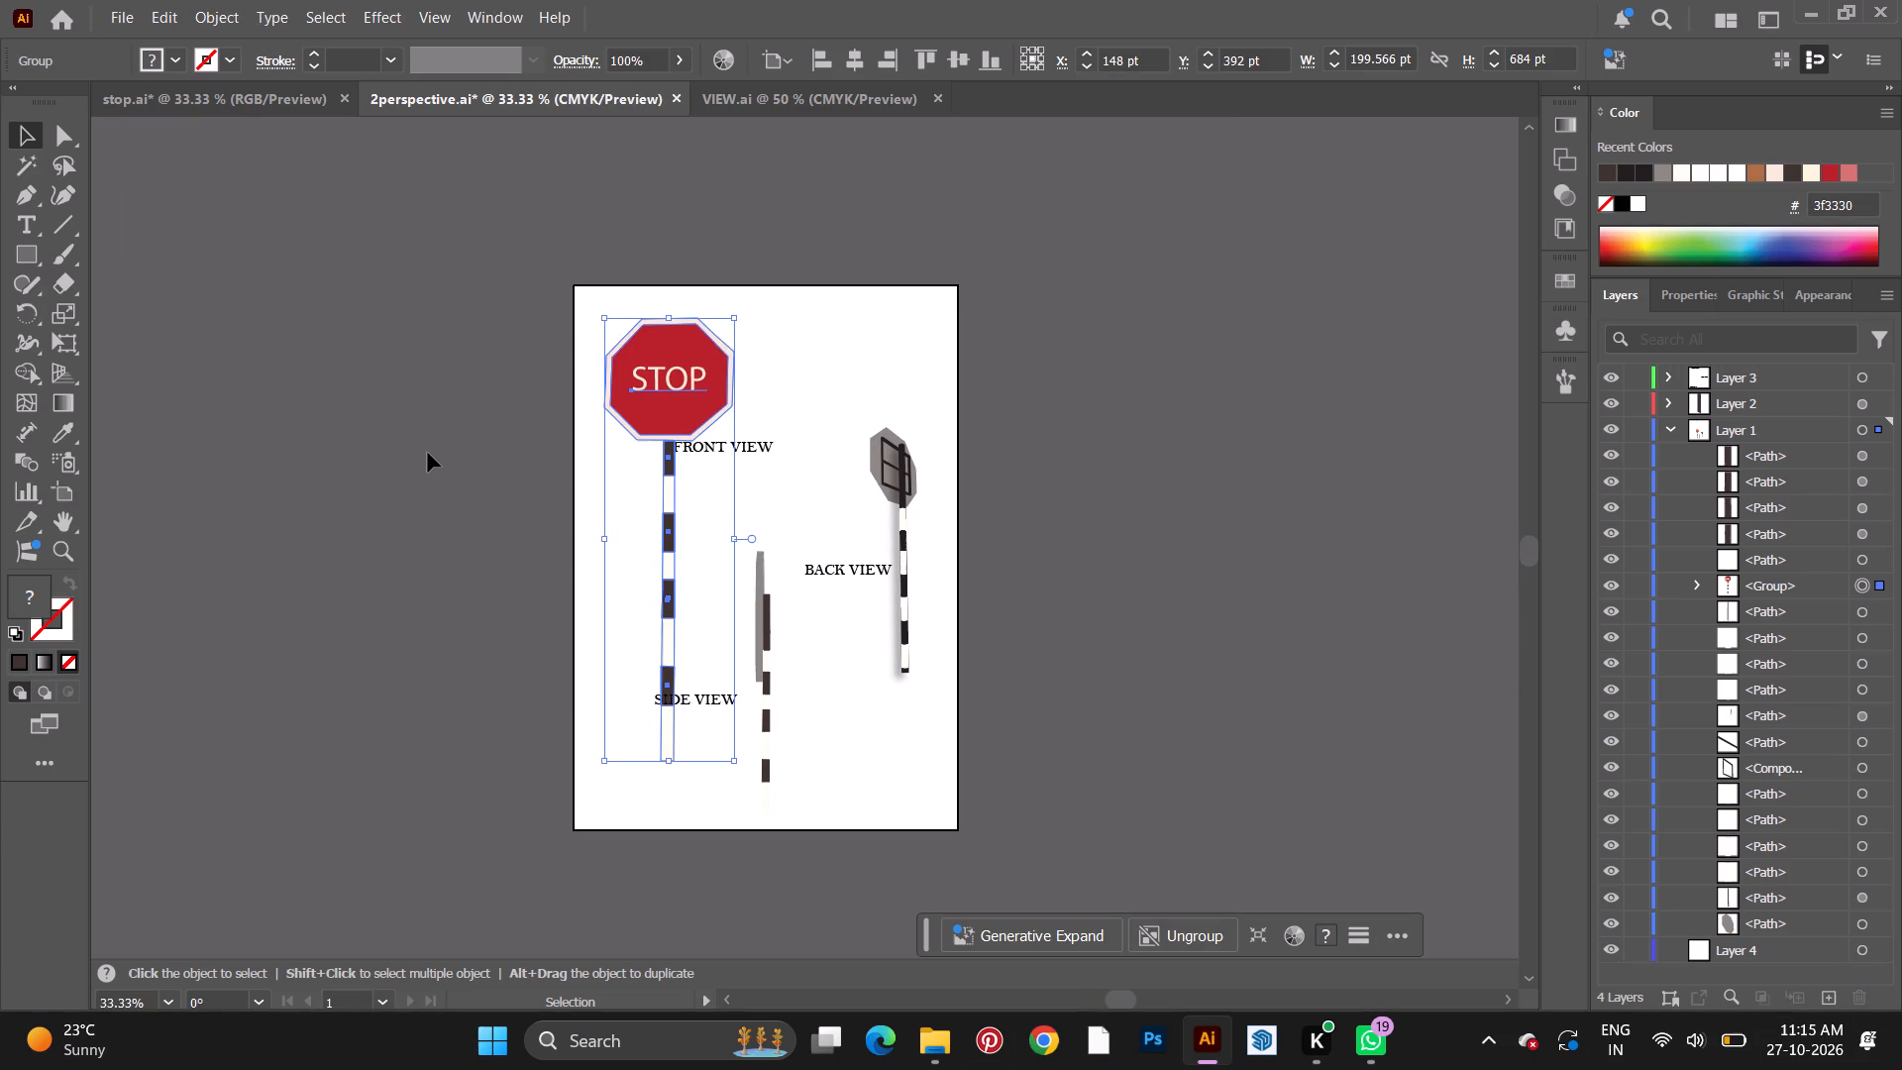
Enlarge the front view group a bit more proportionally, keeping its top edge fixed, and shift it slightly toward the sheet's left edge.
scroll(427, 453, down, 4)
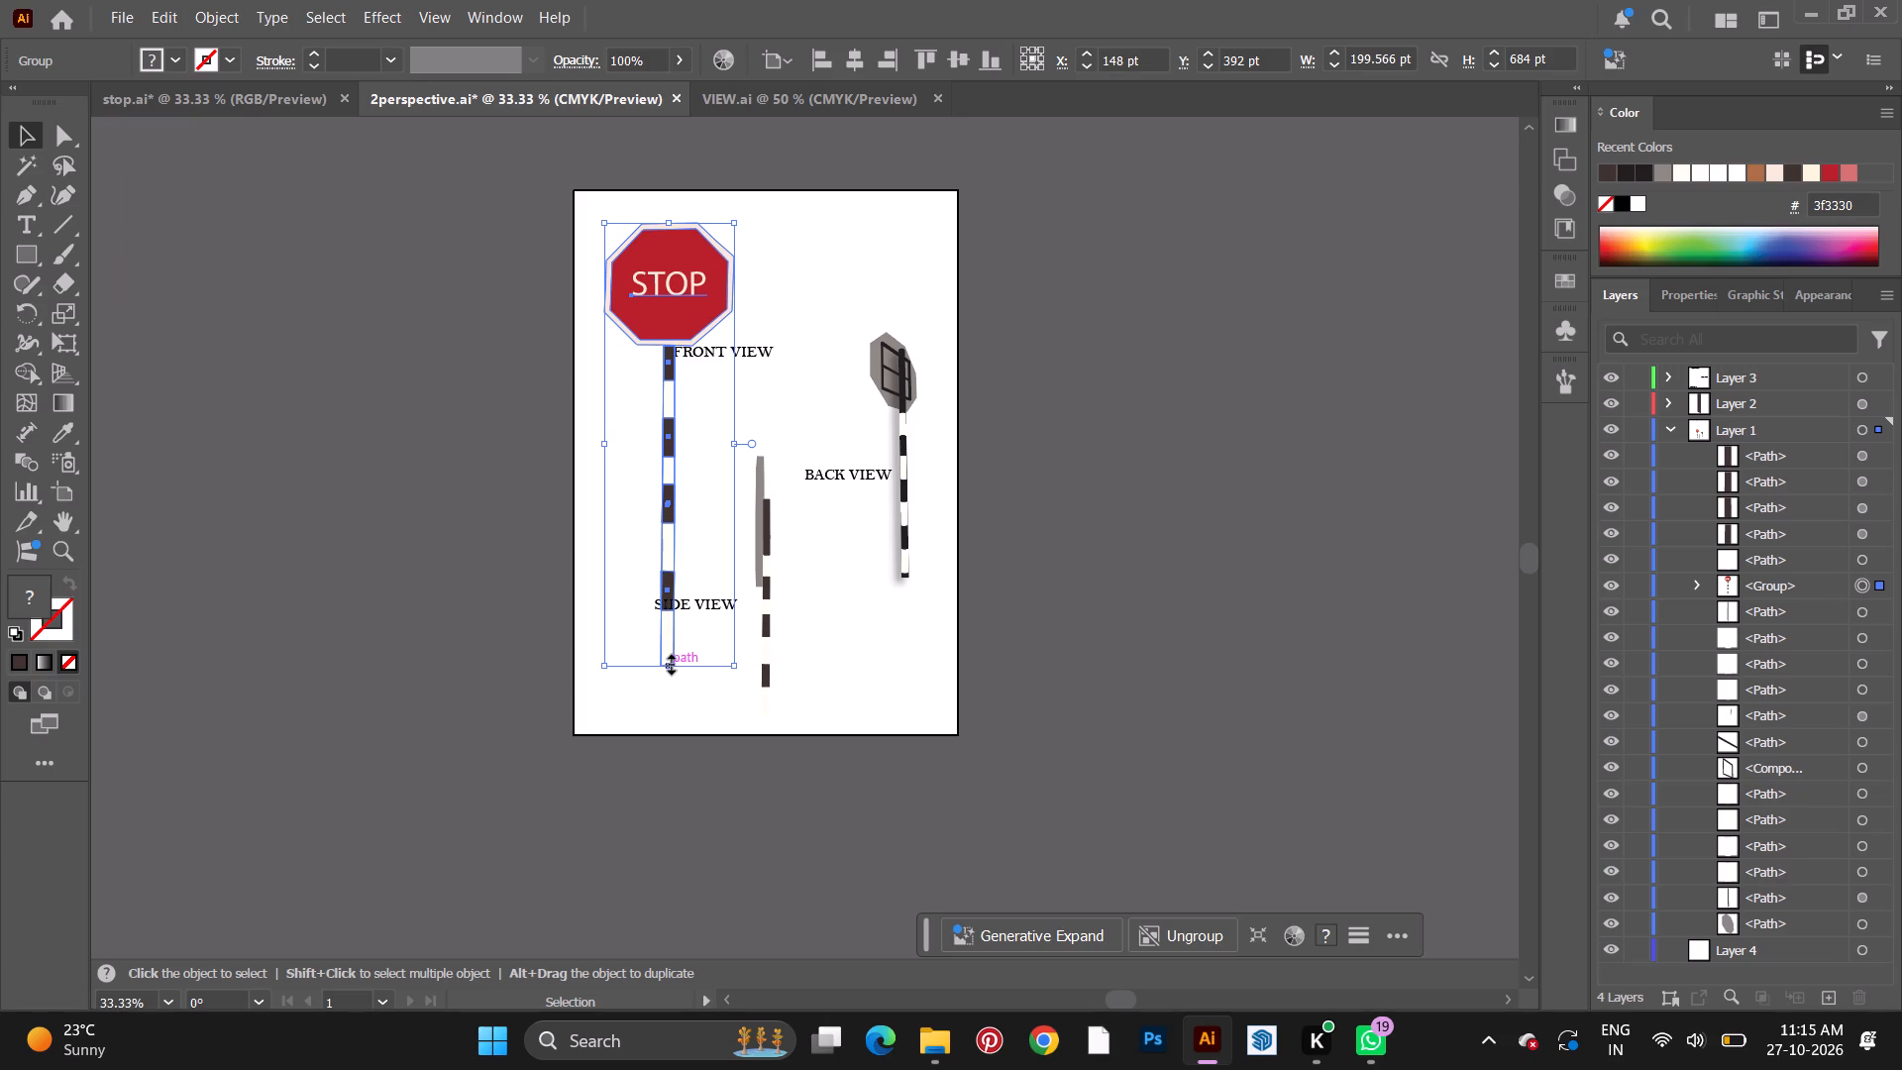
alt+drag(669, 662, 659, 691)
key(ctrl+z)
shift+drag(668, 663, 667, 683)
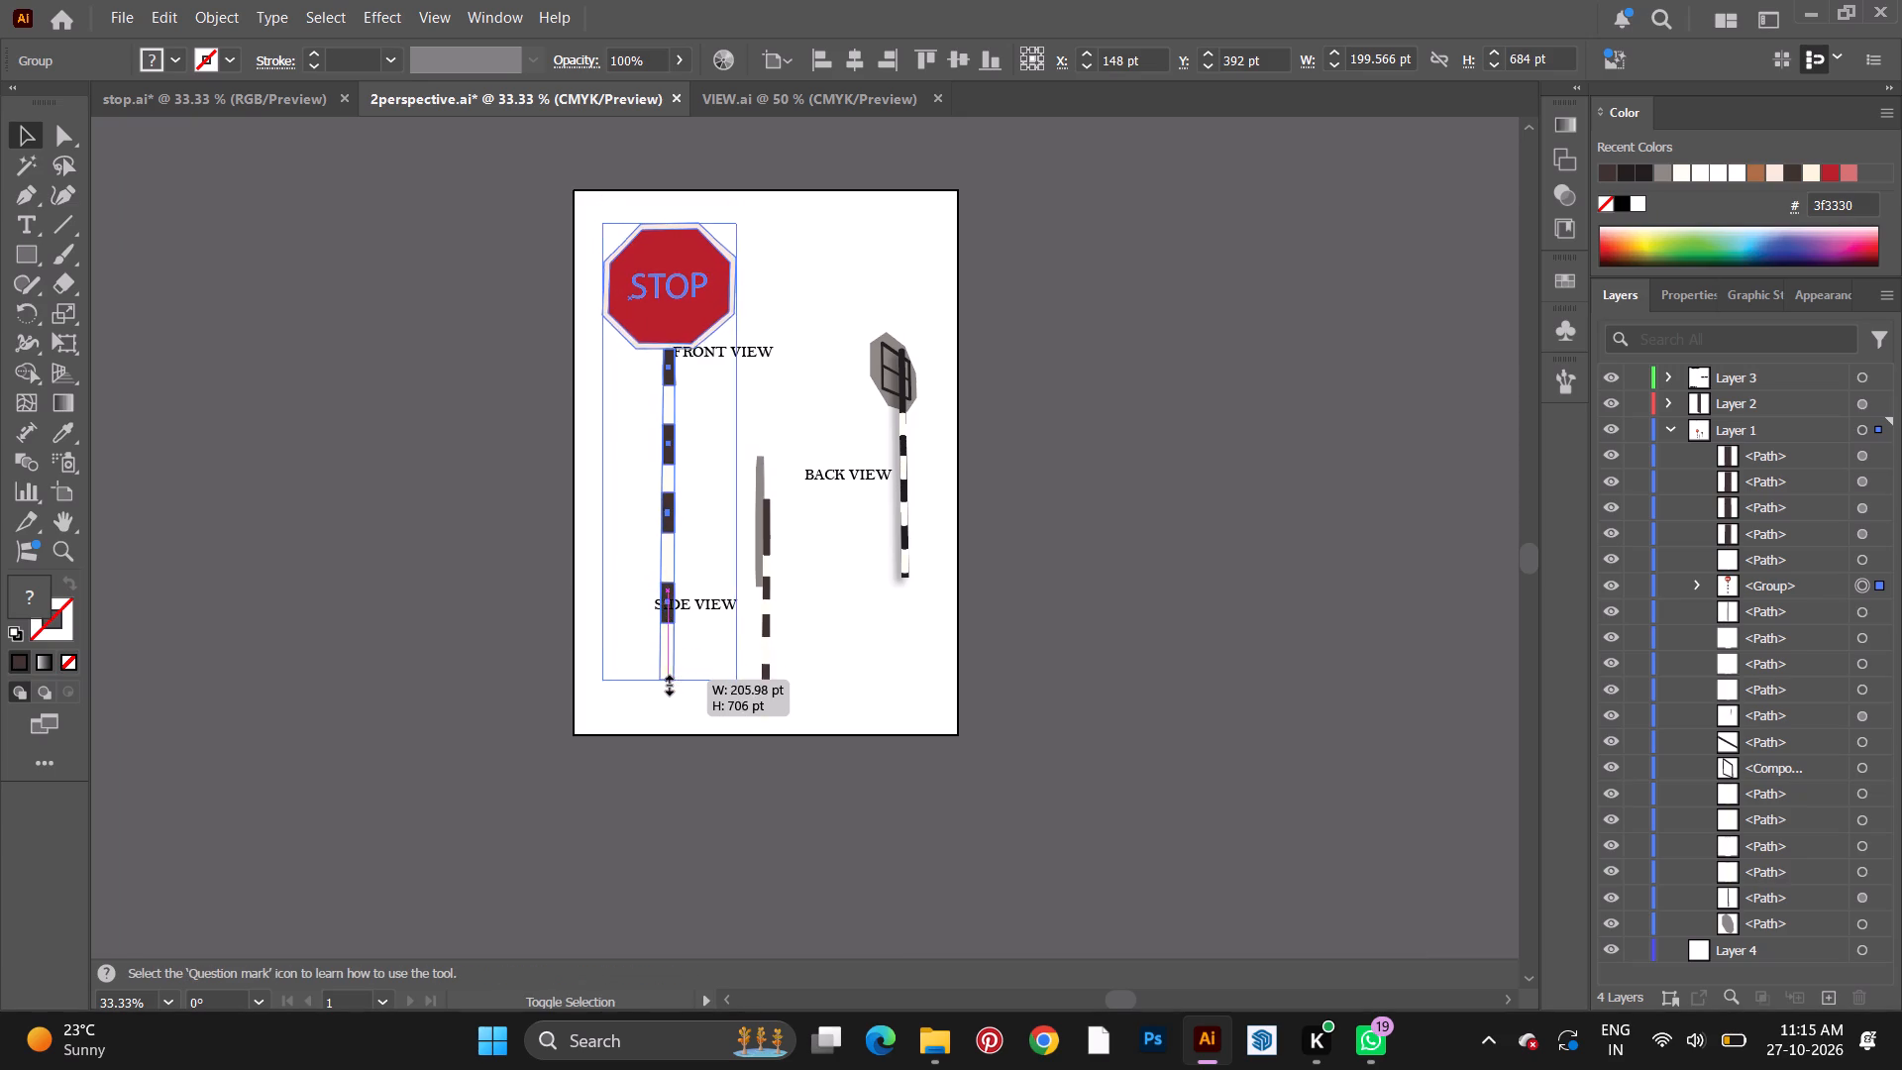
shift+drag(667, 683, 662, 702)
drag(673, 316, 661, 316)
click(1154, 322)
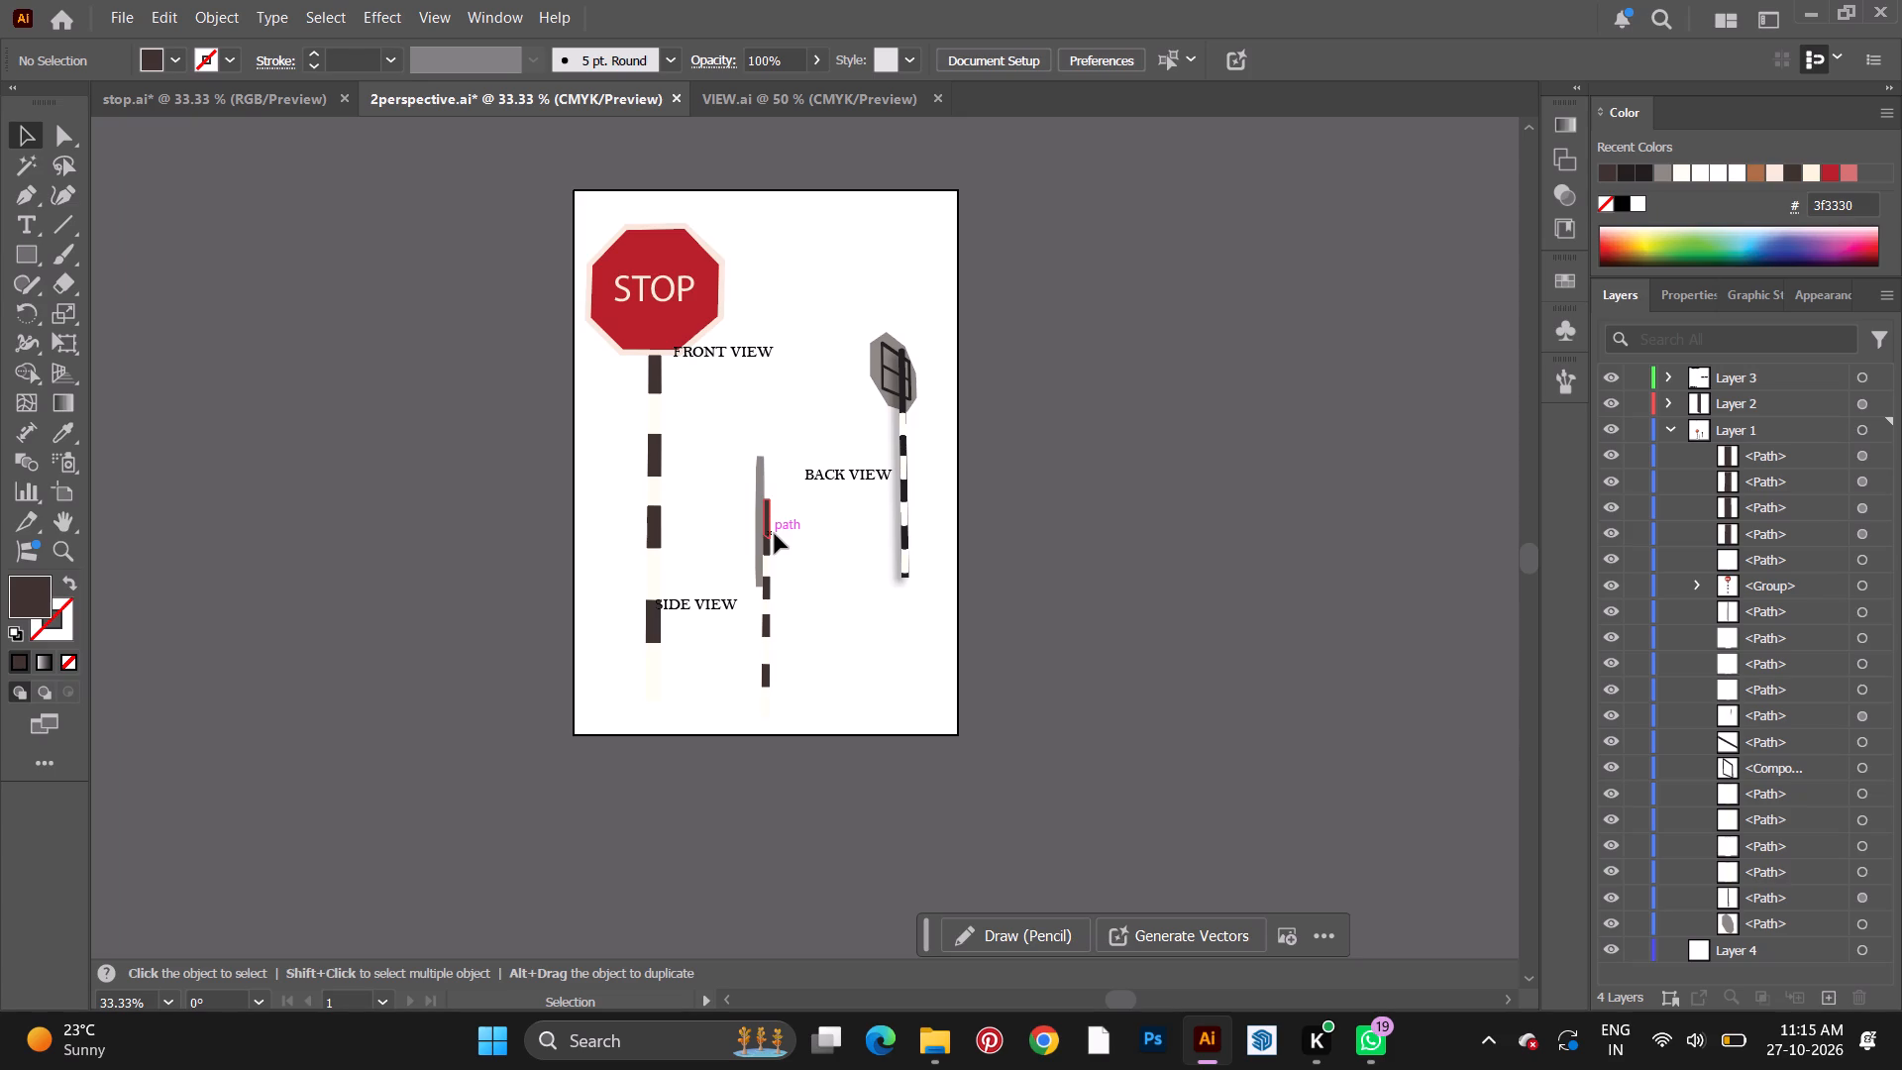
Move the FRONT VIEW caption down to the foot of the front view's striped pole.
click(760, 539)
click(727, 457)
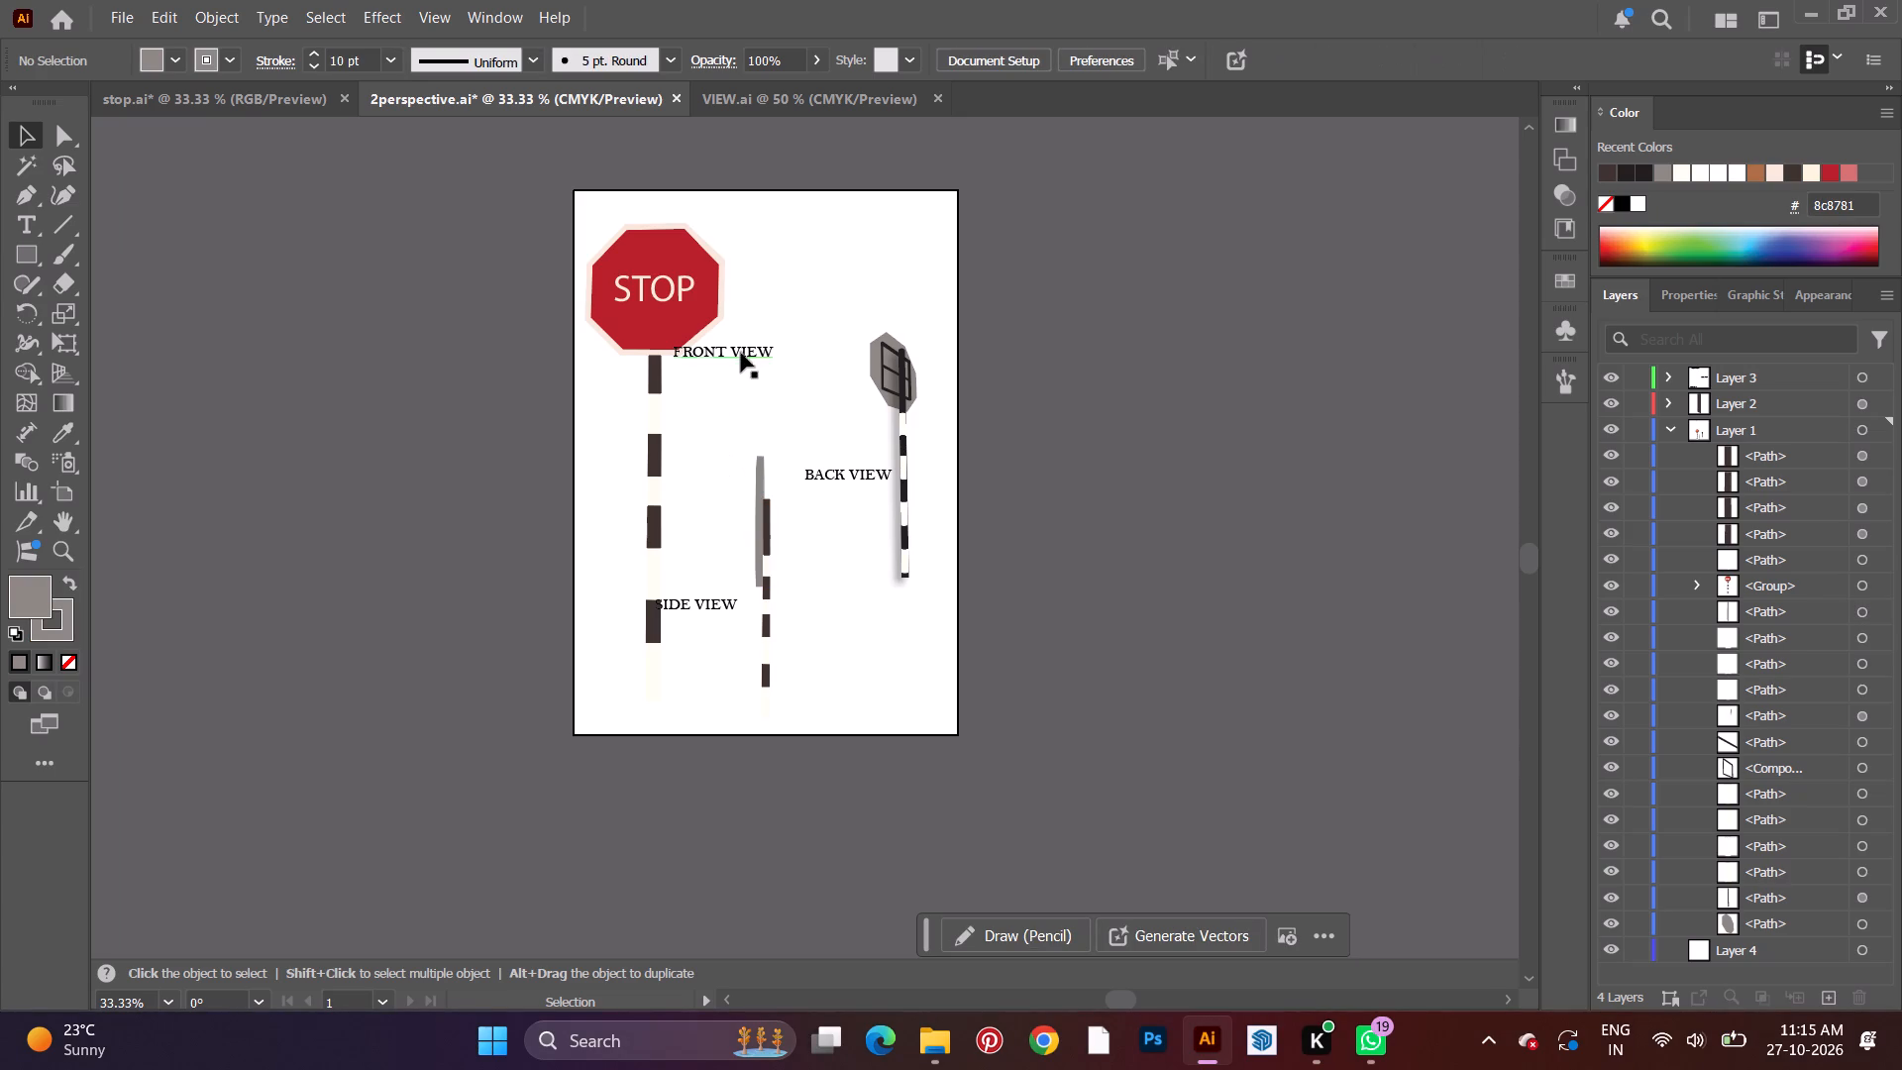
drag(743, 350, 672, 699)
Move the side view's panel and pole parts, without the SIDE VIEW caption, to the top of the sheet between the front and back views.
drag(734, 464, 805, 687)
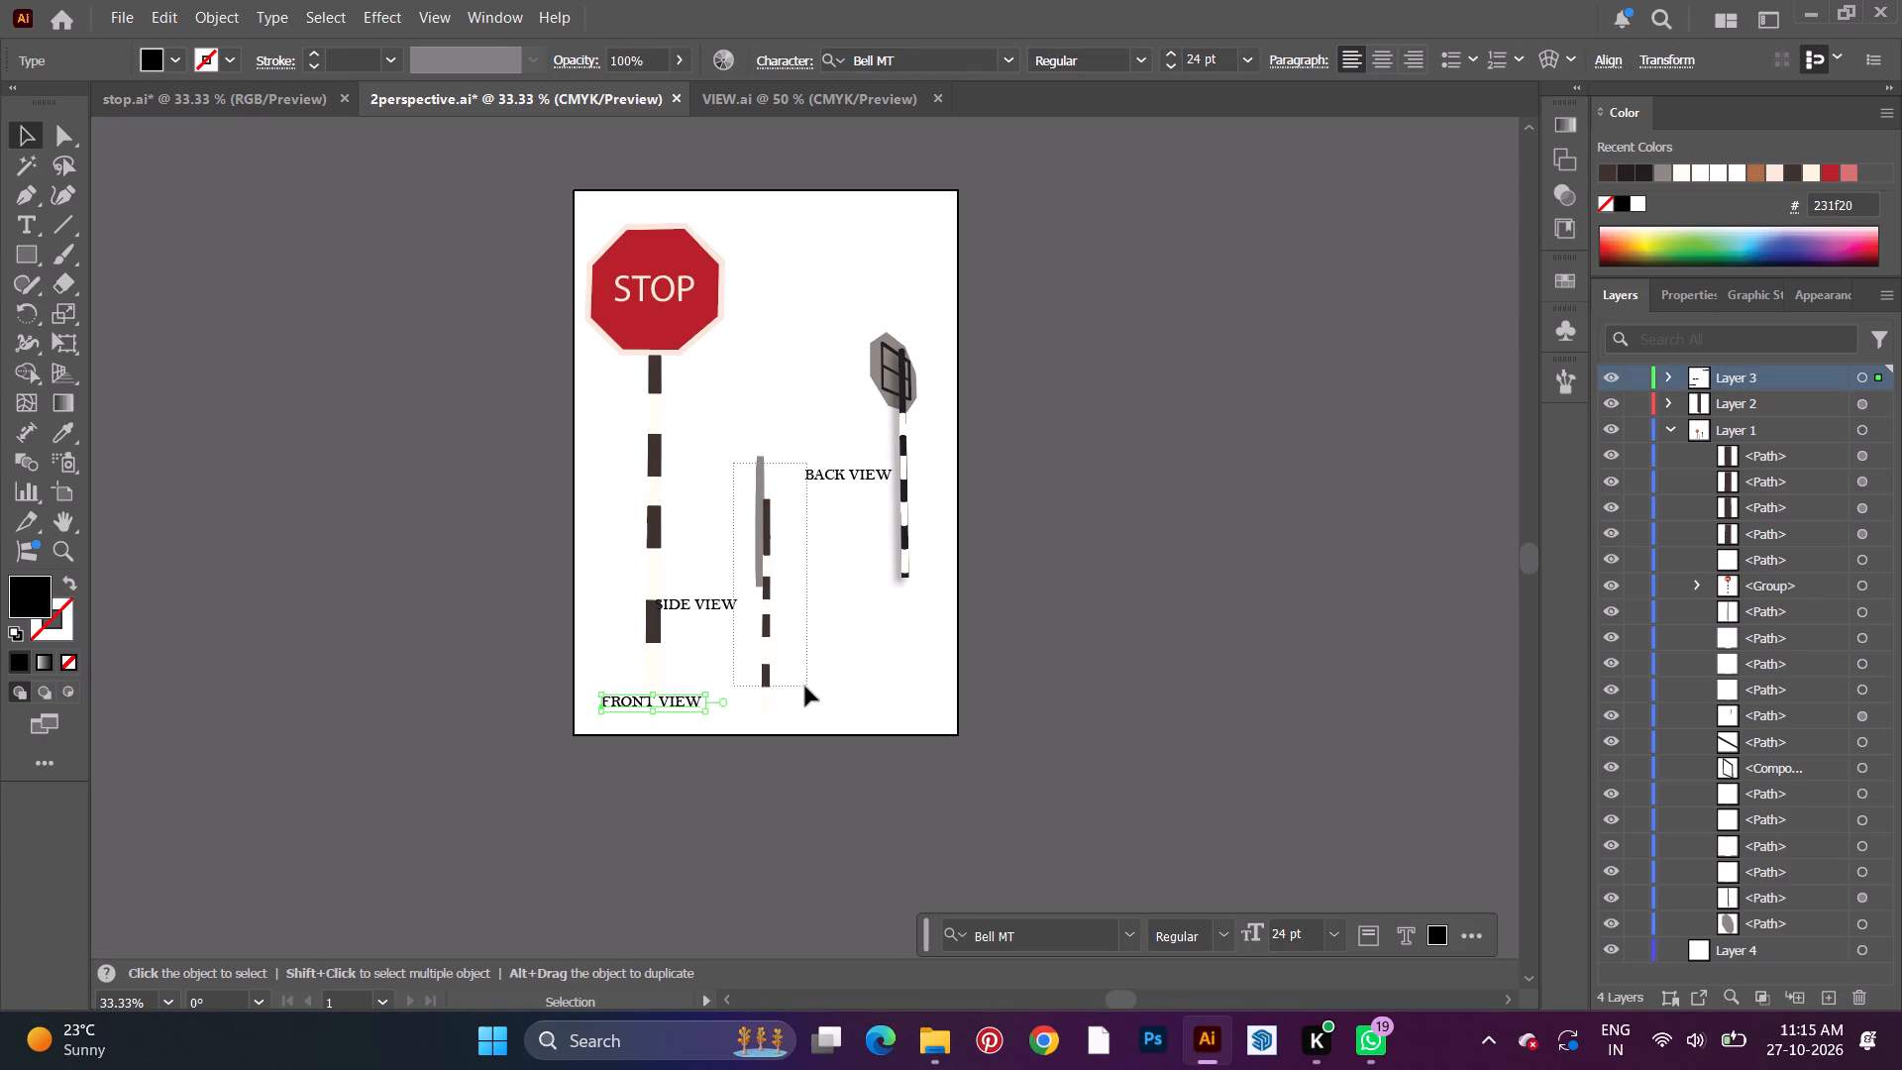
drag(805, 687, 792, 691)
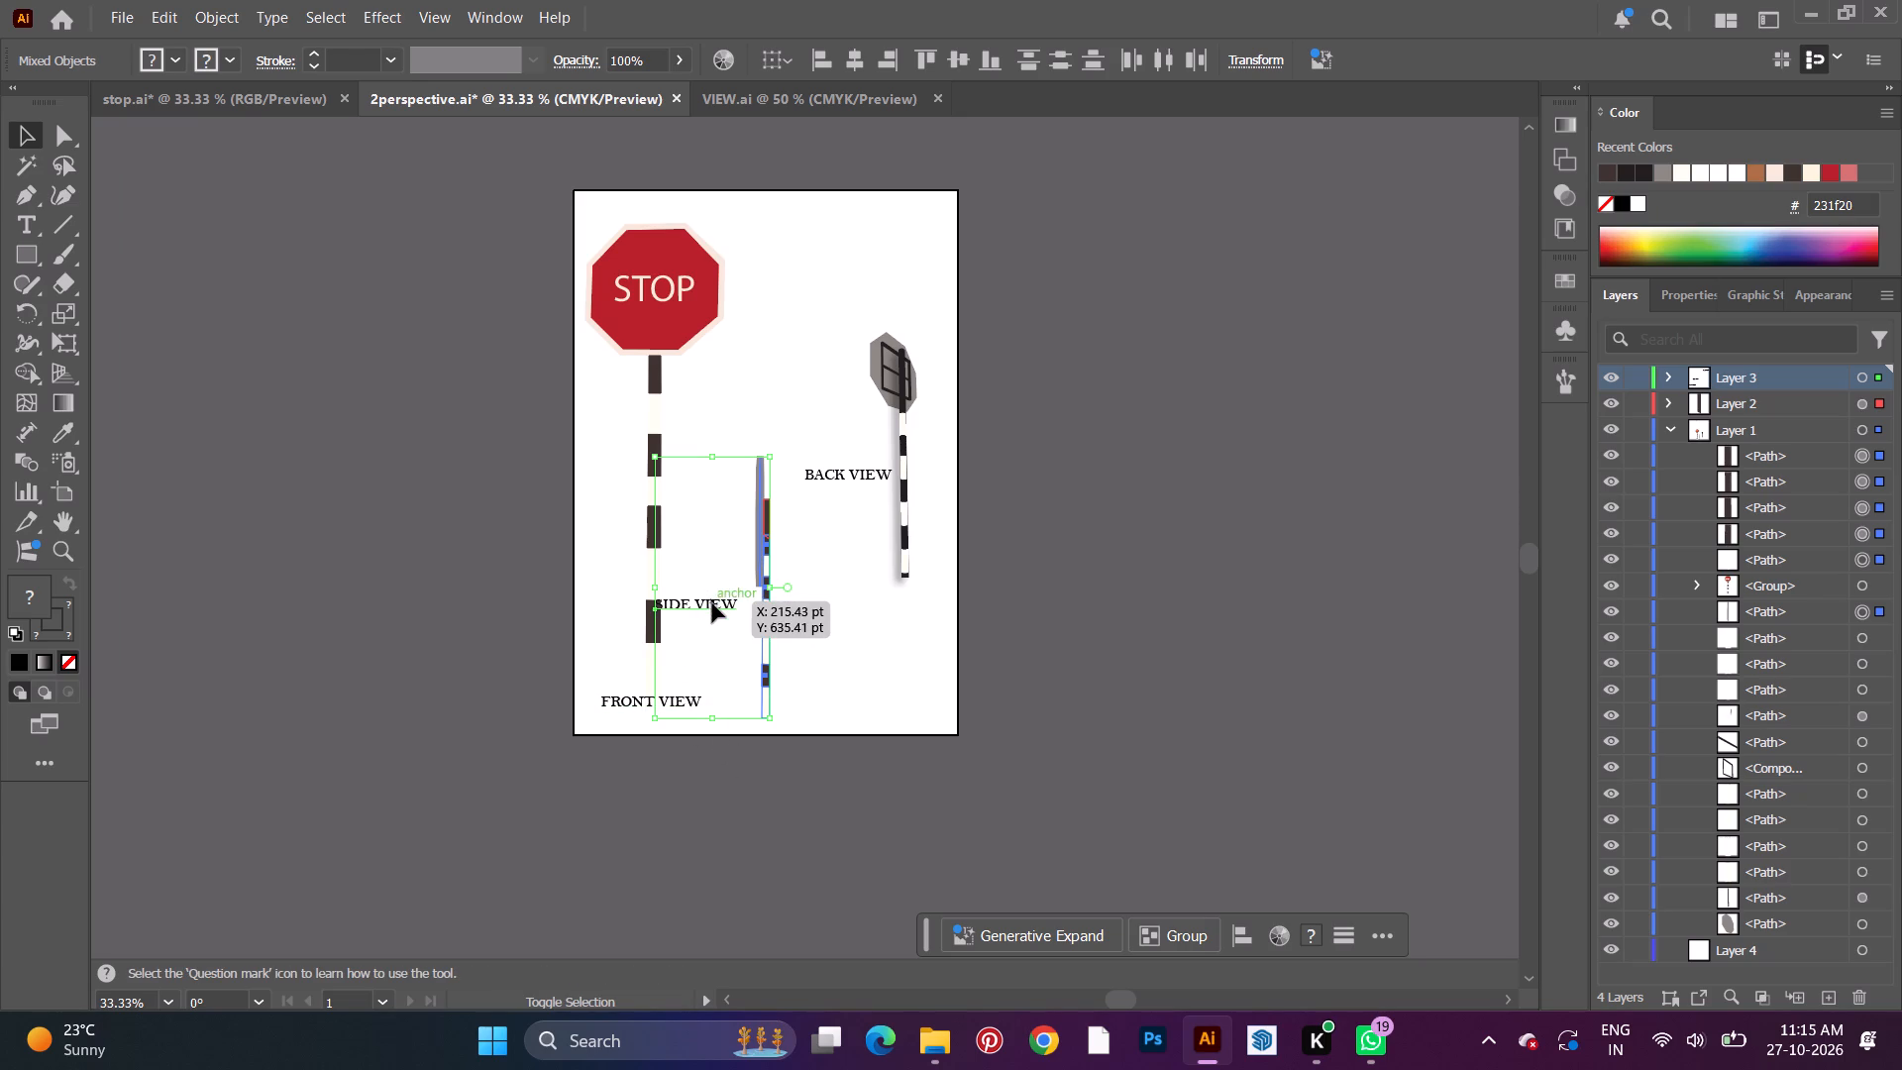
shift+click(712, 603)
drag(766, 605, 799, 422)
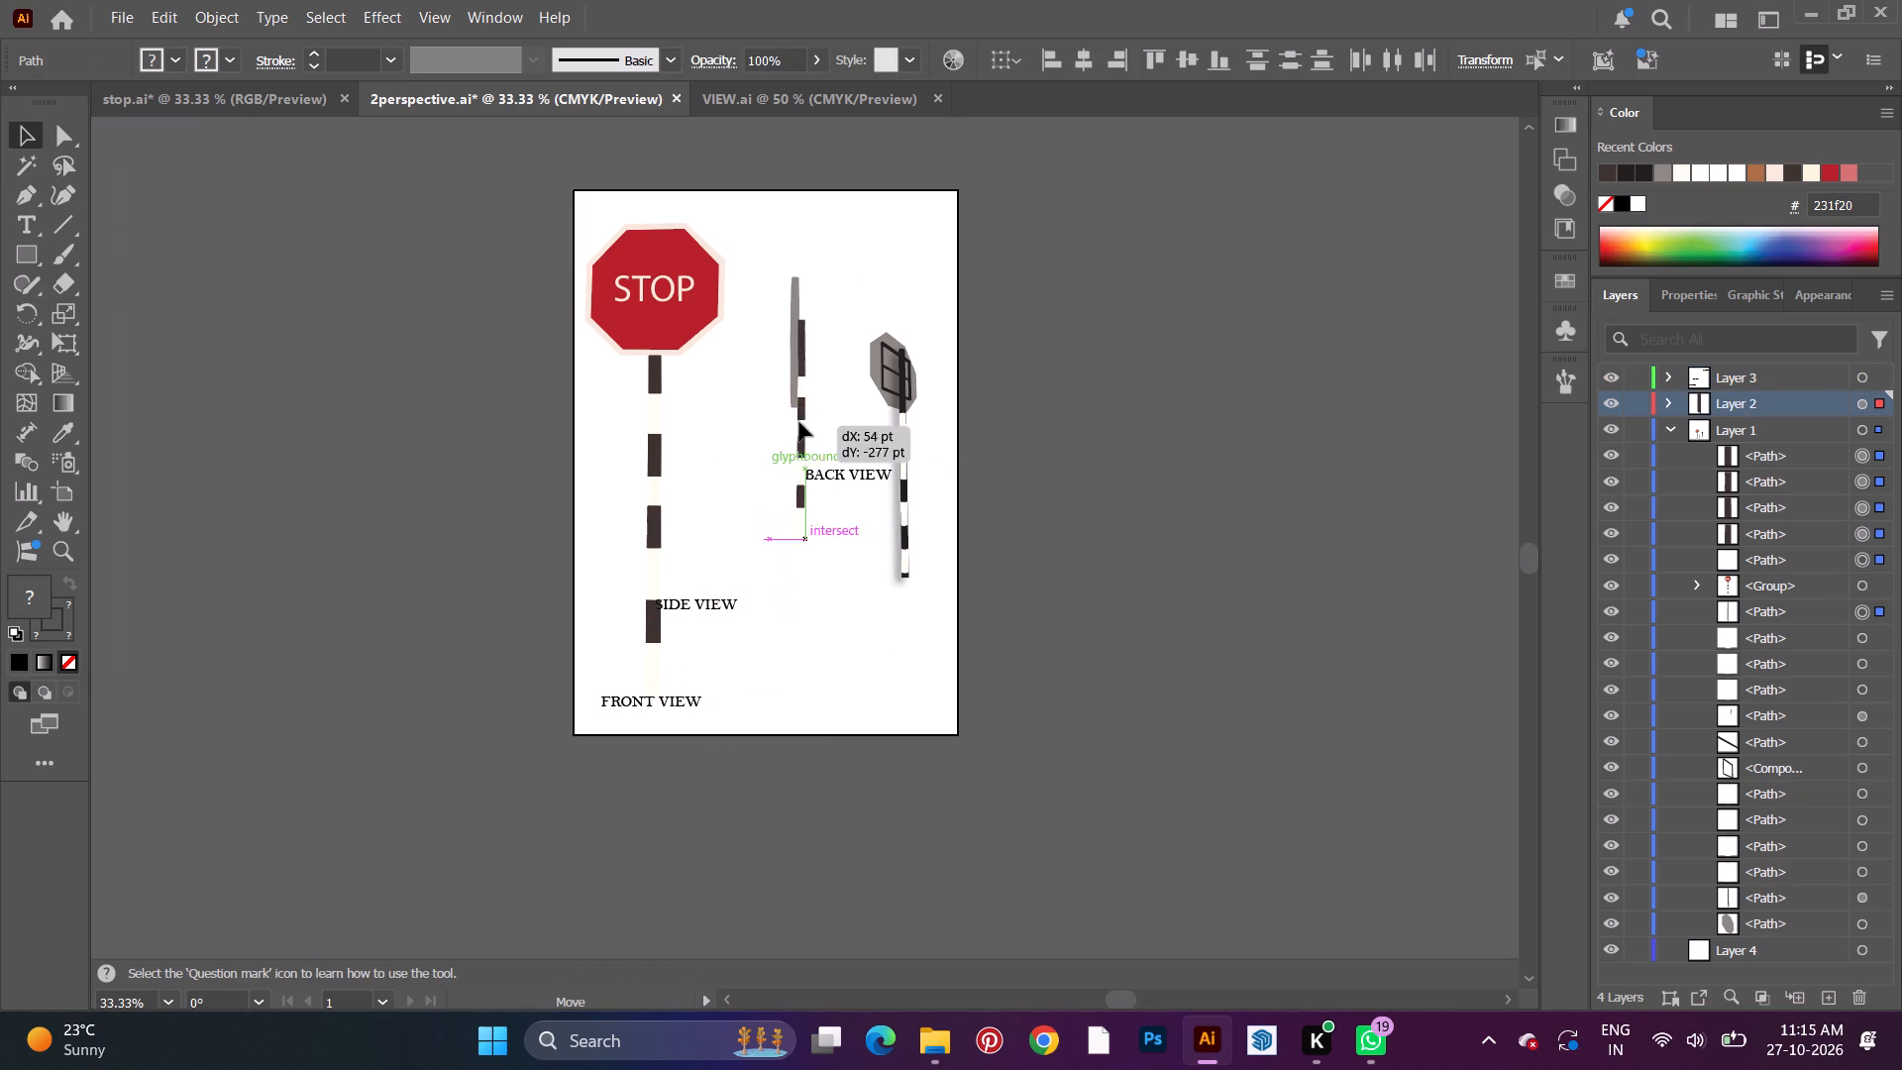
drag(799, 422, 826, 358)
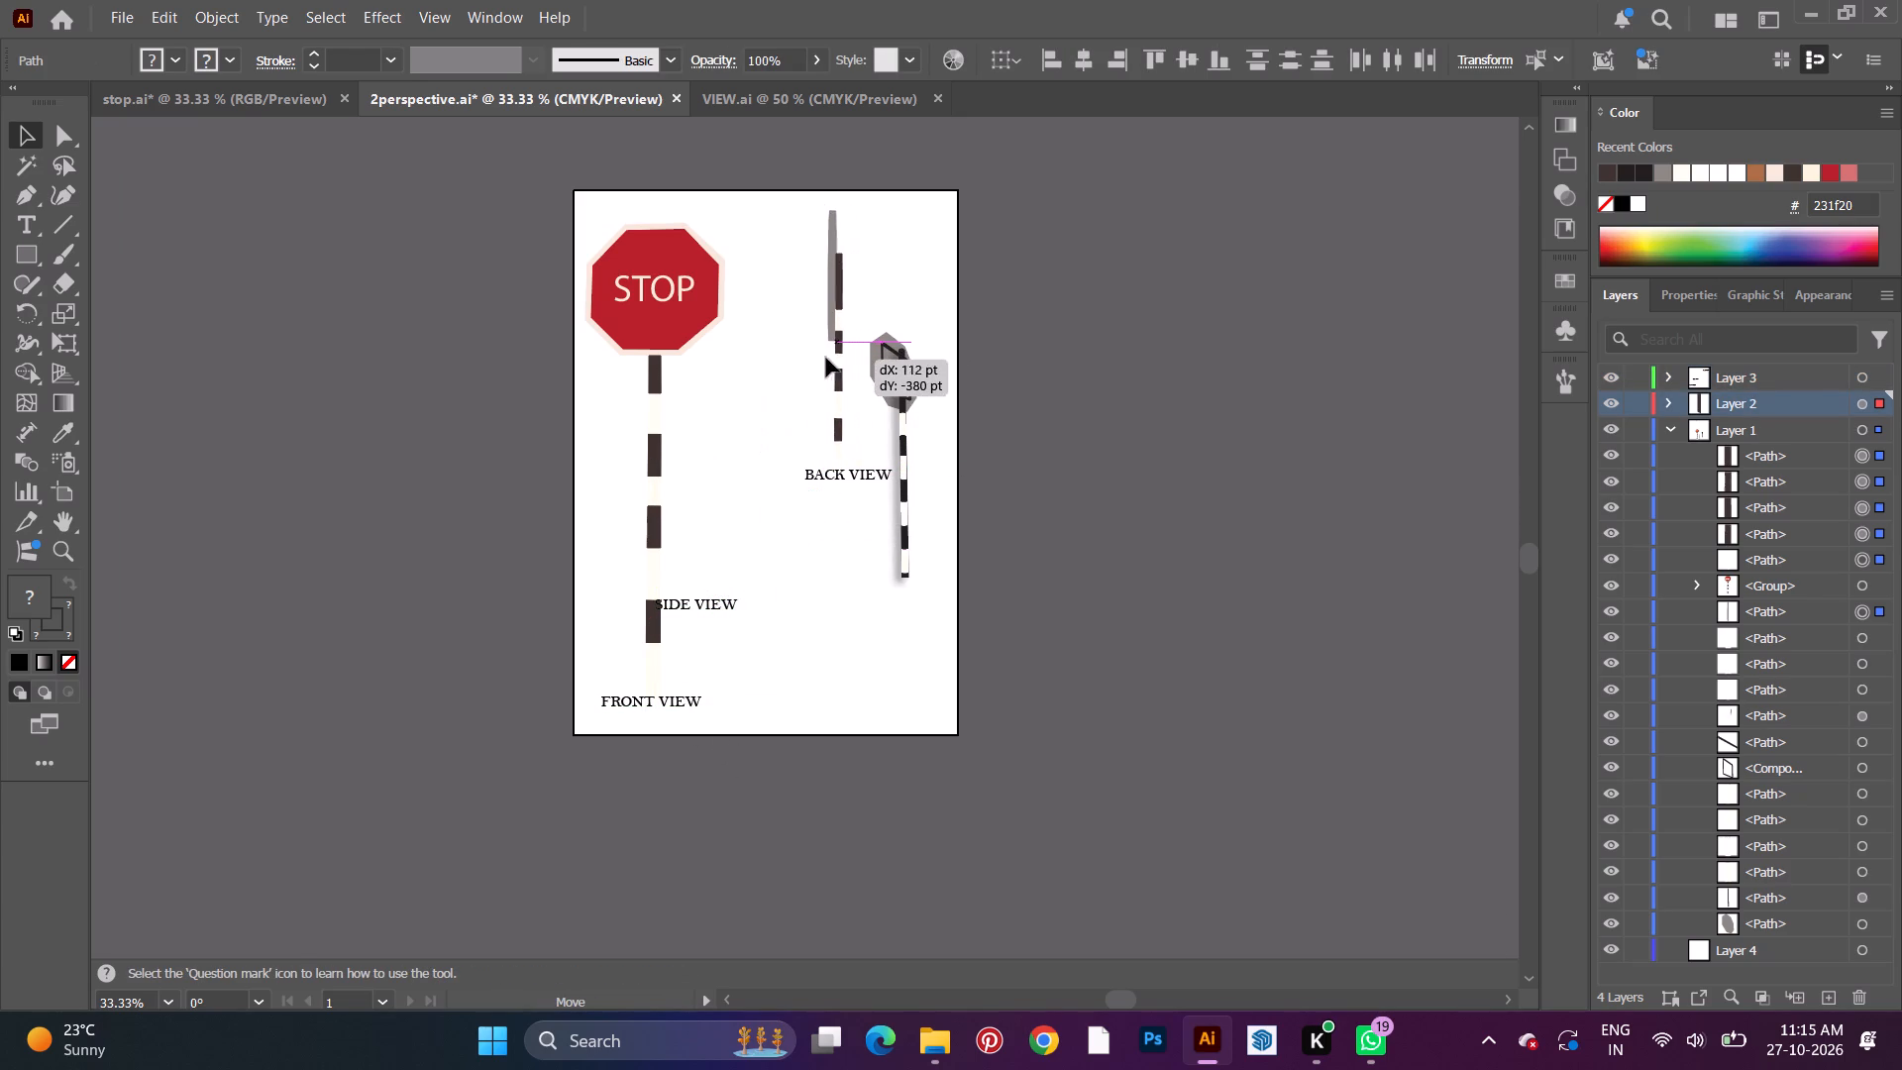
drag(826, 358, 814, 351)
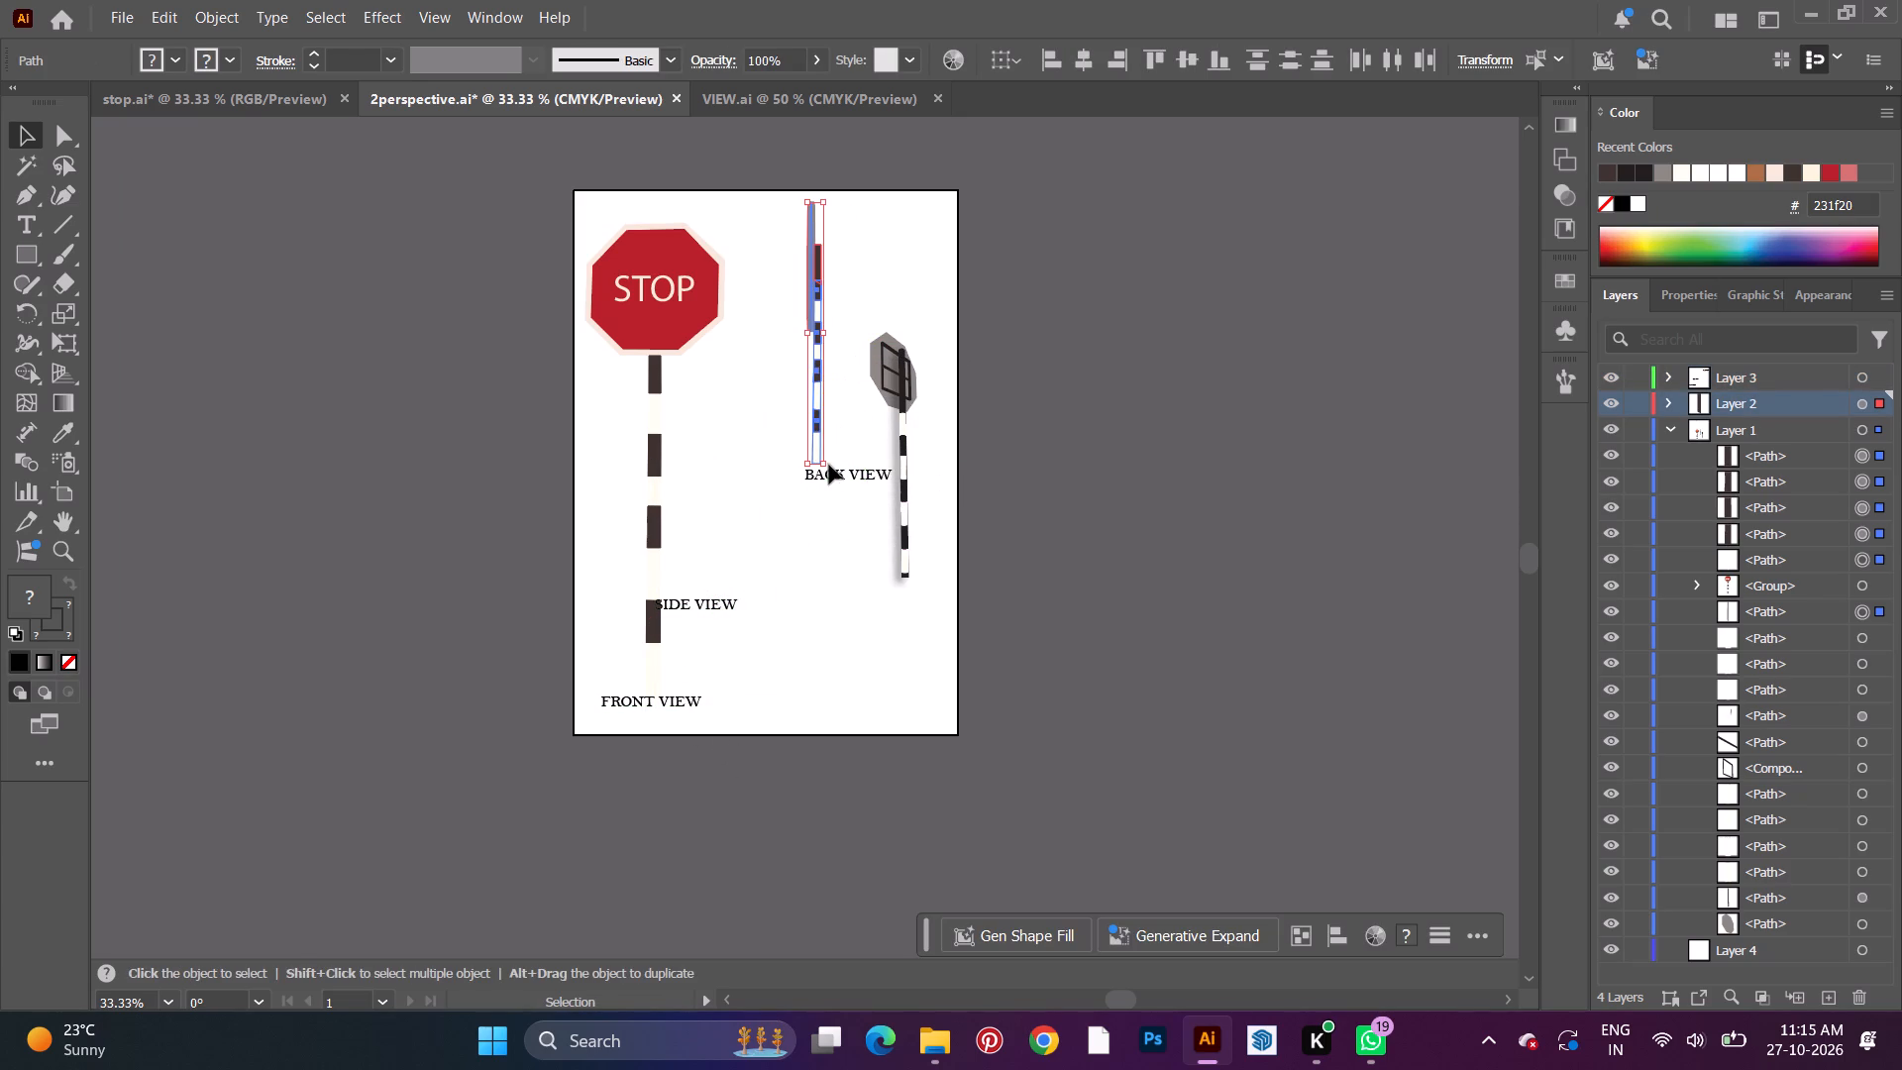
Scale the side view artwork up proportionally to about 20 pt wide and 457 pt high, keeping its top fixed.
shift+drag(823, 461, 857, 499)
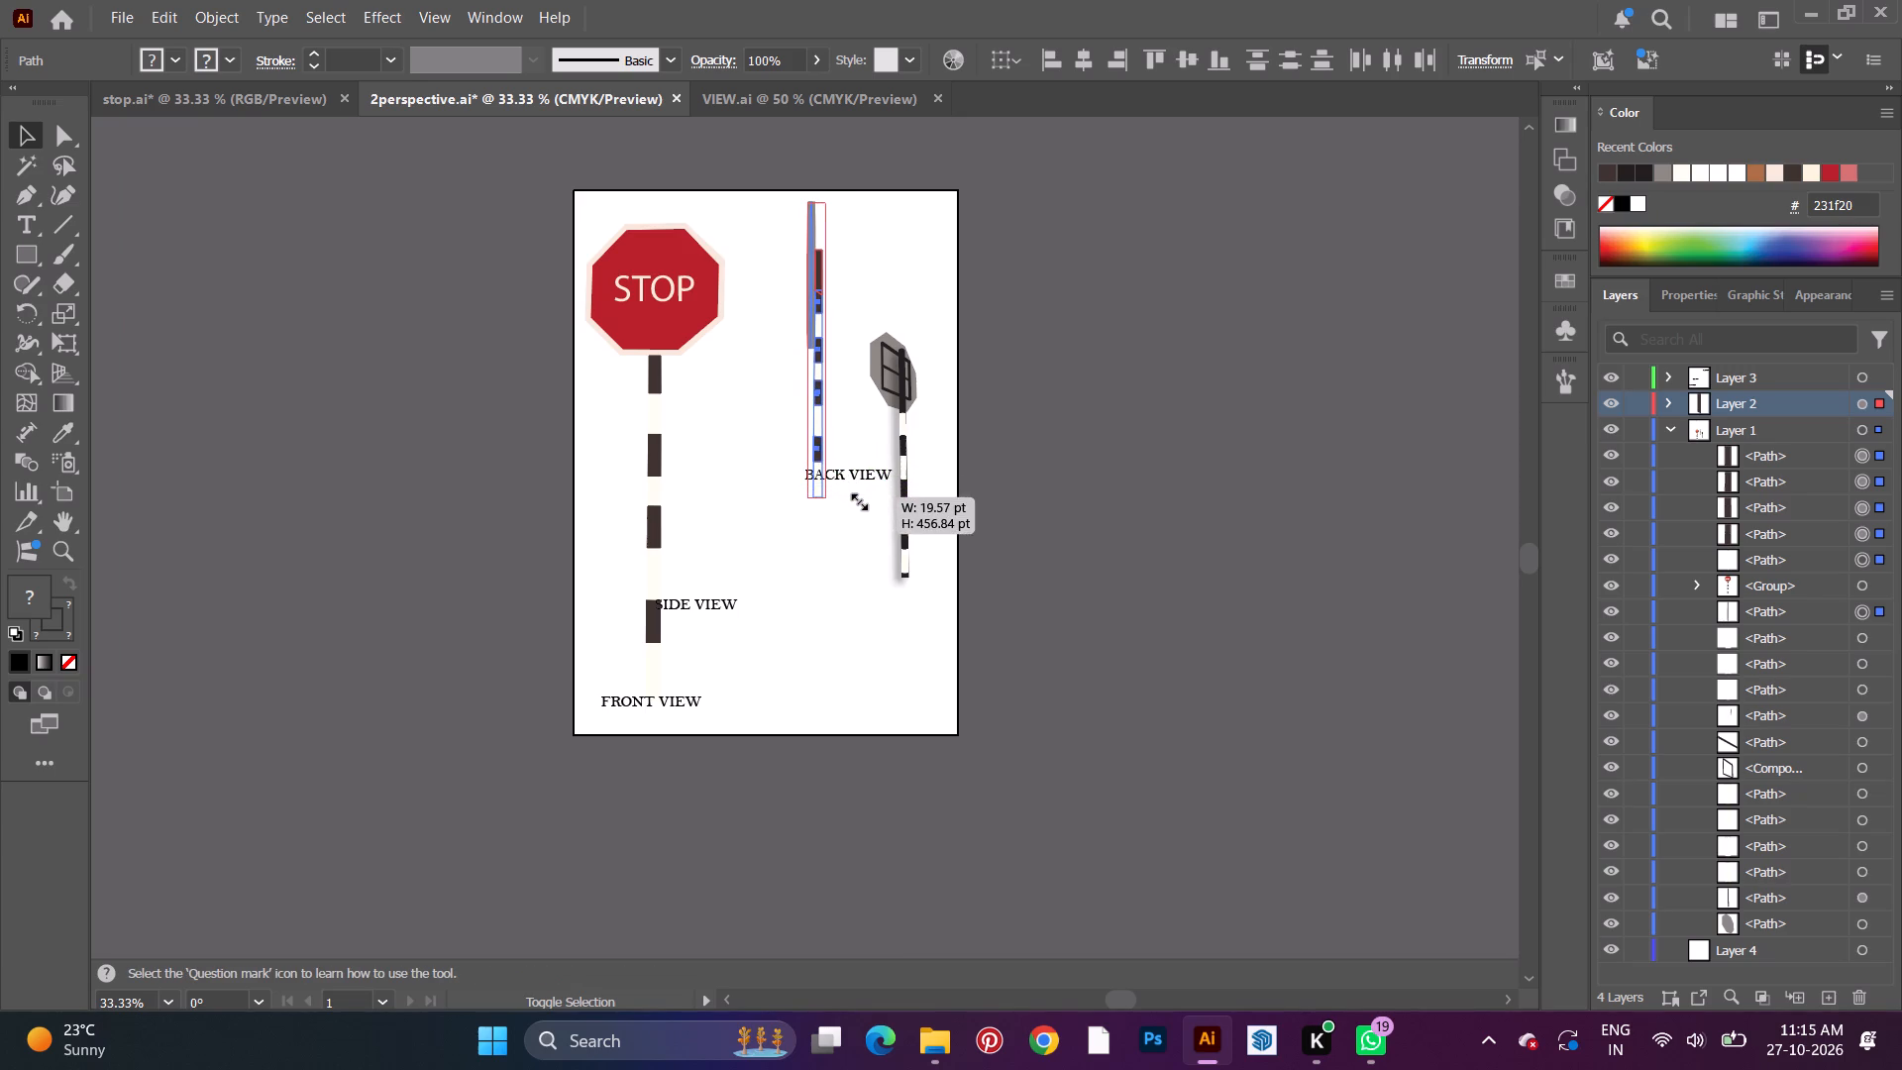
shift+drag(857, 499, 858, 499)
click(850, 597)
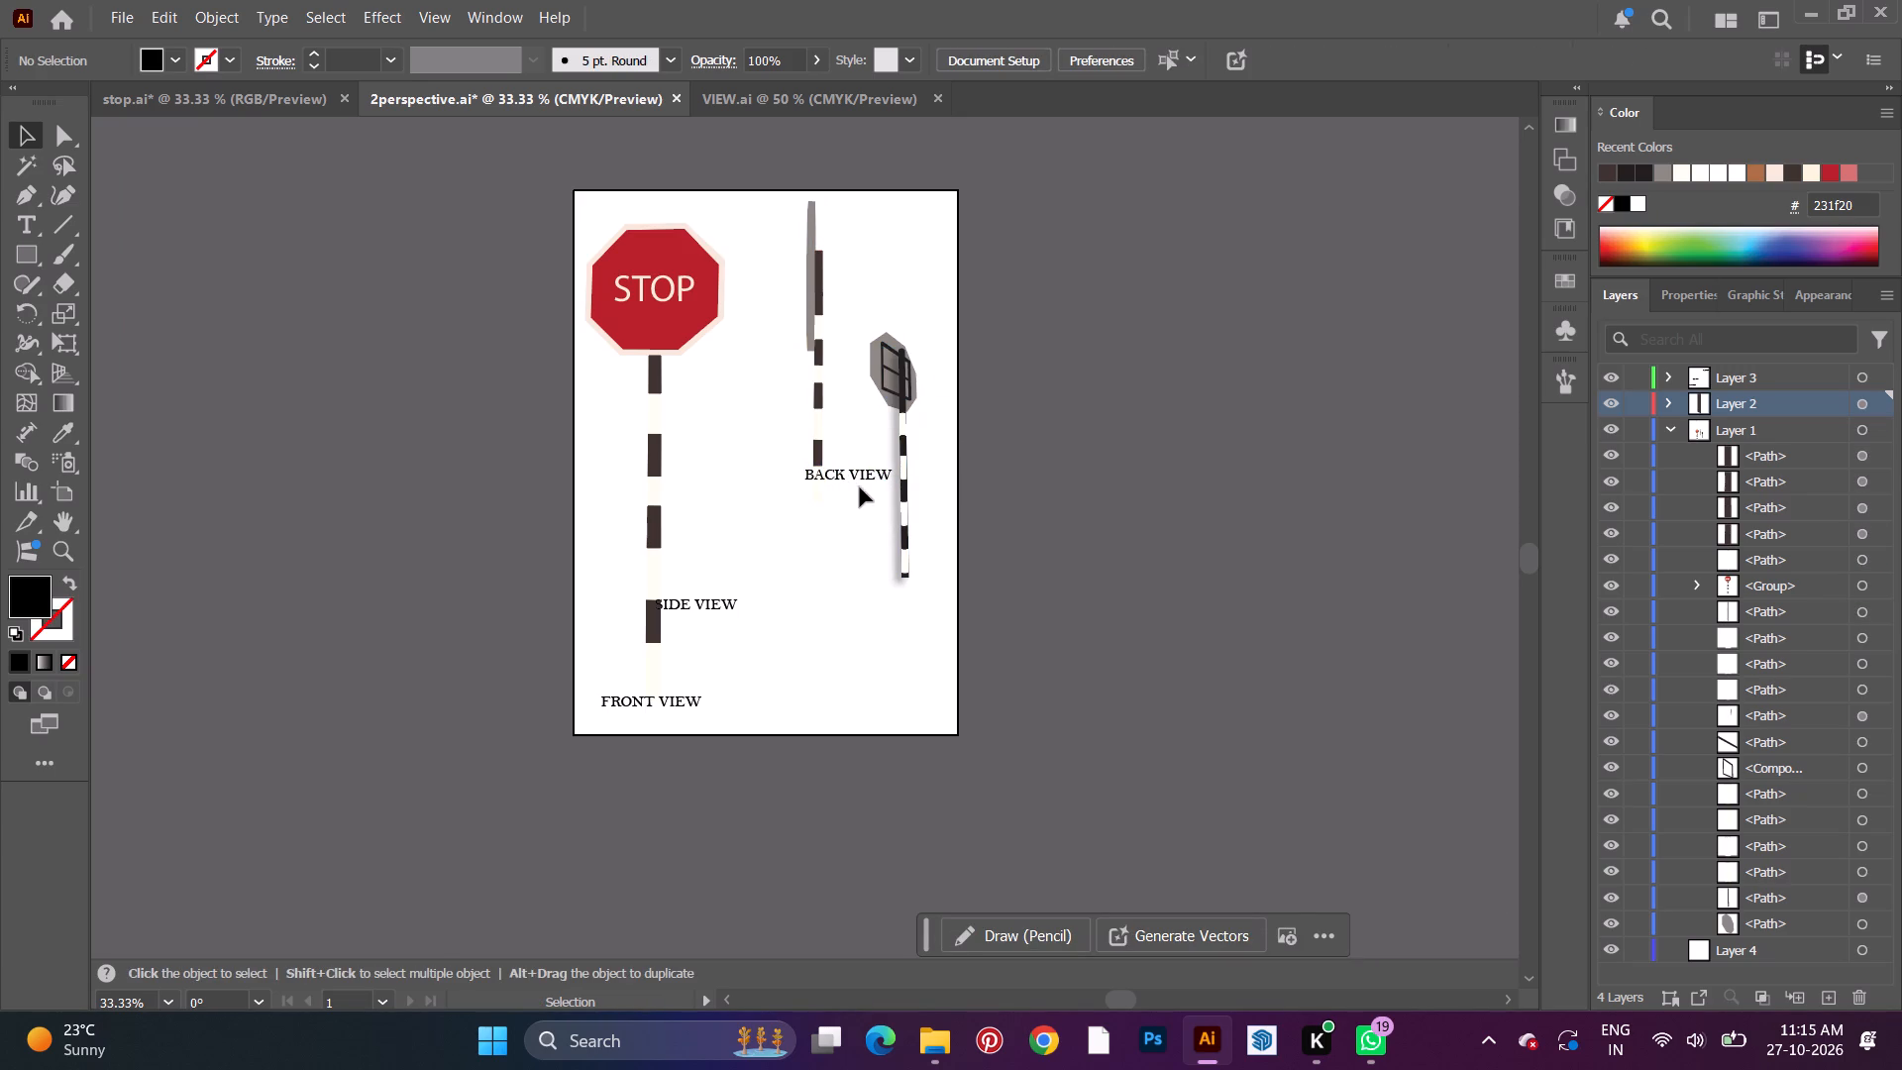
Move the BACK VIEW caption beside FRONT VIEW near the sheet's bottom, and place the SIDE VIEW caption just above and between them.
drag(862, 473, 812, 701)
drag(699, 599, 753, 620)
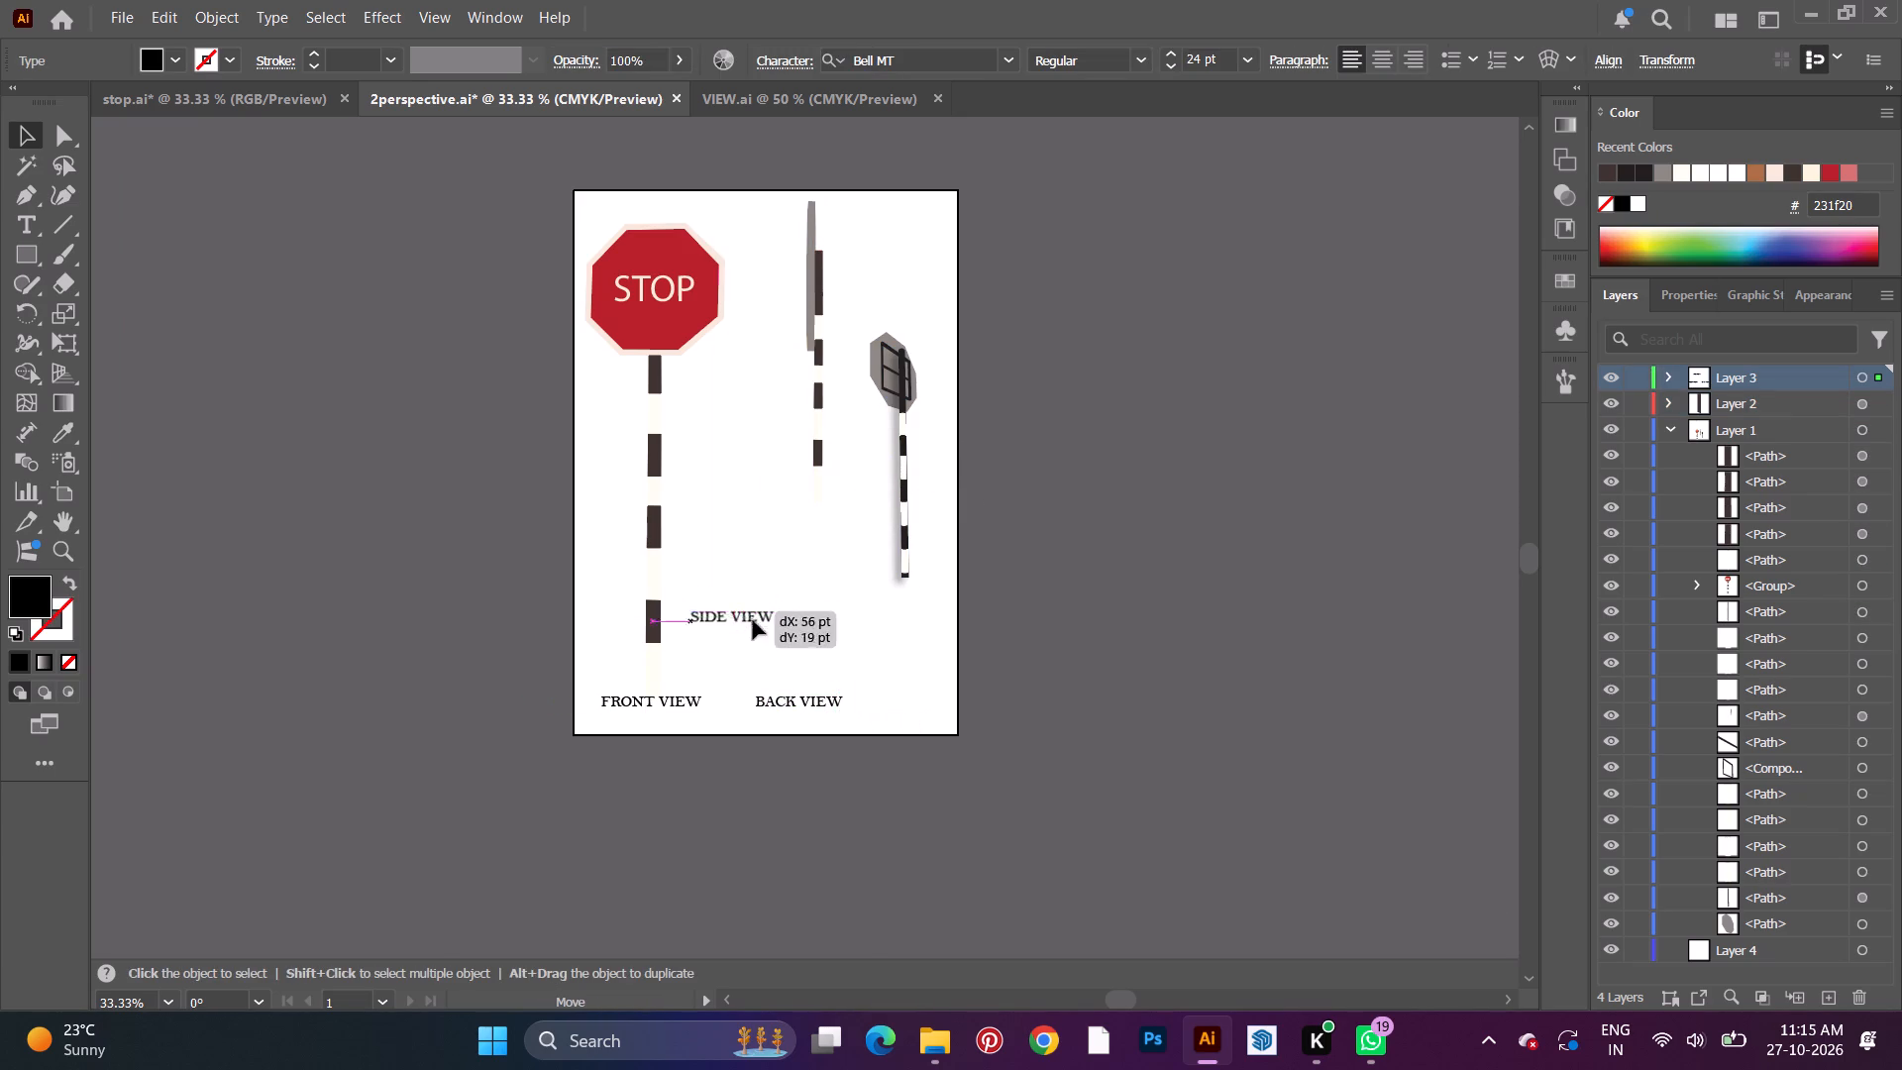
drag(753, 620, 738, 673)
Move all of the back view artwork up into the sheet's upper right corner, beside the side view.
drag(878, 288, 884, 319)
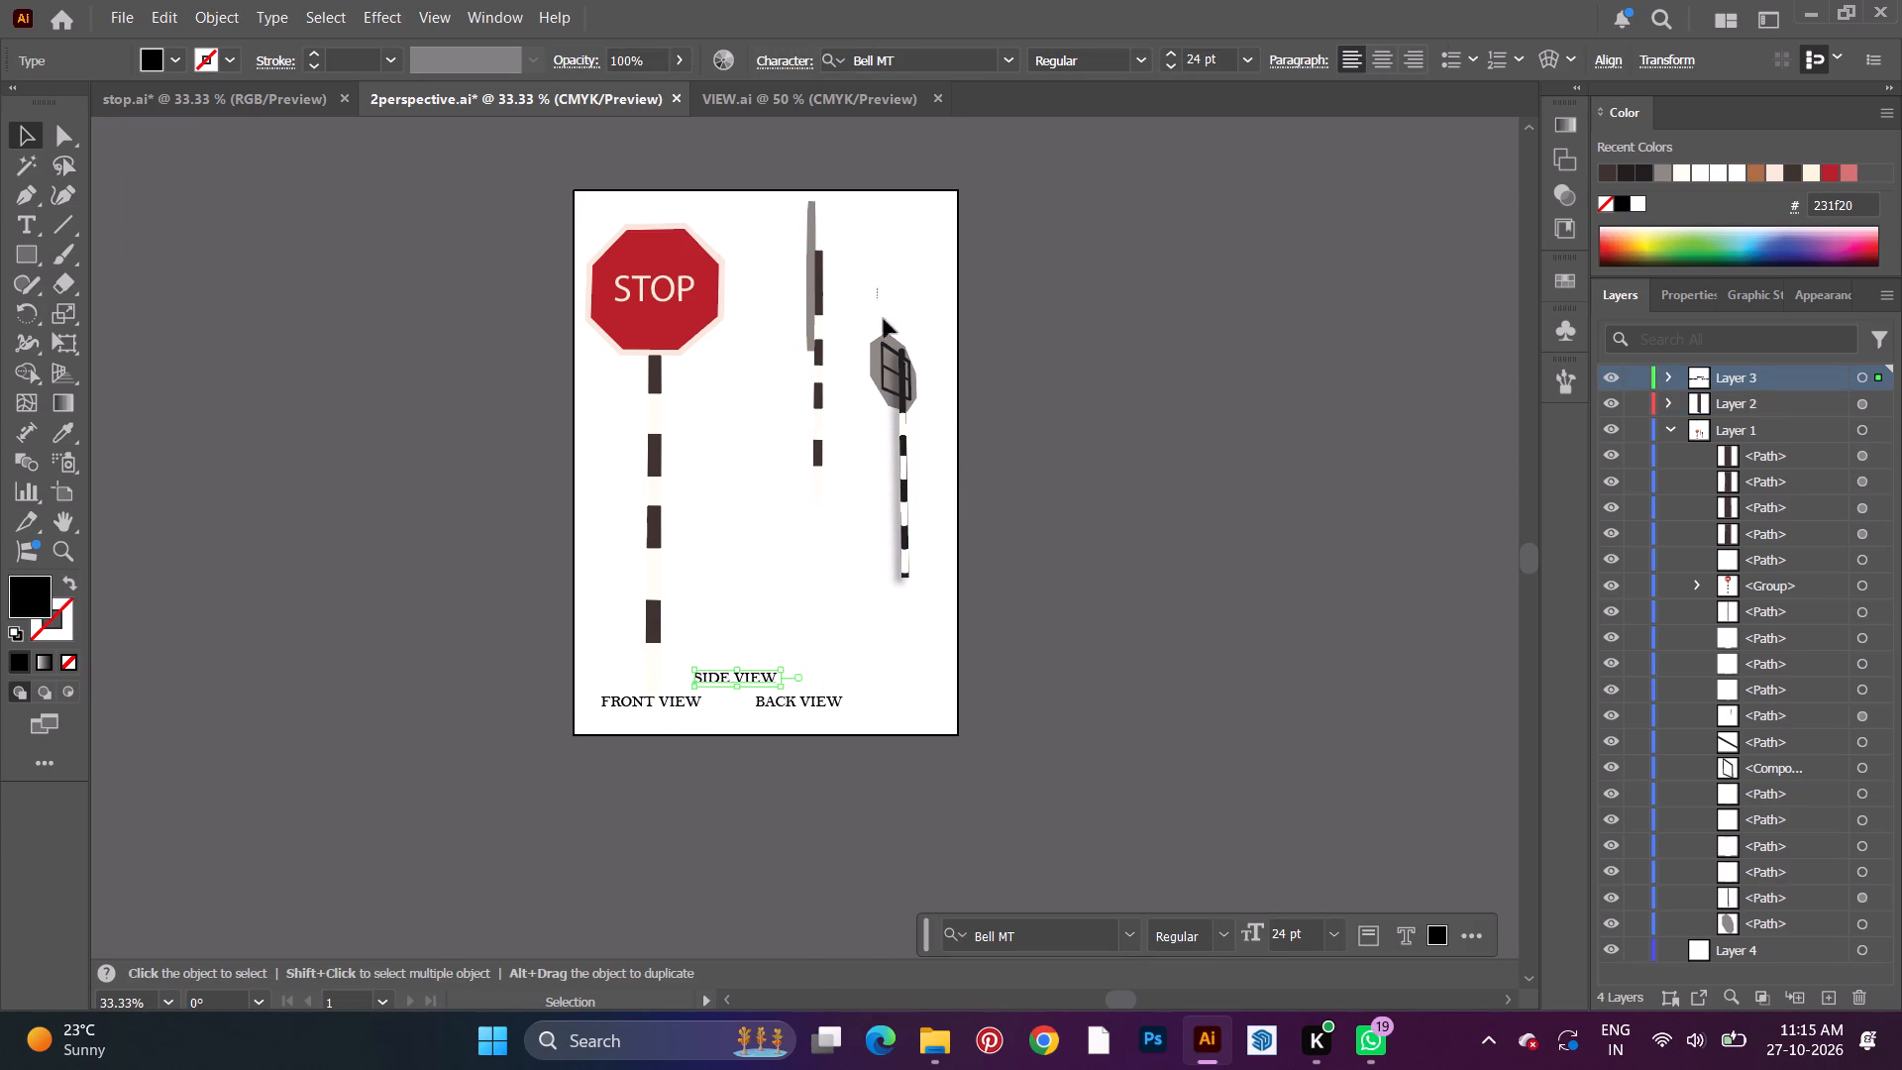
drag(884, 319, 951, 588)
drag(897, 375, 889, 443)
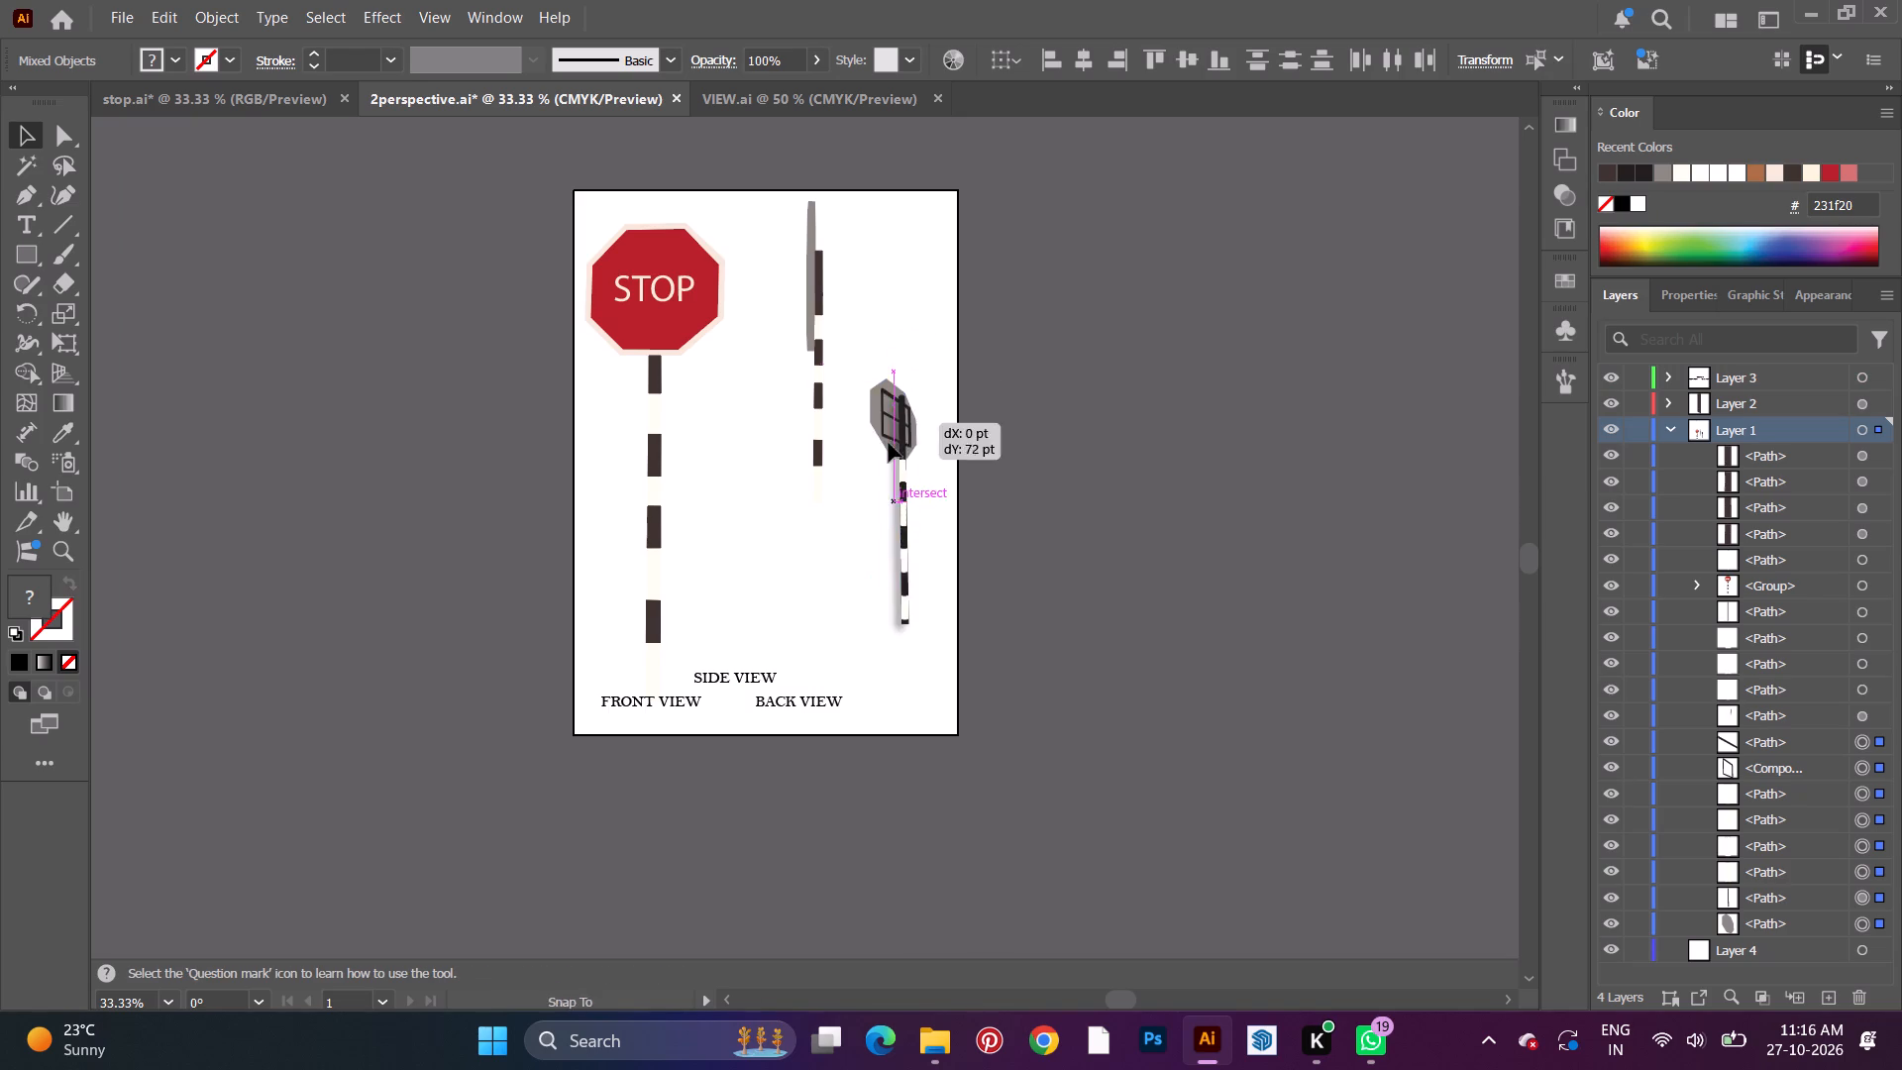
drag(889, 443, 881, 512)
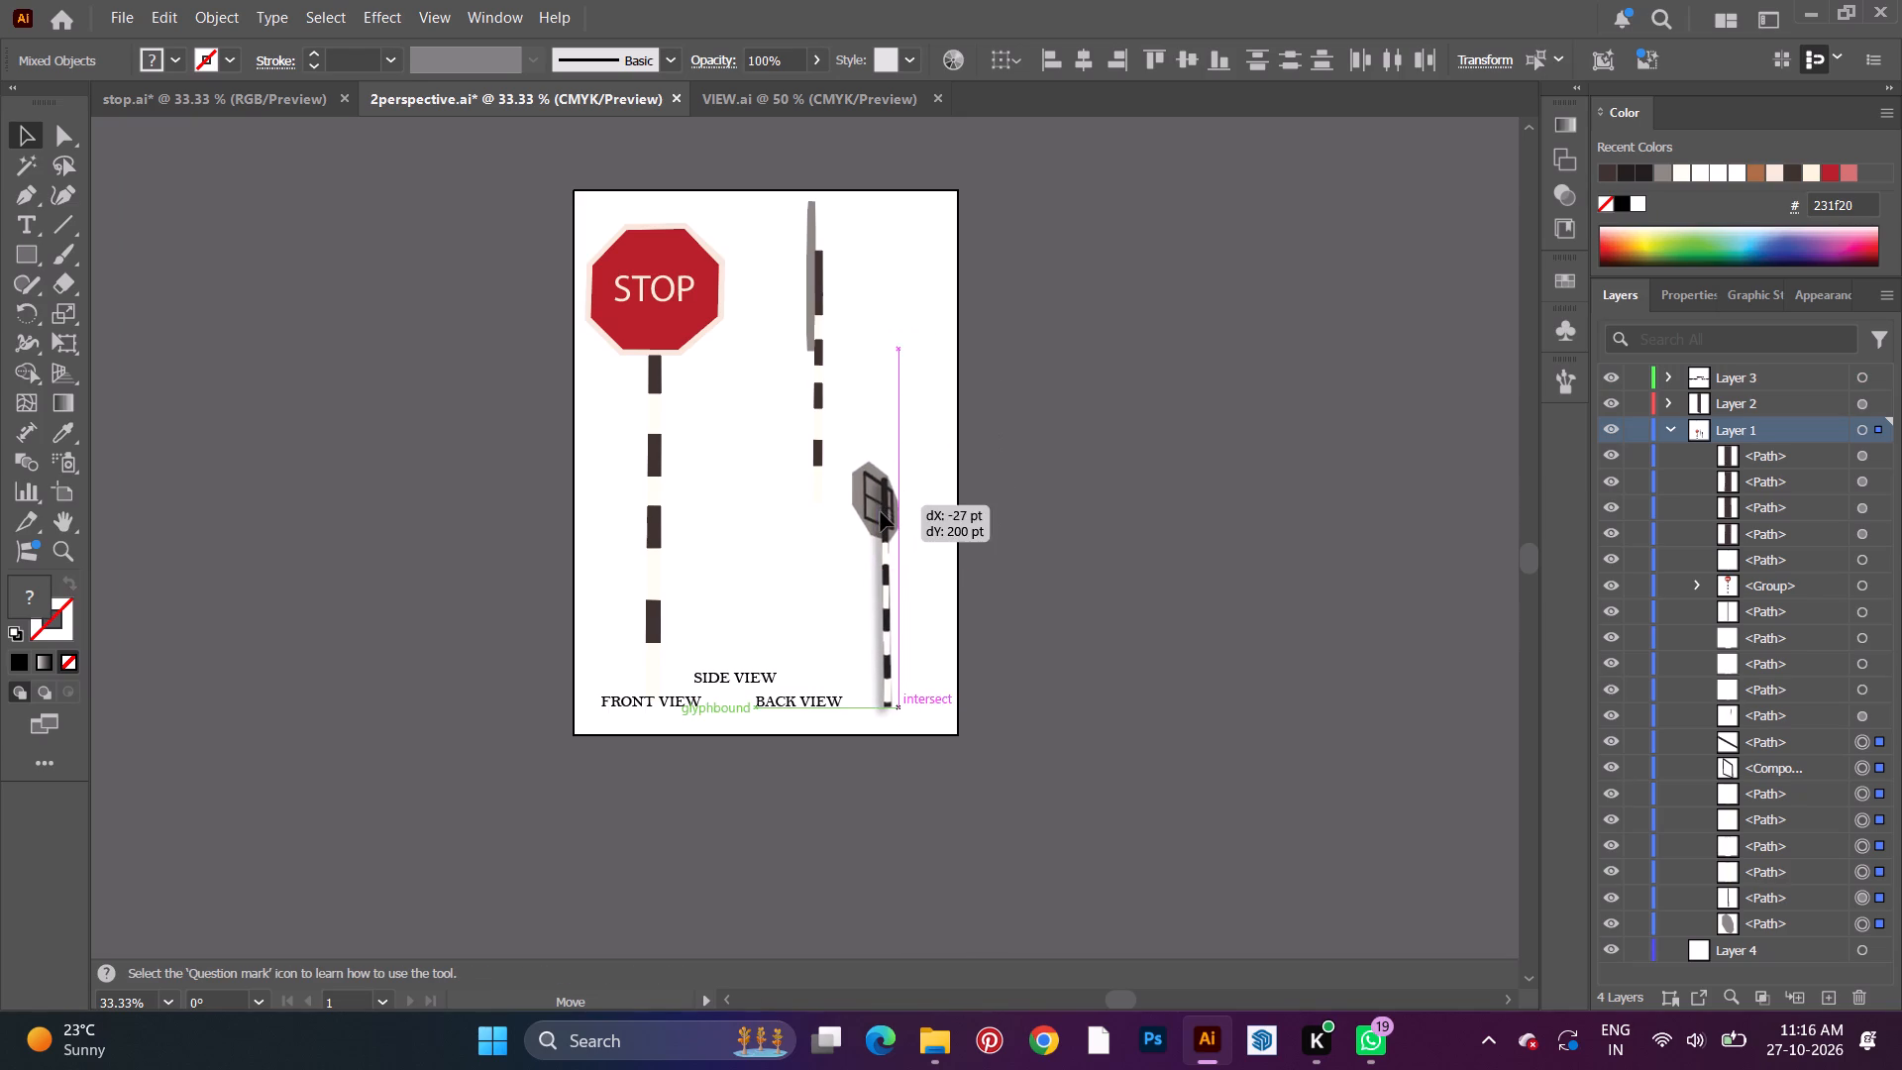
drag(881, 512, 927, 446)
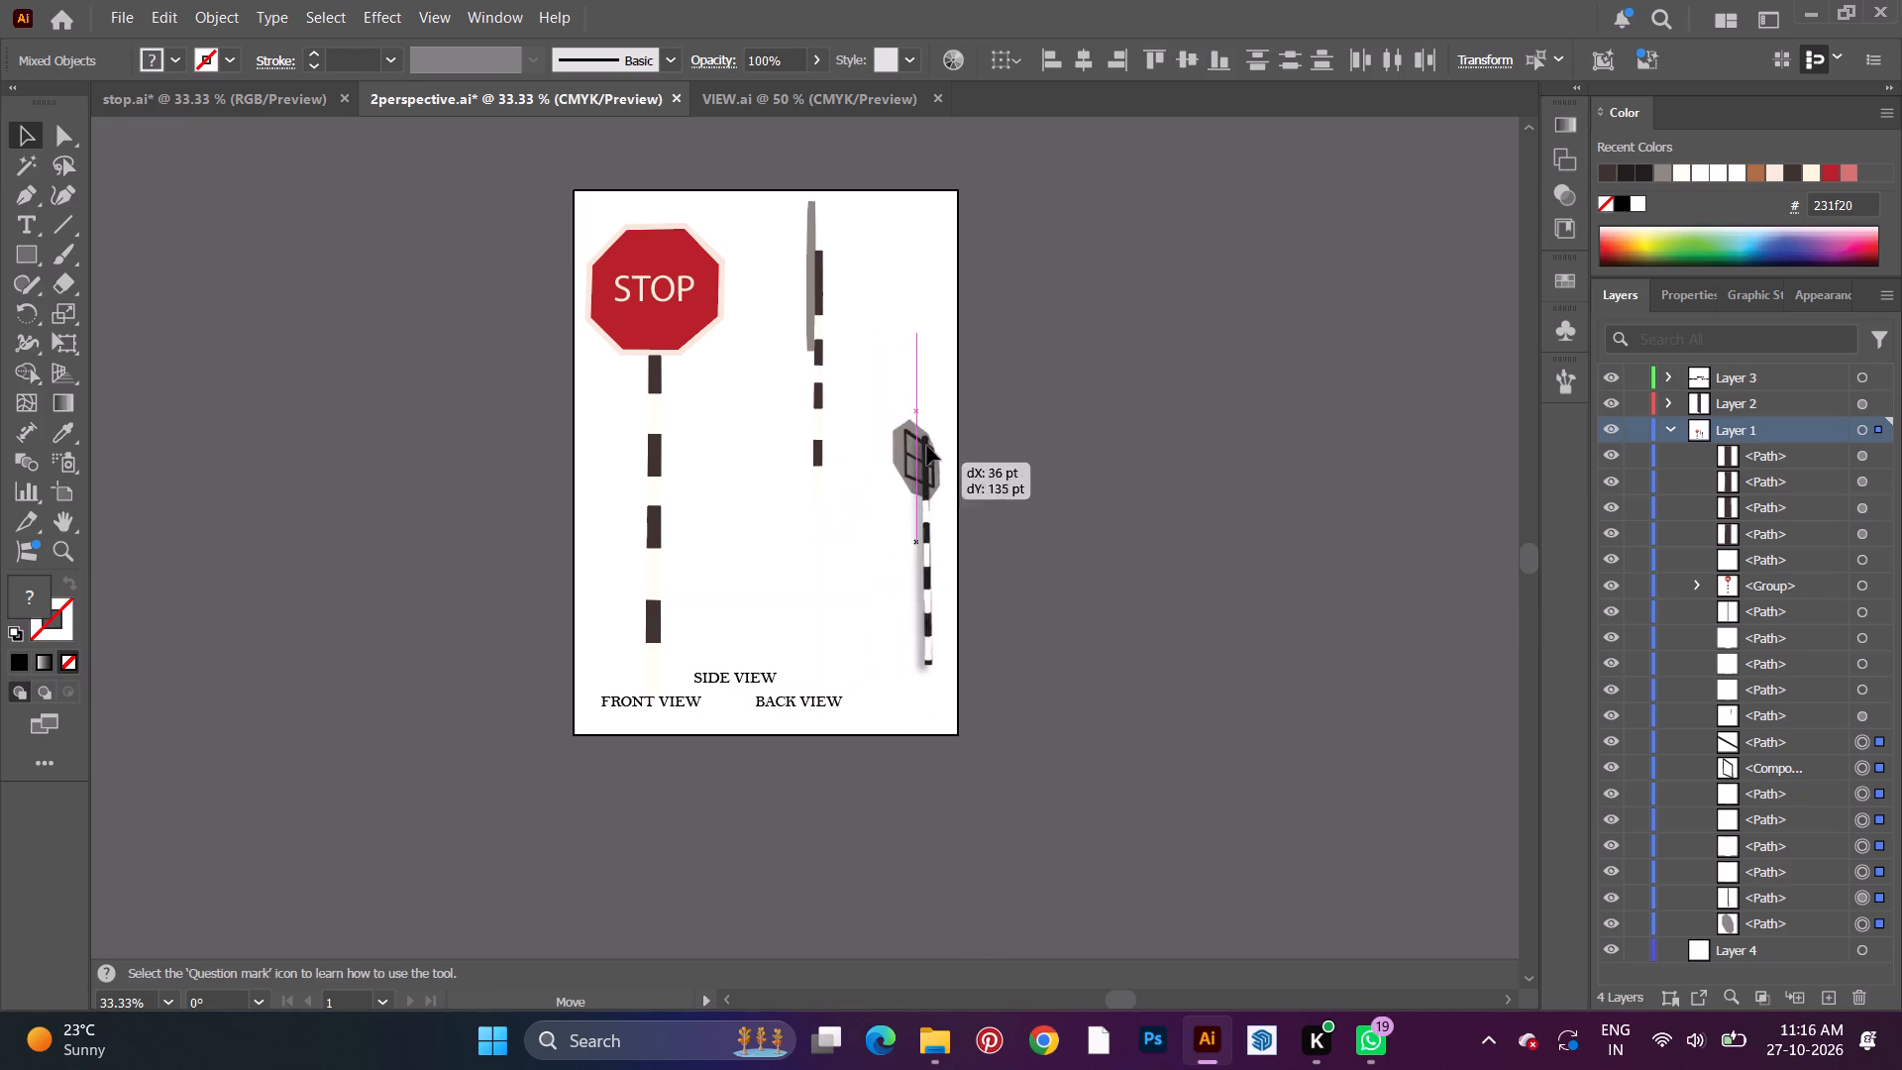
drag(927, 446, 905, 258)
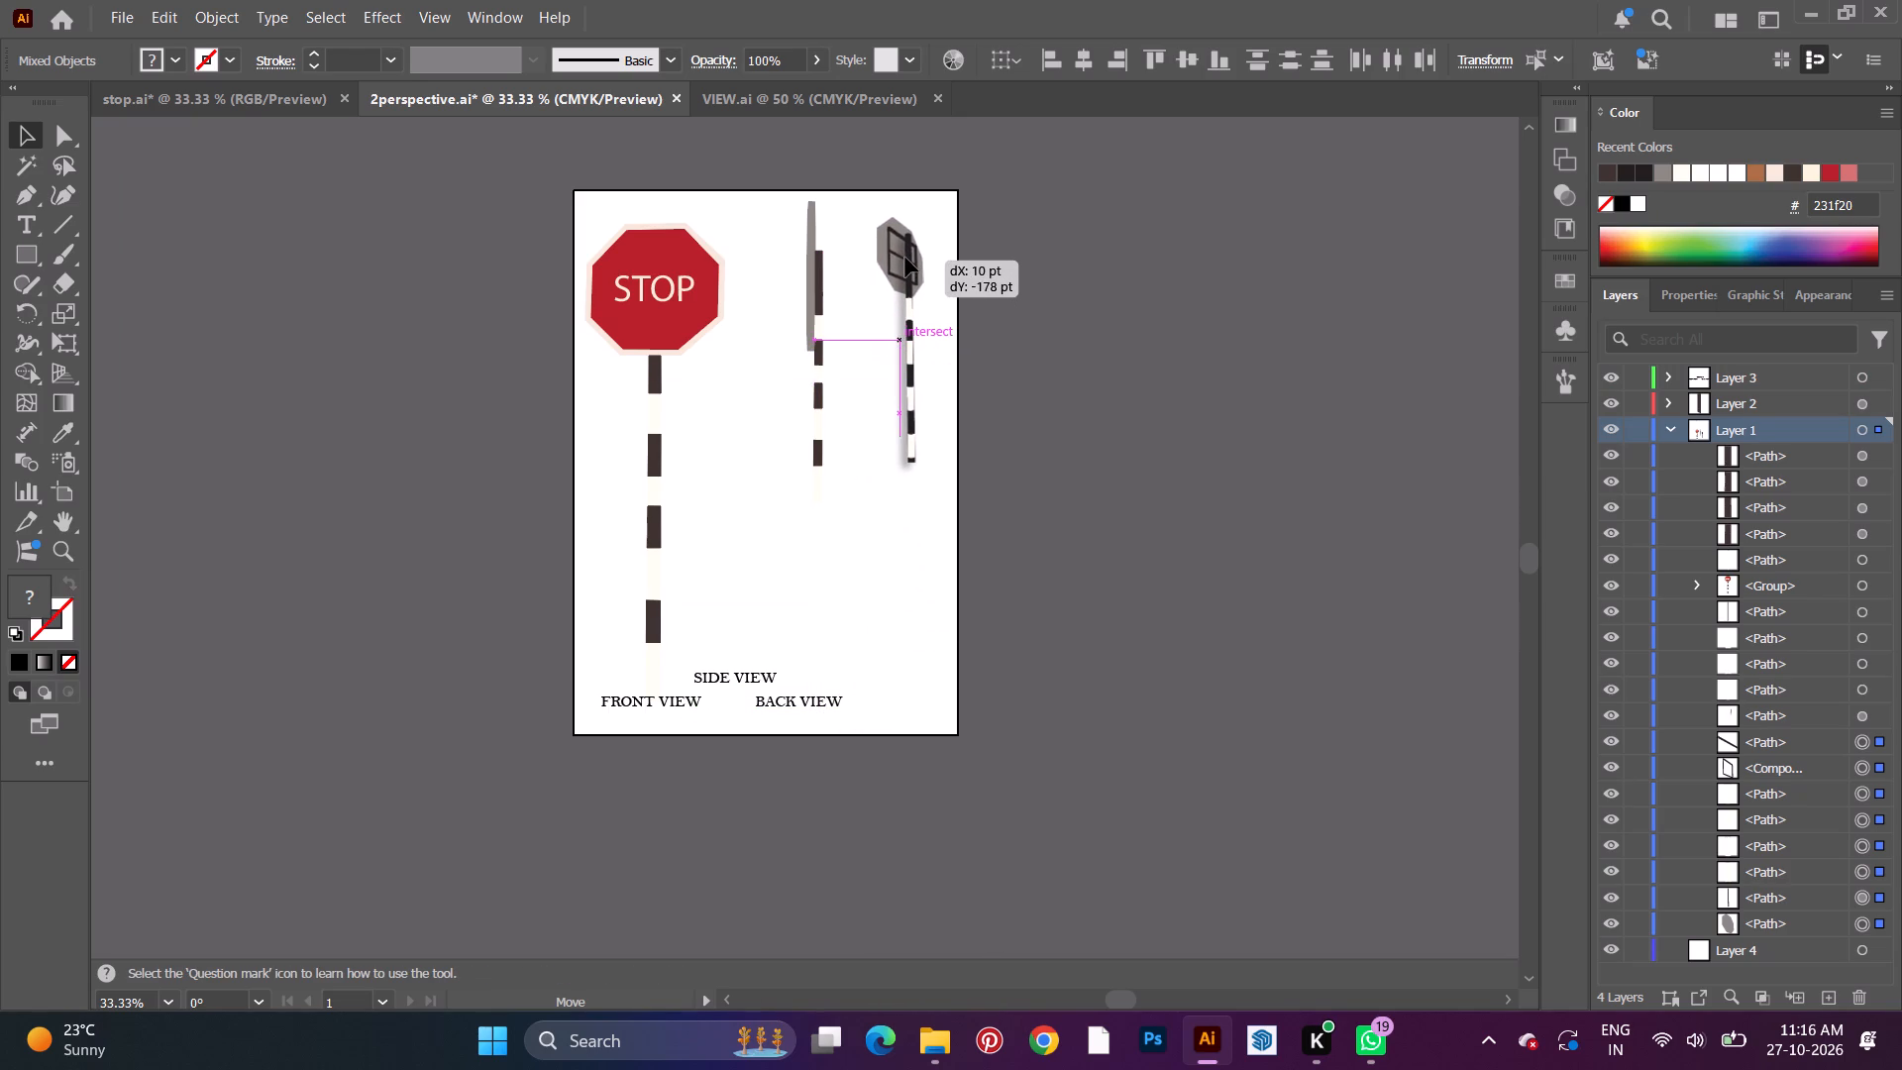
drag(905, 258, 919, 254)
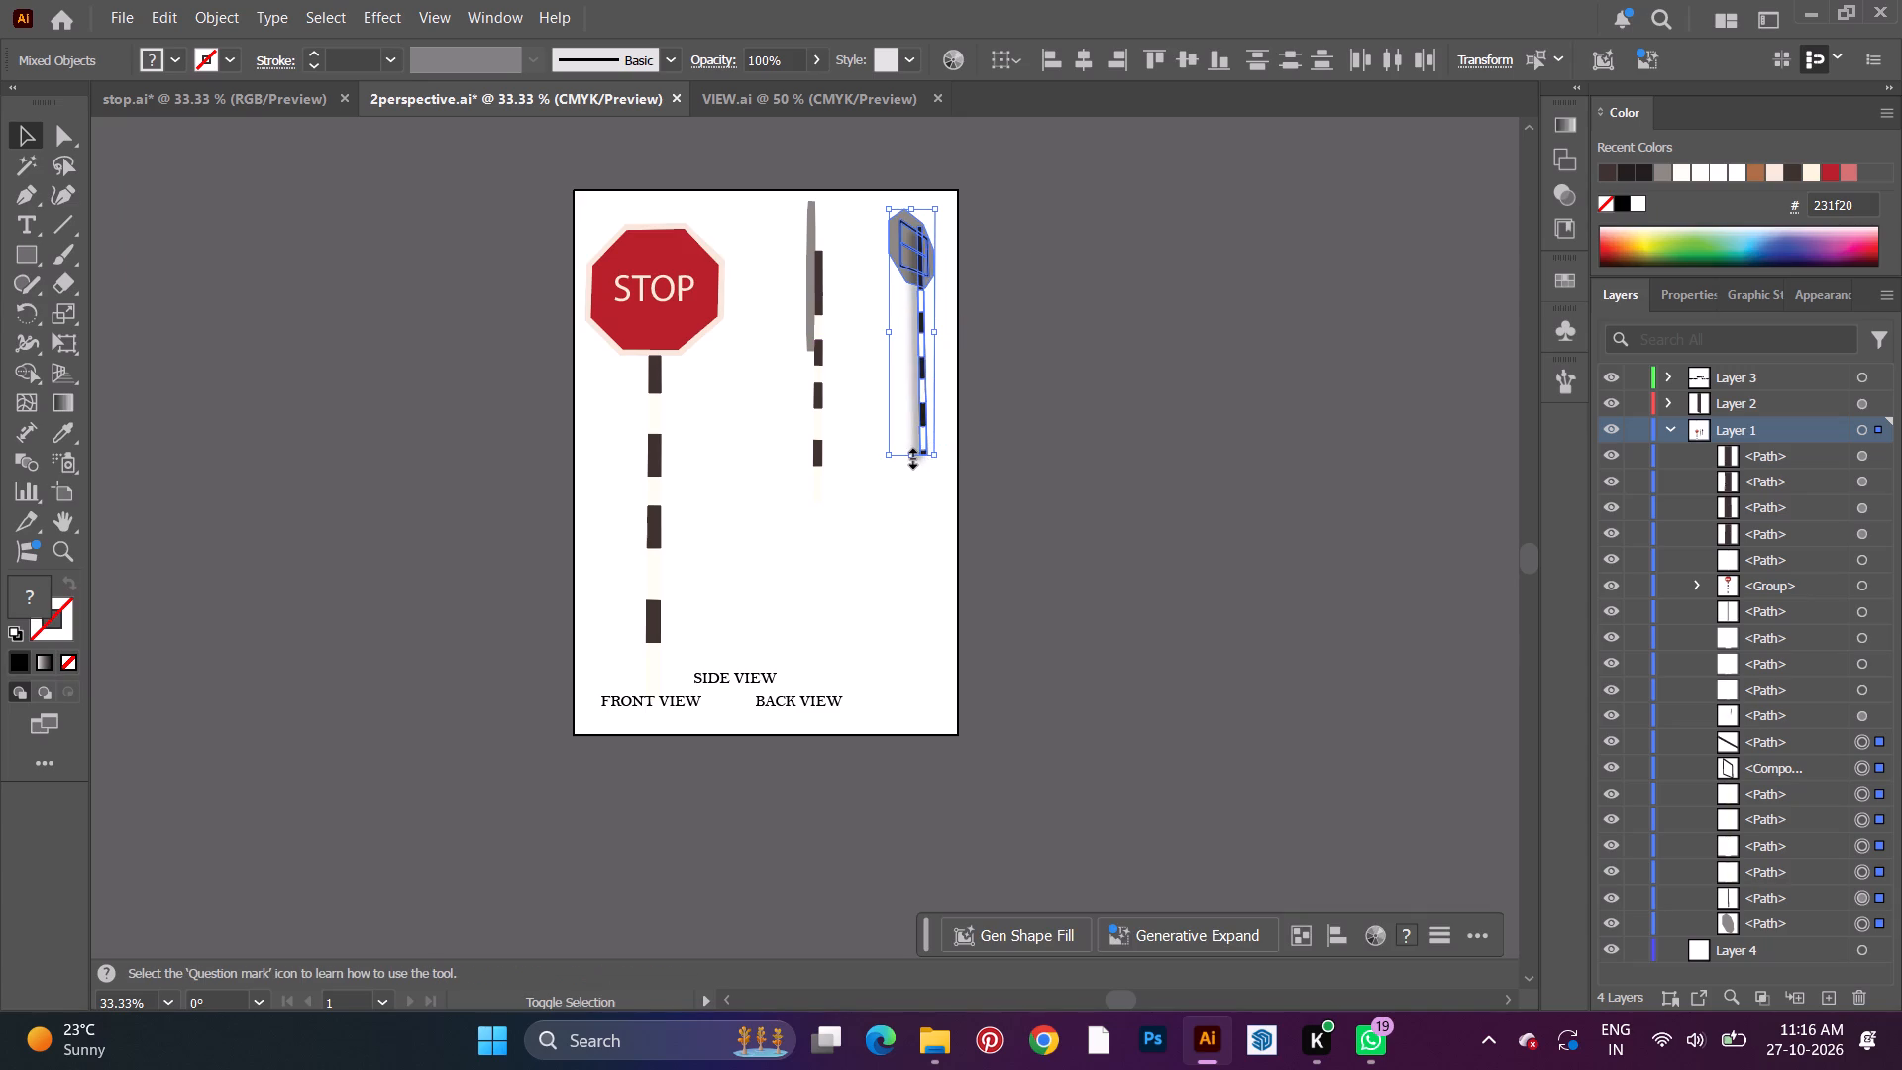
Scale the back view artwork up slightly and proportionally, keeping its top edge fixed.
shift+drag(910, 456, 904, 474)
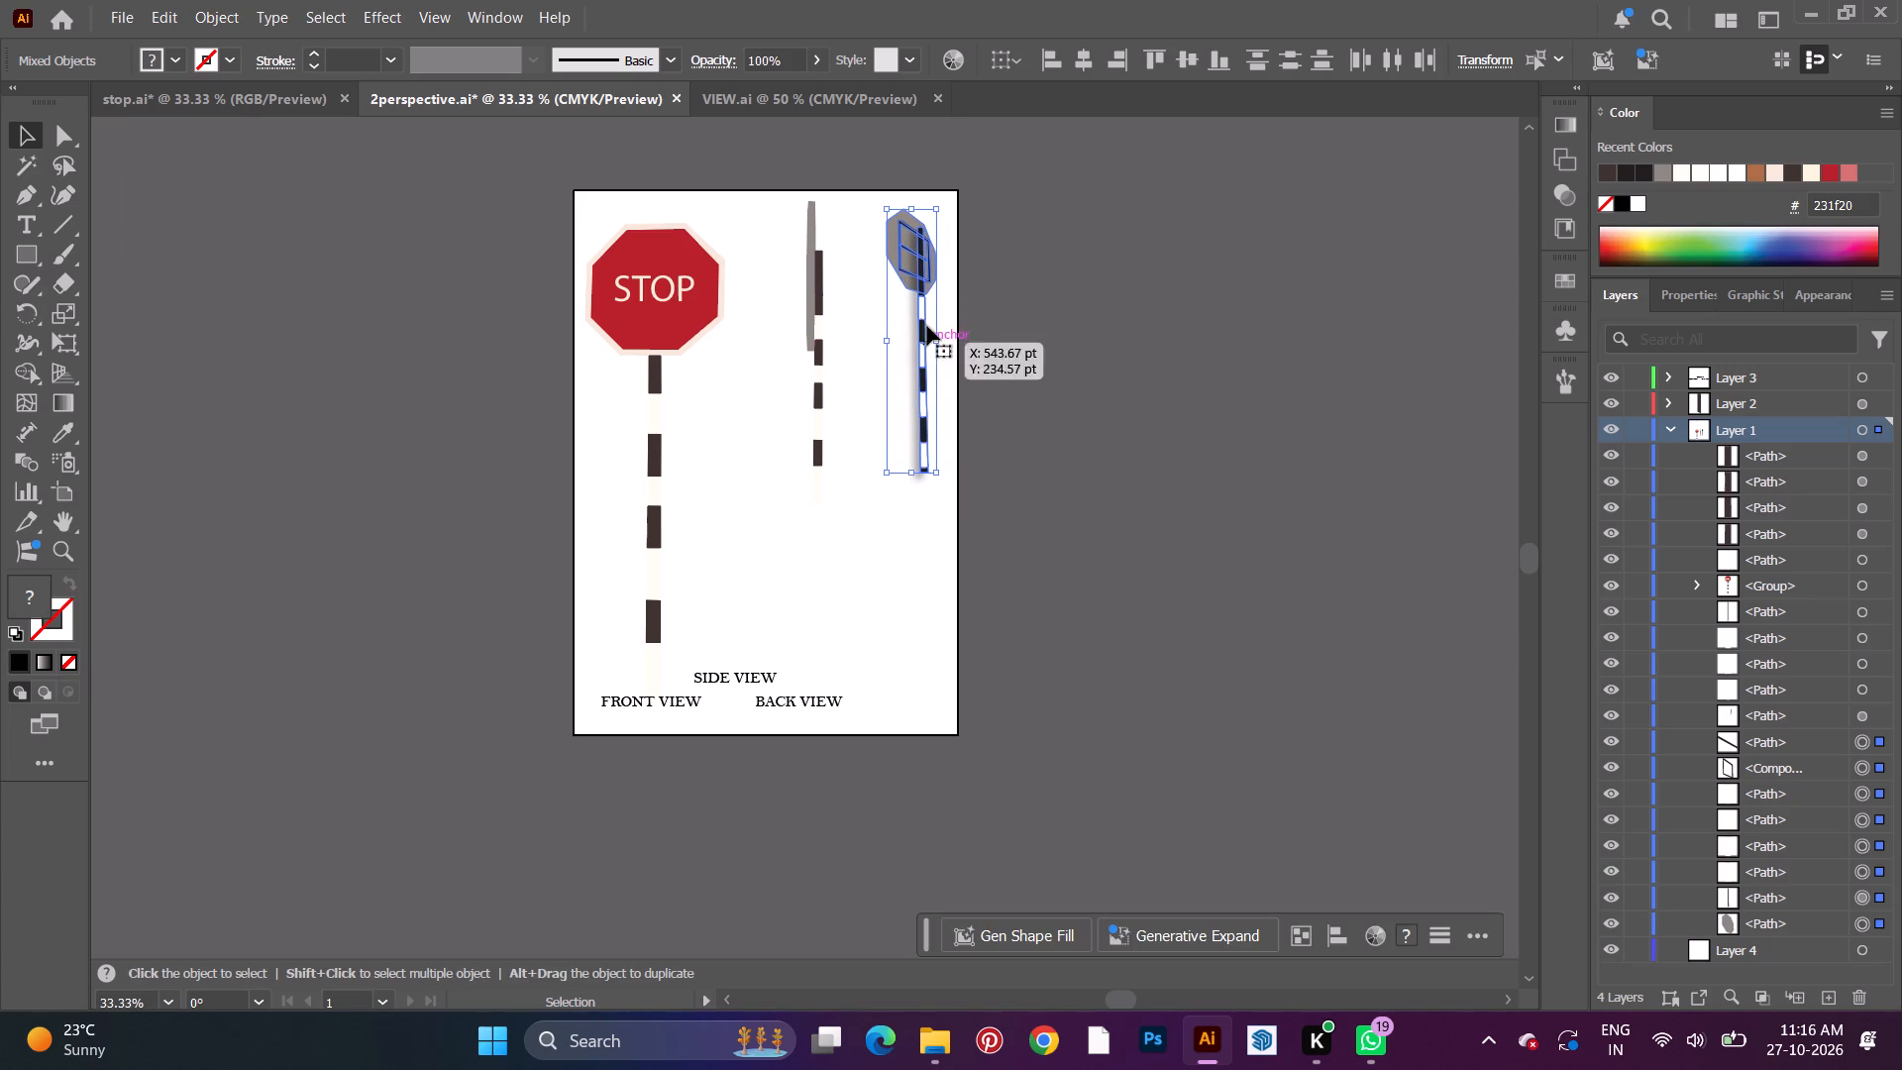
click(925, 277)
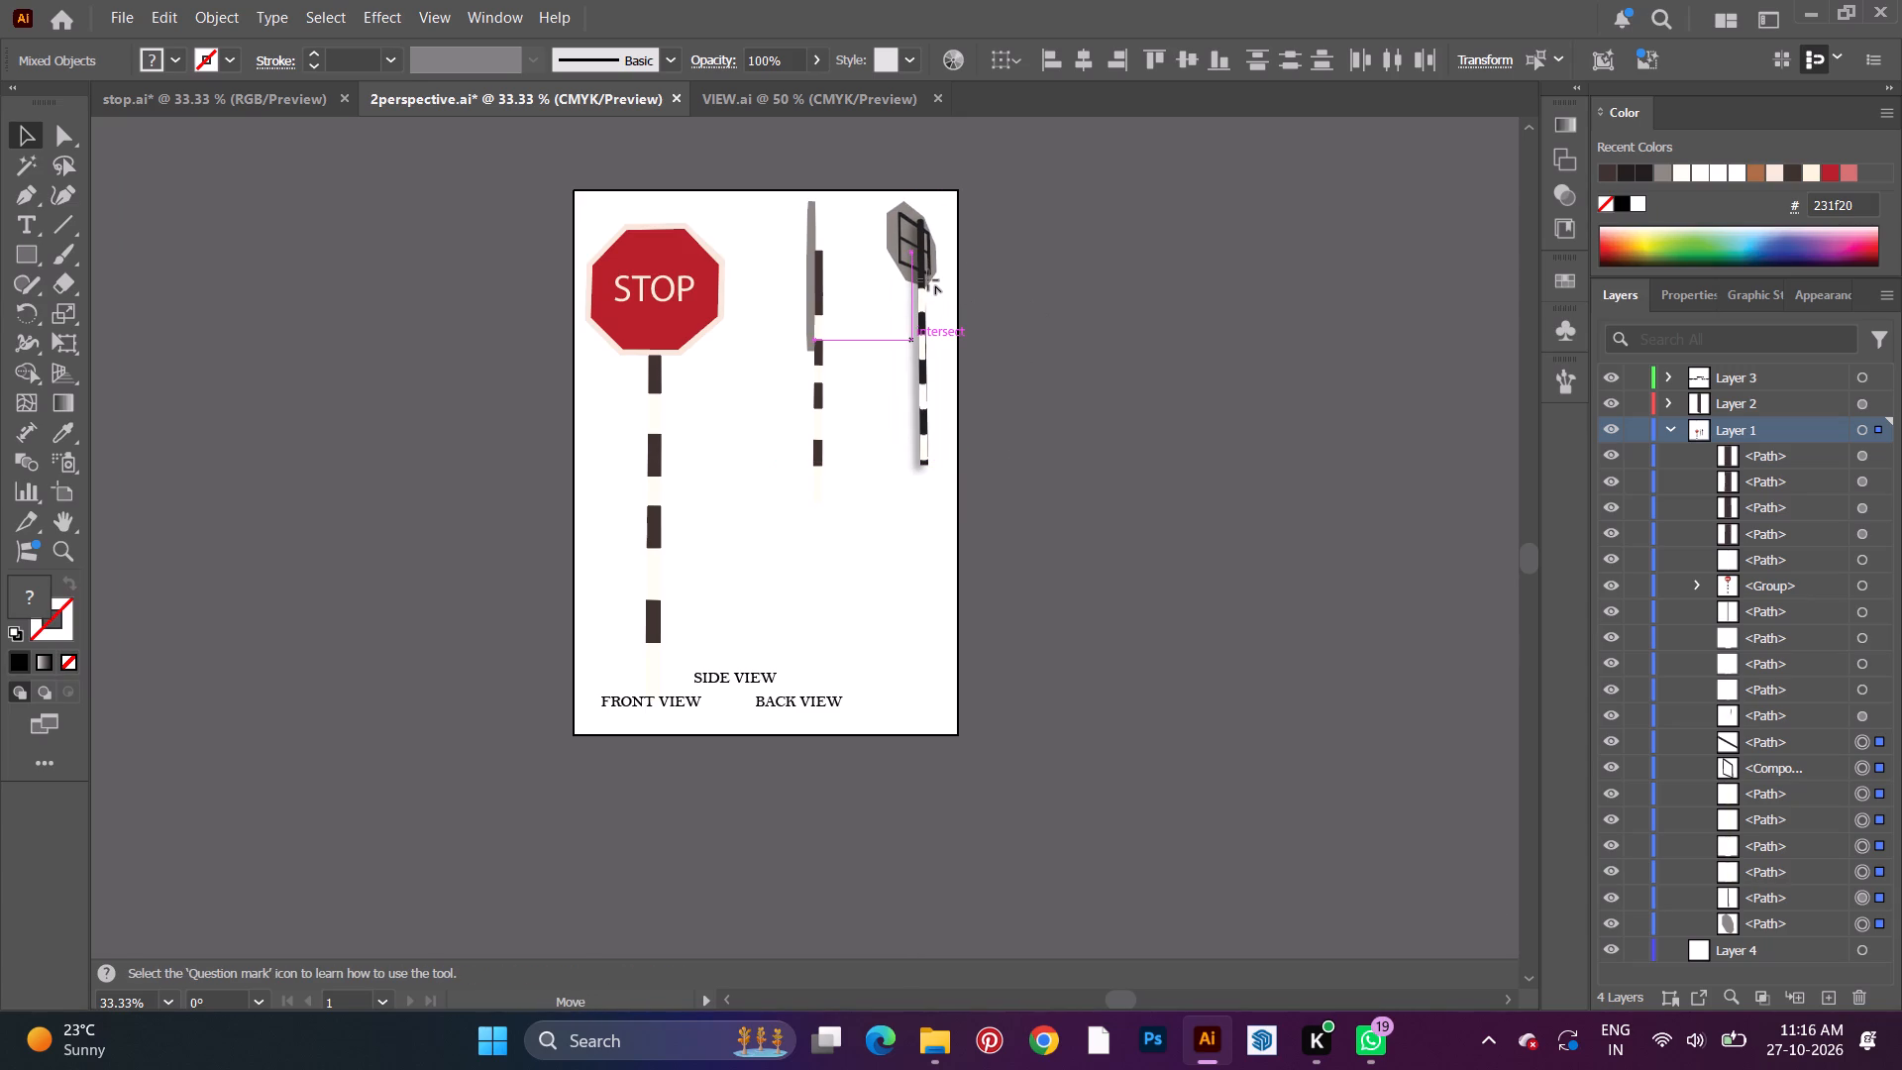
Group all of the side view's panel and pole parts together.
click(814, 302)
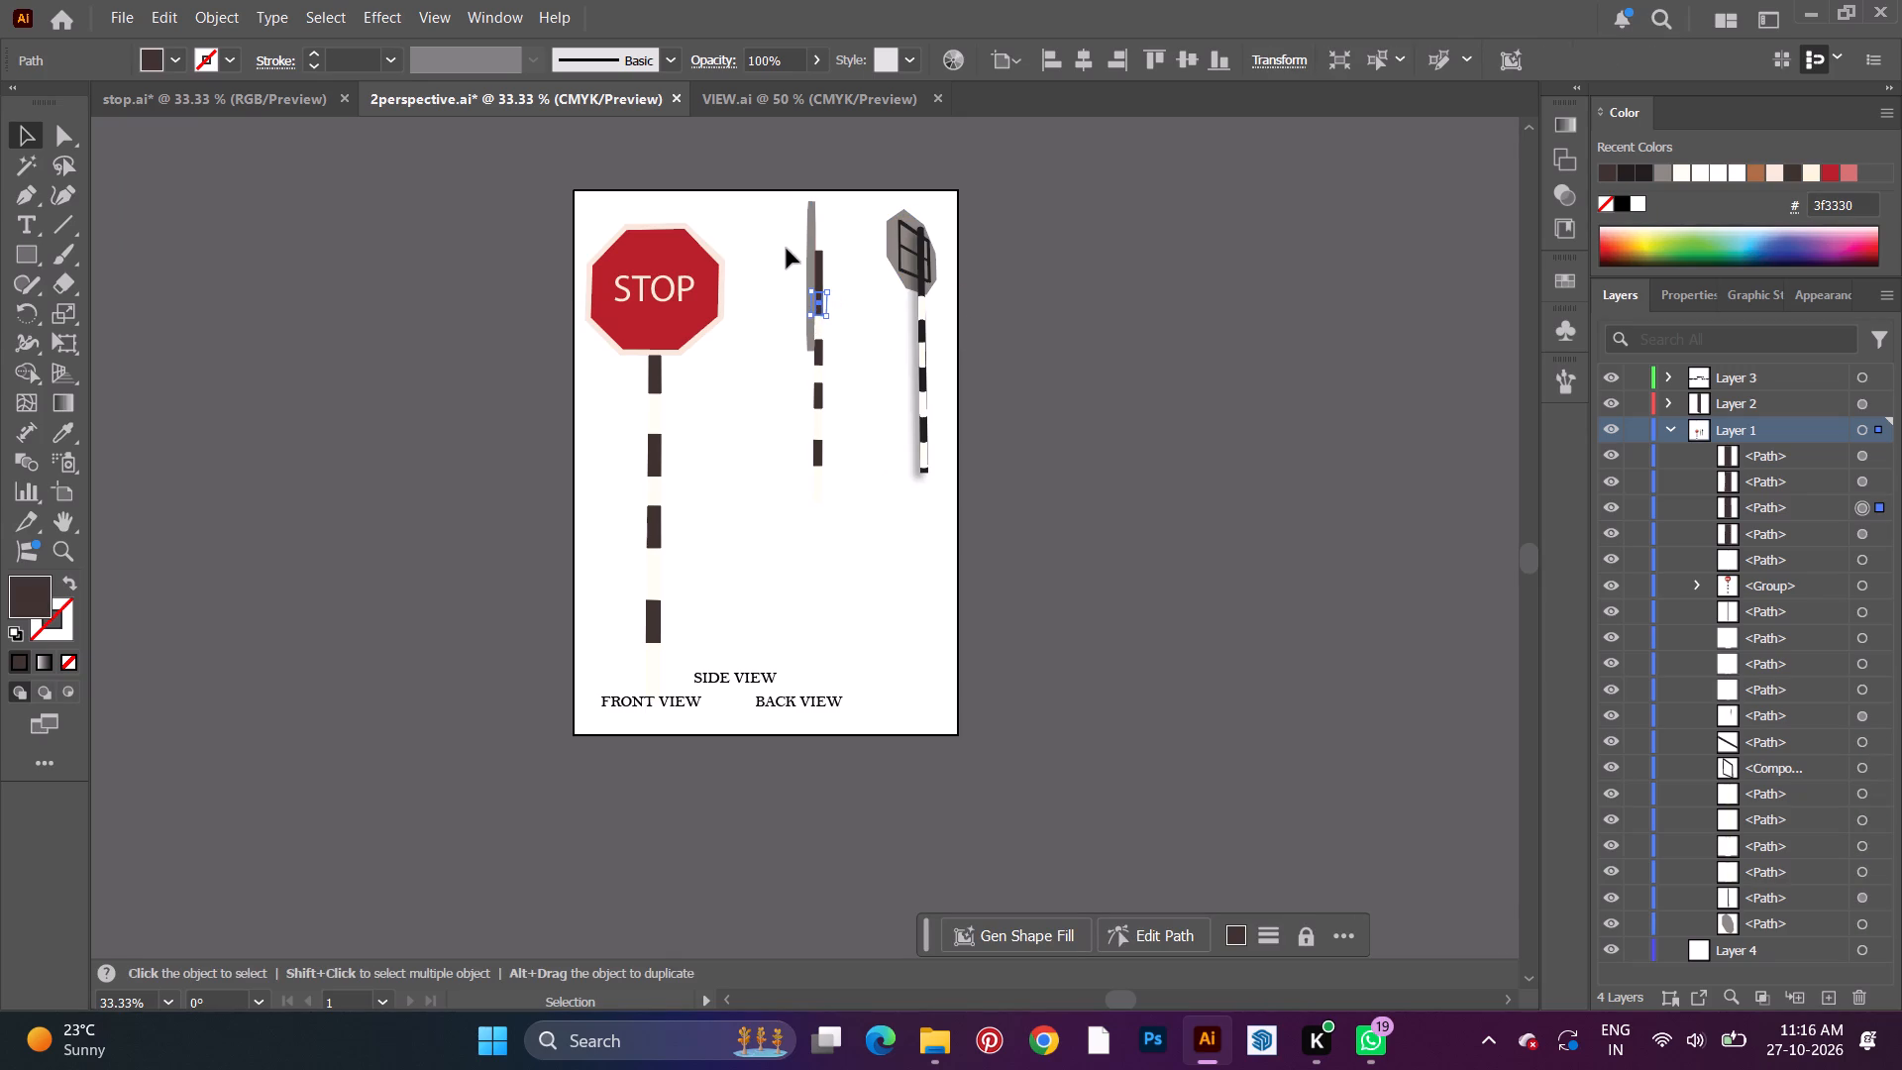
drag(796, 207, 838, 483)
right_click(823, 429)
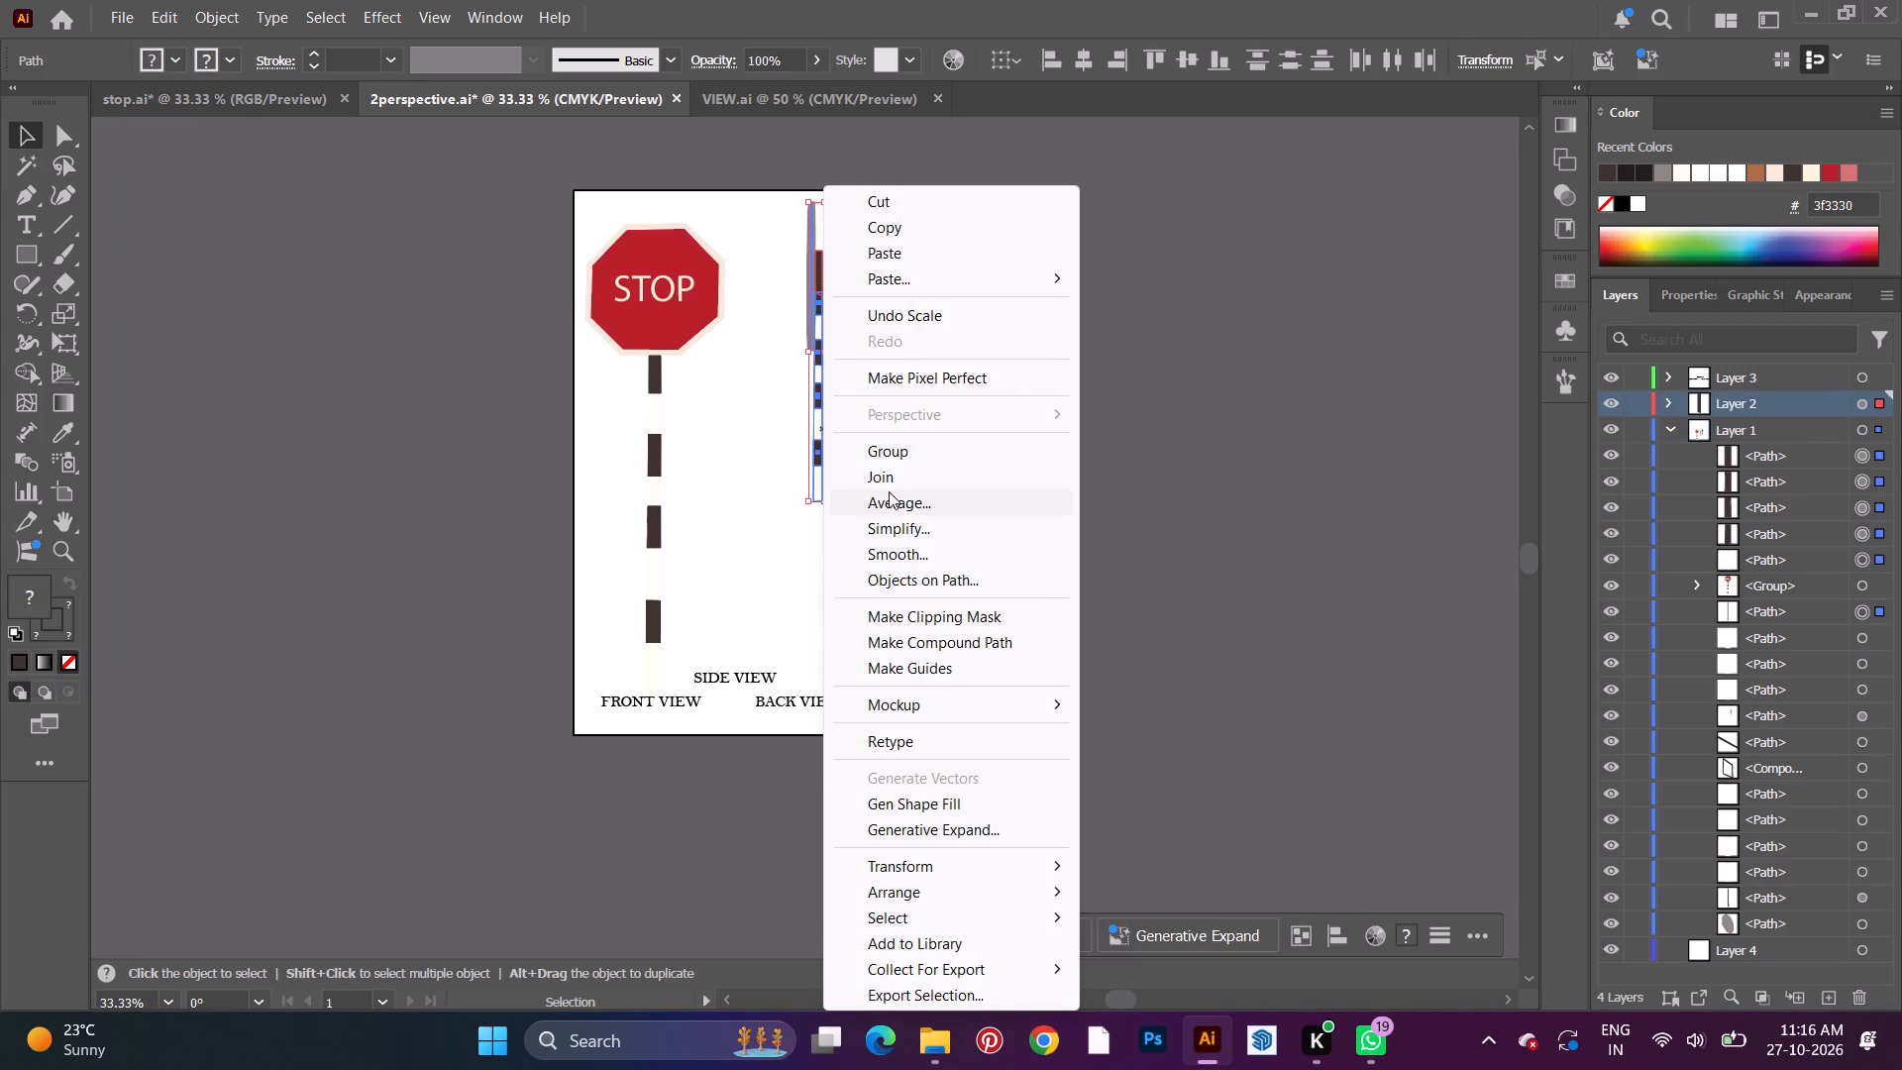
click(902, 452)
click(1057, 474)
Group all of the back view's sign and pole parts together.
drag(877, 227, 894, 267)
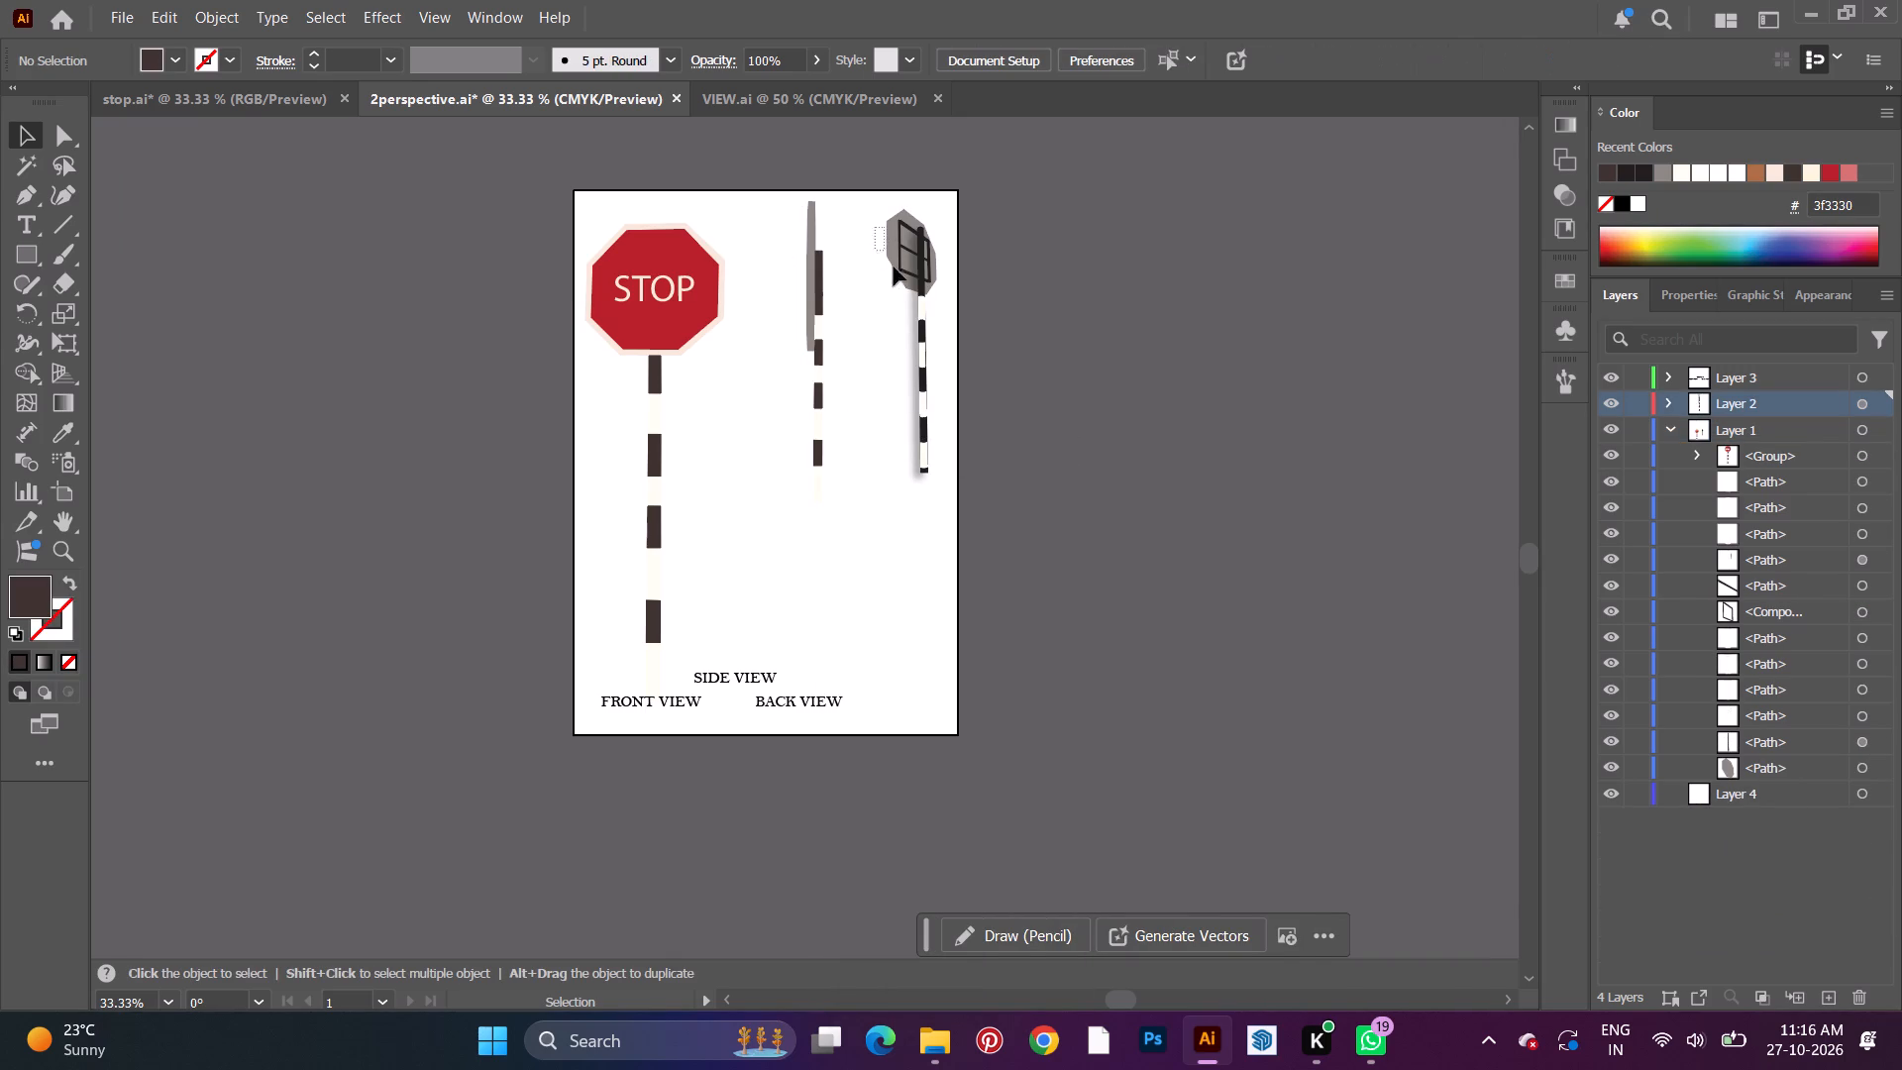
drag(894, 267, 954, 478)
right_click(928, 419)
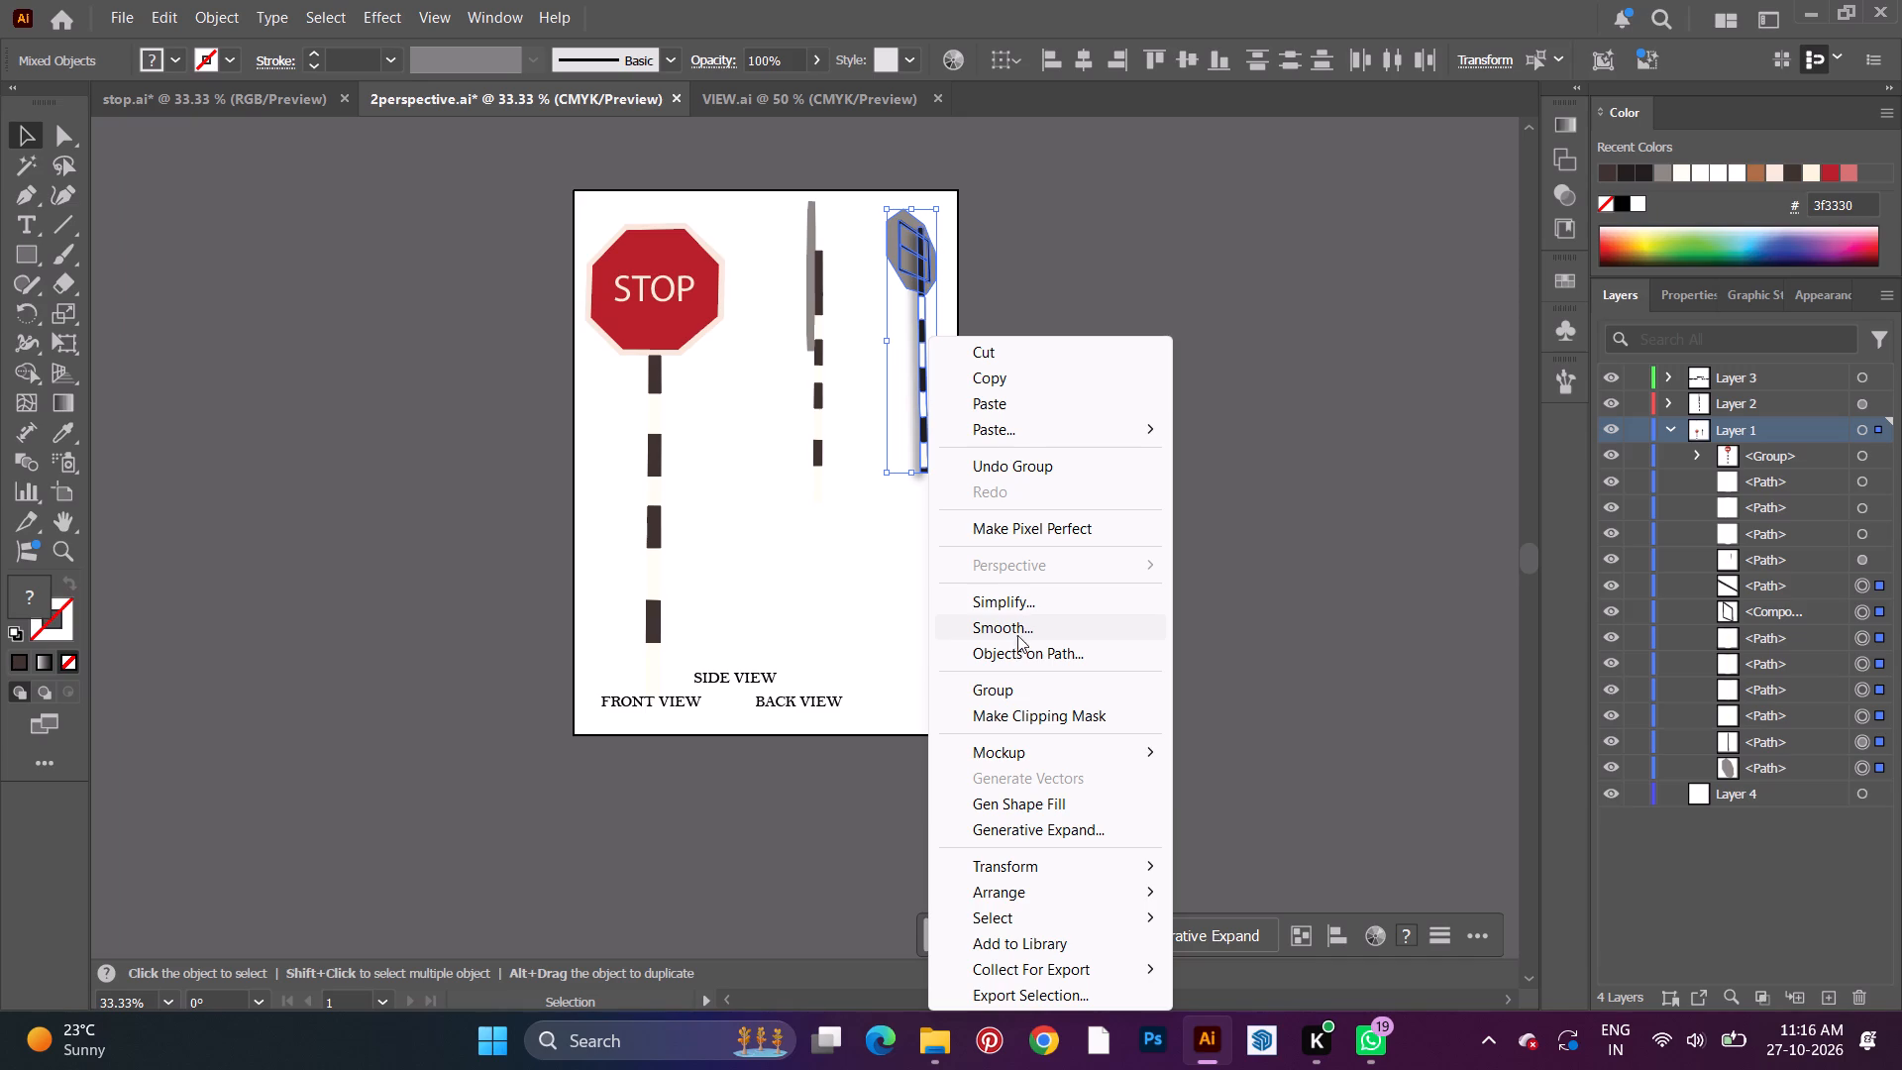
click(1032, 690)
click(1076, 501)
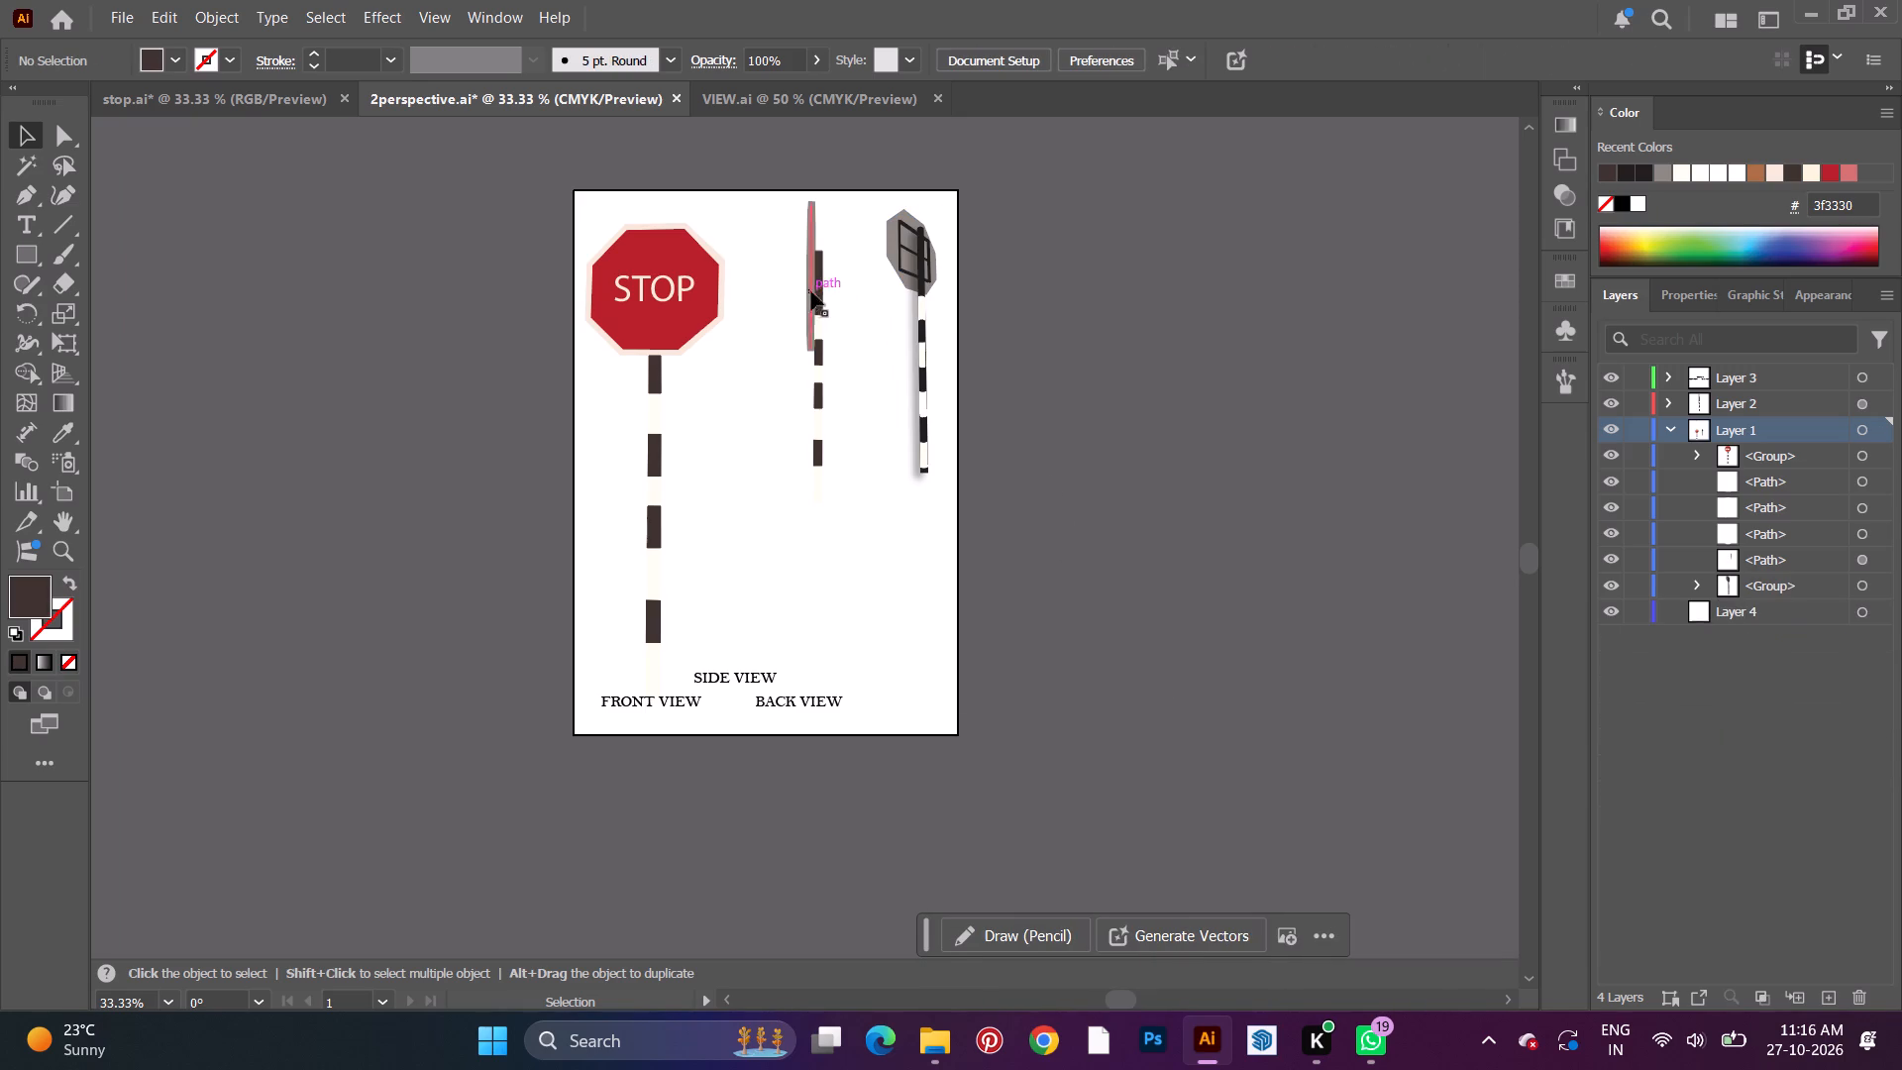
Move the side view group slightly down and left so its top lines up with the back view's top.
alt+scroll(804, 310, up, 1)
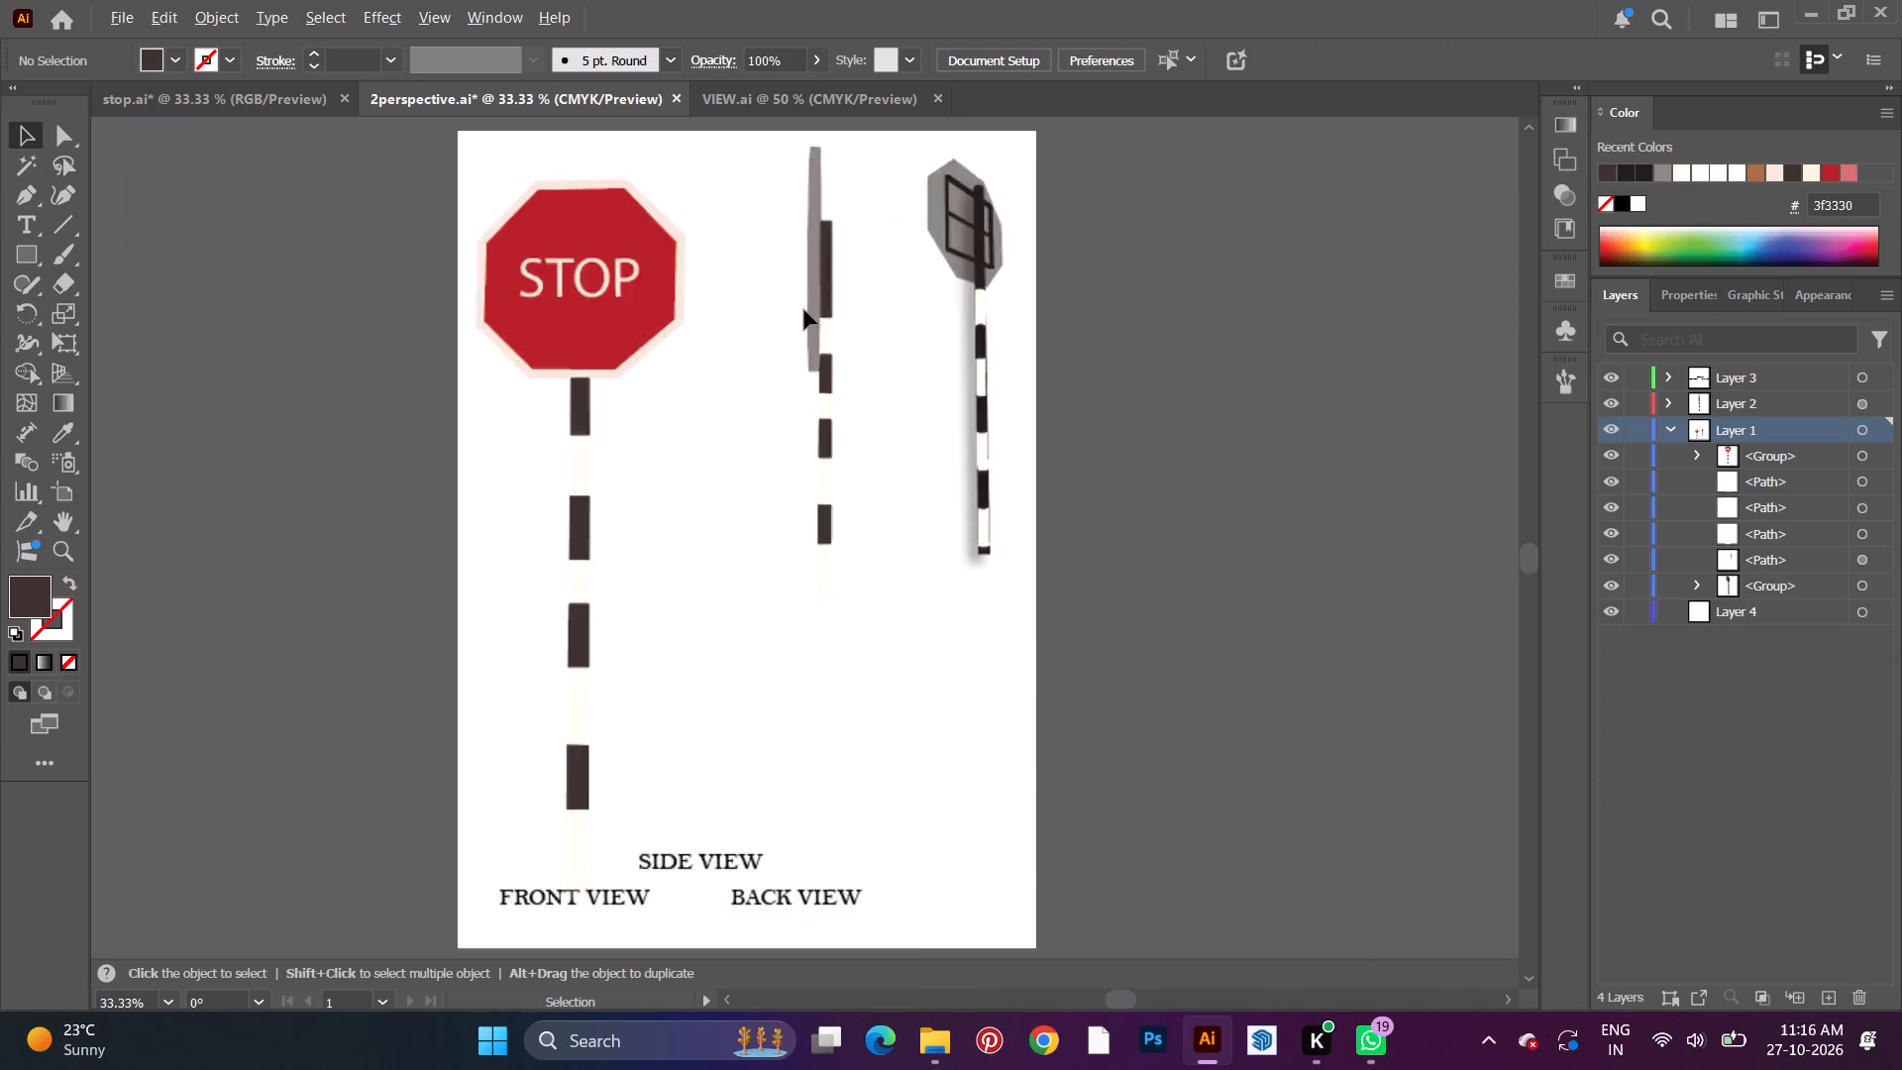
alt+scroll(804, 310, up, 2)
alt+scroll(823, 399, down, 1)
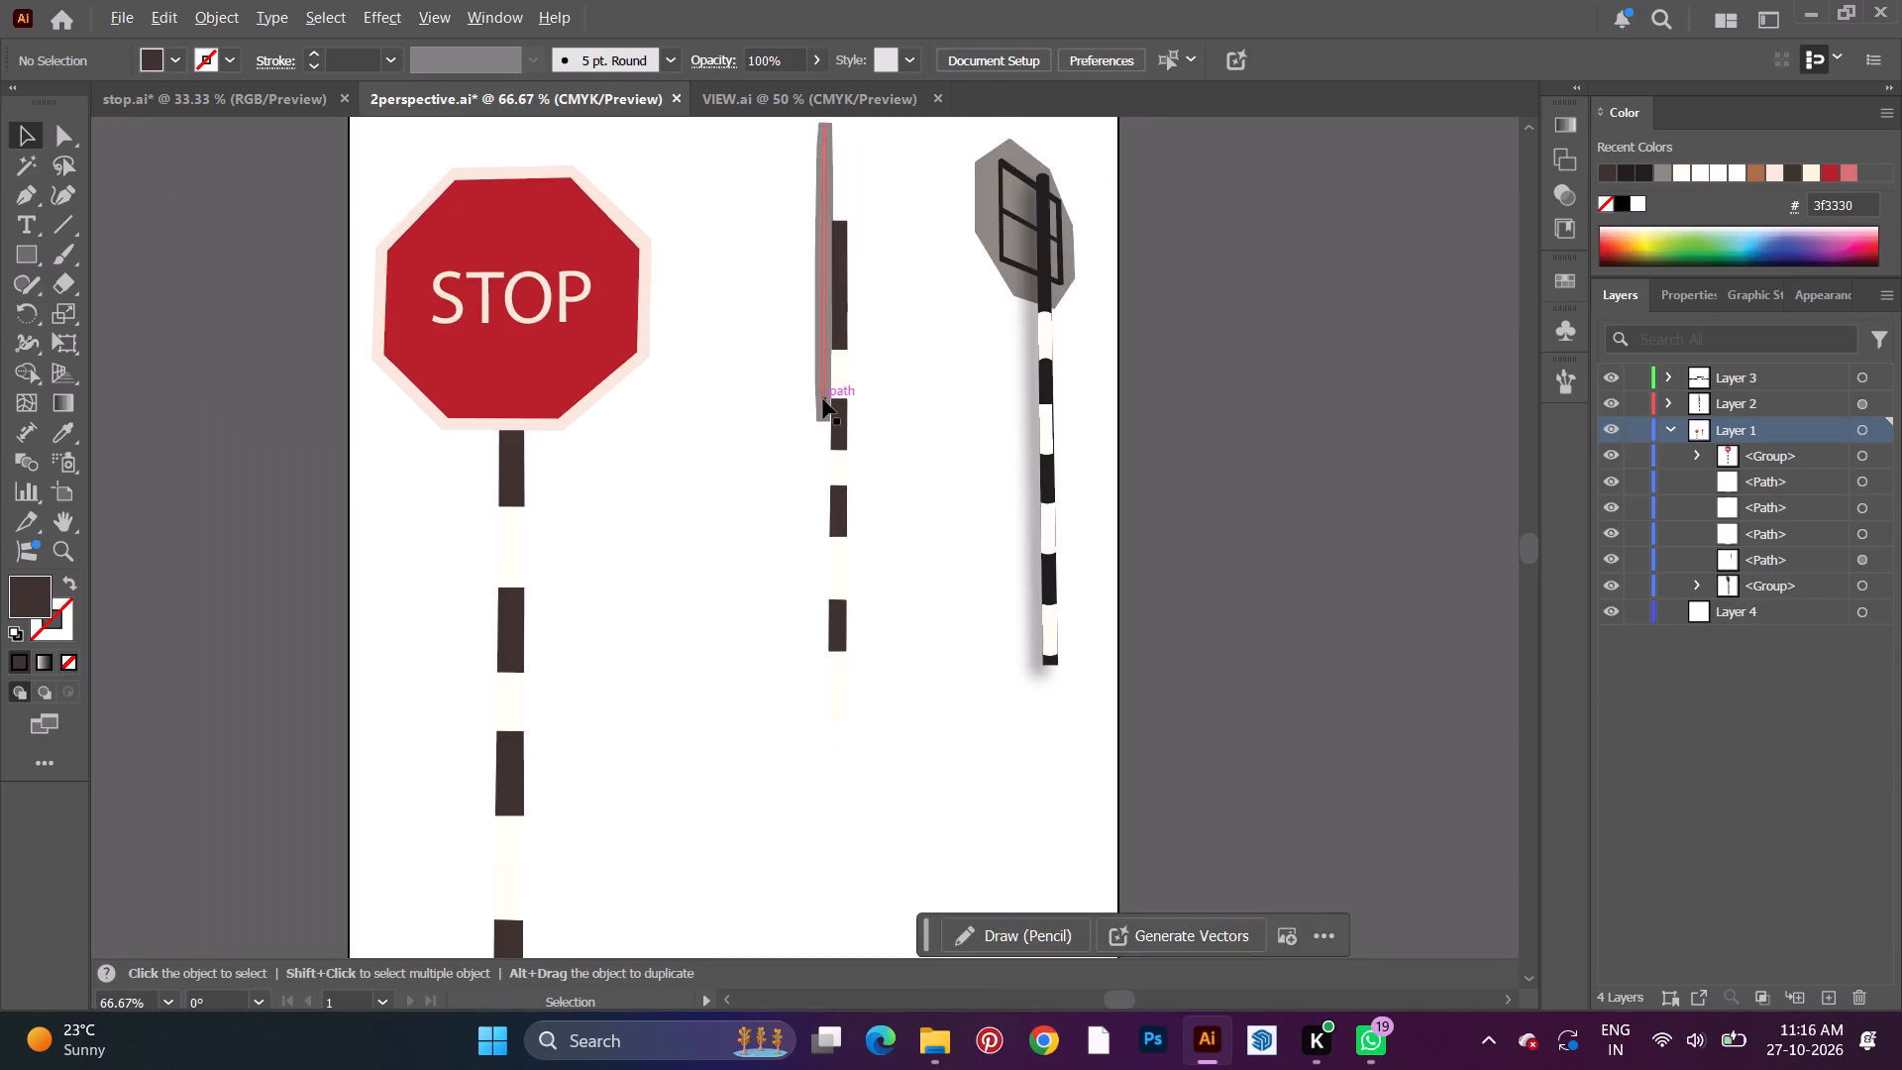
alt+scroll(823, 399, down, 1)
click(790, 241)
drag(790, 240, 809, 269)
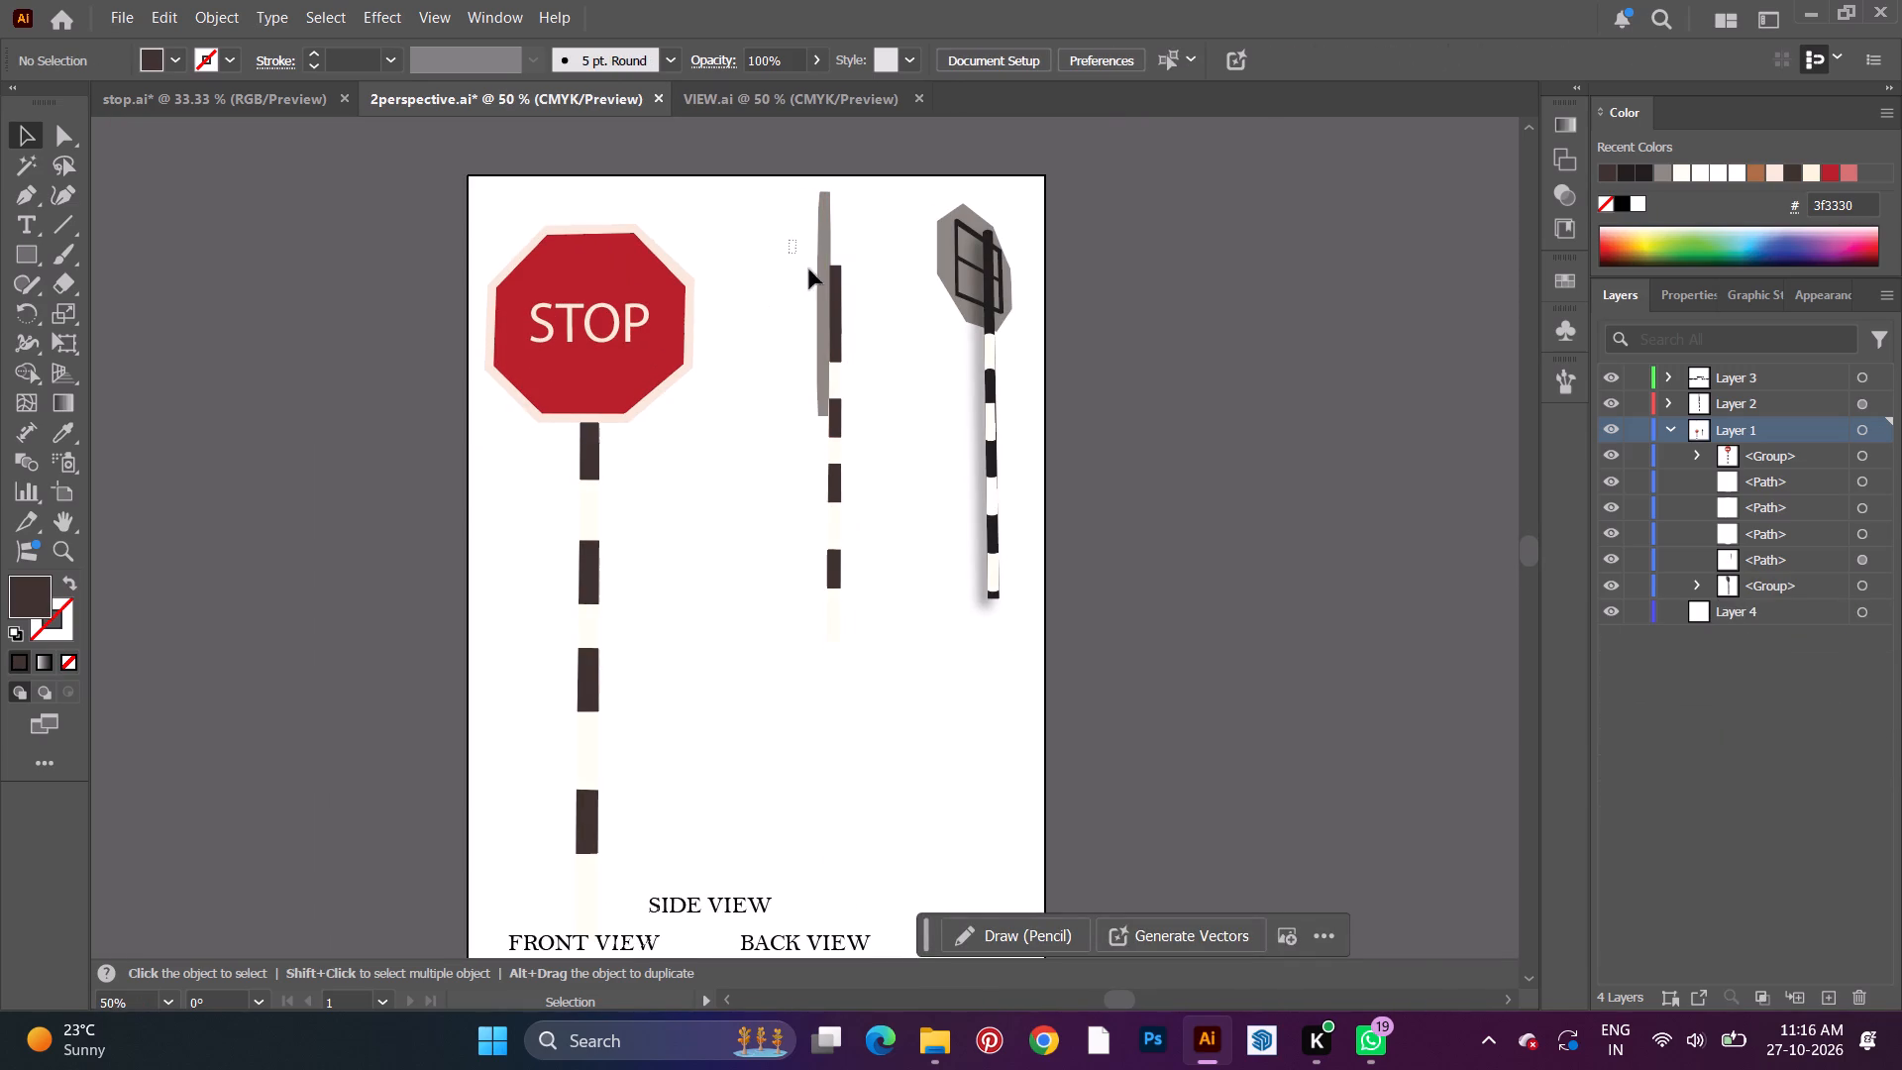
drag(809, 269, 849, 335)
drag(823, 323, 861, 331)
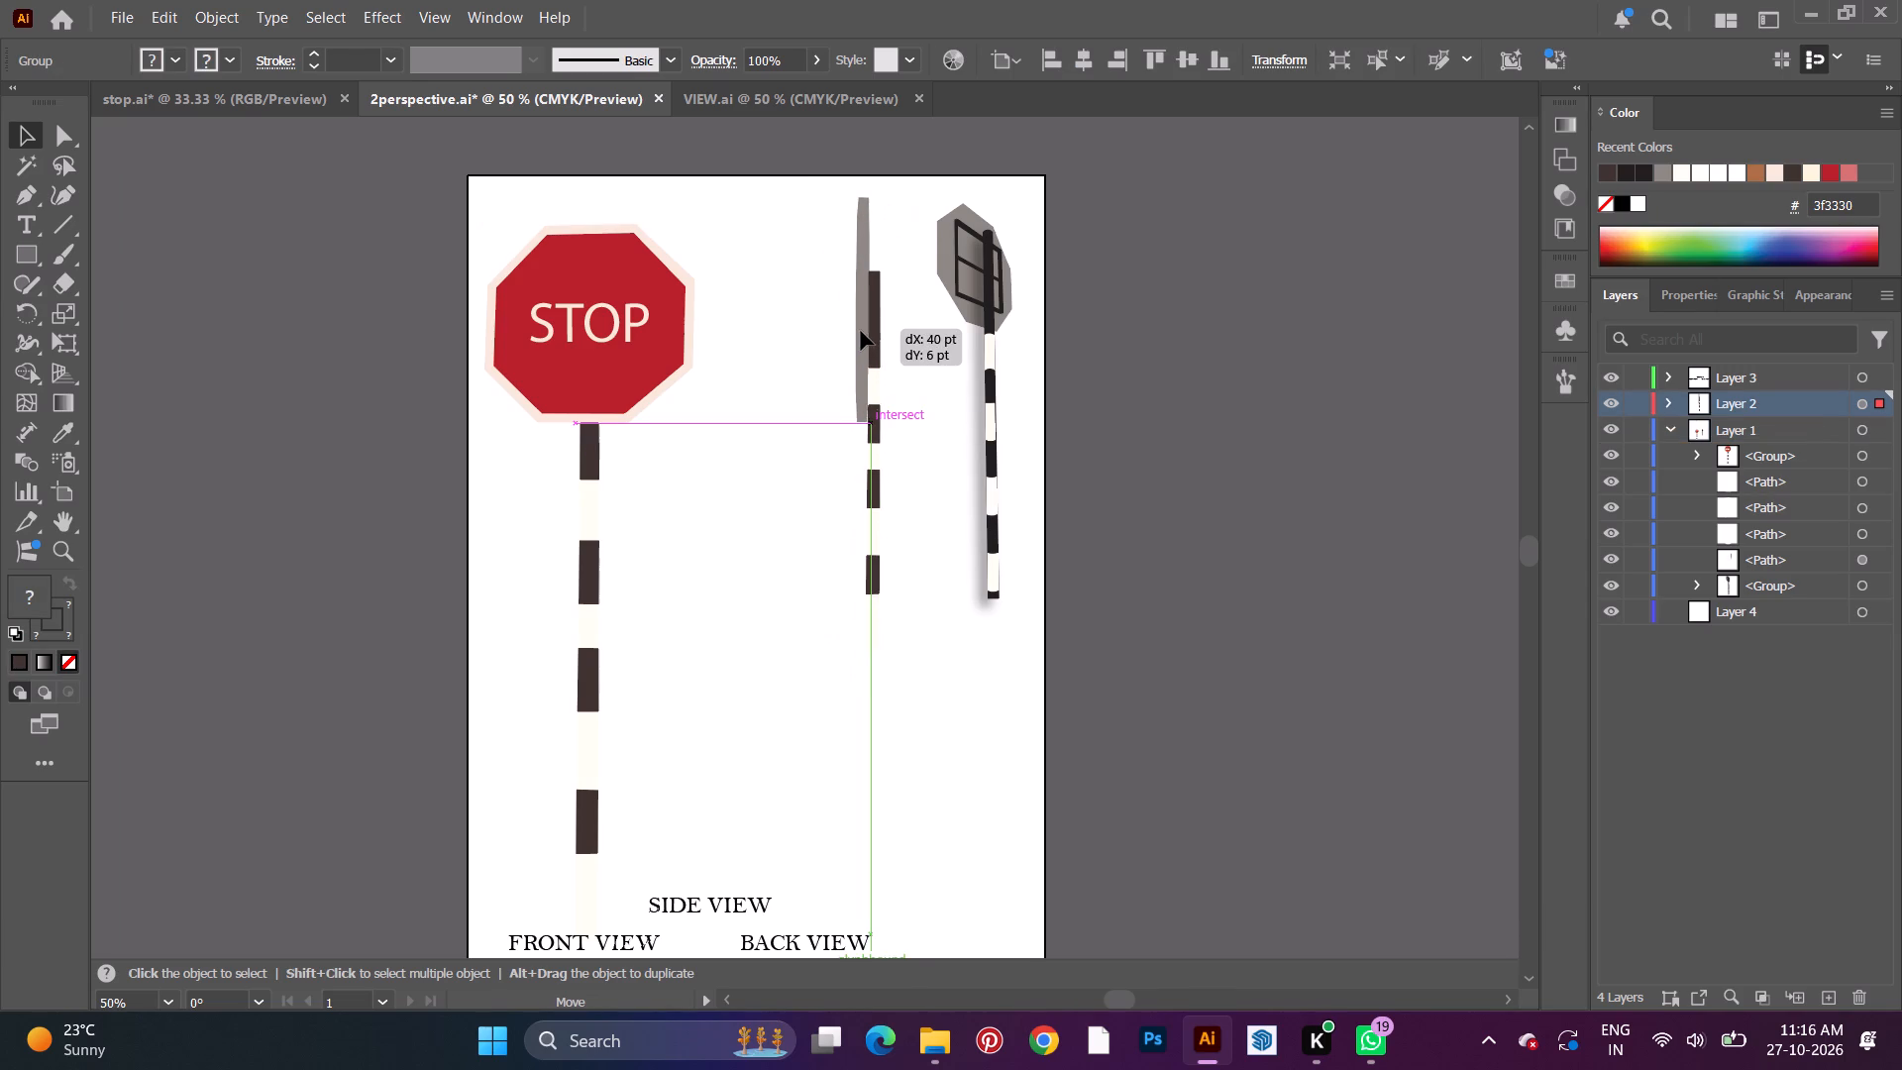
drag(861, 331, 849, 334)
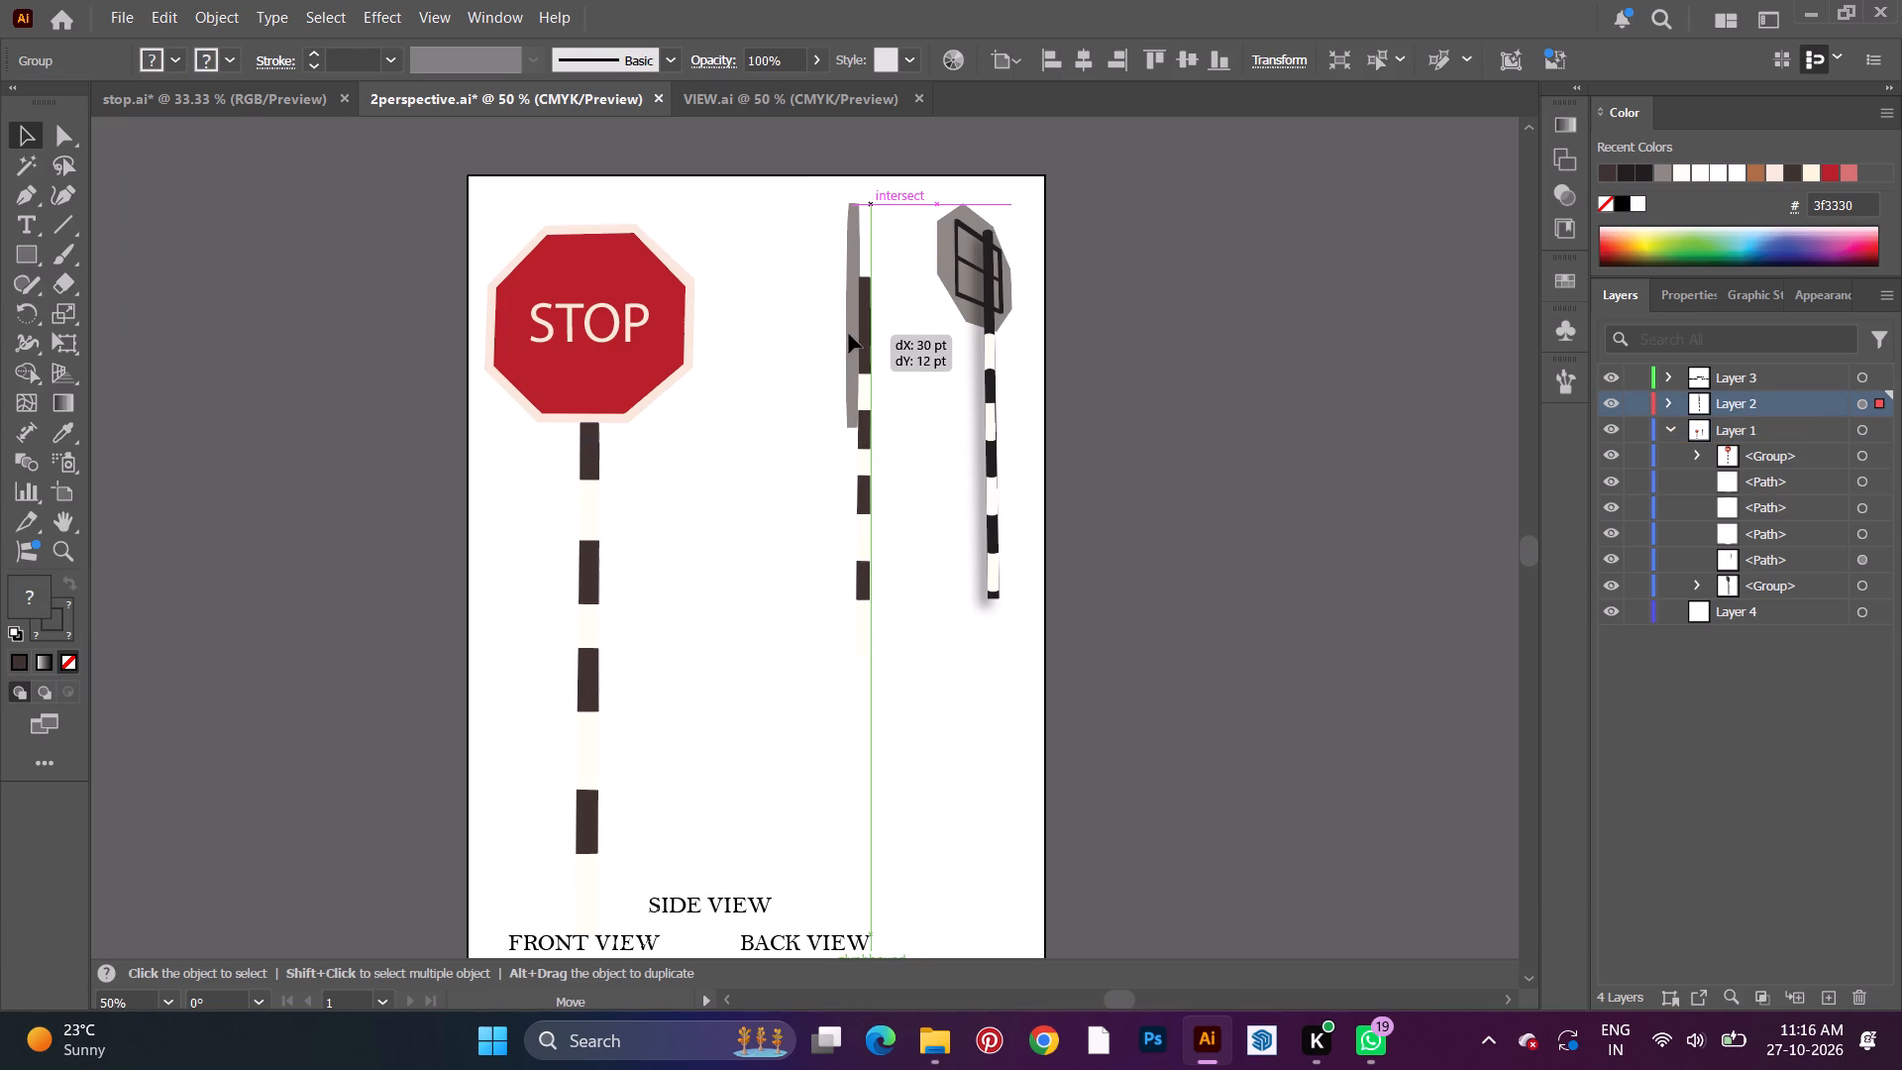
drag(849, 334, 817, 339)
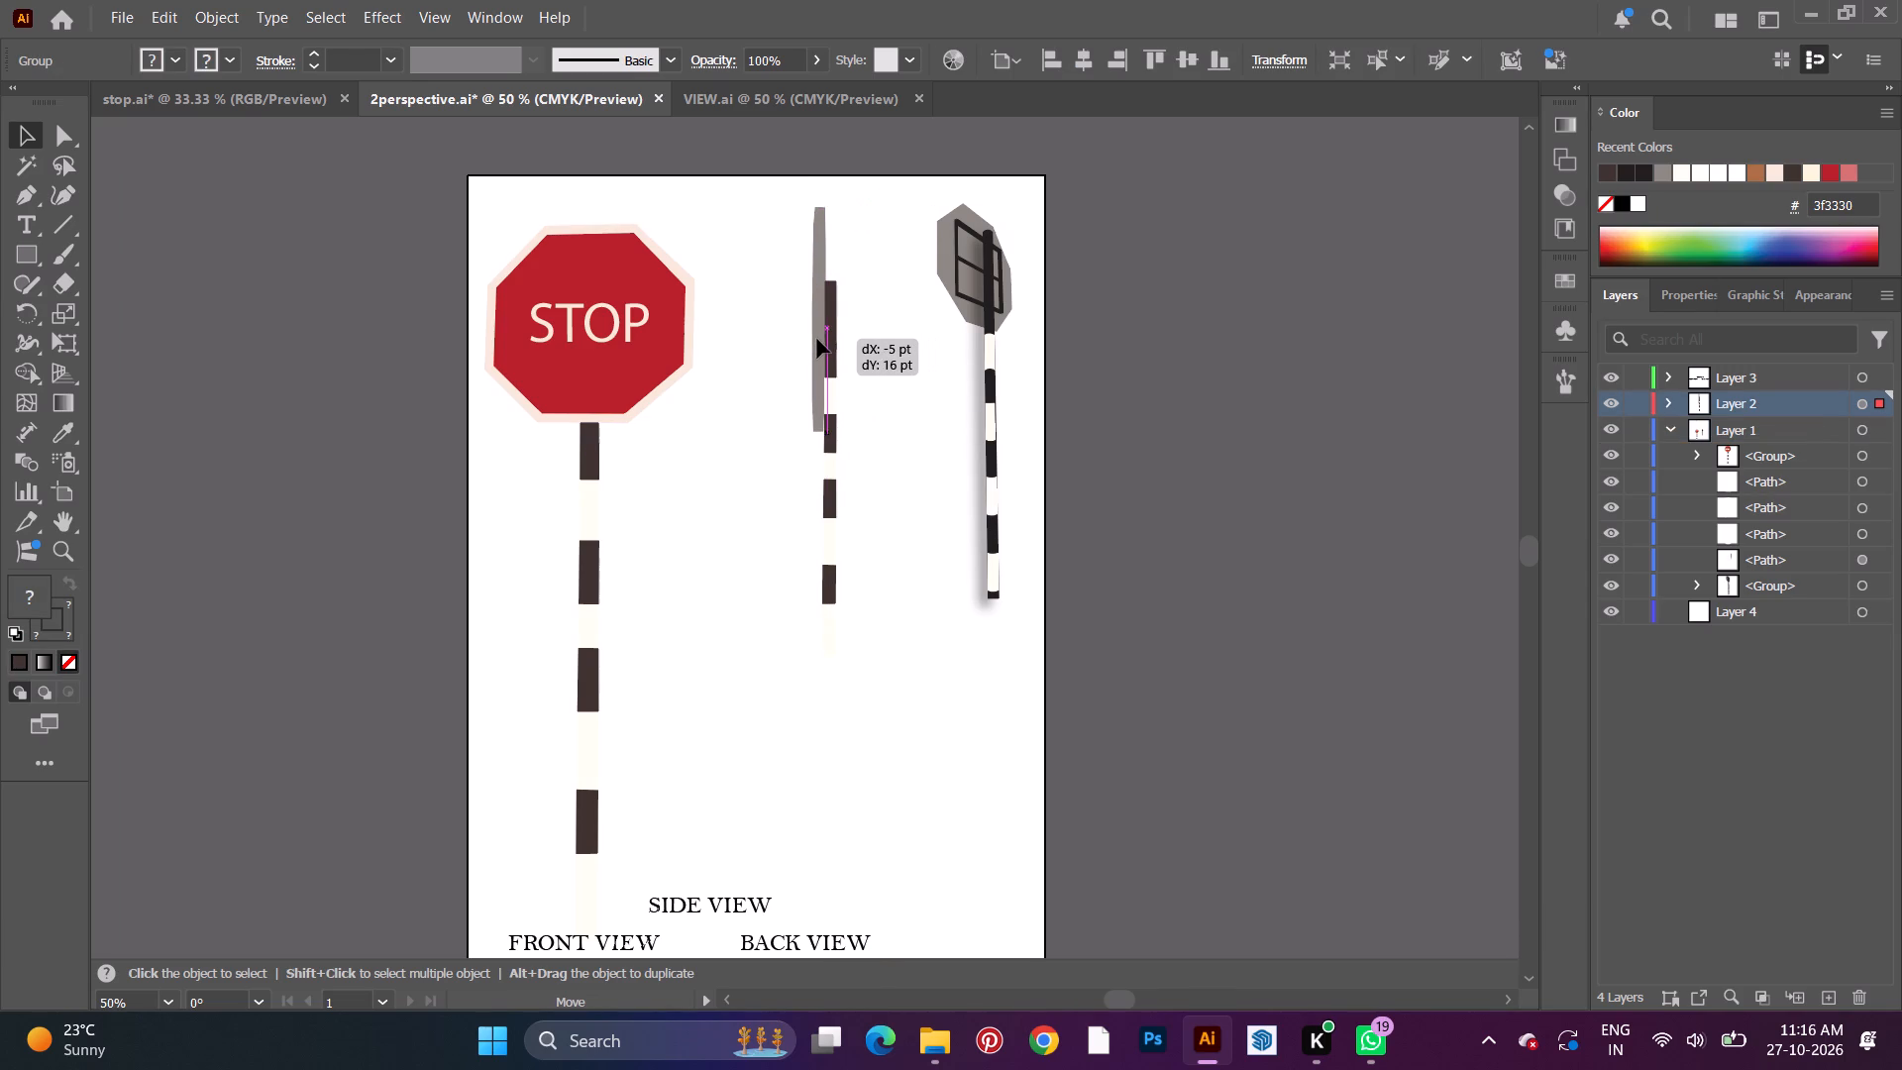
drag(817, 339, 816, 335)
click(883, 642)
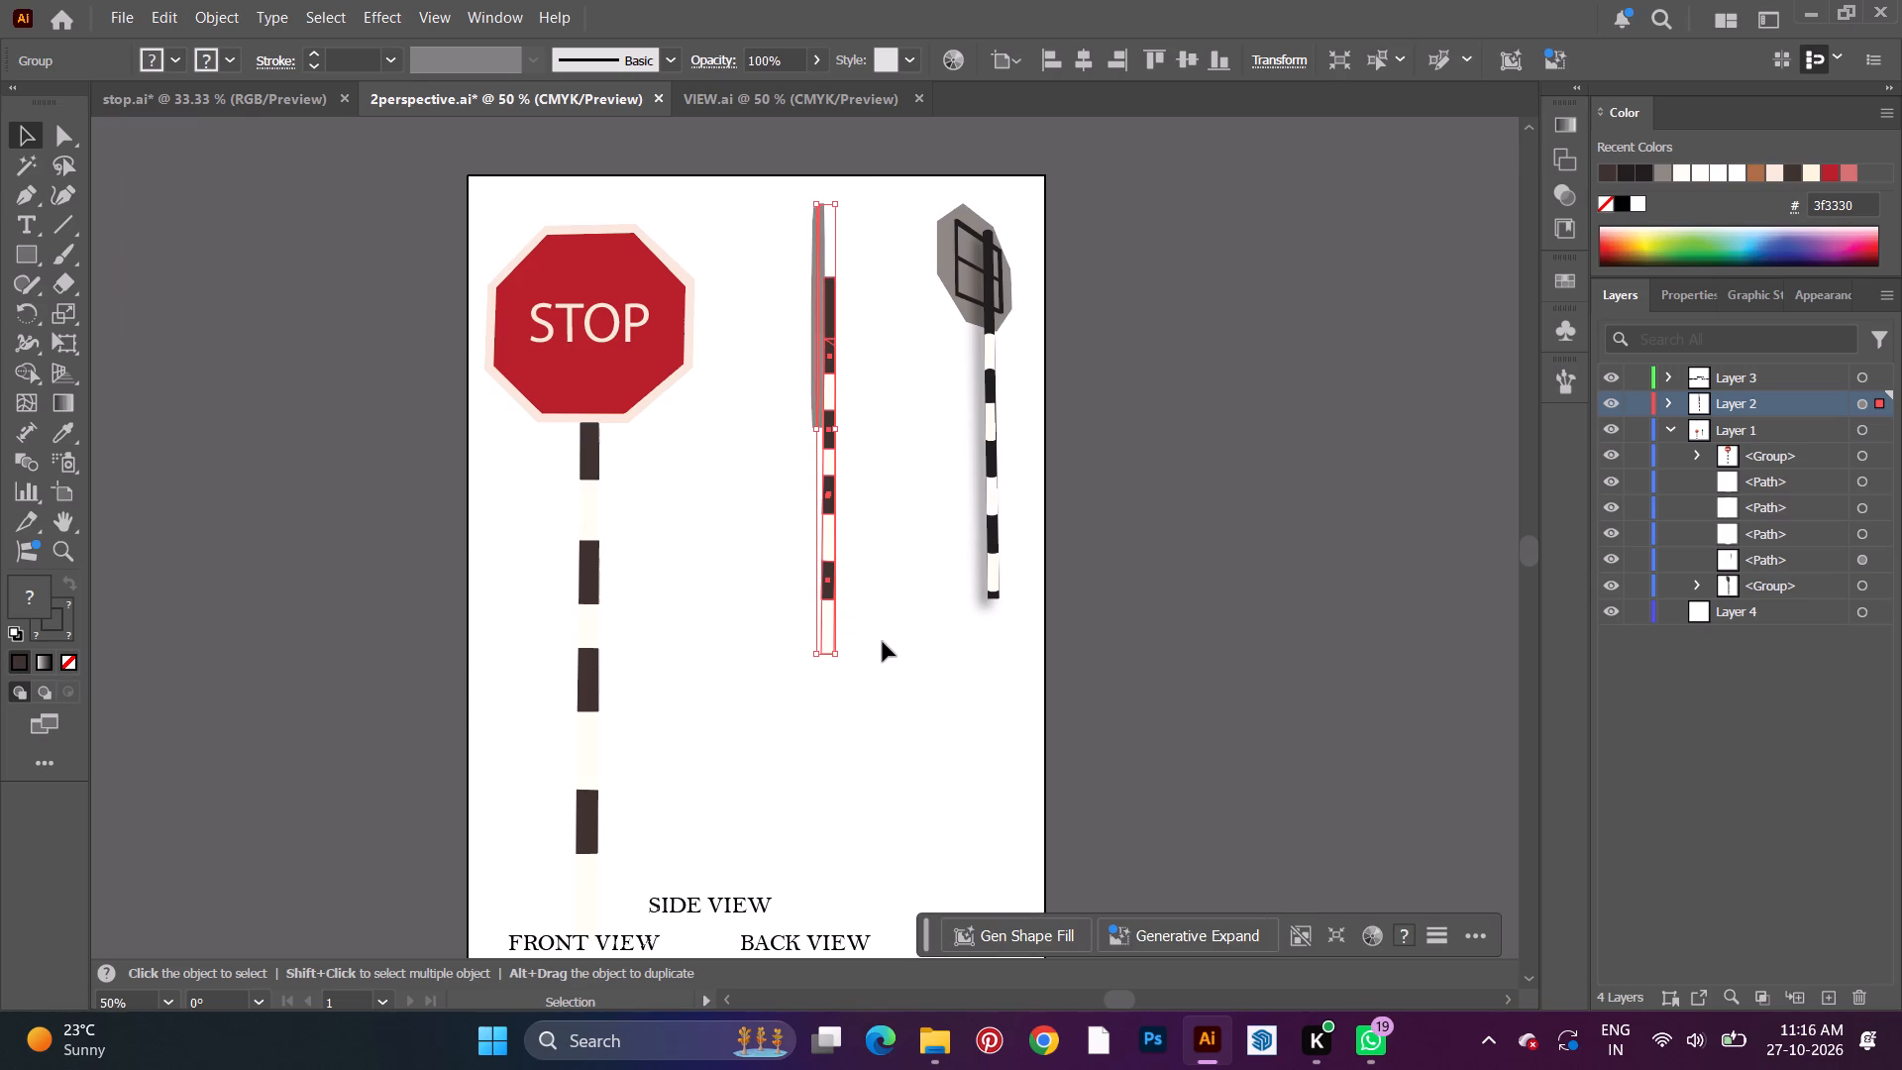
click(827, 620)
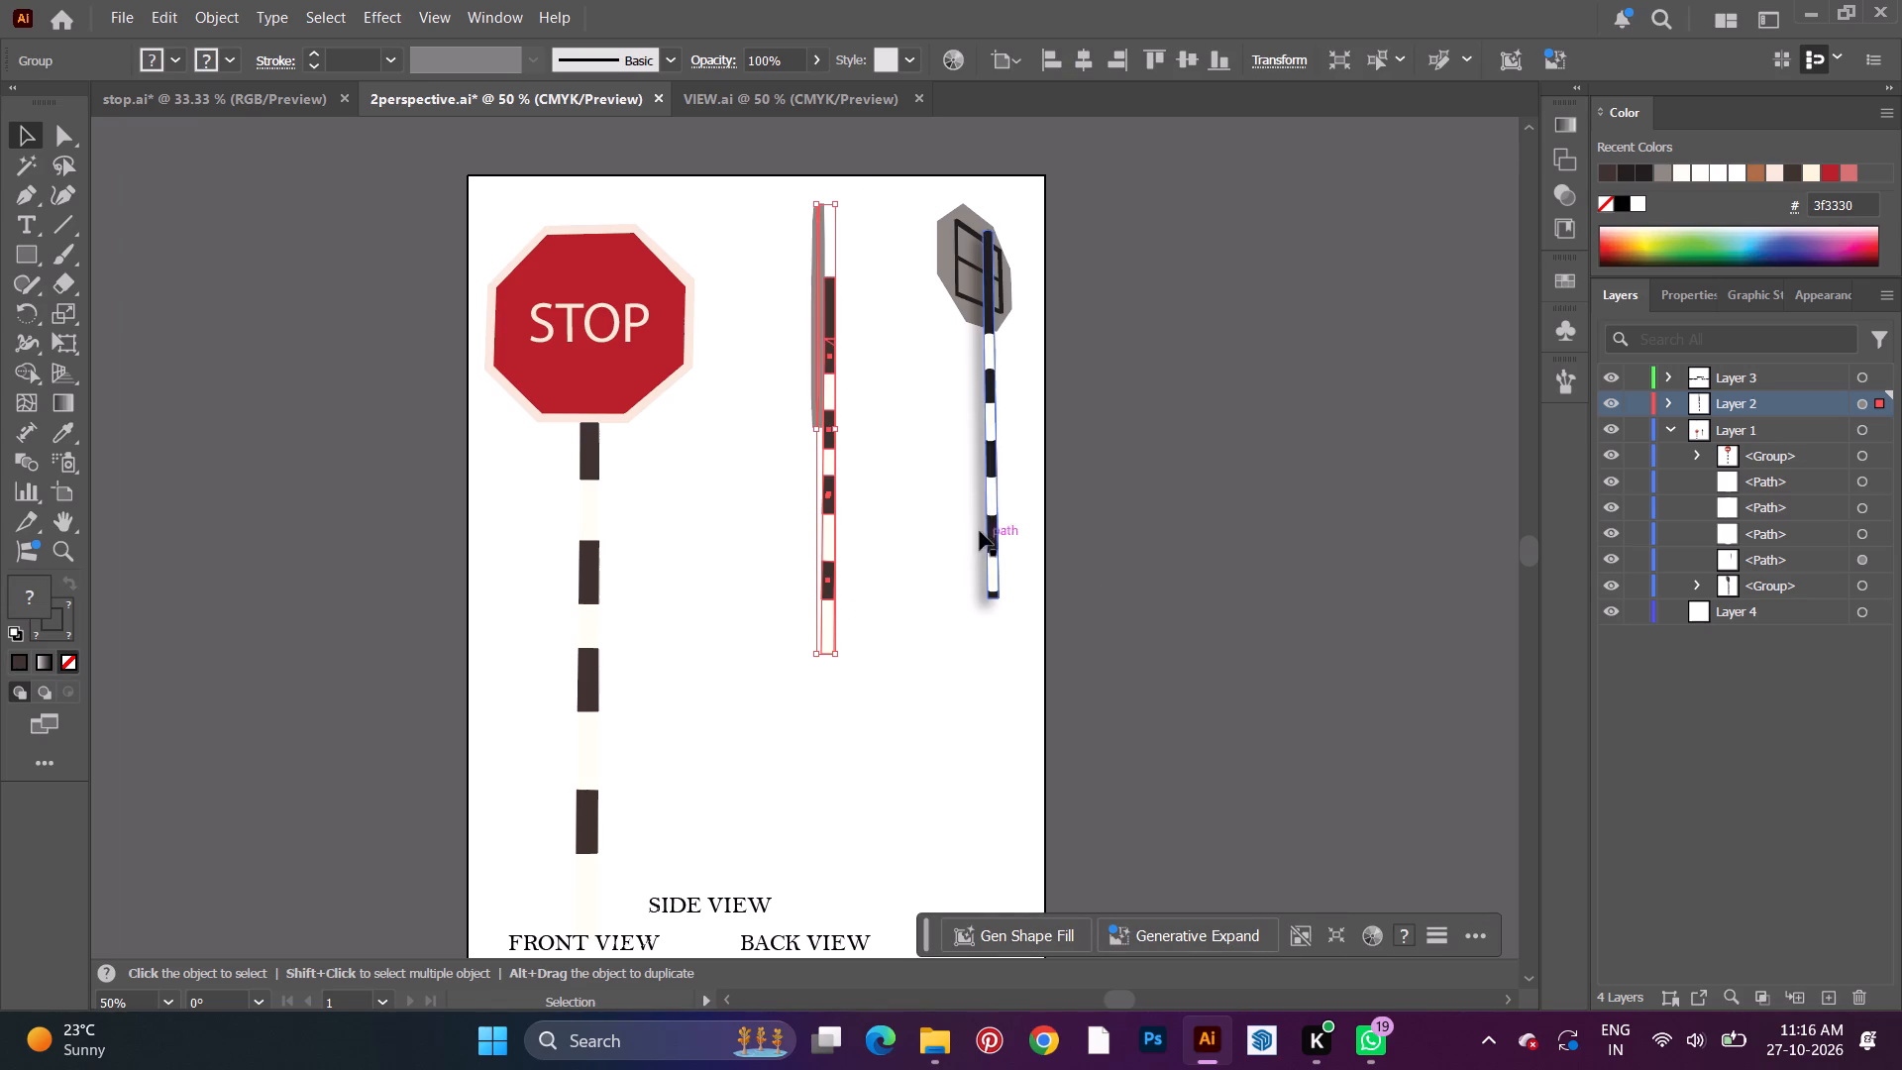
Move the back view group slightly left and down, closer to the side view.
click(996, 456)
drag(996, 456, 958, 463)
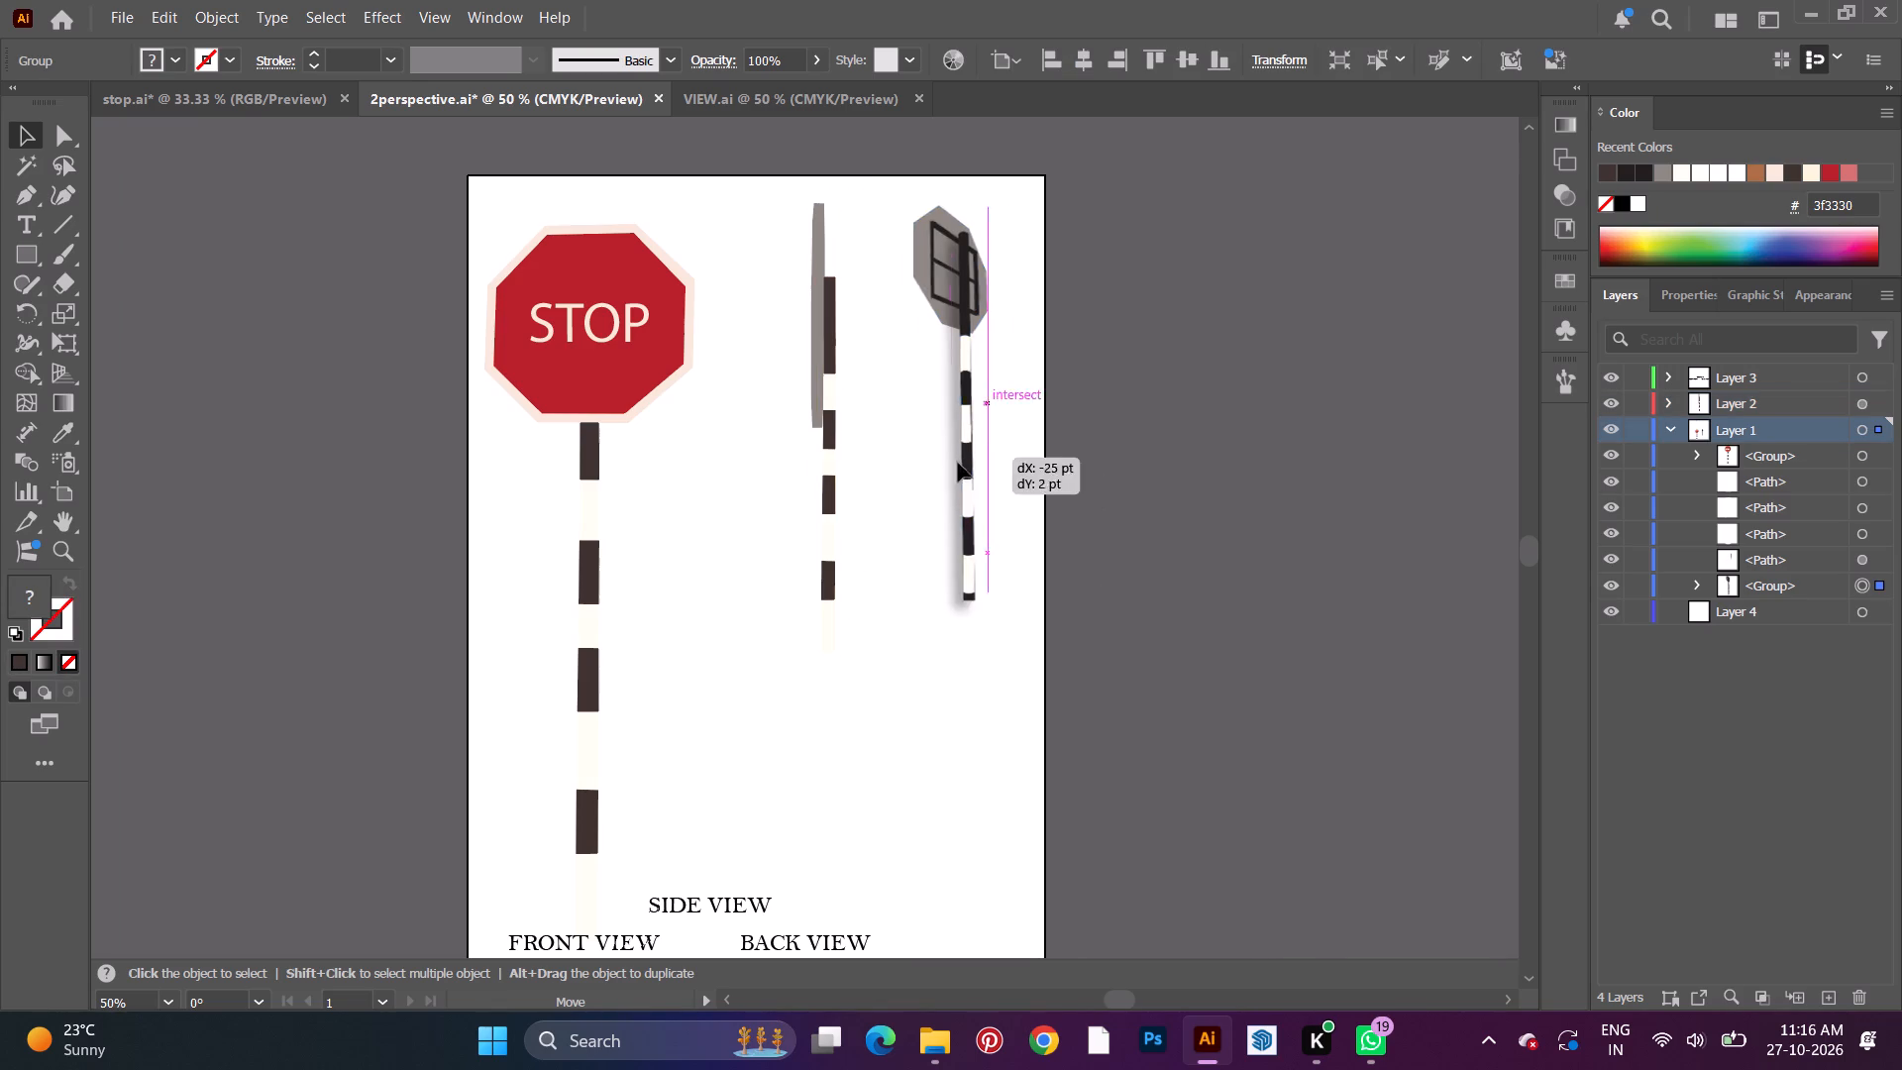
drag(958, 463, 949, 489)
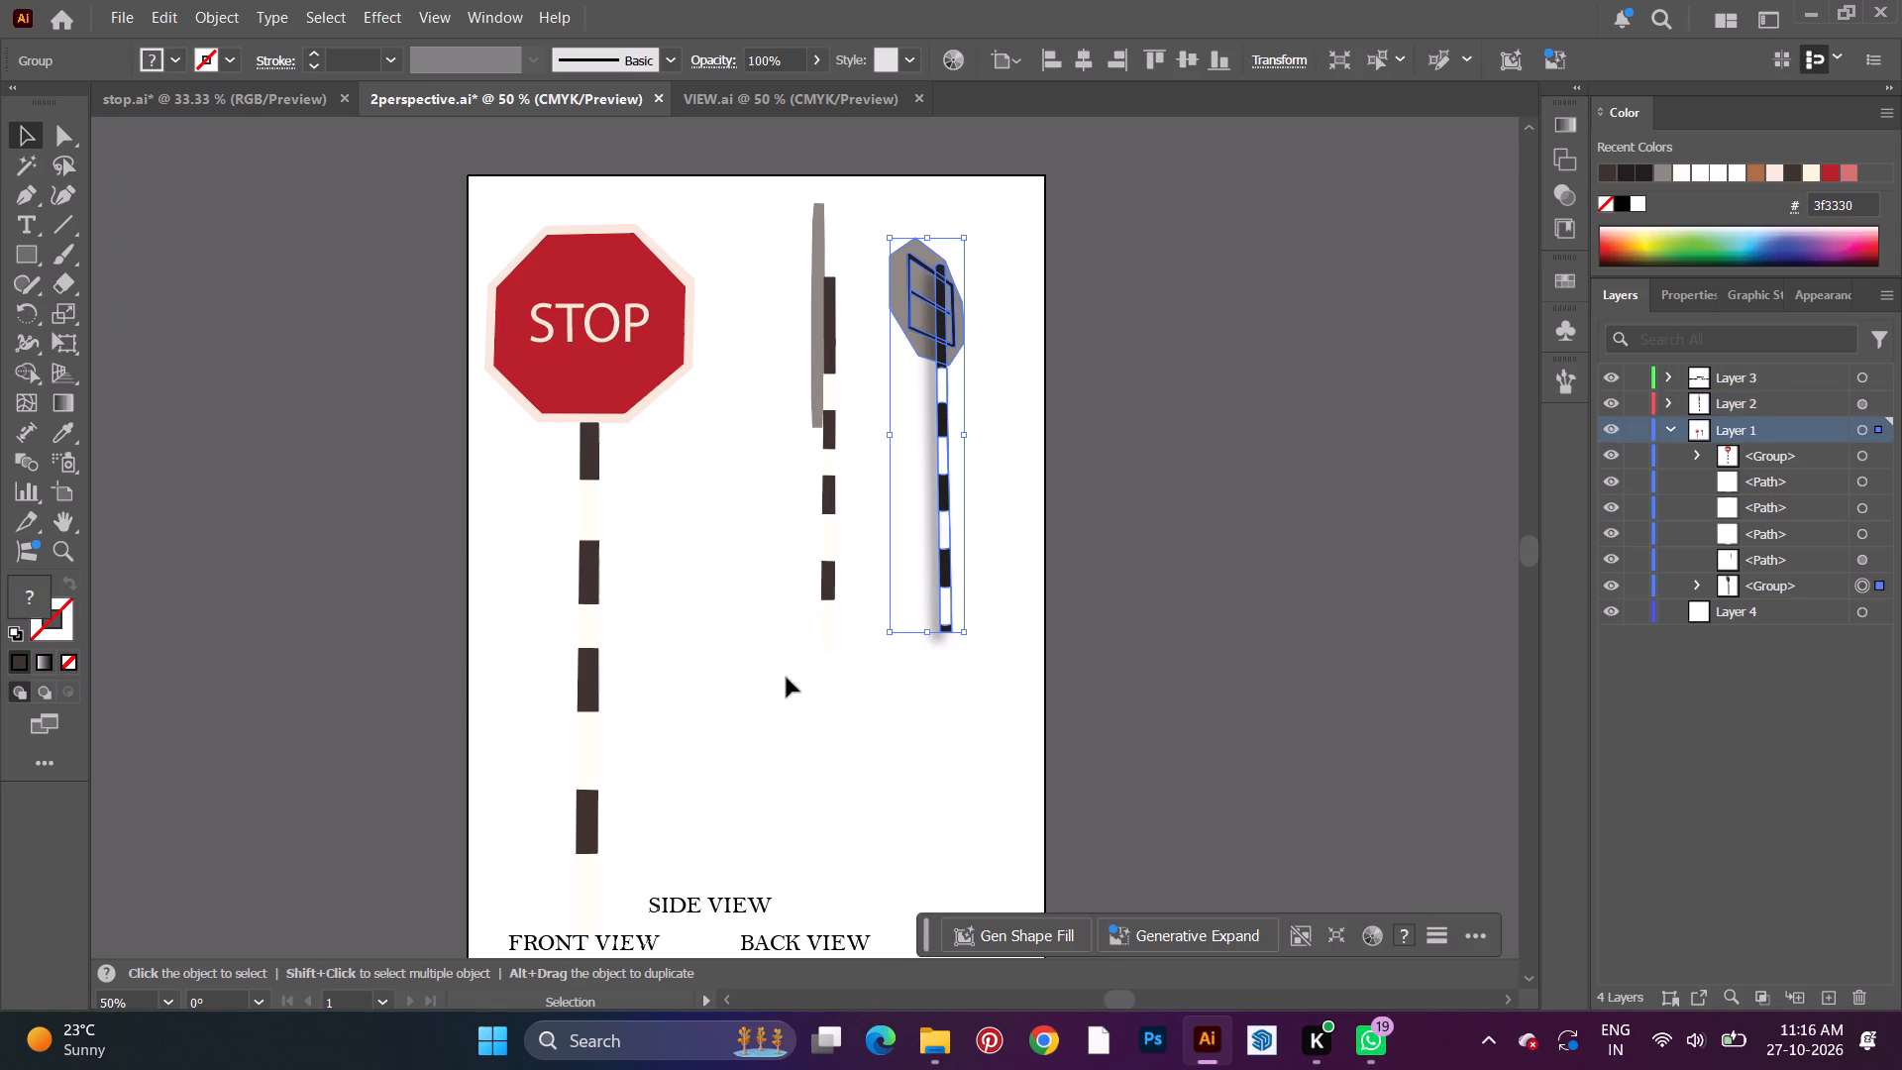
click(834, 651)
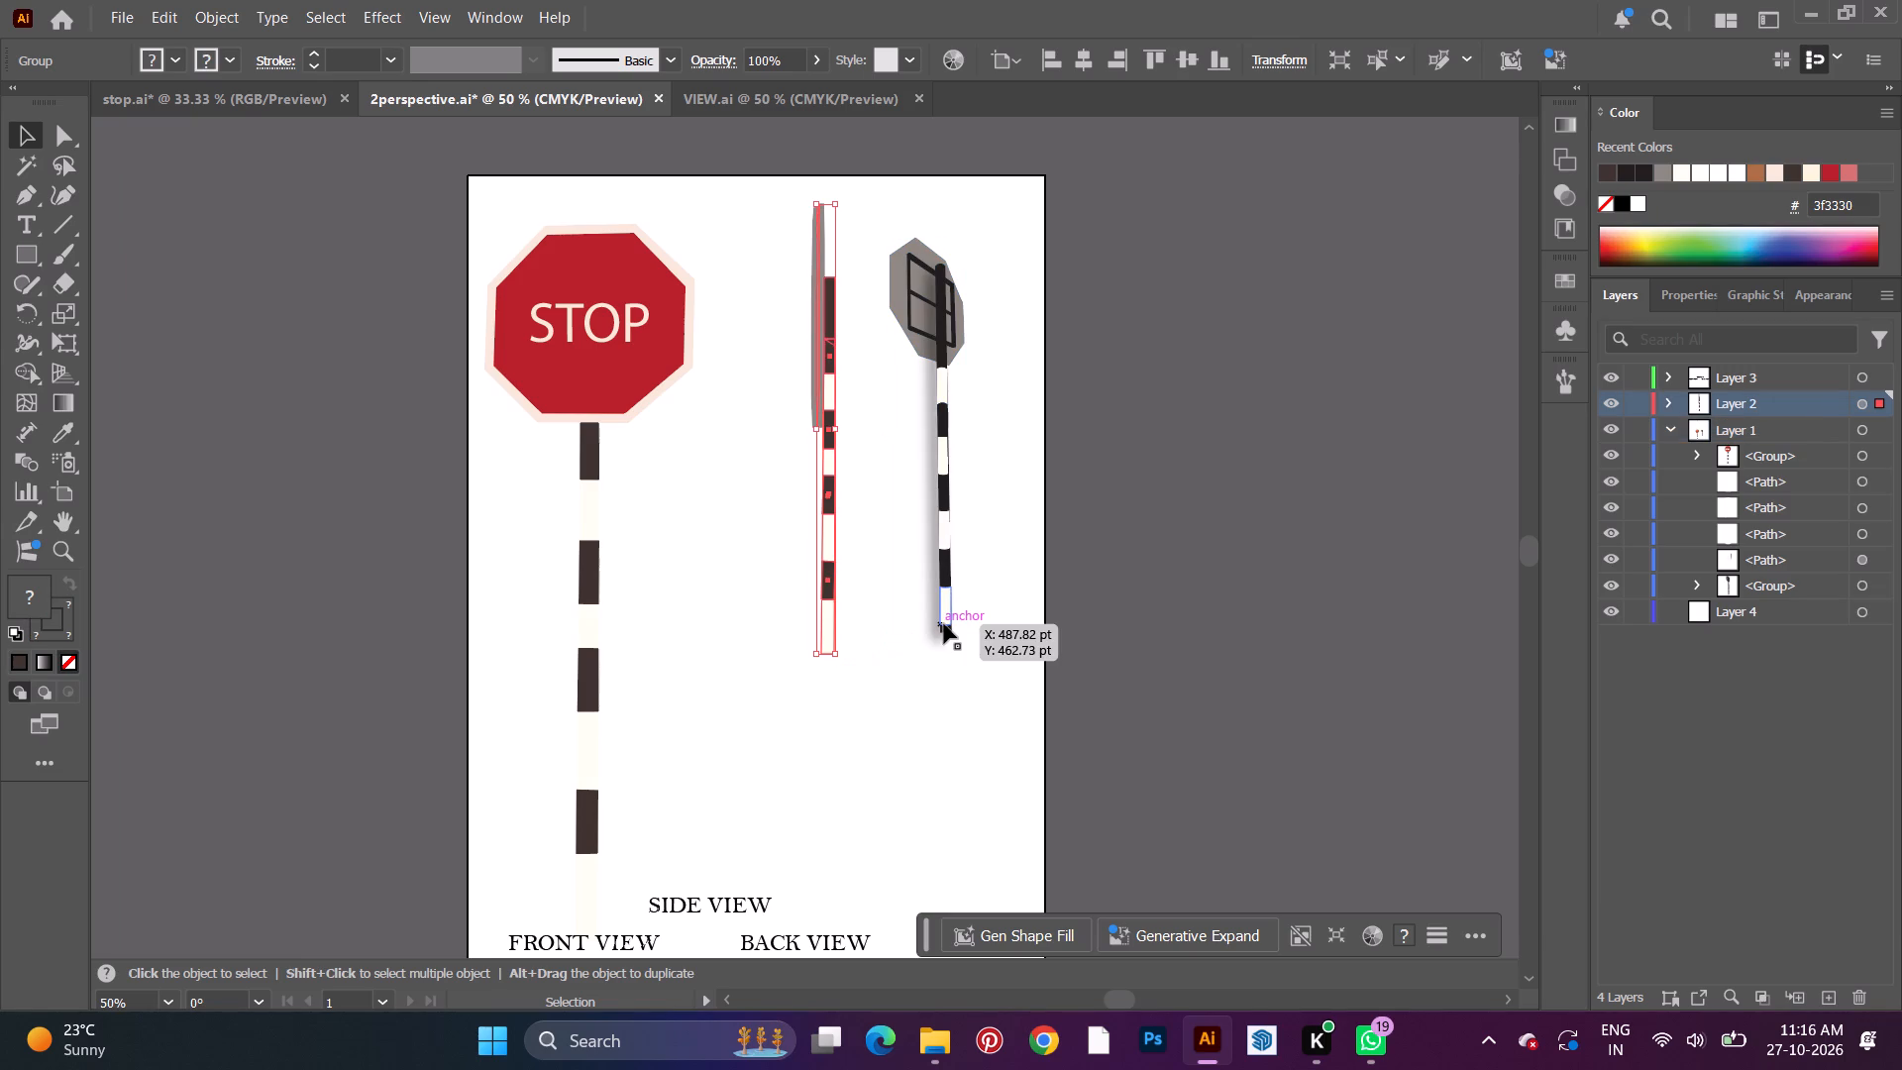
click(916, 669)
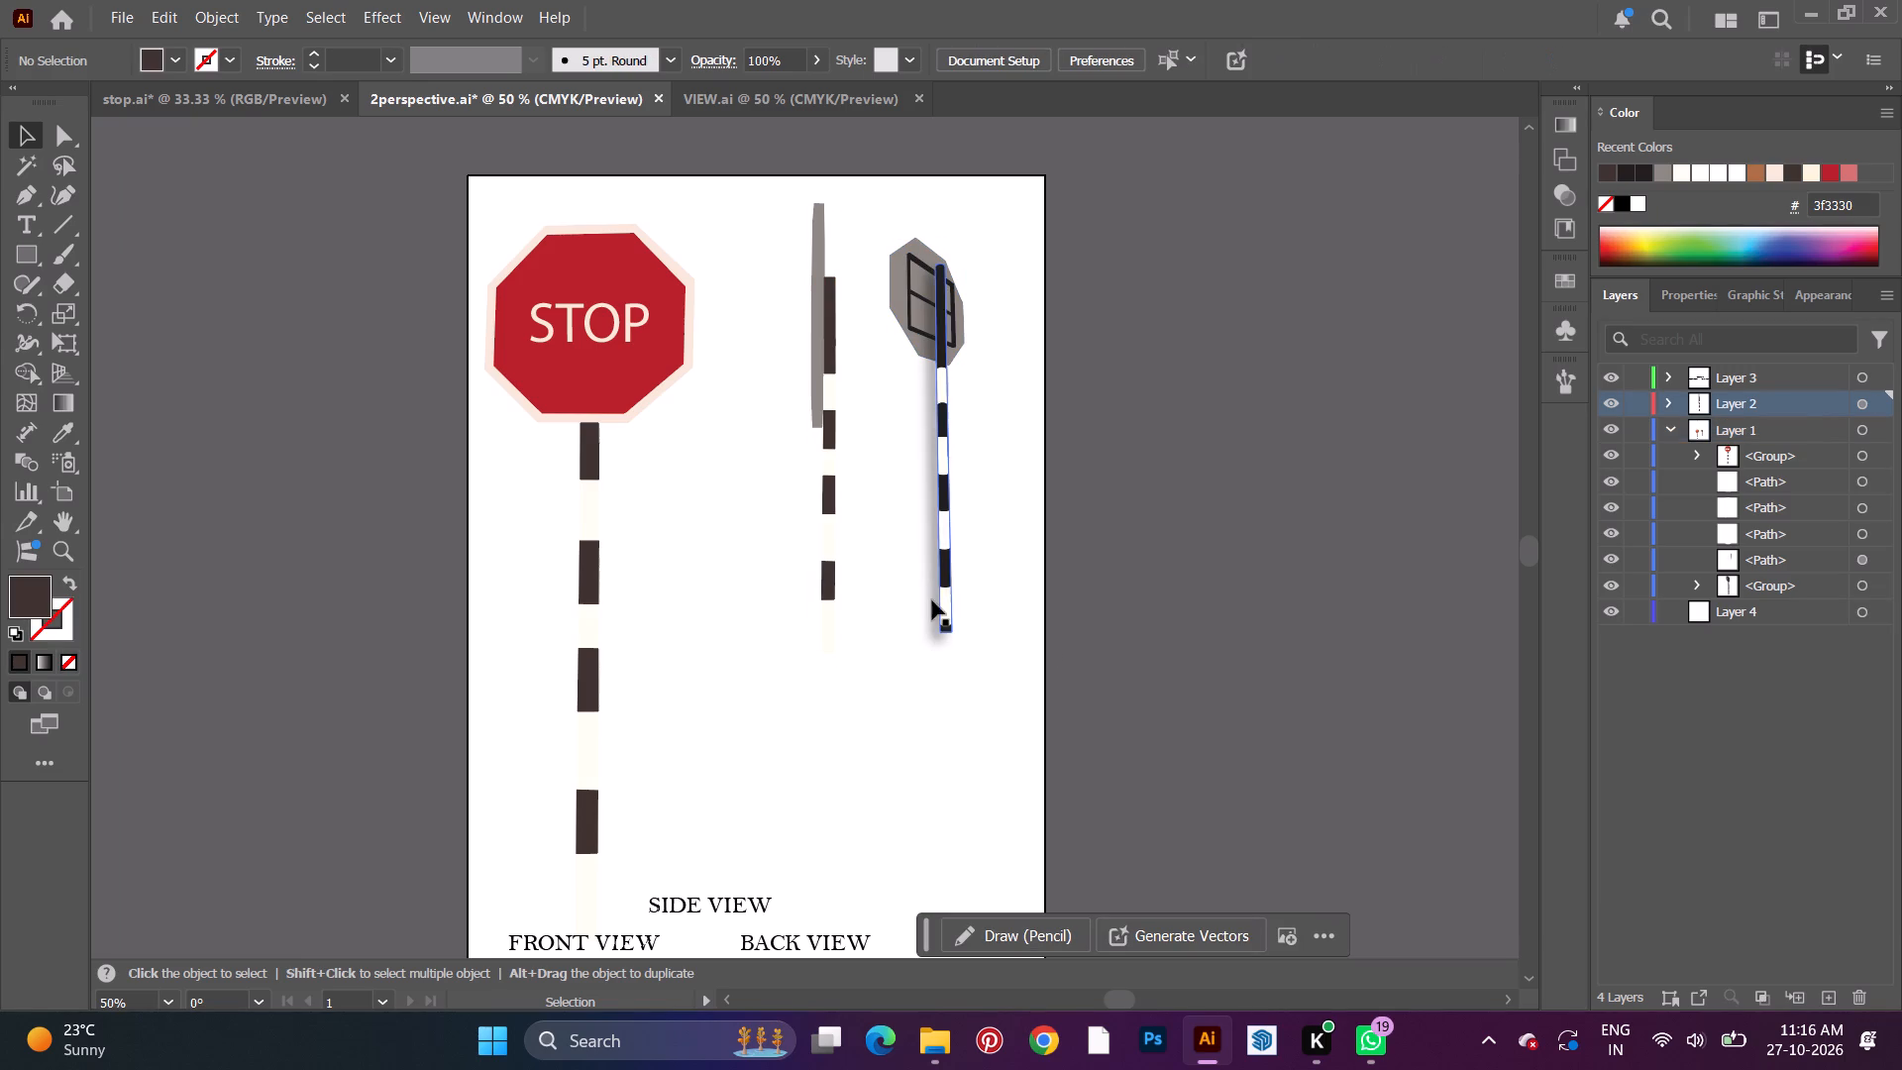
click(833, 643)
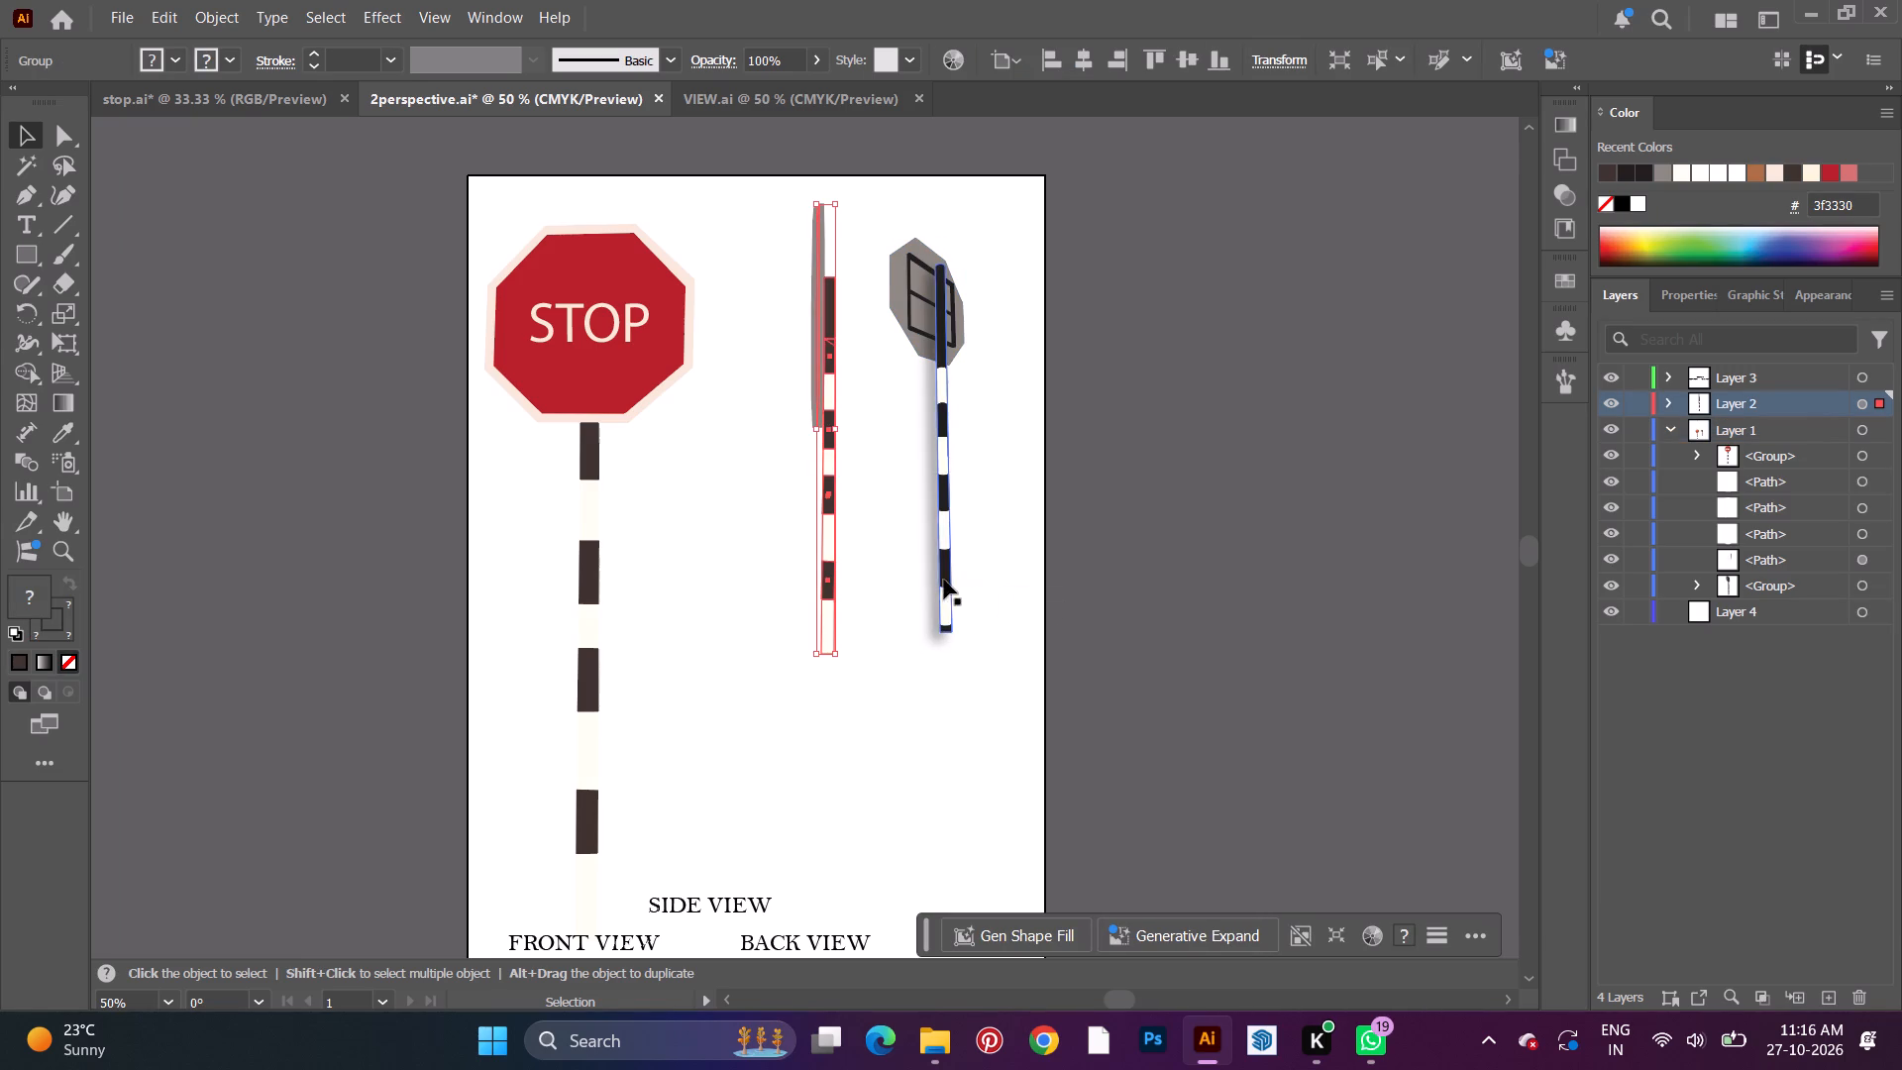
drag(944, 580, 984, 582)
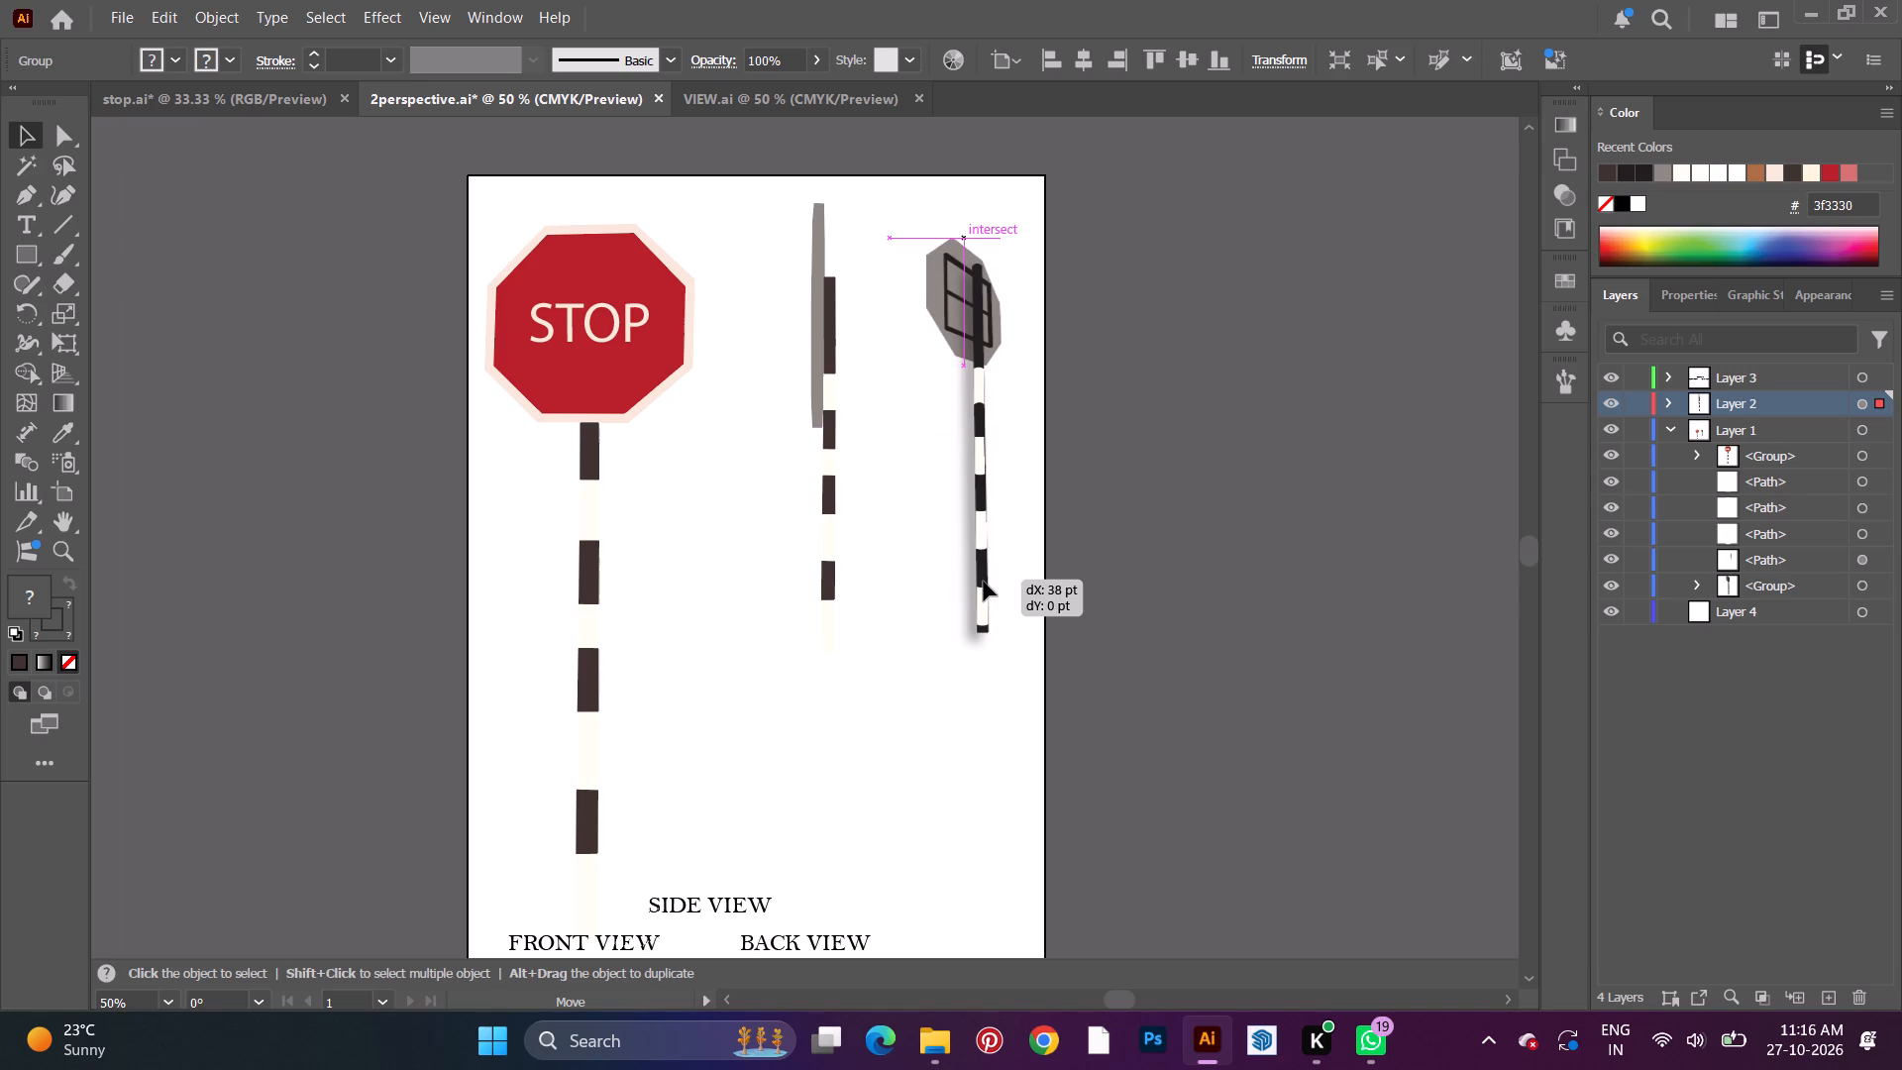
drag(984, 582, 984, 570)
Move the FRONT VIEW caption slightly down so it sits centred just below the front view's pole.
scroll(1127, 623, down, 5)
click(1152, 616)
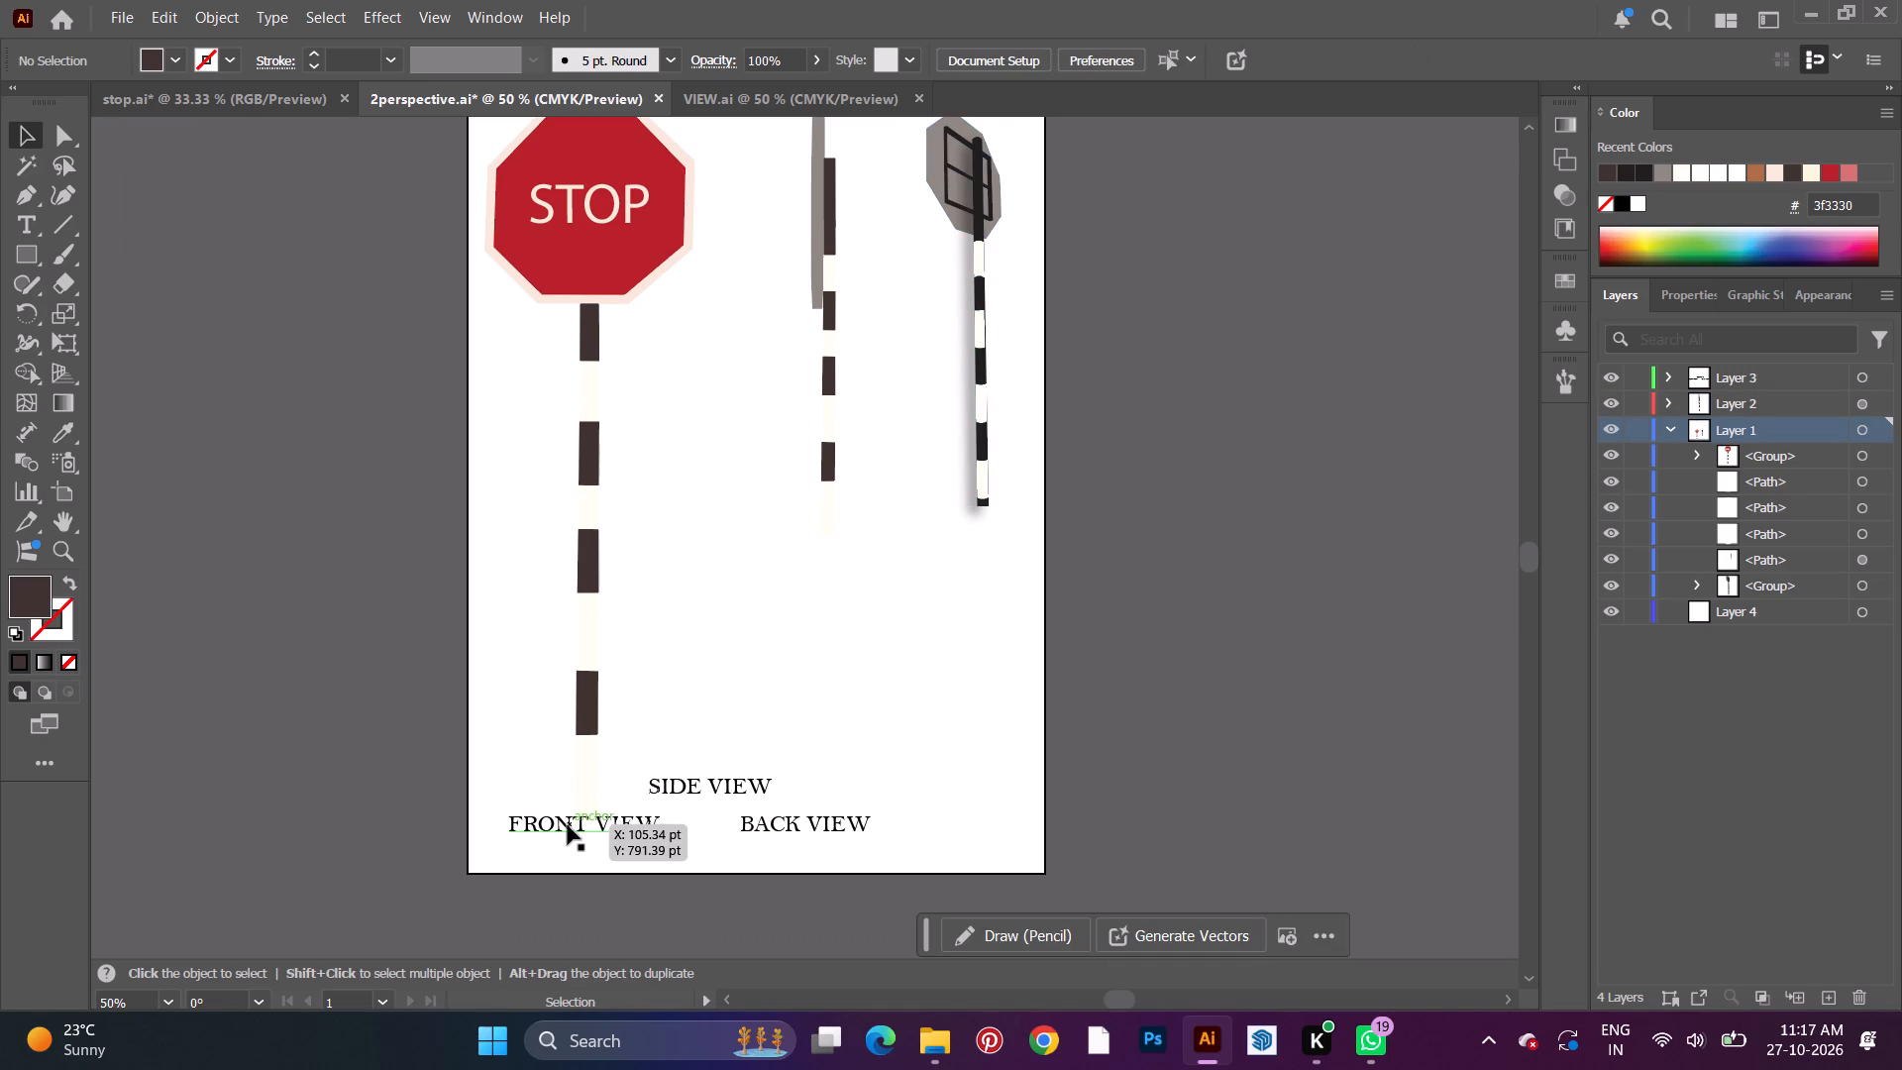
drag(595, 825, 592, 841)
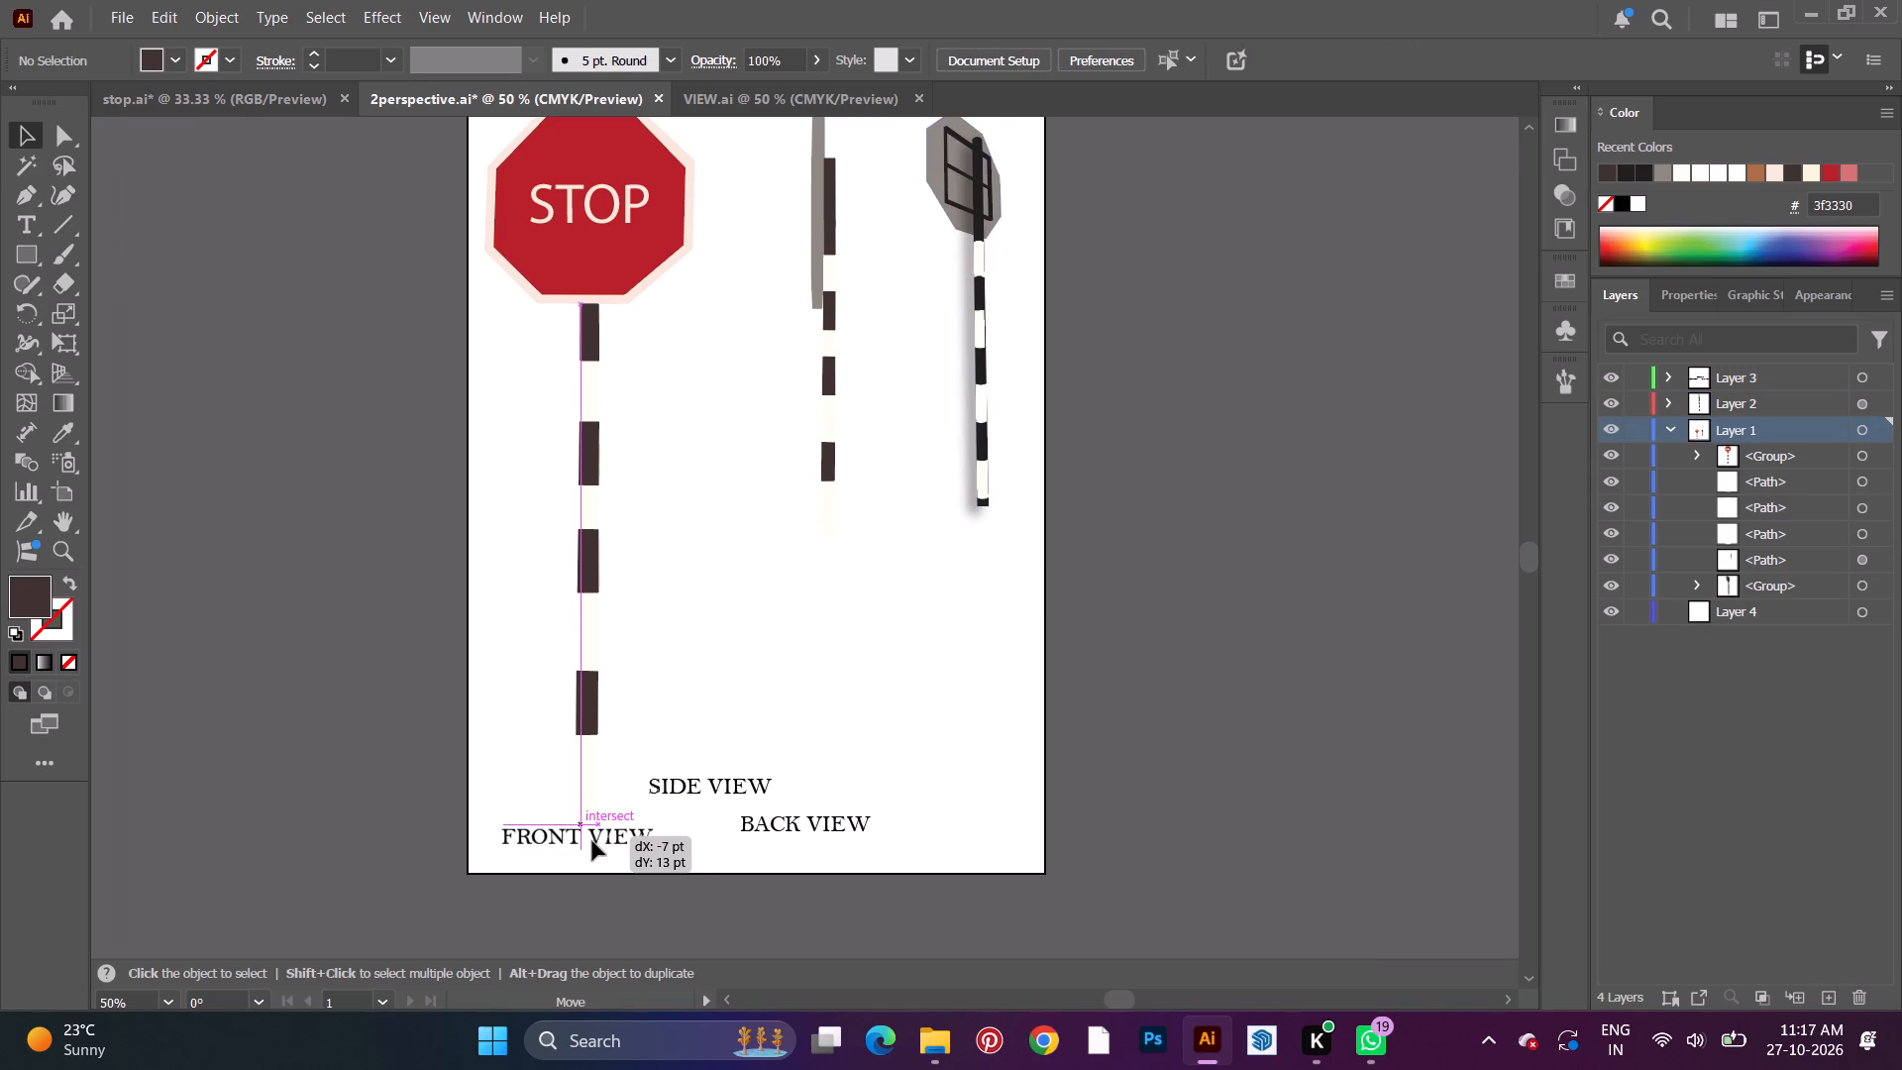
drag(592, 841, 597, 845)
click(797, 713)
click(580, 817)
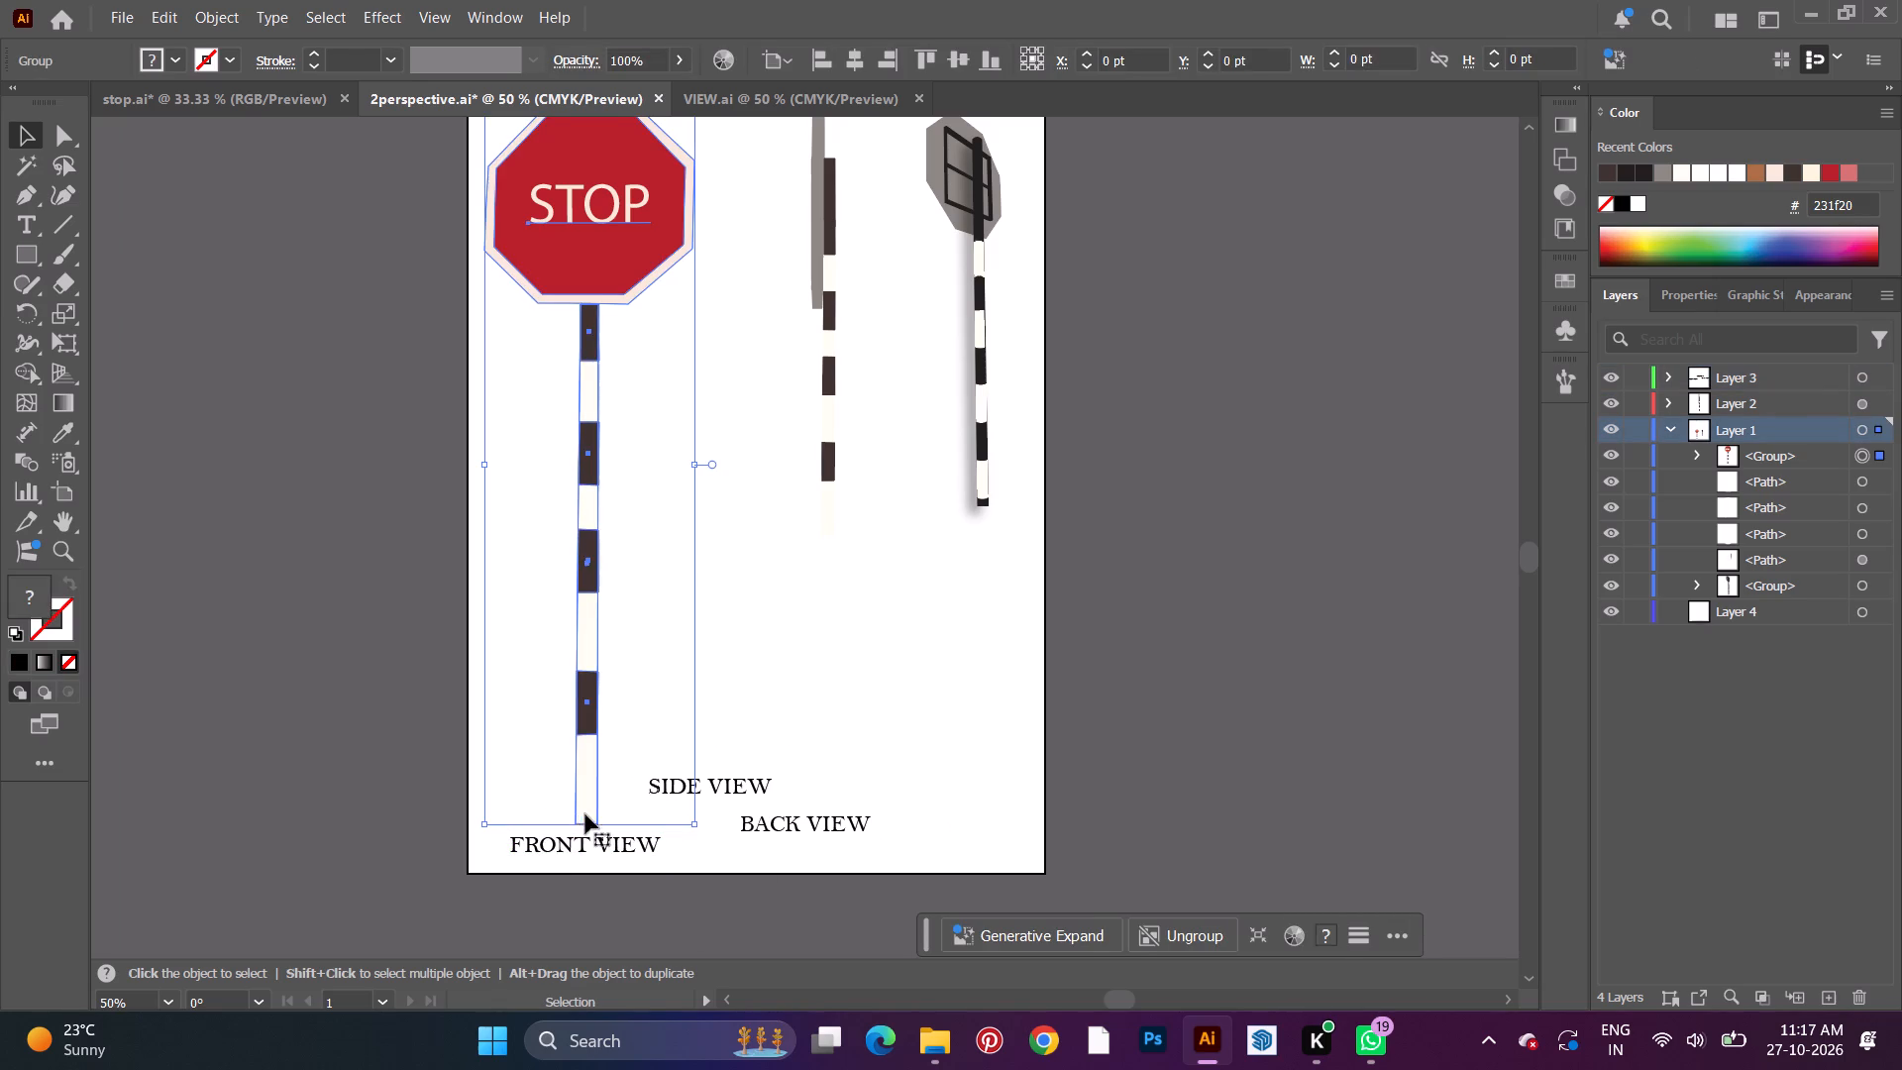
click(876, 725)
Move the SIDE VIEW caption beneath the side view's pole and shrink it proportionally to about 18 pt.
drag(762, 781, 882, 529)
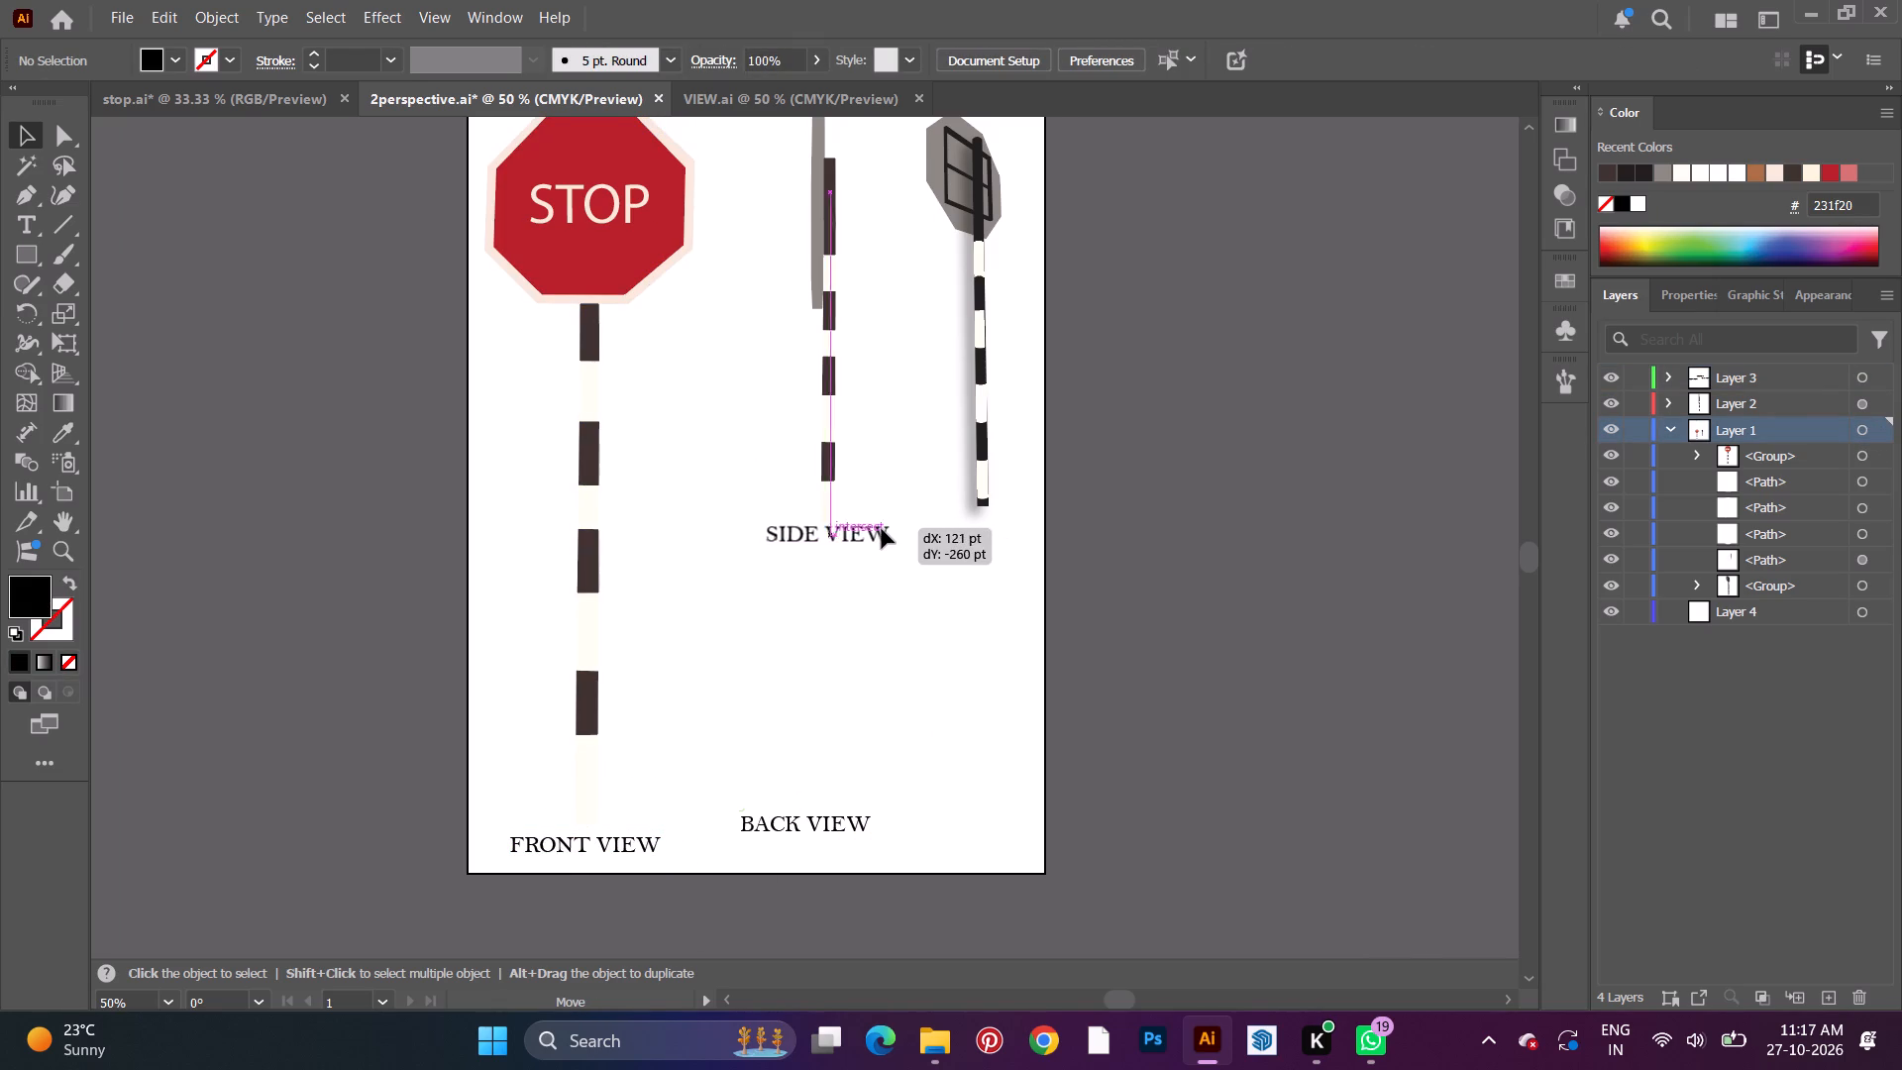
drag(882, 529, 871, 576)
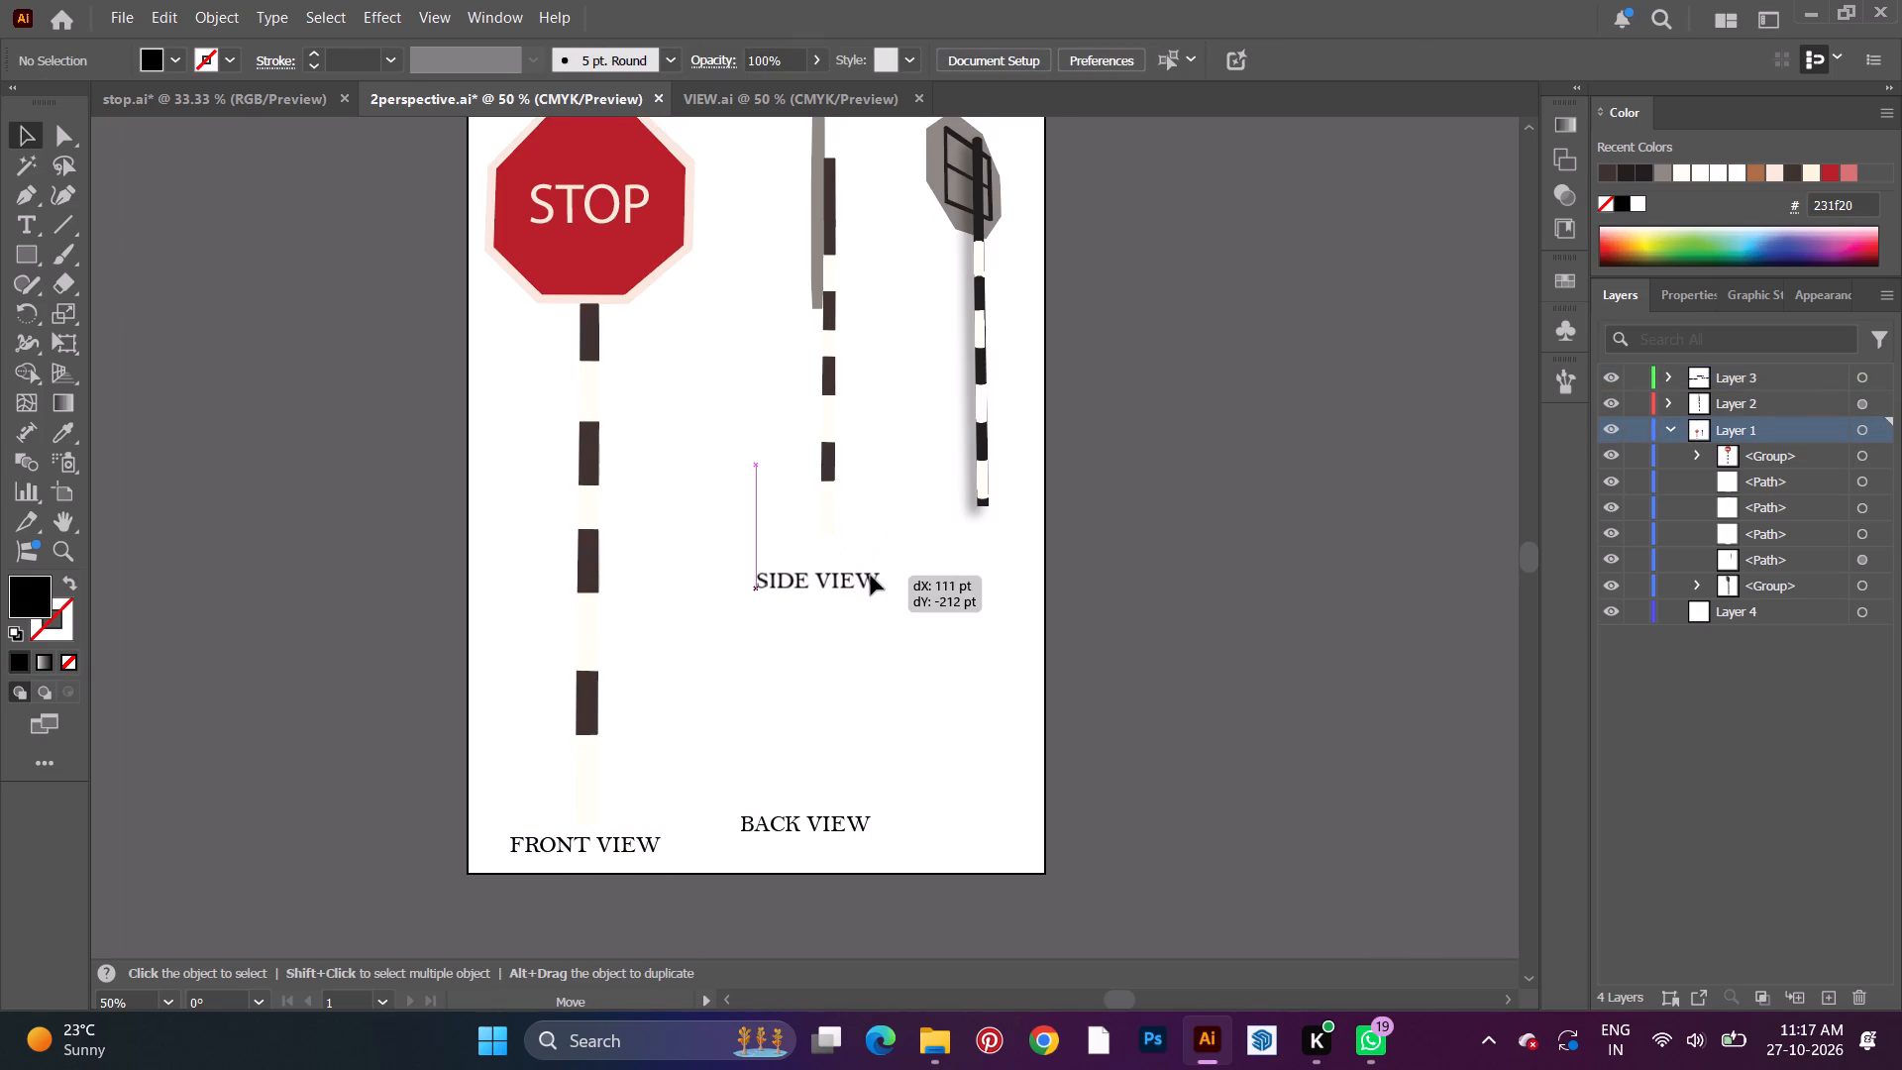
drag(871, 576, 879, 574)
shift+click(828, 587)
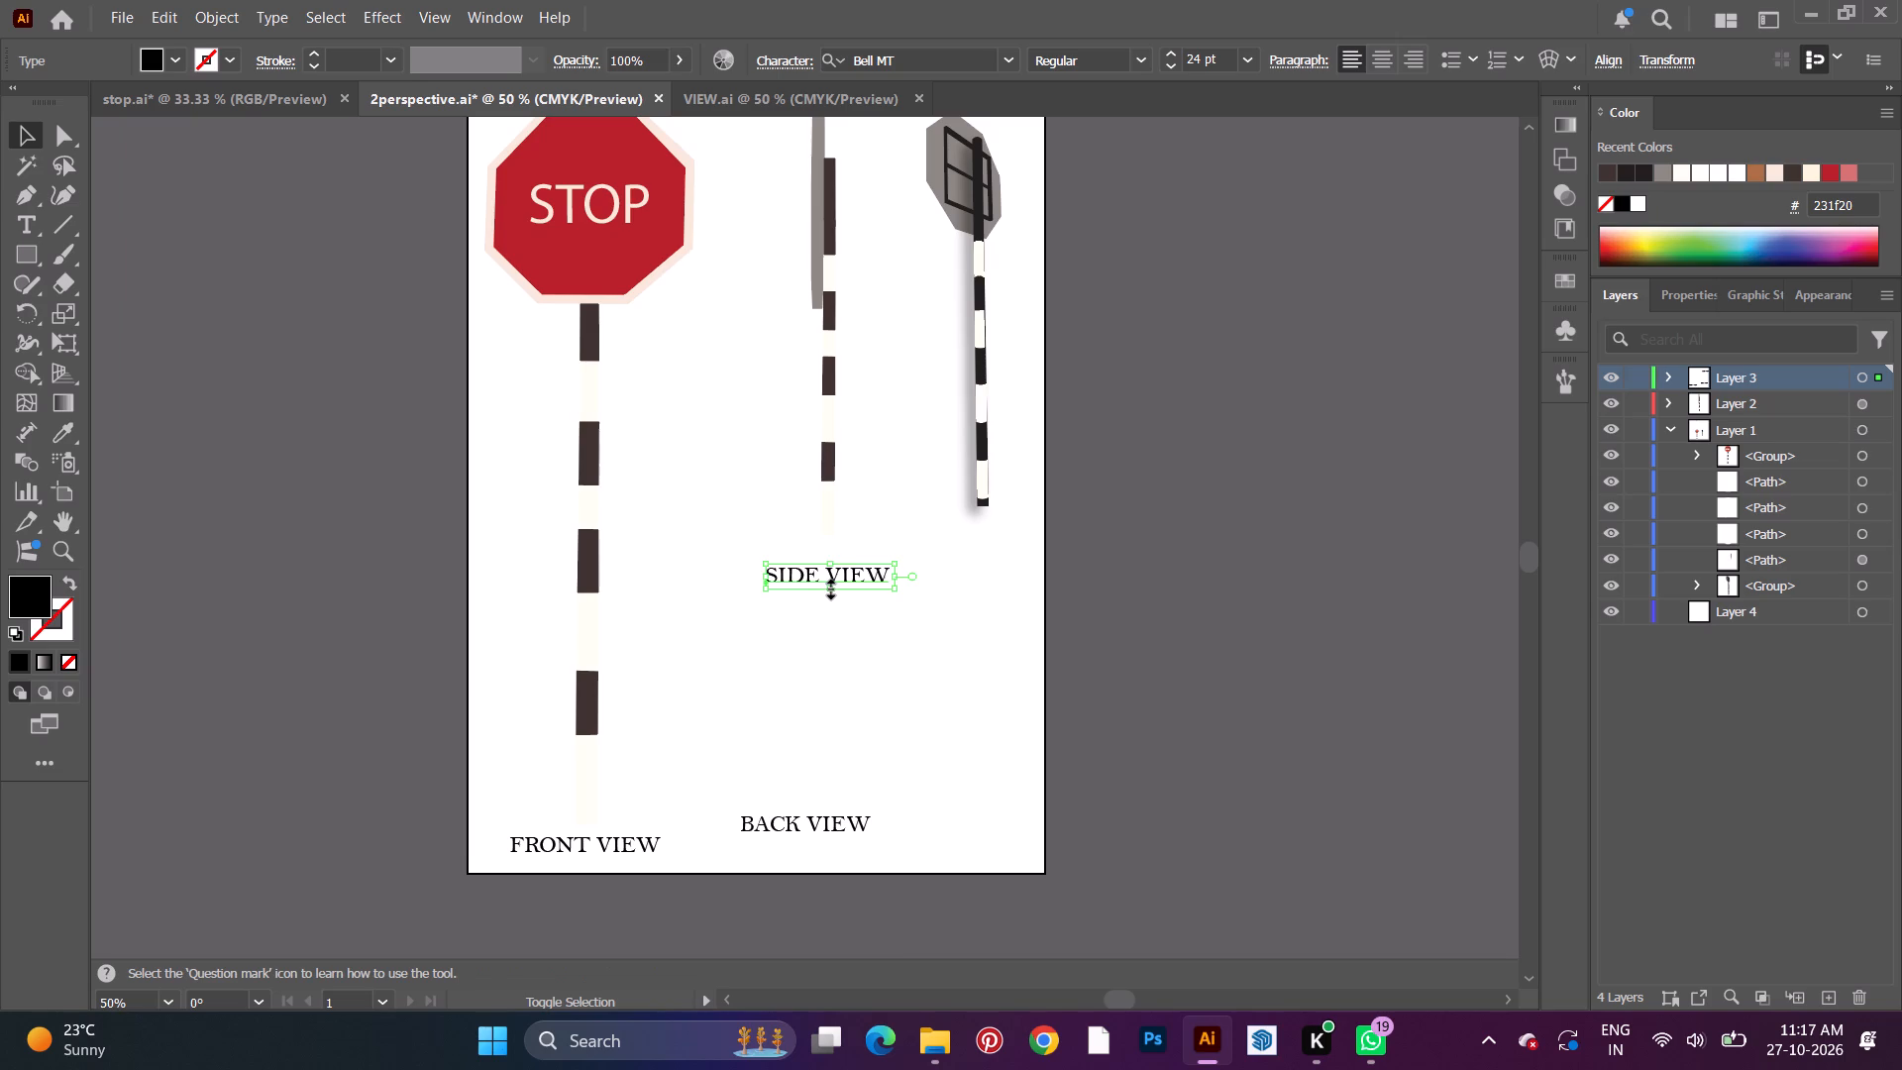
click(1097, 616)
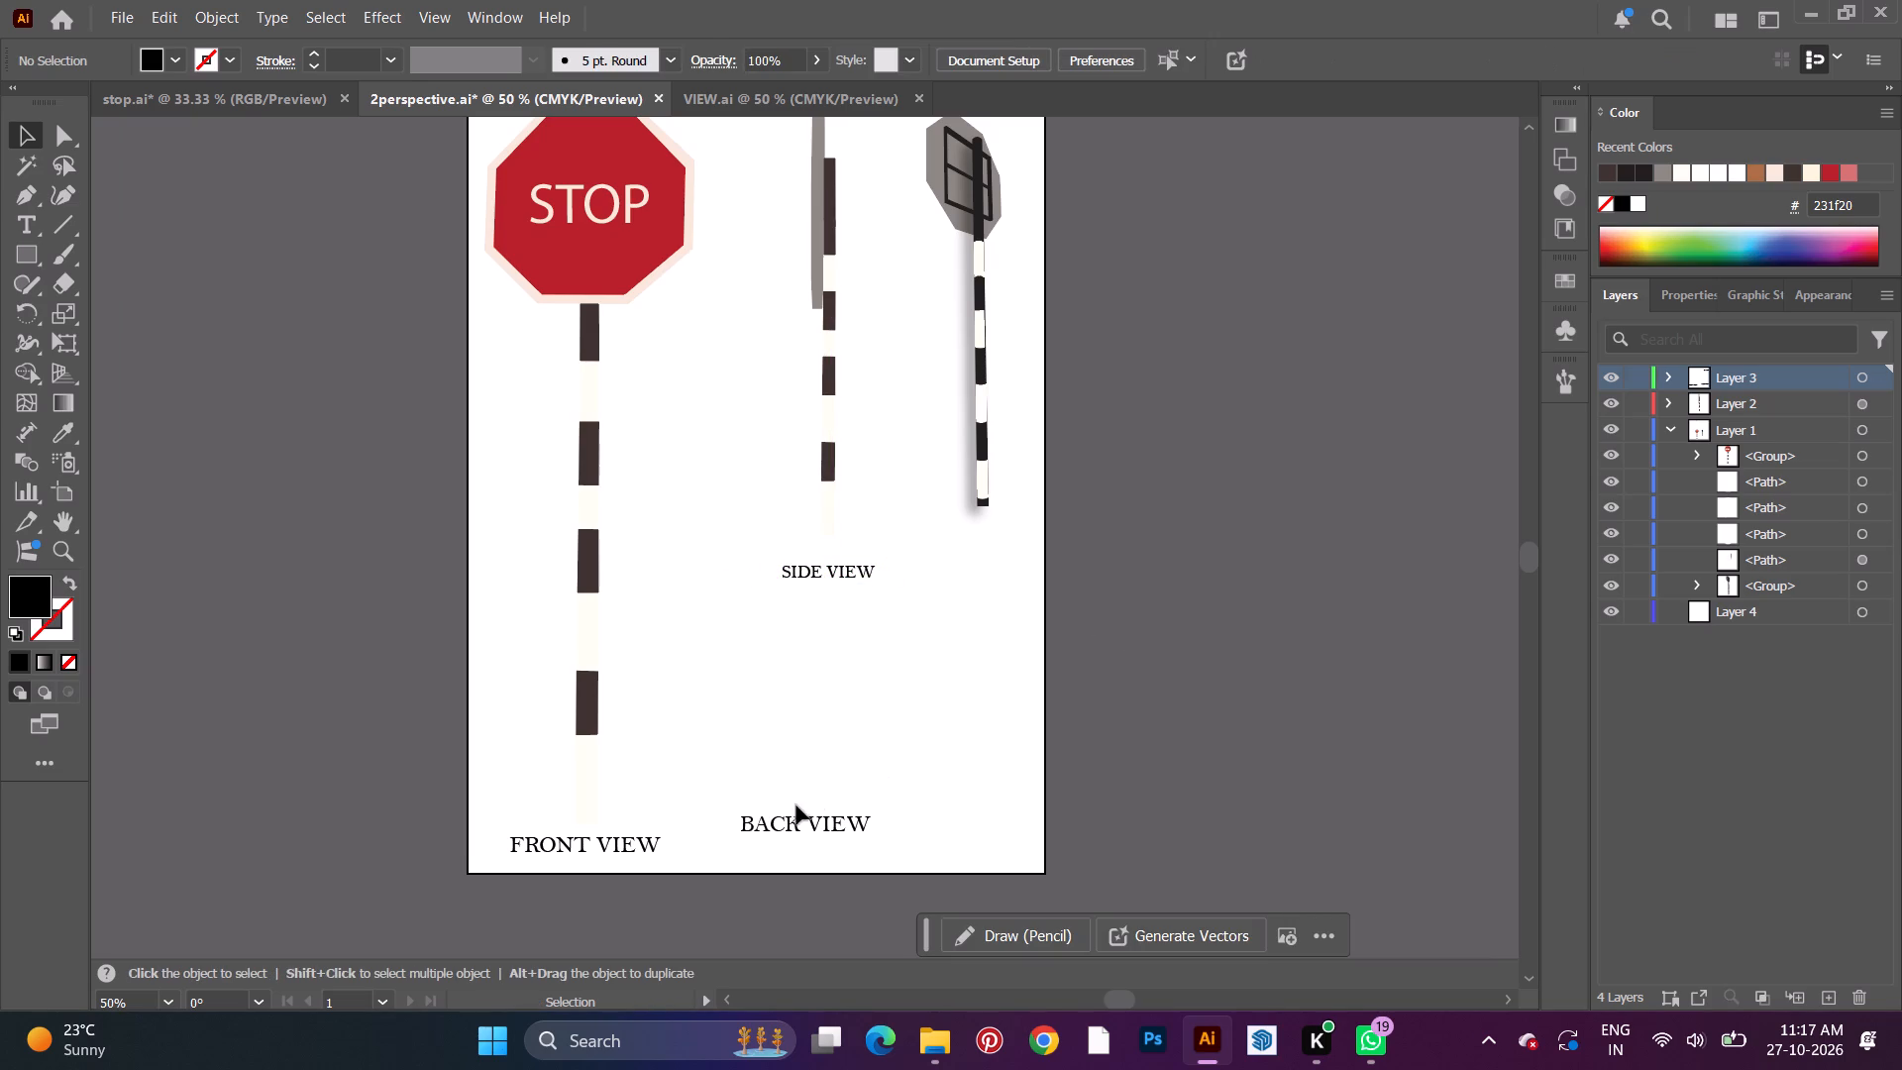
Move the BACK VIEW caption beneath the back view's pole and match its text style to the SIDE VIEW caption with the Eyedropper.
drag(820, 822, 993, 536)
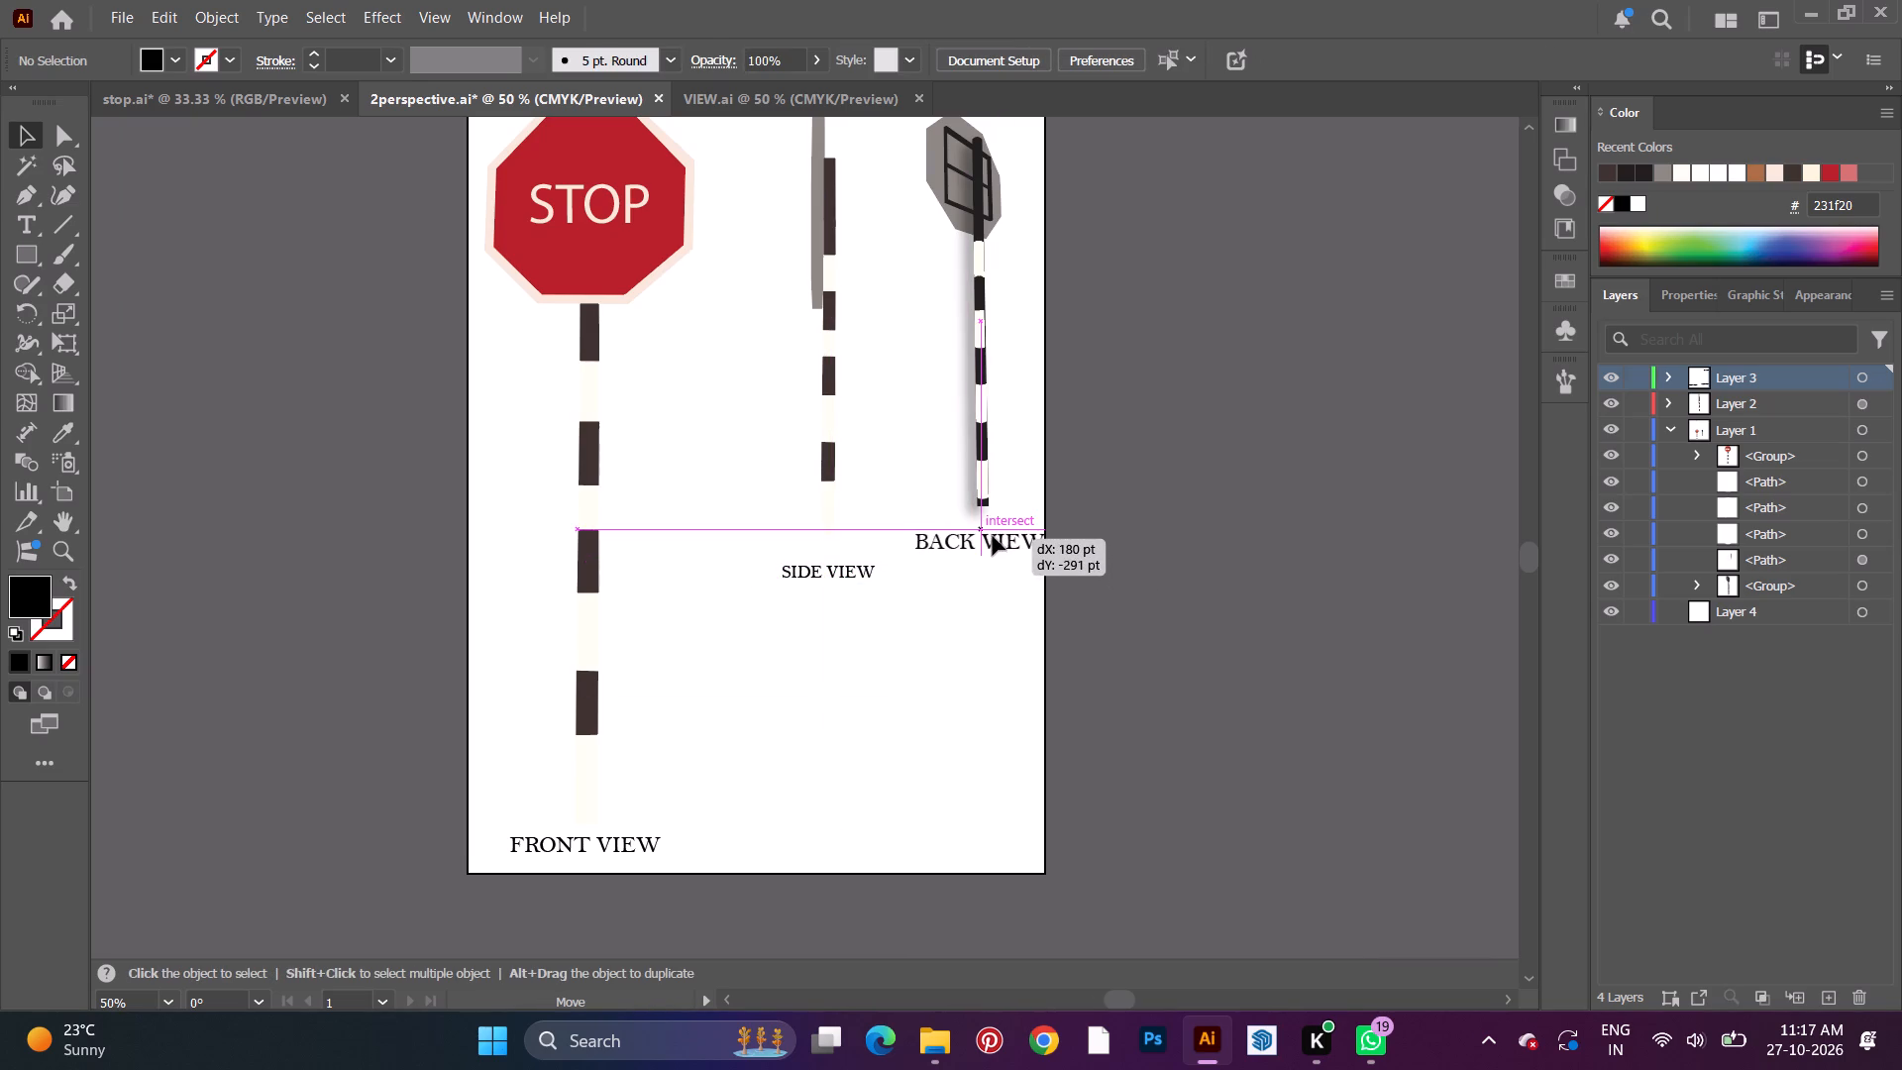
drag(993, 536, 975, 530)
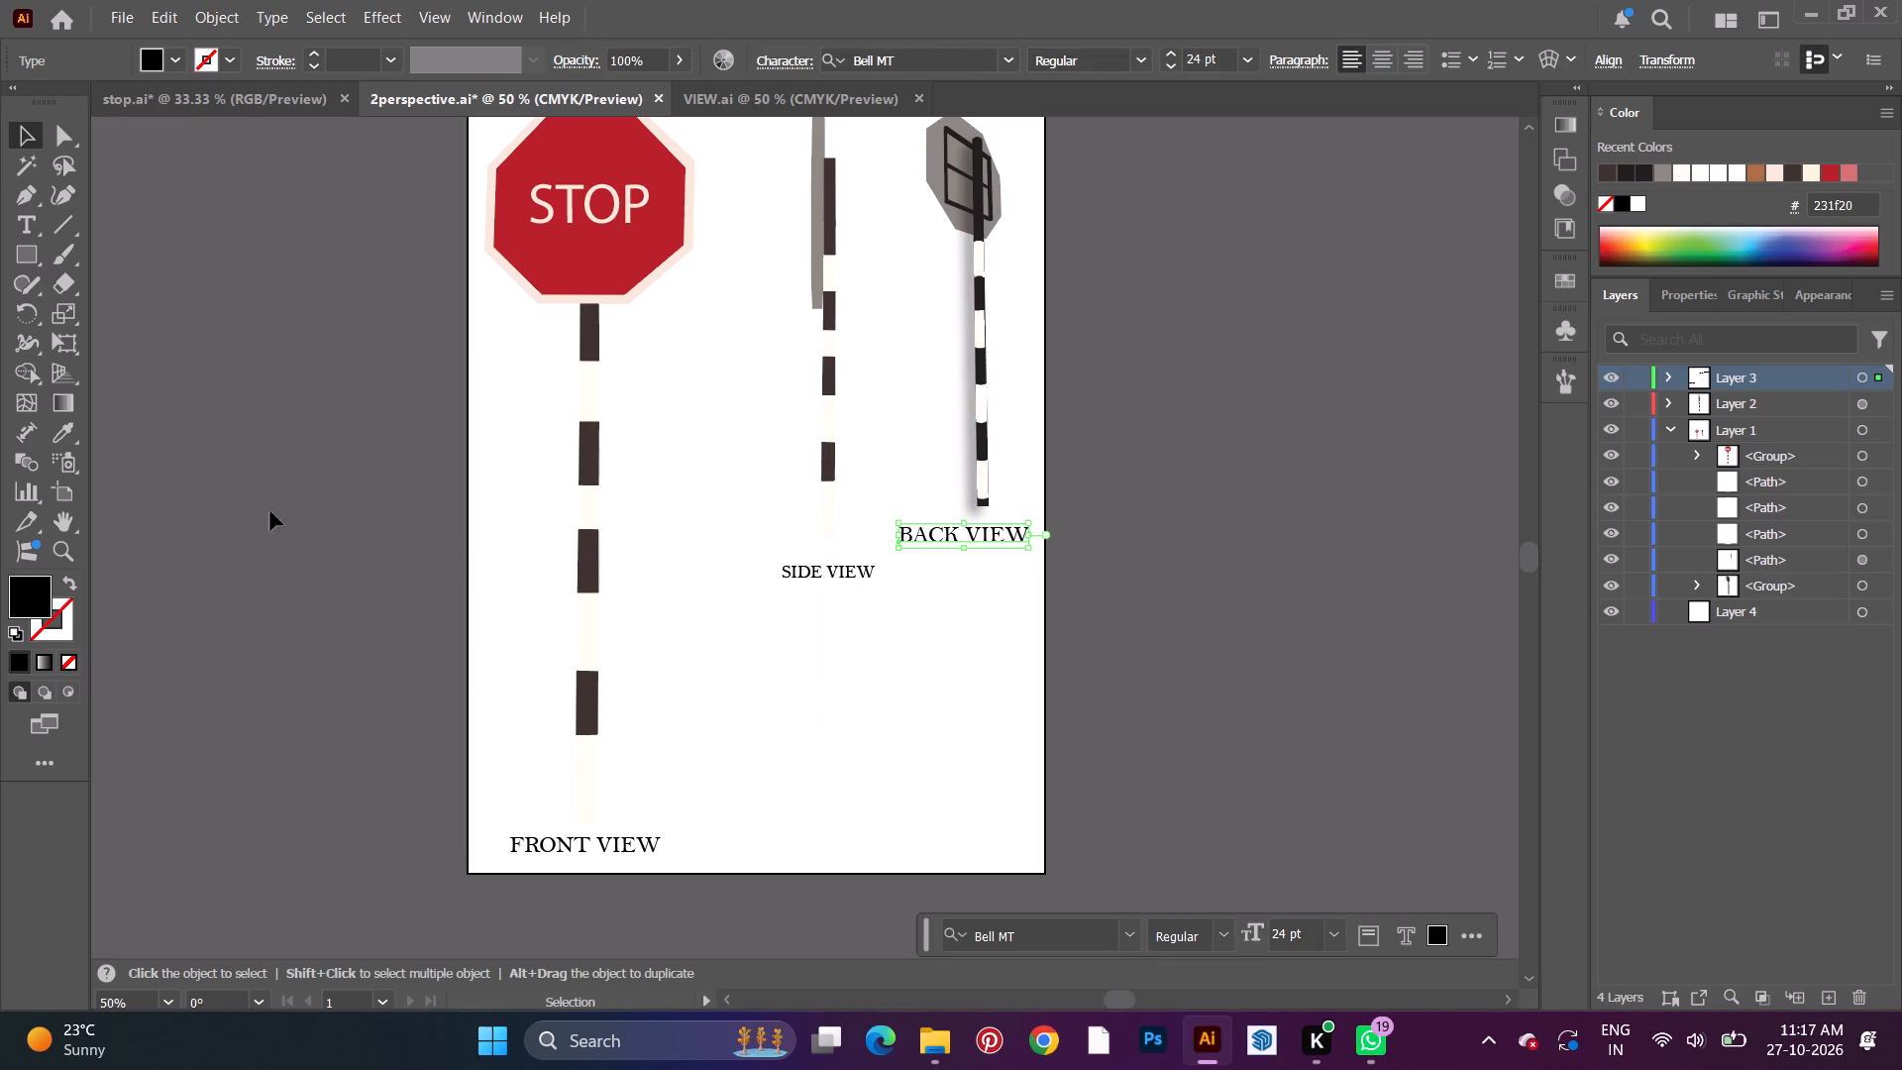
click(56, 430)
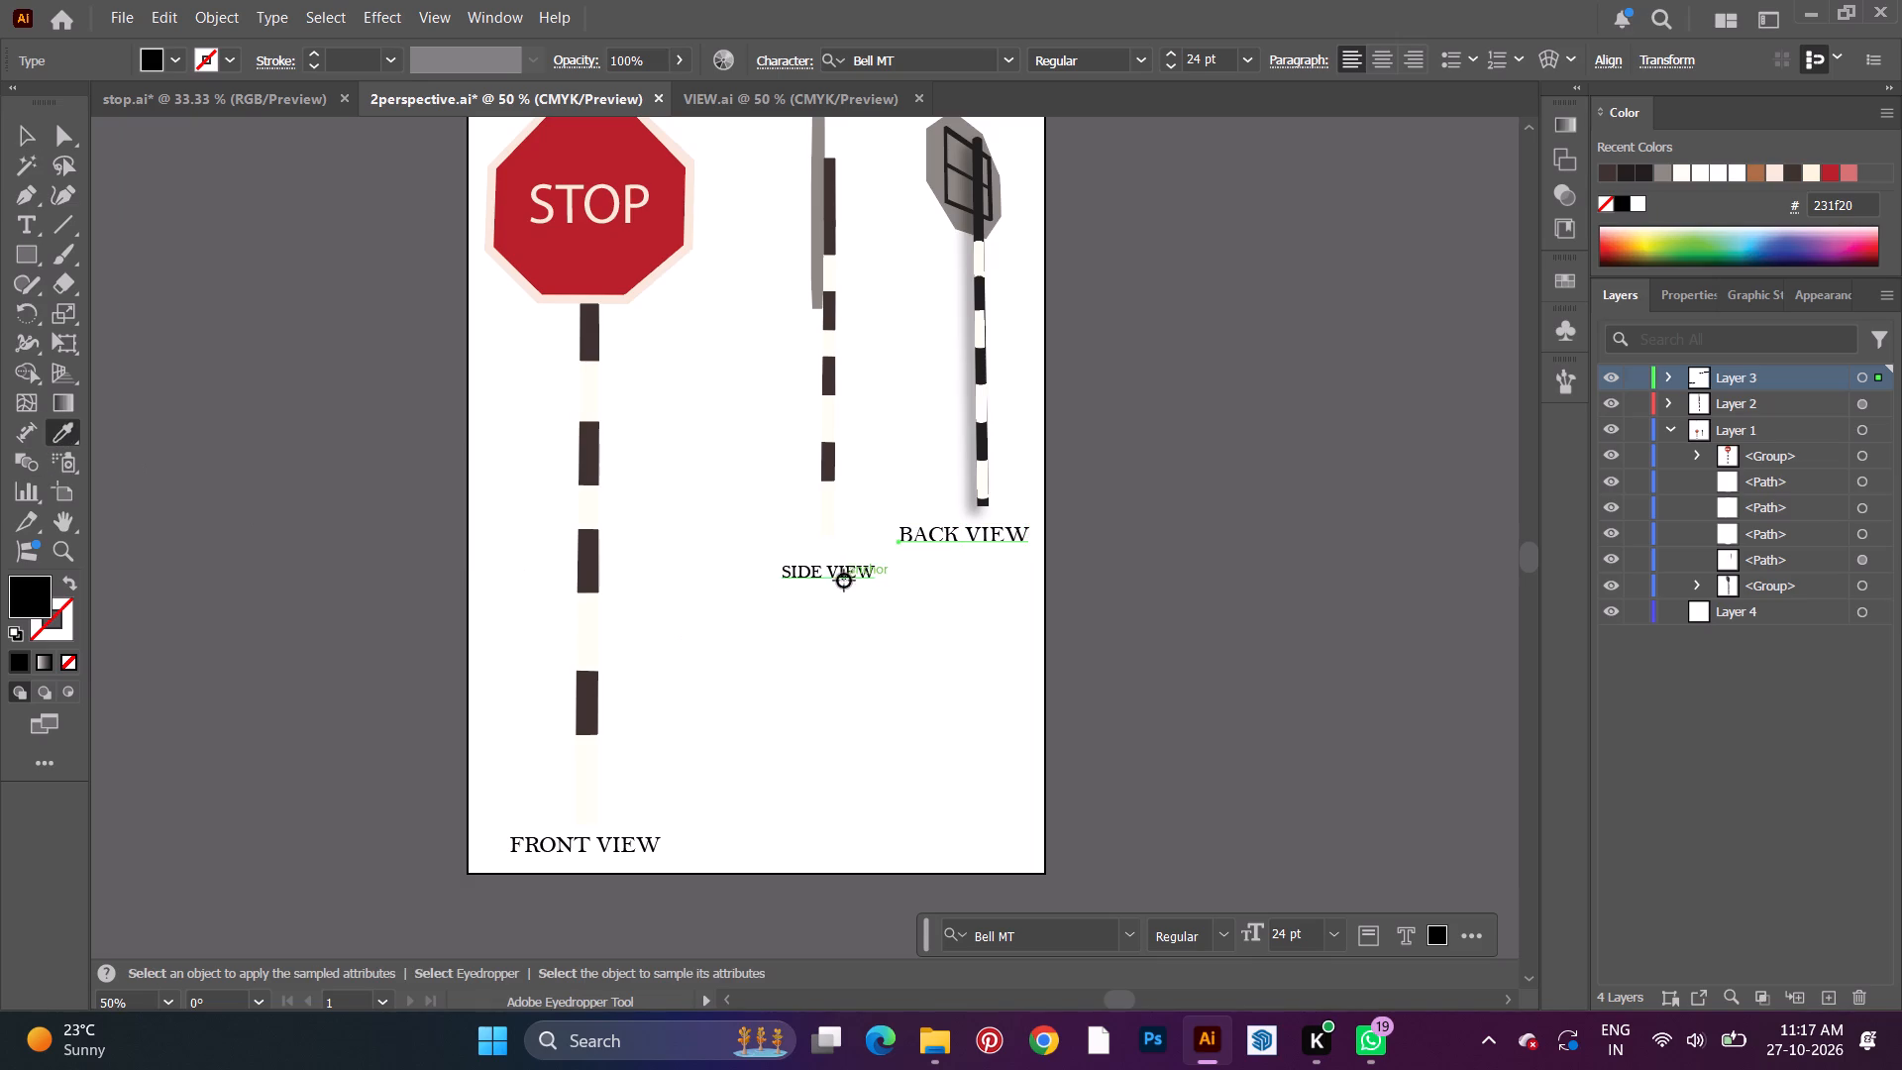
click(844, 572)
click(38, 142)
click(225, 298)
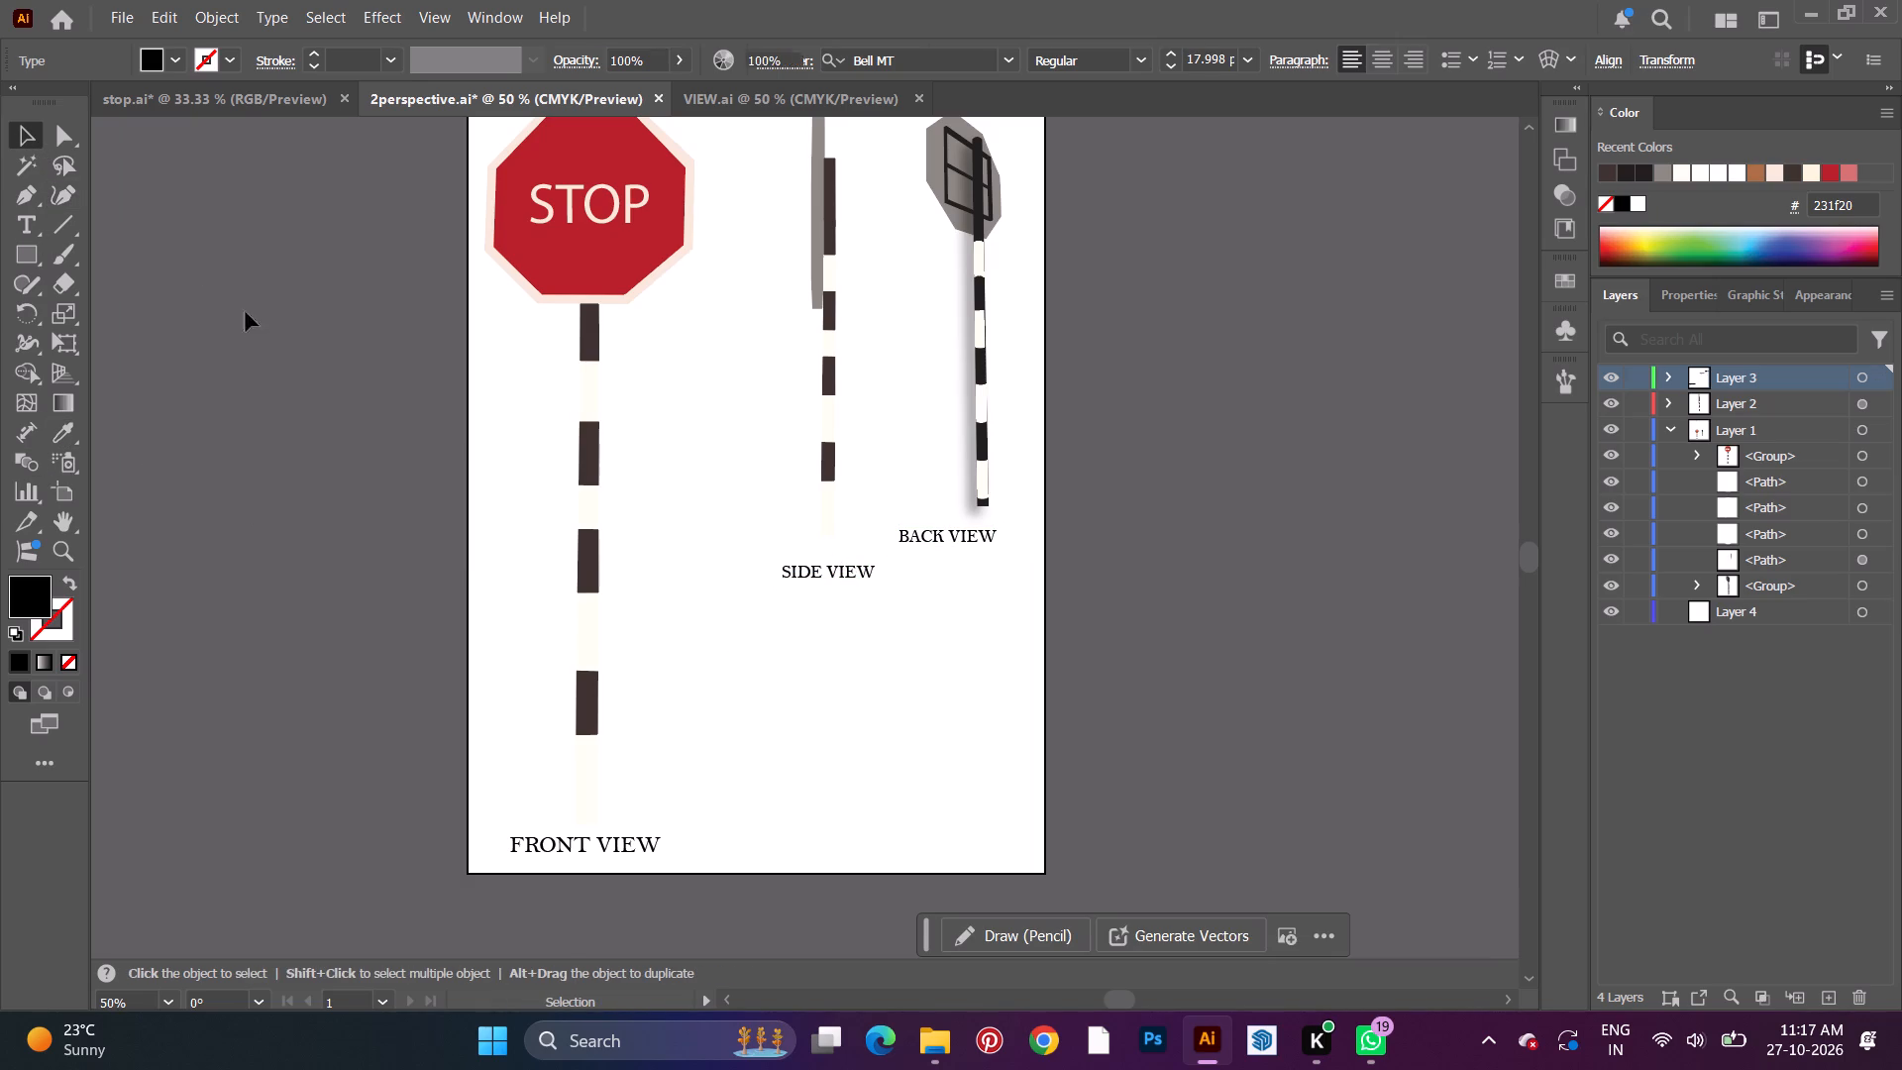
Nudge the BACK VIEW and SIDE VIEW captions so each sits roughly centred below its own pole.
drag(951, 536, 972, 575)
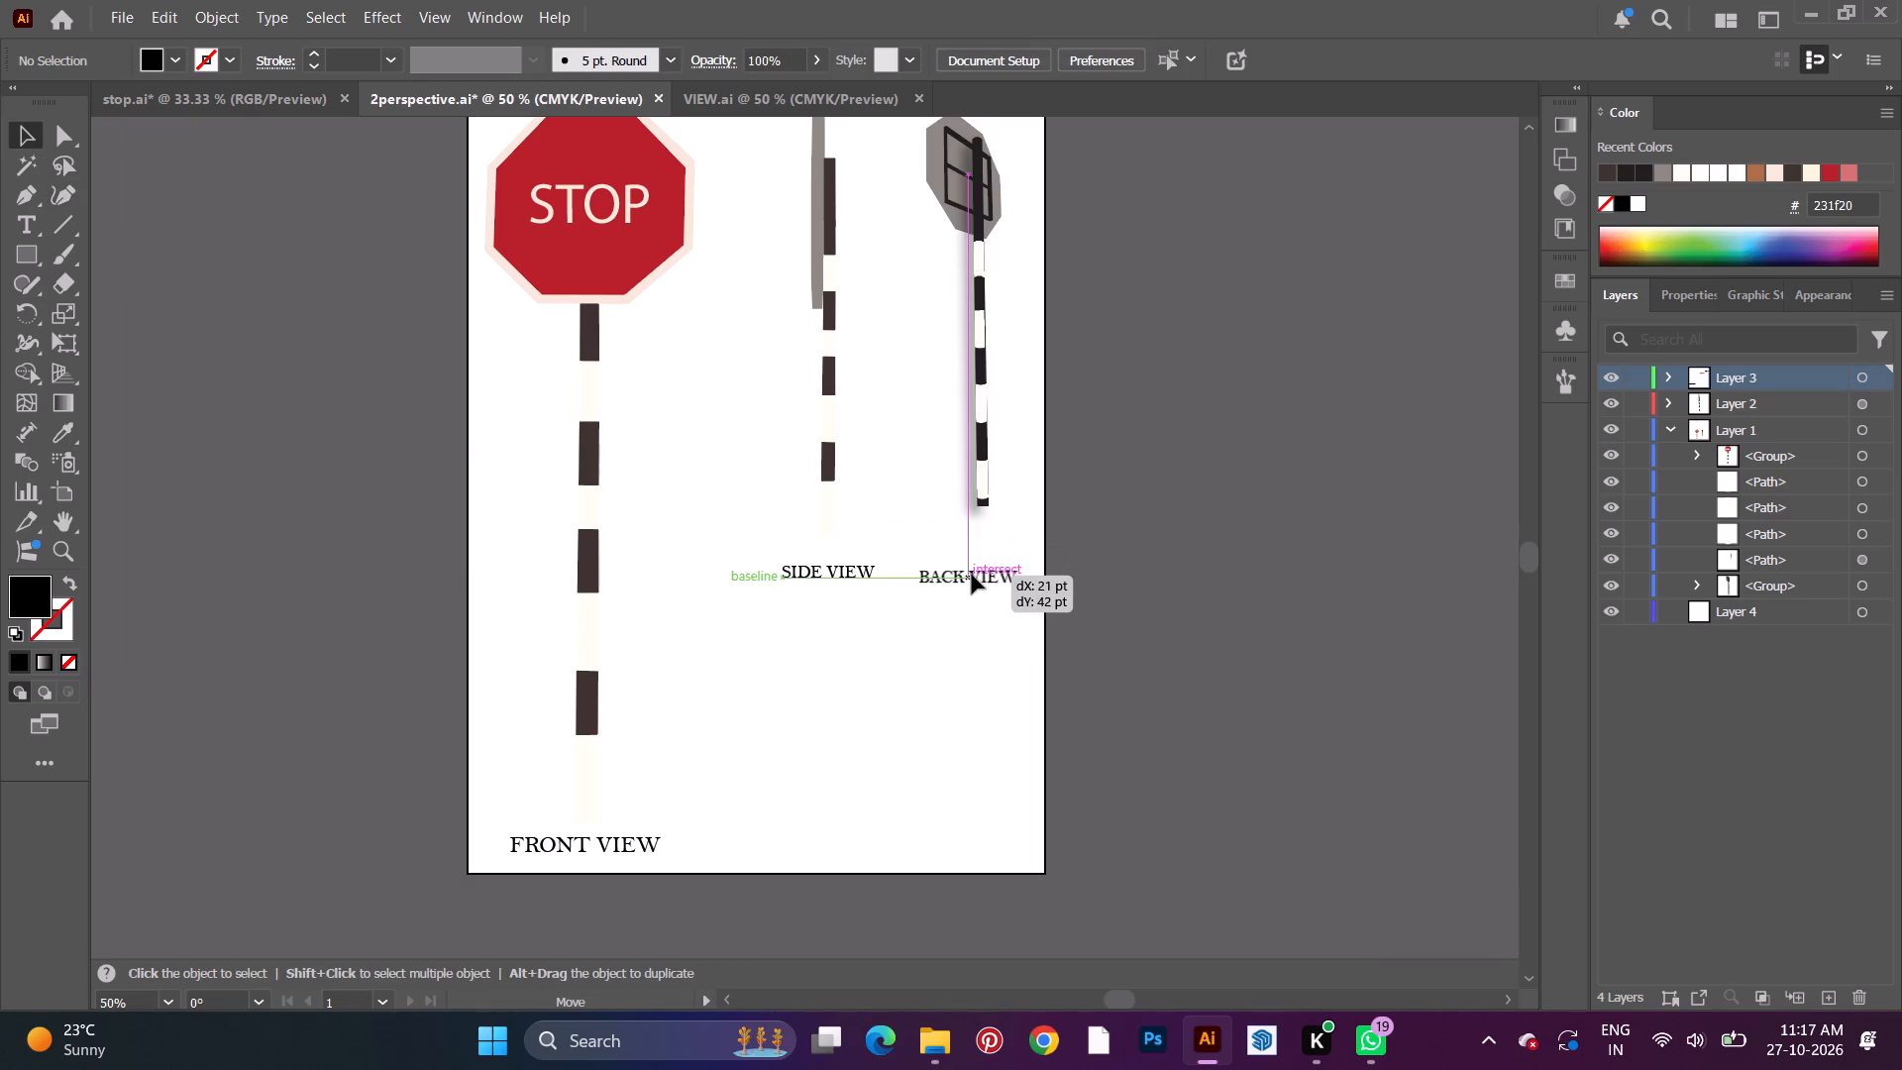
drag(972, 575, 972, 572)
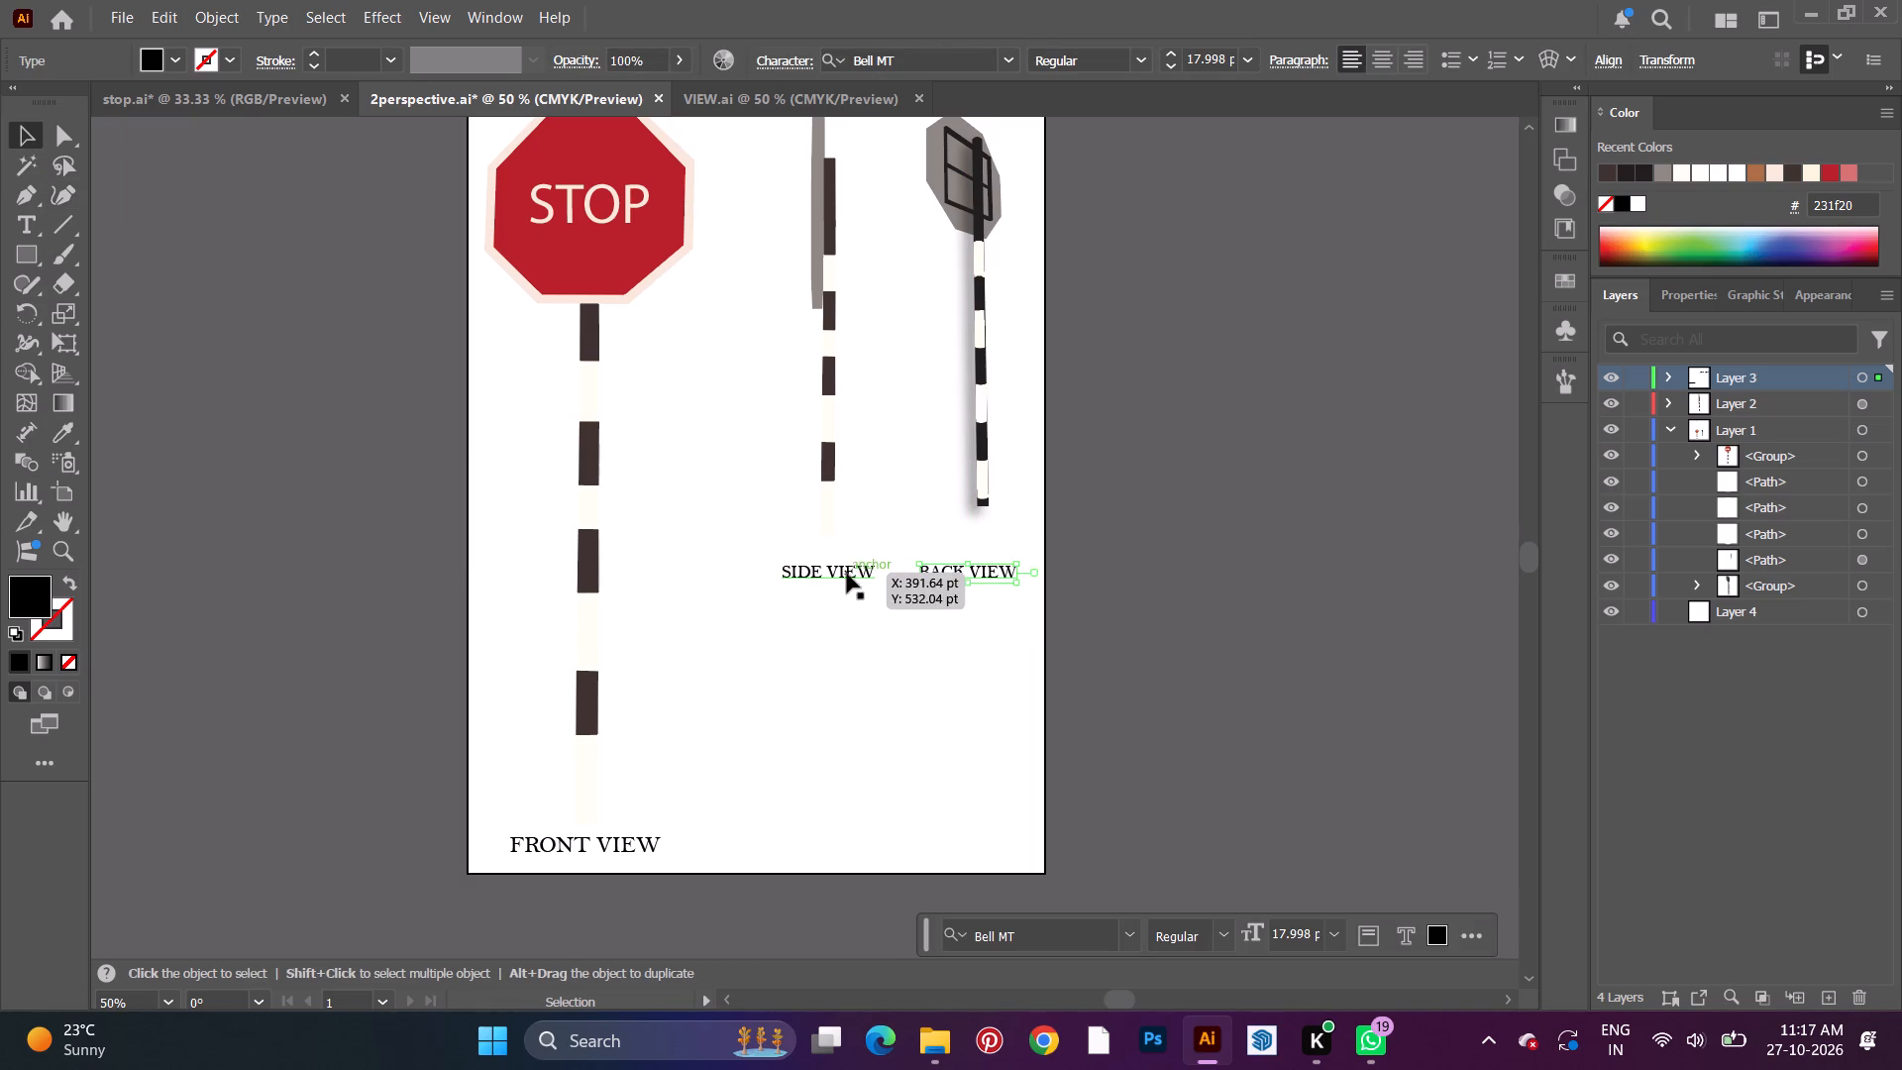
drag(847, 574, 807, 587)
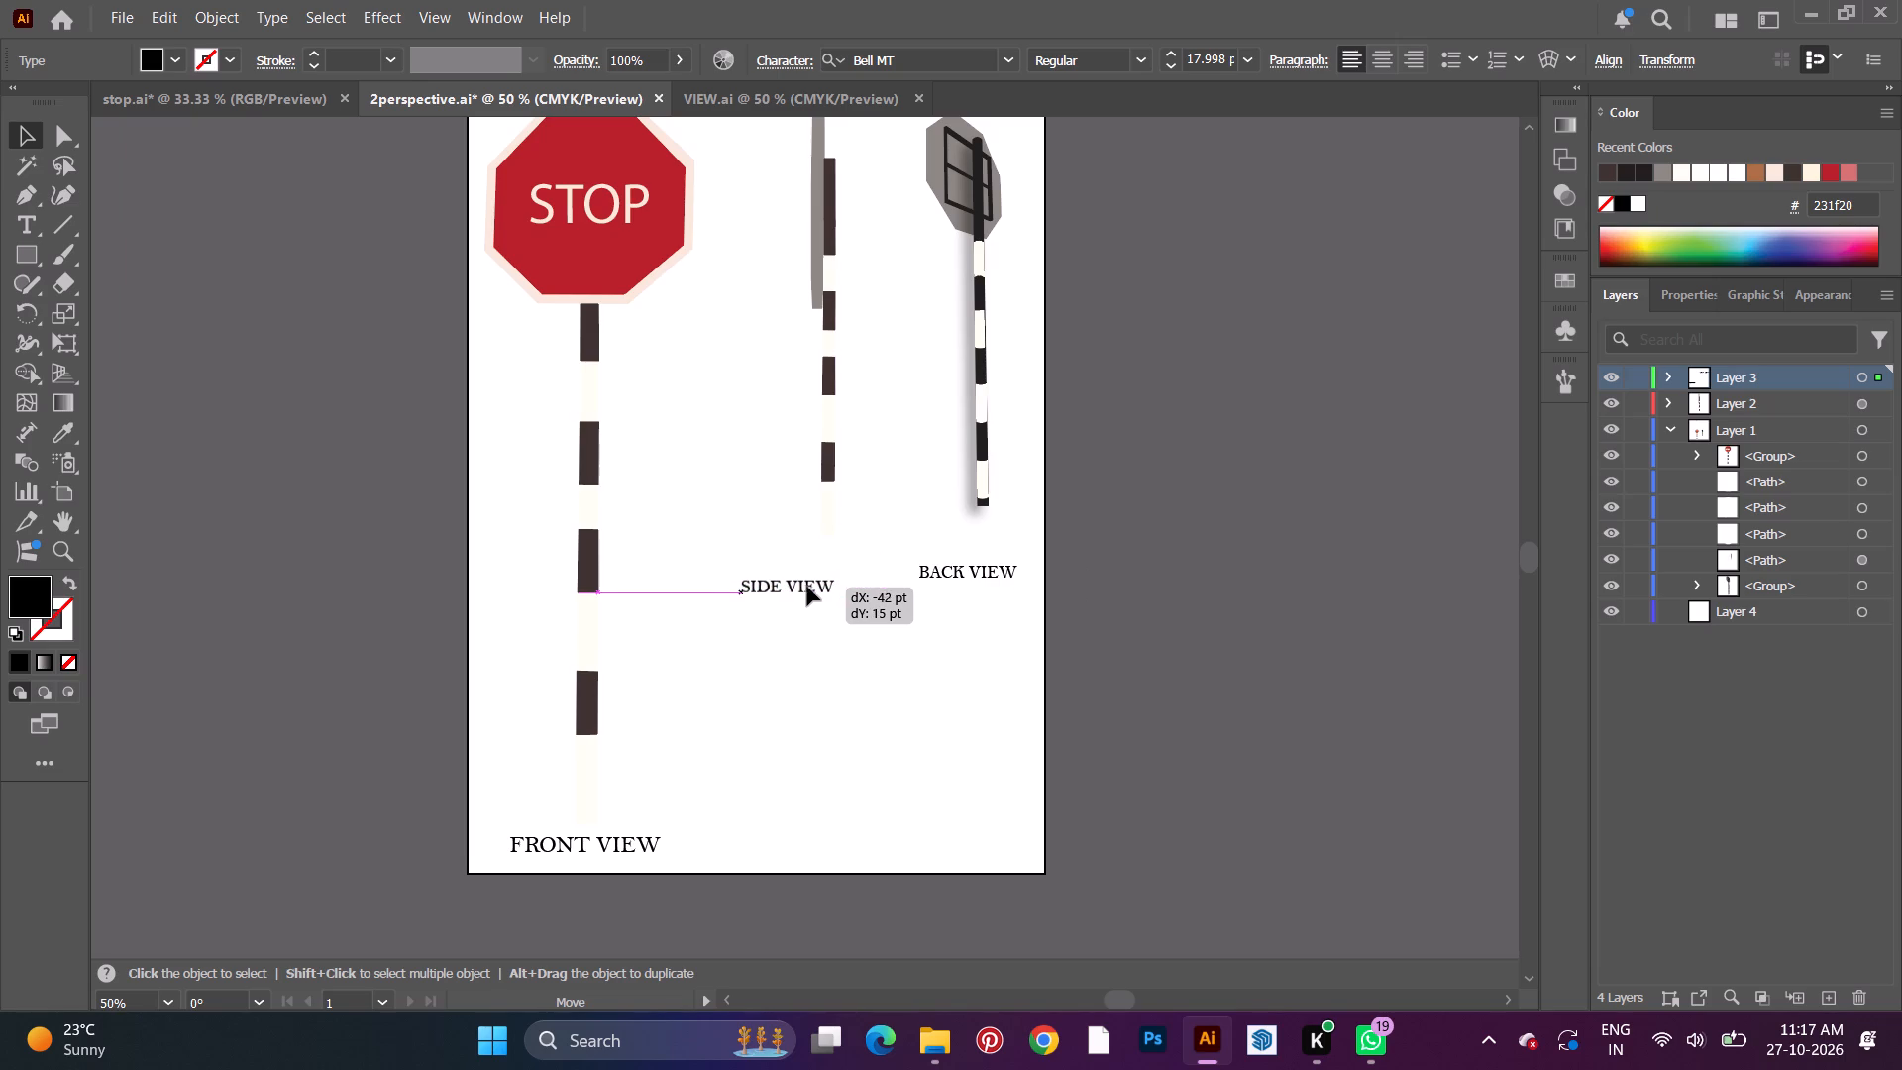
drag(807, 587, 806, 584)
click(940, 610)
drag(810, 584, 847, 588)
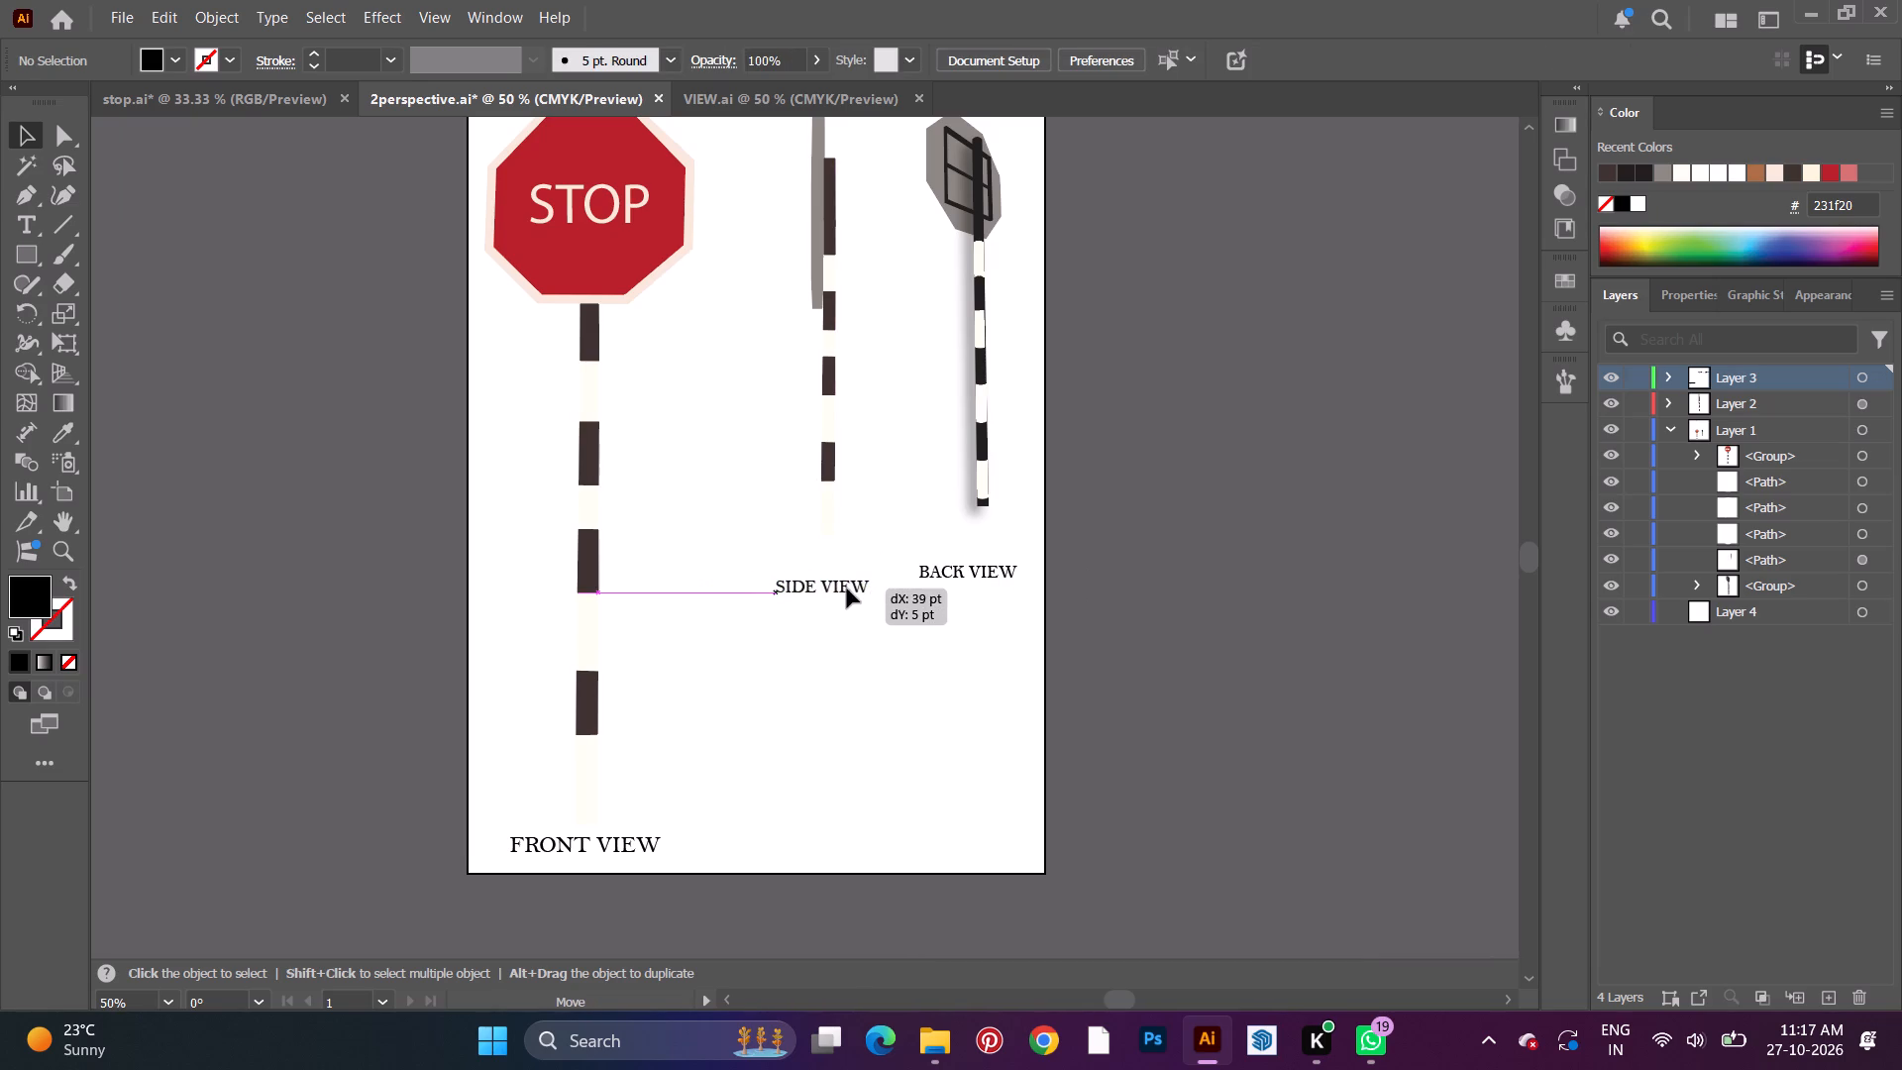
drag(847, 588, 850, 588)
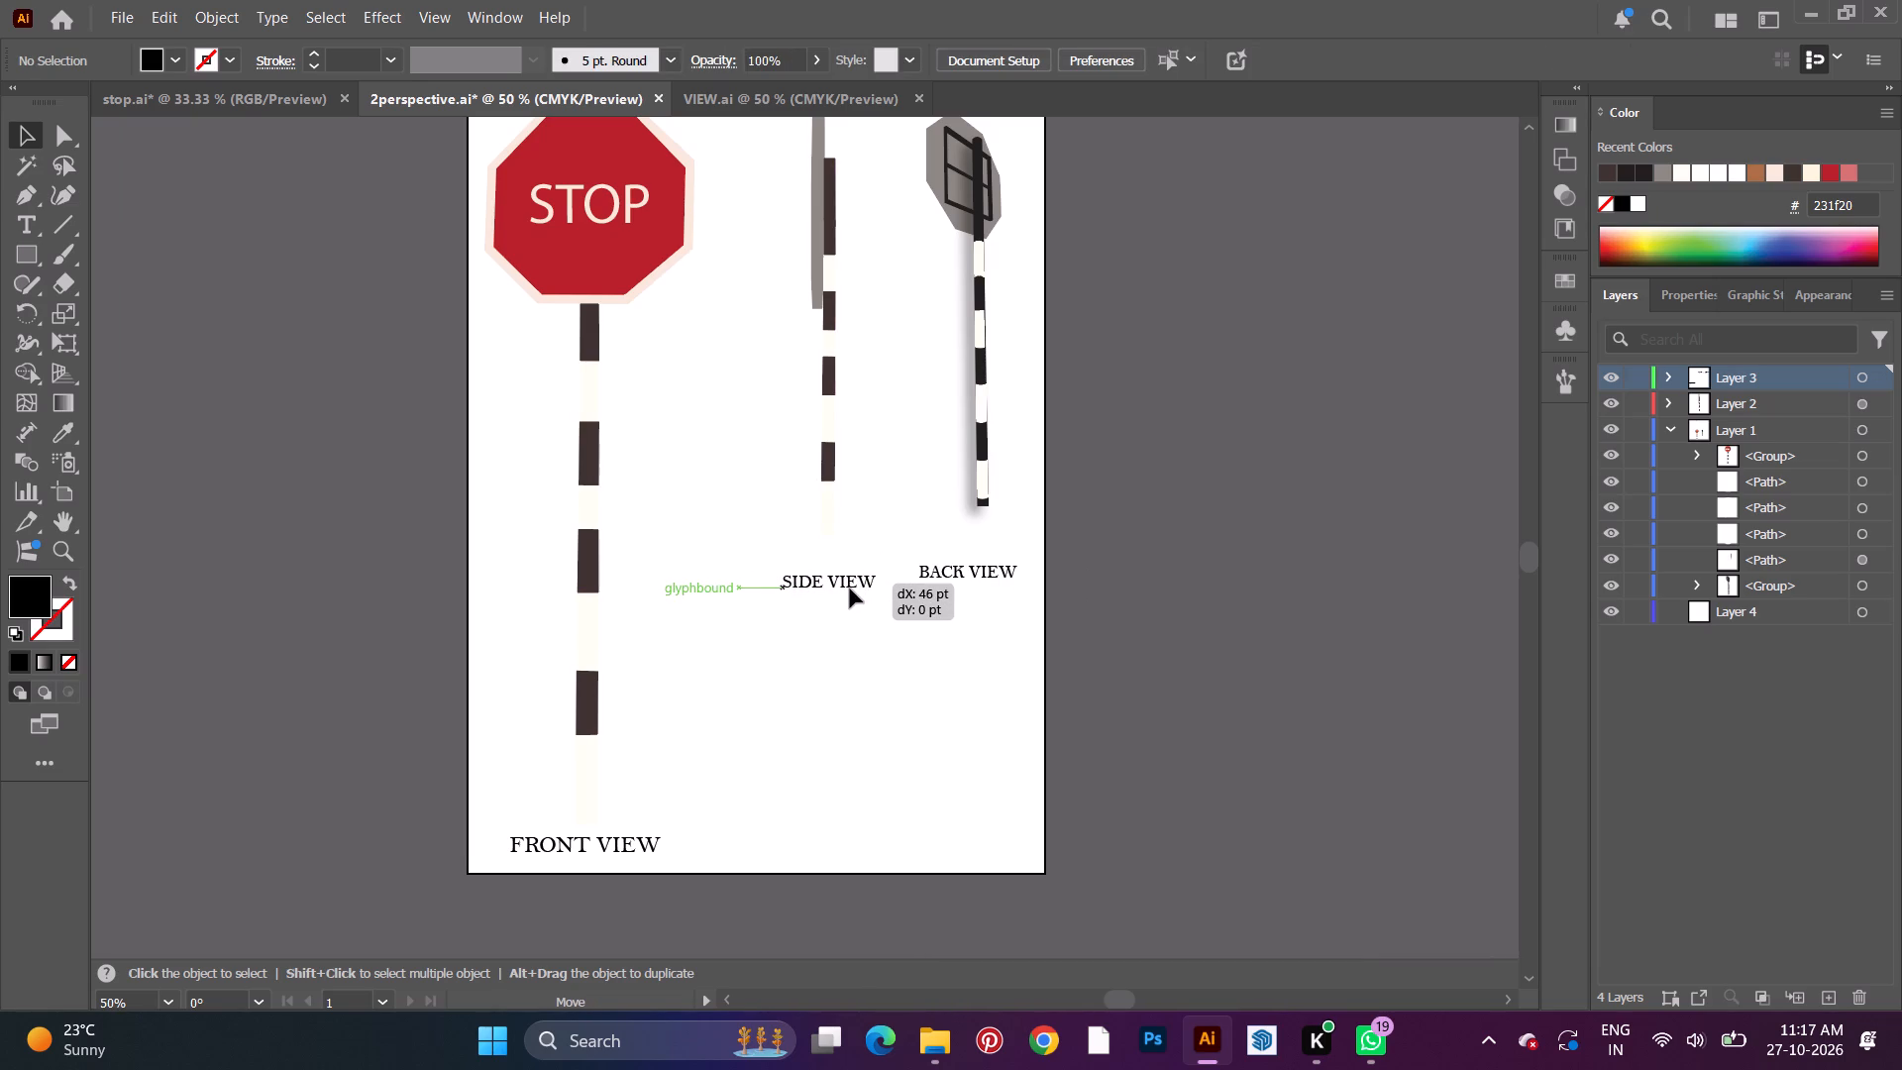
drag(850, 588, 856, 585)
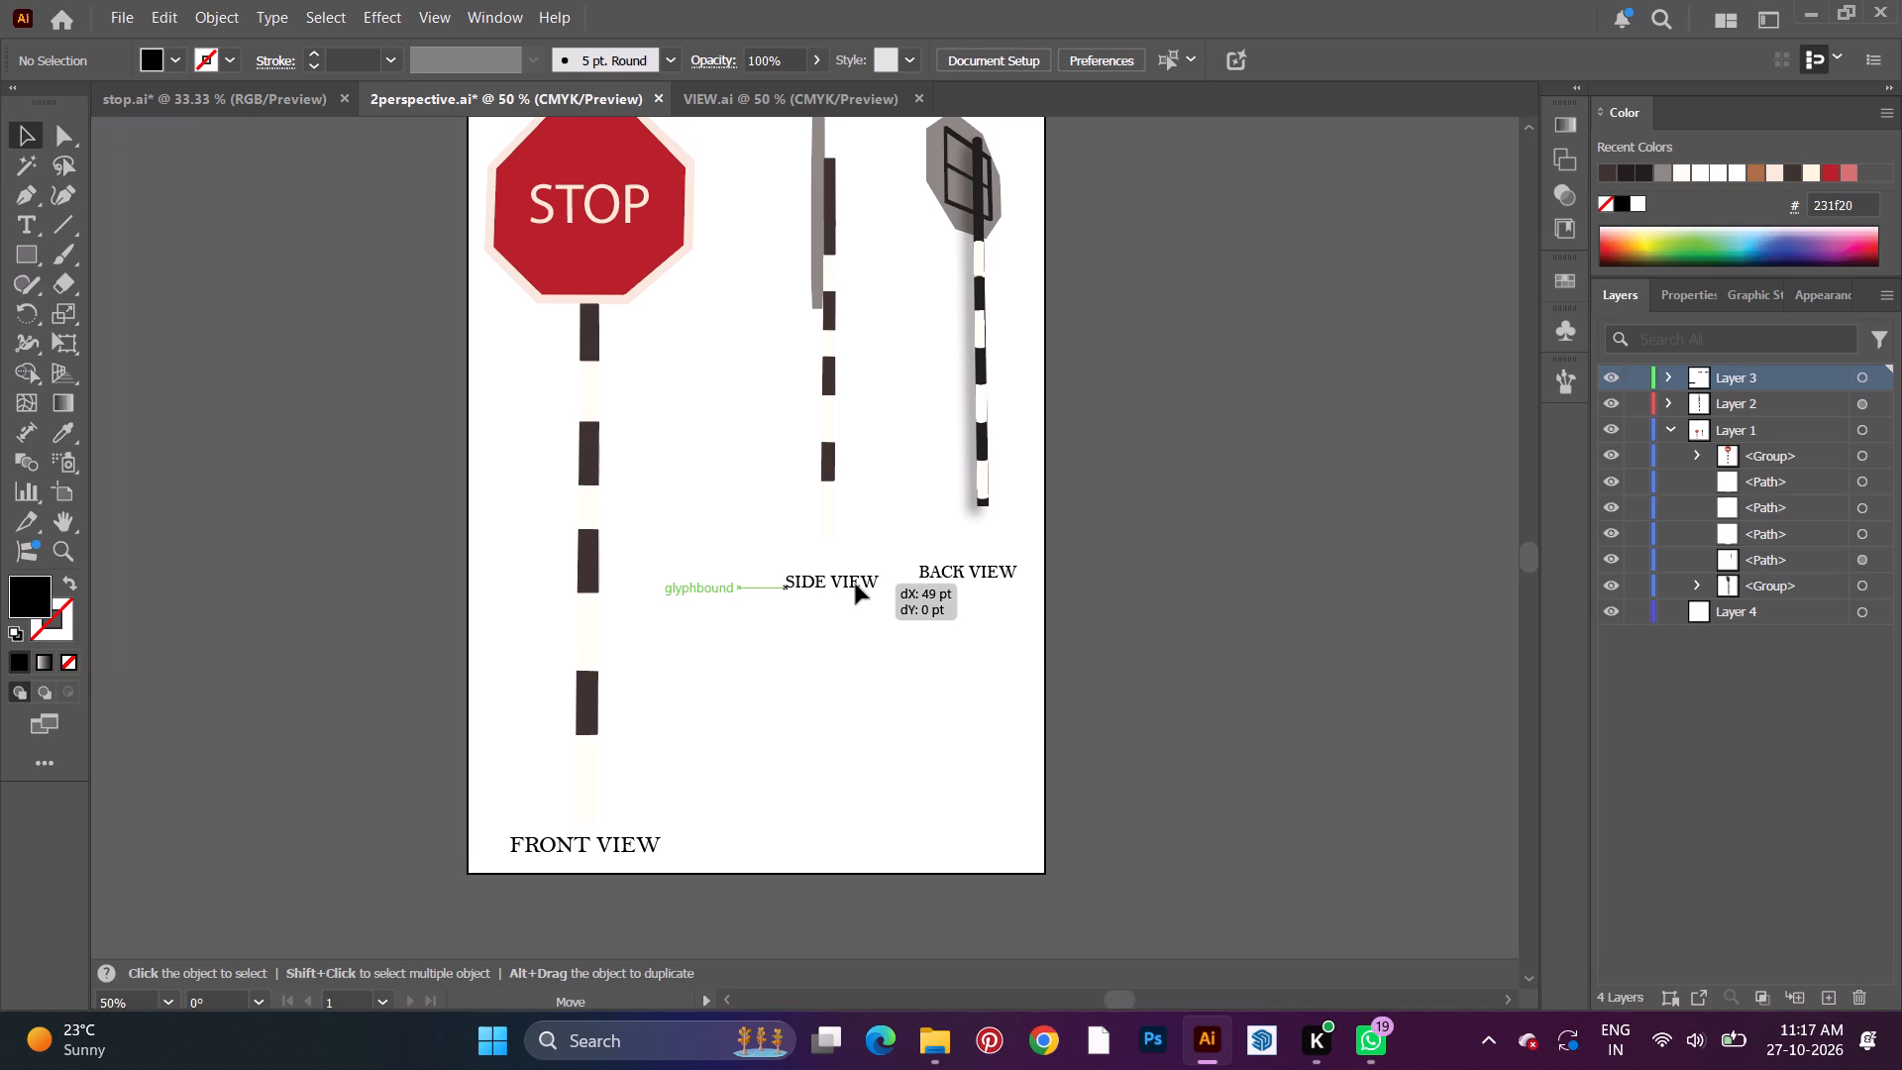
drag(856, 585, 853, 586)
drag(988, 568, 1000, 539)
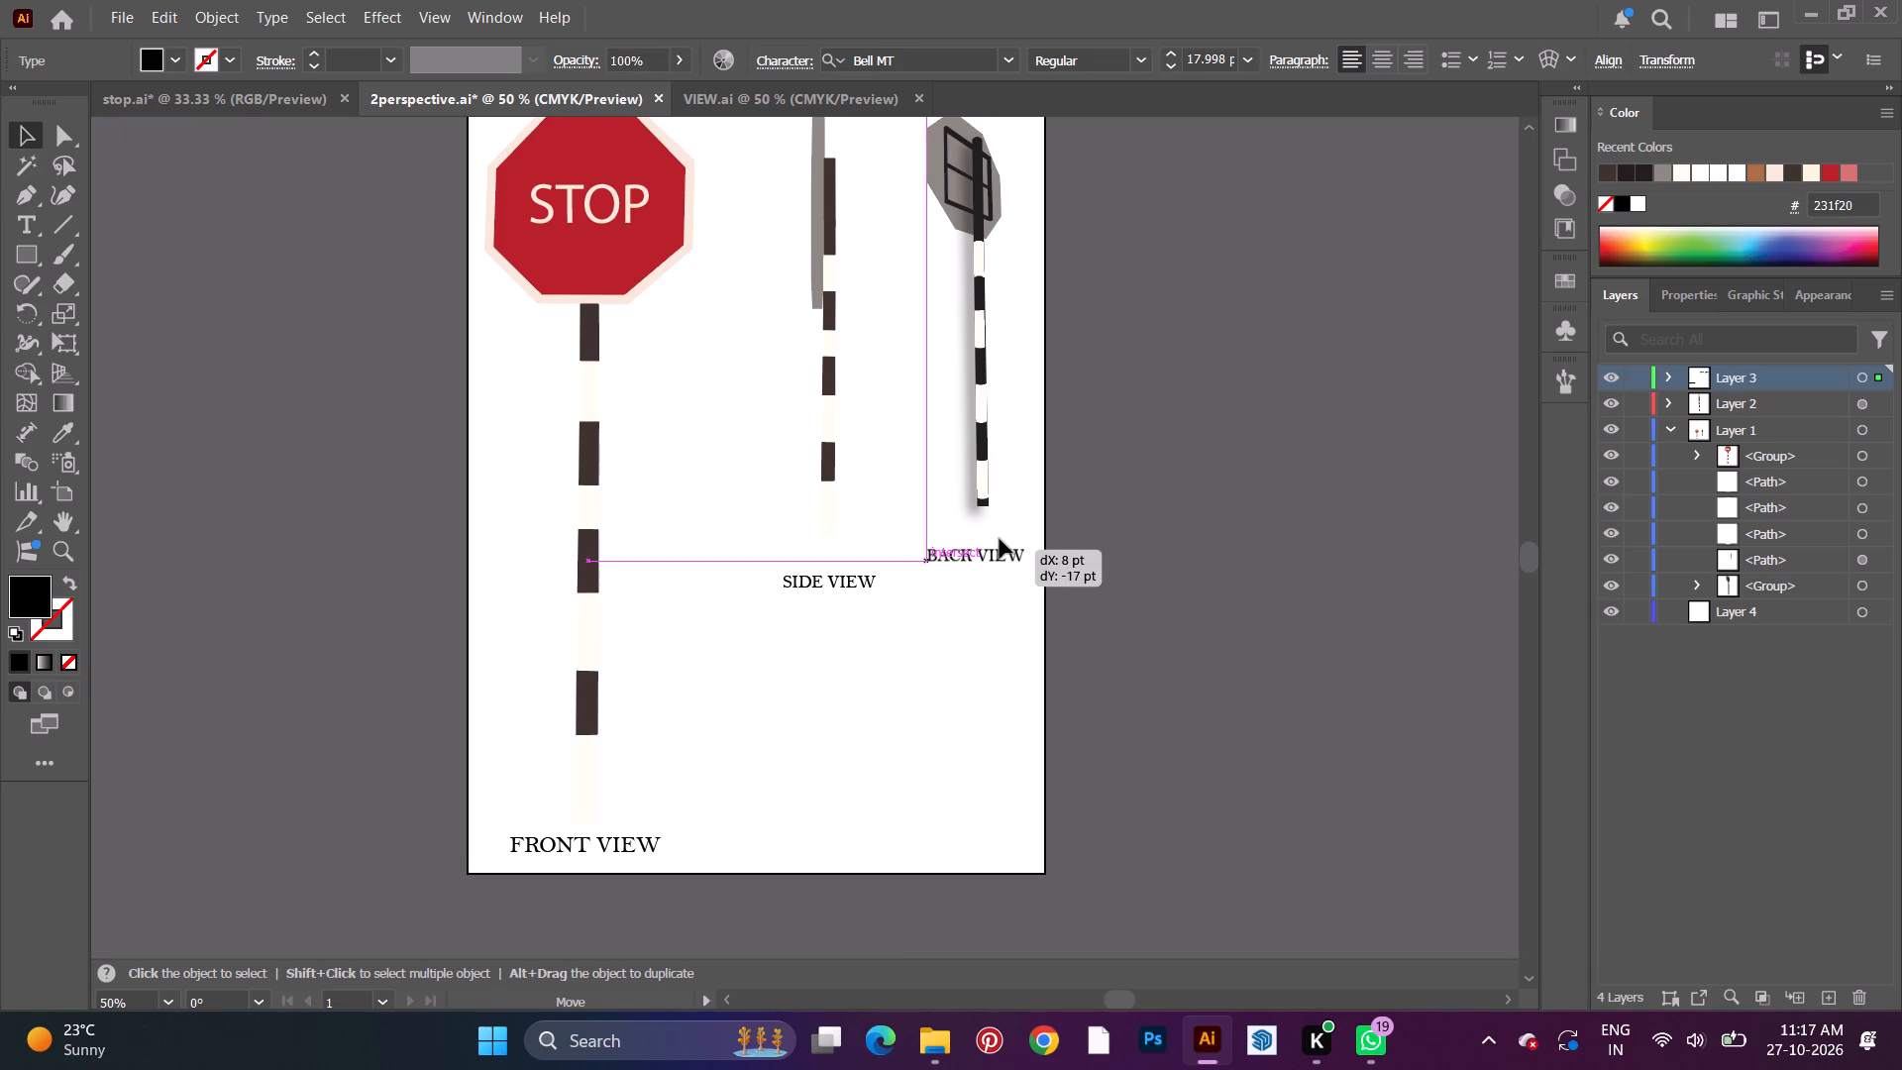
drag(1000, 539, 1001, 536)
click(1175, 588)
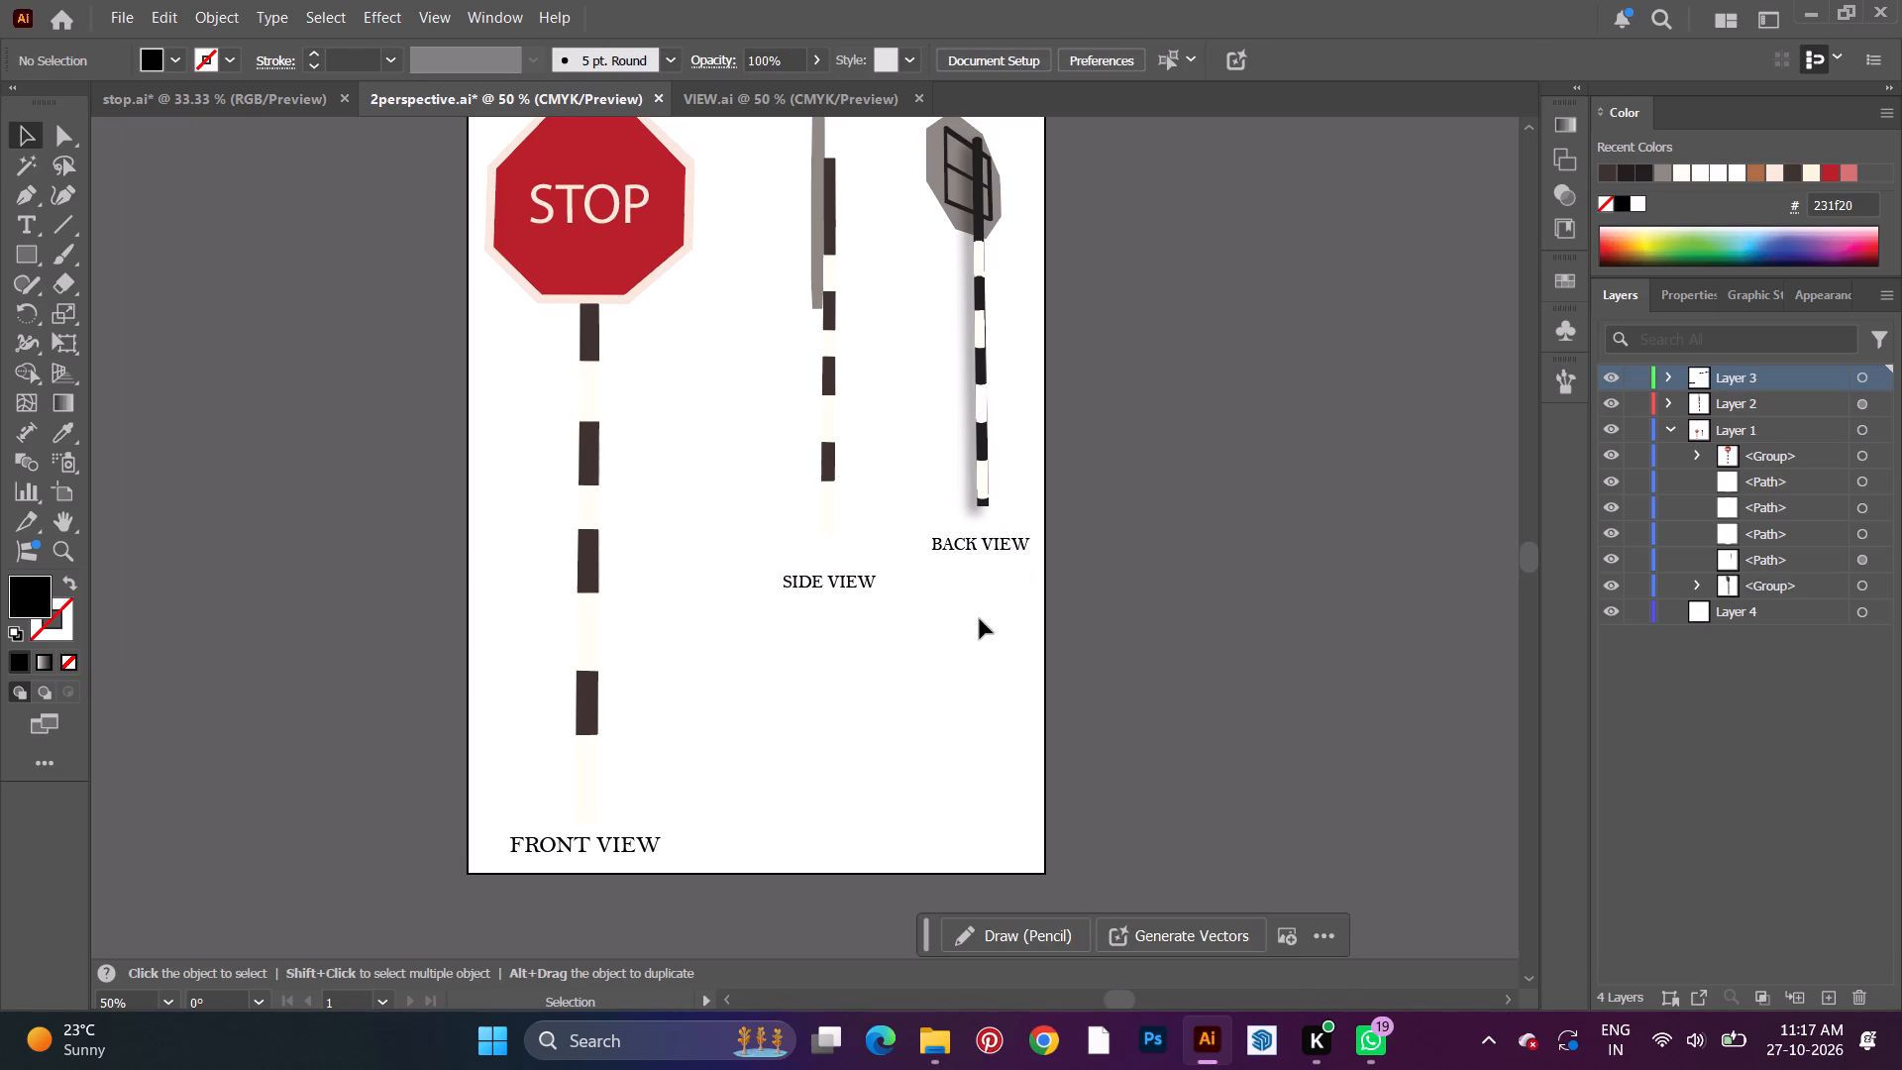
Move the back view group up so its top lines up with the side view's top.
alt+scroll(980, 619, down, 3)
scroll(980, 619, up, 4)
scroll(980, 619, down, 8)
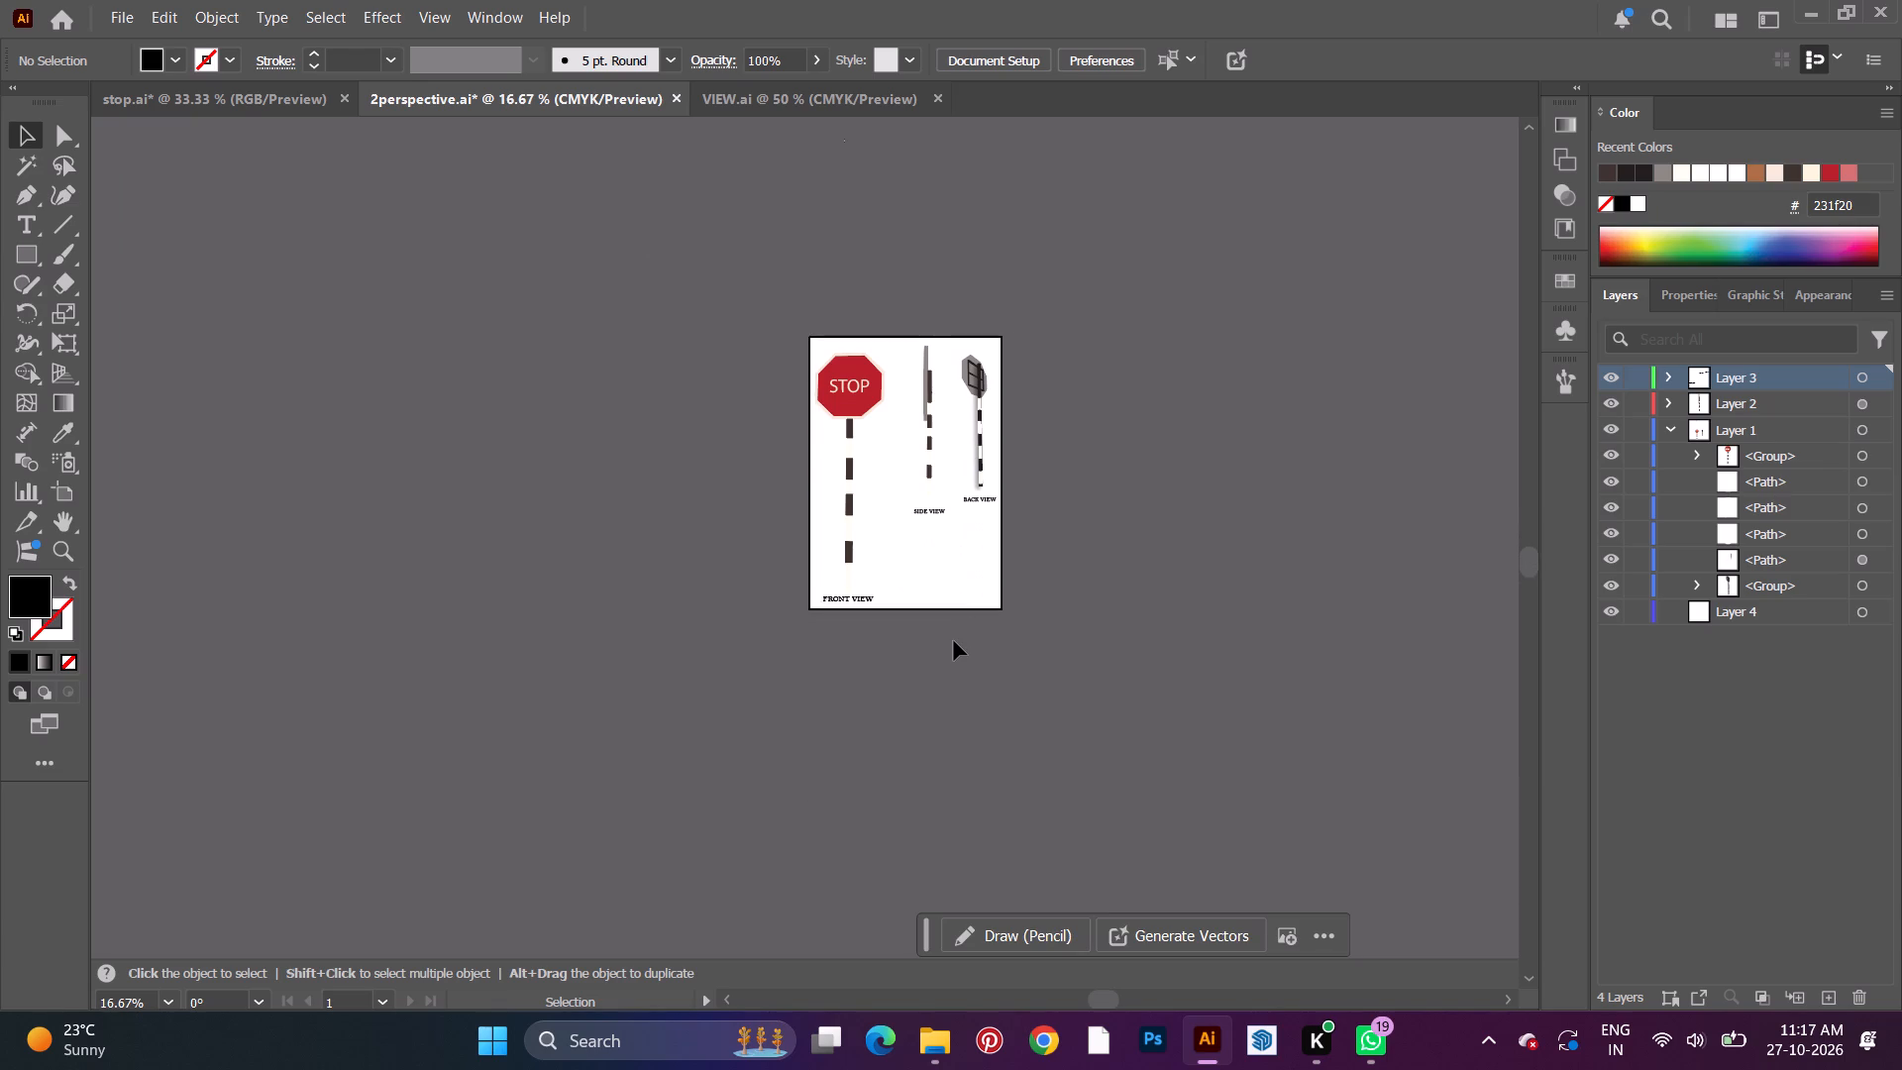
alt+scroll(954, 641, up, 4)
scroll(954, 641, up, 20)
scroll(954, 641, up, 2)
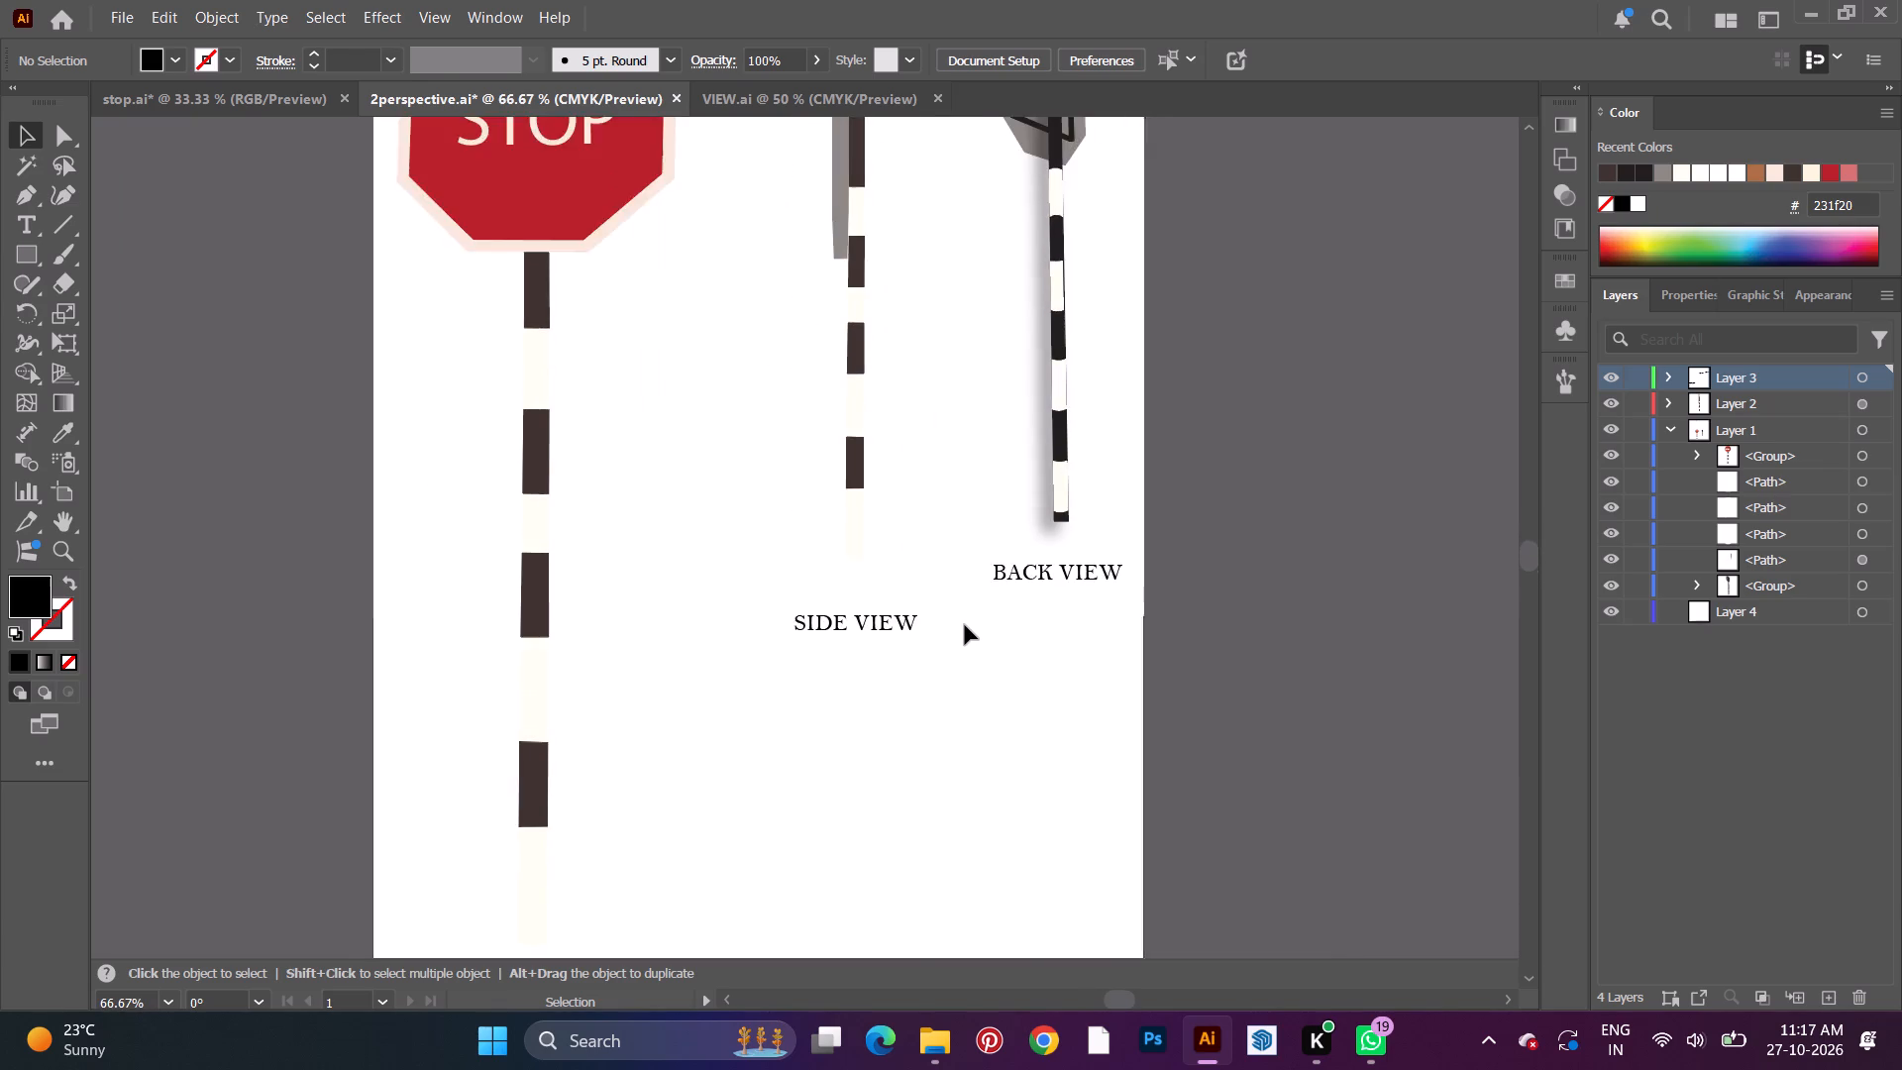
scroll(965, 625, up, 8)
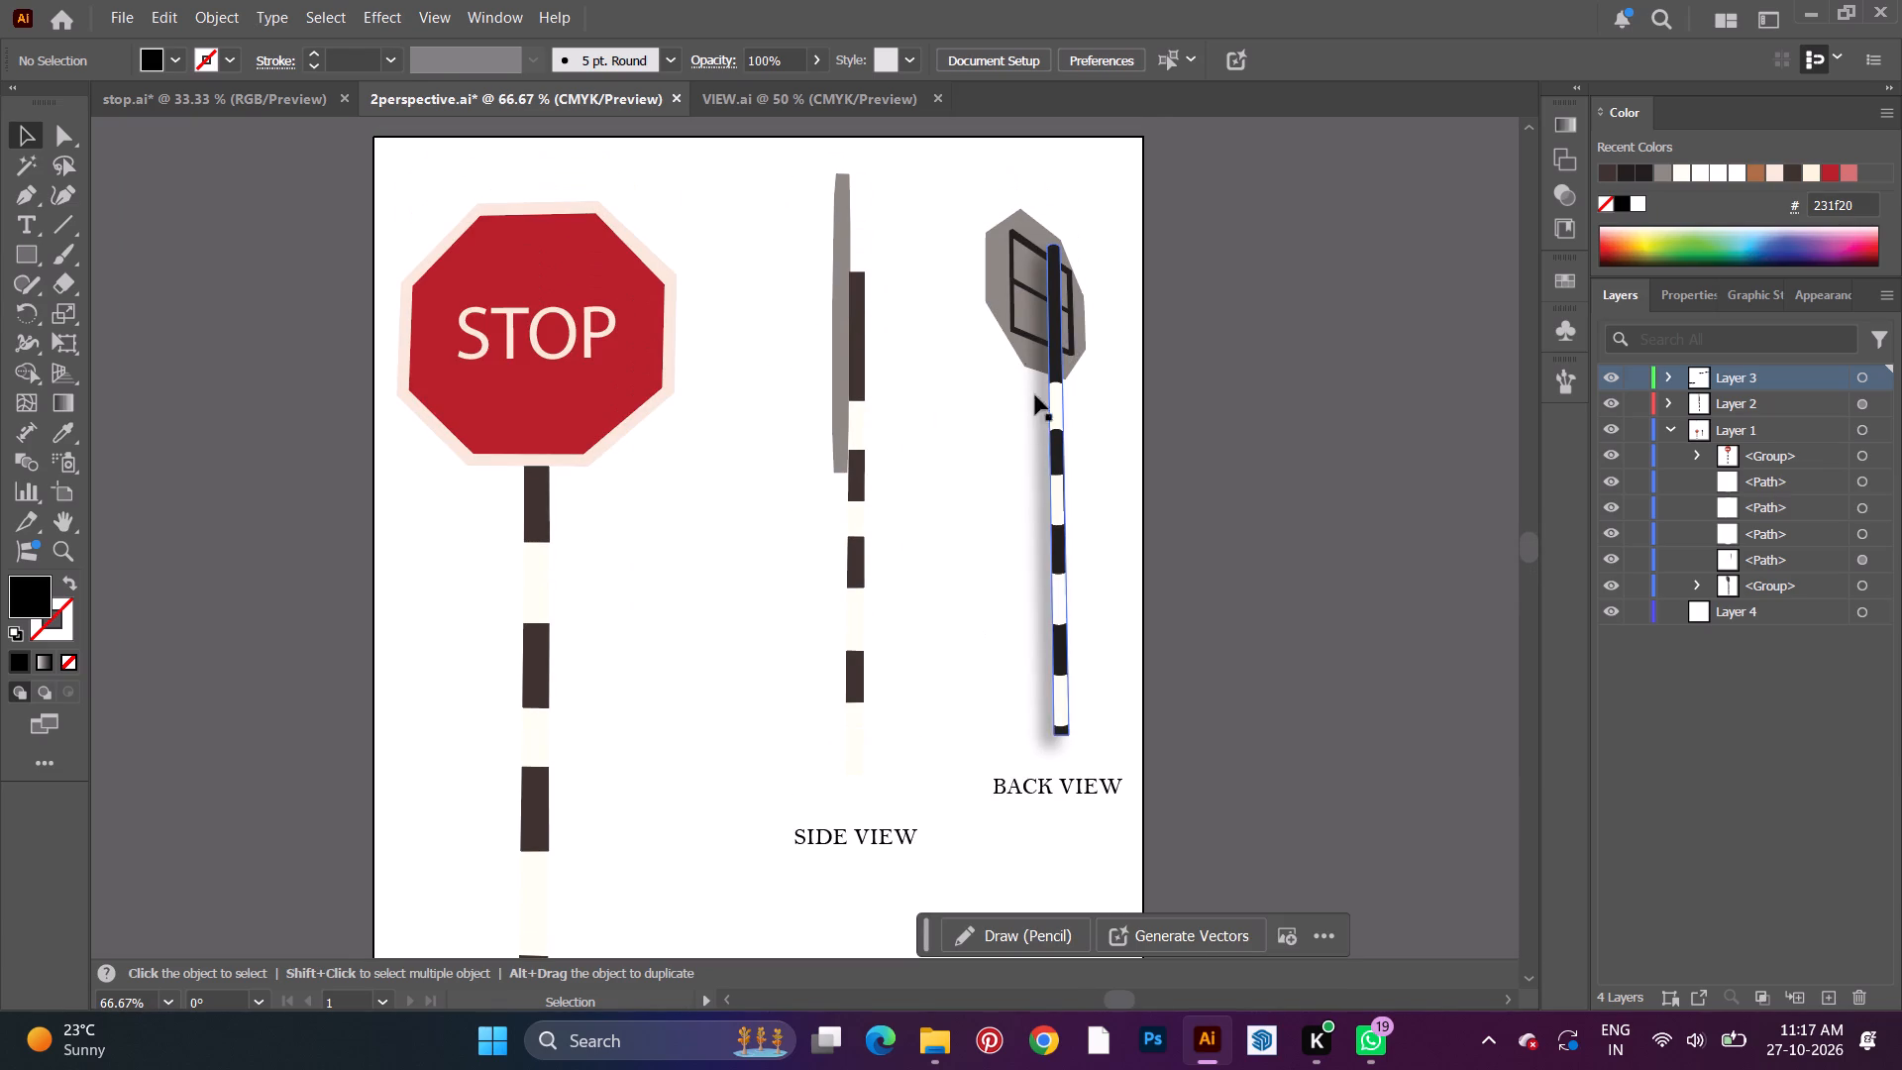
click(1021, 356)
shift+drag(1041, 204, 1053, 173)
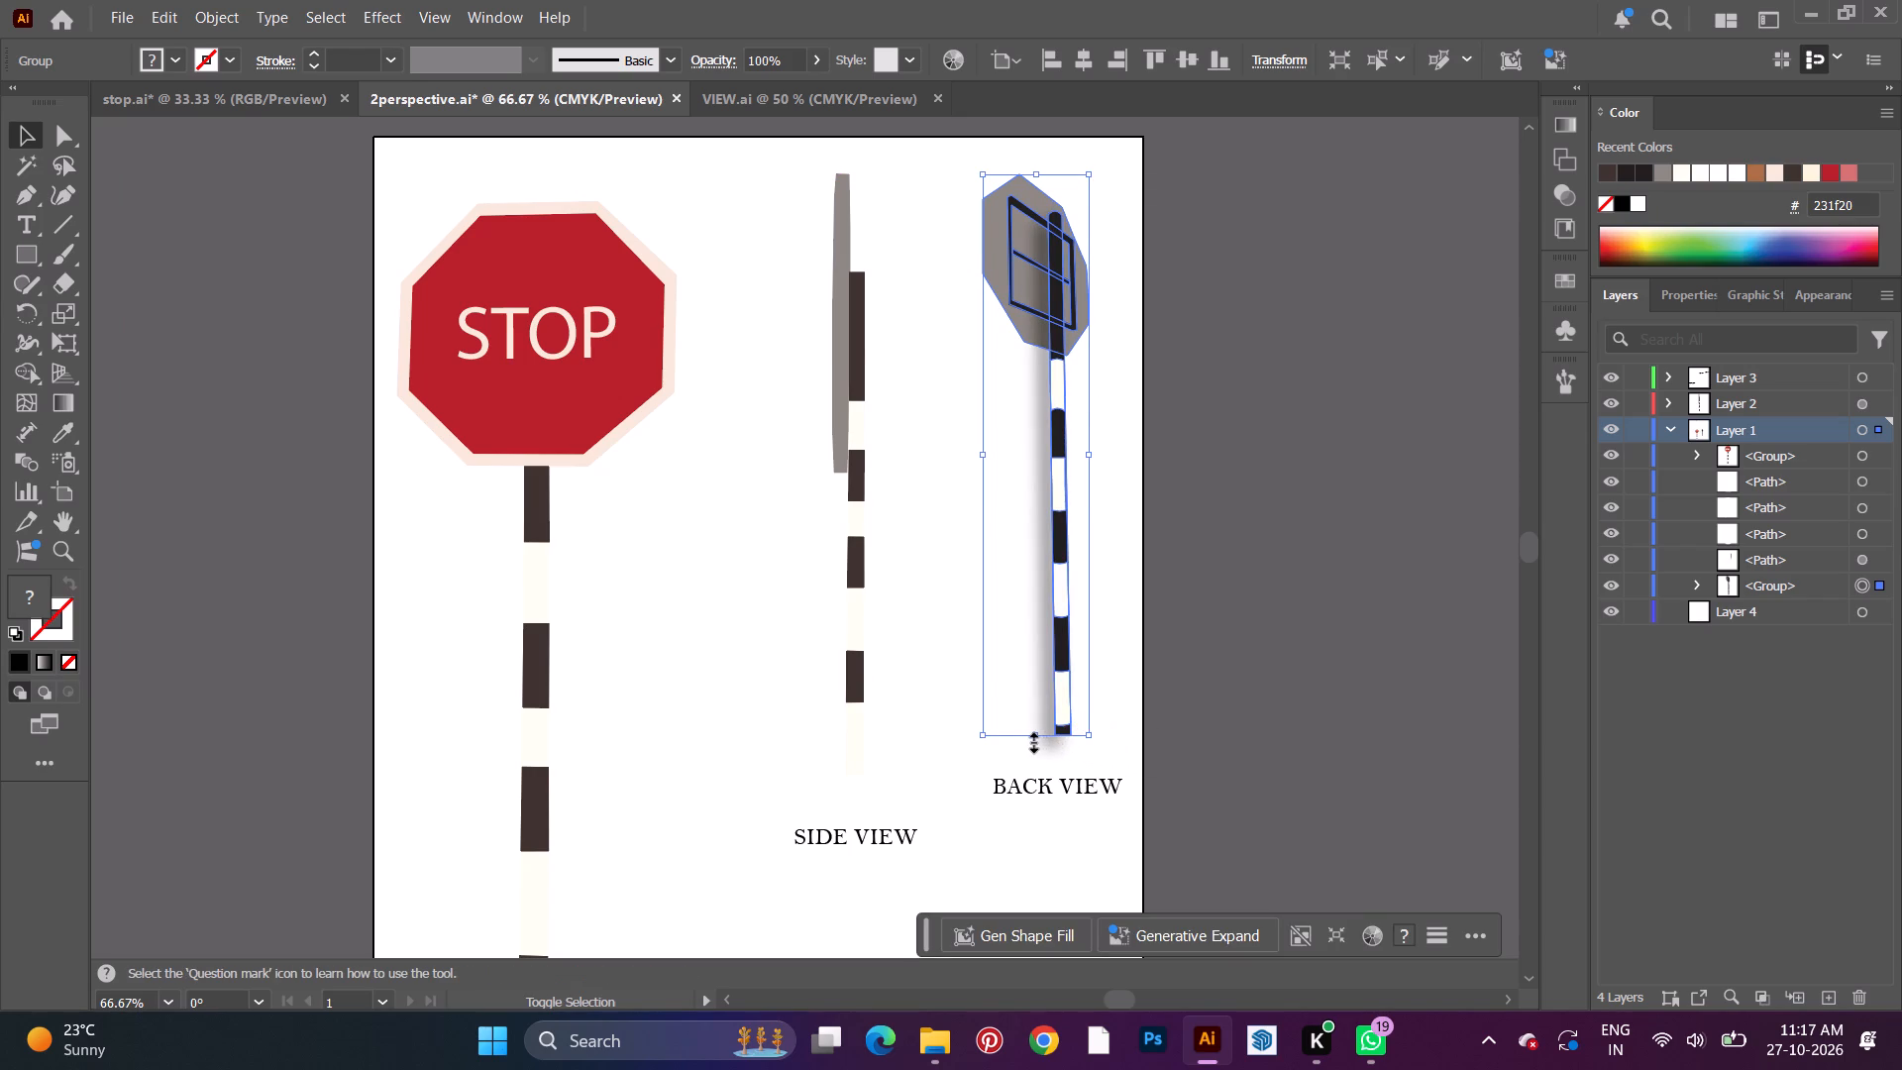
Scale the back view group up proportionally to about 464 pt tall, bringing its base level with the side view's pole.
shift+drag(1031, 740, 1033, 772)
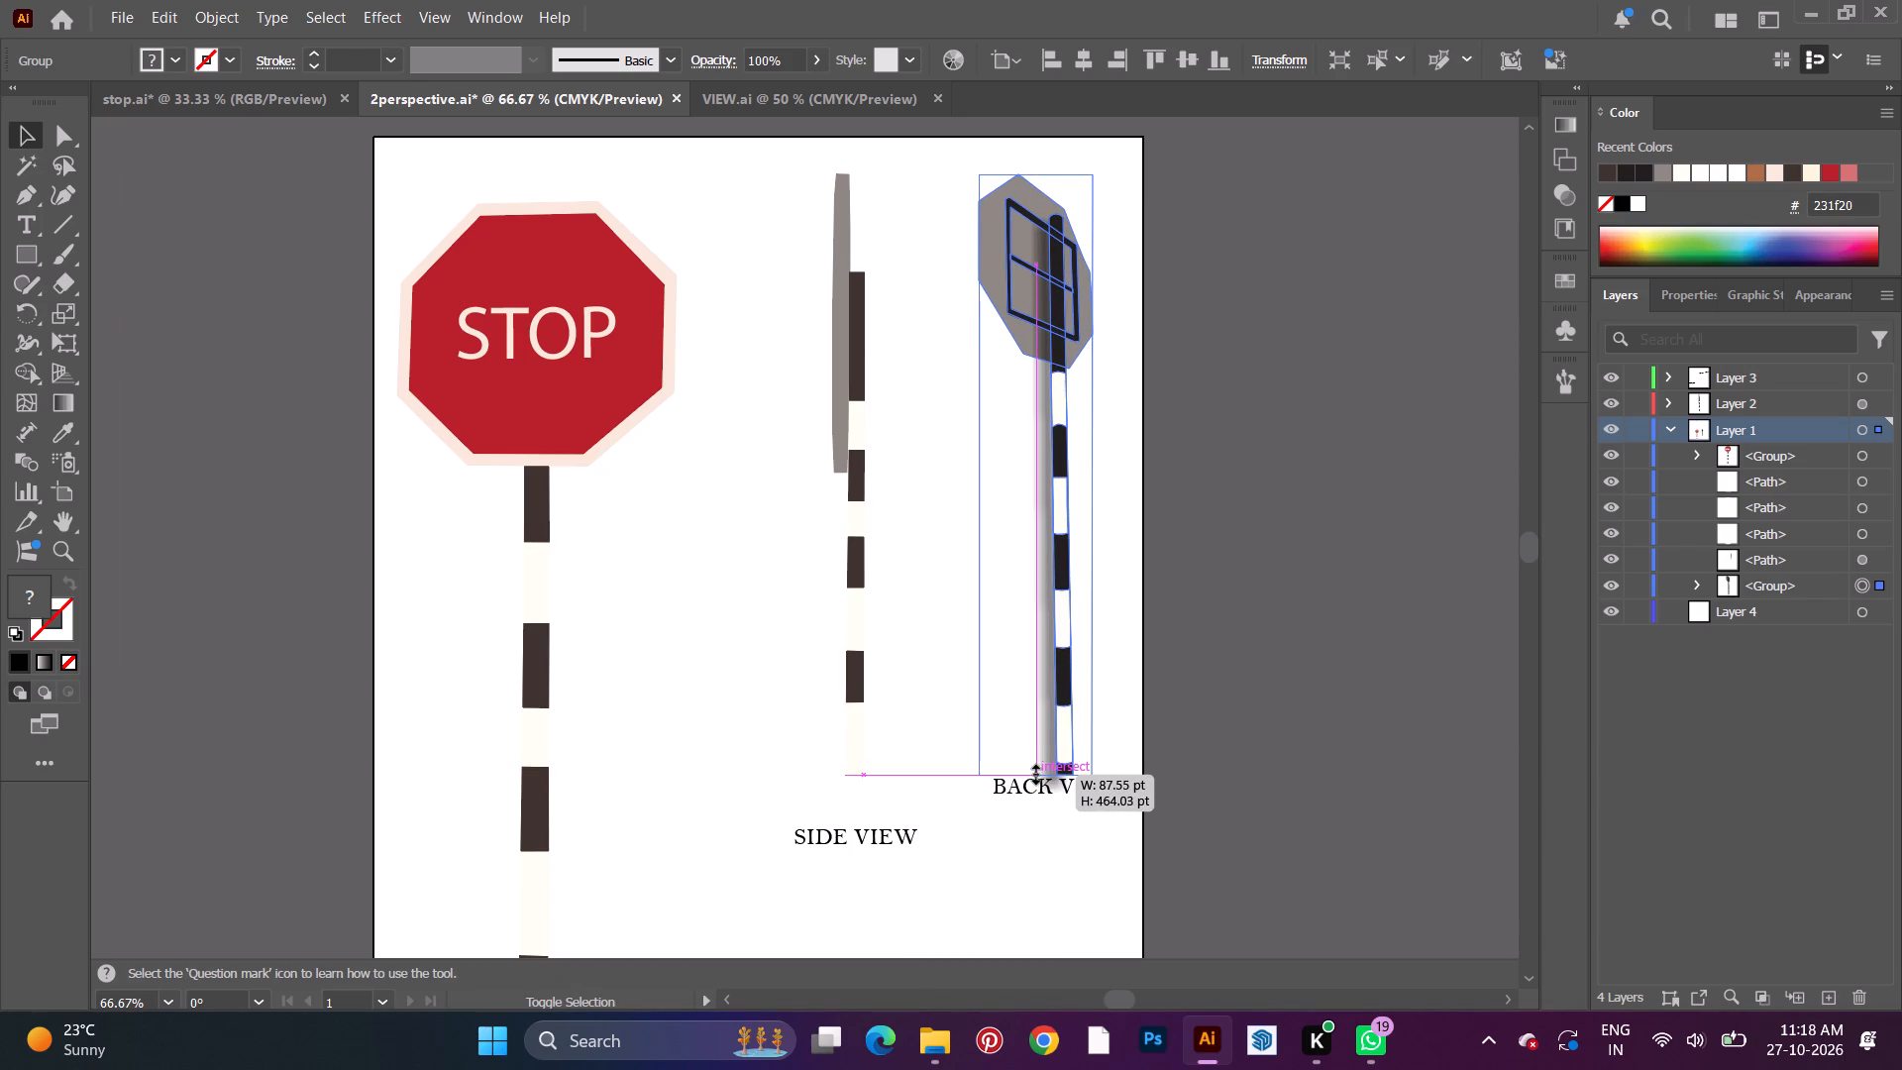
shift+drag(1033, 772, 1033, 776)
click(1350, 812)
Move the BACK VIEW caption just below its enlarged pole and raise the SIDE VIEW caption level with it.
drag(1104, 789, 1103, 831)
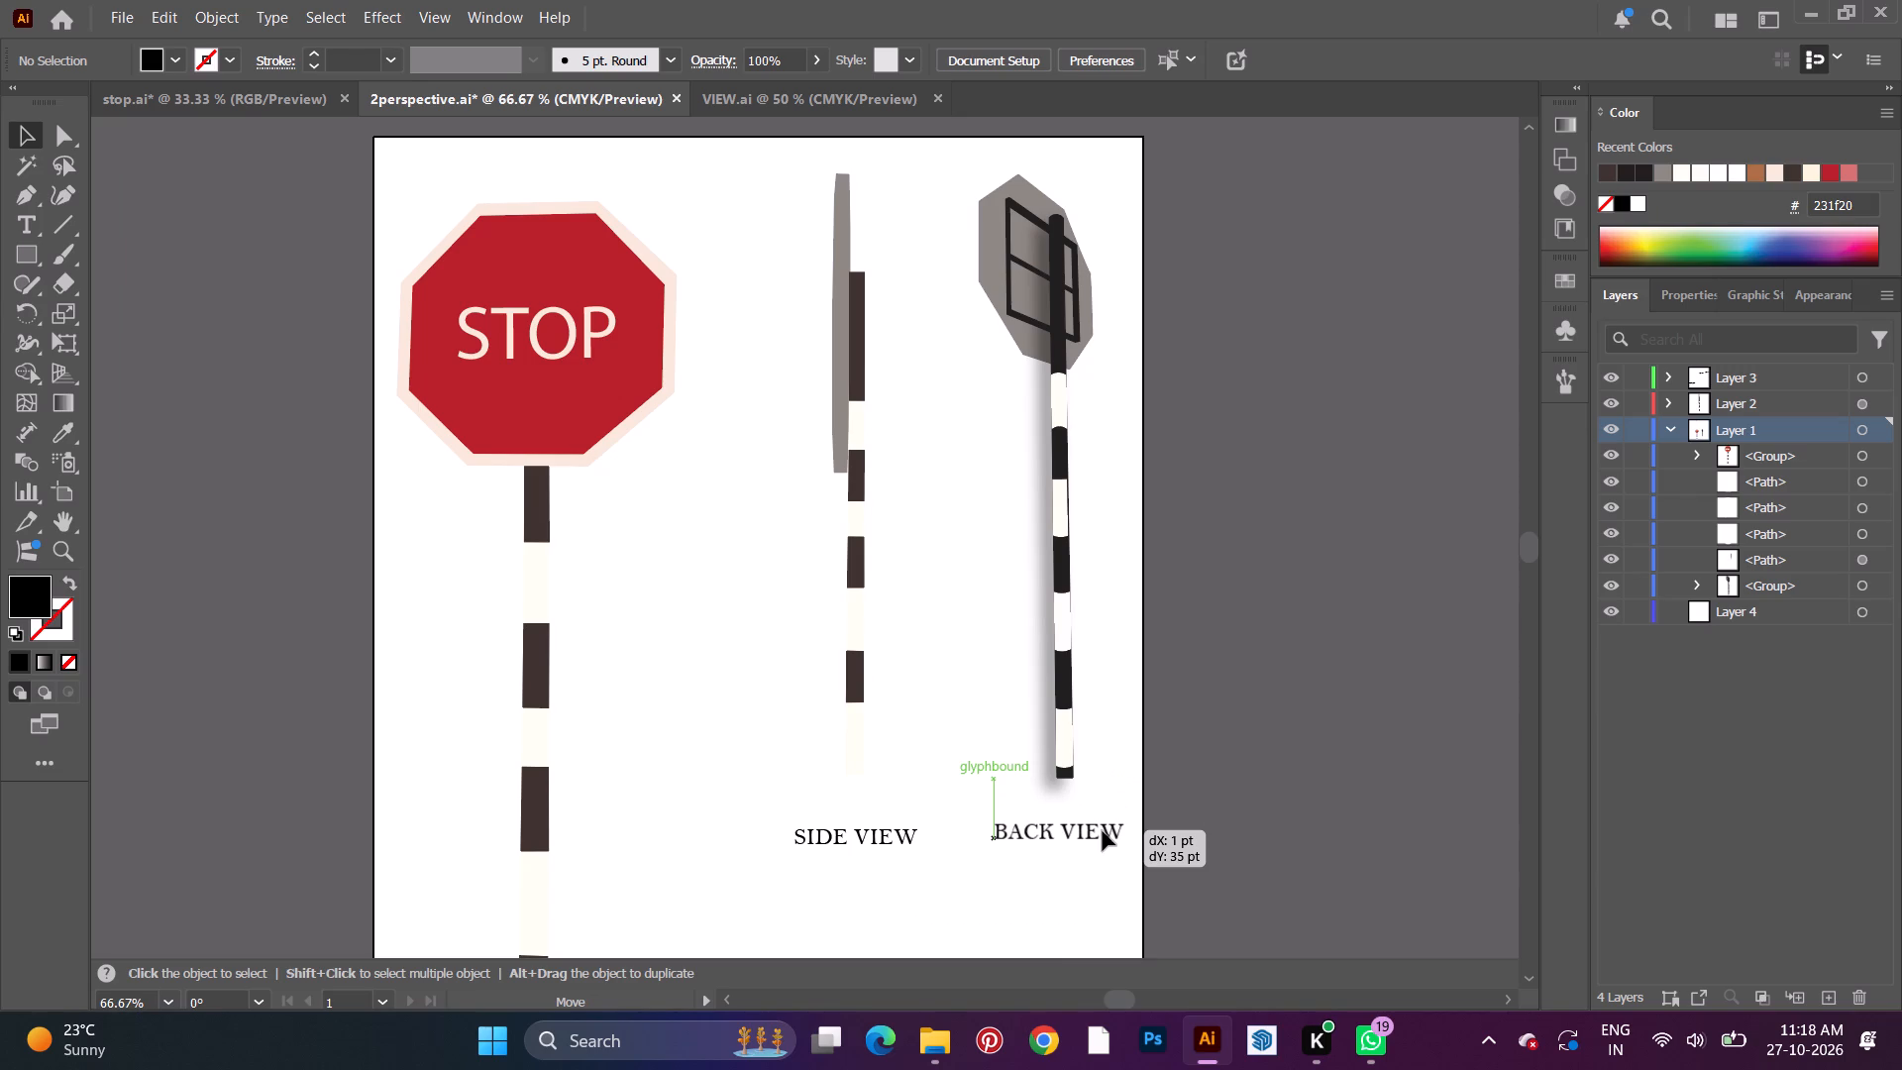
drag(1103, 831, 1103, 818)
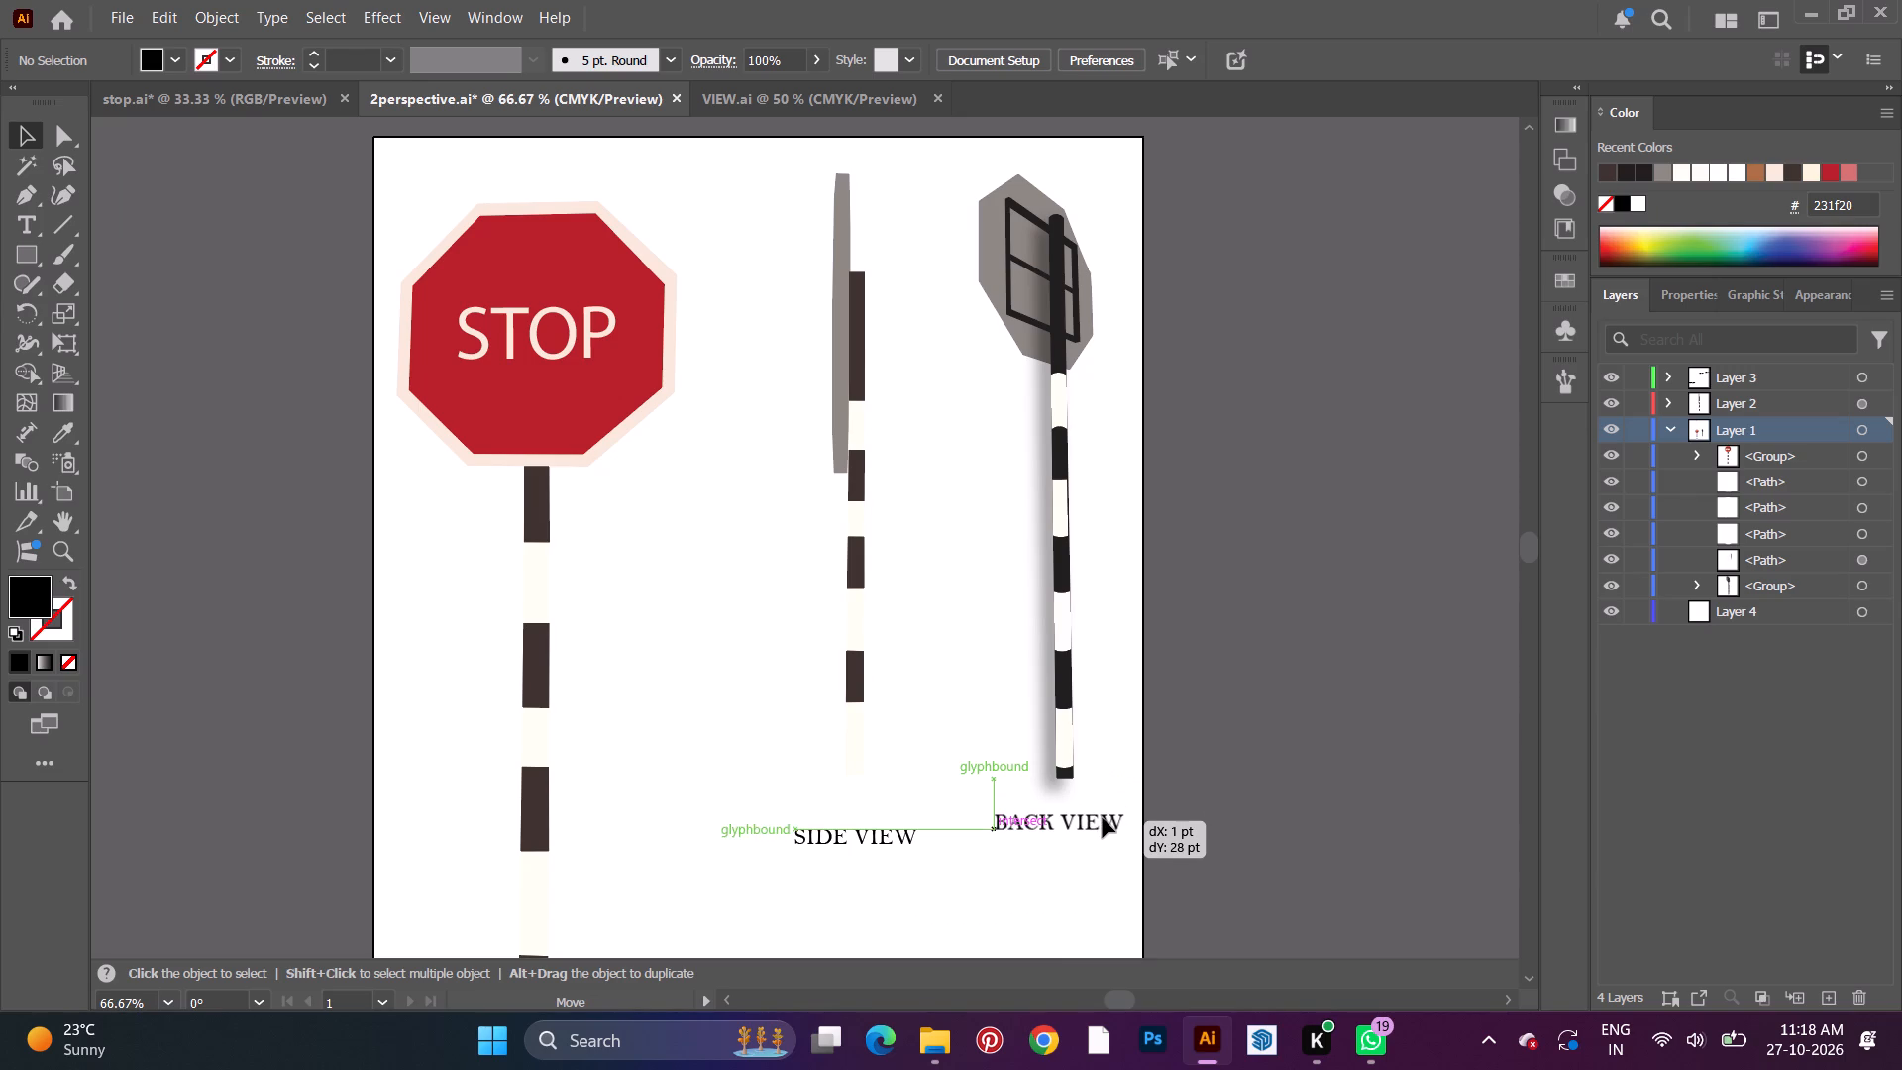
drag(1103, 818, 1102, 810)
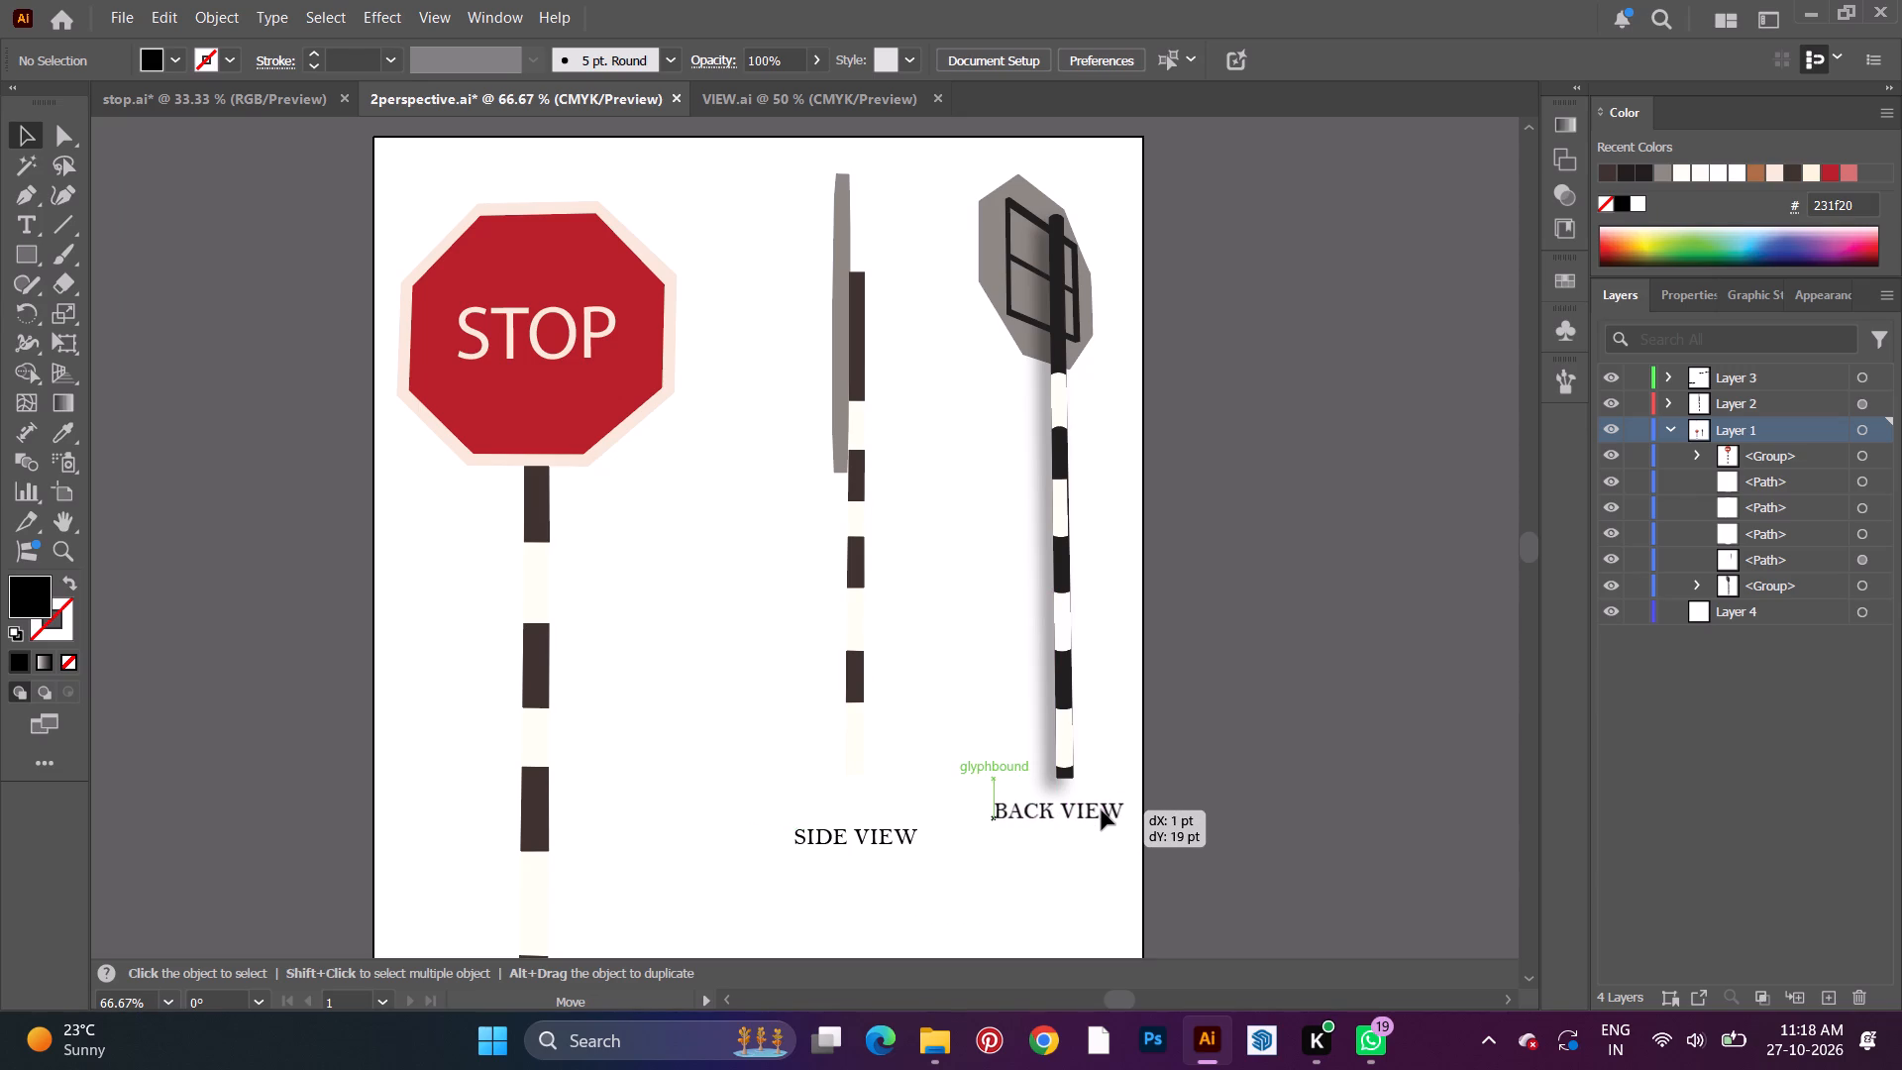
drag(1102, 810, 1103, 810)
drag(860, 843, 861, 825)
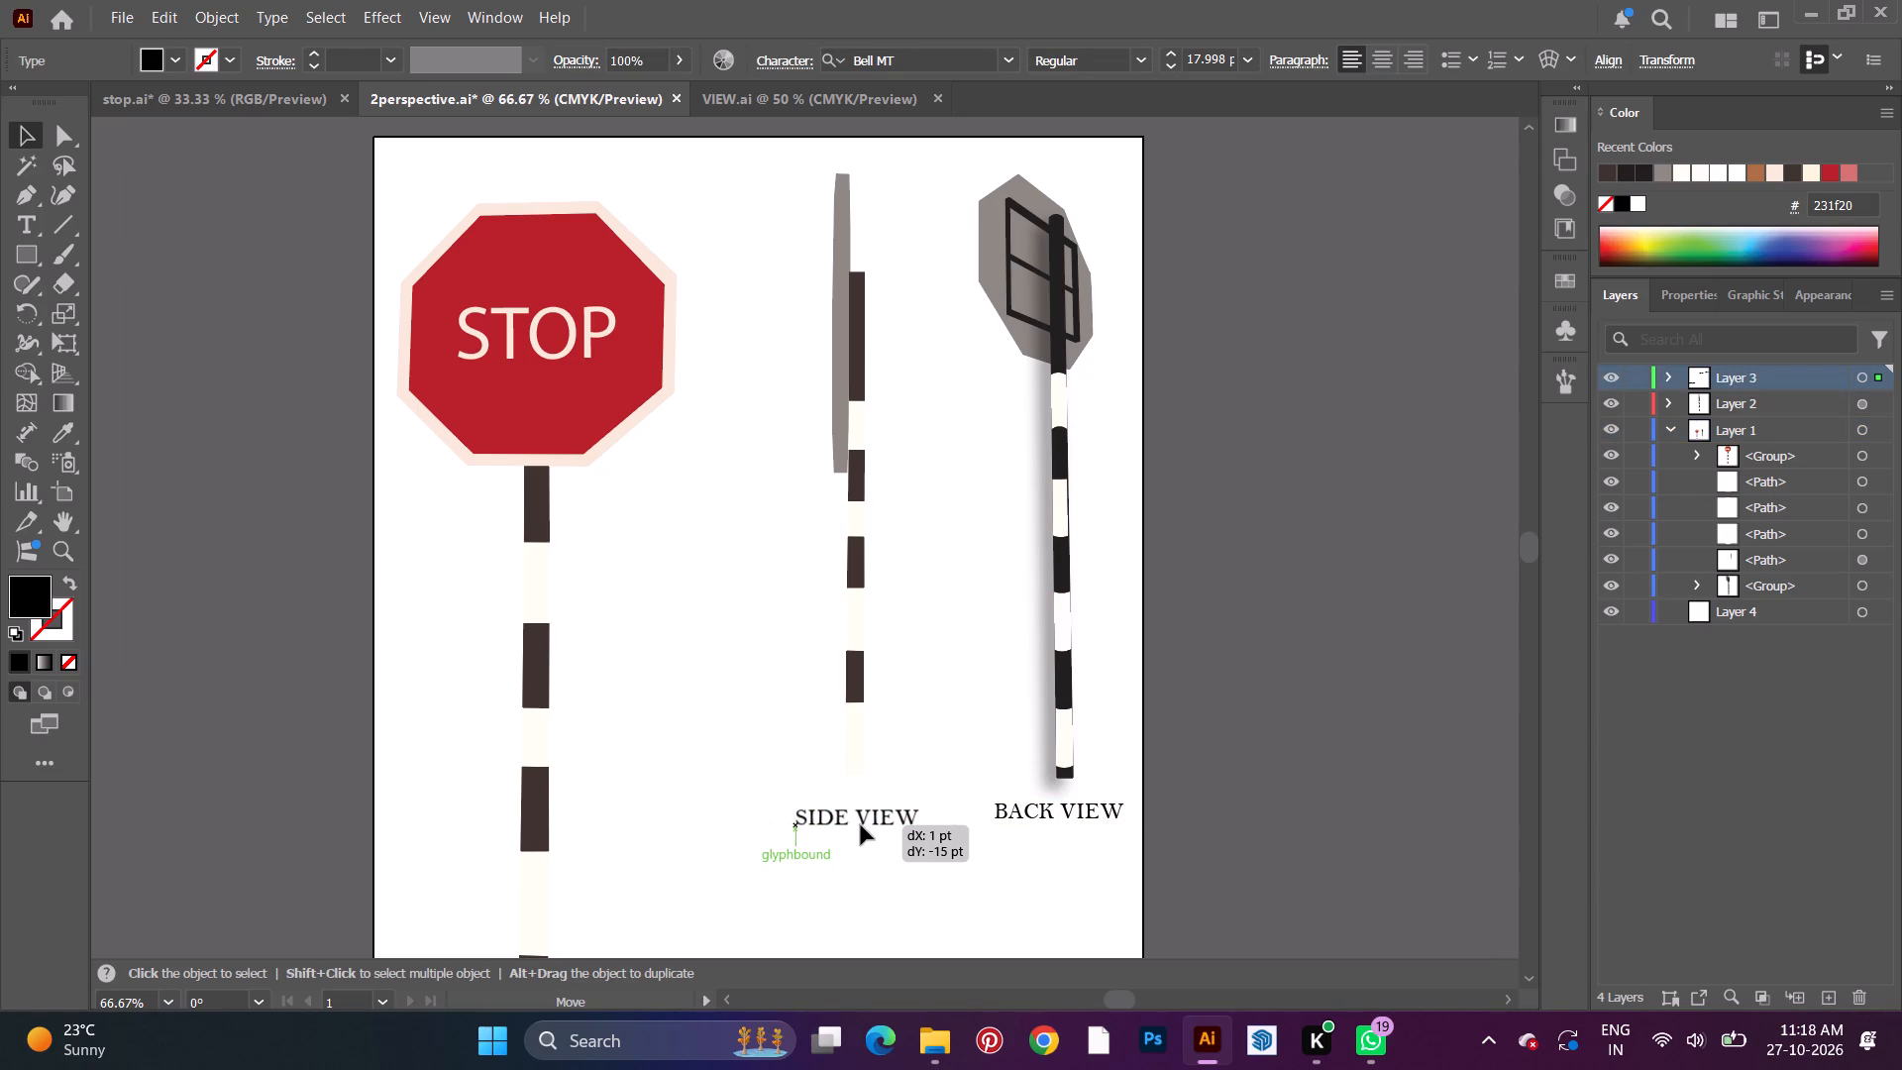
drag(861, 825, 862, 820)
click(1422, 809)
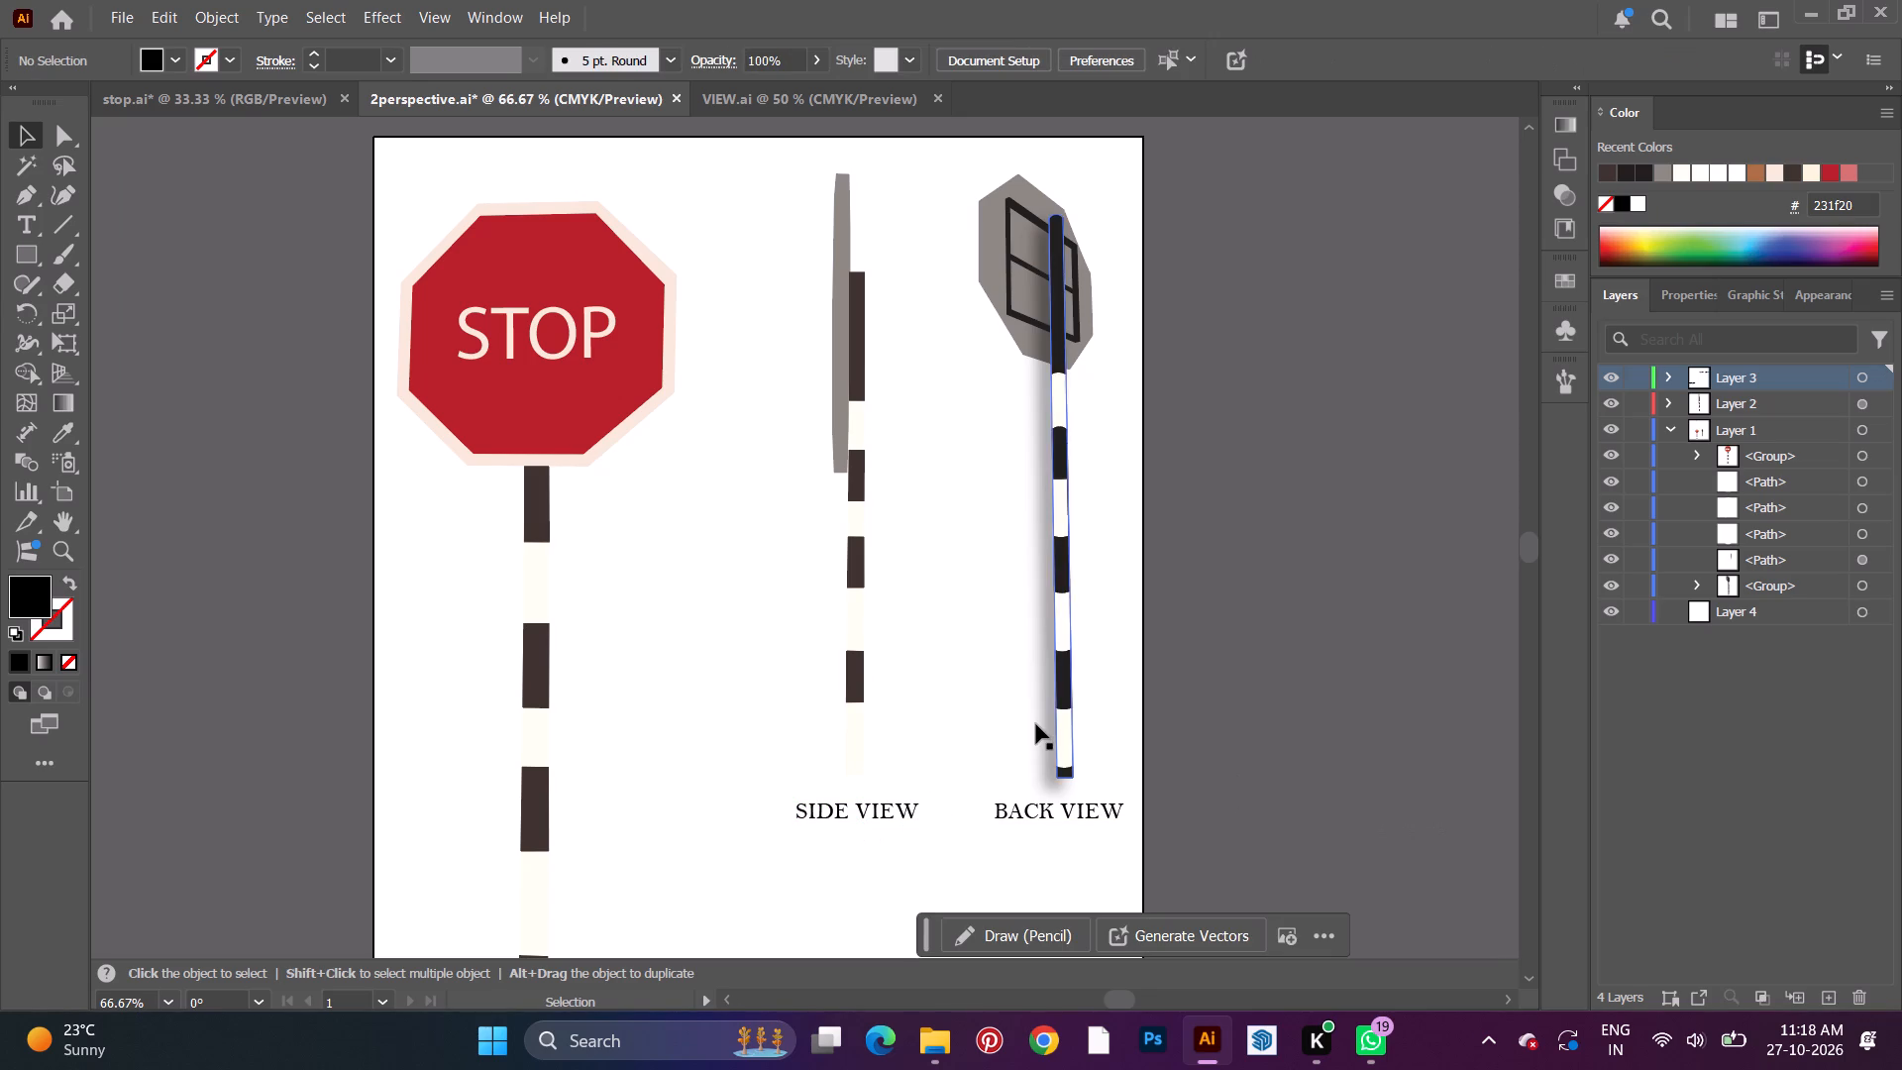
Move the FRONT VIEW caption out from under its pole into the empty area below the side and back views.
alt+scroll(1036, 724, down, 3)
scroll(1036, 724, down, 9)
alt+scroll(1009, 738, up, 2)
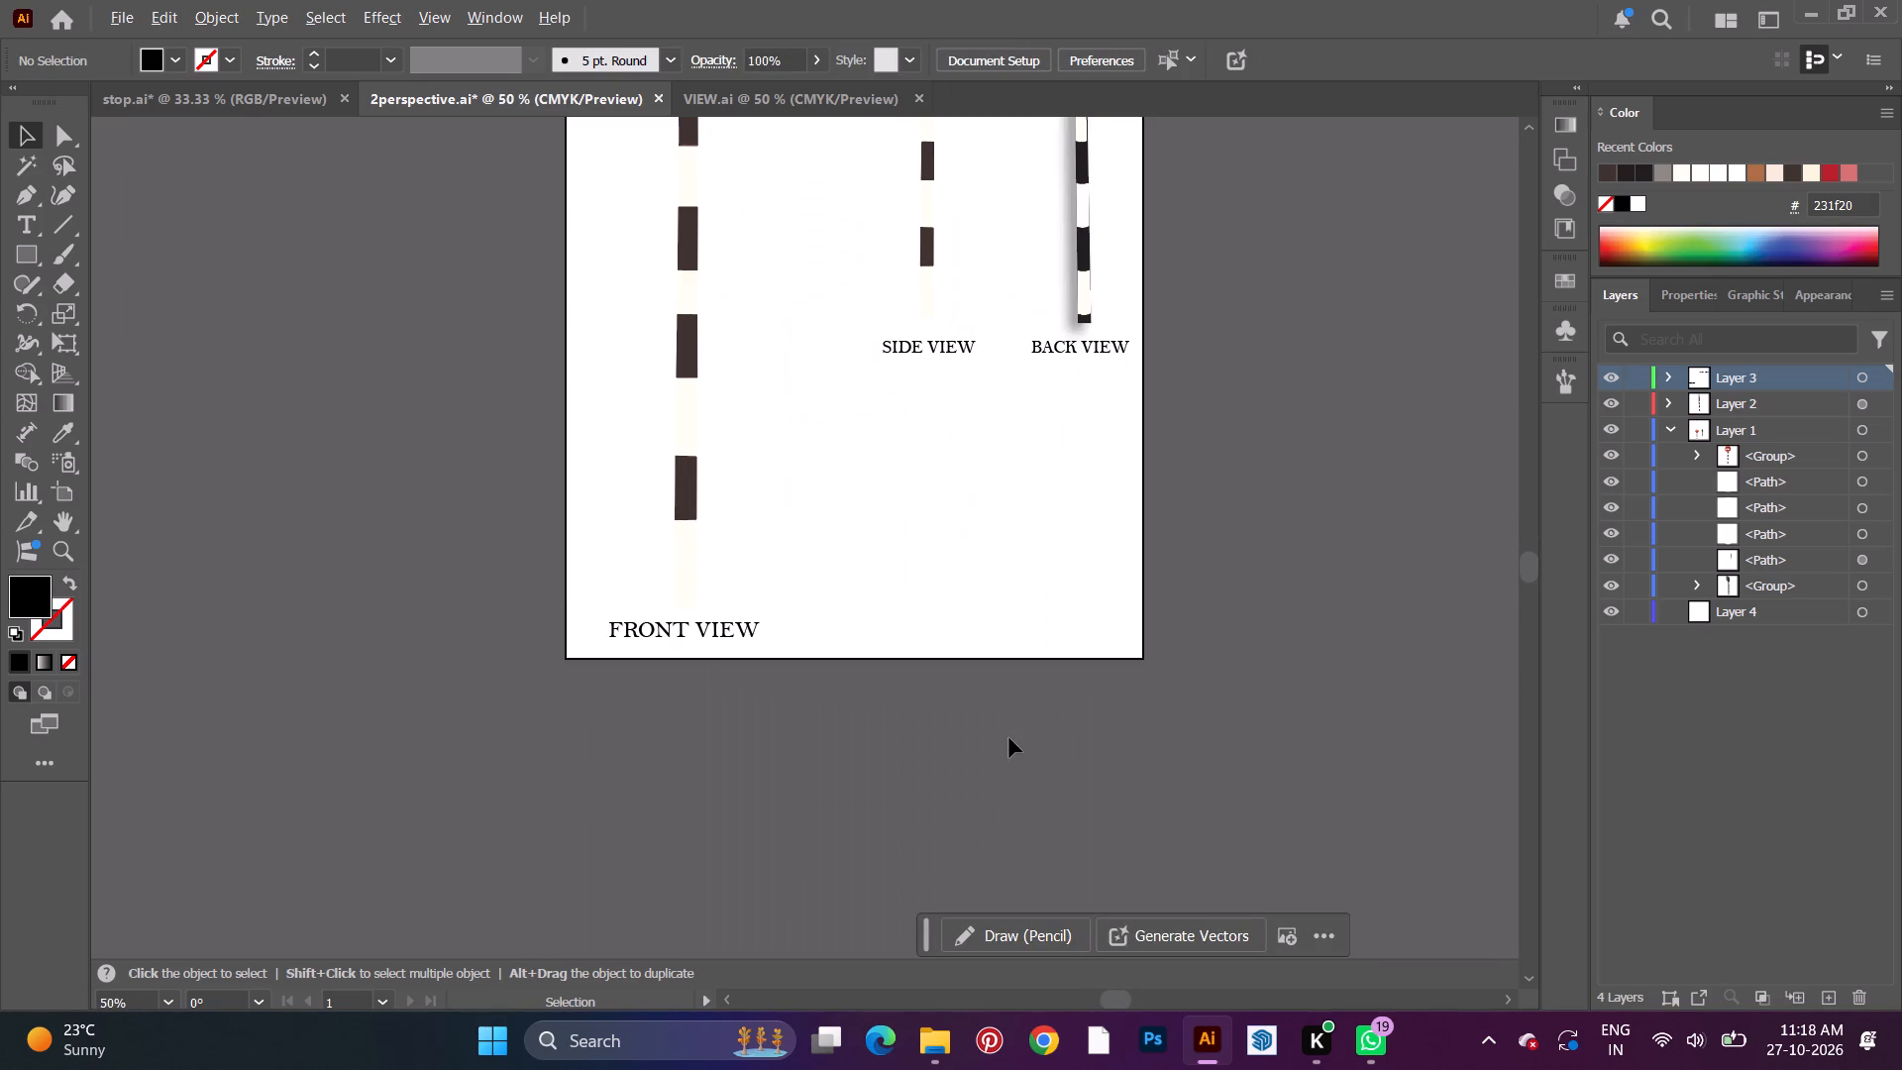
alt+scroll(1009, 738, up, 4)
alt+scroll(1009, 738, down, 5)
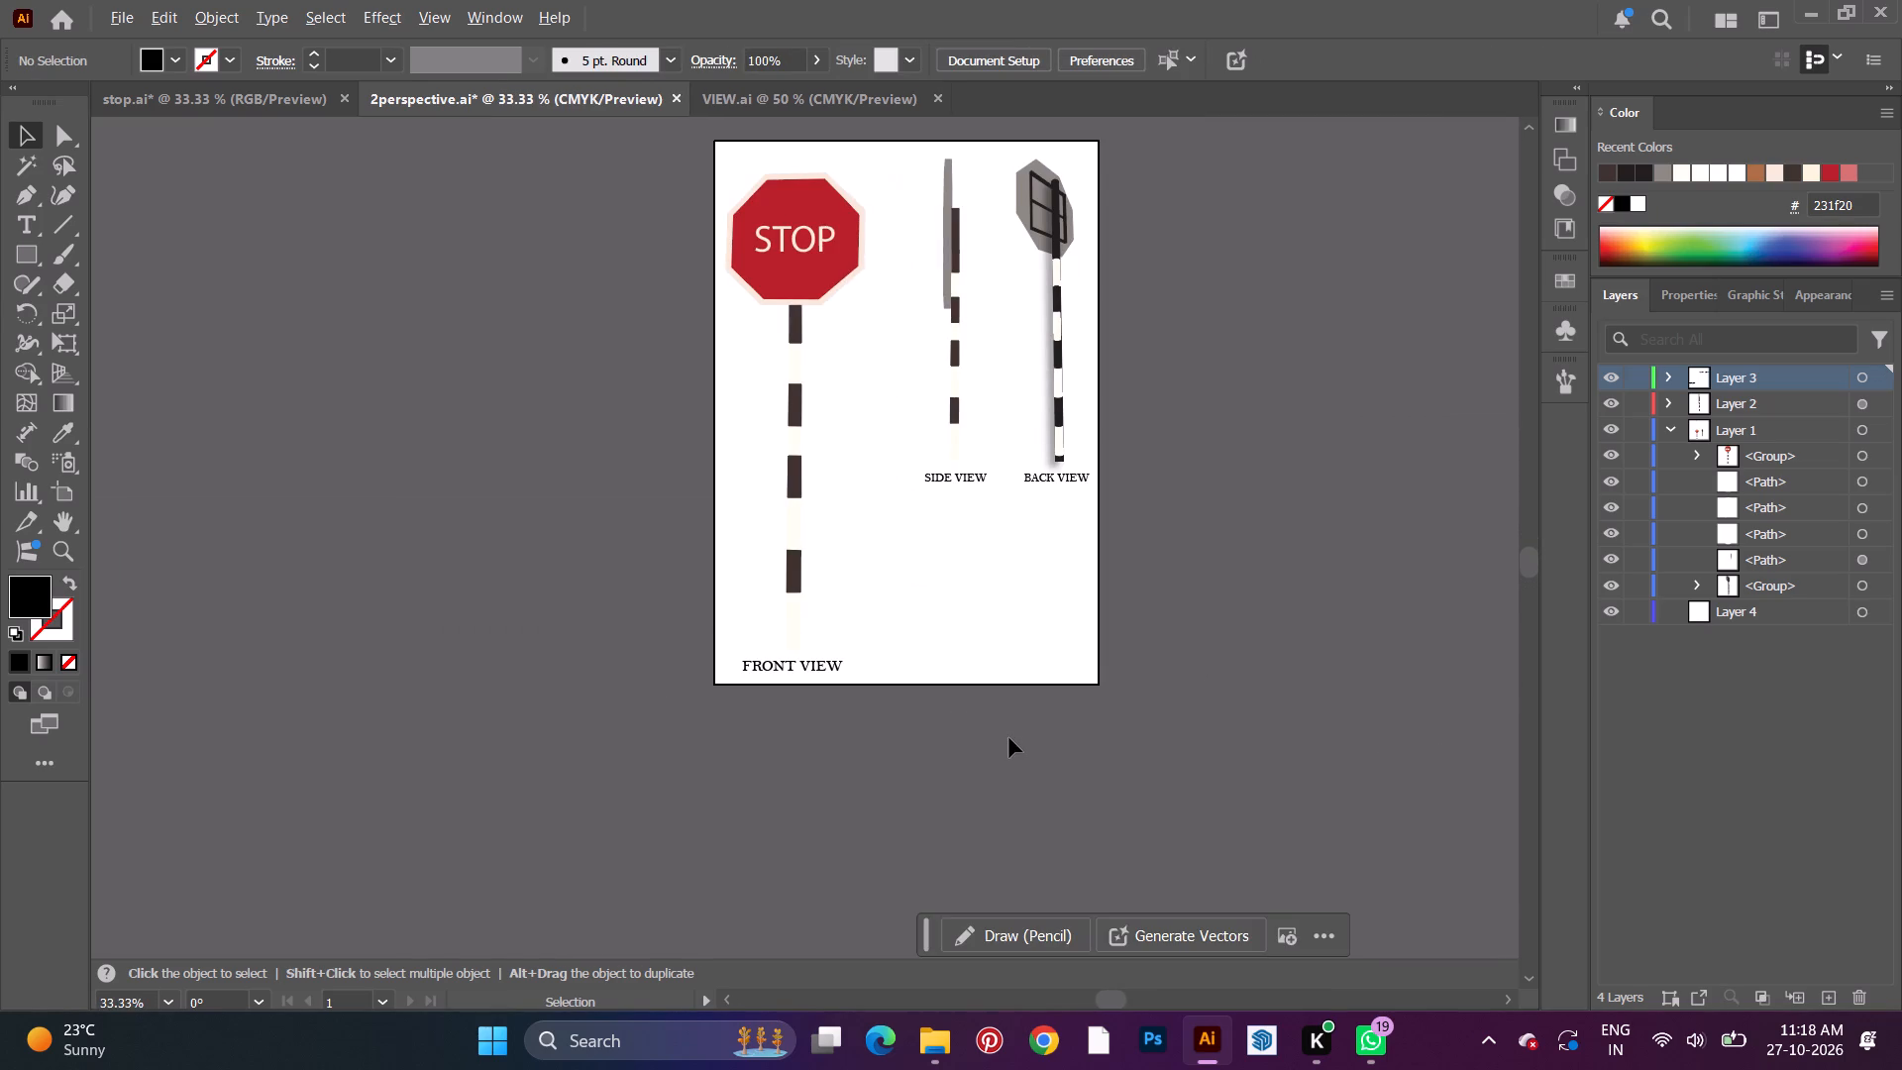
scroll(1009, 738, up, 4)
click(790, 363)
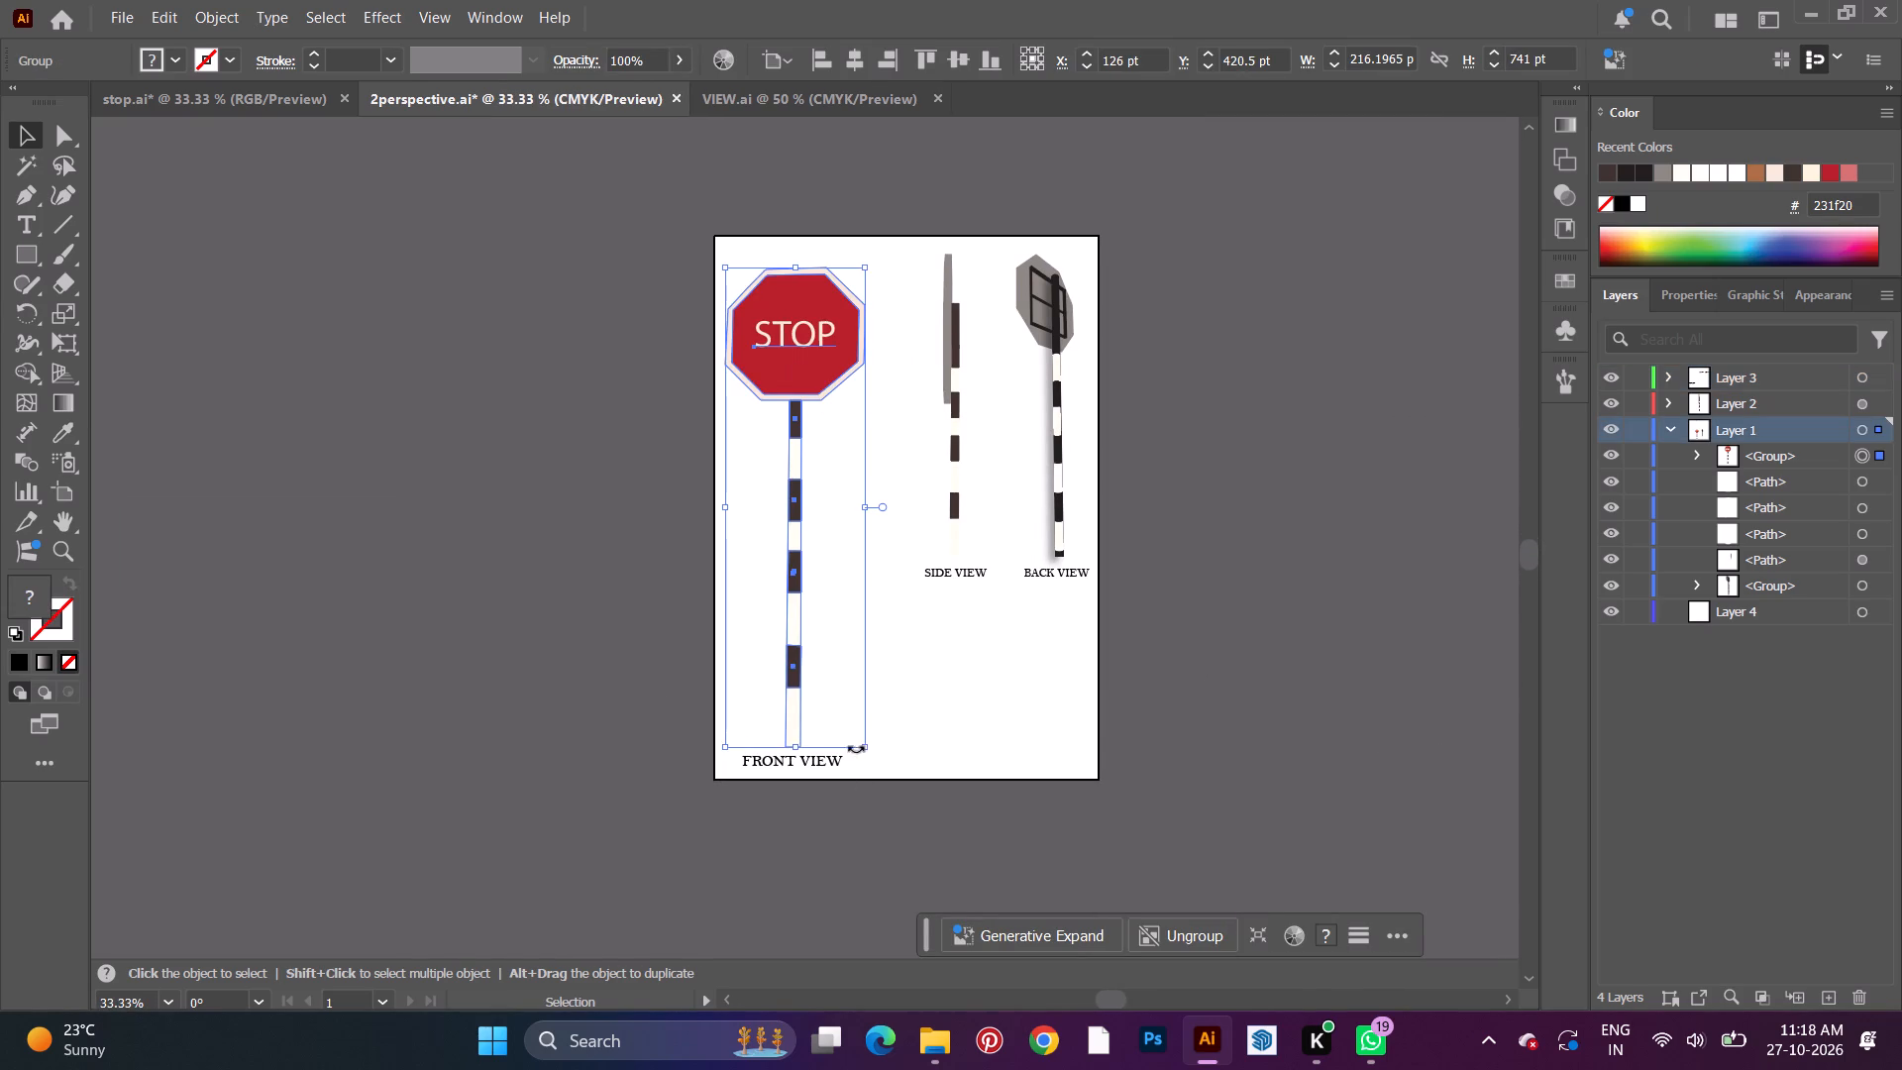
drag(824, 764, 1002, 714)
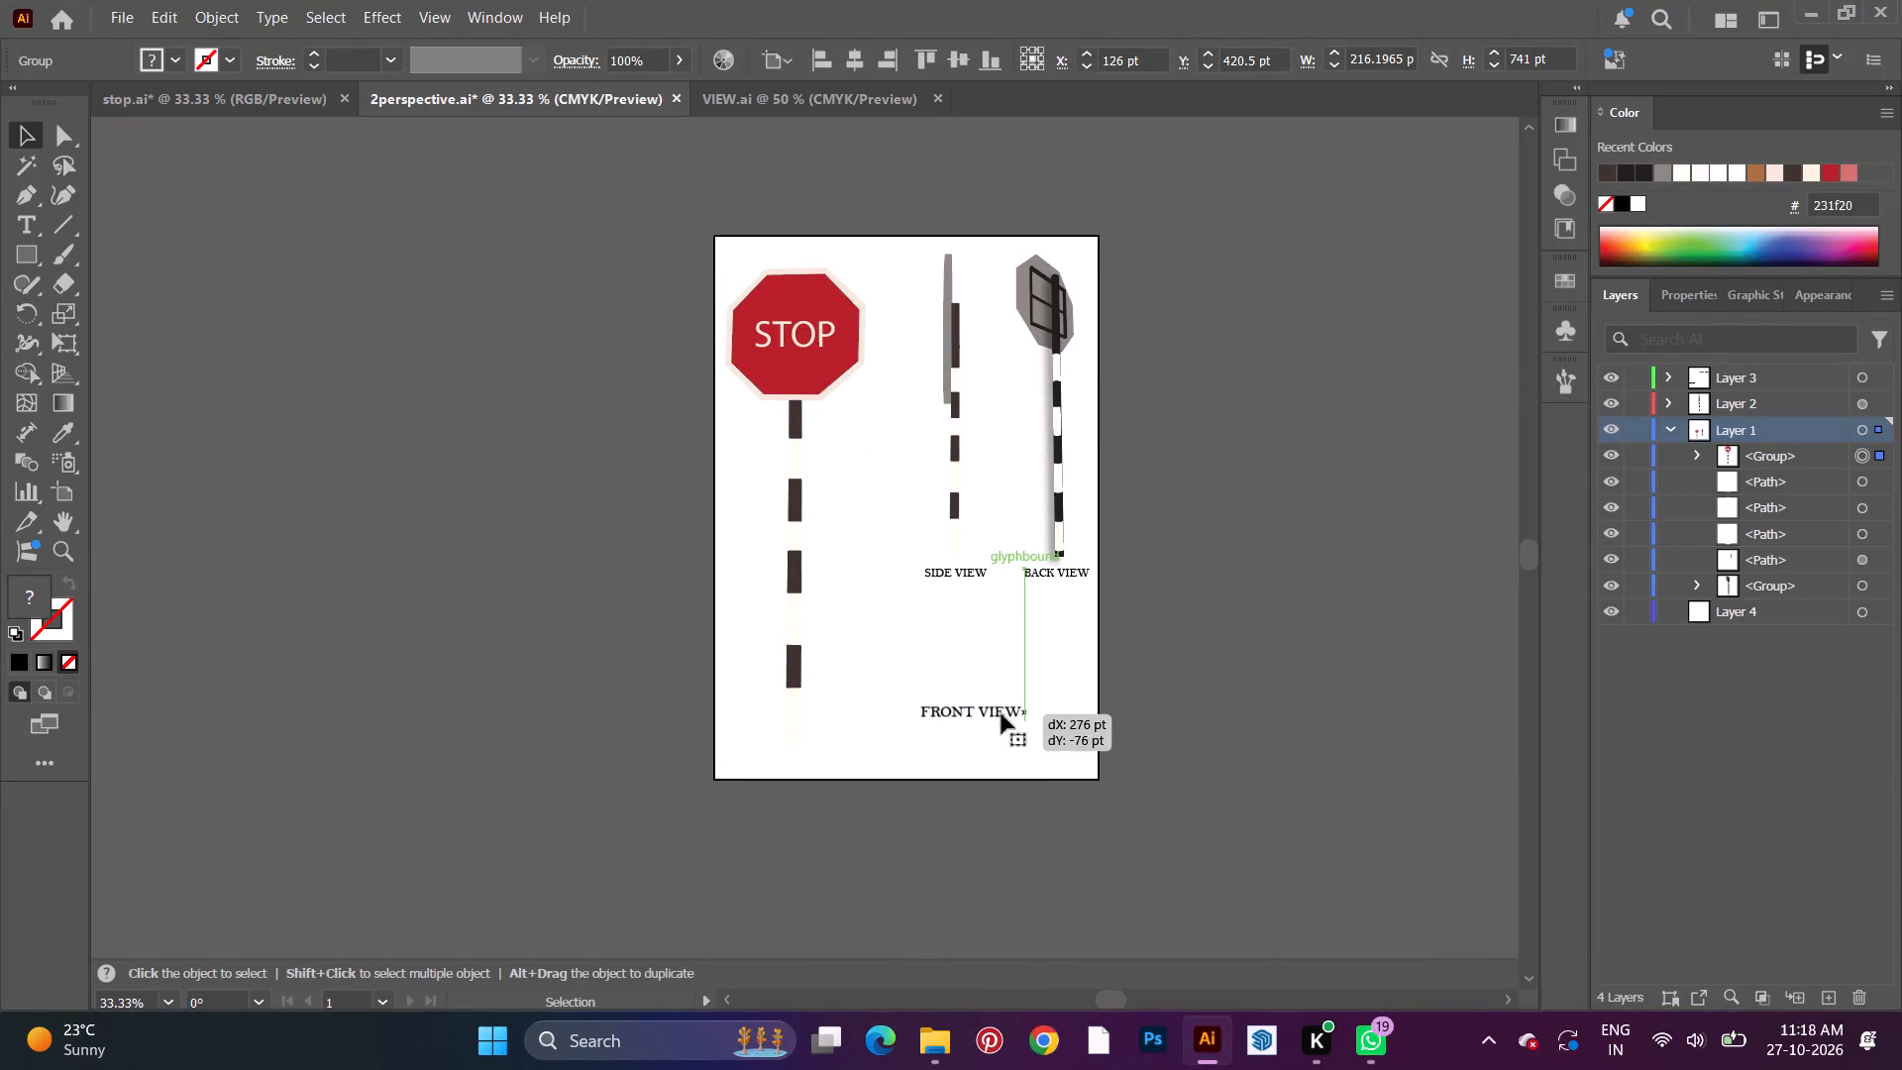
Scale the front view group up proportionally to about 779 pt tall and raise its top level with the other two views.
click(798, 368)
shift+drag(868, 747, 901, 772)
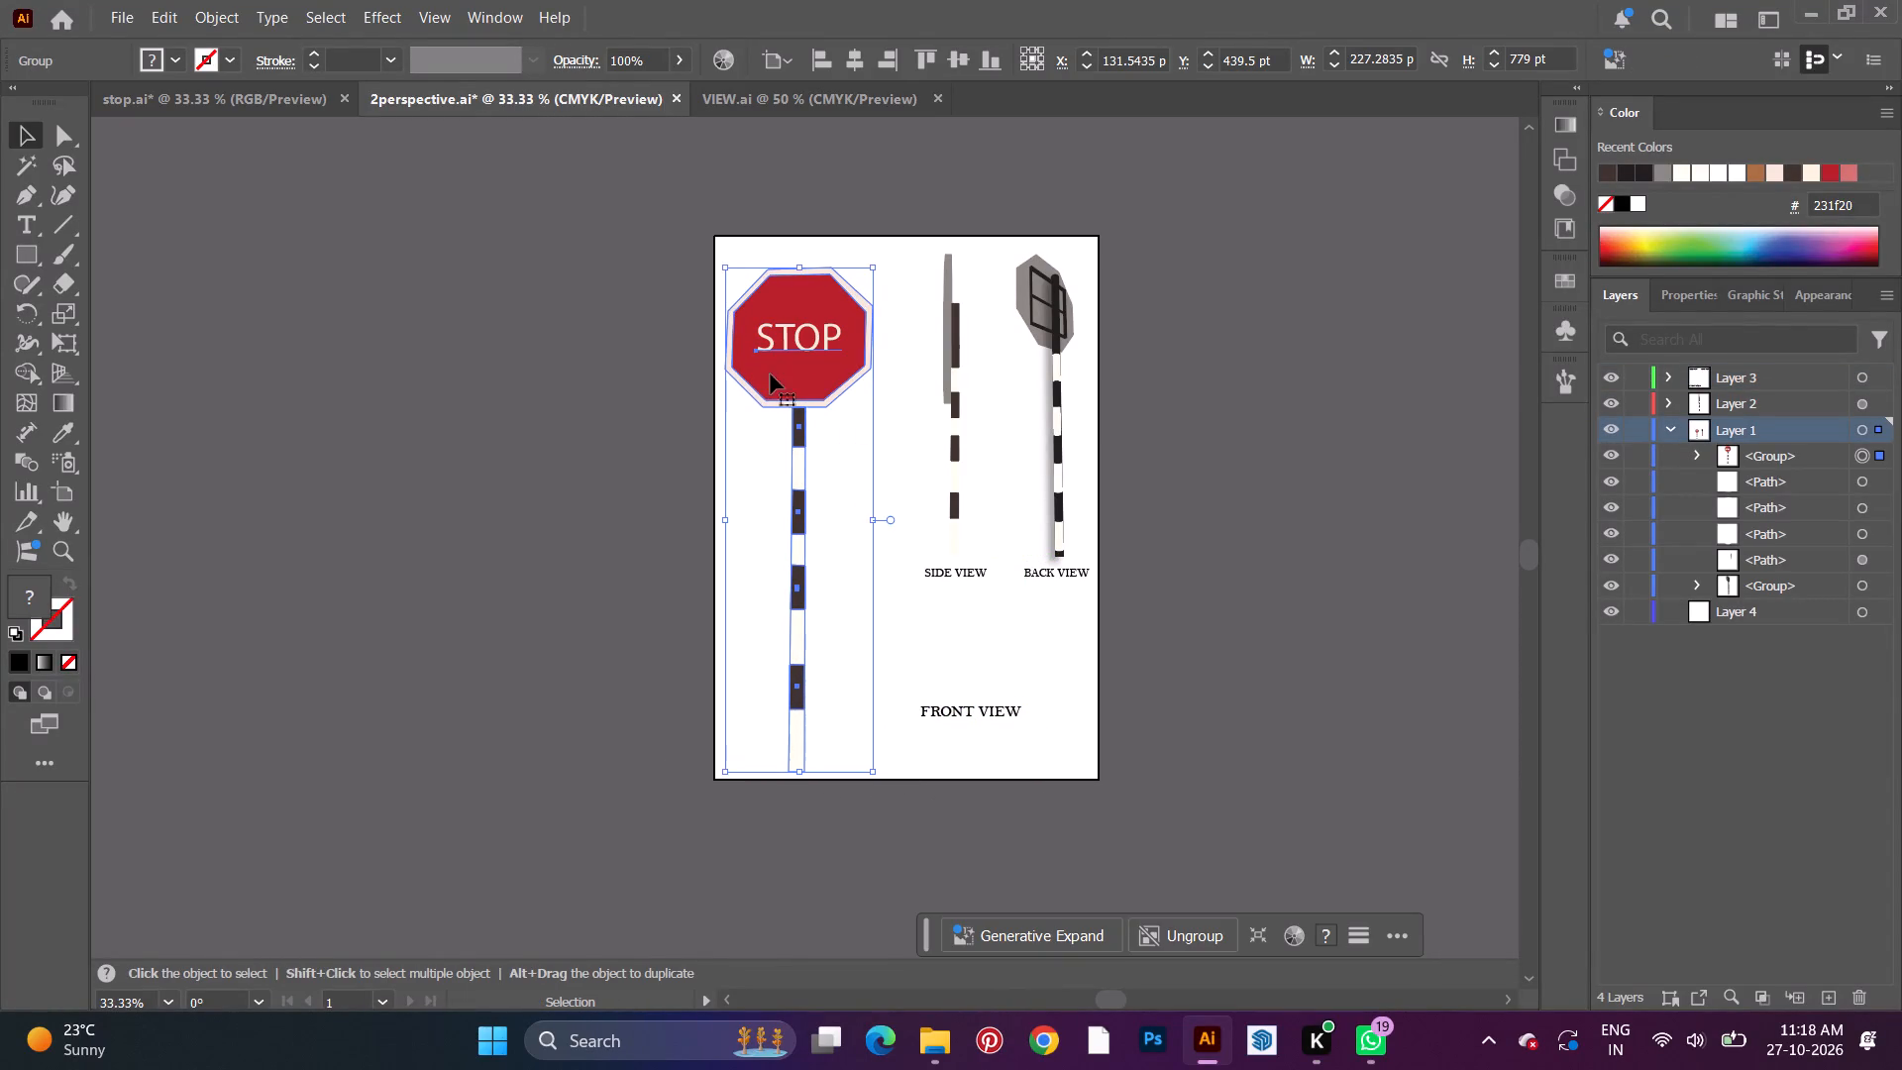
drag(773, 363, 776, 351)
click(1310, 542)
Move the FRONT VIEW caption about 120 pt closer to the front view's pole, just beside its lower end.
drag(975, 707, 883, 733)
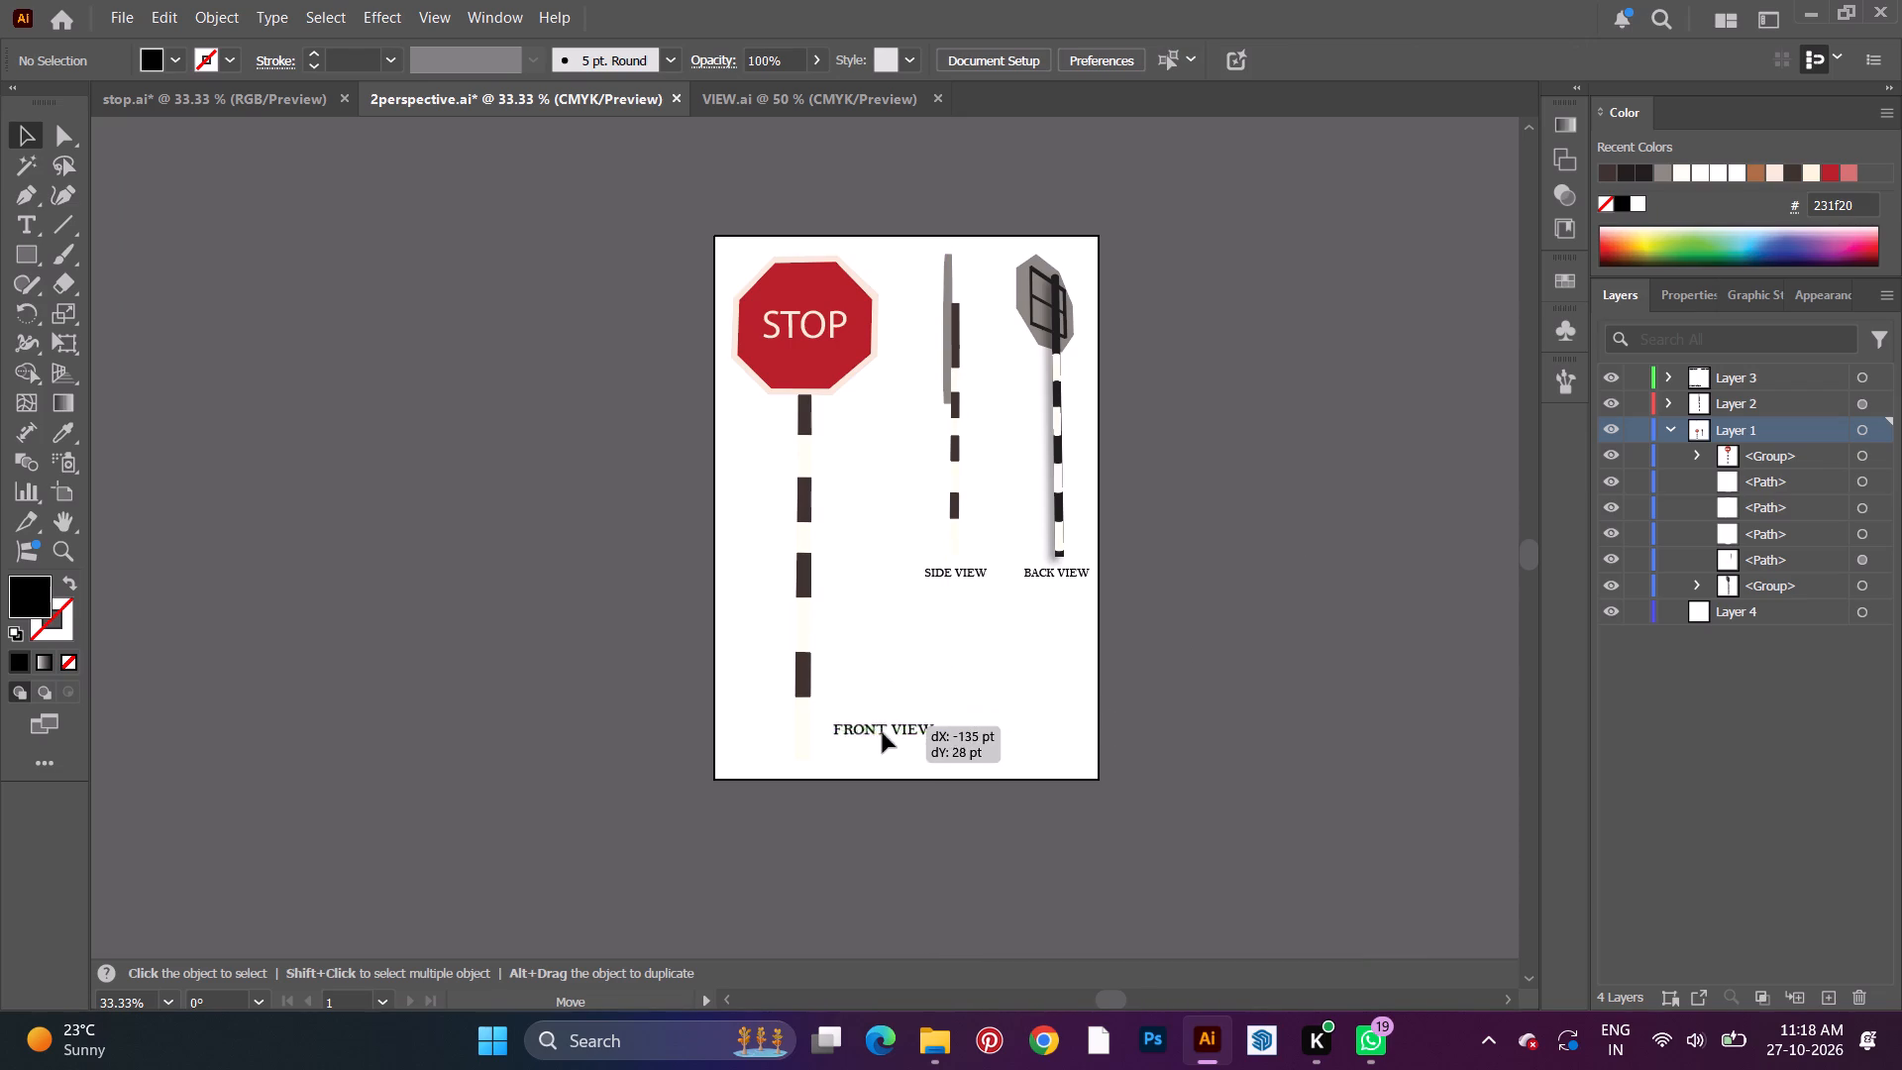
drag(883, 733, 799, 738)
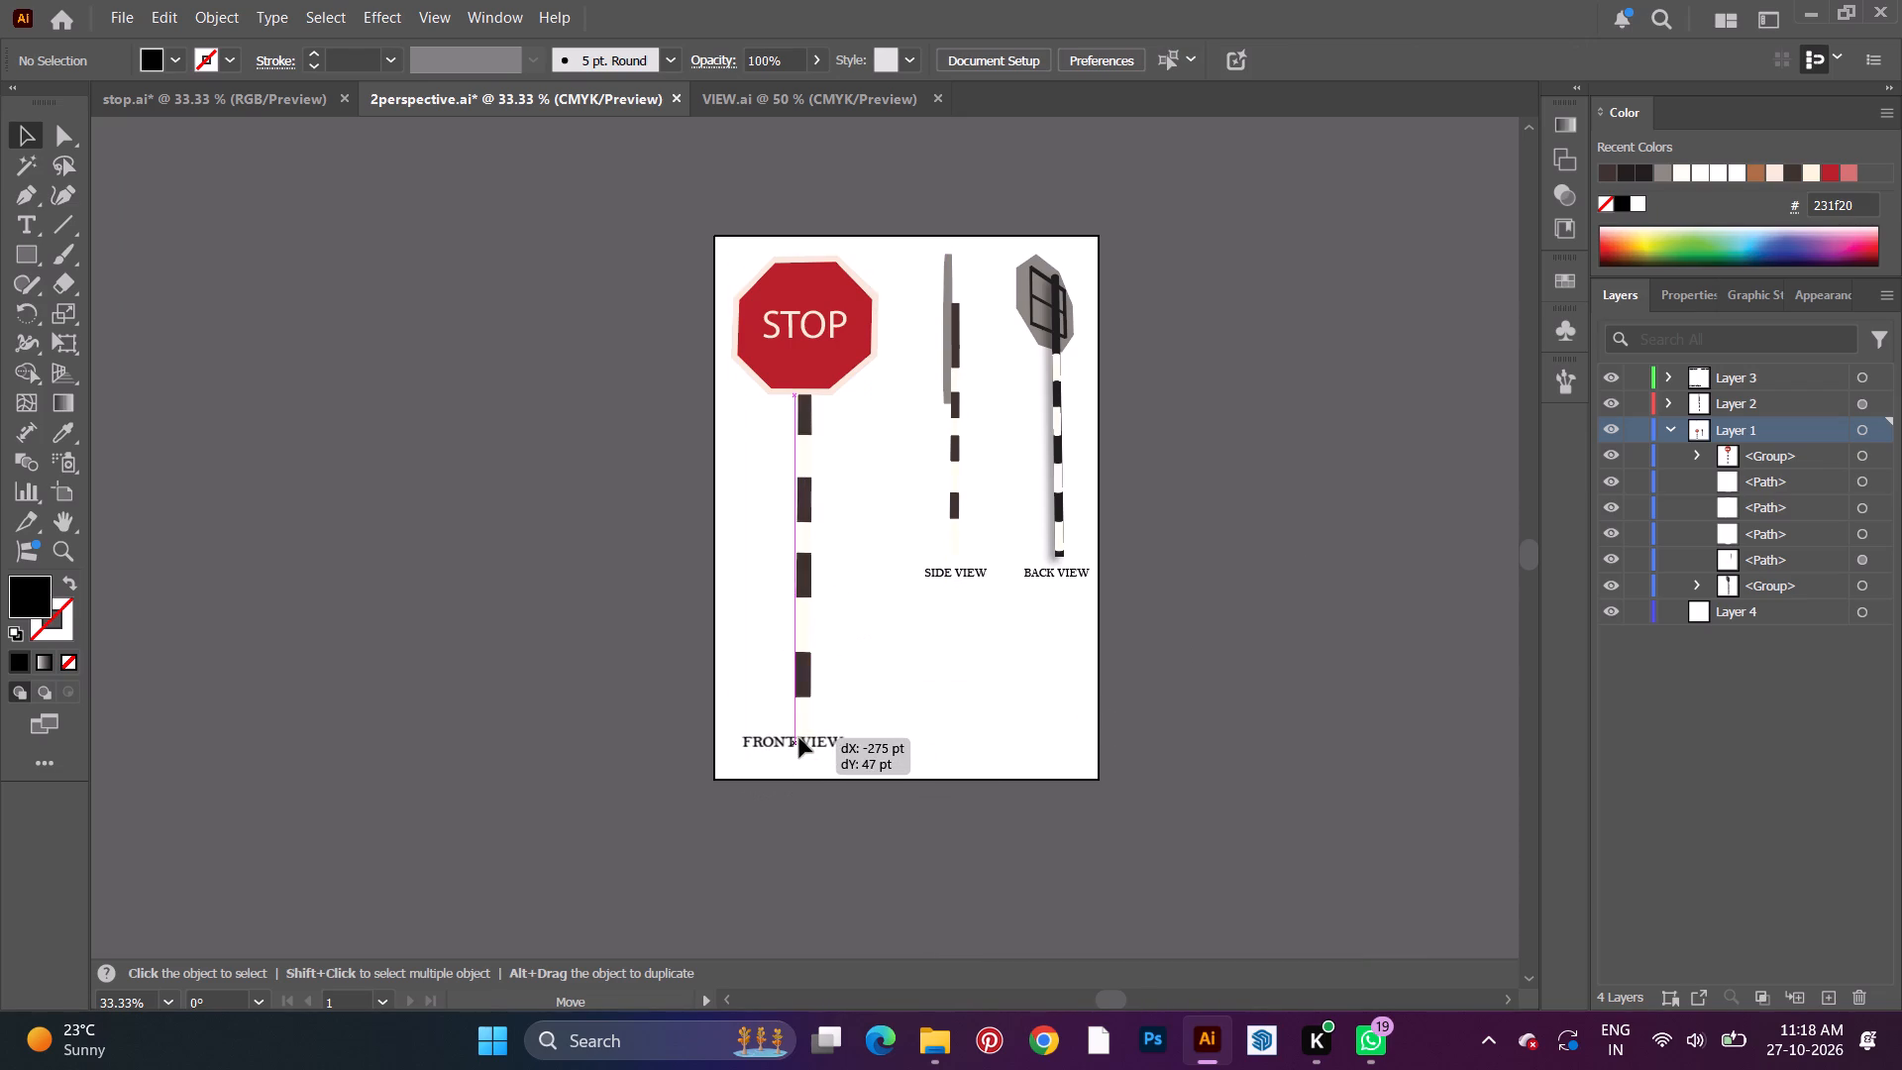
drag(799, 738, 799, 734)
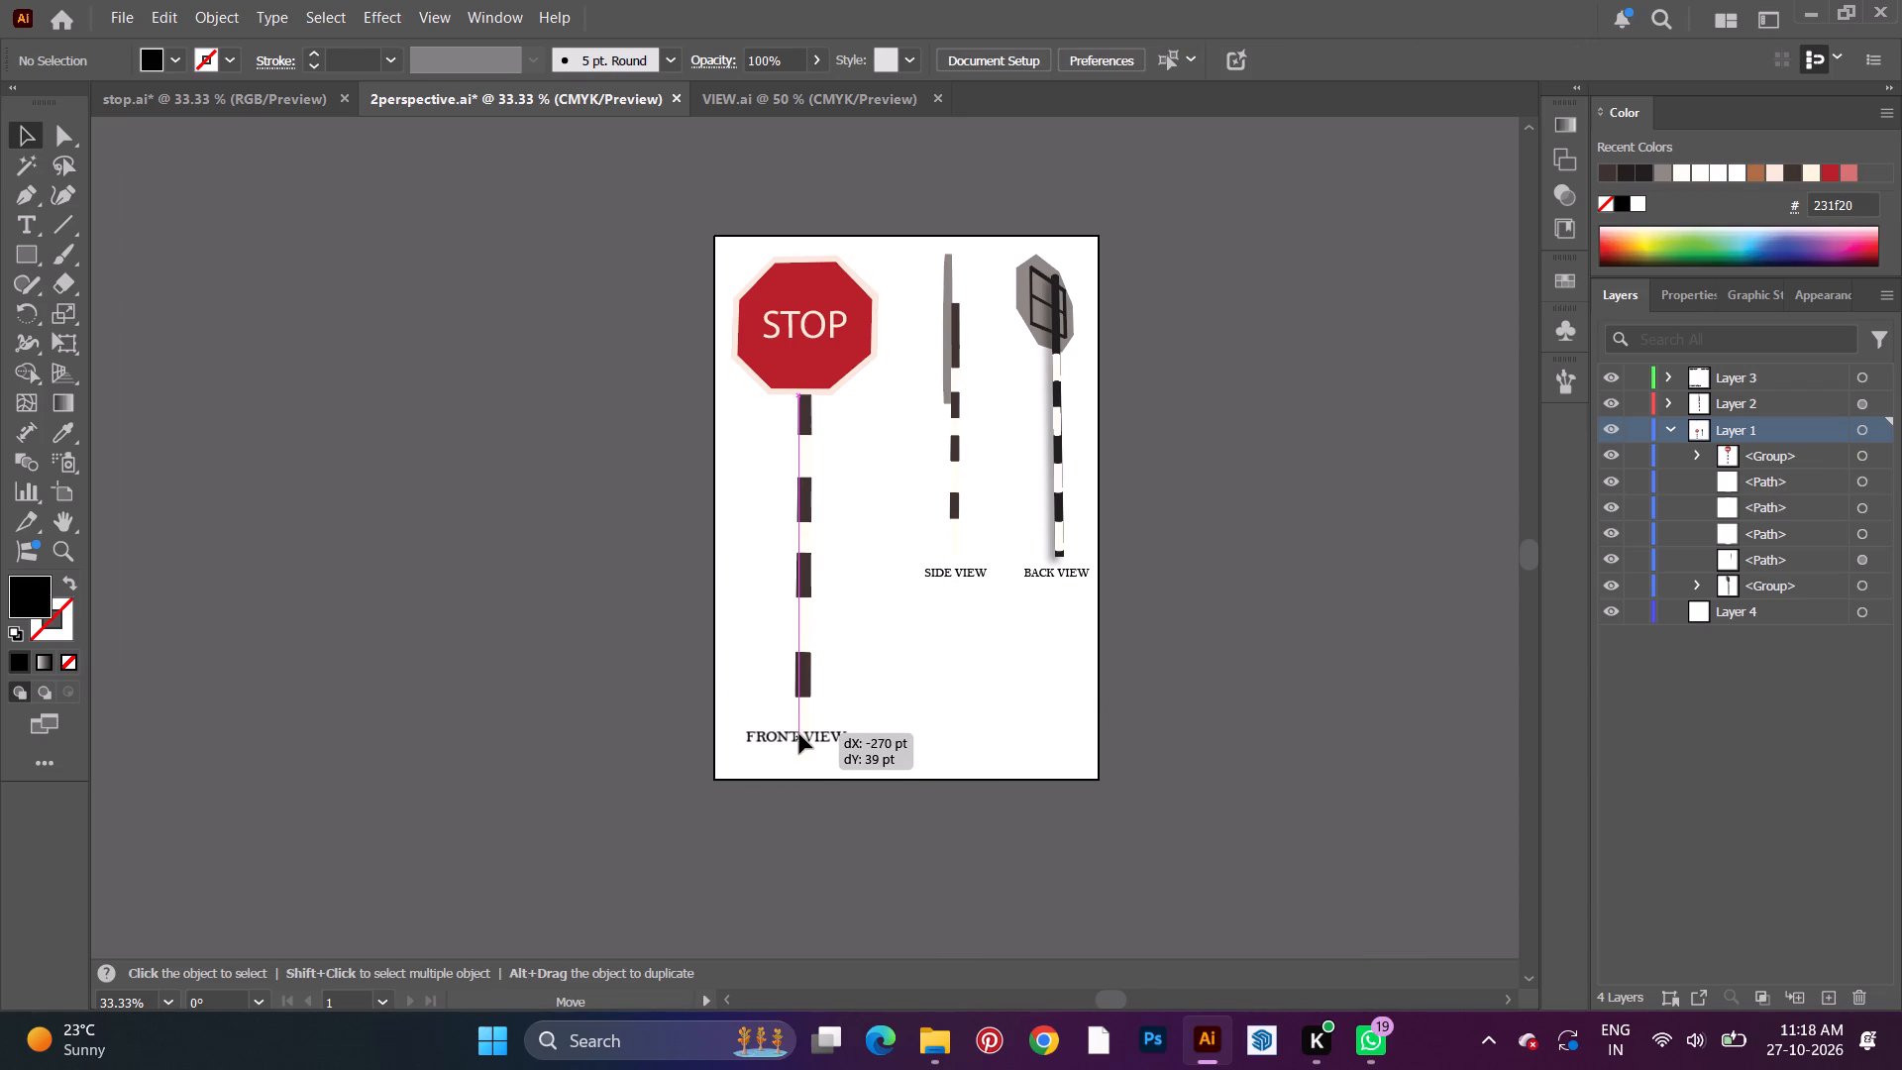
drag(799, 734, 928, 700)
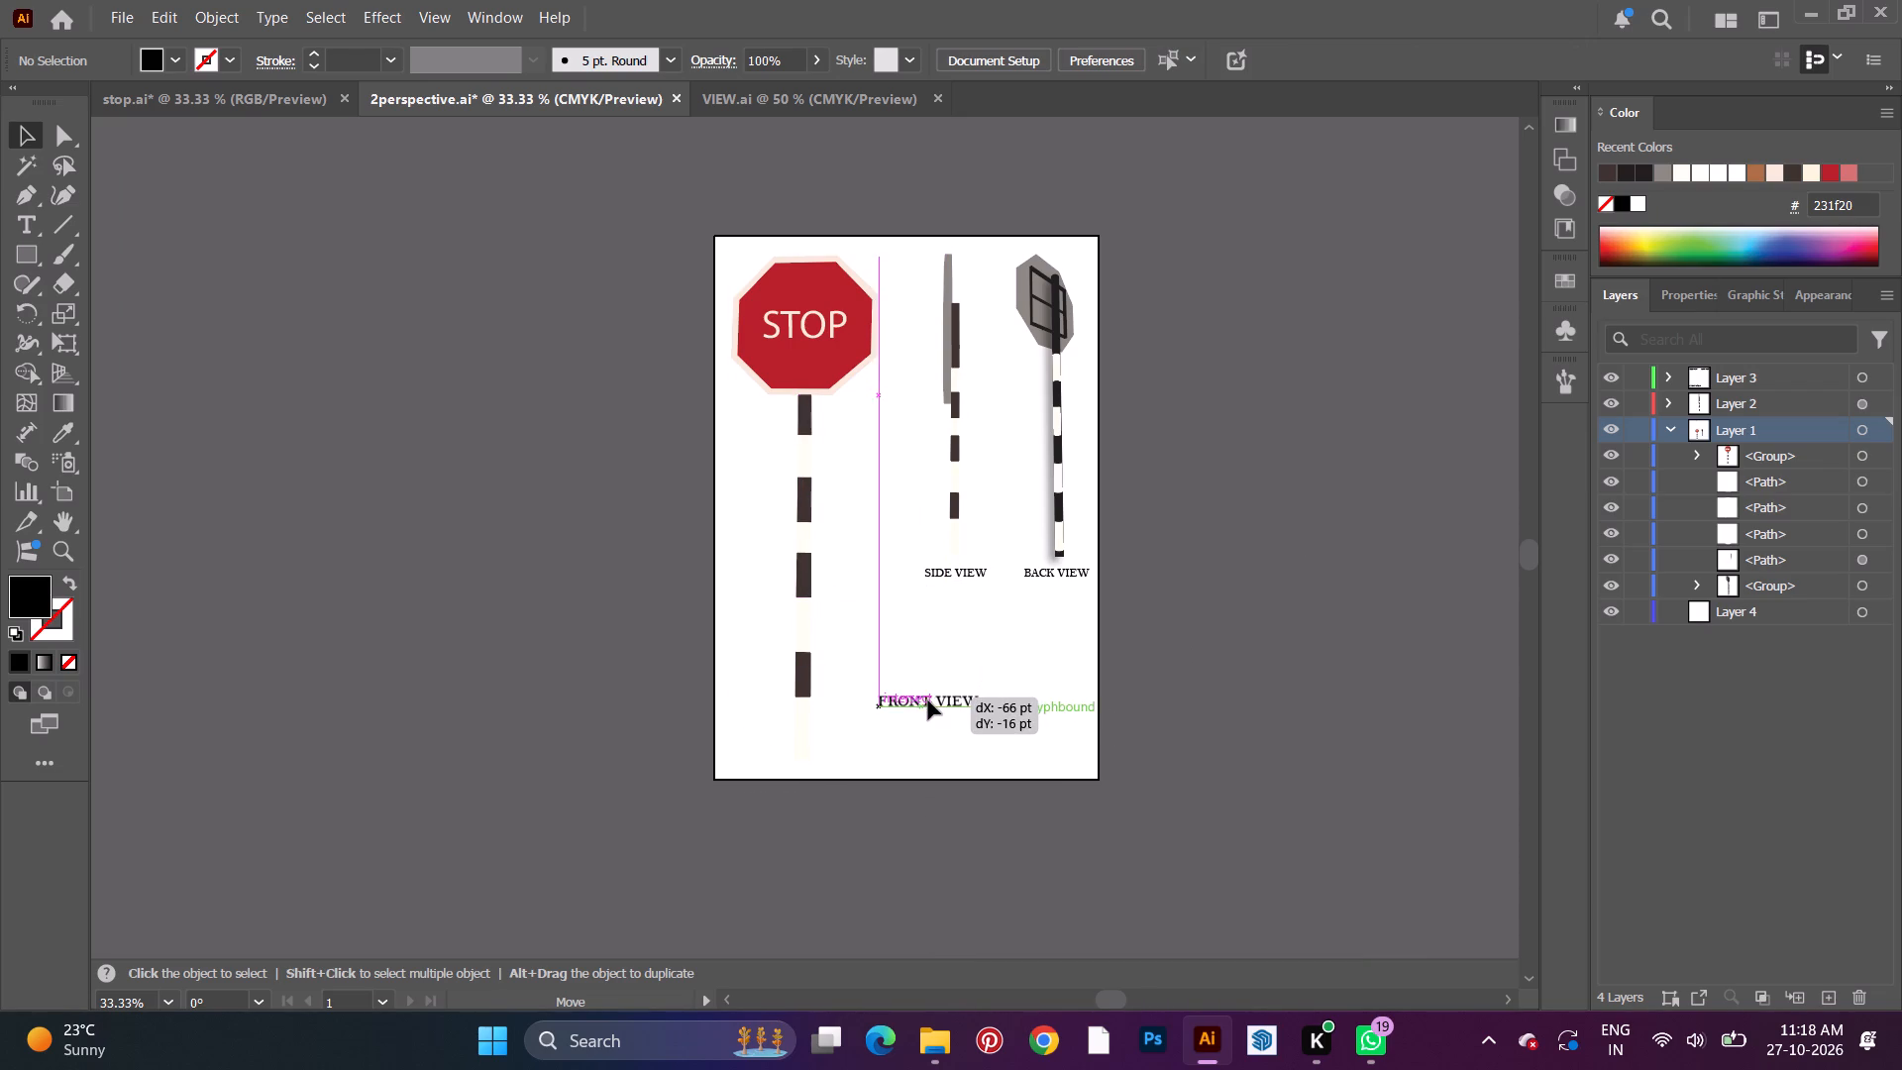
drag(928, 700, 892, 713)
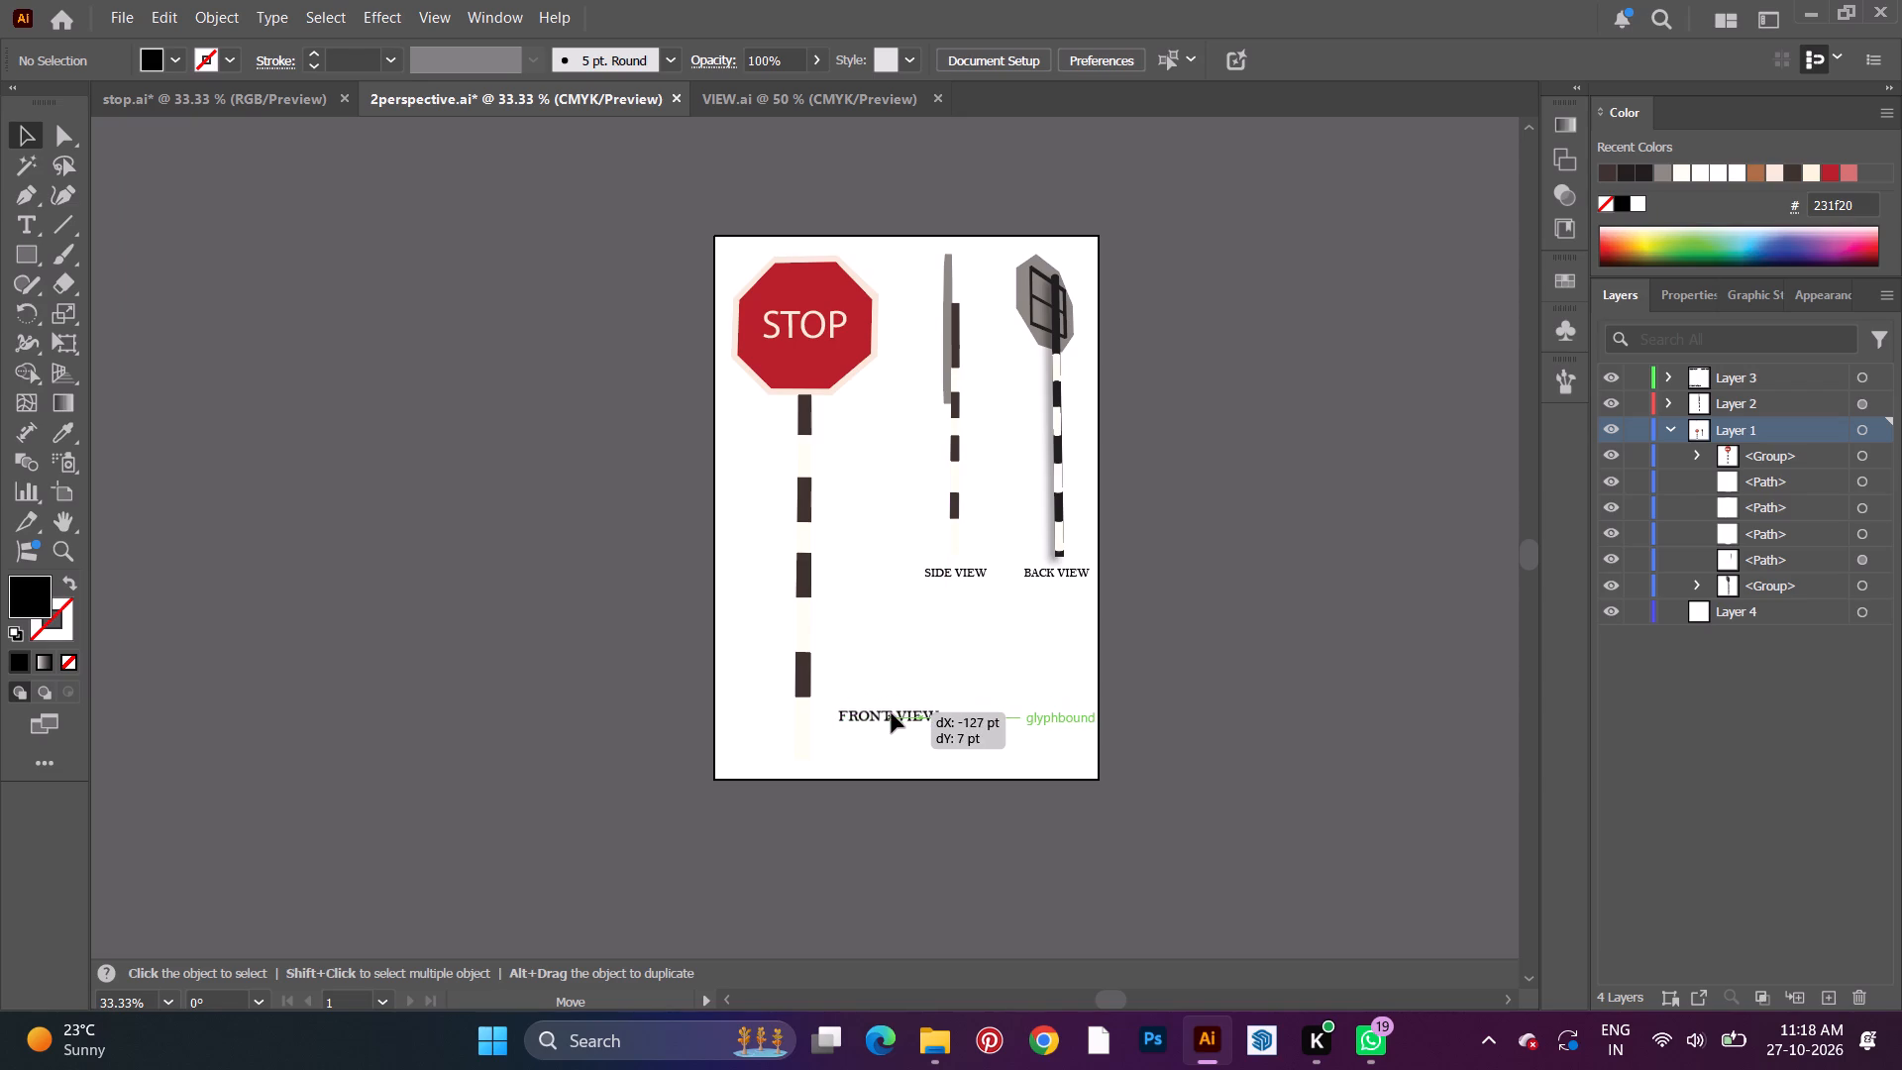
drag(892, 713, 897, 710)
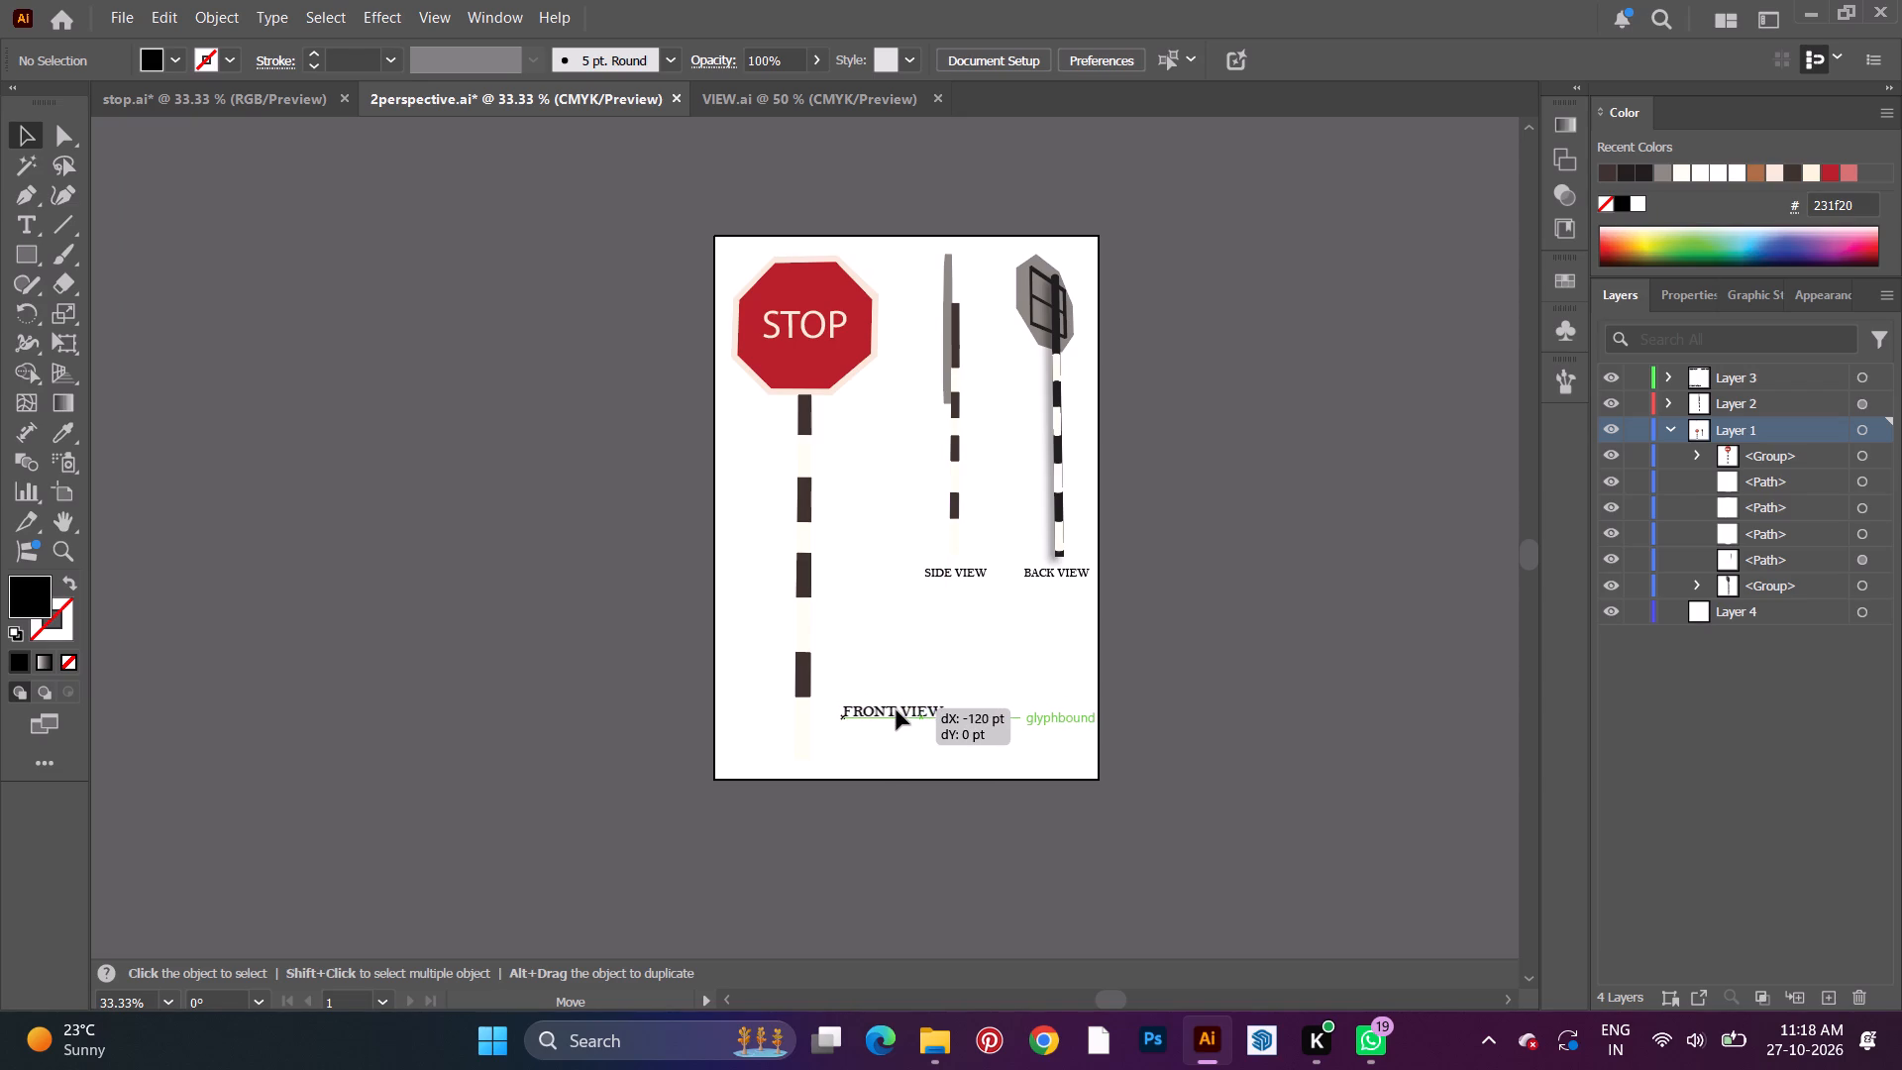
drag(897, 710, 898, 709)
click(1232, 715)
Draw a rectangle about 750 by 125 pt across the sheet's bottom edge and fill it with green 2a8a42.
click(31, 266)
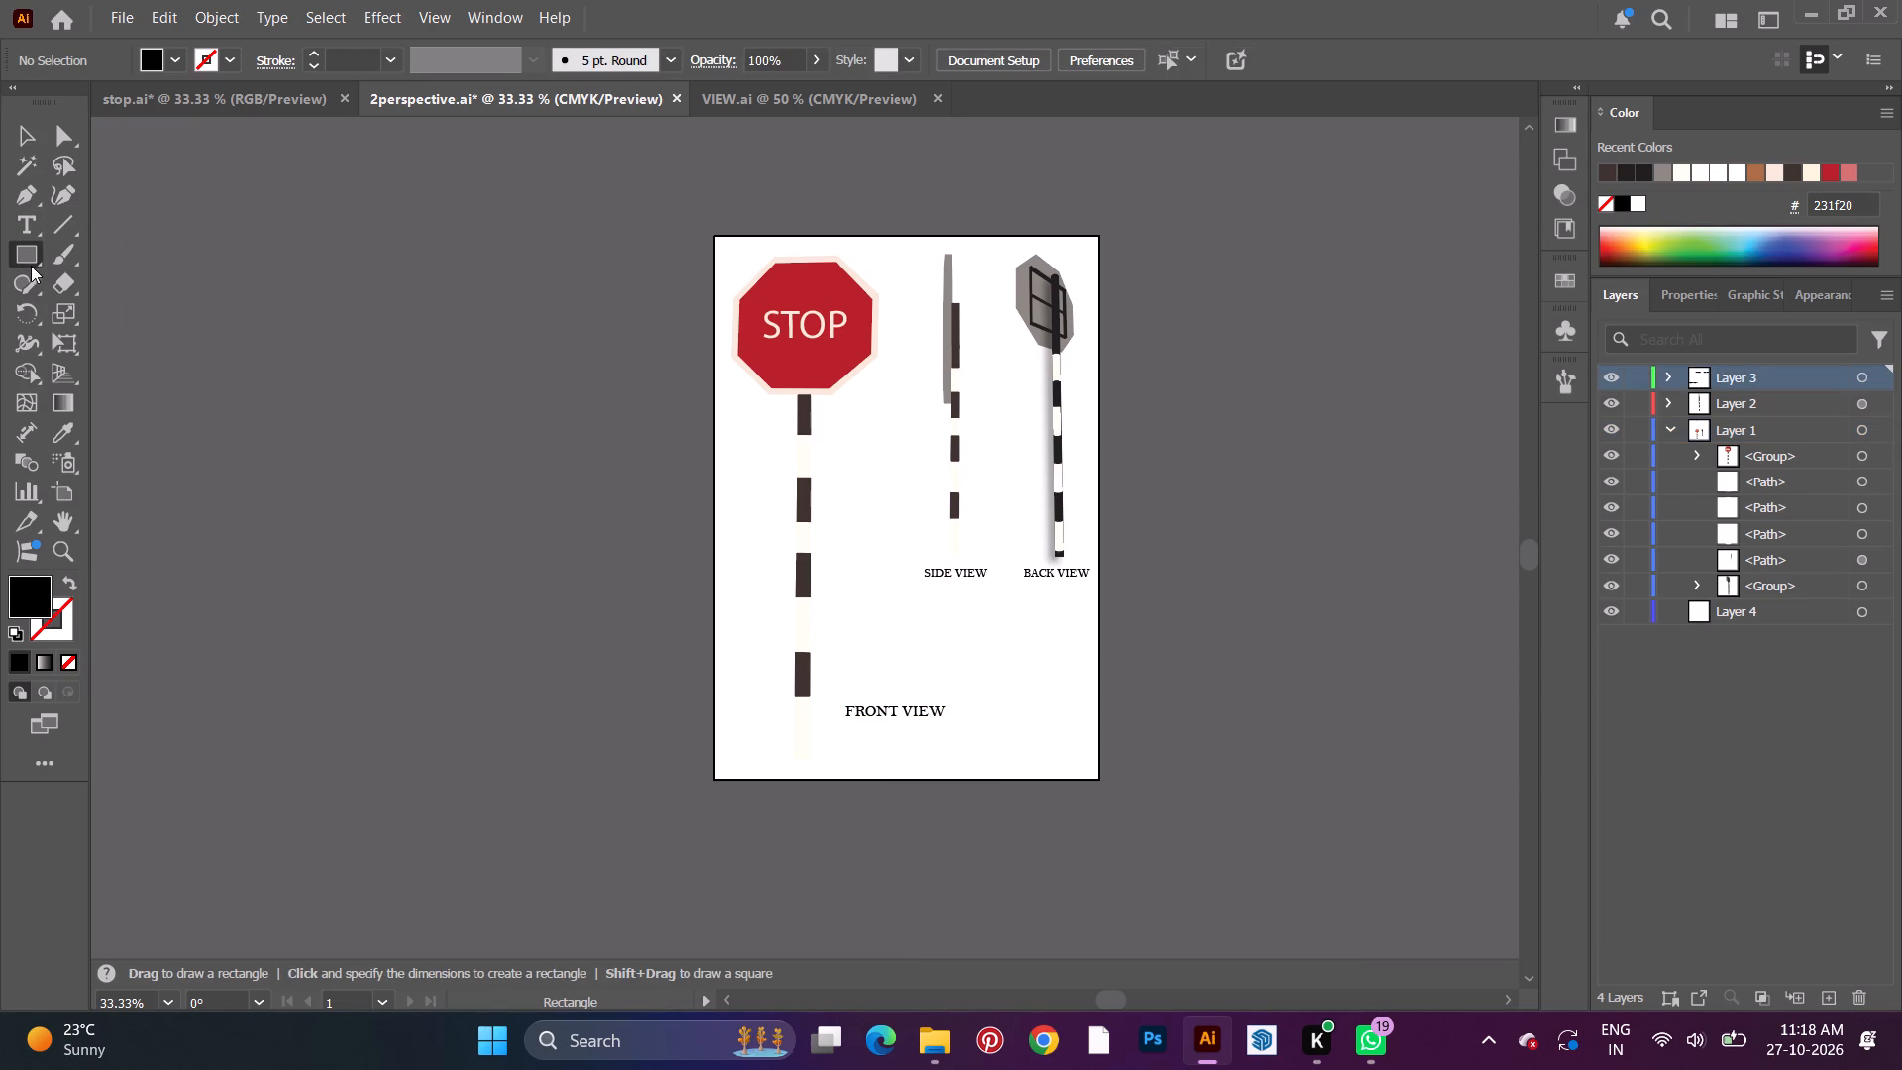
drag(650, 810, 1136, 728)
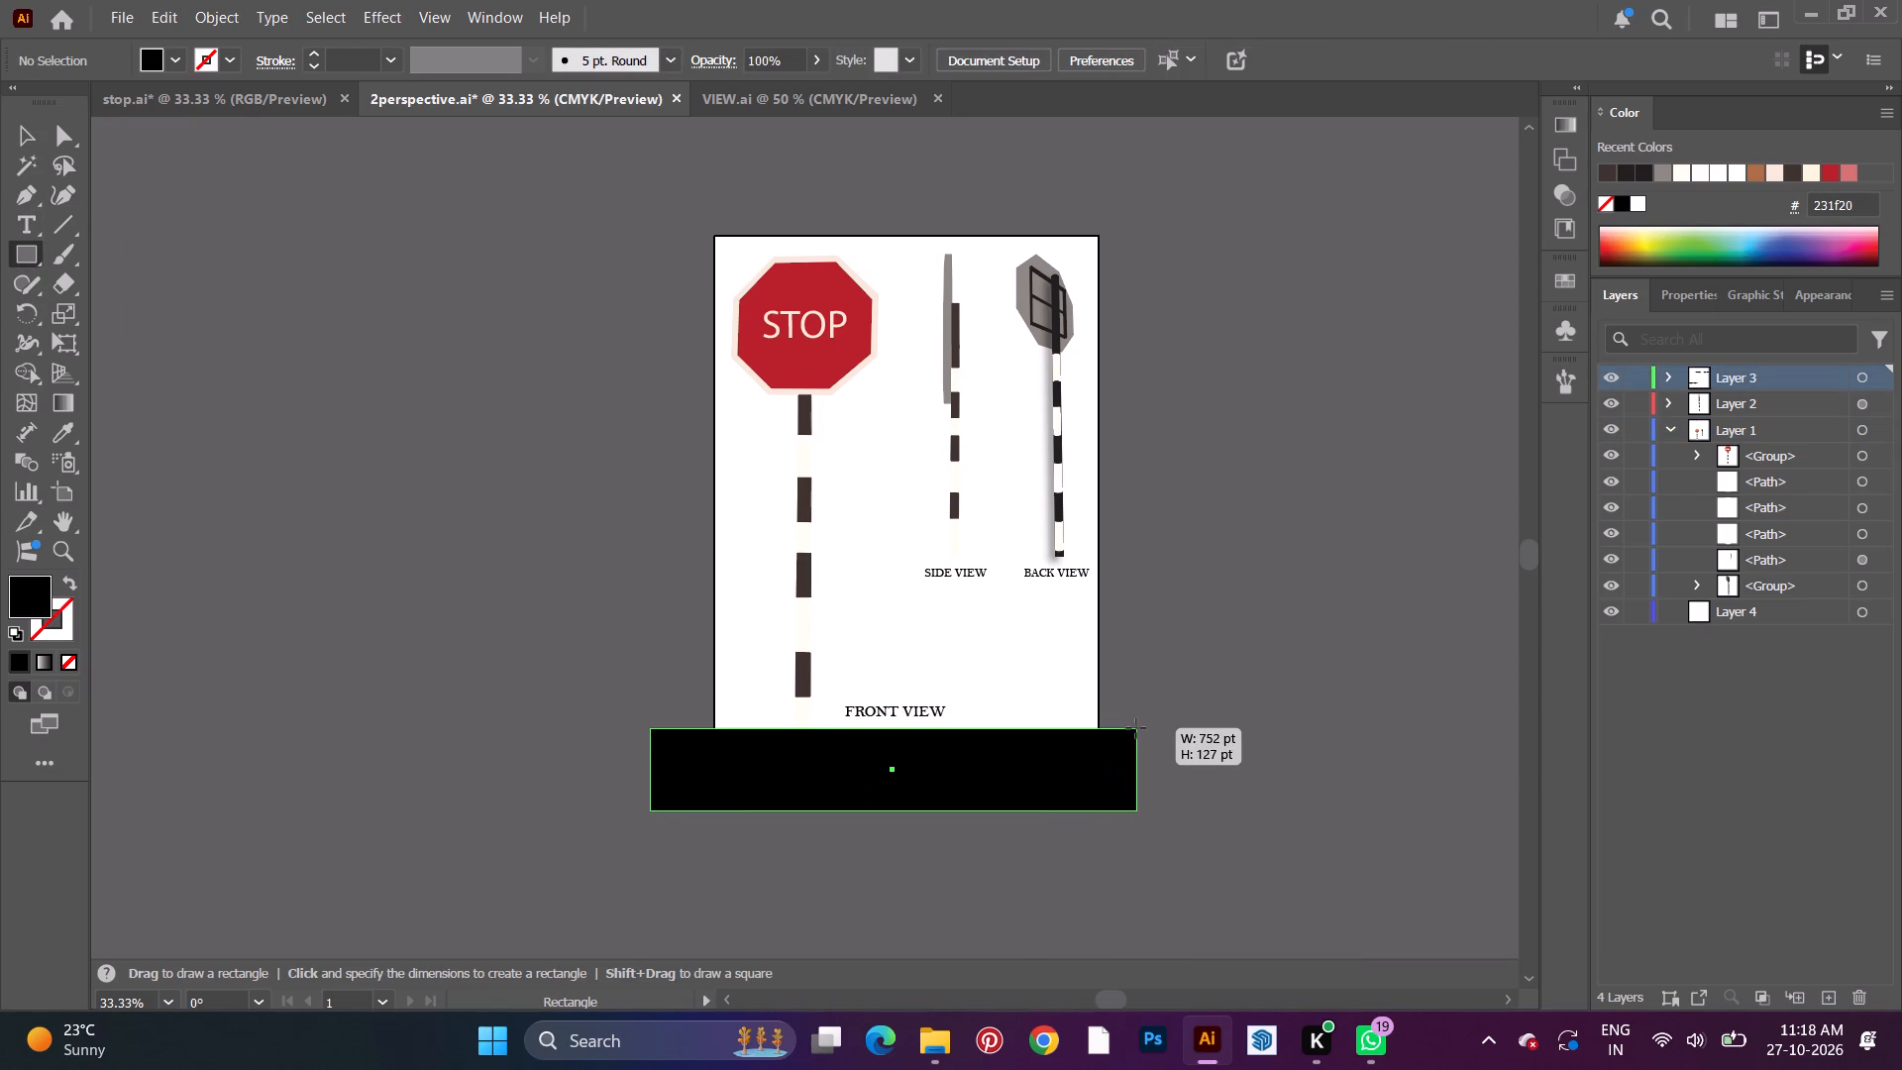
drag(1136, 728, 1131, 729)
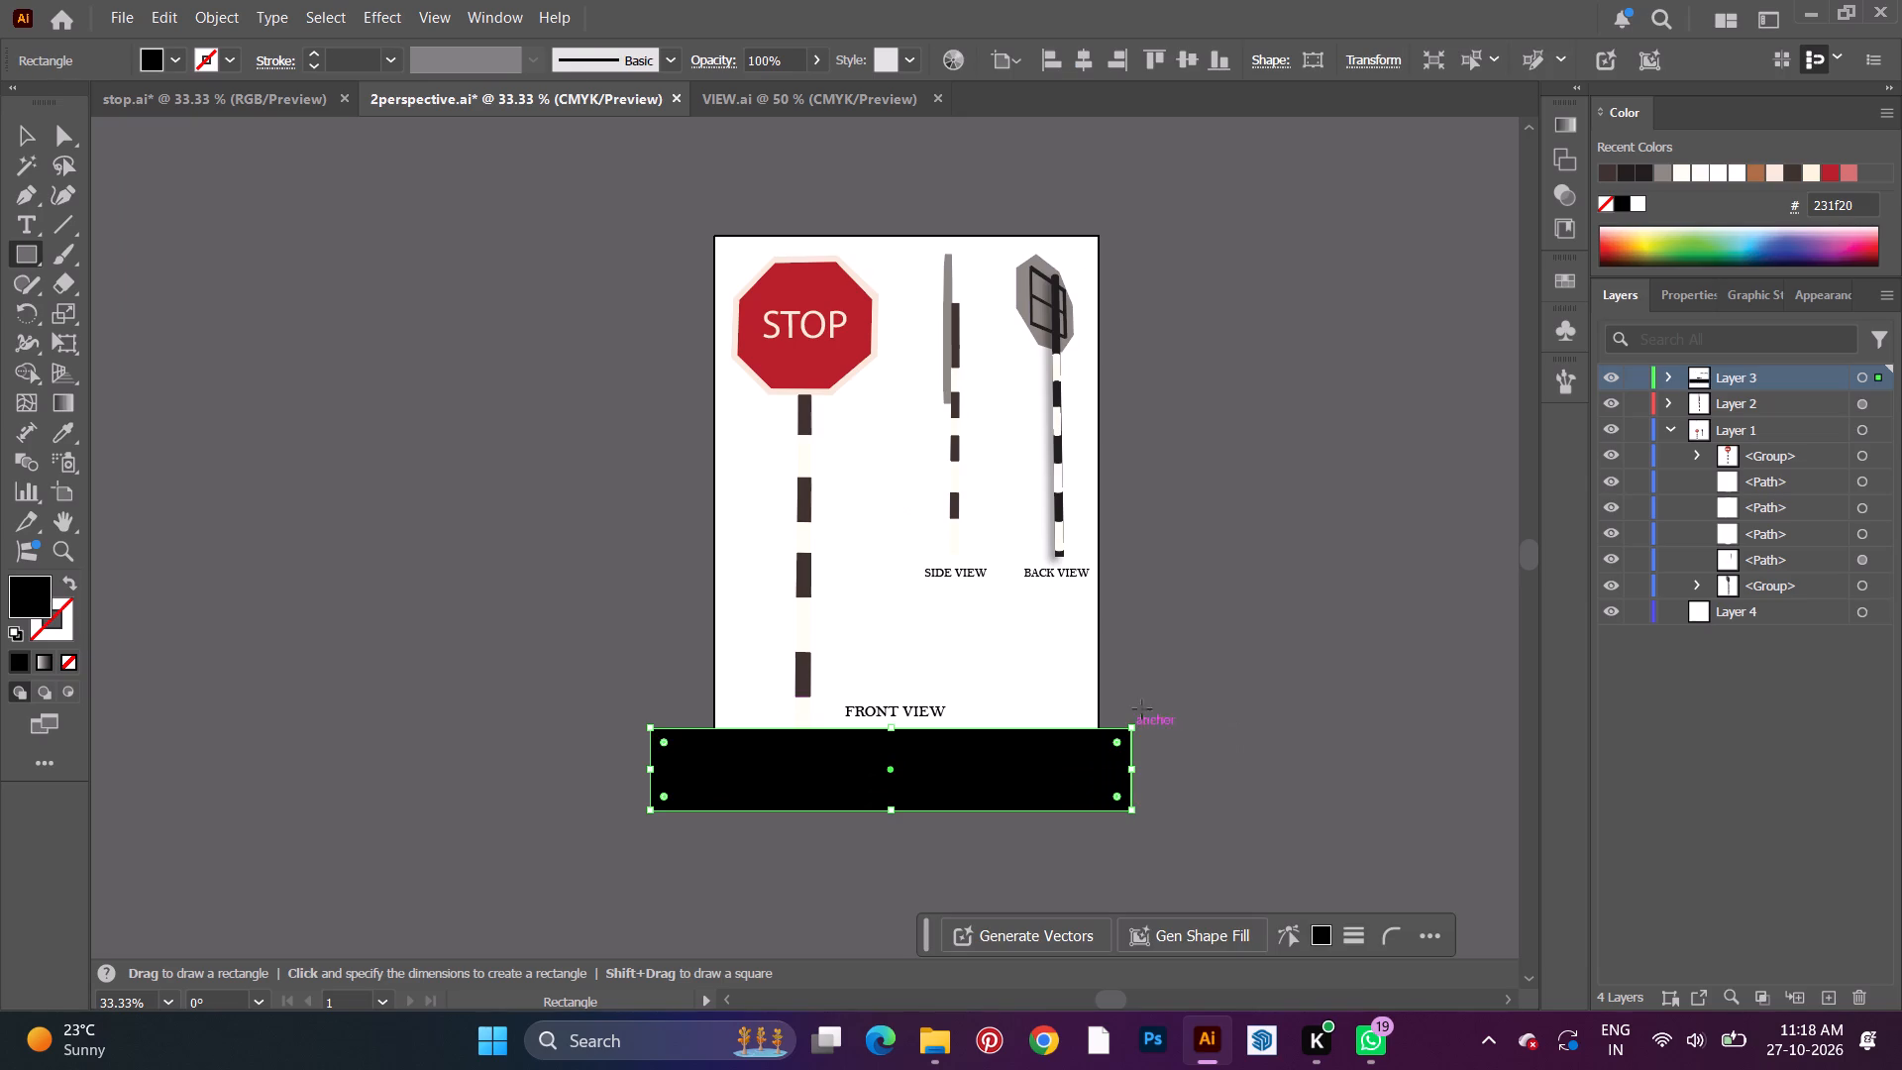
click(175, 66)
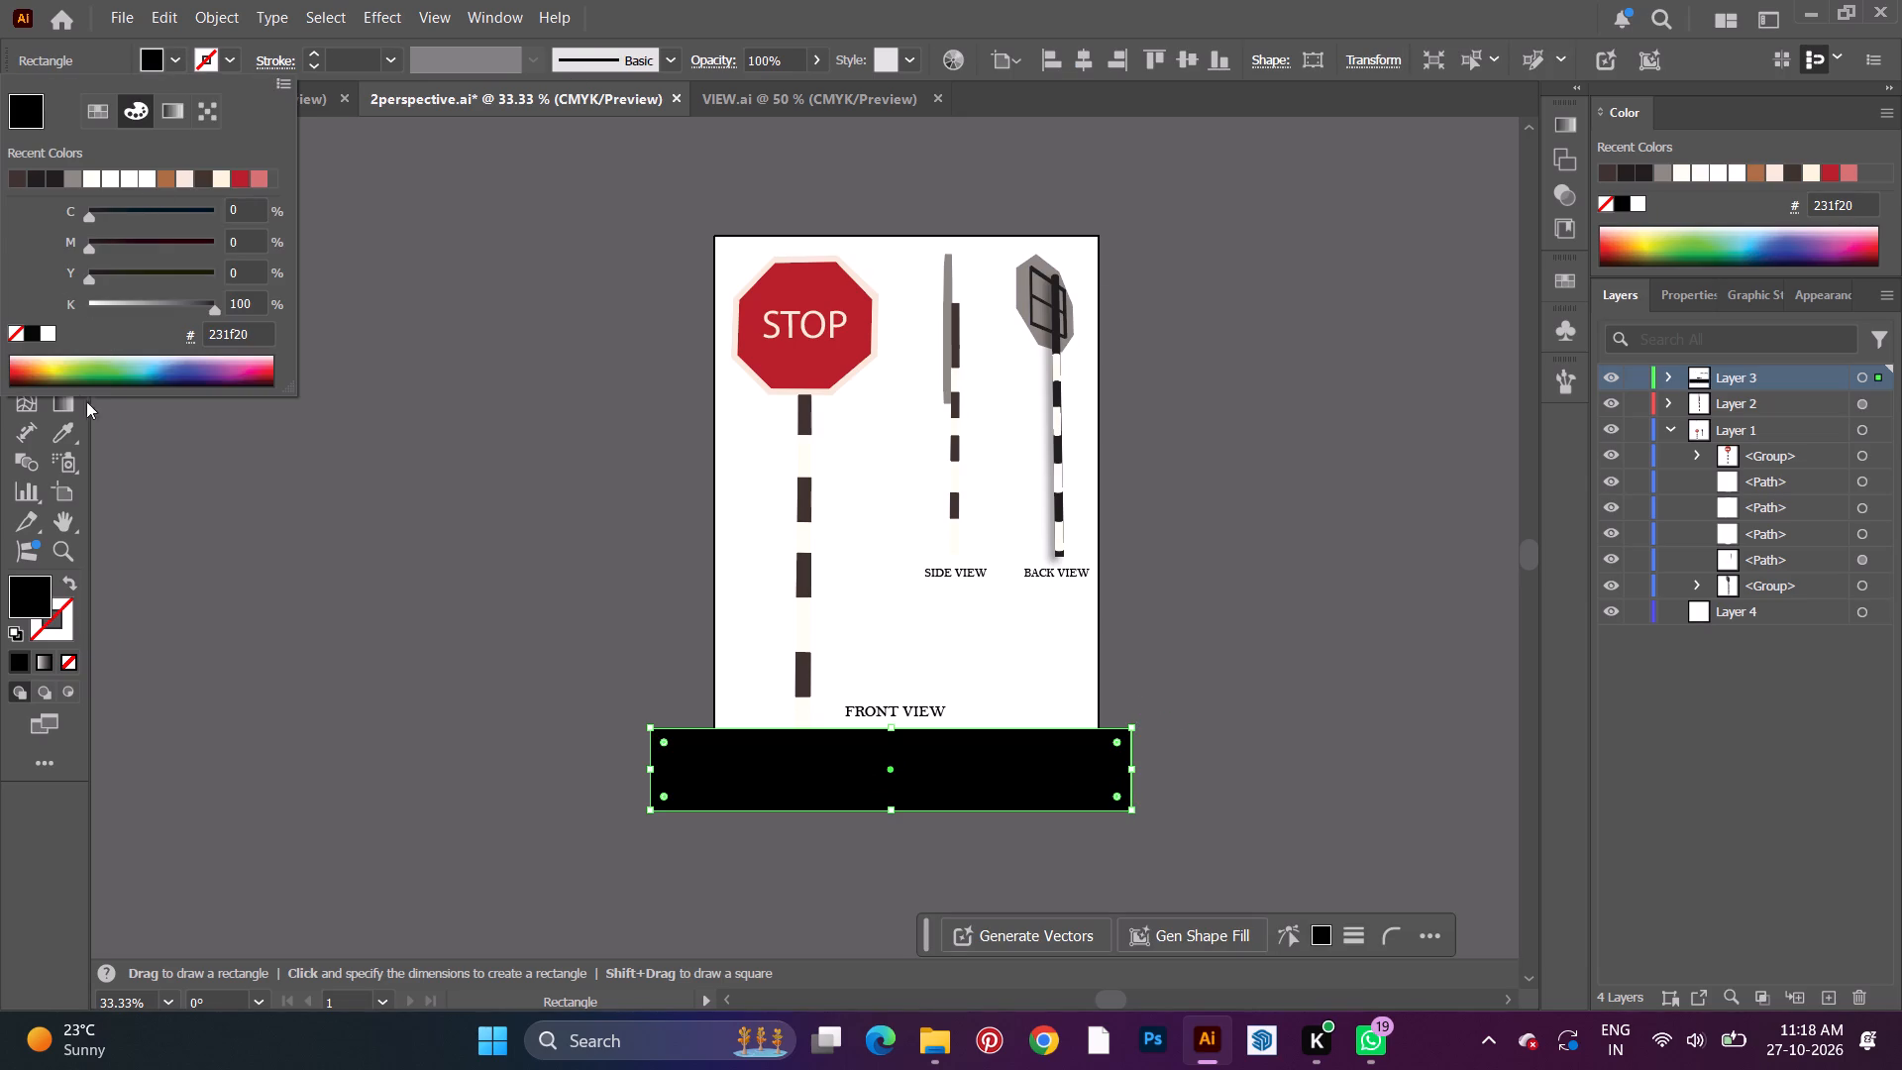
click(84, 376)
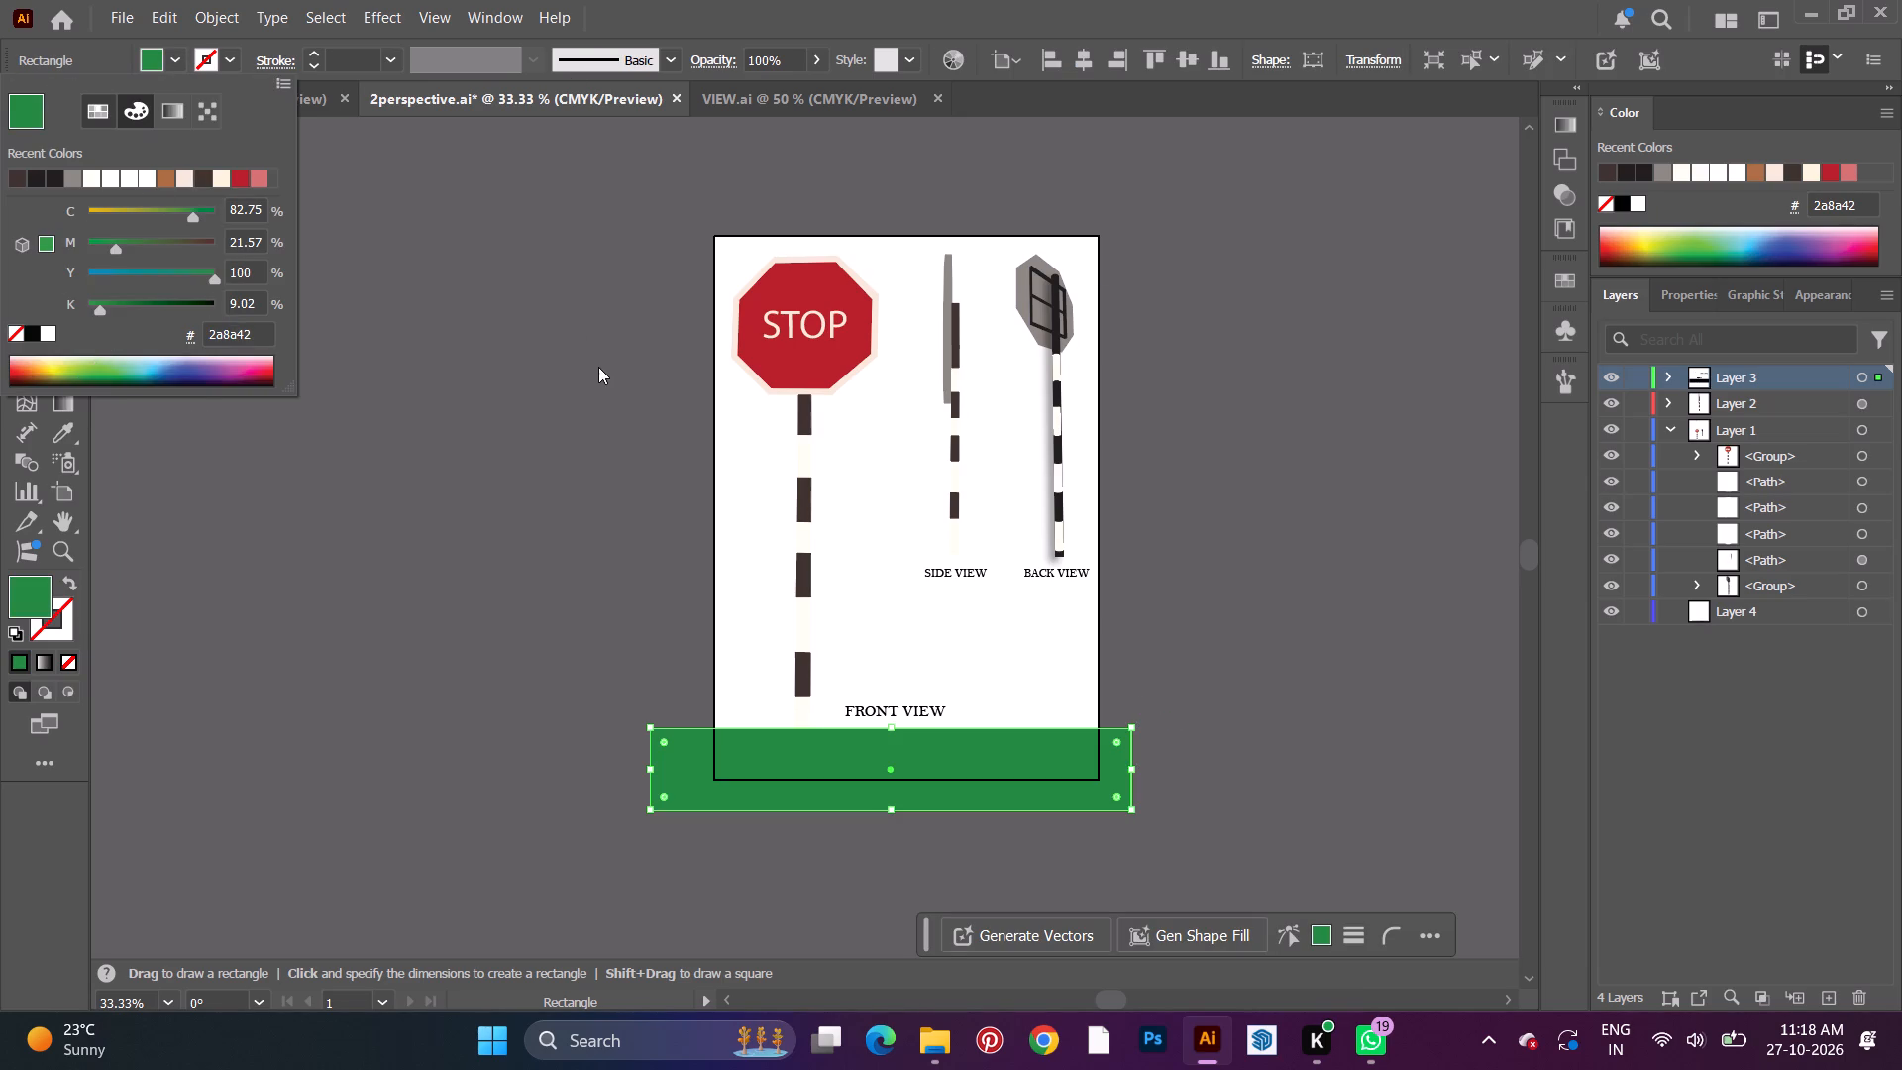
Resize the green rectangle to fit the sheet's sides and bottom edge, about 598 pt wide and 78 pt tall.
click(648, 768)
drag(650, 765, 714, 763)
drag(925, 809, 929, 791)
click(34, 145)
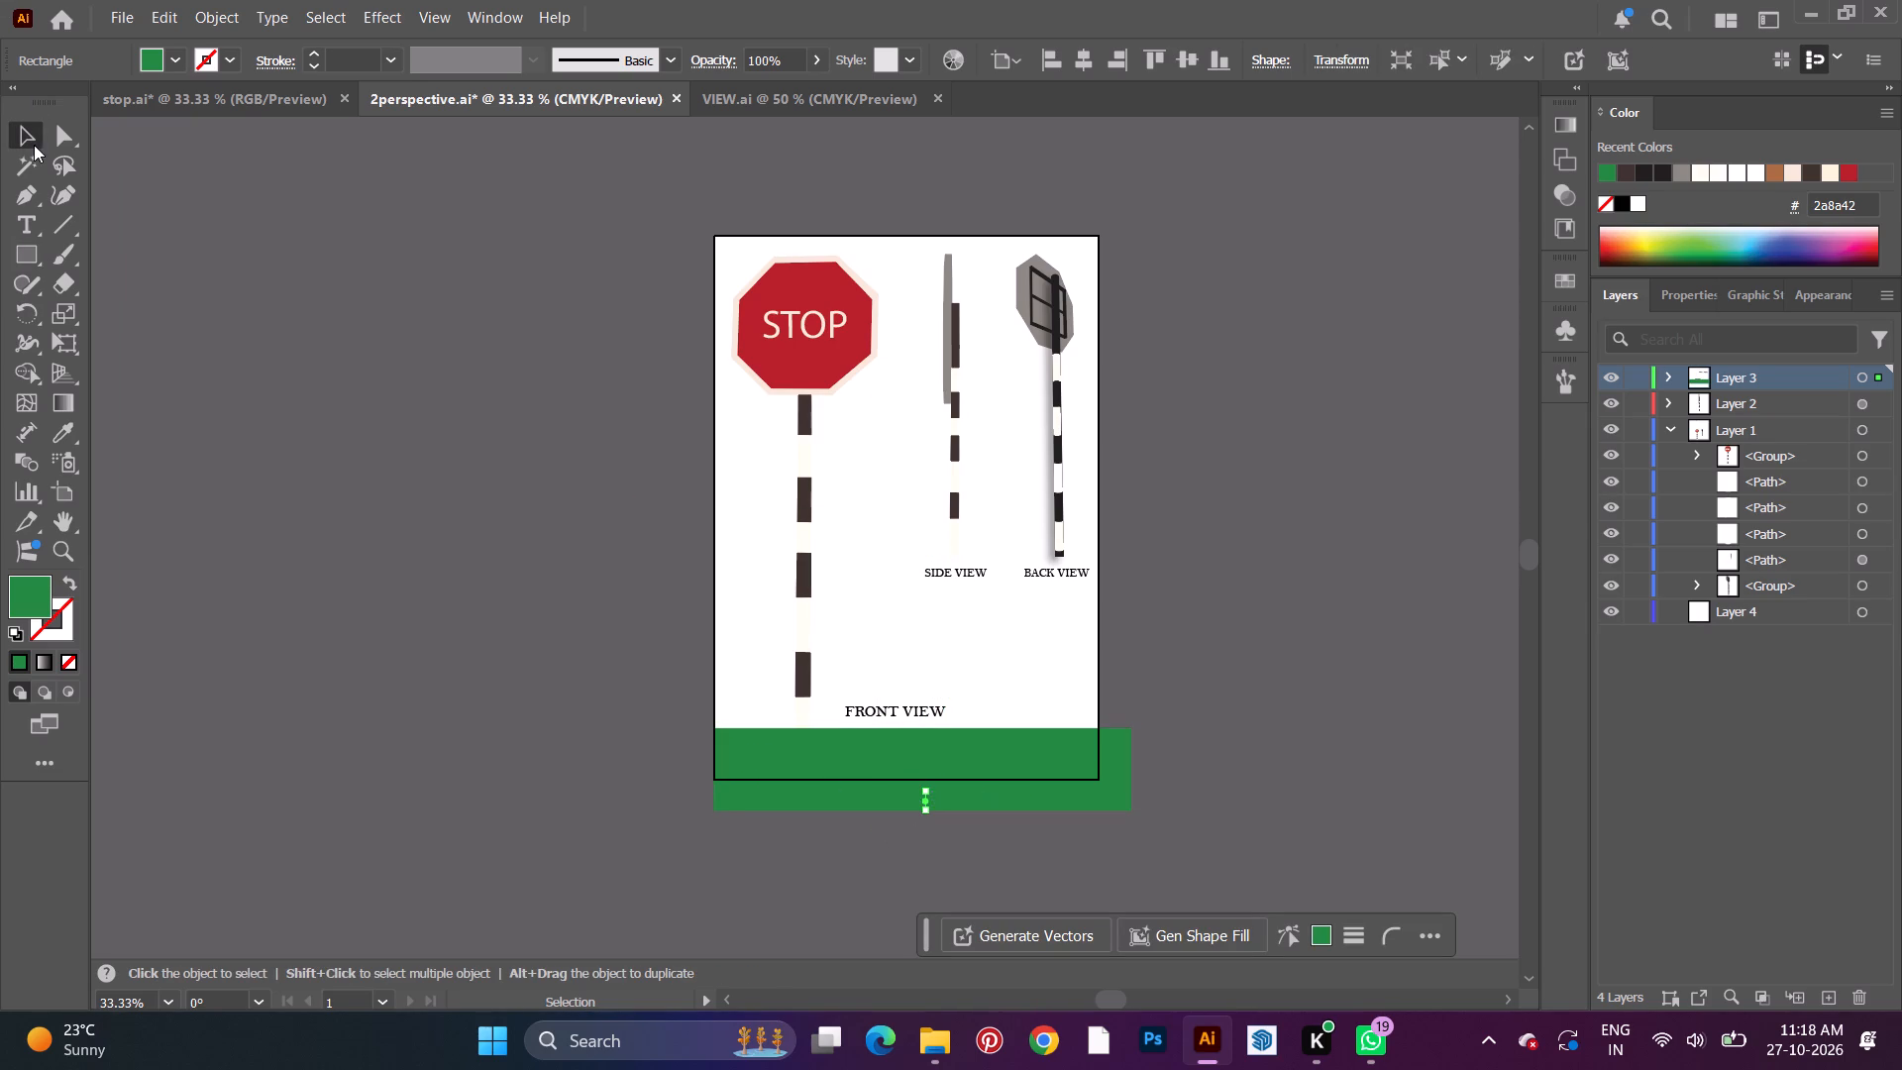
key(Delete)
click(851, 765)
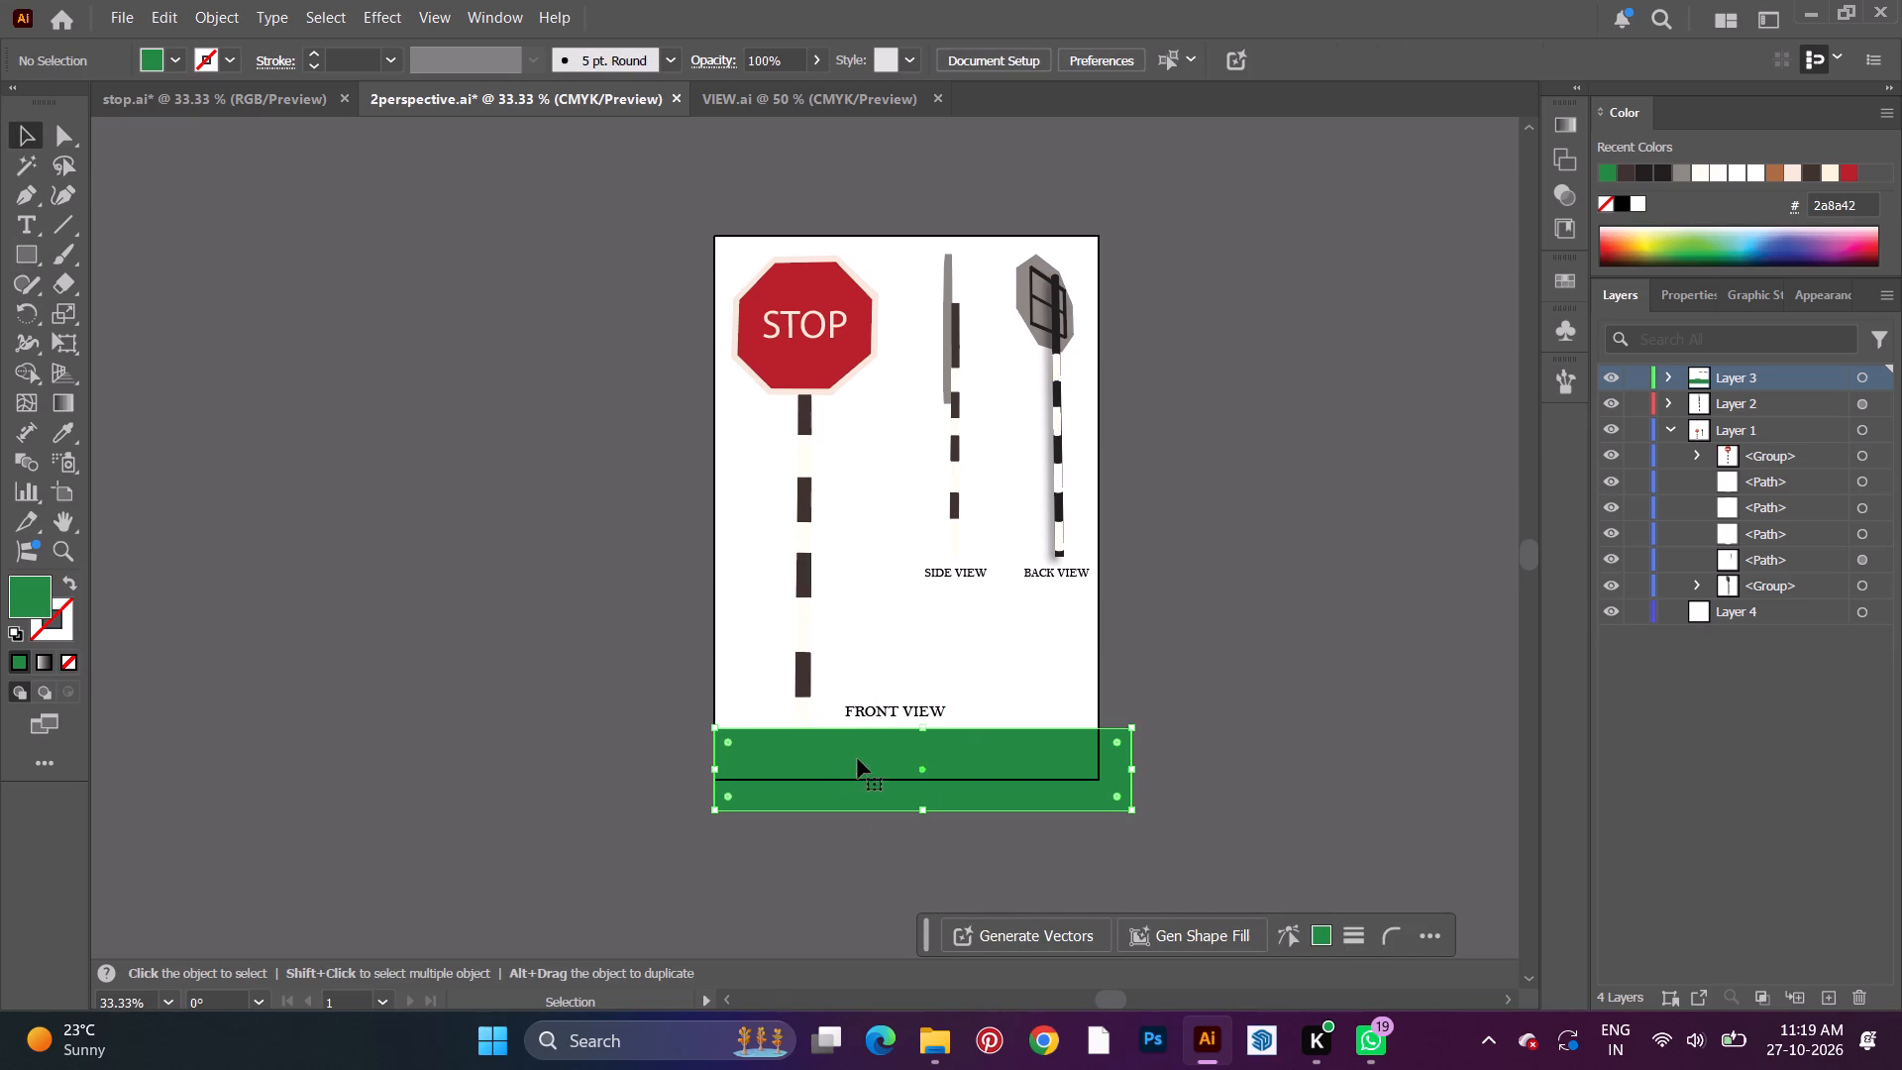
drag(928, 811, 932, 779)
drag(1136, 751, 1106, 746)
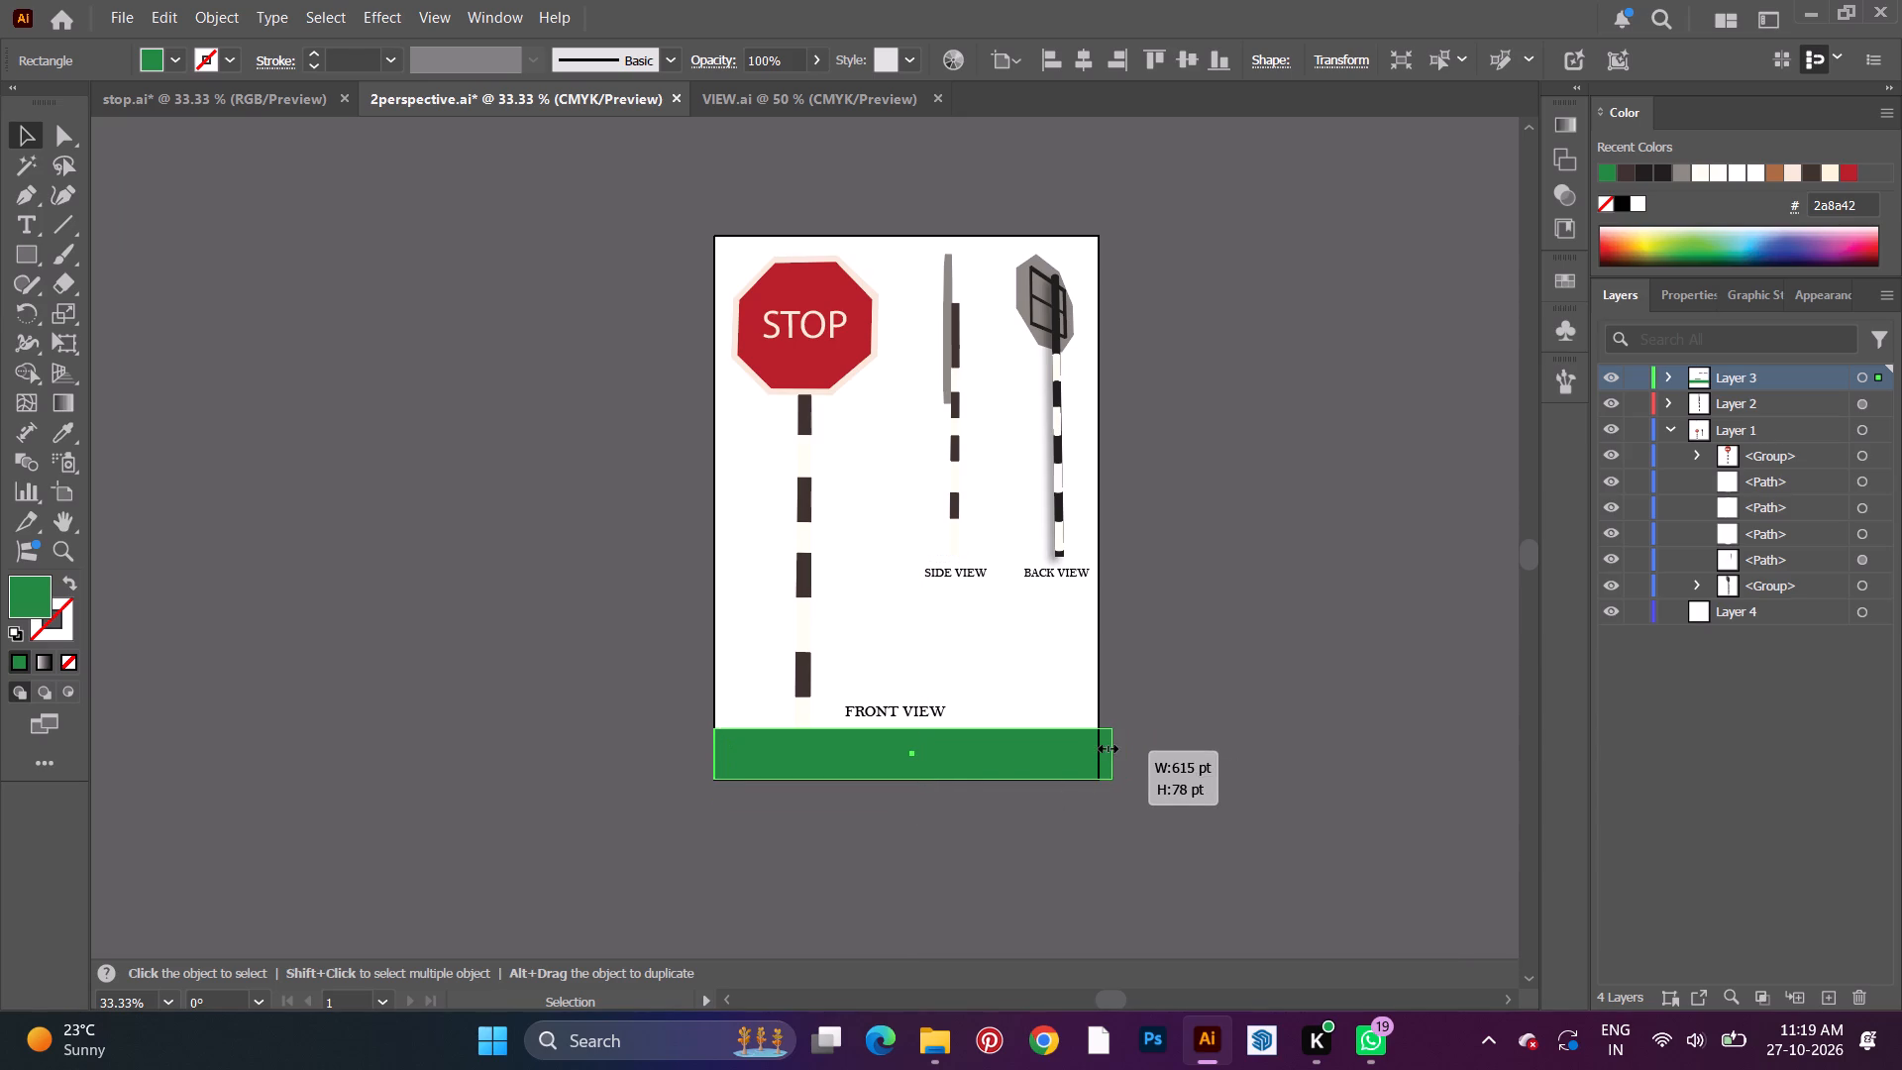
drag(1106, 746, 1101, 747)
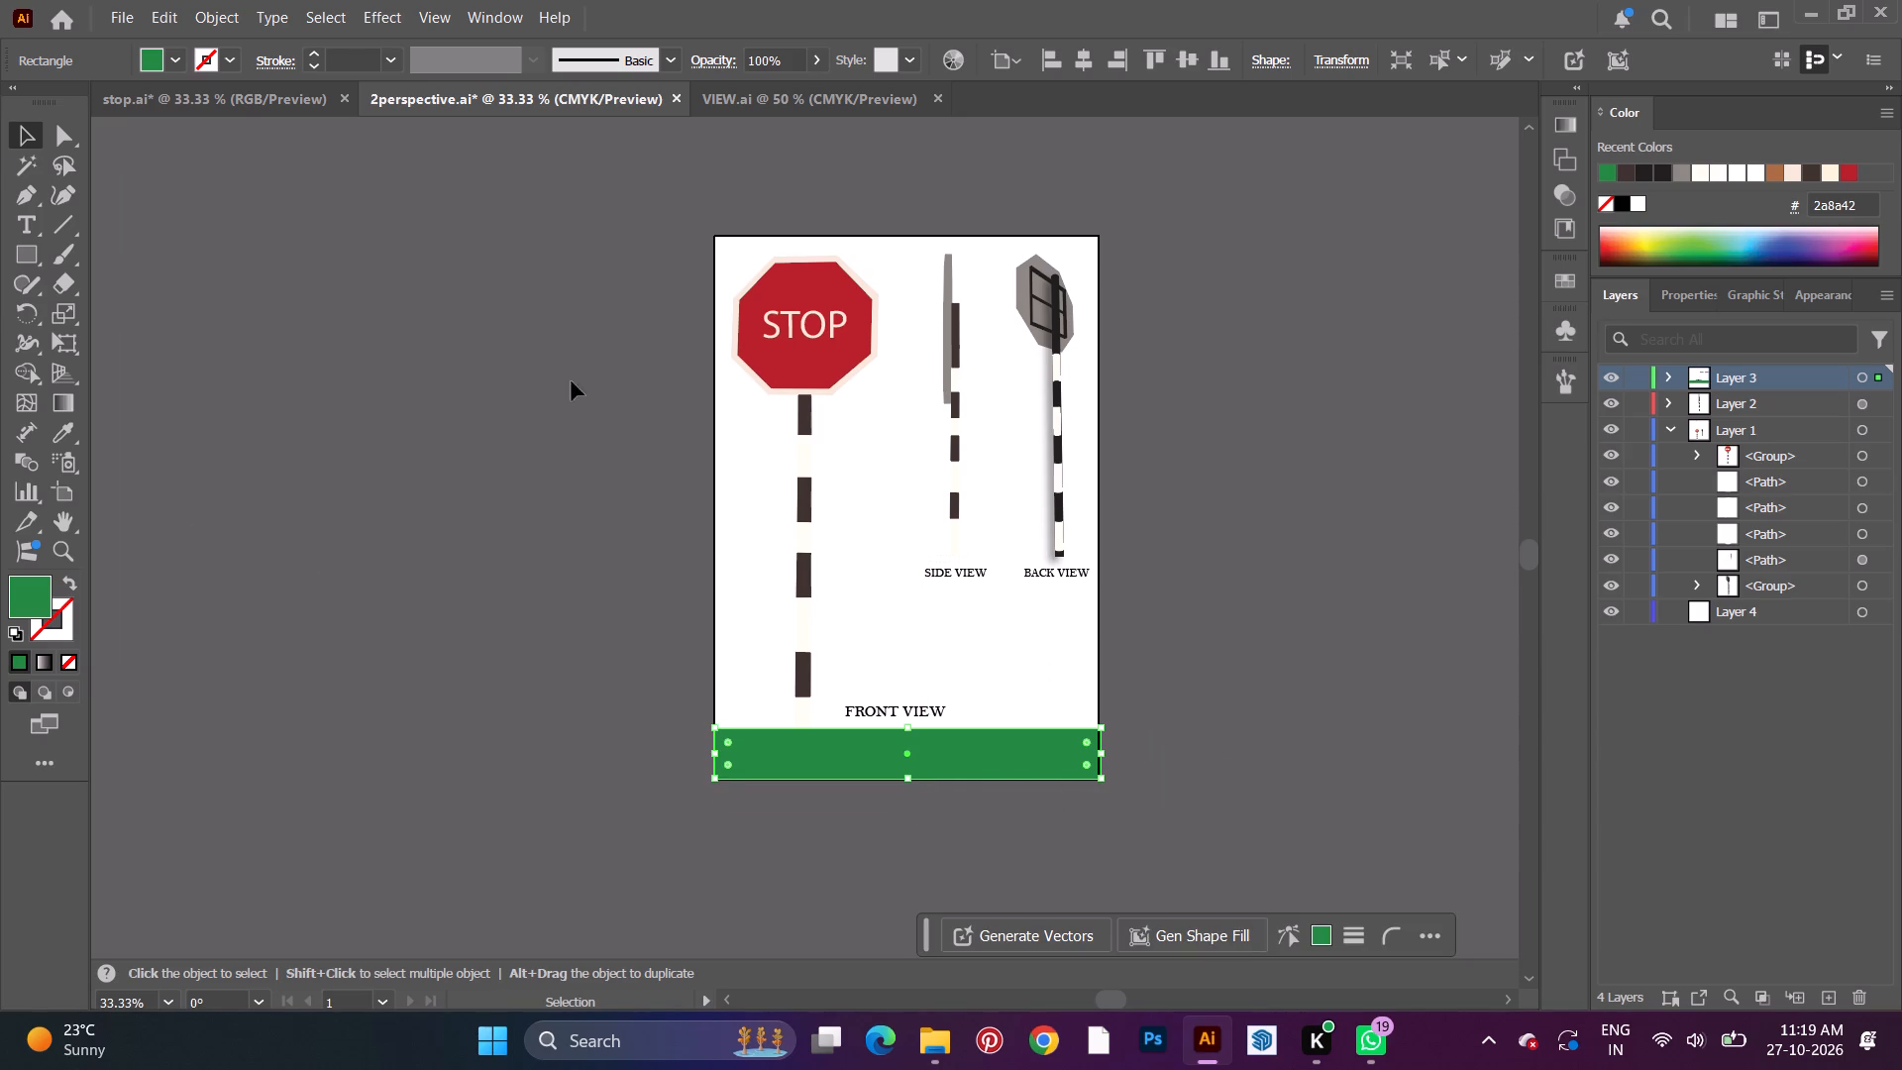
Pull the green rectangle's two upper corner anchors inward and slightly down to form a trapezoid-shaped ground plane.
click(58, 137)
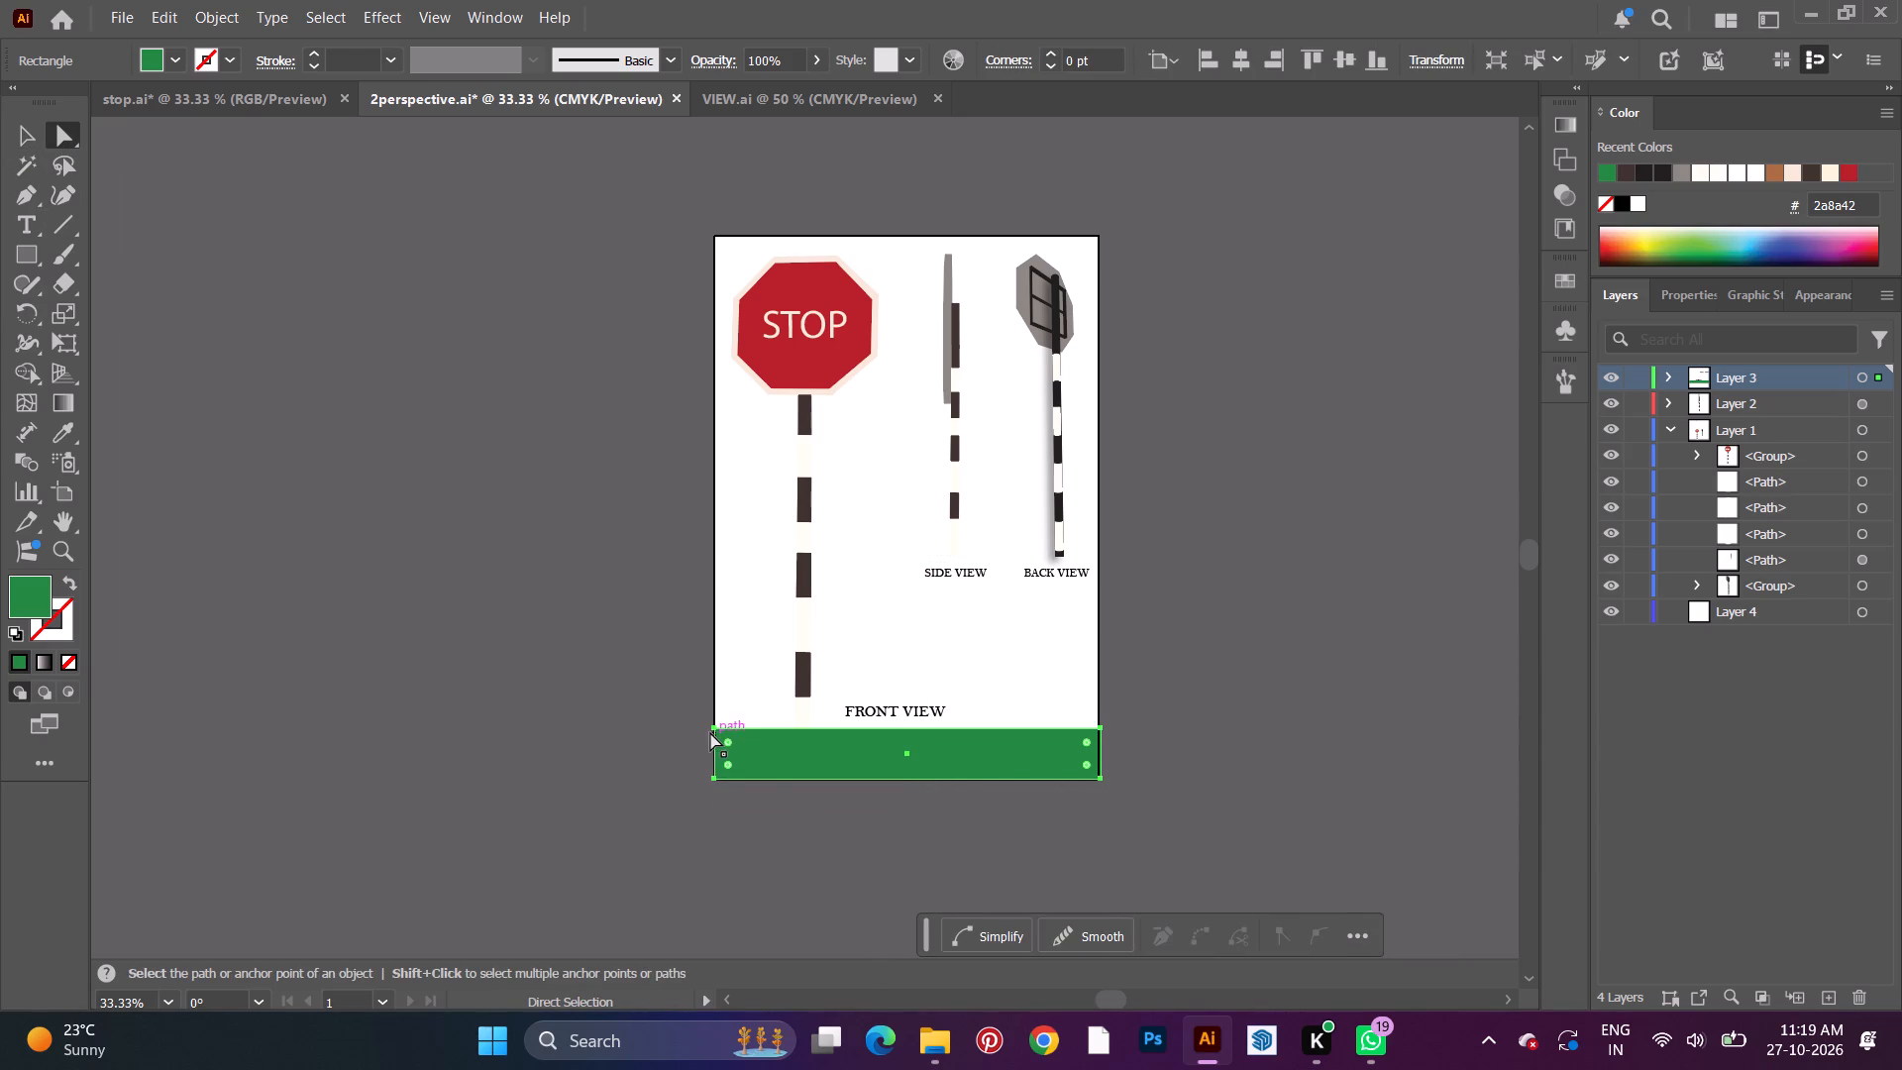
click(710, 728)
drag(710, 728, 739, 738)
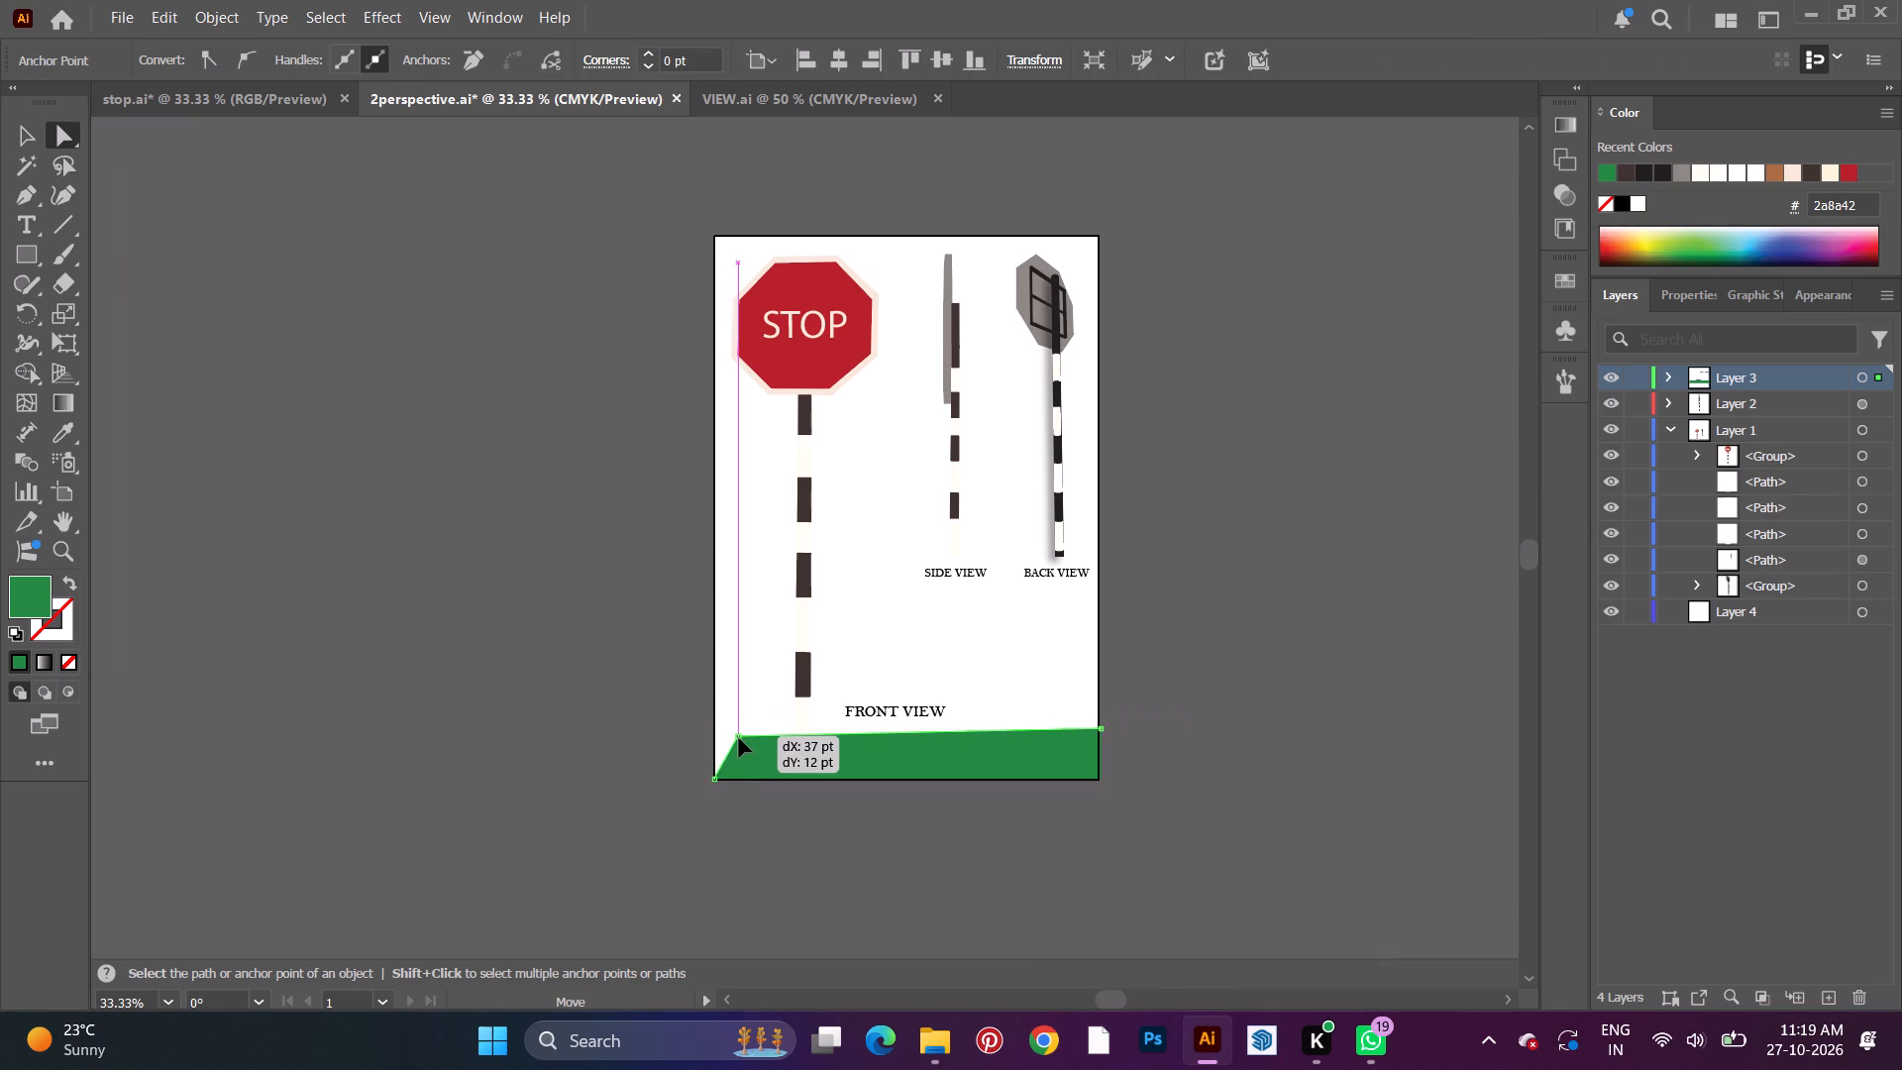
drag(739, 738, 746, 738)
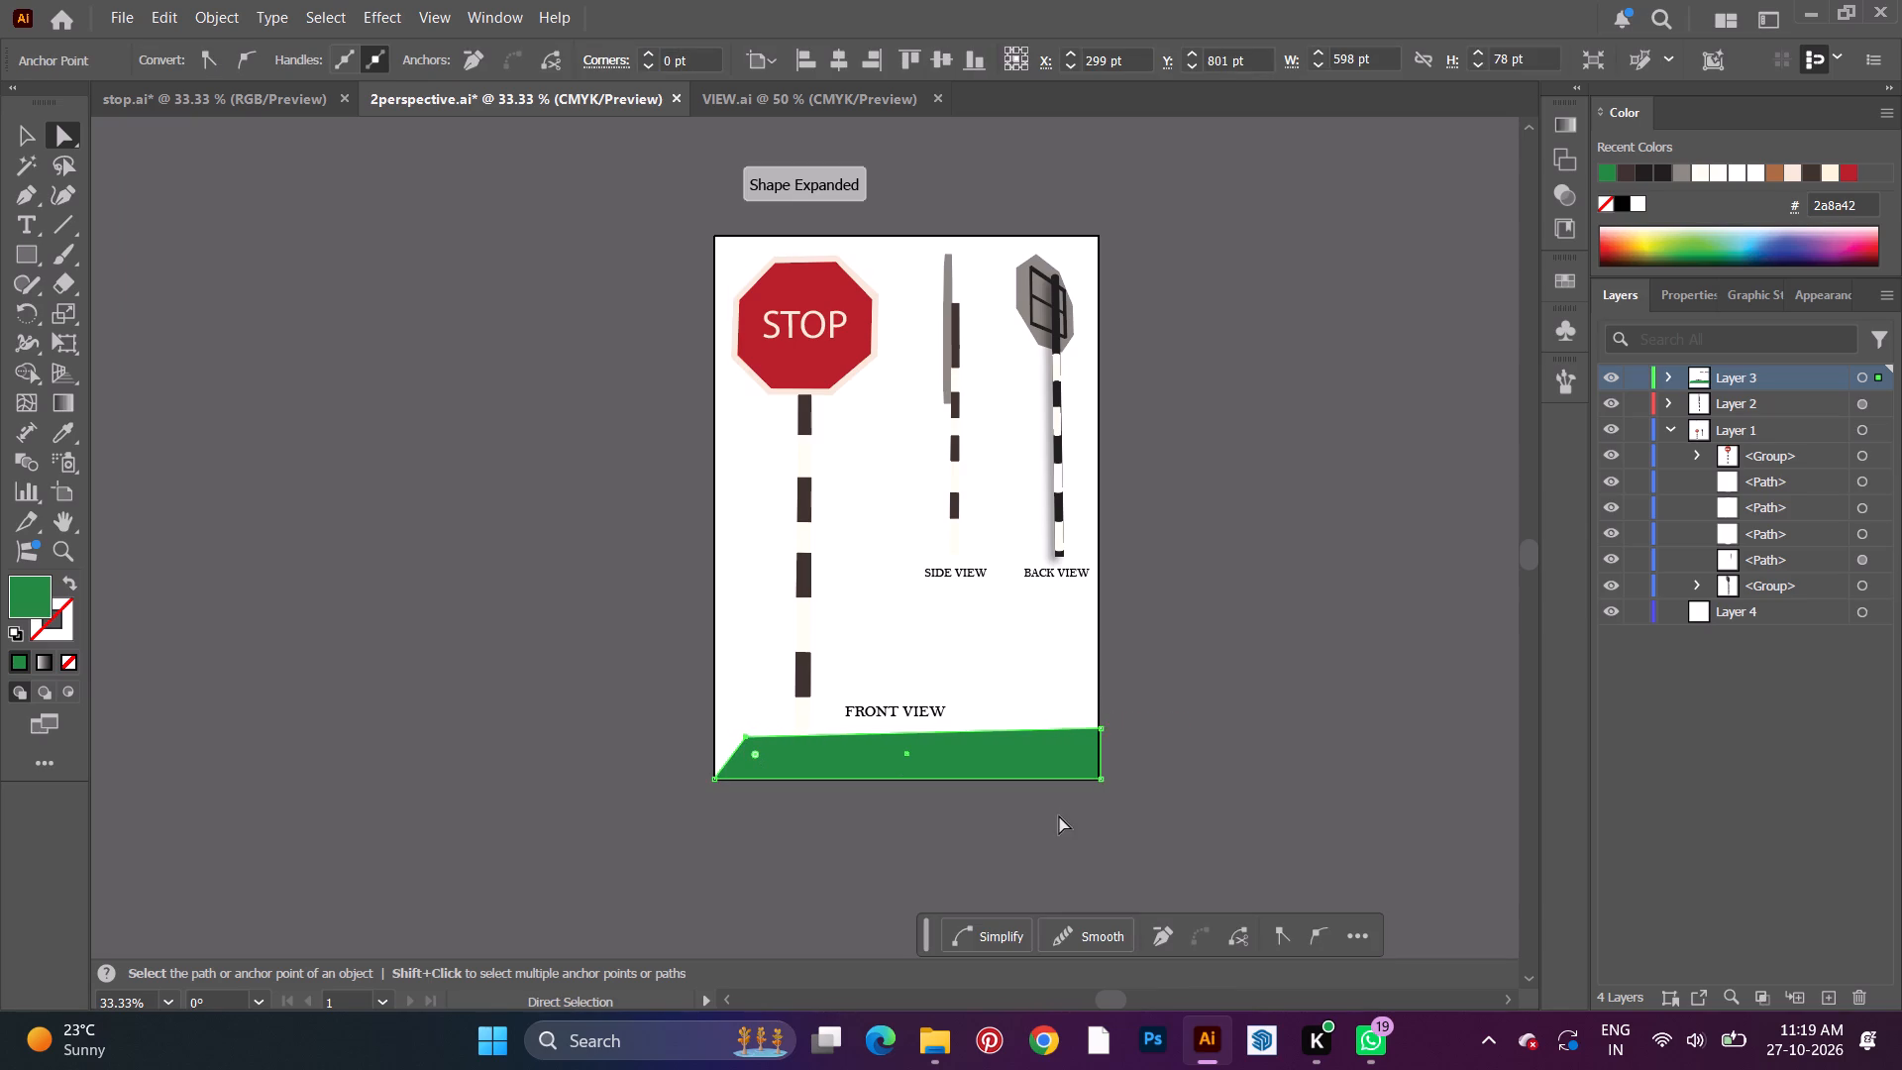
click(1101, 726)
drag(1100, 726, 1059, 735)
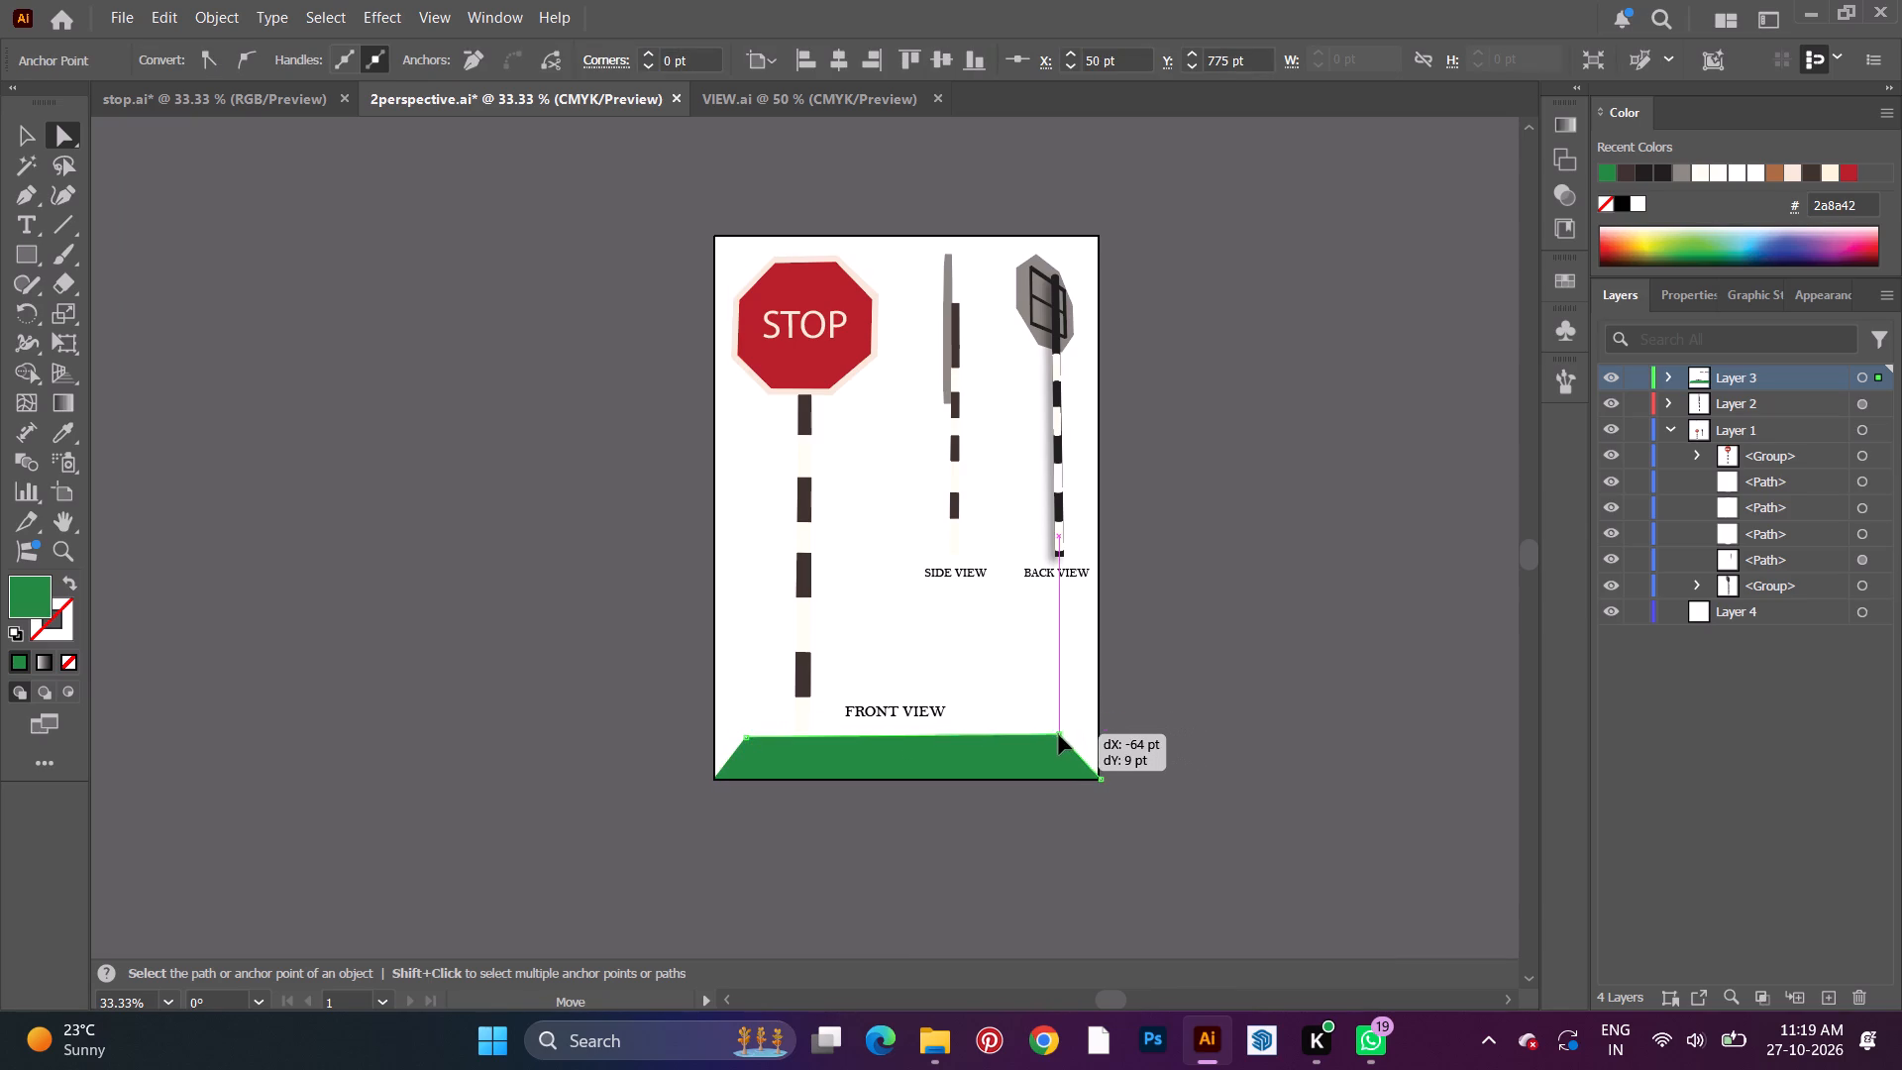
drag(1059, 735, 1067, 740)
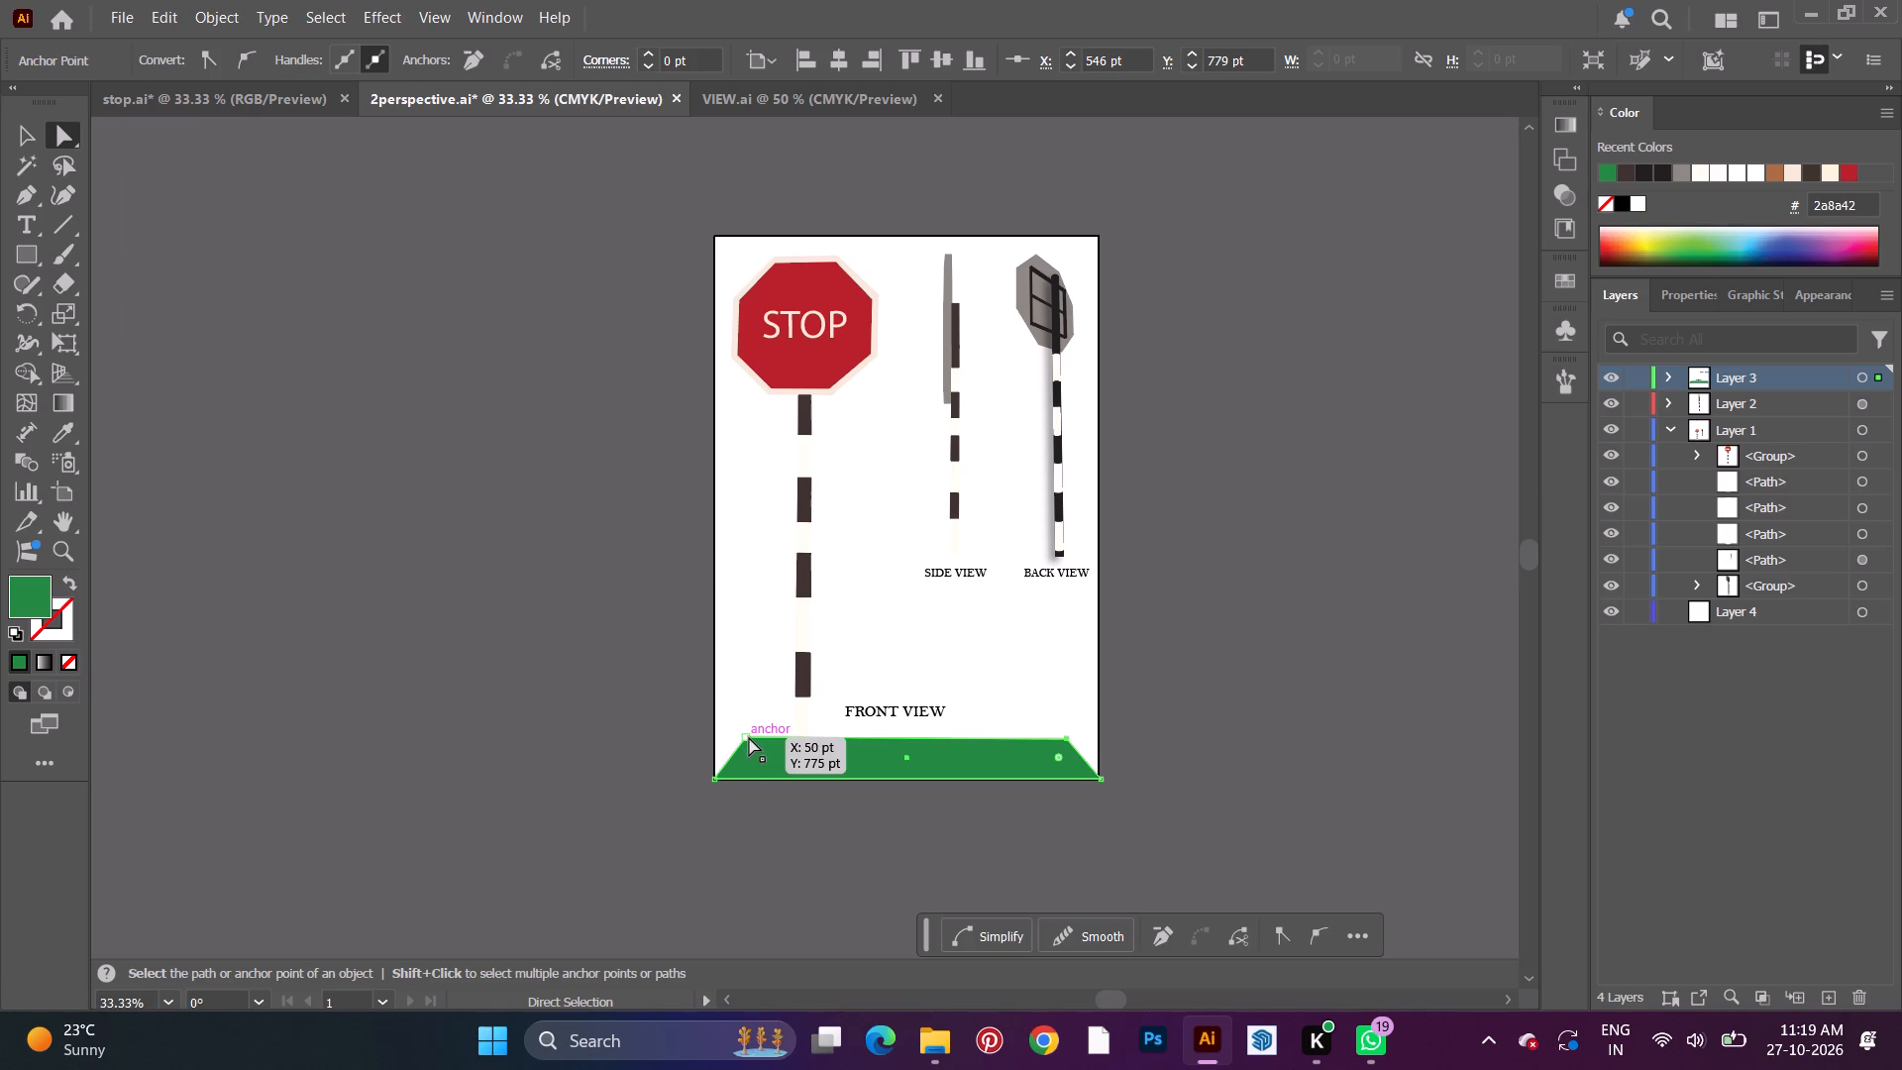
double_click(749, 737)
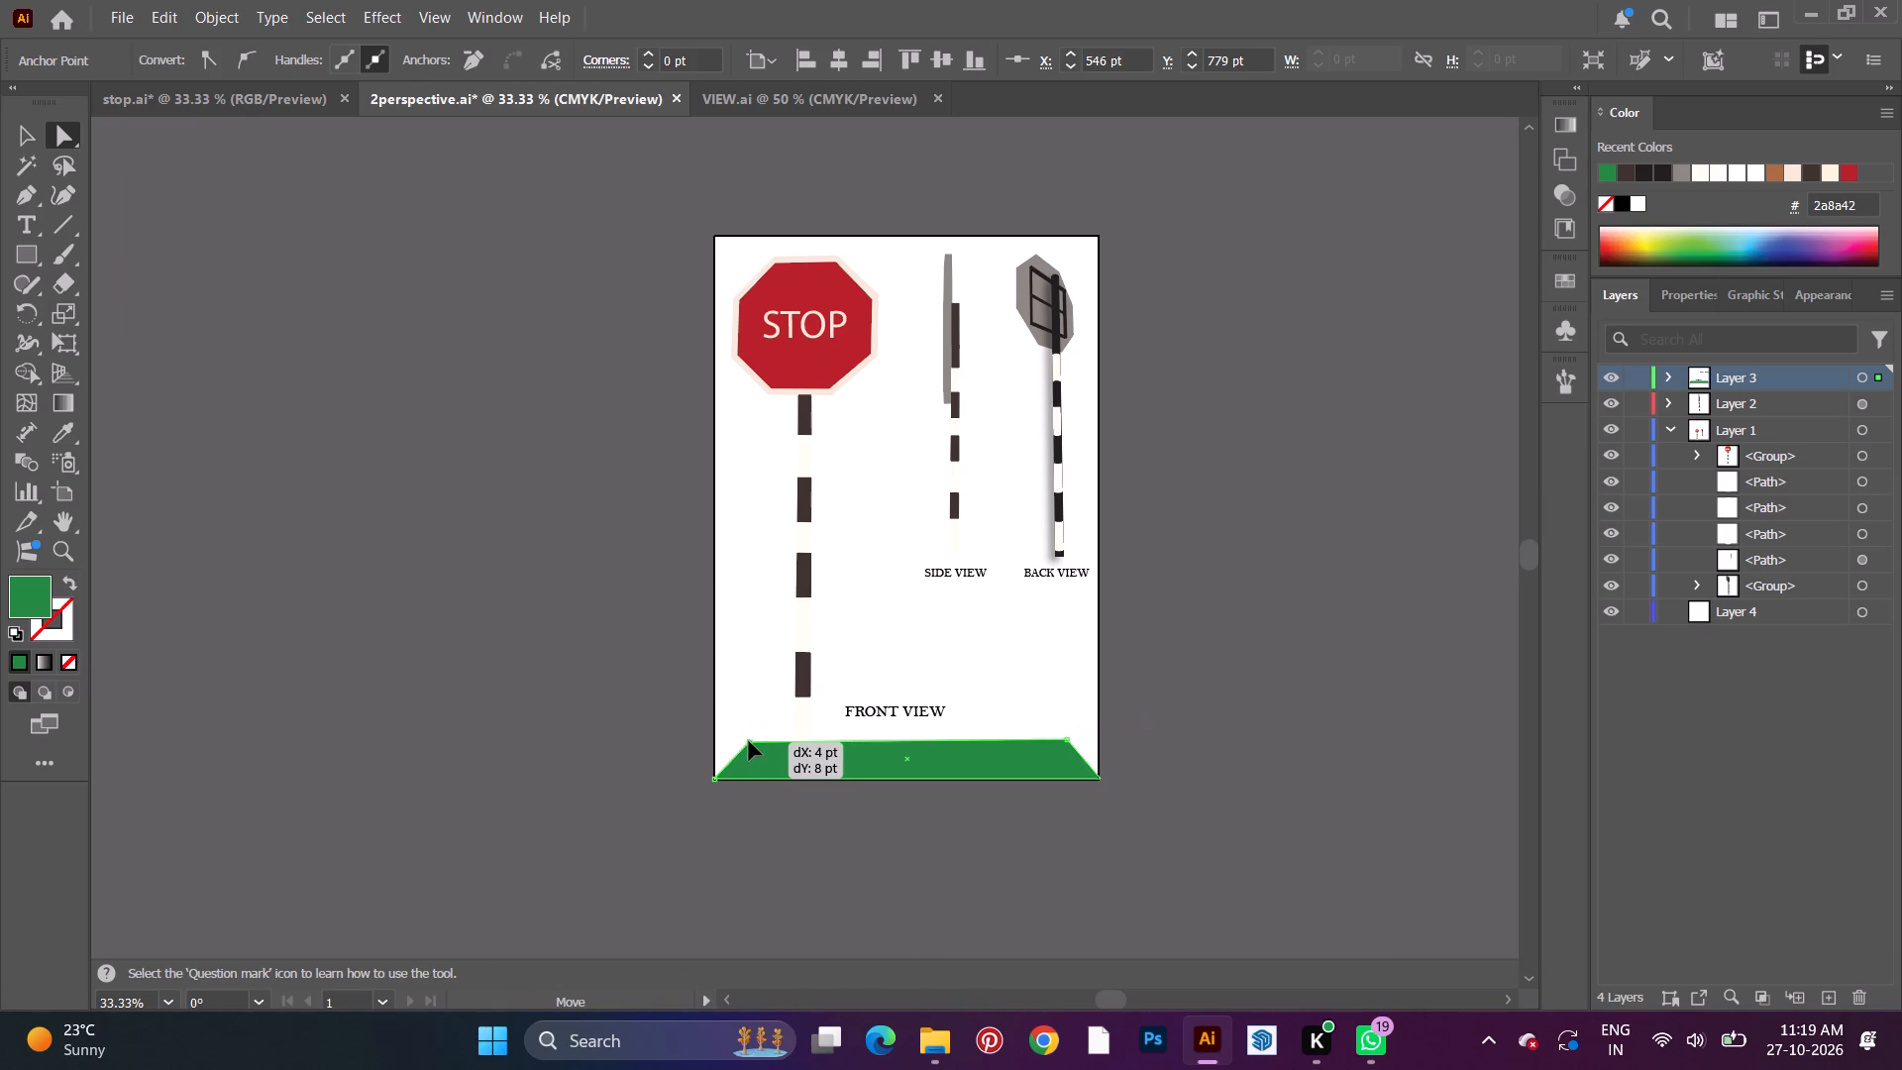
click(32, 136)
click(196, 266)
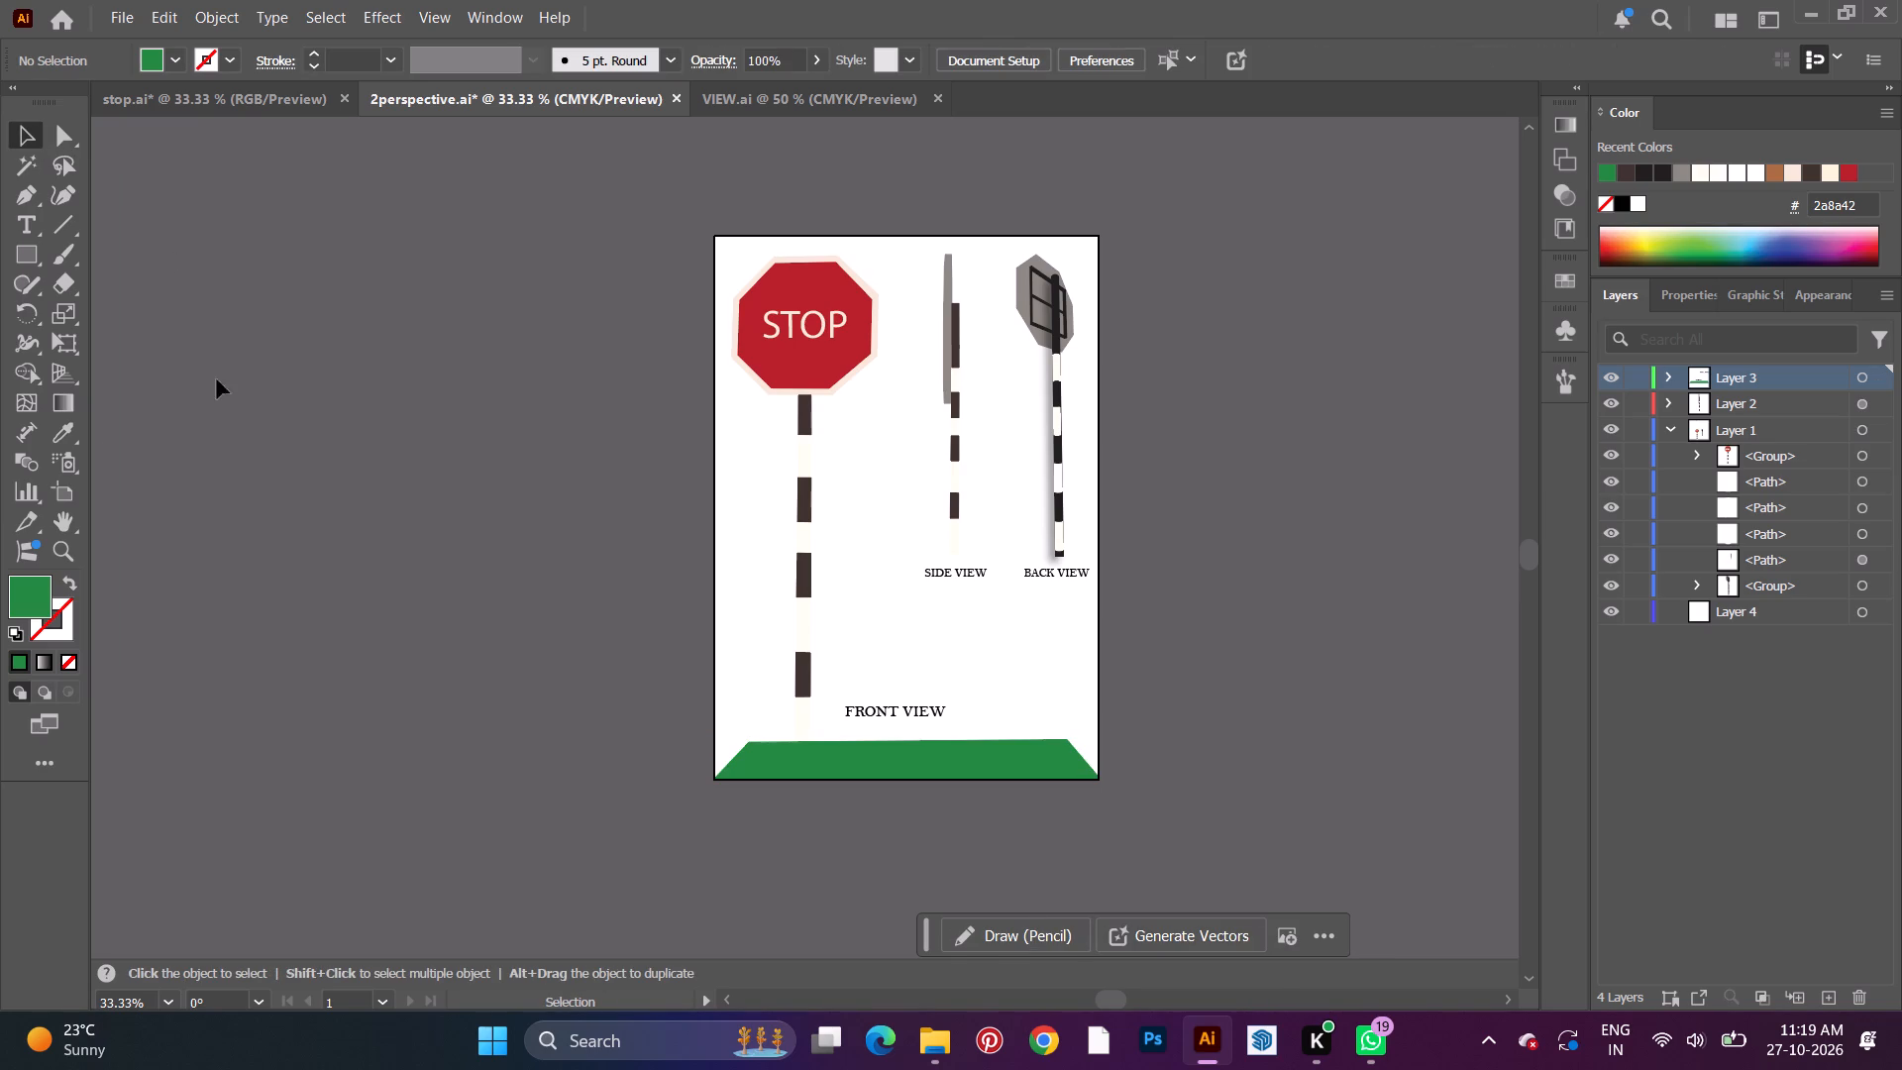
Move the green ground path from Layer 3 to the bottom of Layer 1, behind the front view's pole.
click(1662, 379)
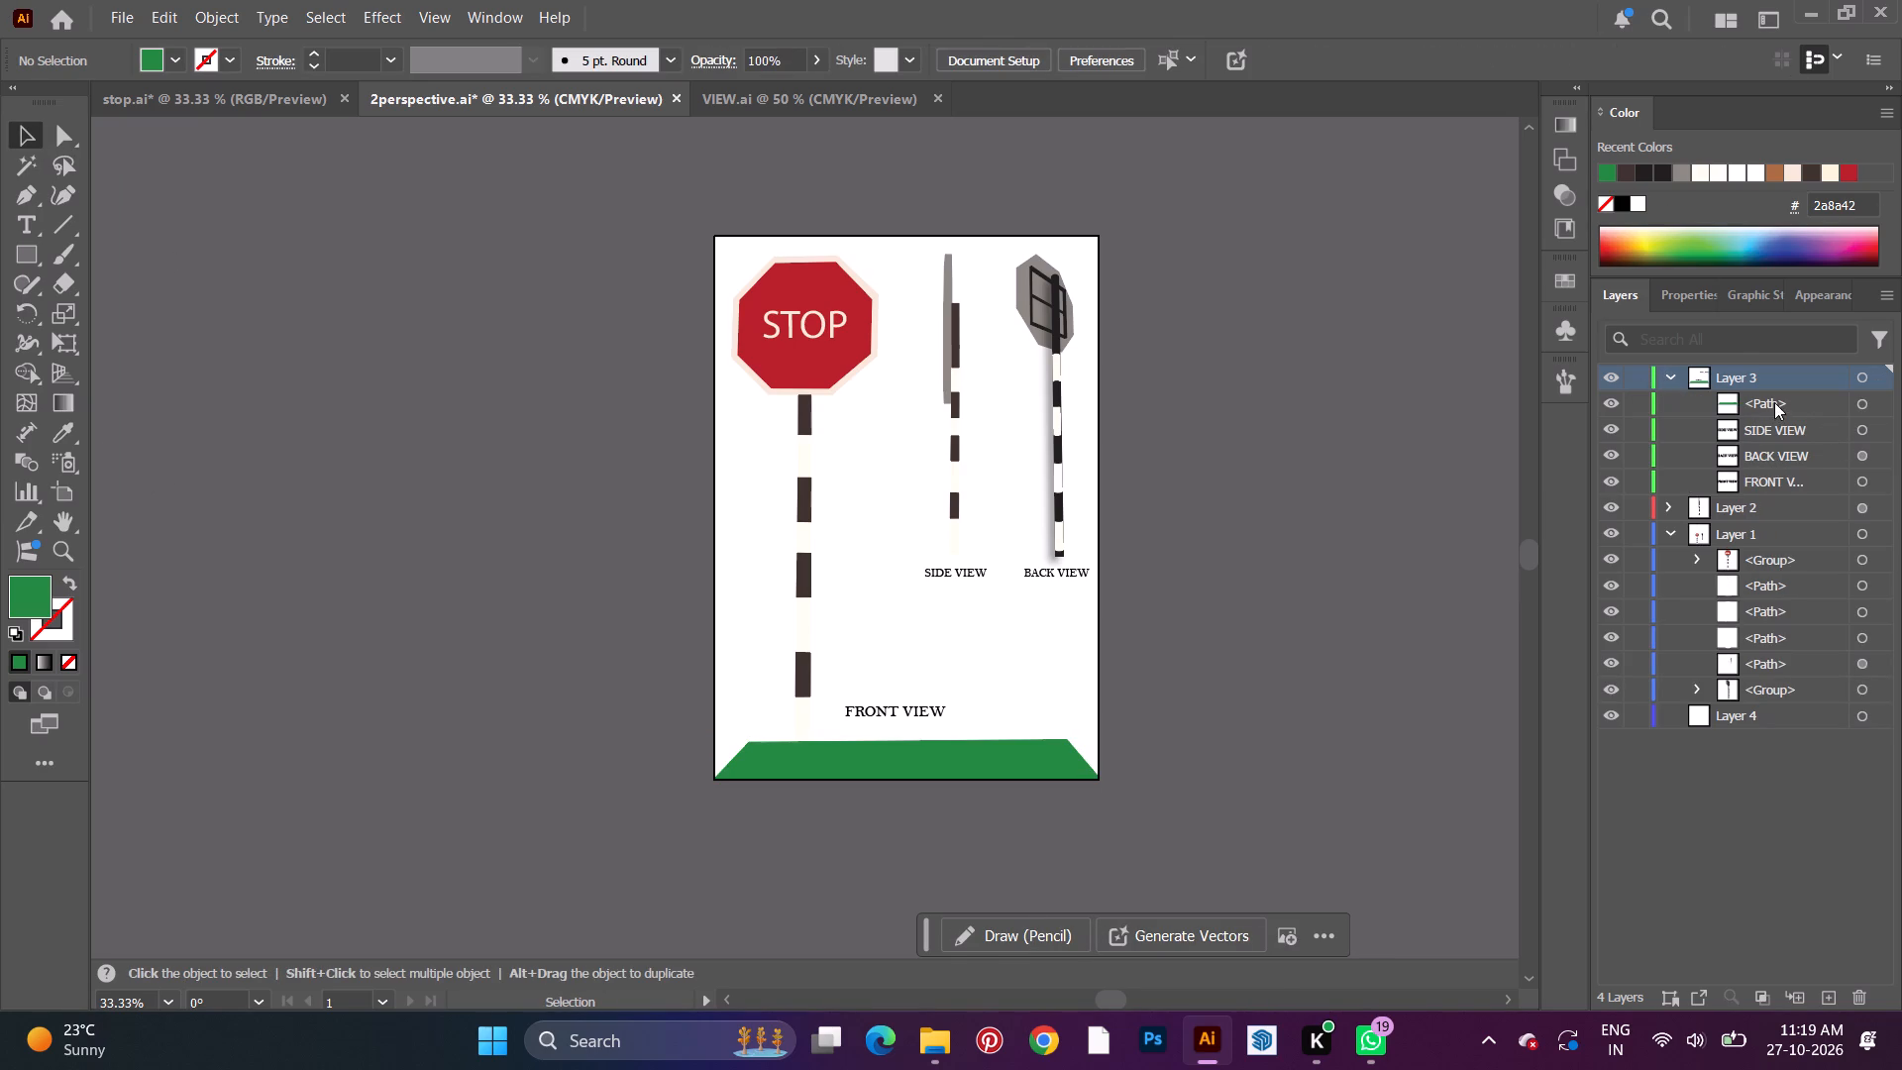
drag(1774, 399, 1761, 728)
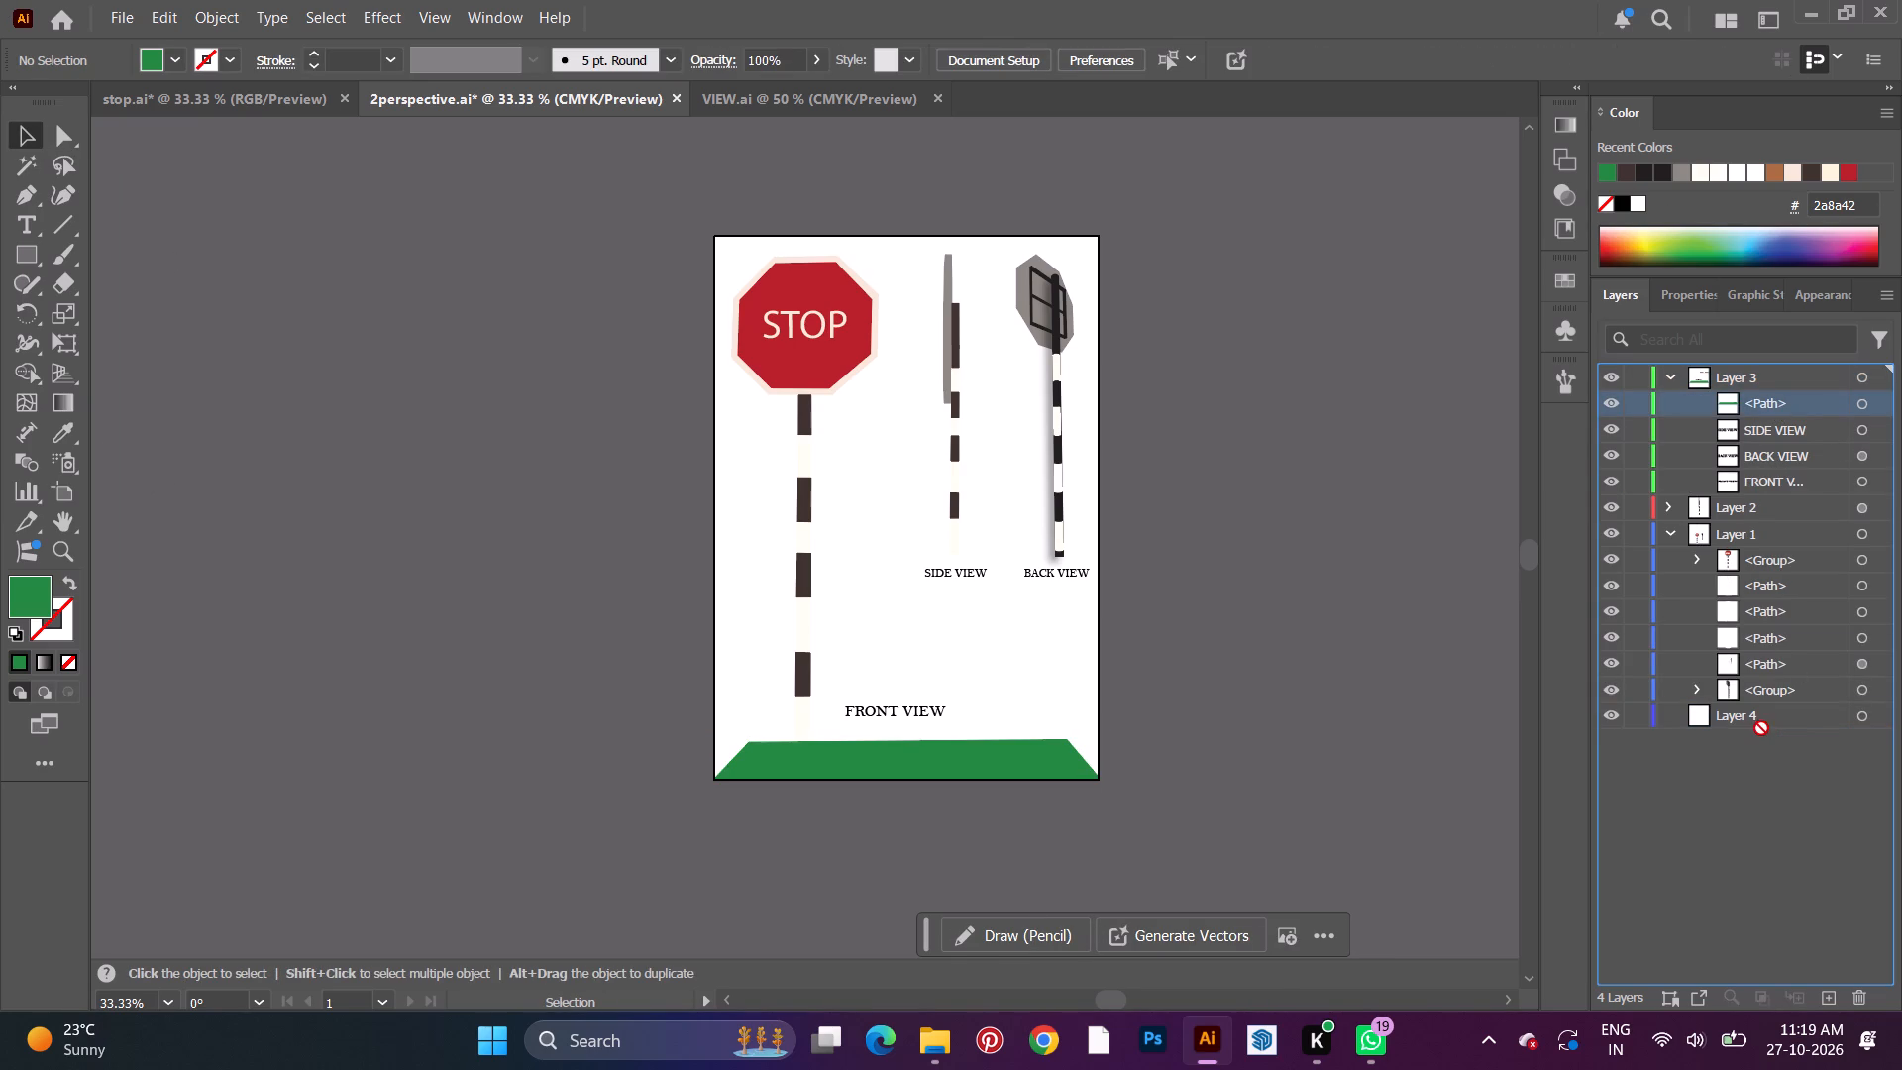
drag(1761, 728, 1764, 705)
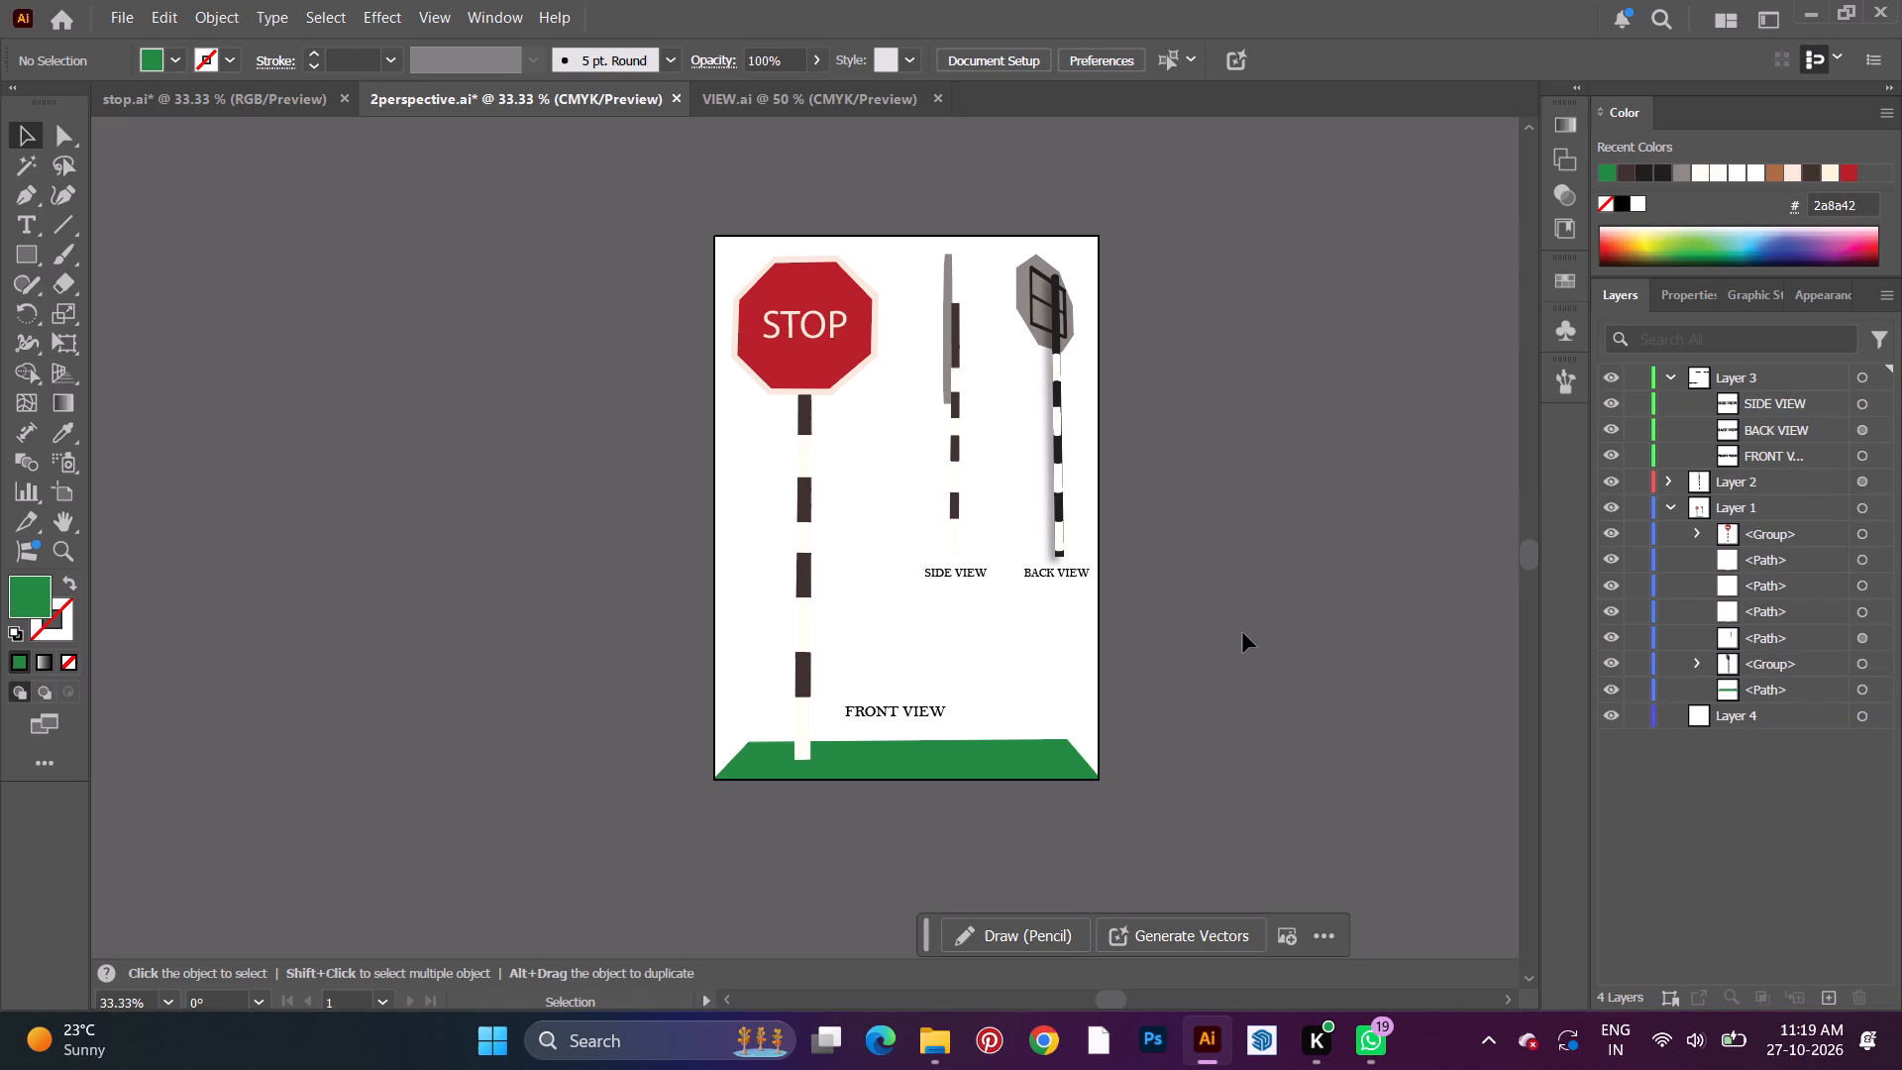
click(1243, 633)
Pull the green ground path's two upper corner anchors out to the sheet's side edges, at about Y 794 pt, forming a full-width strip.
click(880, 776)
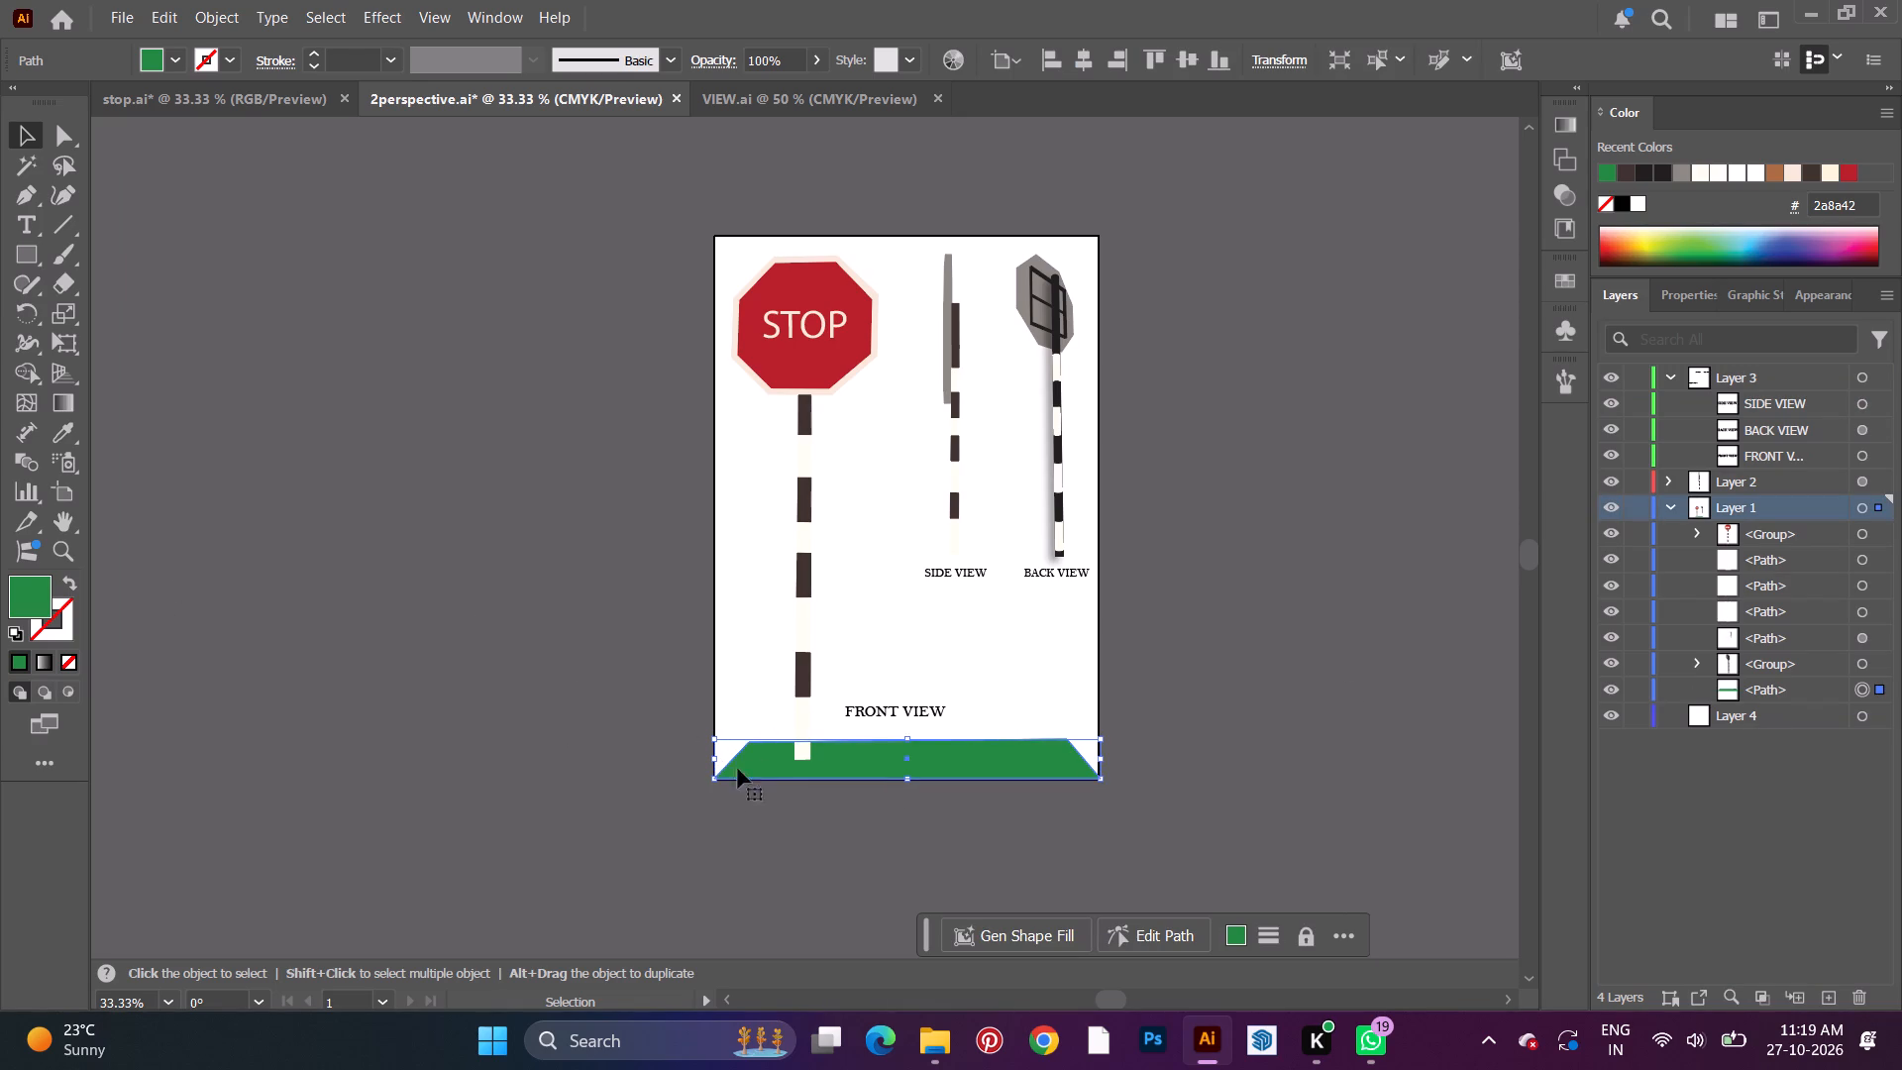
click(52, 128)
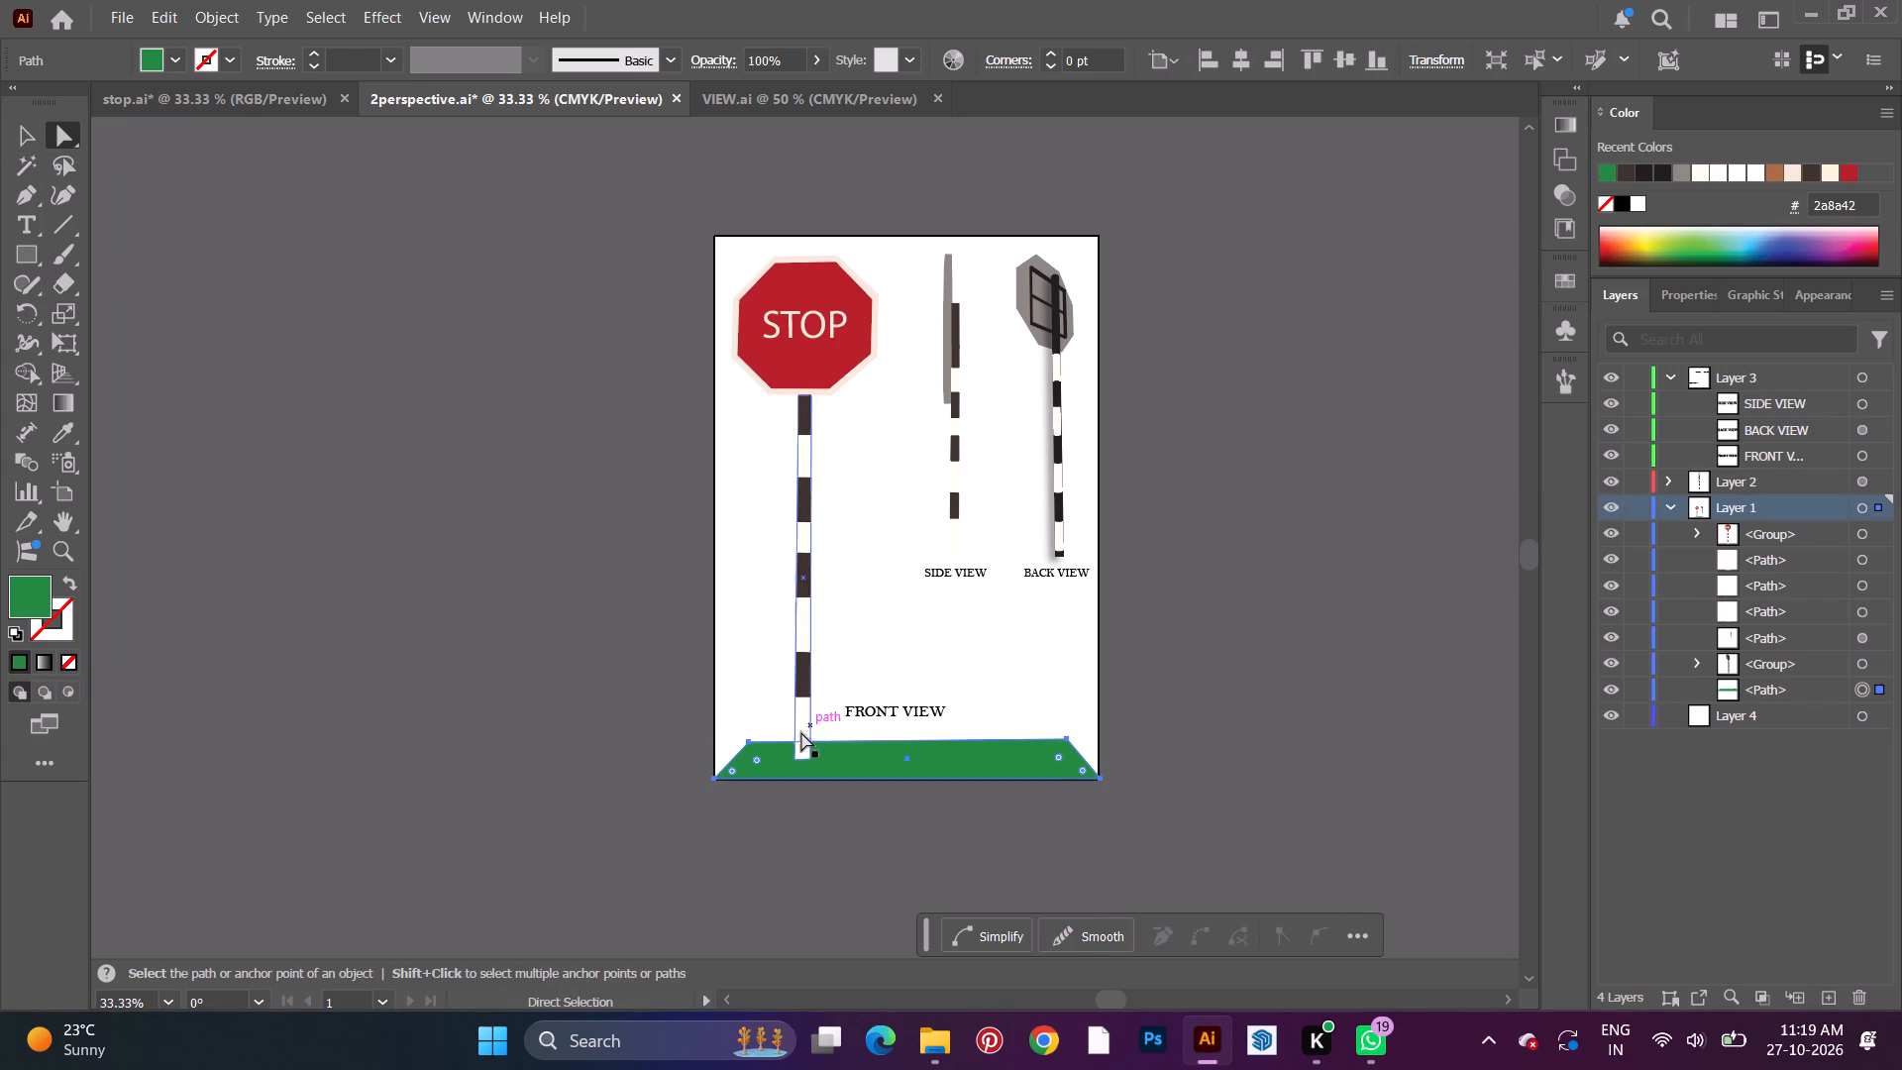
click(1265, 752)
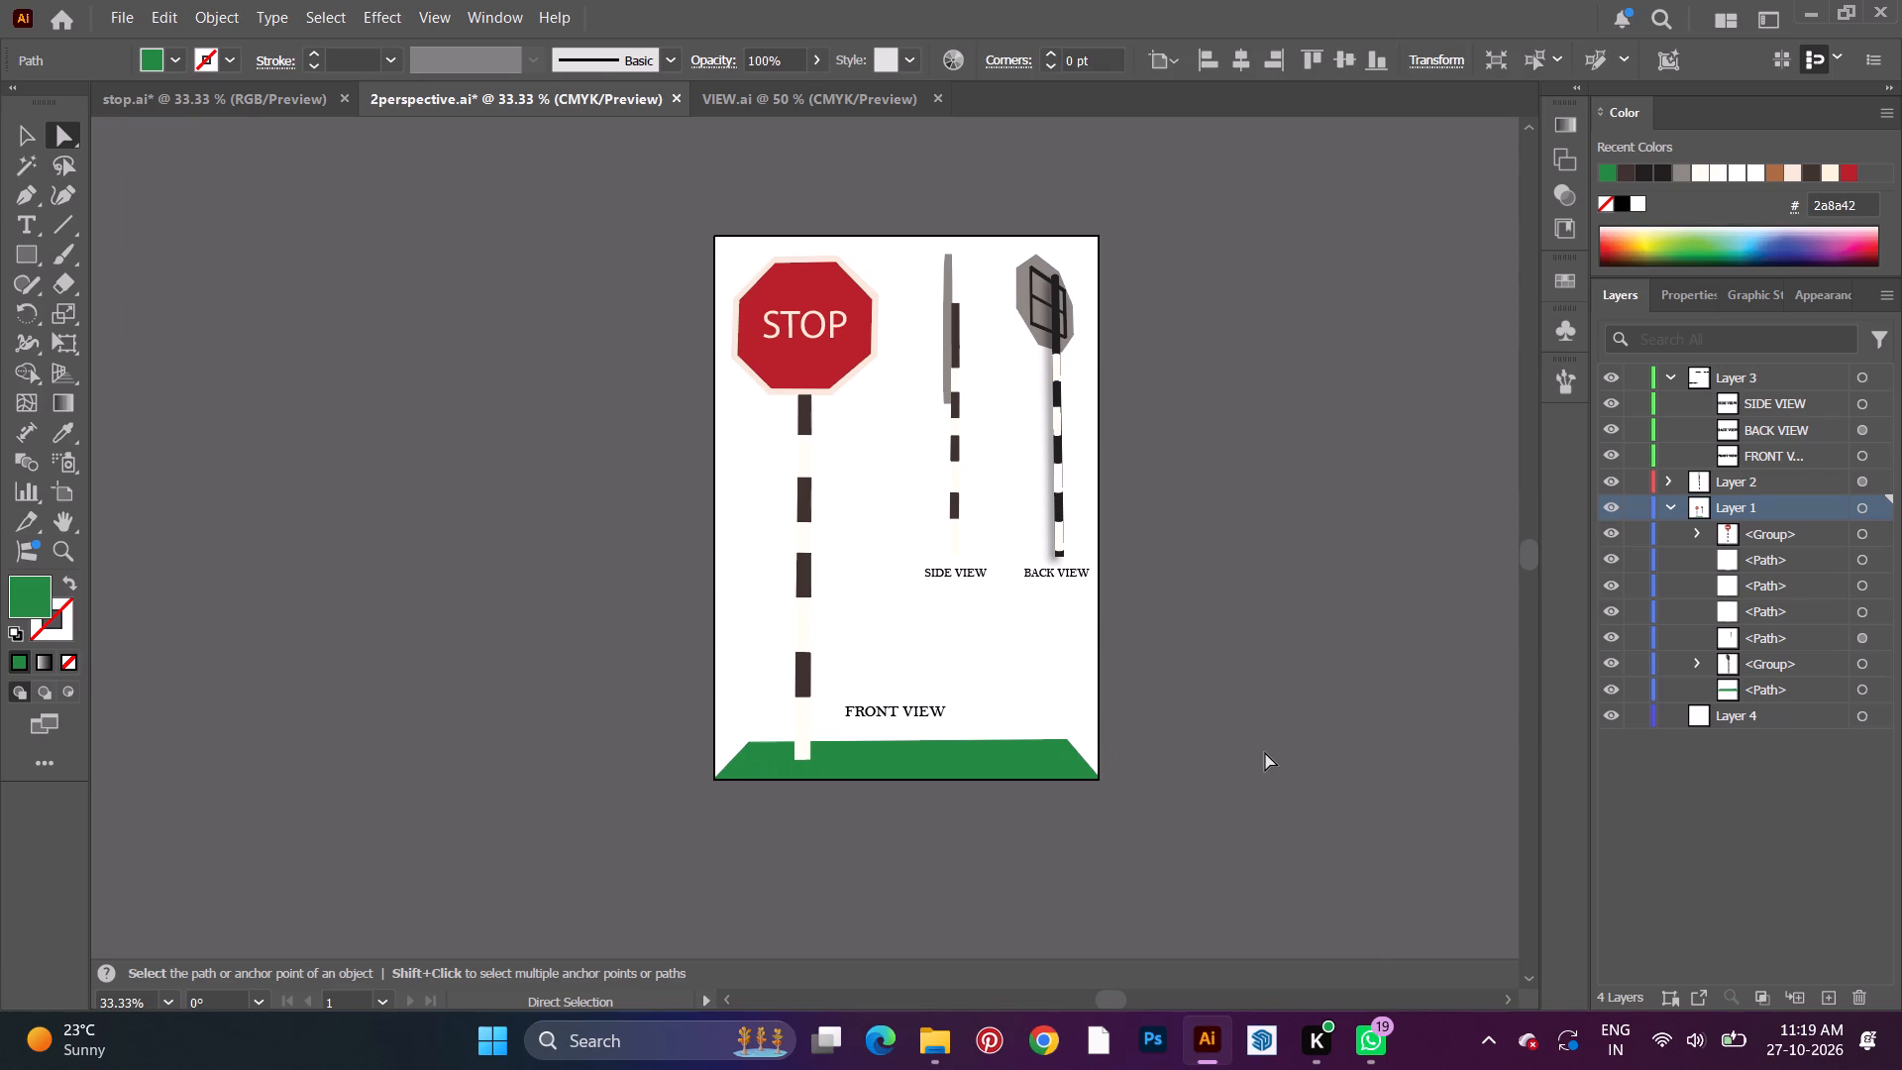
click(945, 755)
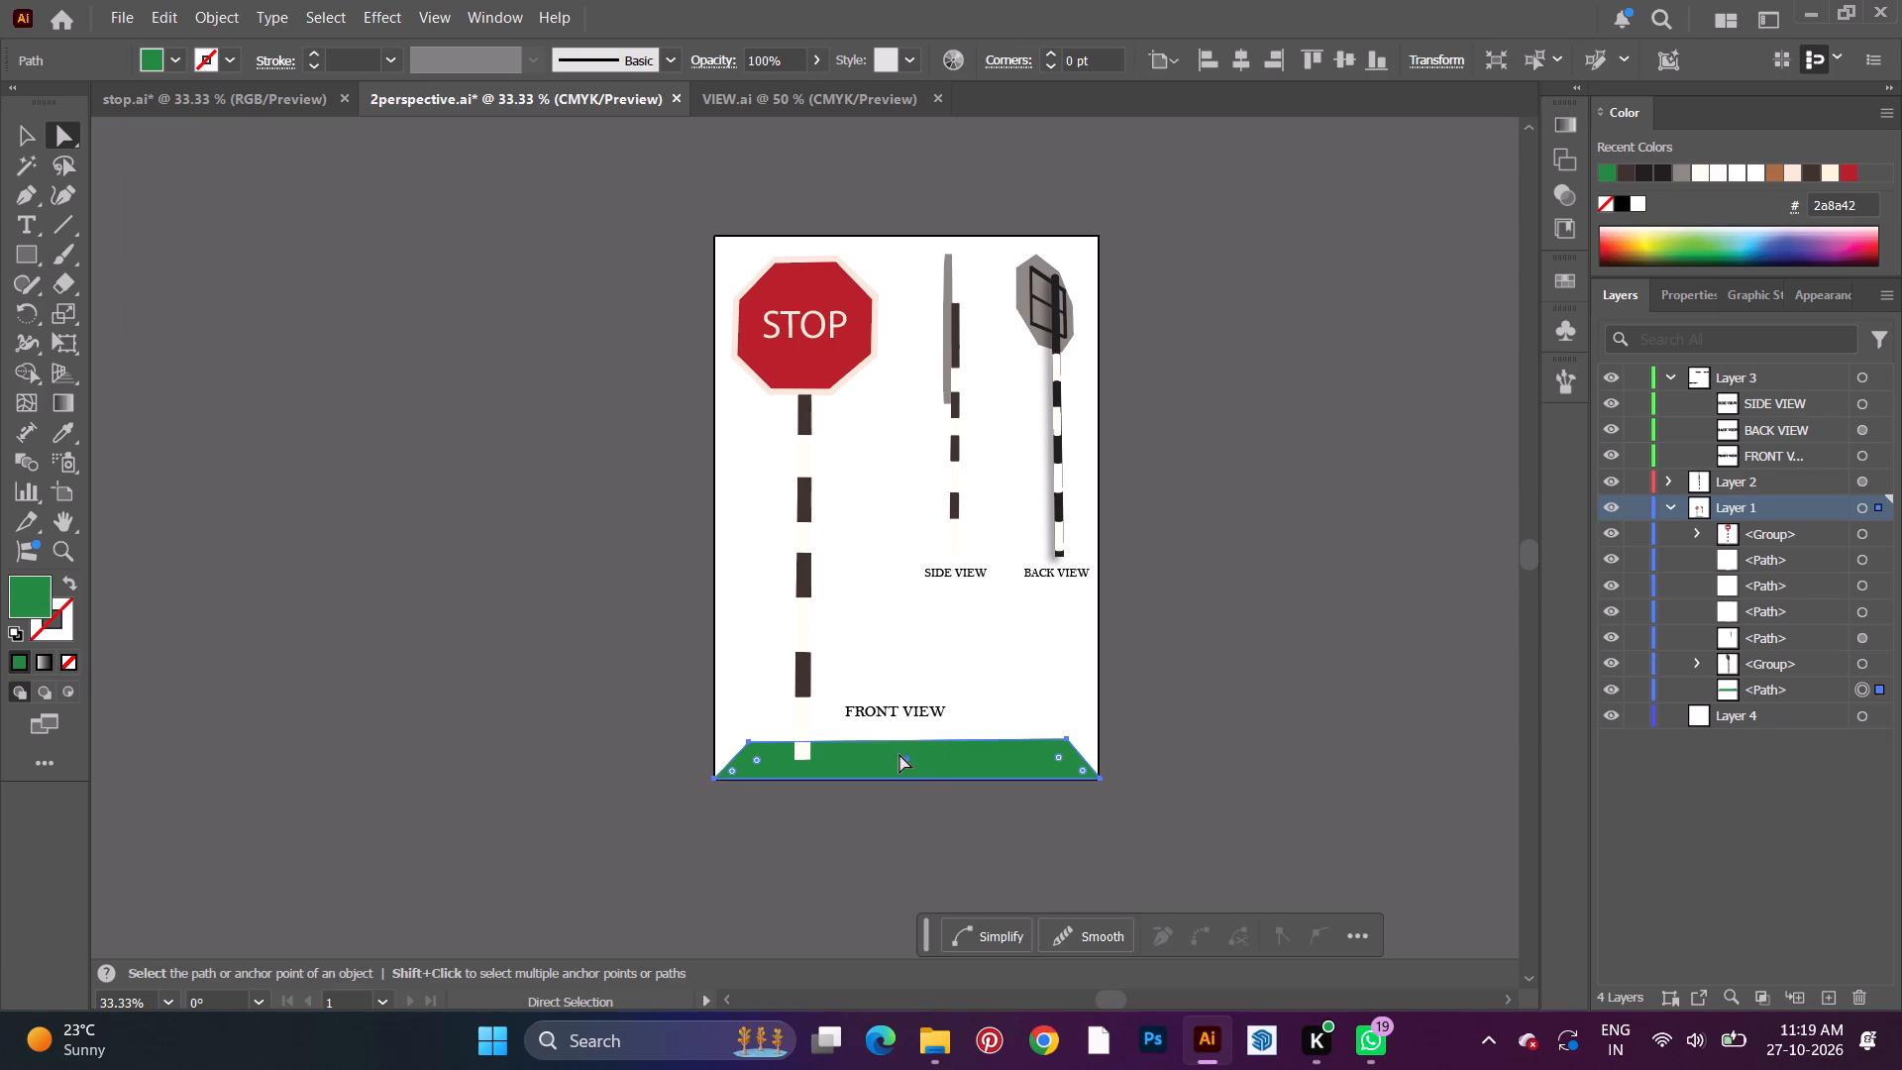
click(749, 741)
drag(749, 741, 748, 748)
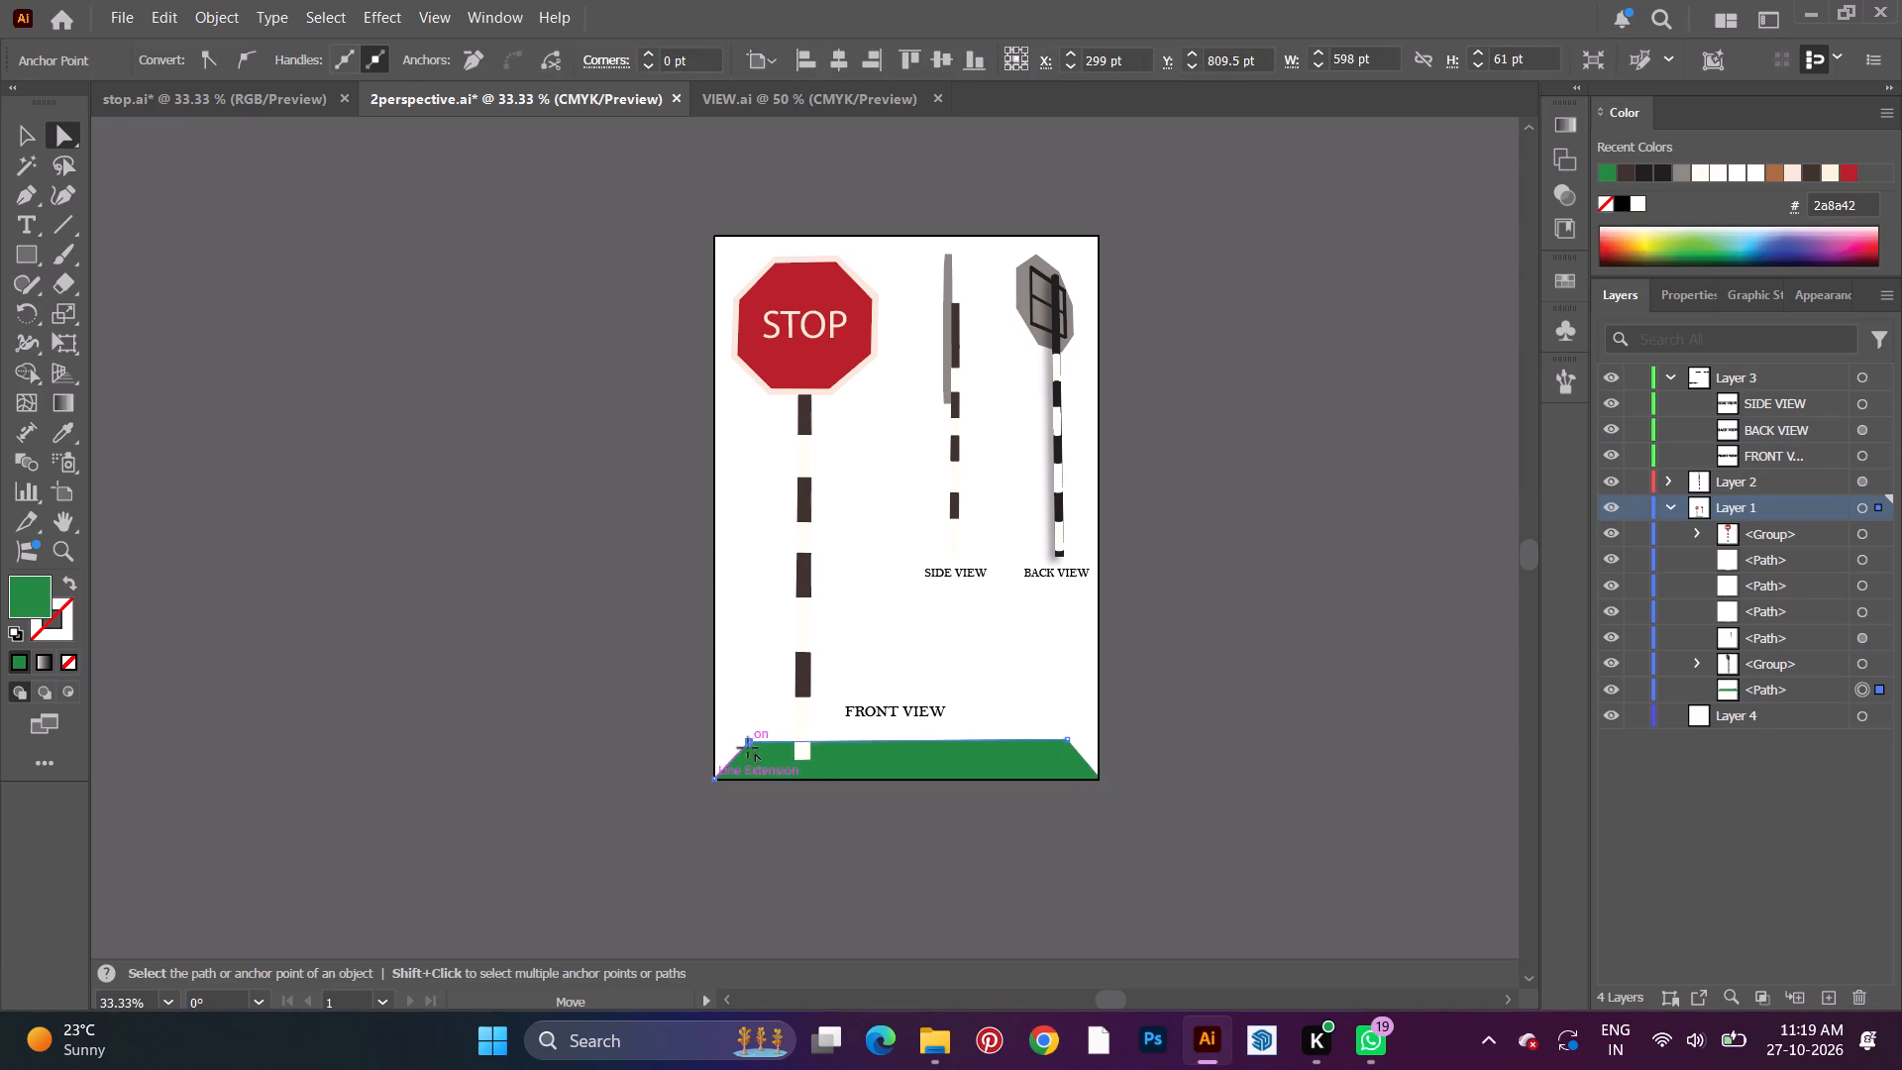
drag(748, 748, 709, 752)
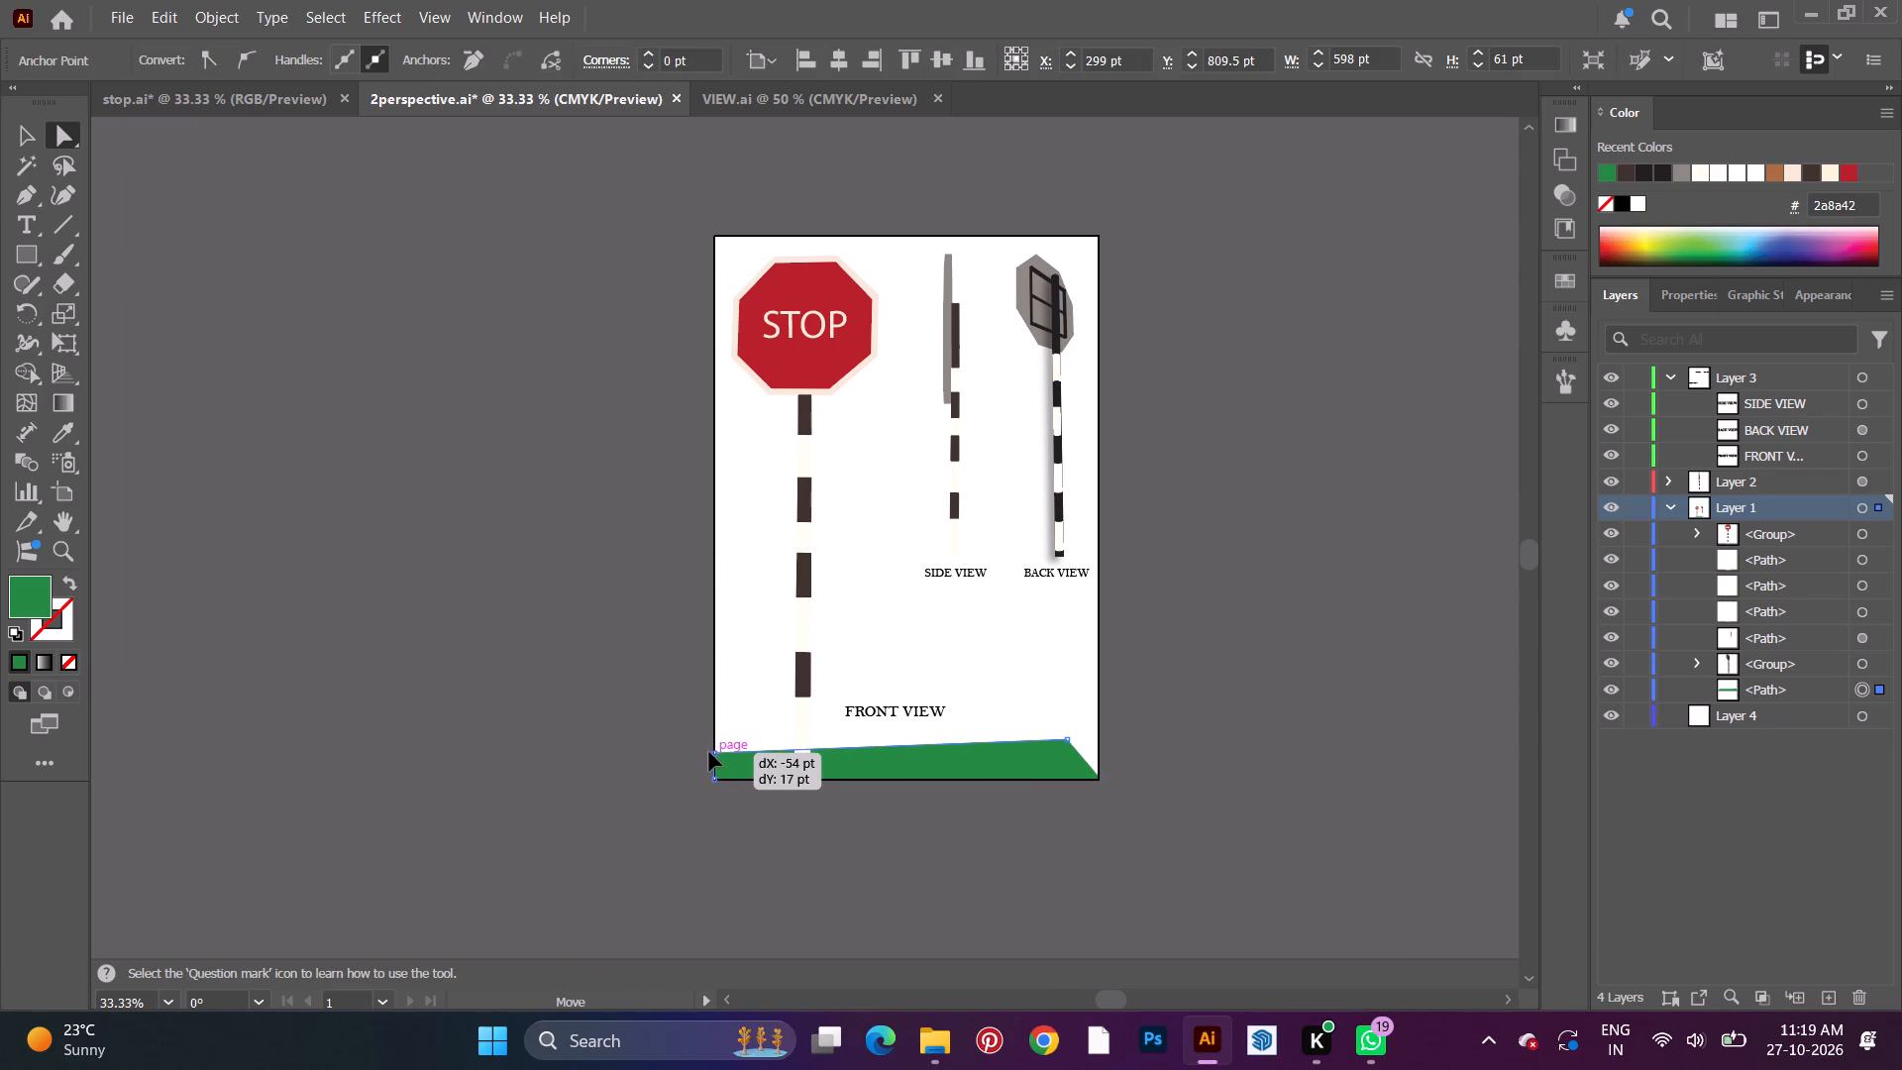
drag(709, 752, 714, 749)
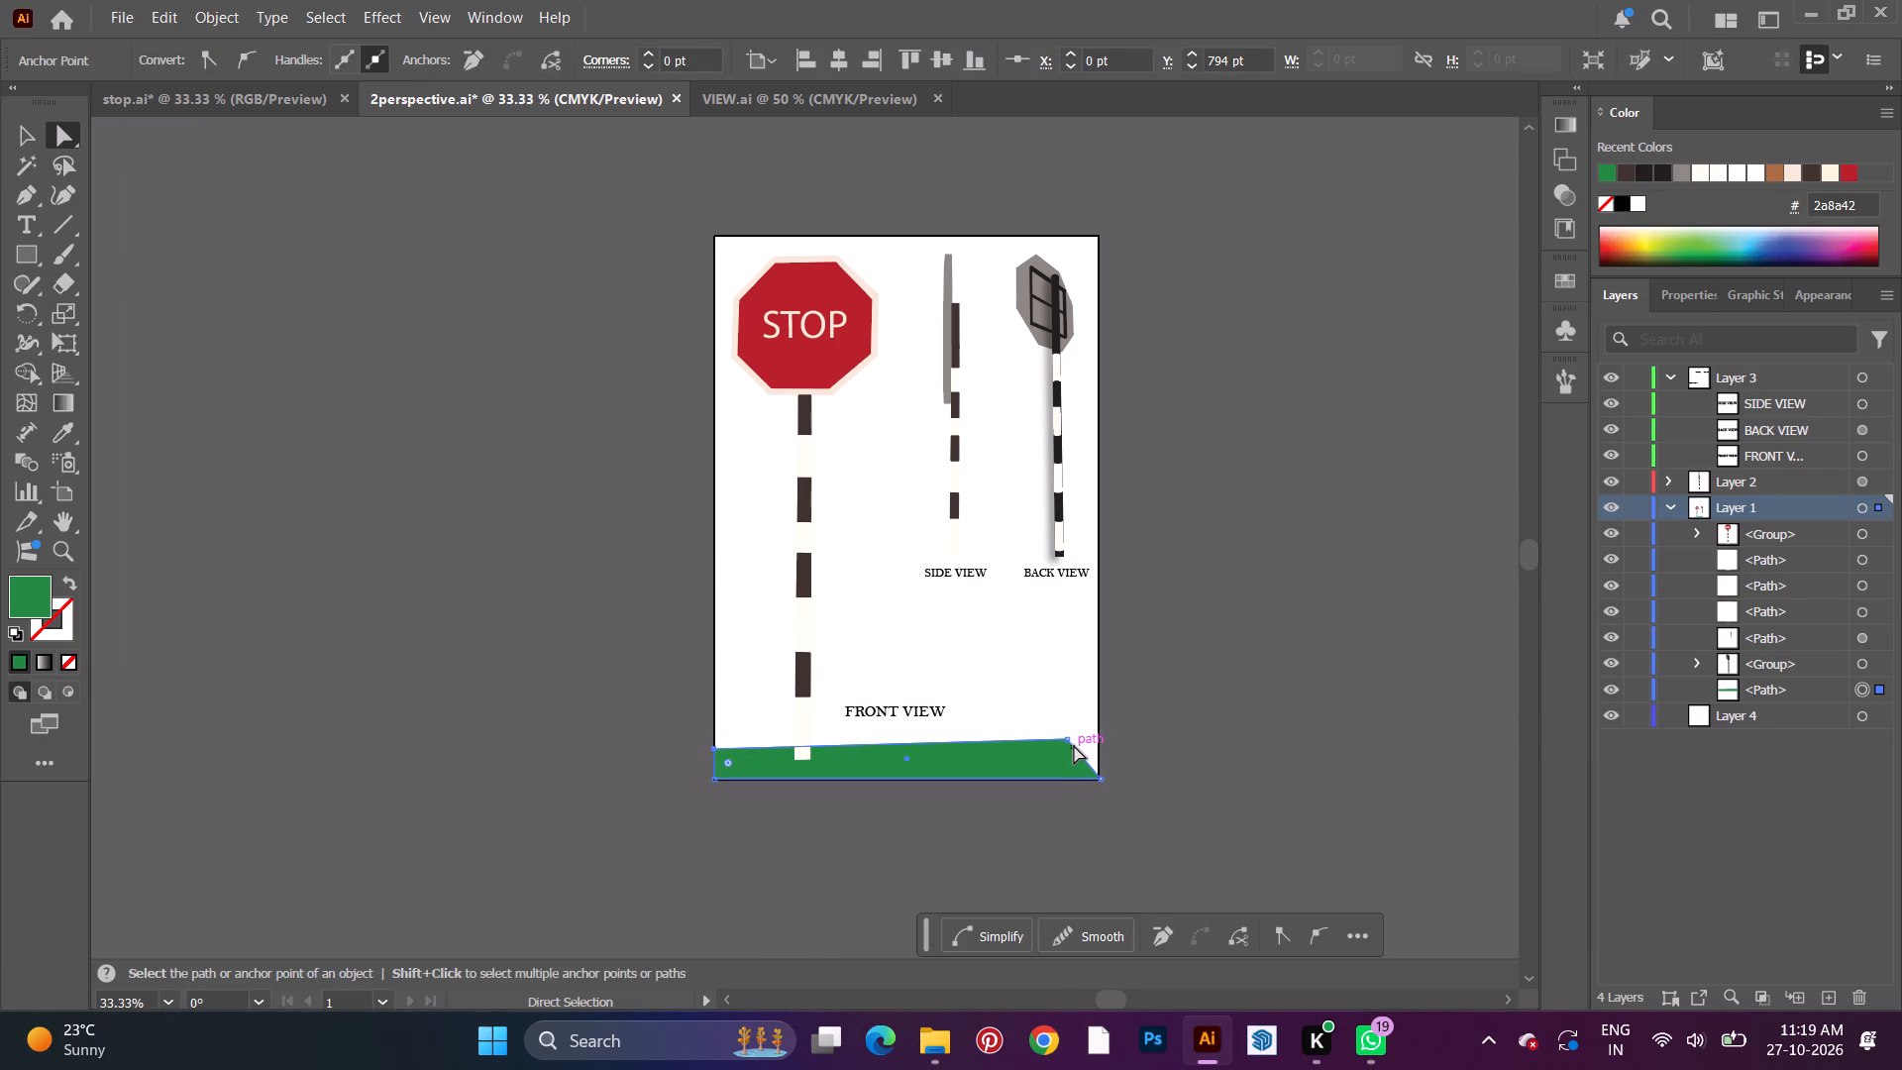
click(1067, 742)
drag(1067, 742, 1100, 745)
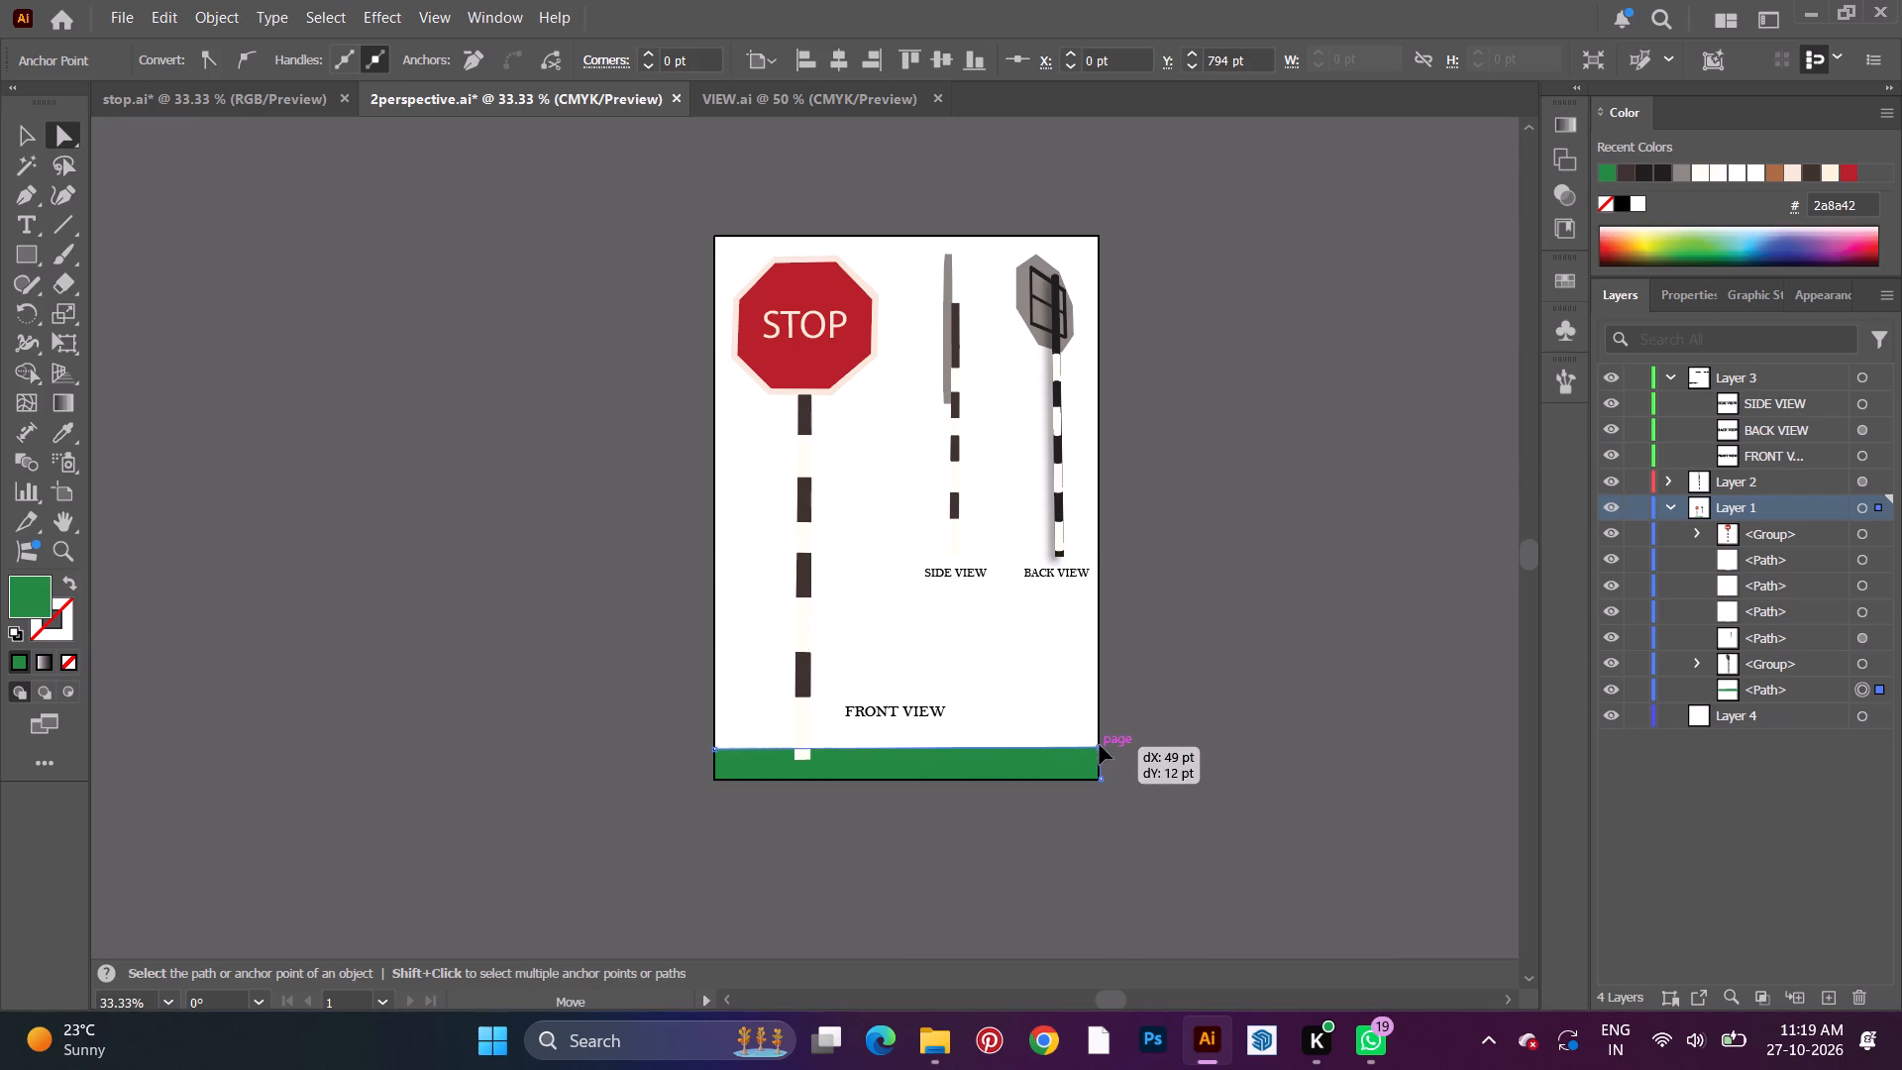
drag(1100, 745, 1098, 745)
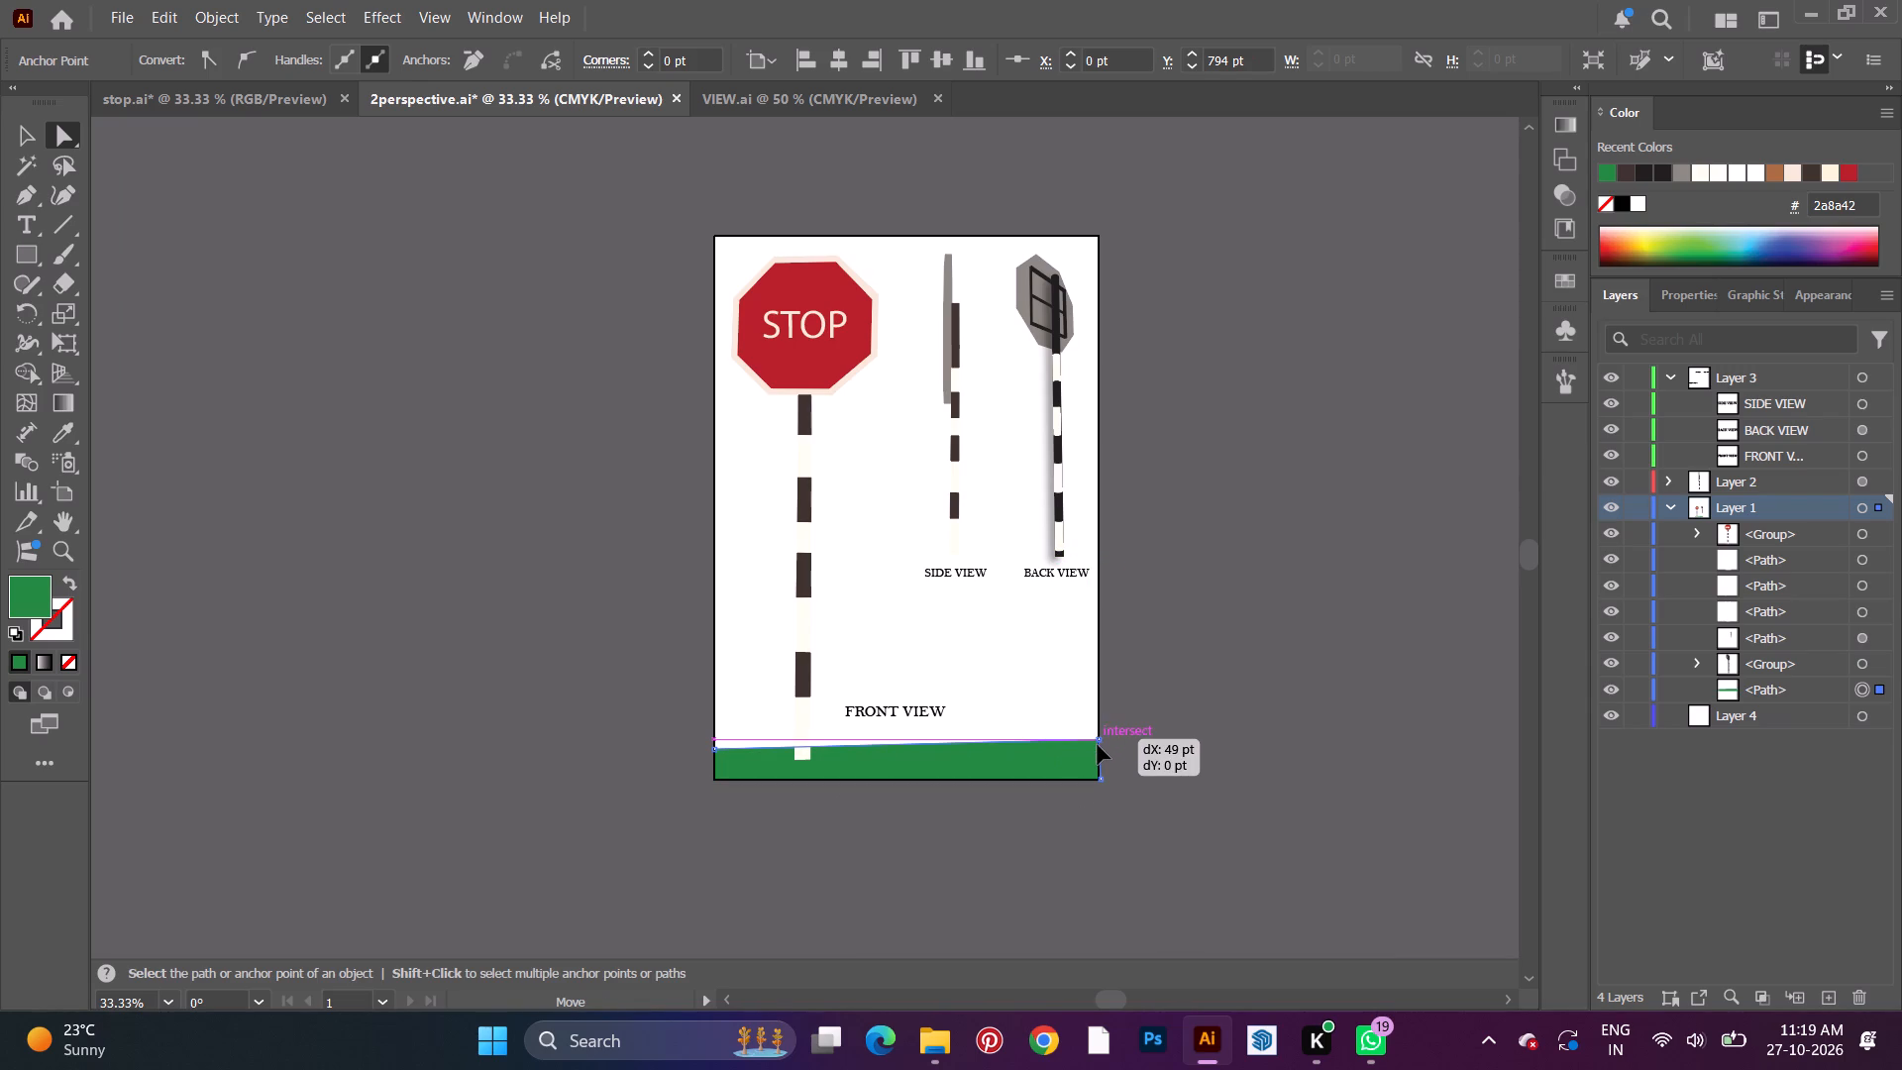
drag(1098, 745, 1098, 746)
click(1165, 756)
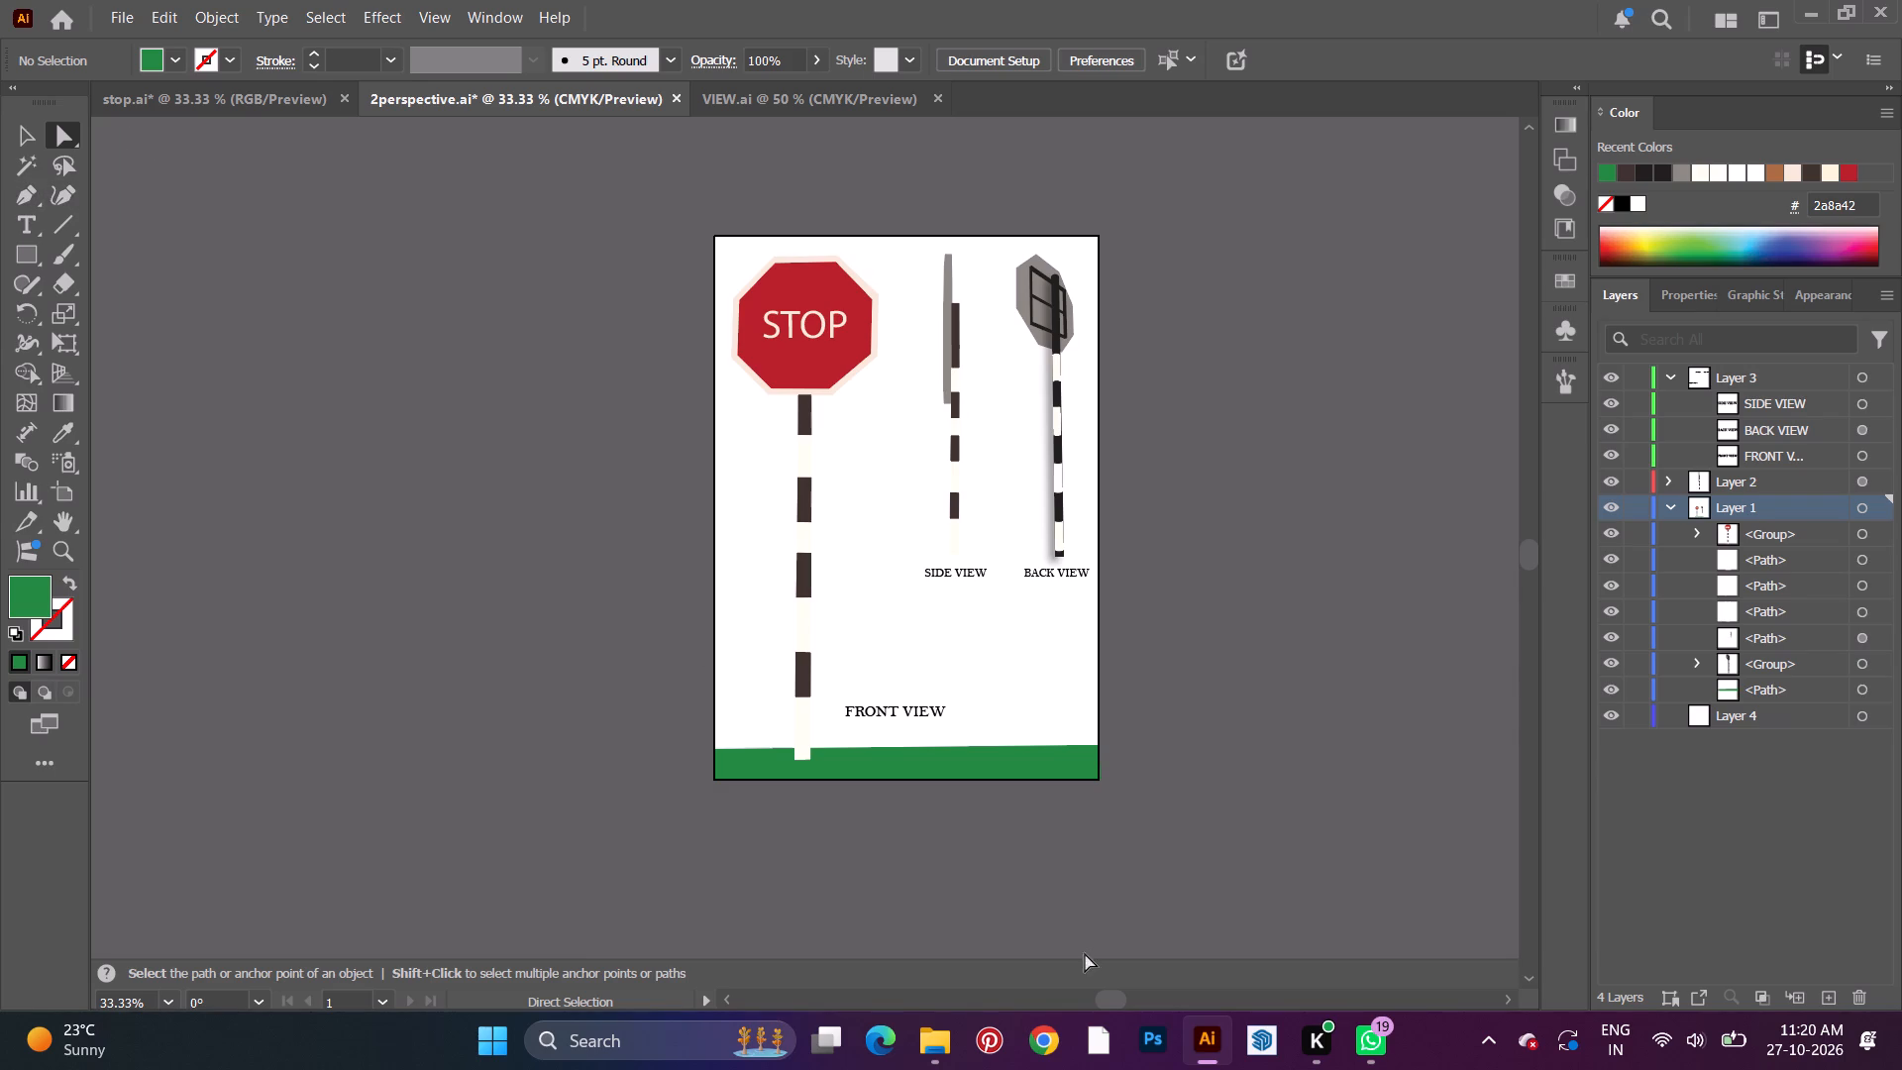
Add three anchor points with the Pen tool along the green strip's top edge, at about X 74, 468 and 298 pt.
click(1006, 760)
click(27, 185)
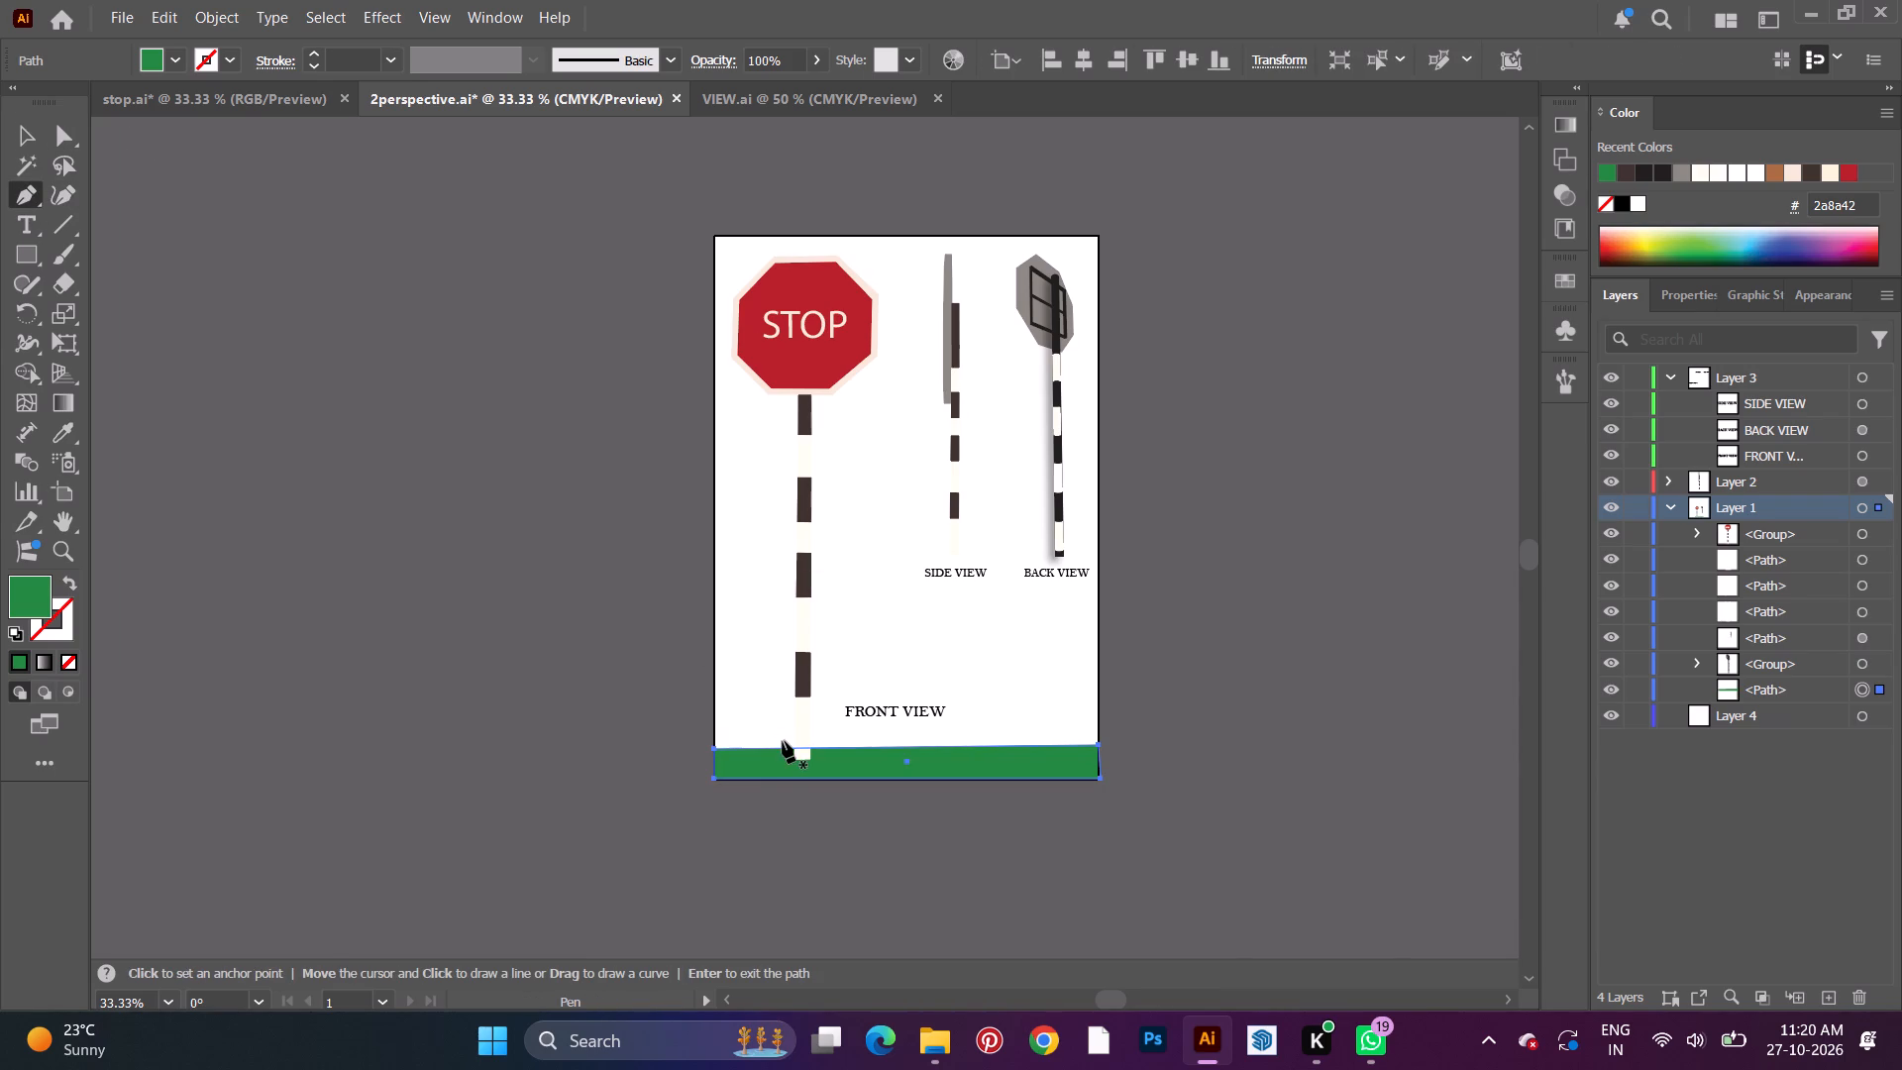
click(759, 749)
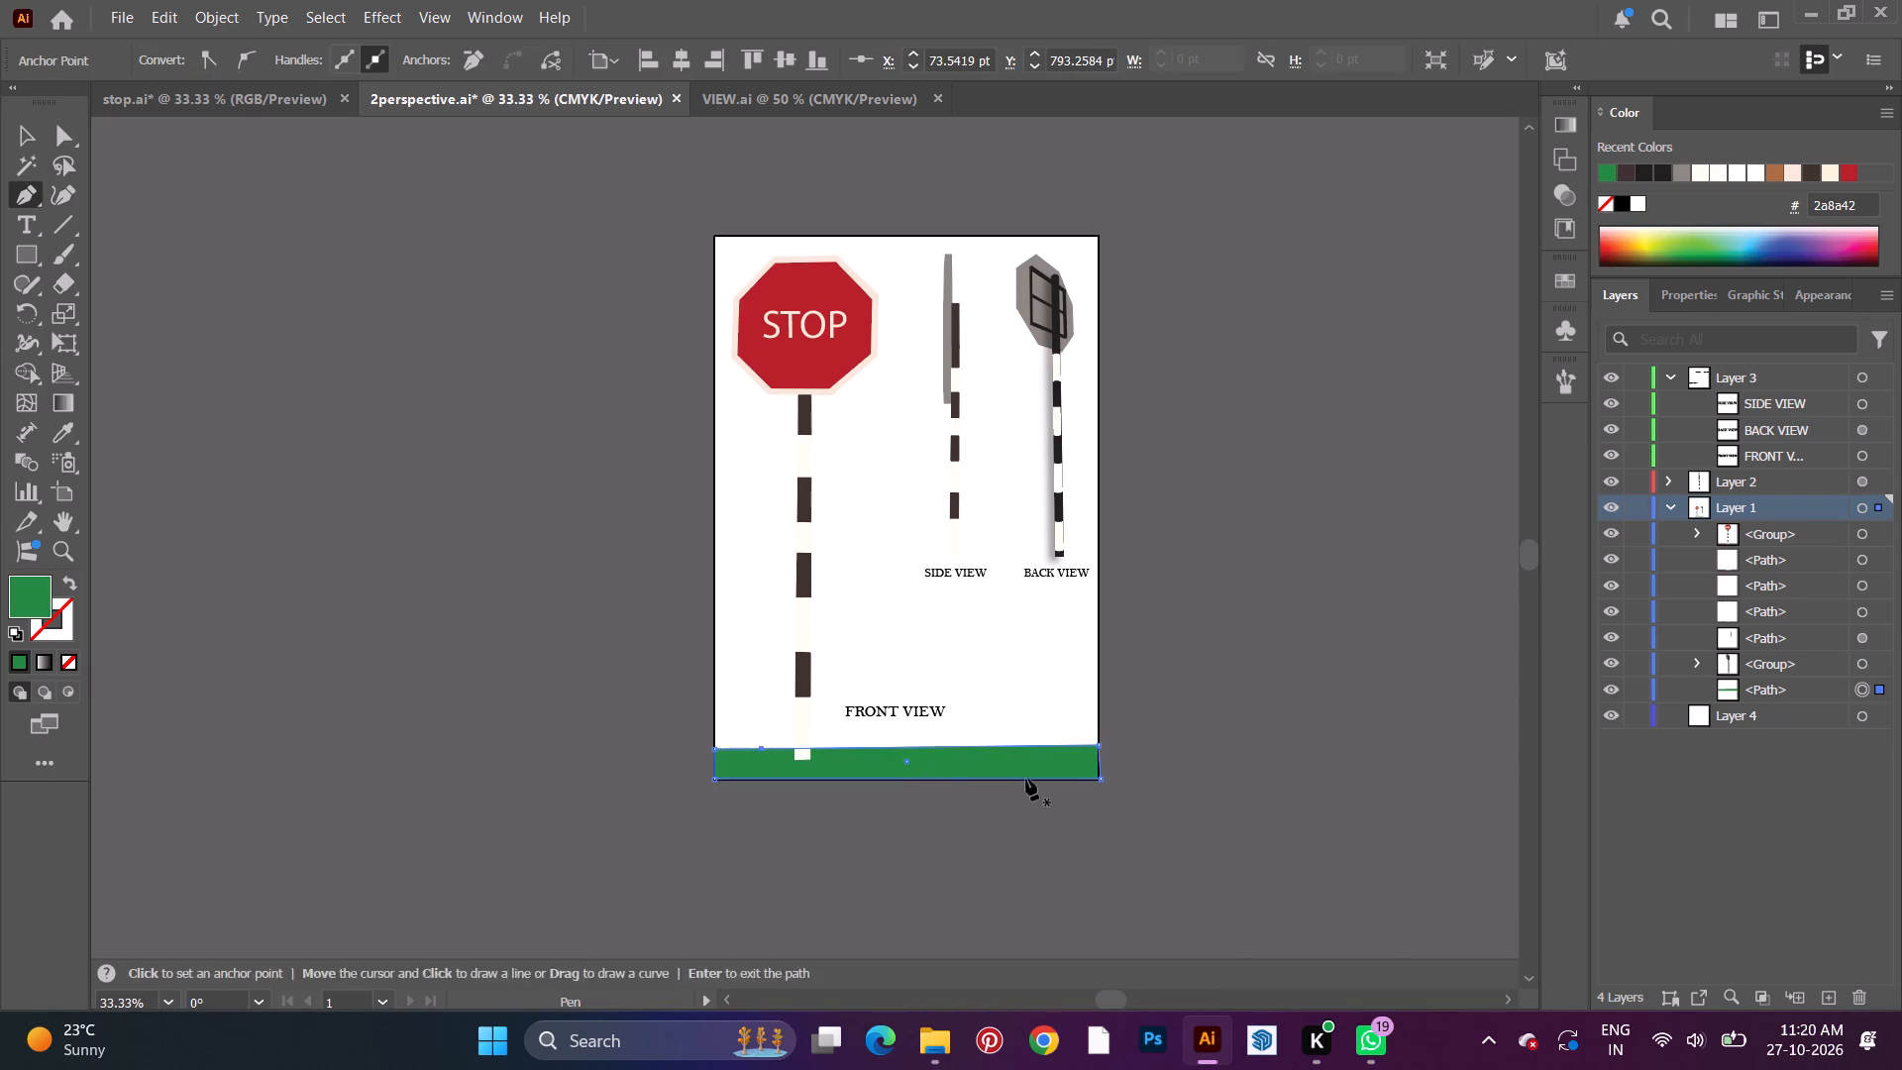
click(1019, 745)
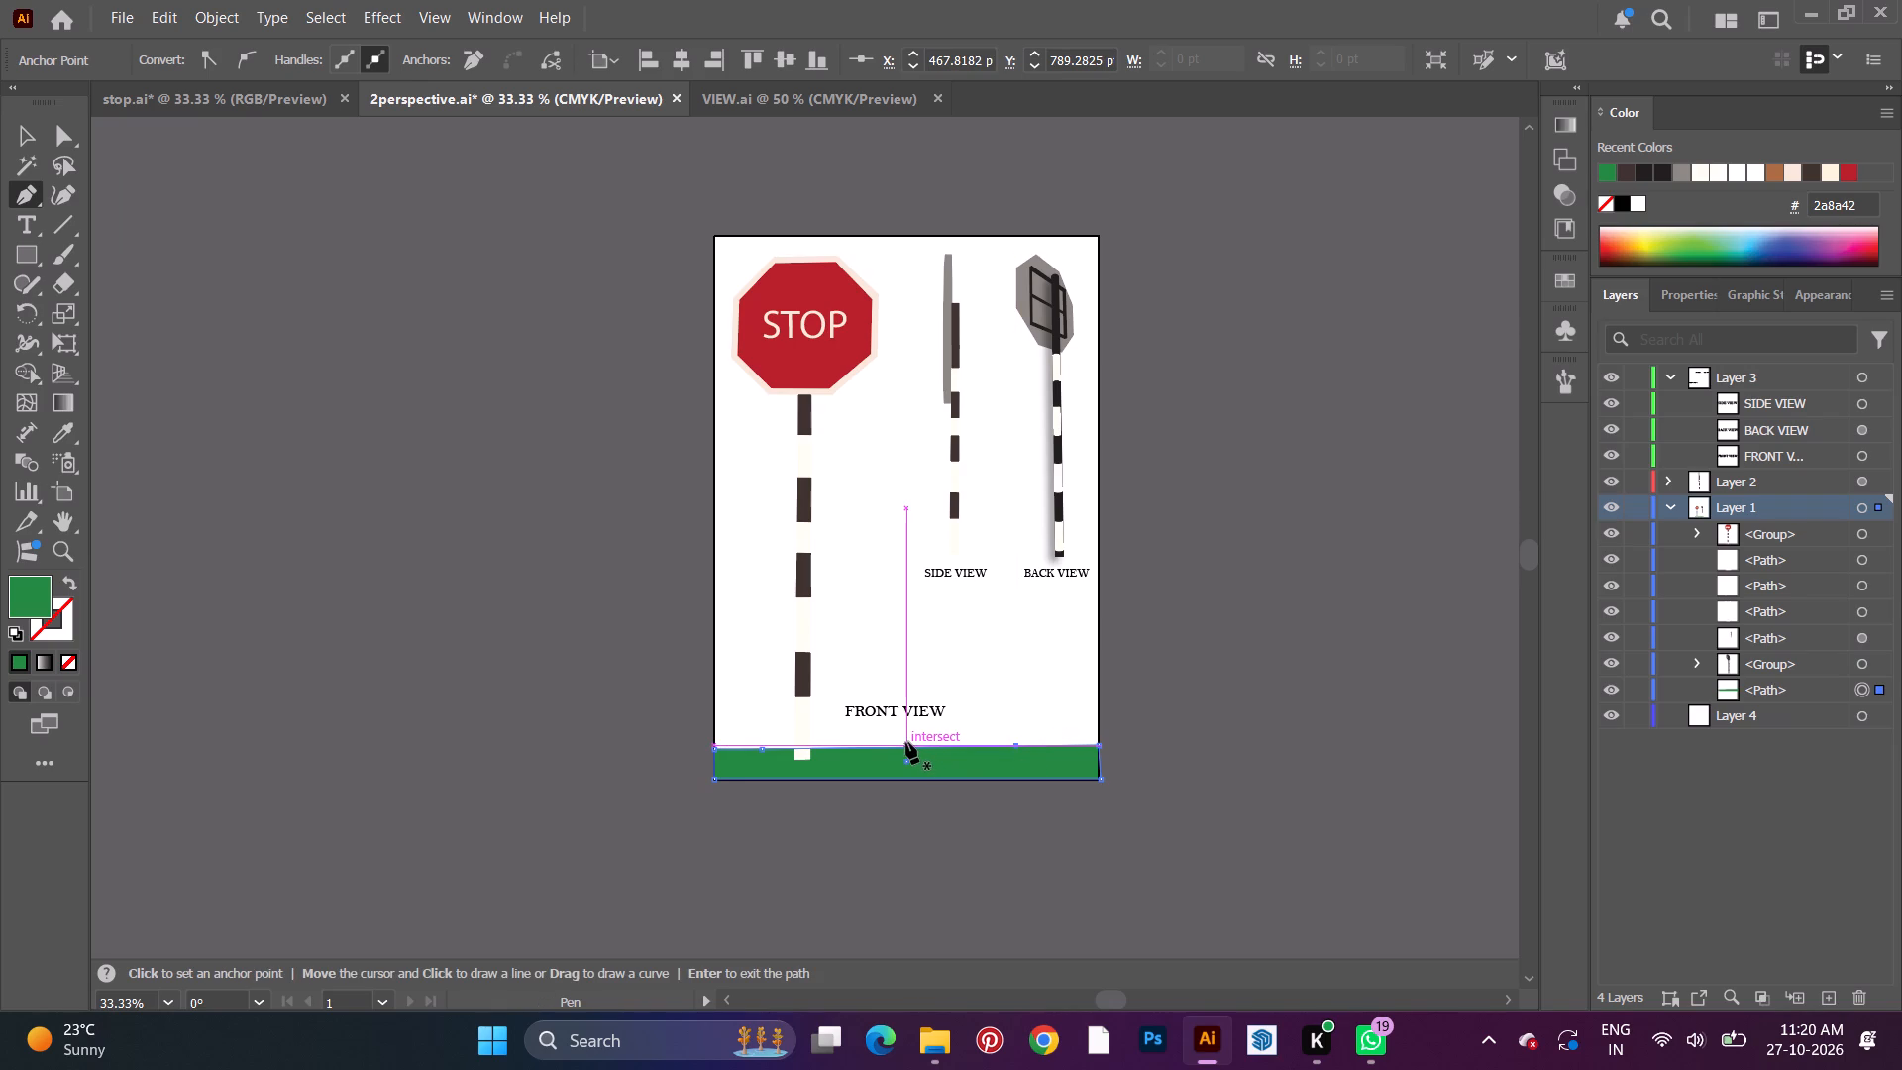
click(906, 744)
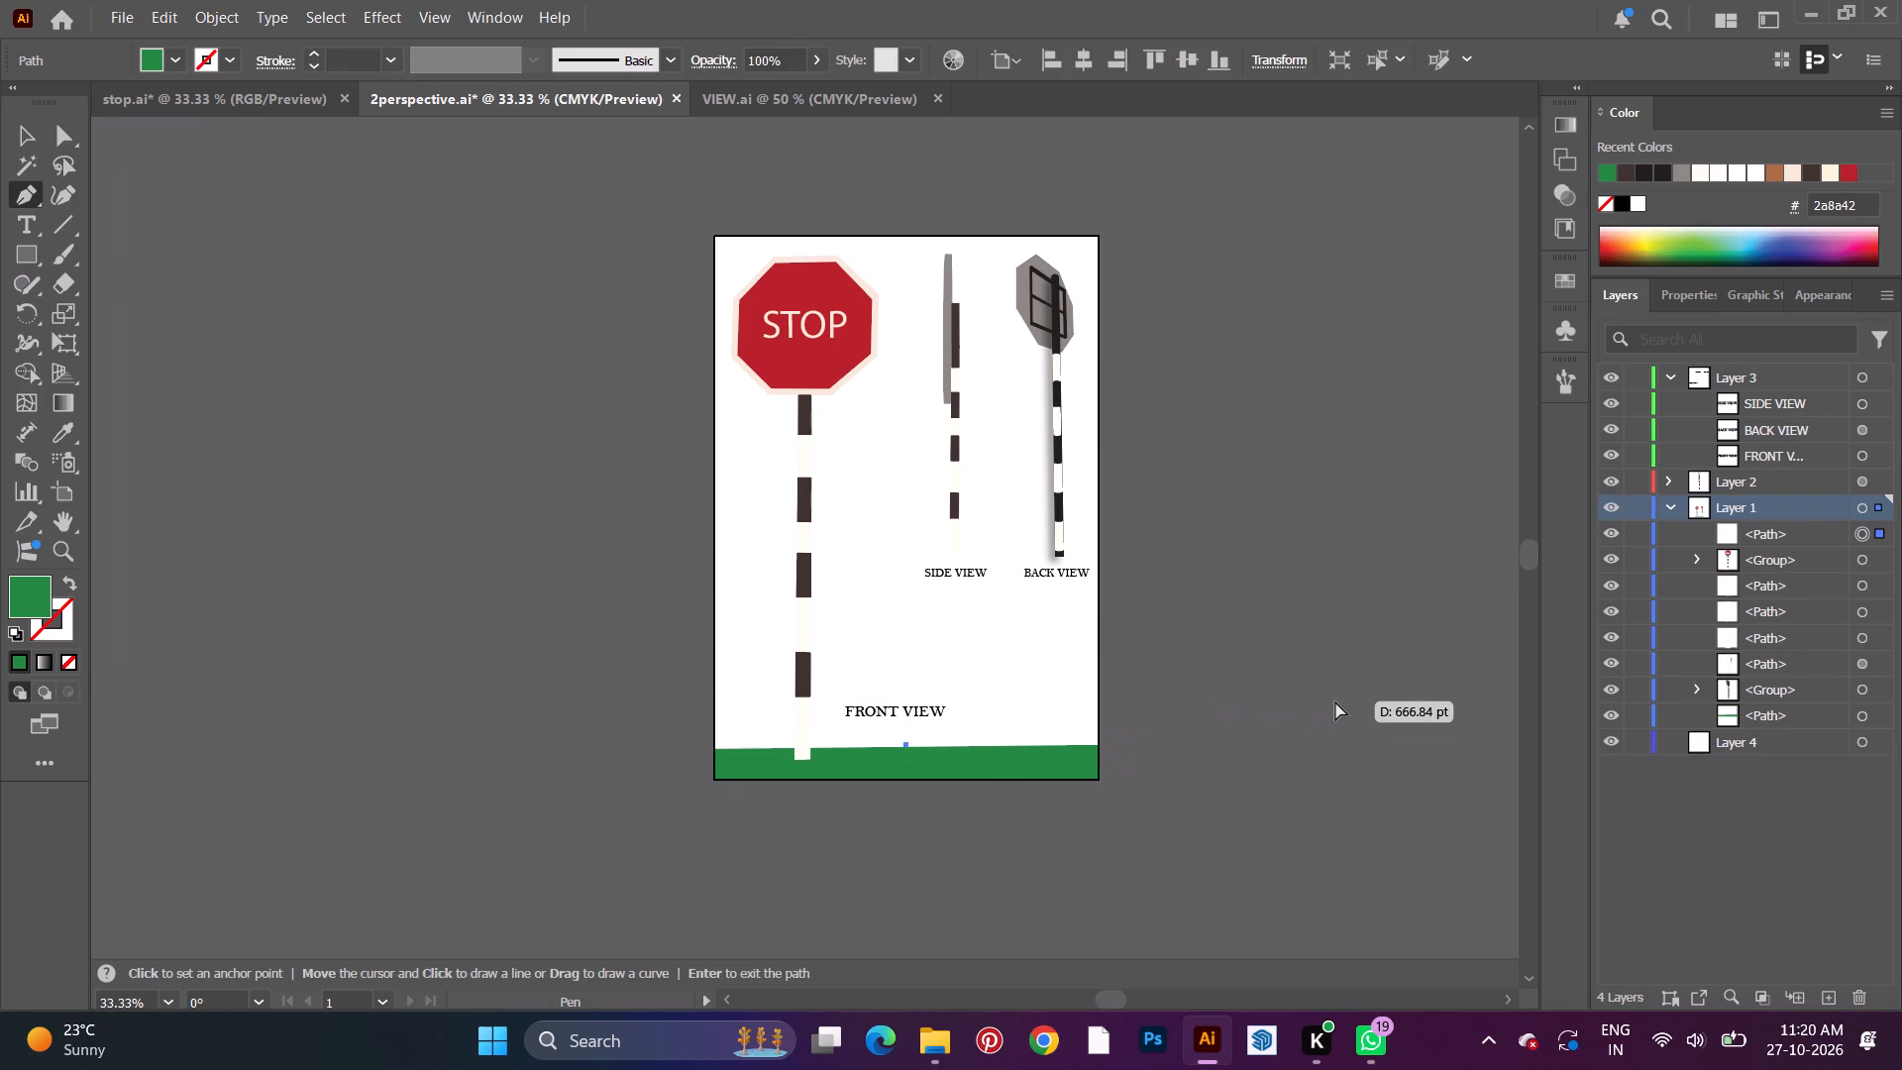
key(ctrl+z)
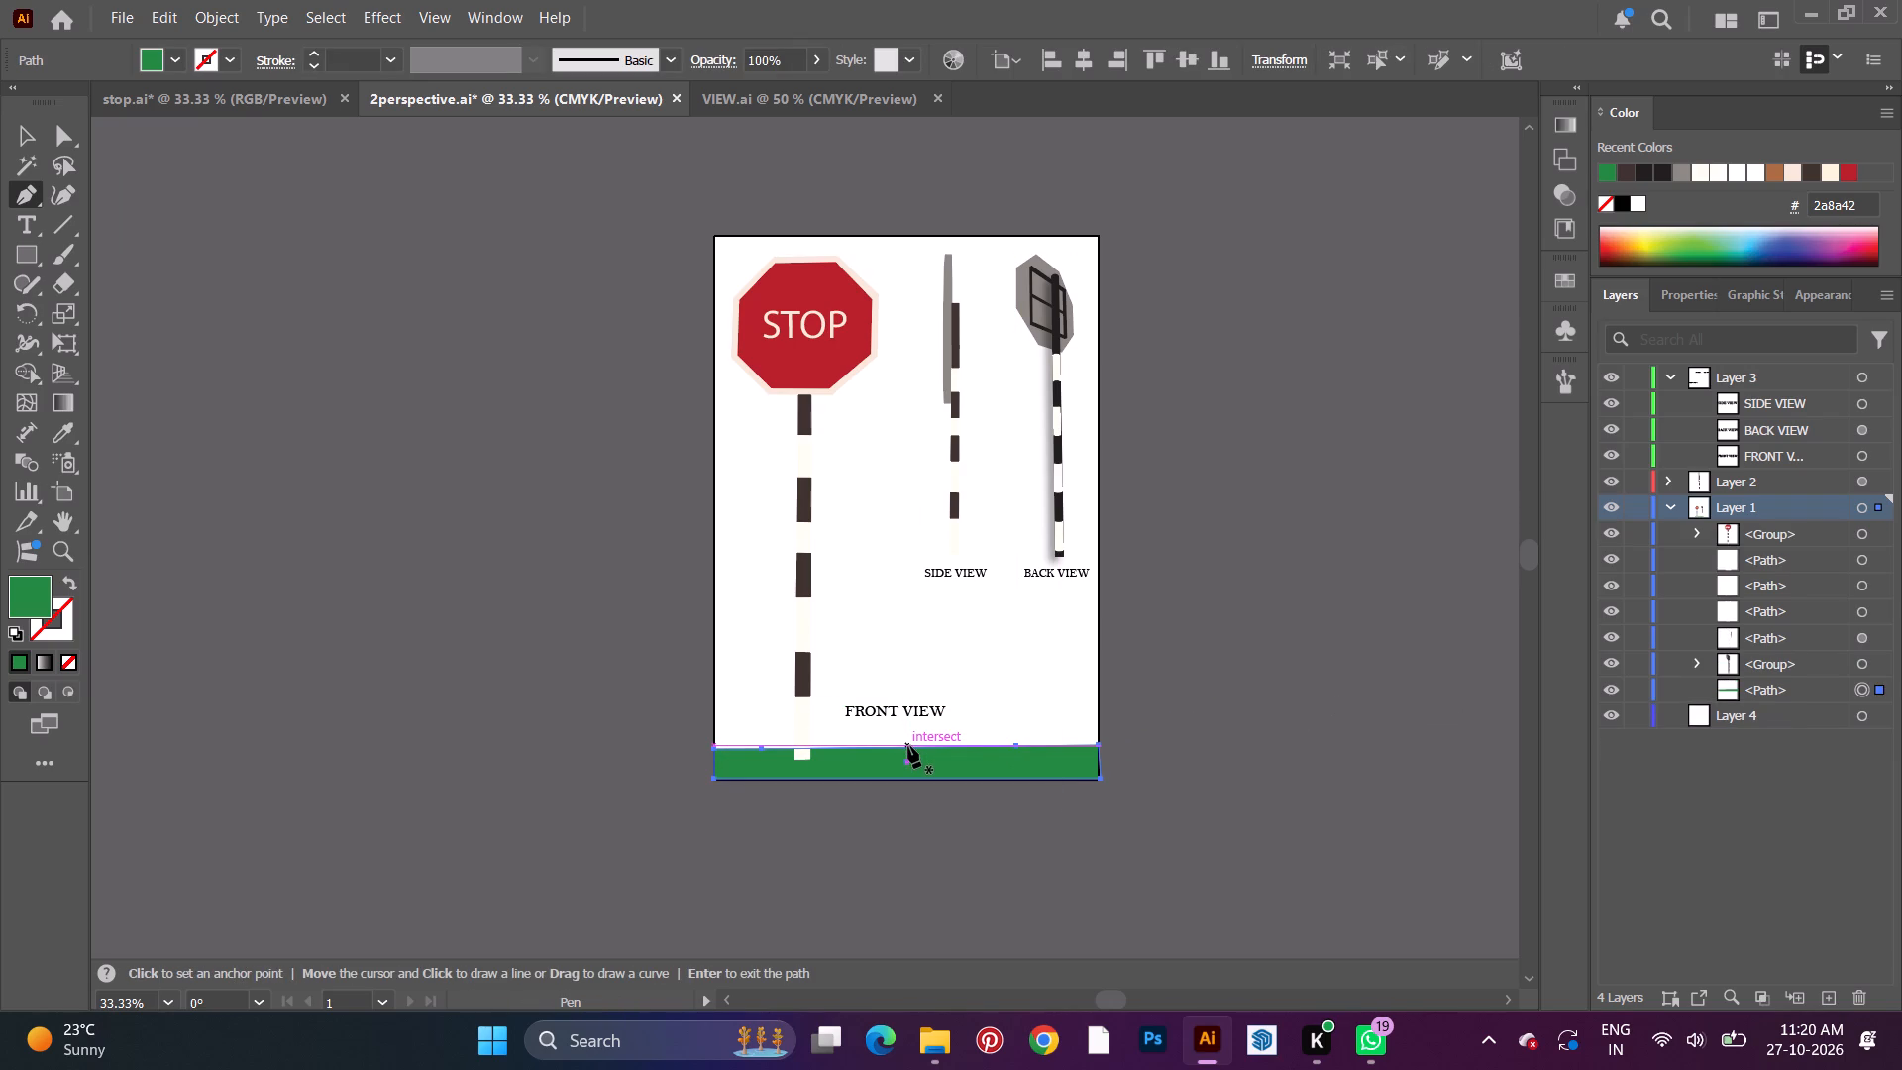
click(908, 746)
key(ctrl+z)
click(904, 748)
Raise the left added anchor on the ground's top edge to about X 74, Y 774 pt.
click(58, 131)
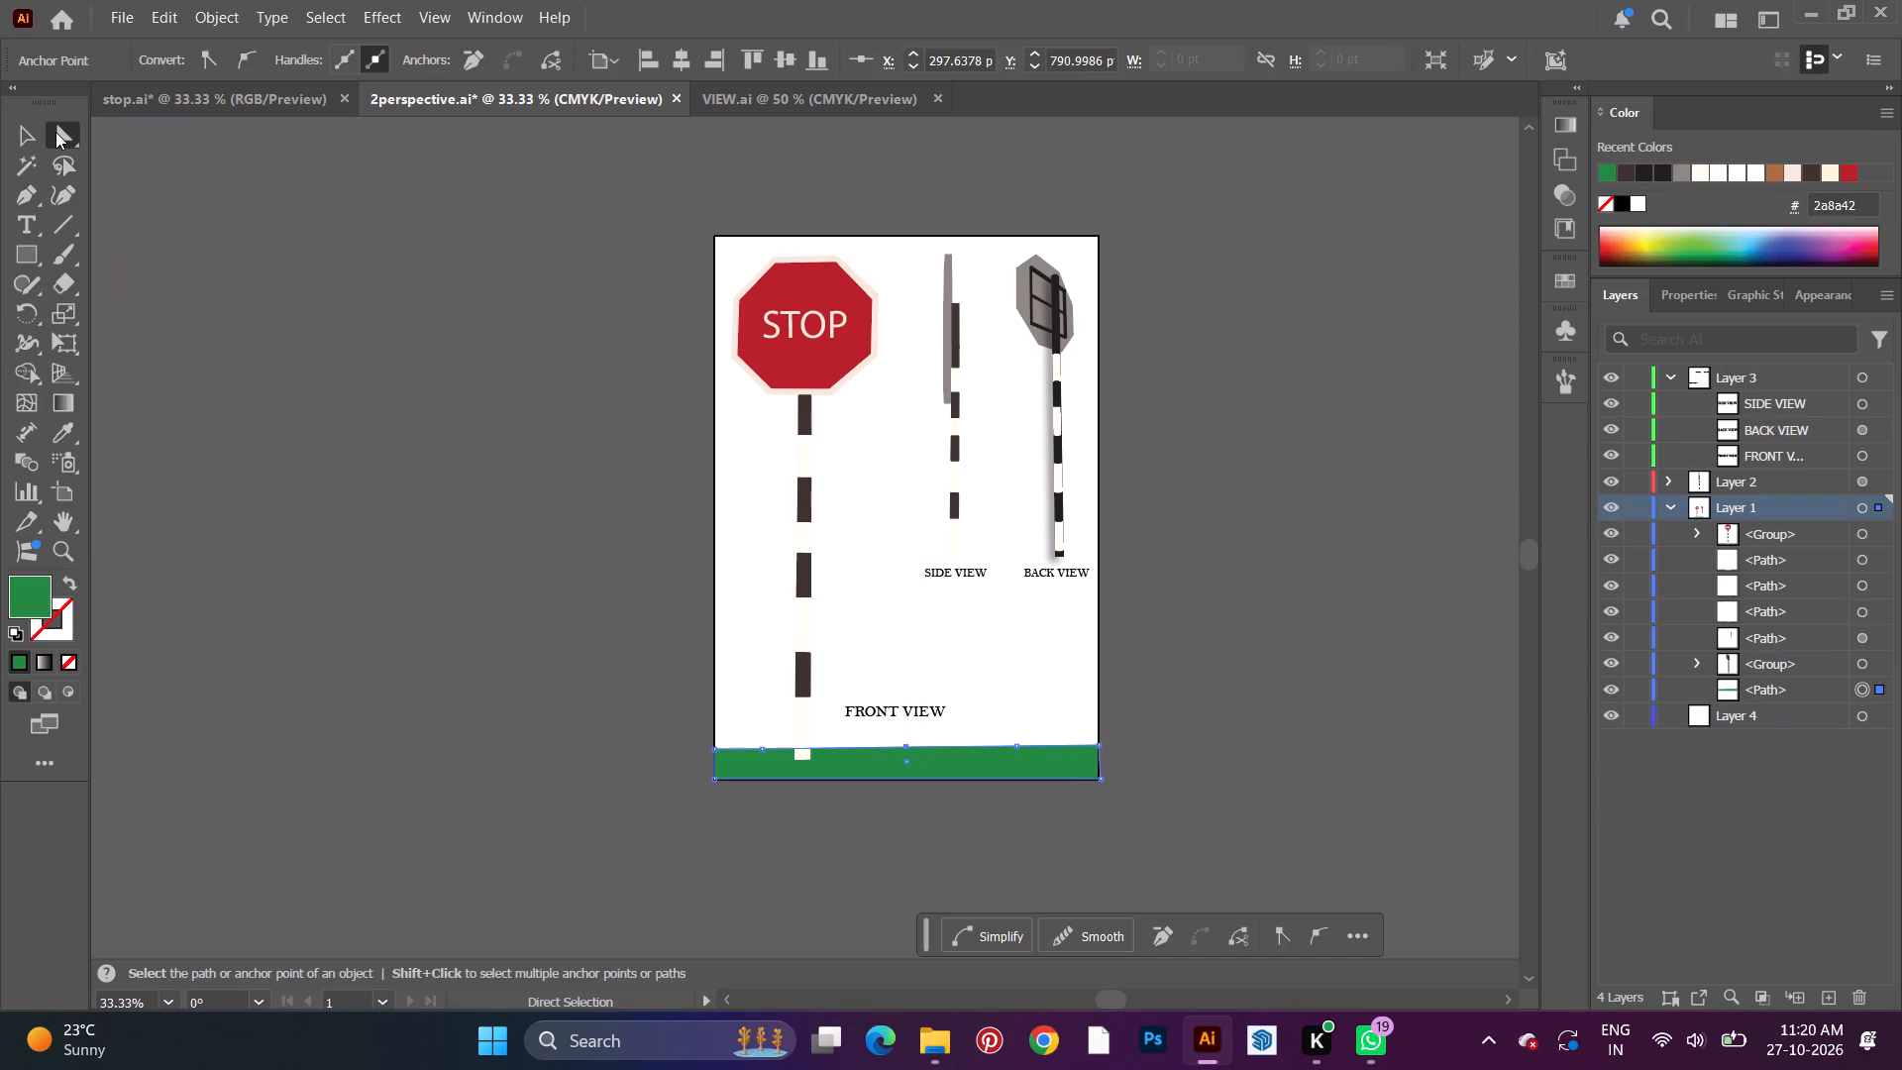
click(762, 748)
drag(762, 748, 763, 736)
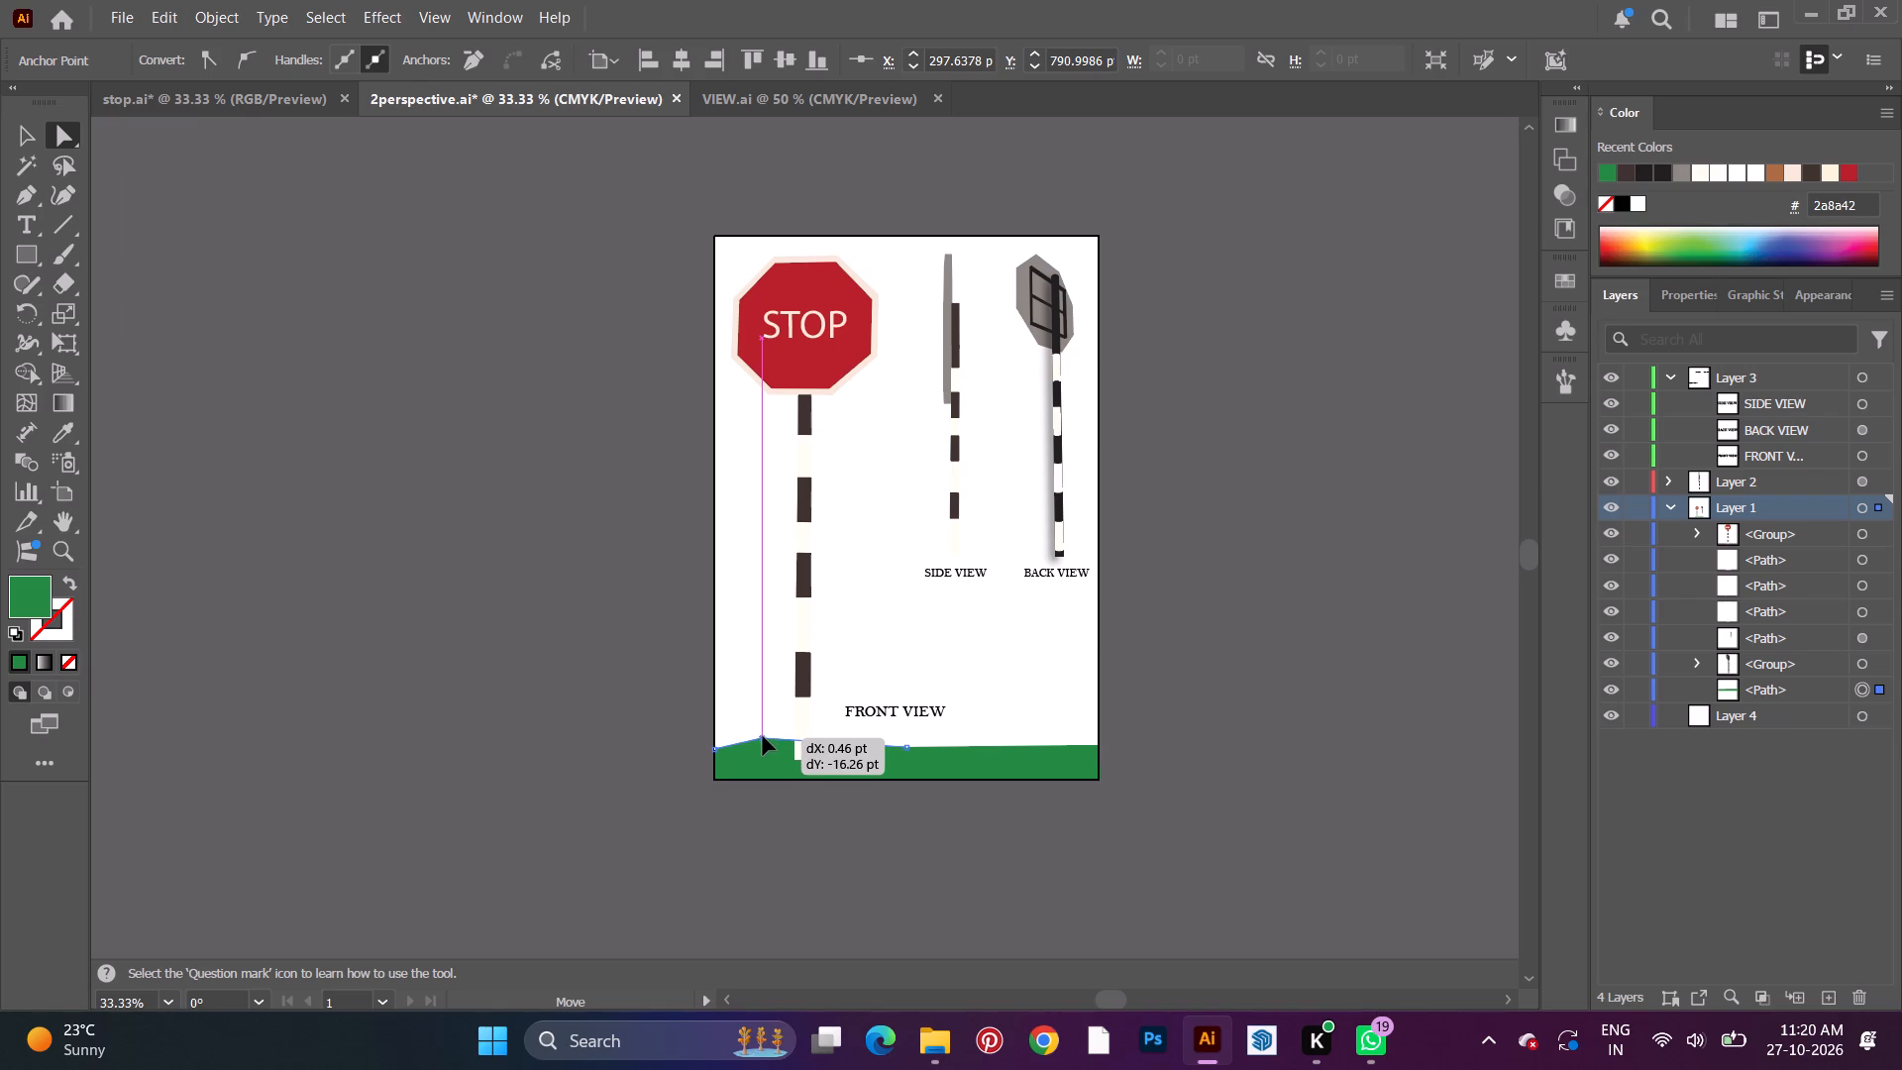
drag(763, 736, 763, 735)
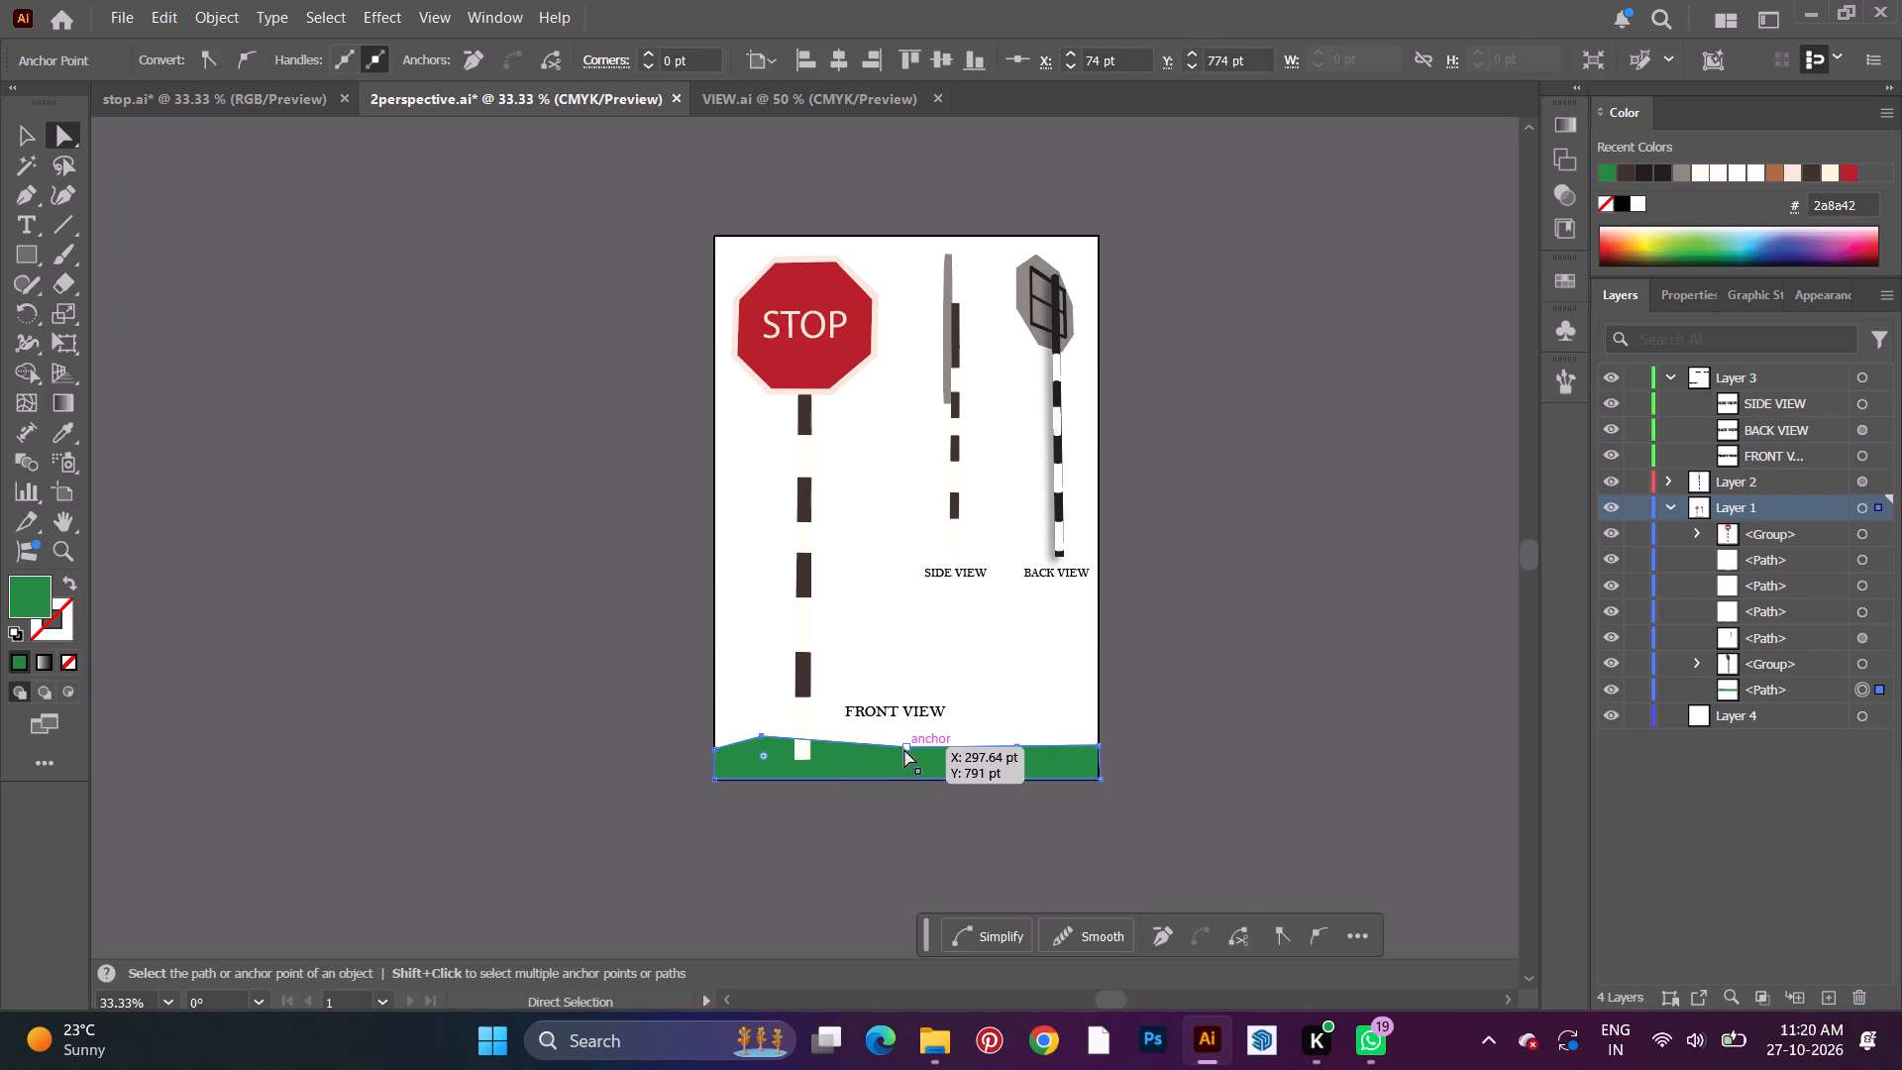
Lower the ground's middle anchor to about X 289, Y 807 pt and round its corner to a radius of about 515 pt.
click(904, 749)
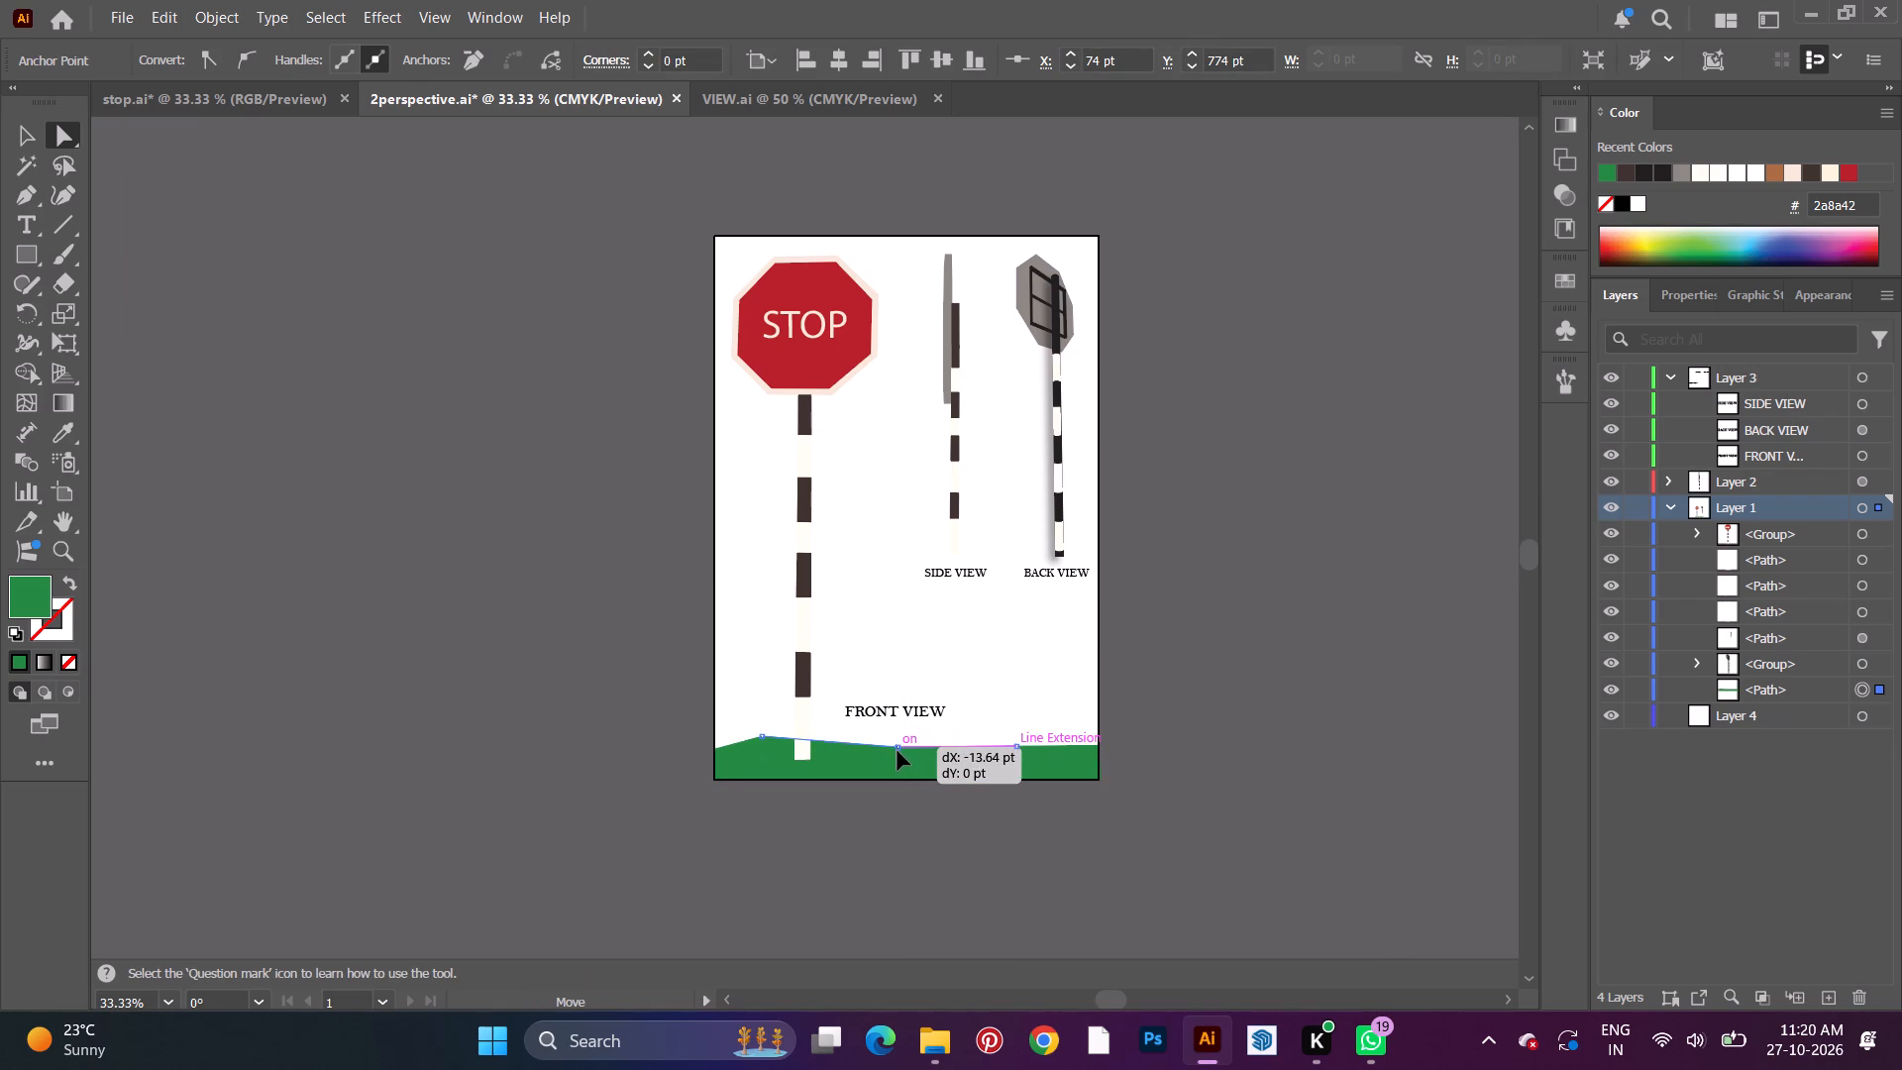
drag(898, 736, 903, 718)
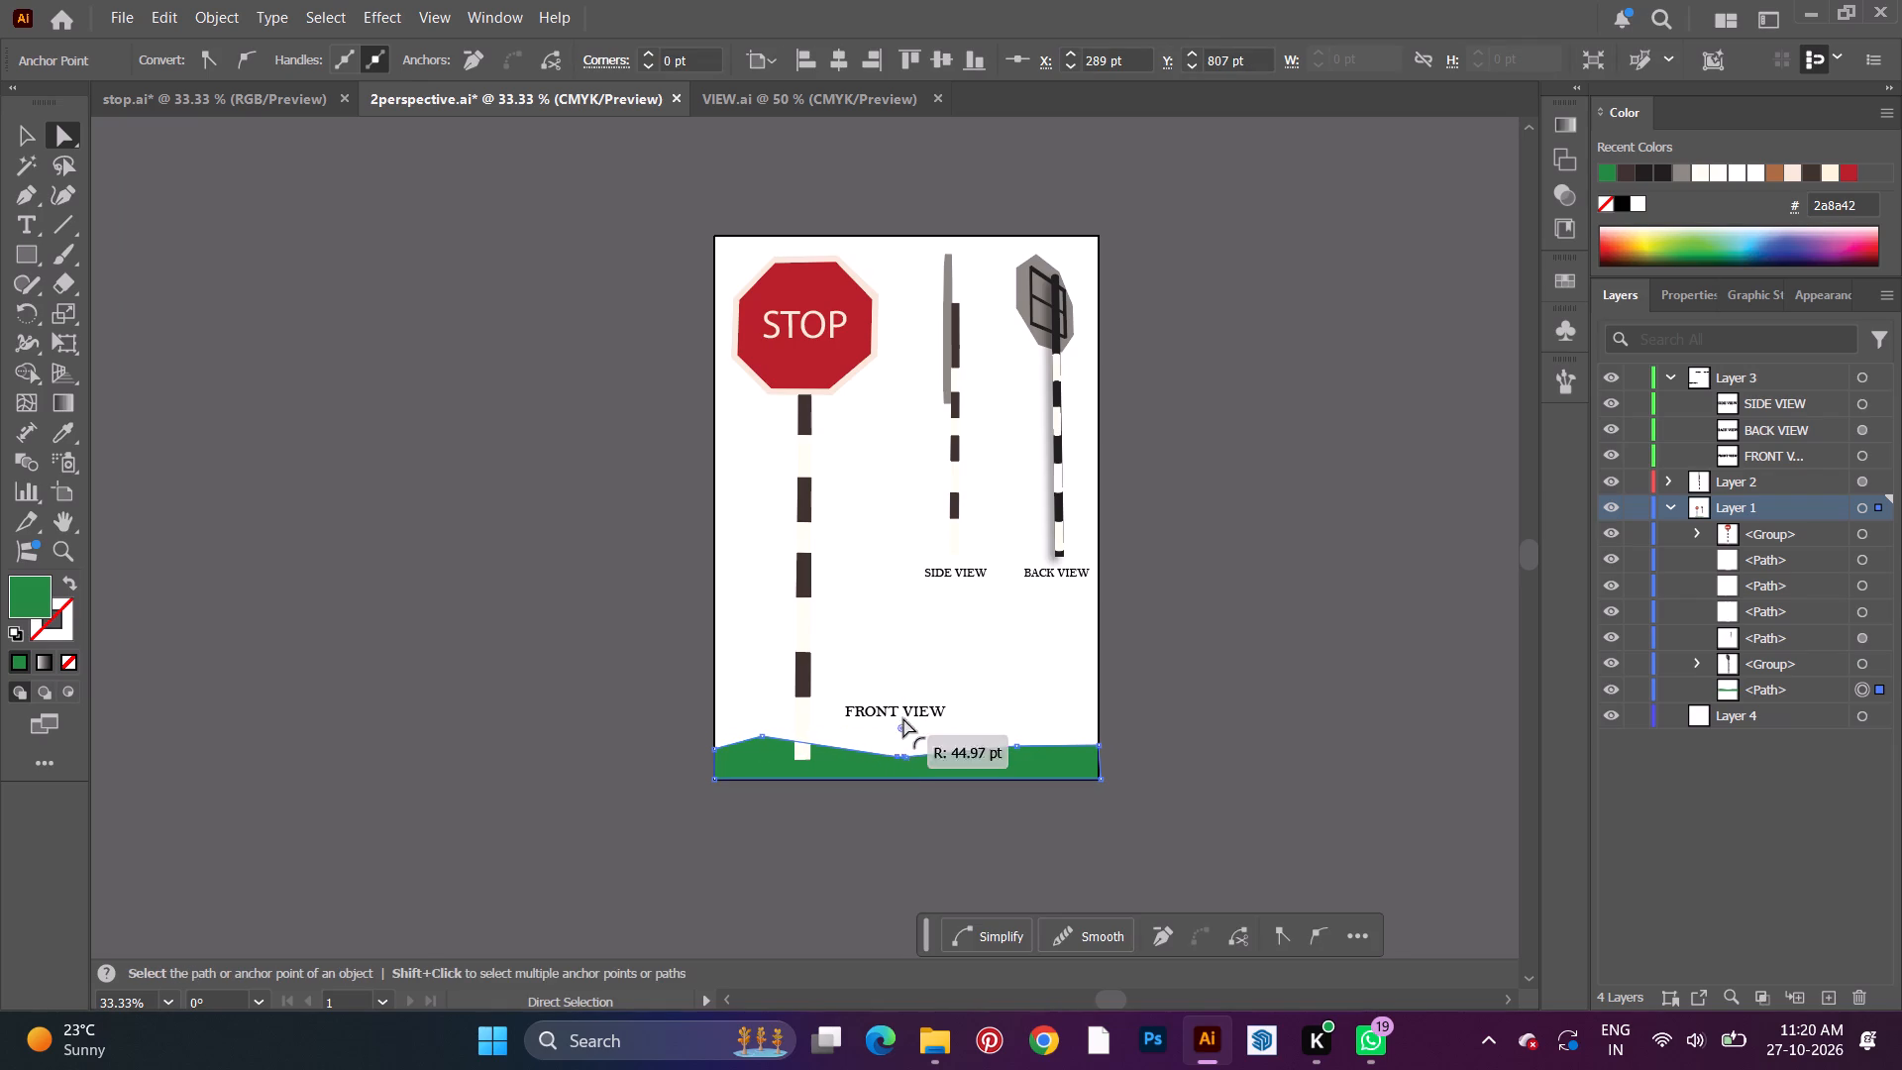
drag(903, 718, 964, 423)
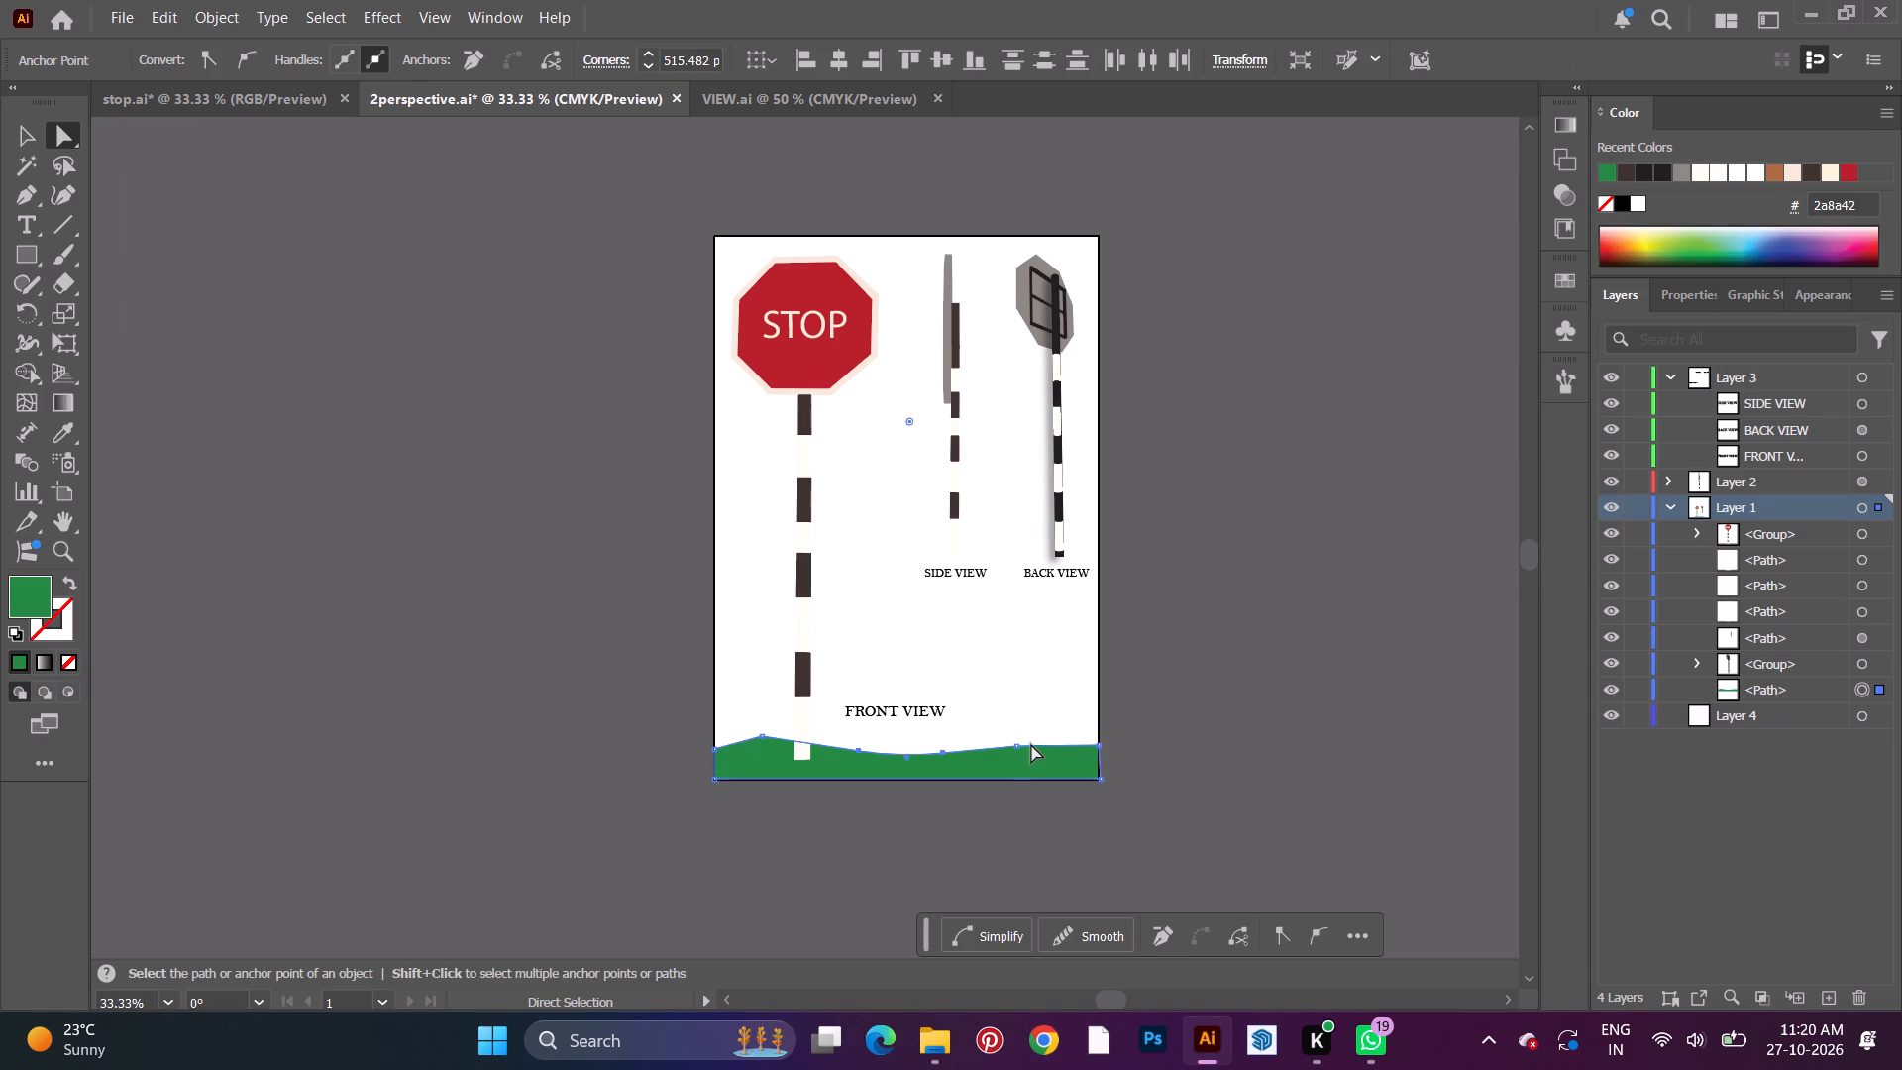
Shift the ground's right added anchor to about X 517, Y 784 pt and round it into a broad, smooth crest.
click(1020, 749)
drag(1020, 749, 1053, 737)
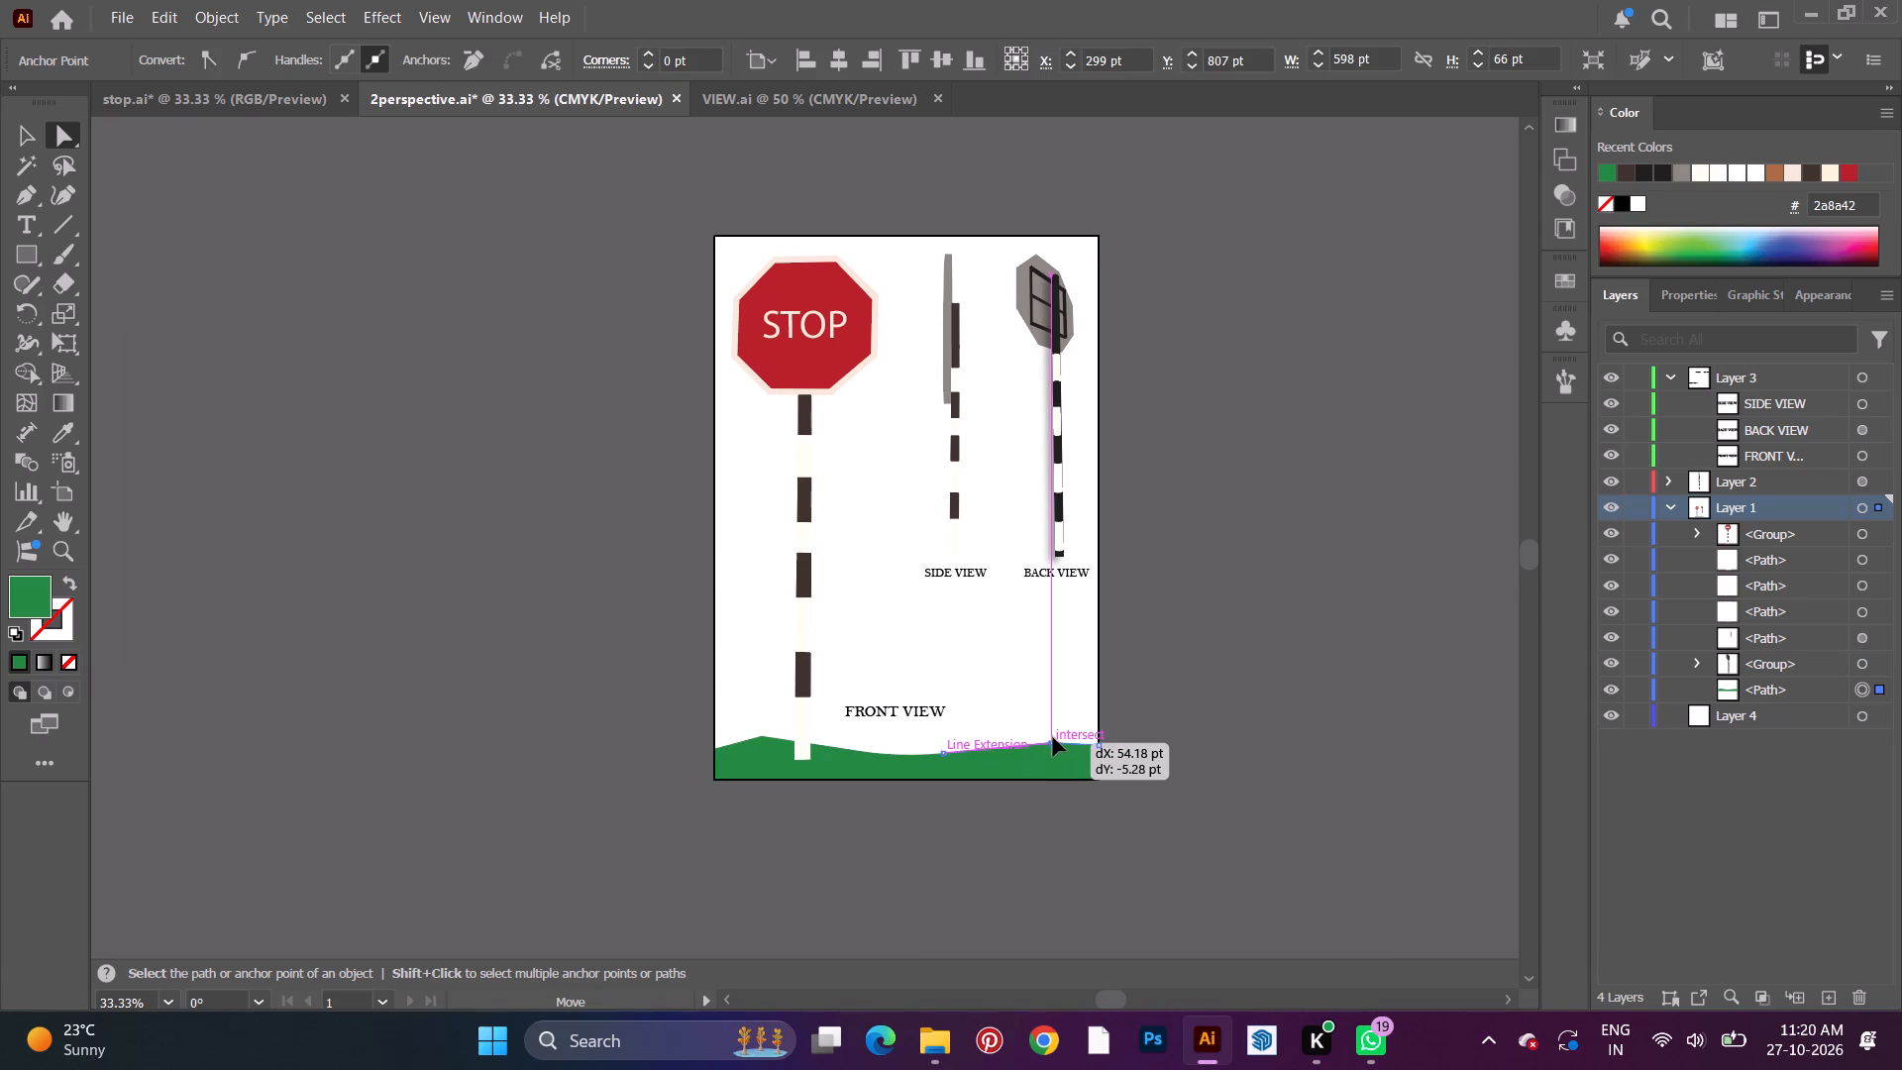
drag(1053, 737, 1049, 741)
drag(1049, 741, 1049, 739)
drag(1047, 764, 1045, 860)
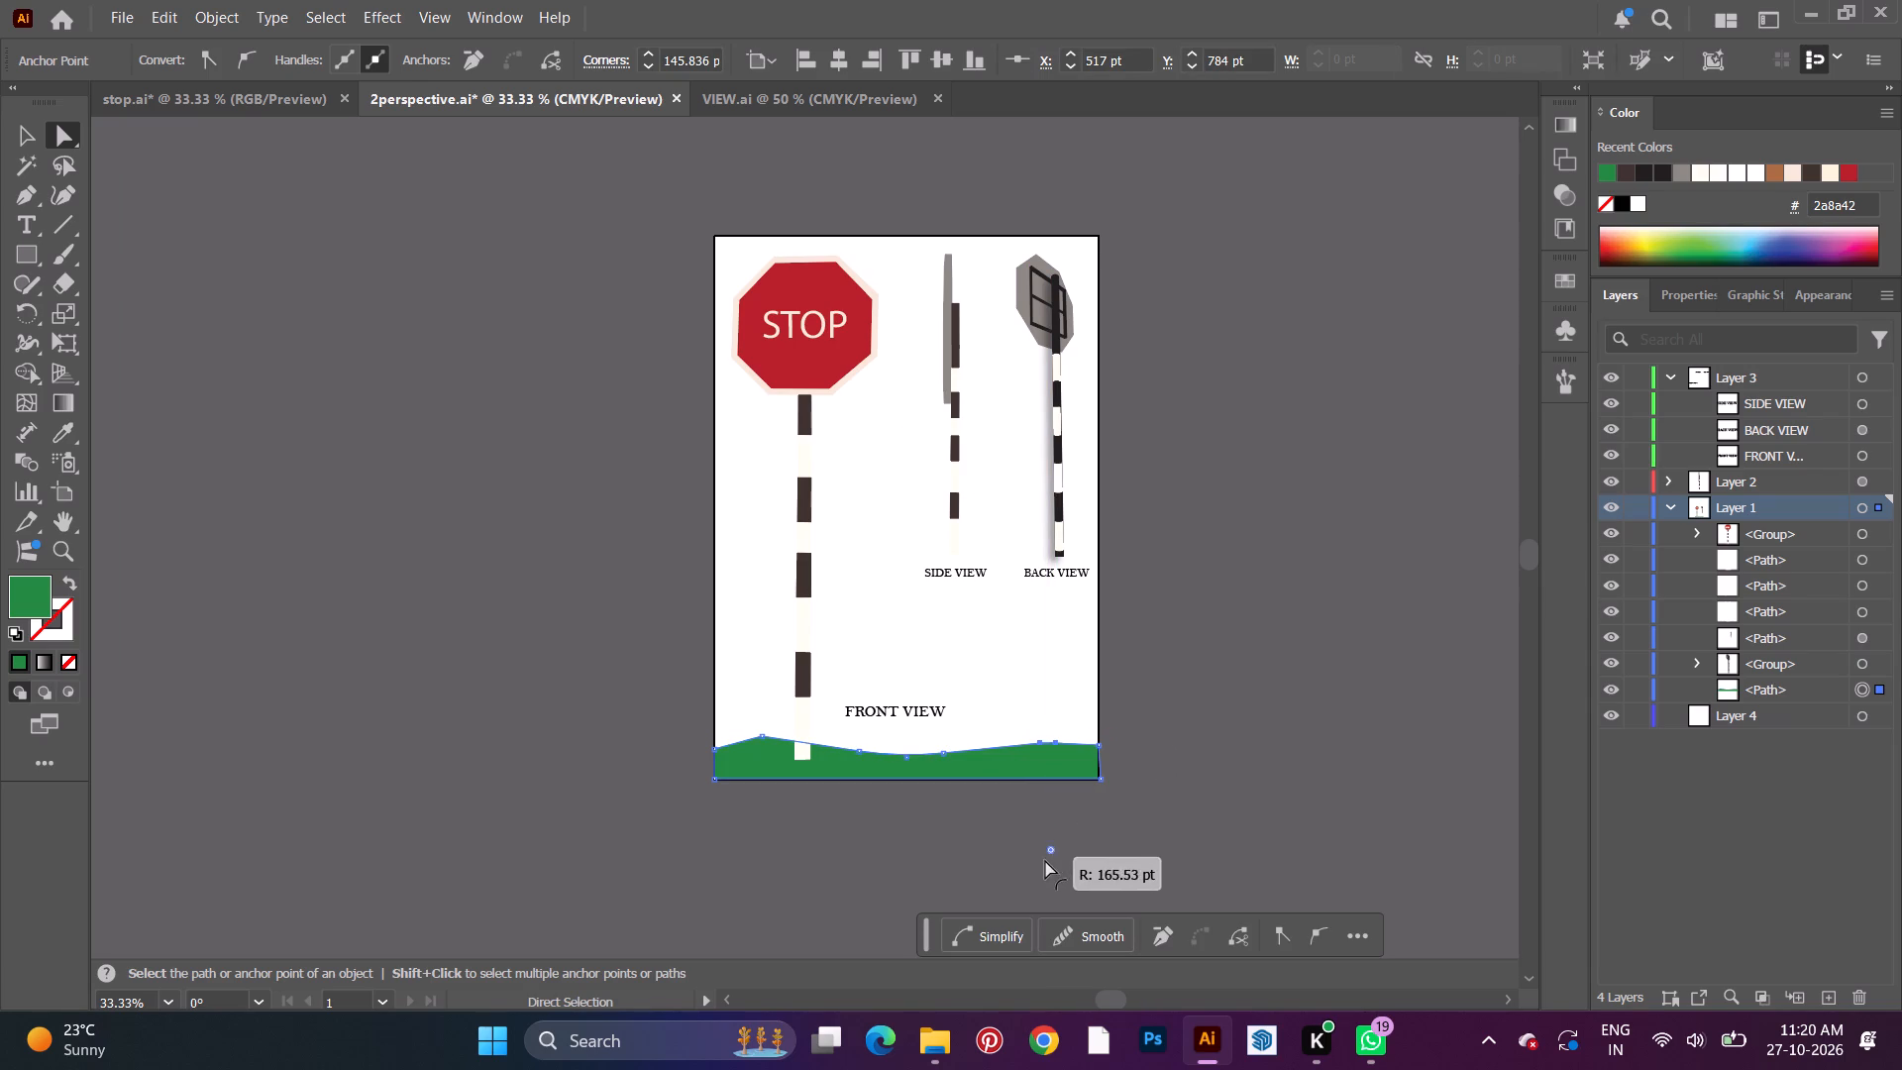
drag(1045, 860, 1042, 964)
Round the ground's left peak near the front view's pole into a smooth crest.
click(764, 736)
drag(761, 763, 771, 815)
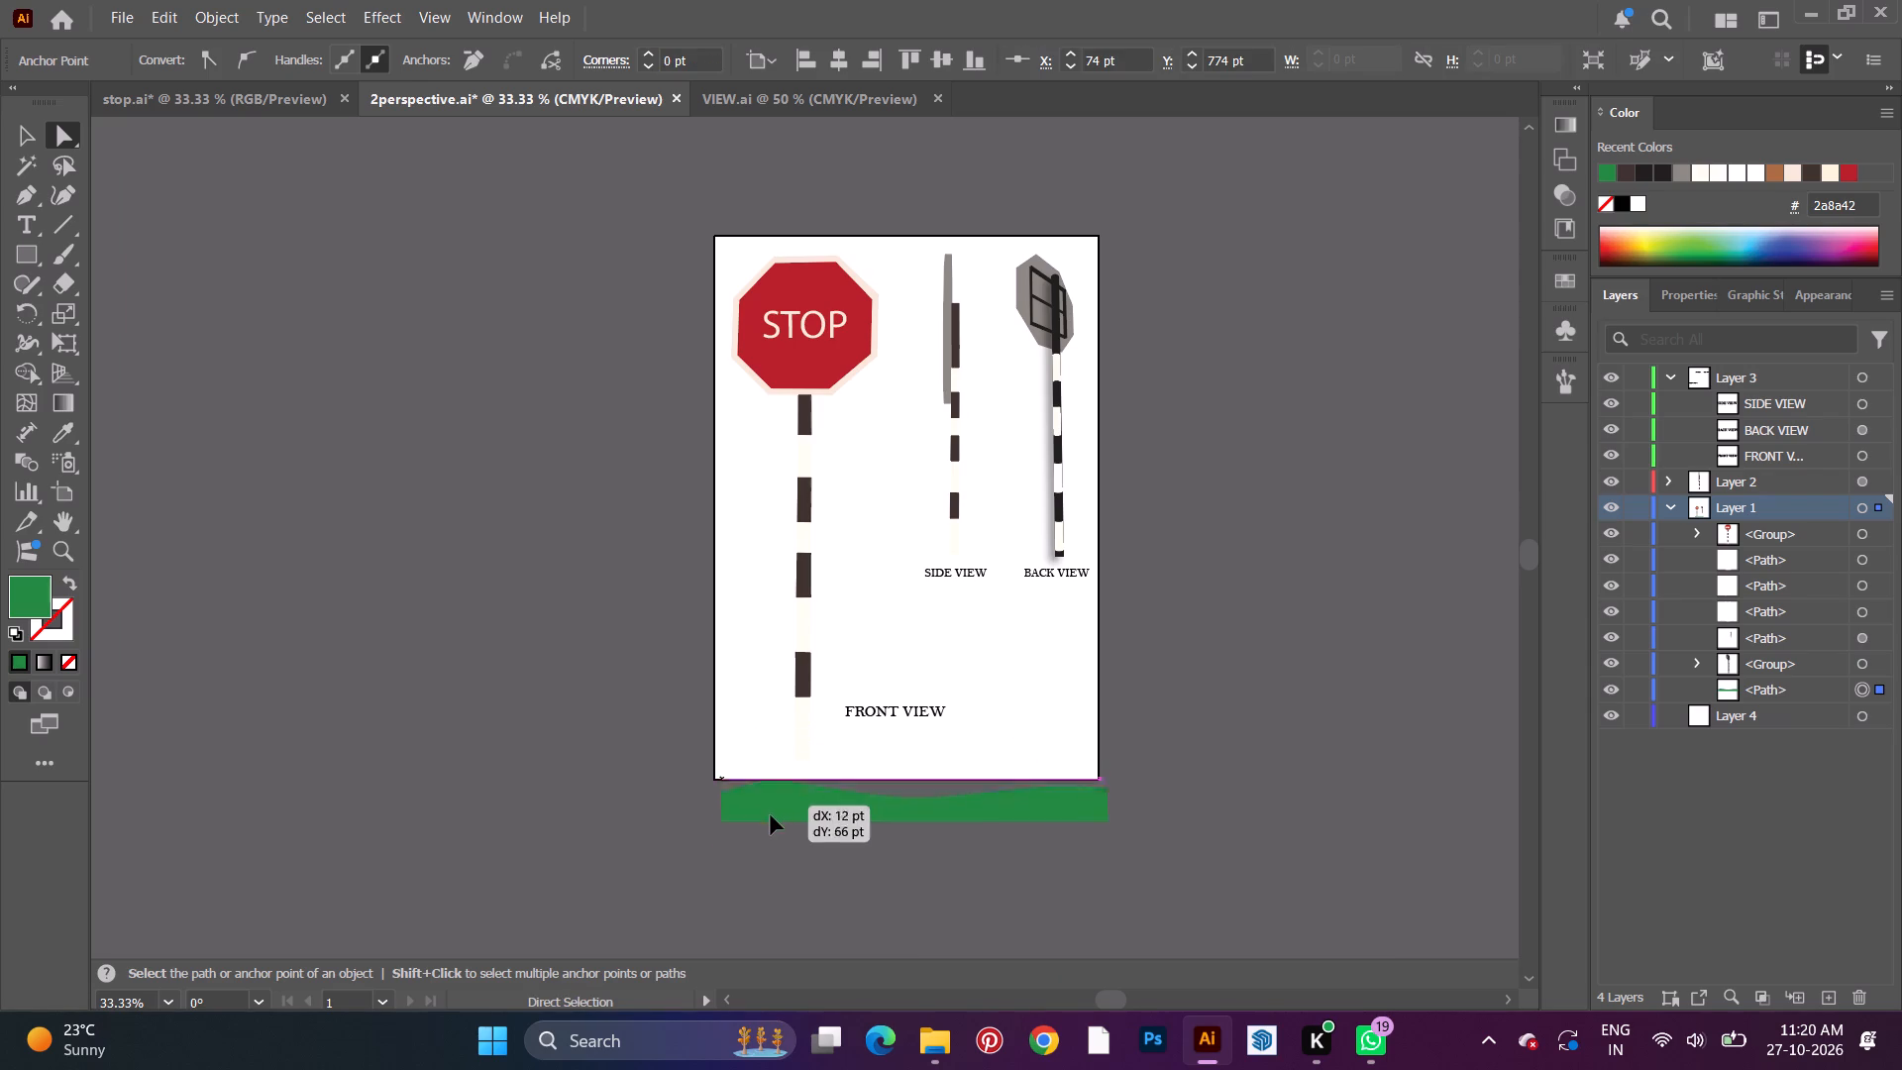
drag(771, 815, 768, 821)
key(ctrl+z)
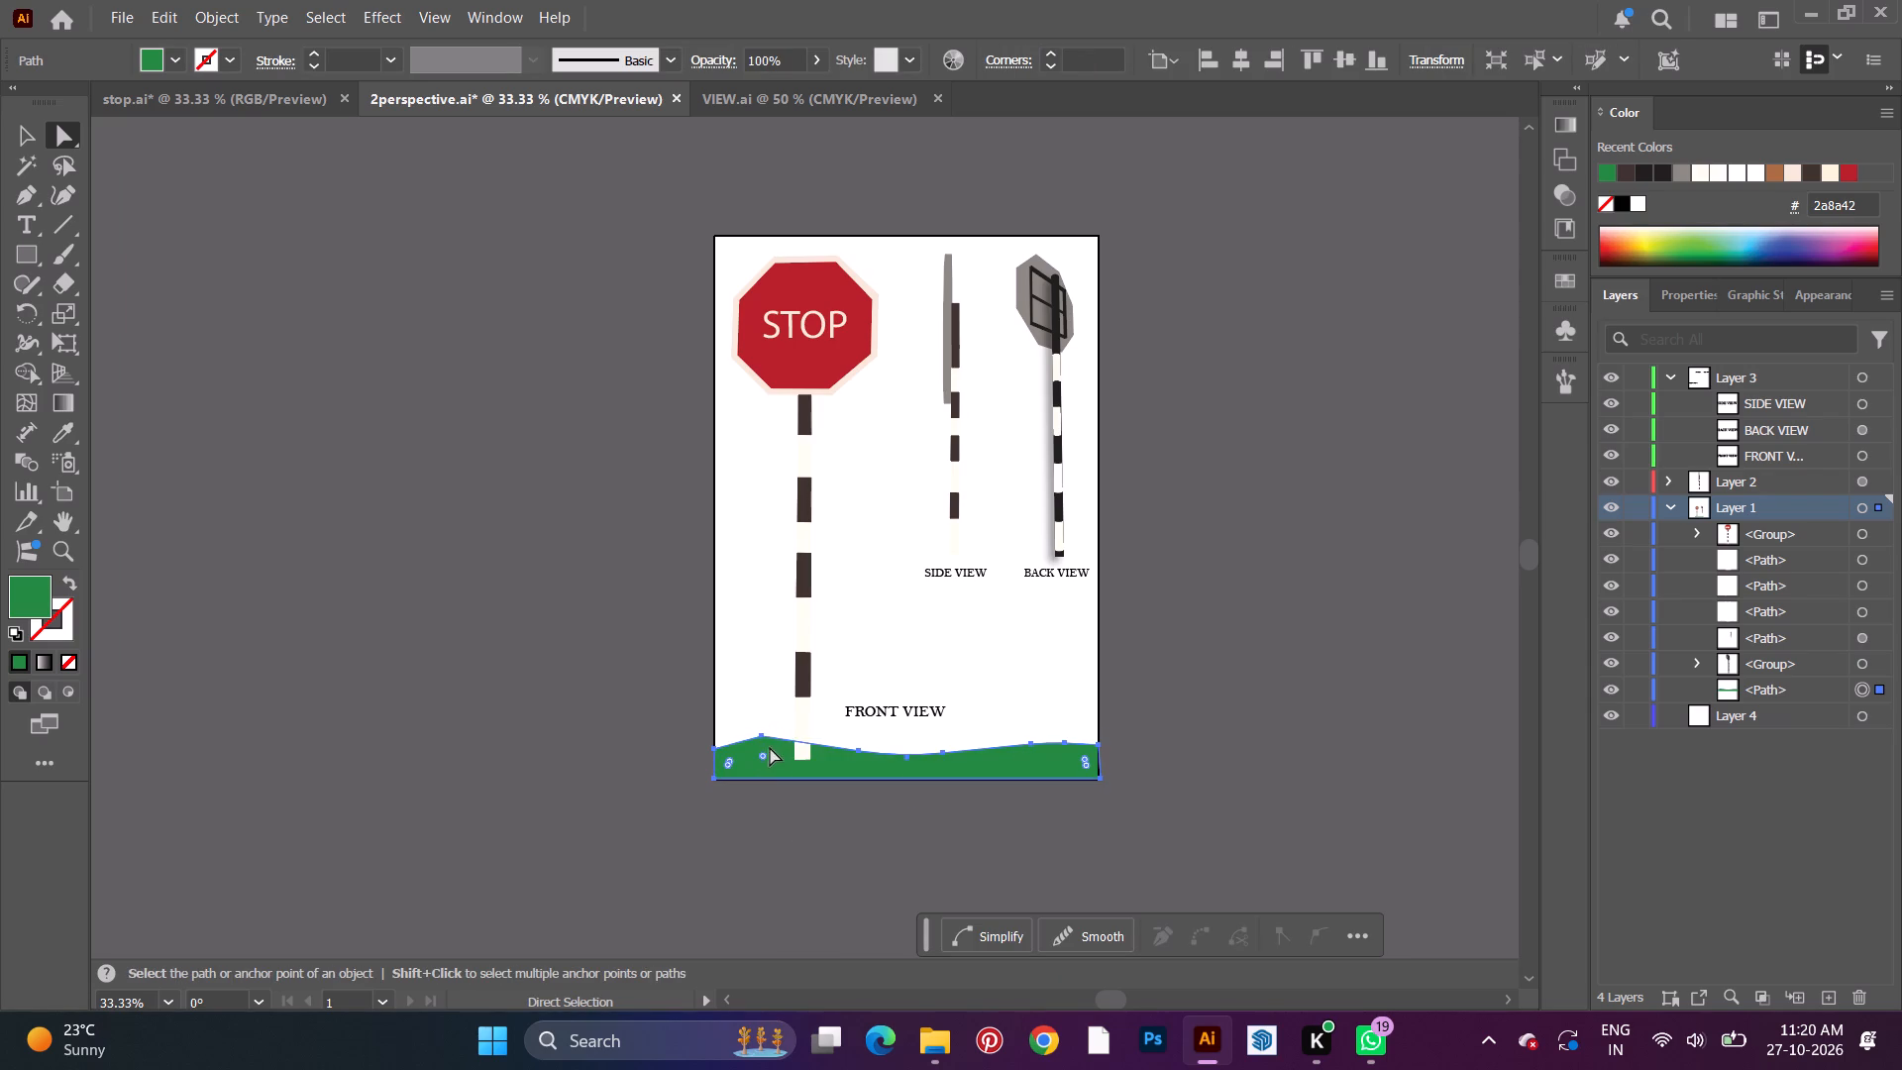
click(764, 739)
drag(763, 760, 755, 806)
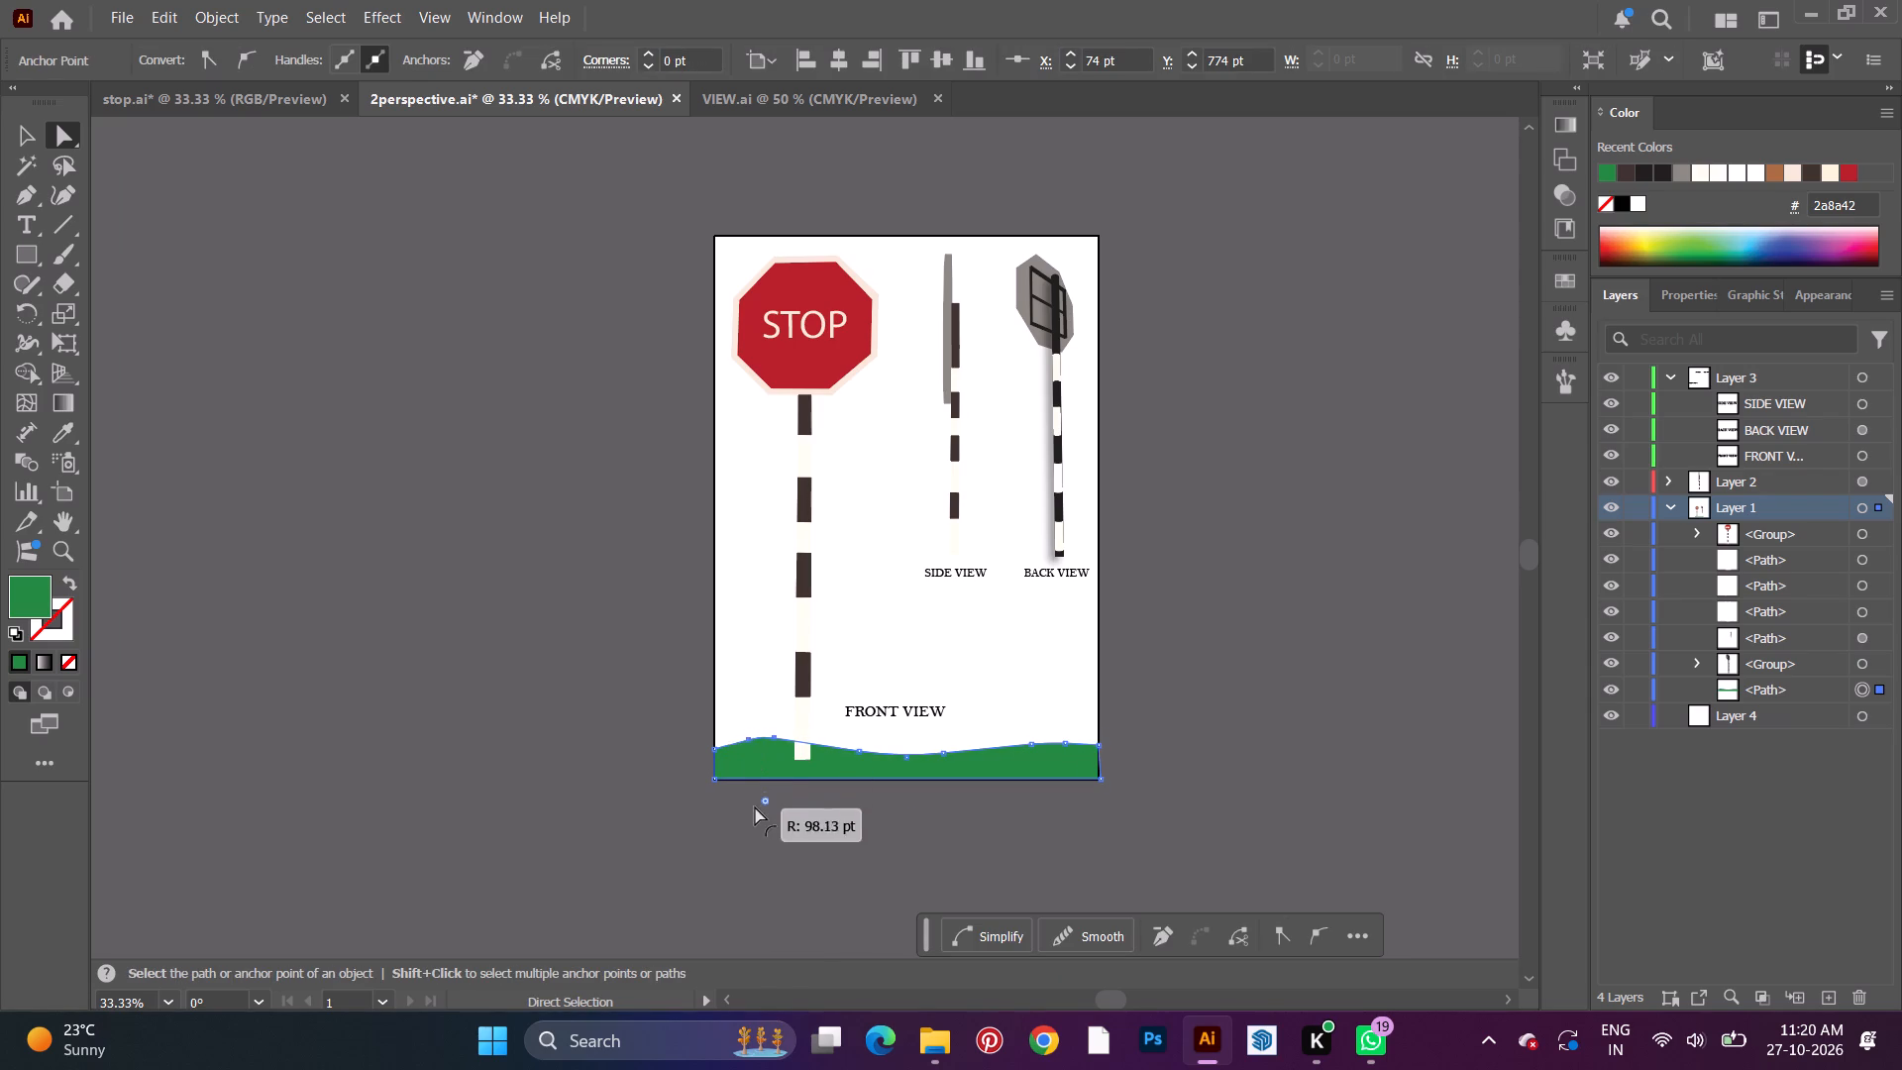
drag(755, 806, 752, 863)
click(1150, 718)
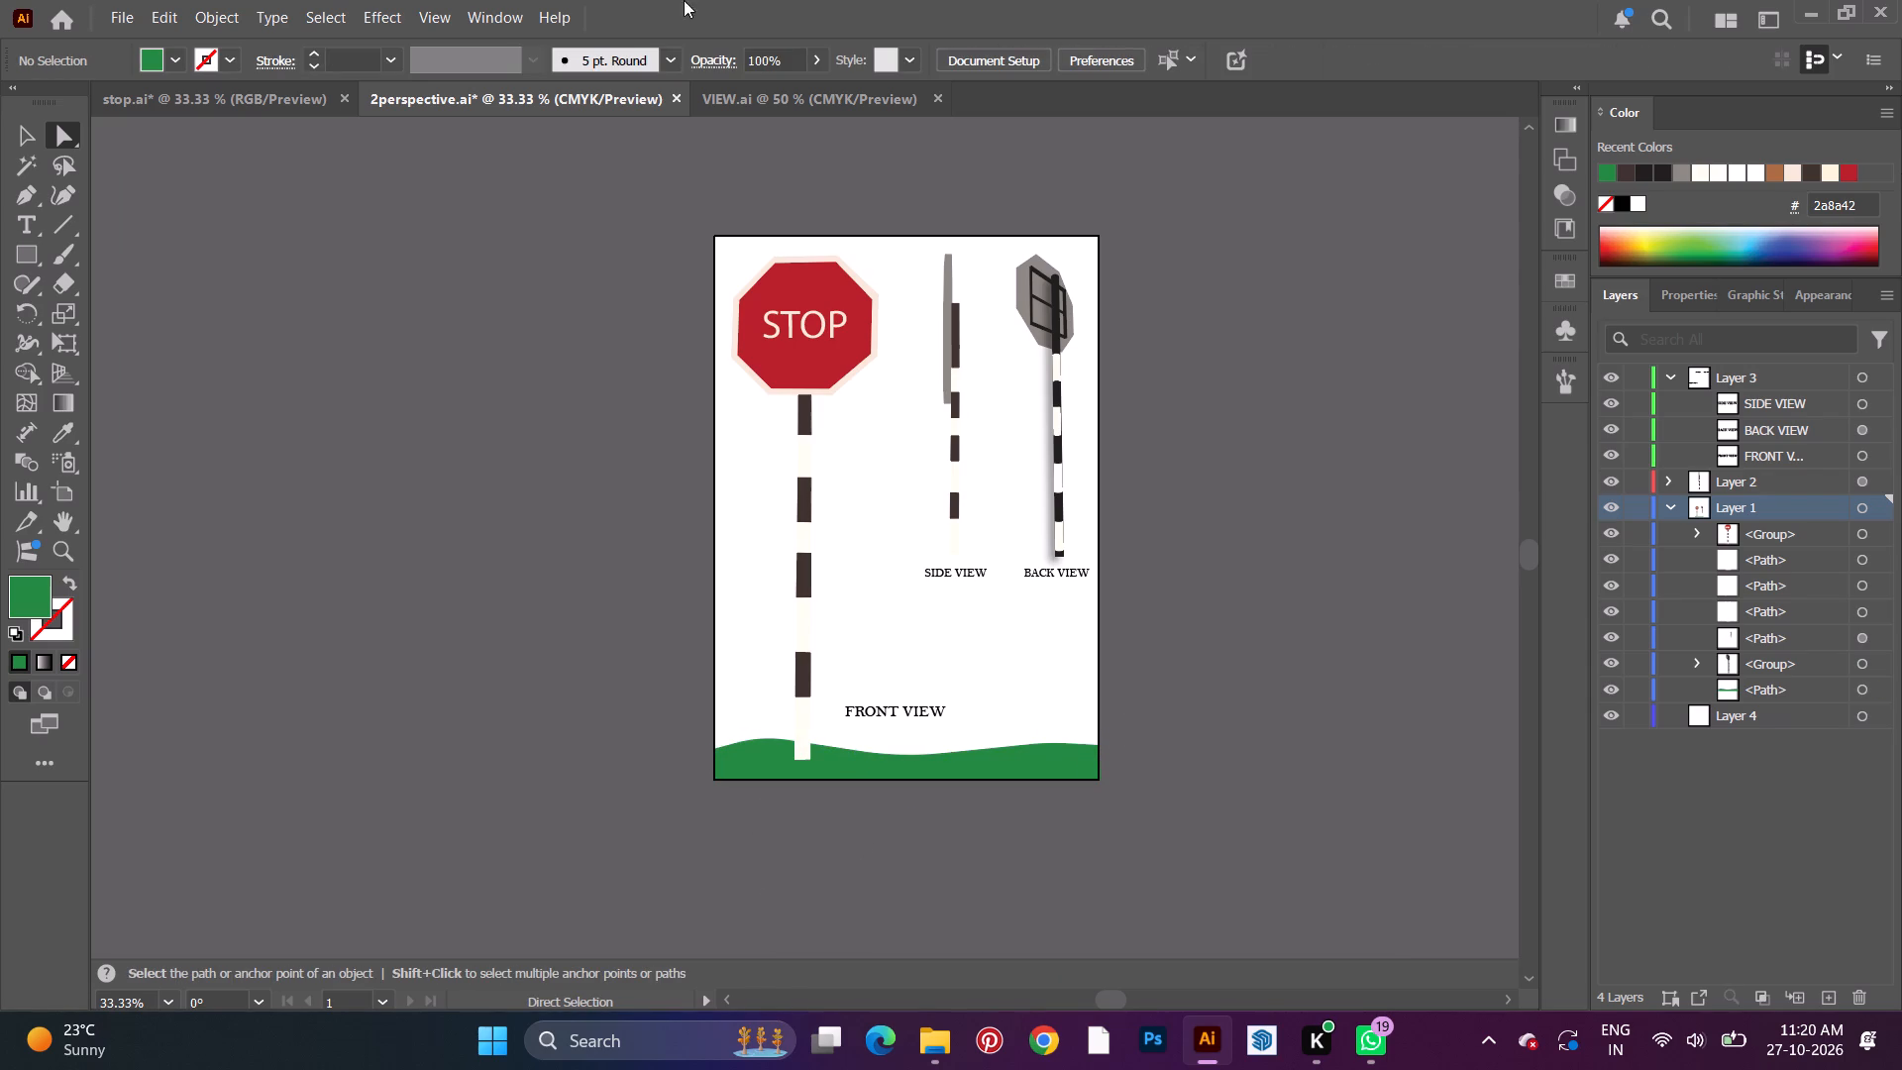
Move the FRONT VIEW caption down about 20 pt, just above the green ground.
click(26, 136)
click(309, 373)
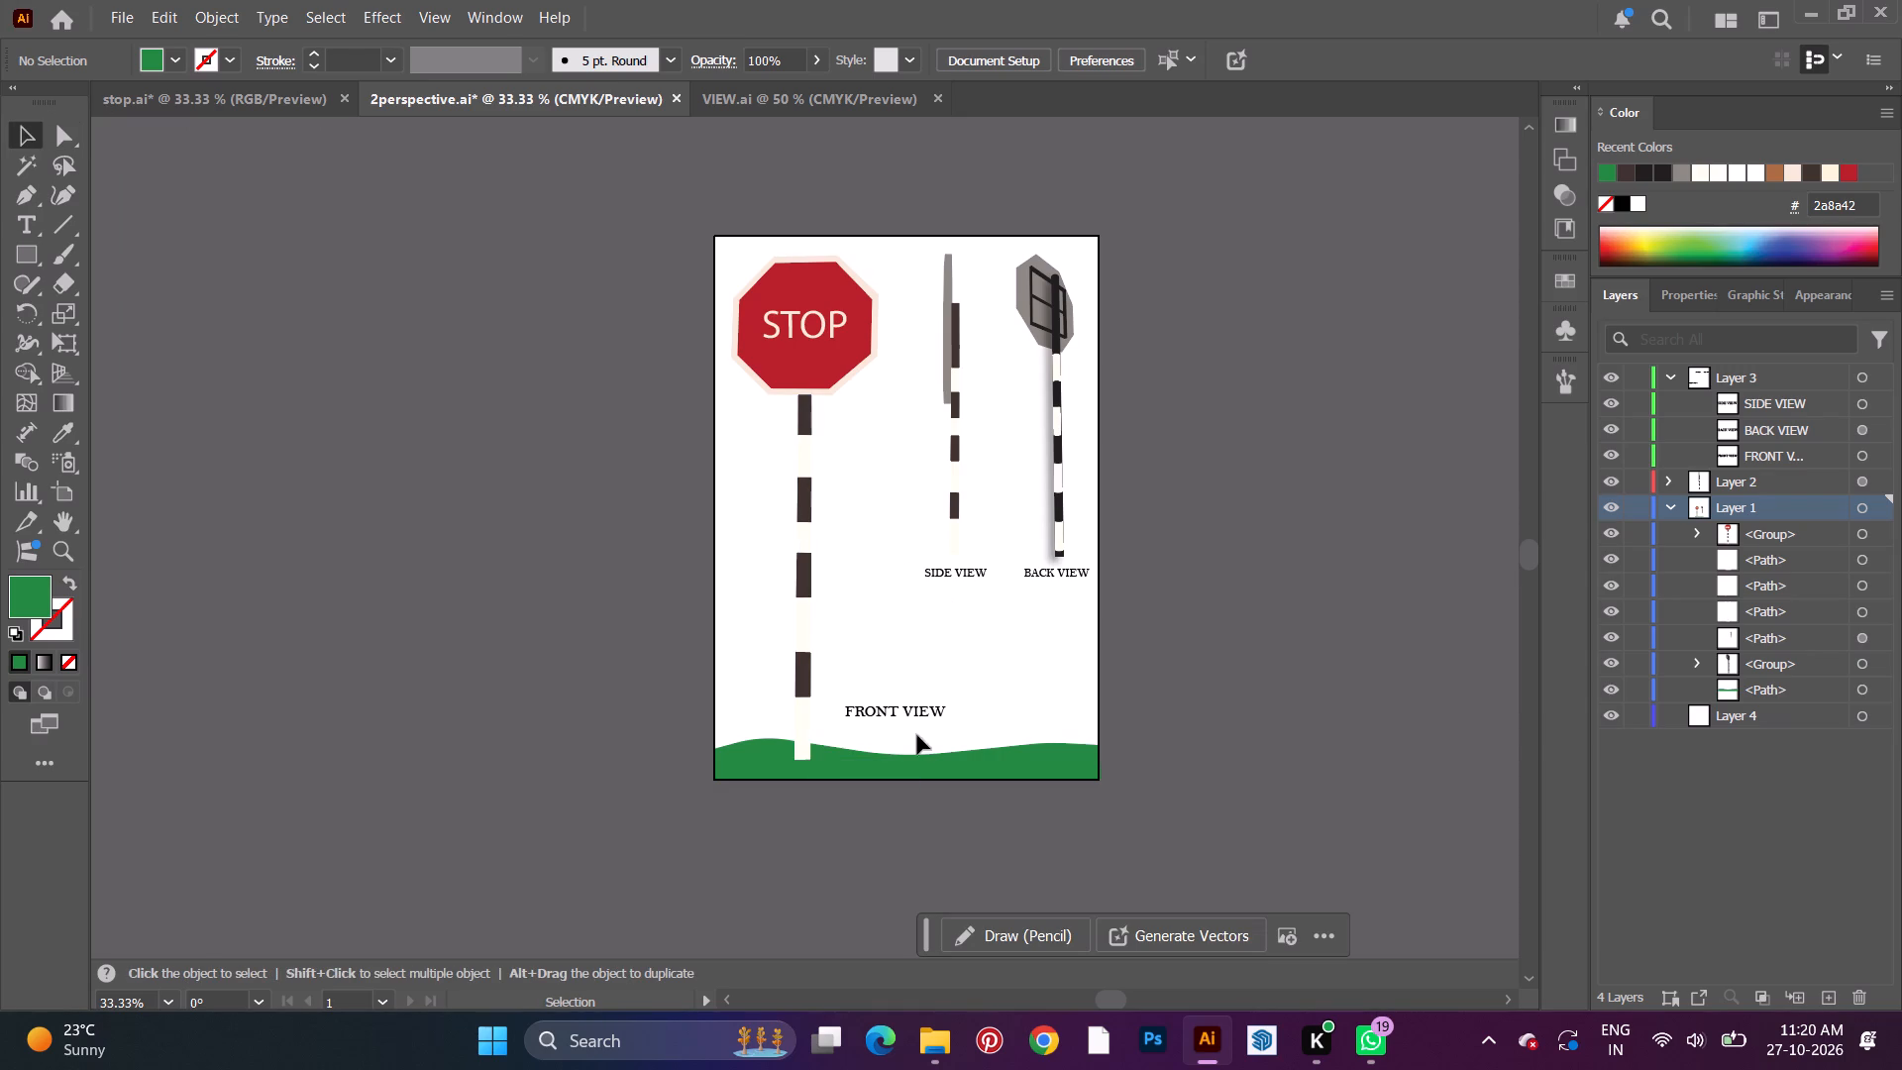
drag(912, 709, 909, 722)
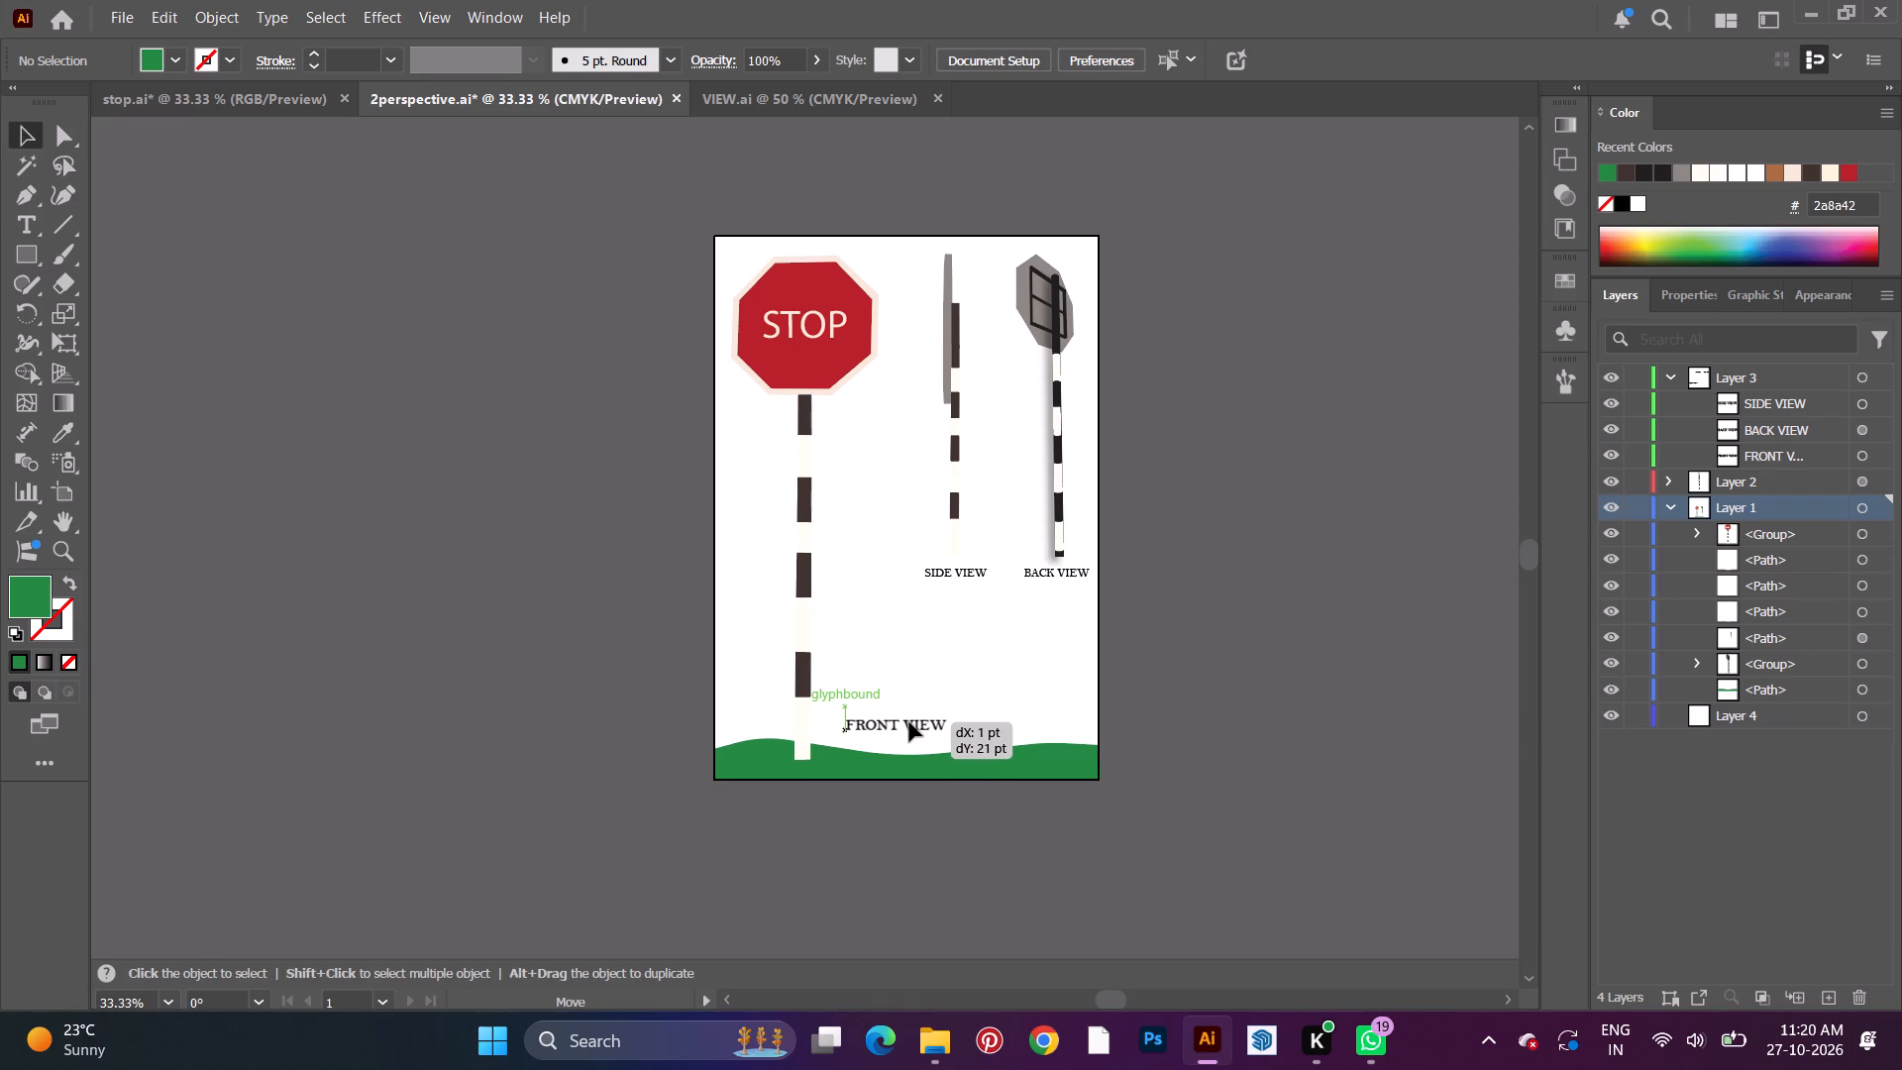
drag(909, 722, 906, 721)
click(1419, 739)
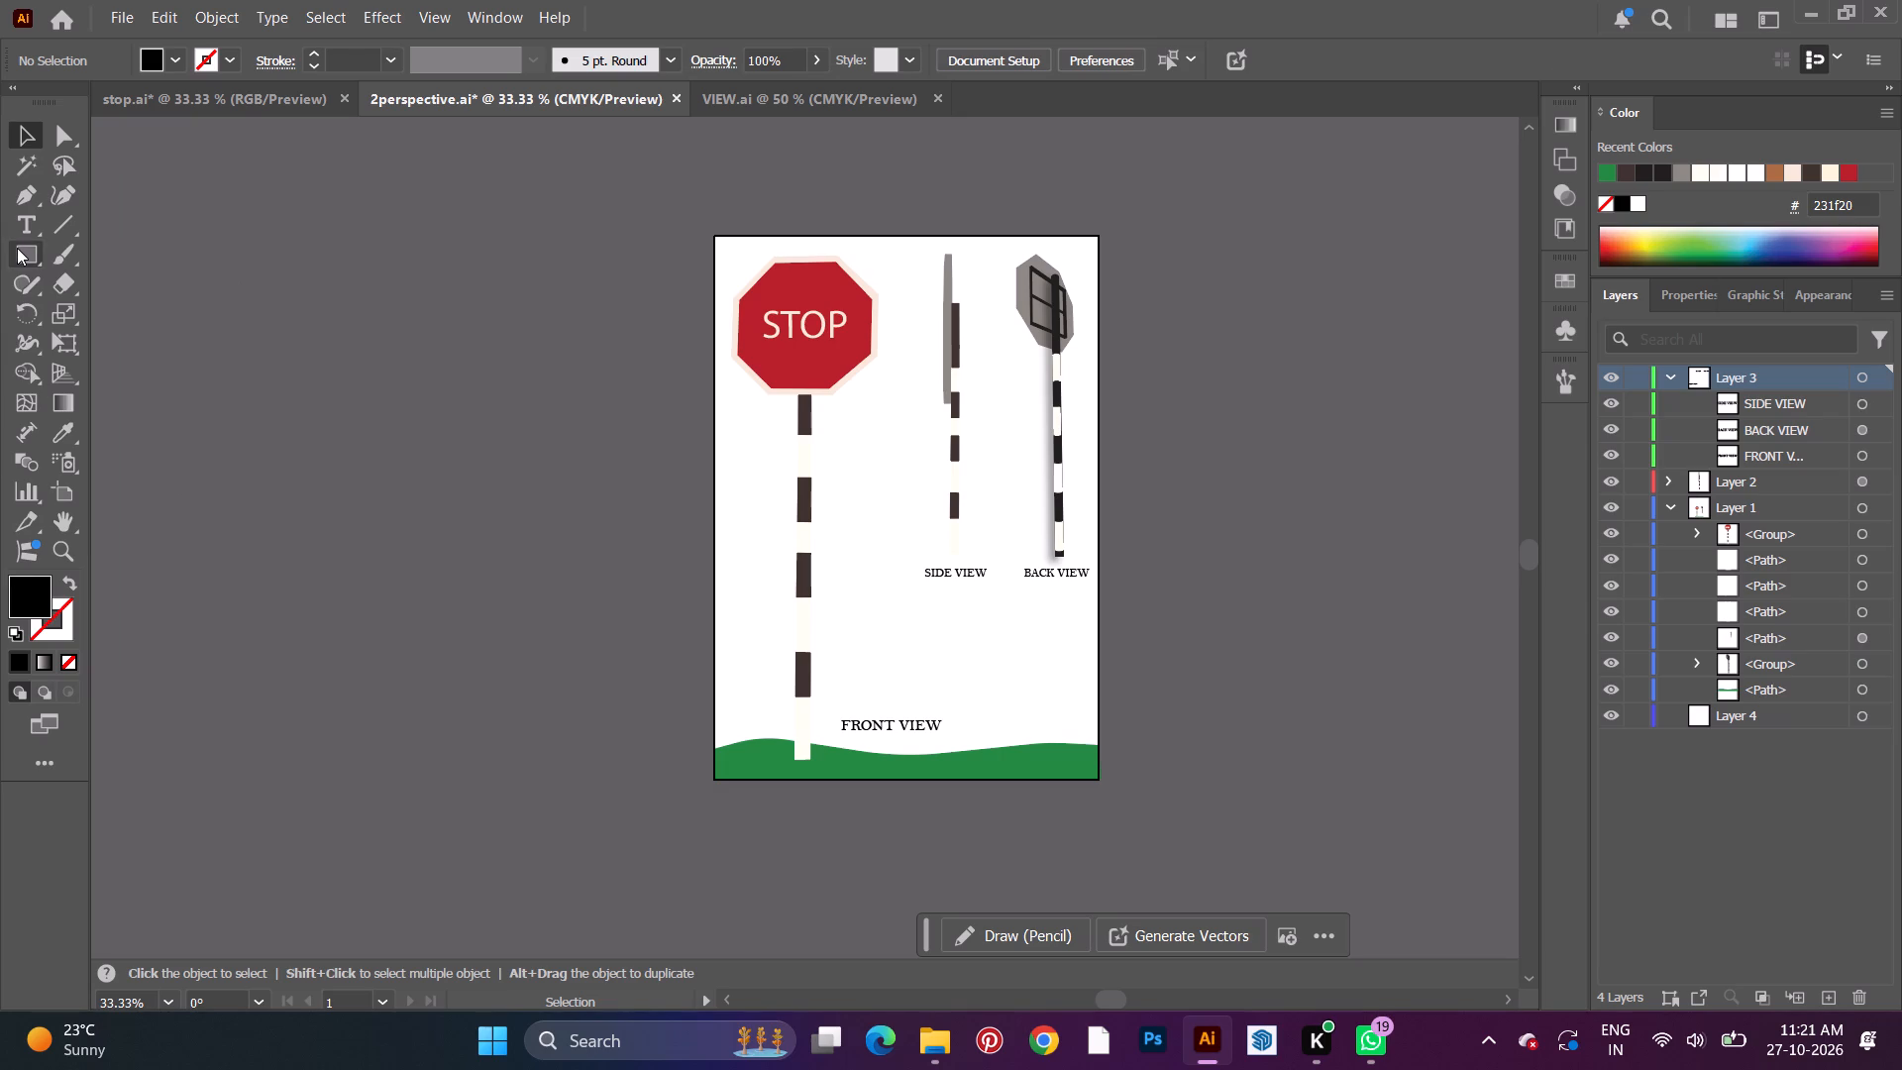
Inside the side view's group, shorten the grey sign plate slightly and move it down about 20 pt along the pole.
click(946, 390)
double_click(944, 360)
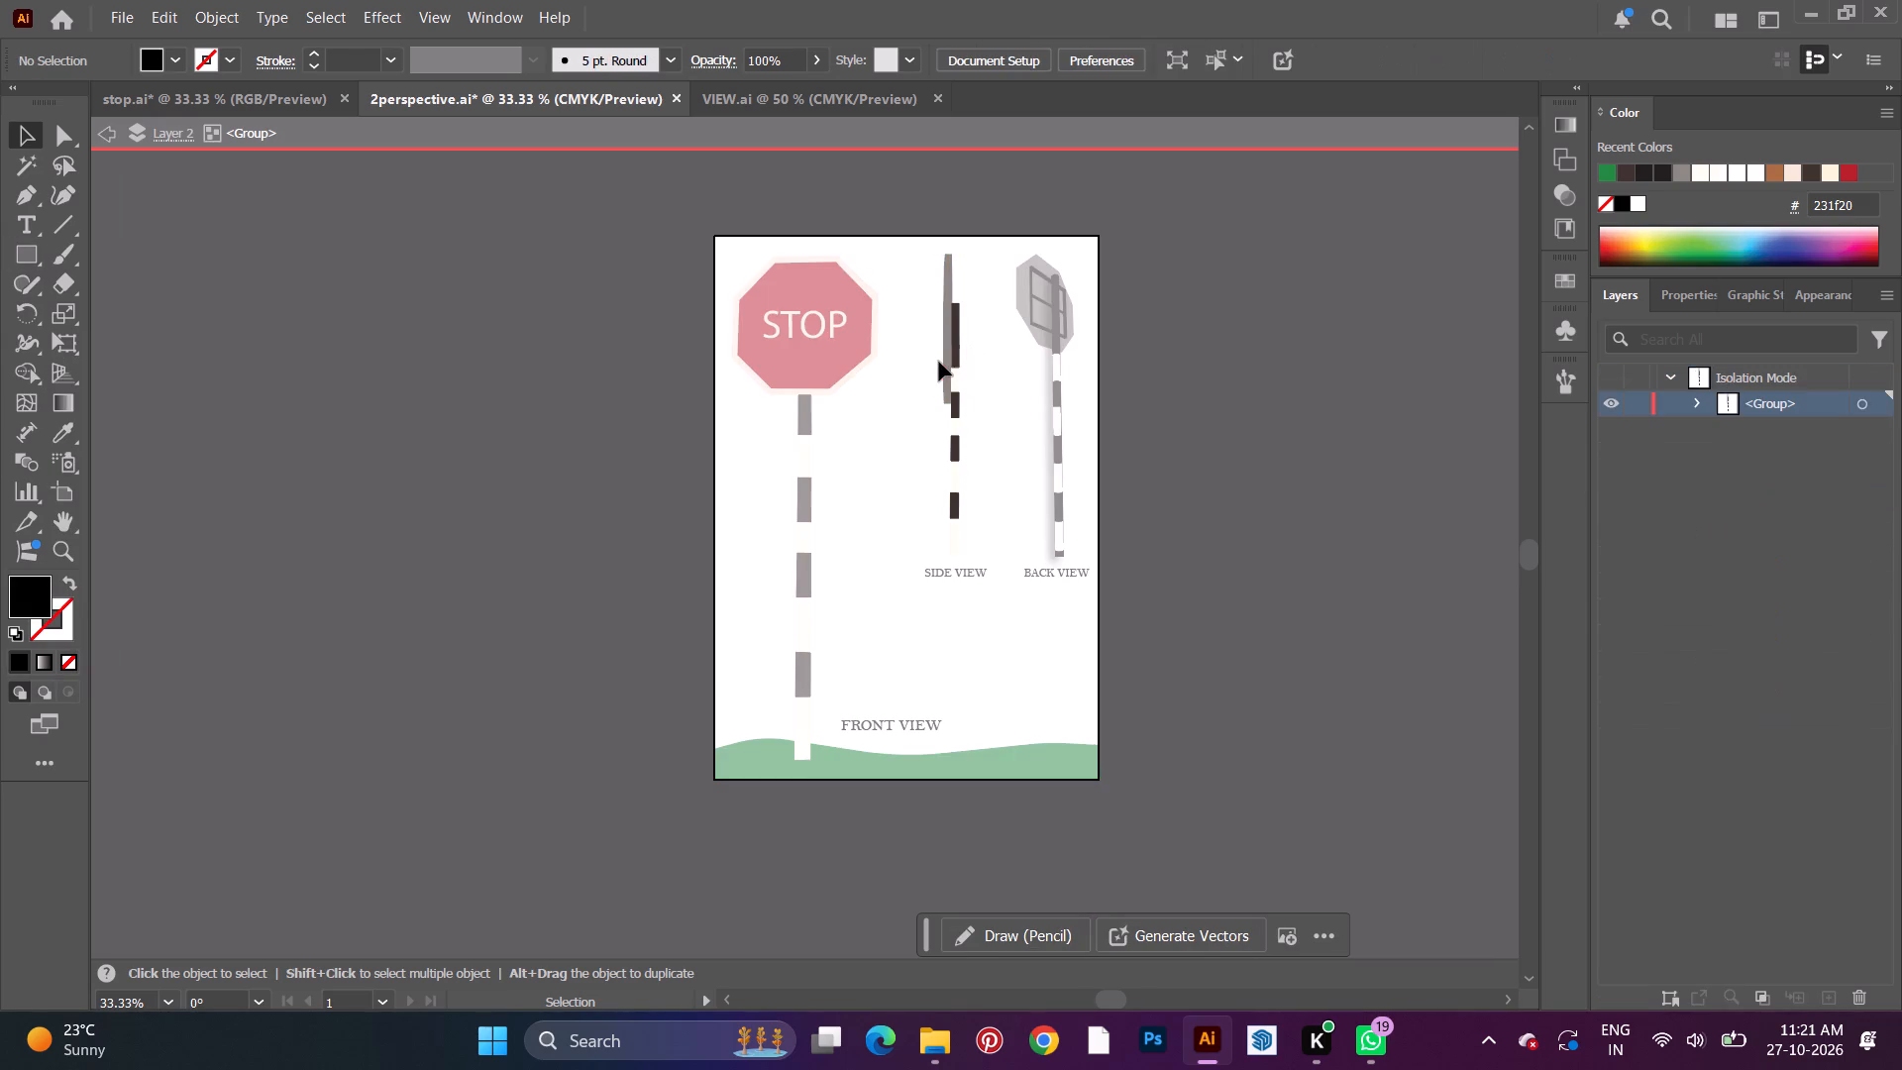
click(945, 360)
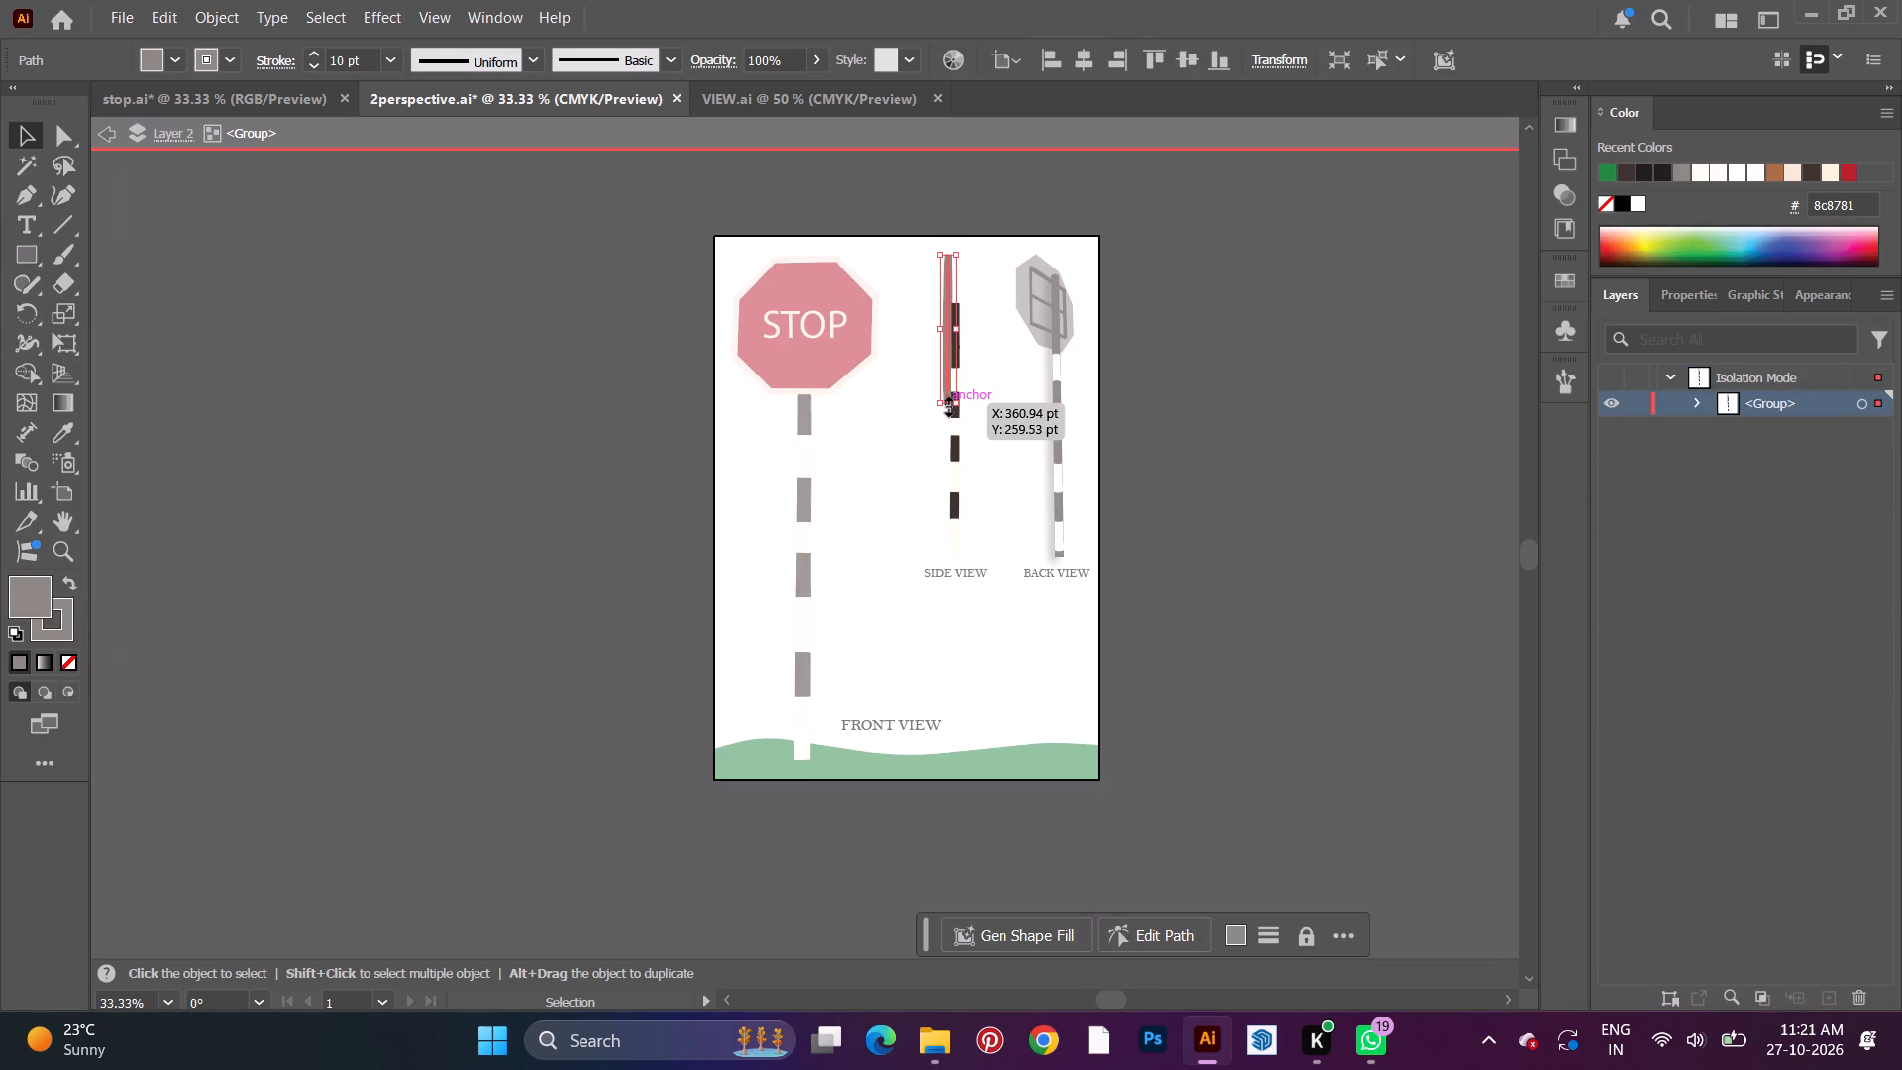
shift+drag(945, 402, 937, 388)
drag(951, 284, 946, 296)
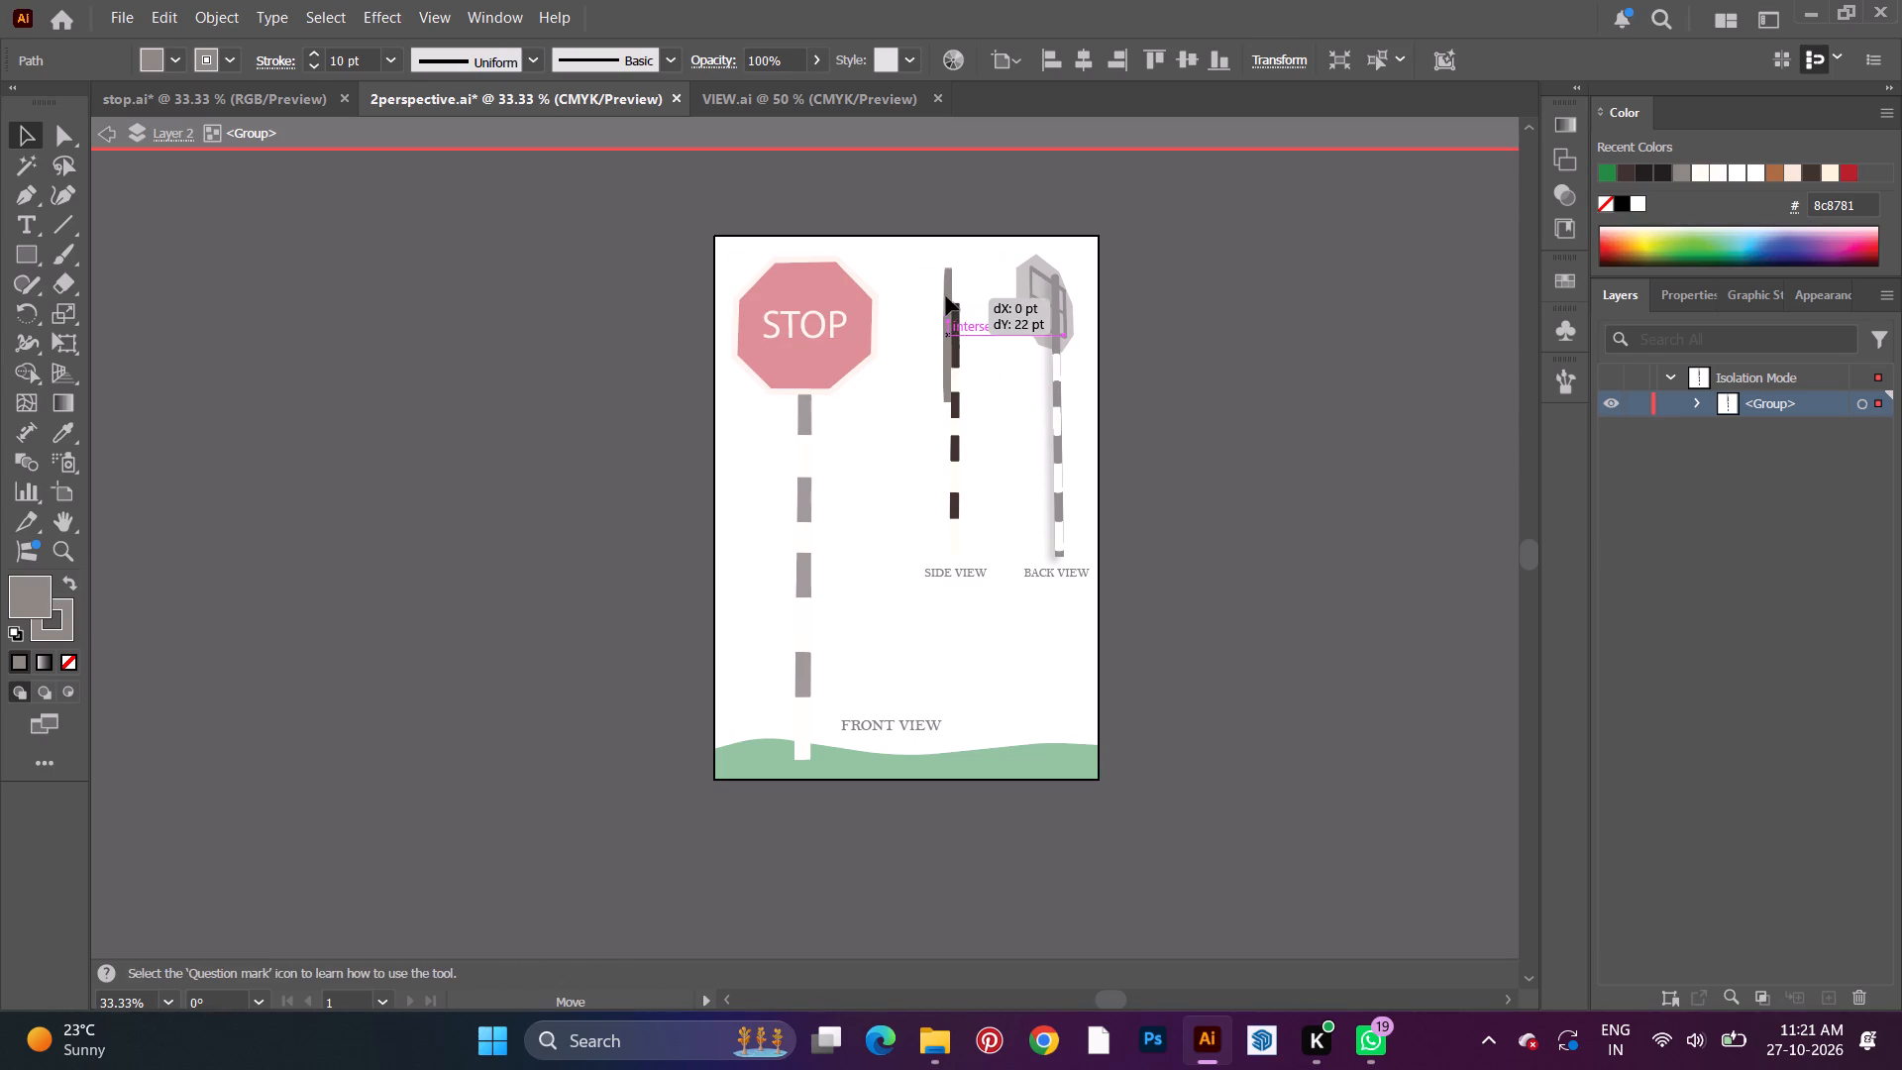
drag(946, 296, 945, 294)
click(1215, 373)
double_click(1213, 386)
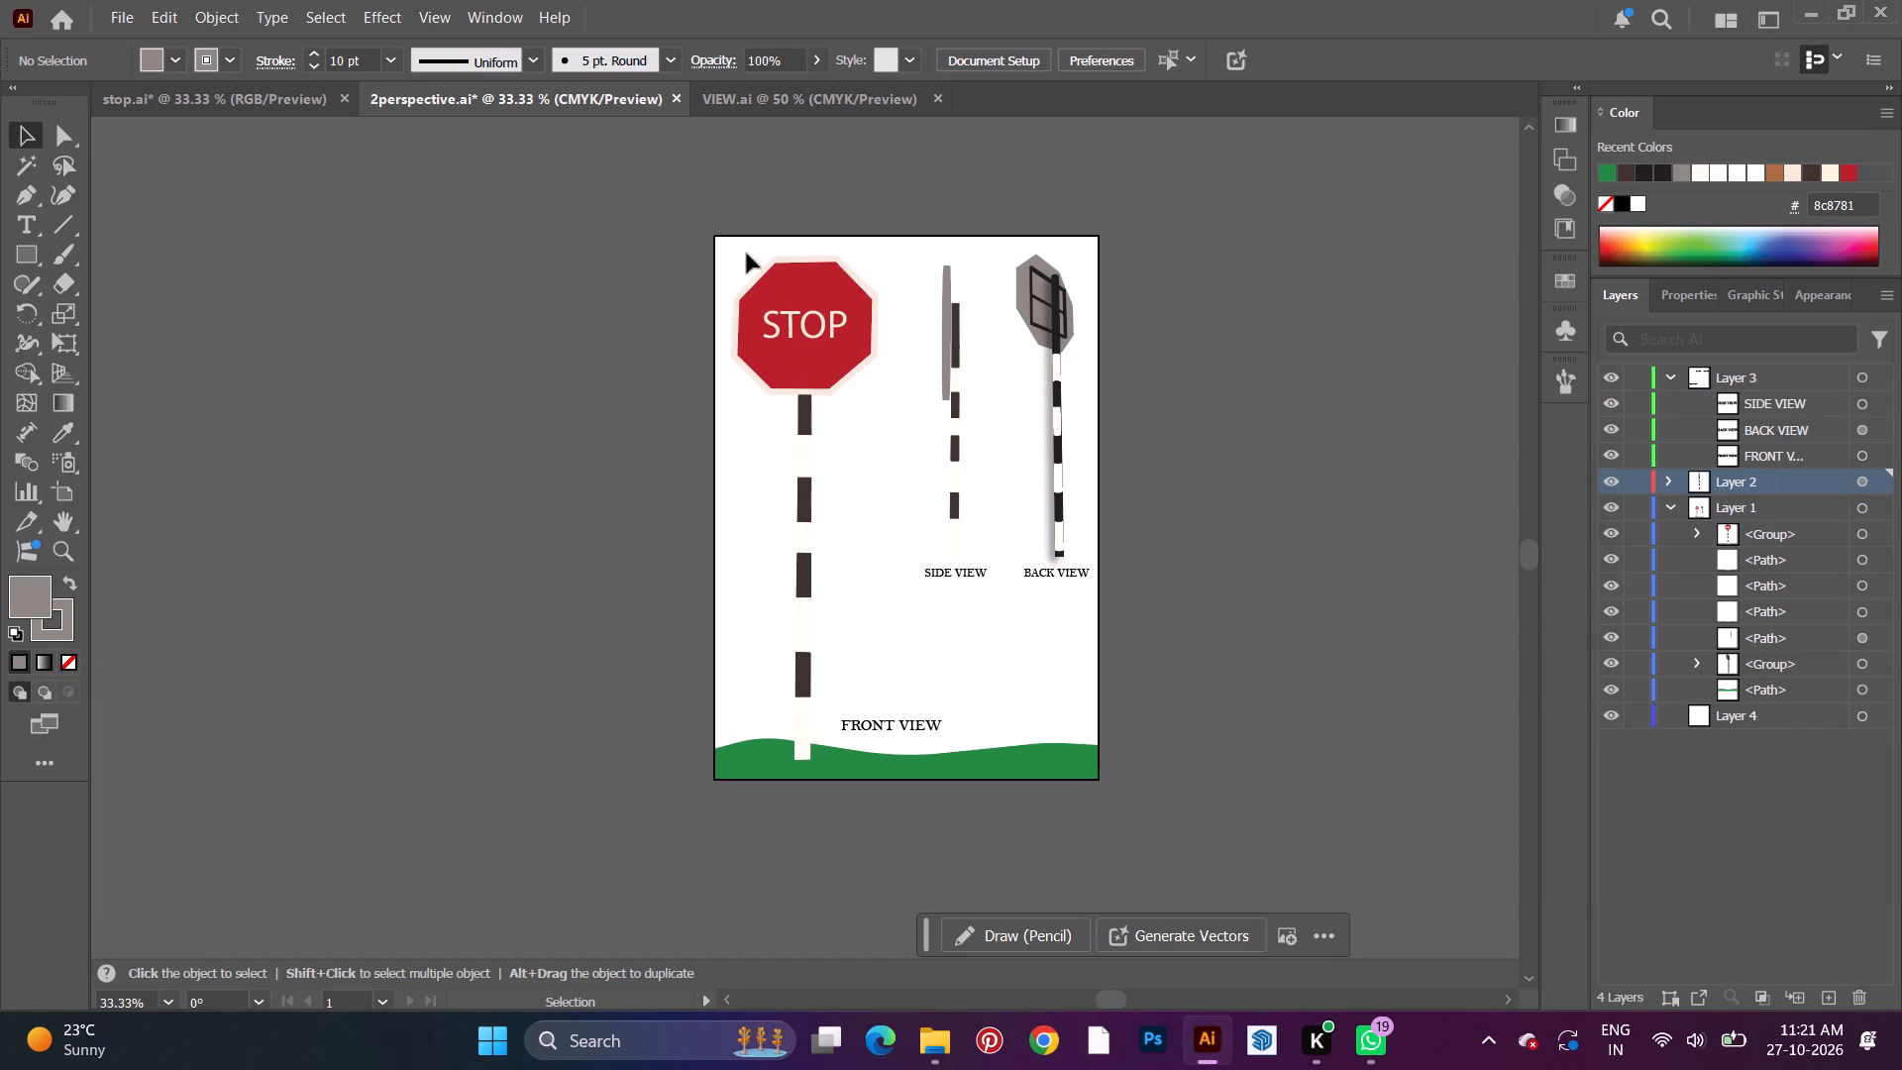
Apply a Multiply drop shadow to the front-view sign: 46% opacity, X offset -8.5039 pt, Y offset 8.5039 pt, blur 5.6693 pt, darkness 50%.
drag(746, 257, 845, 642)
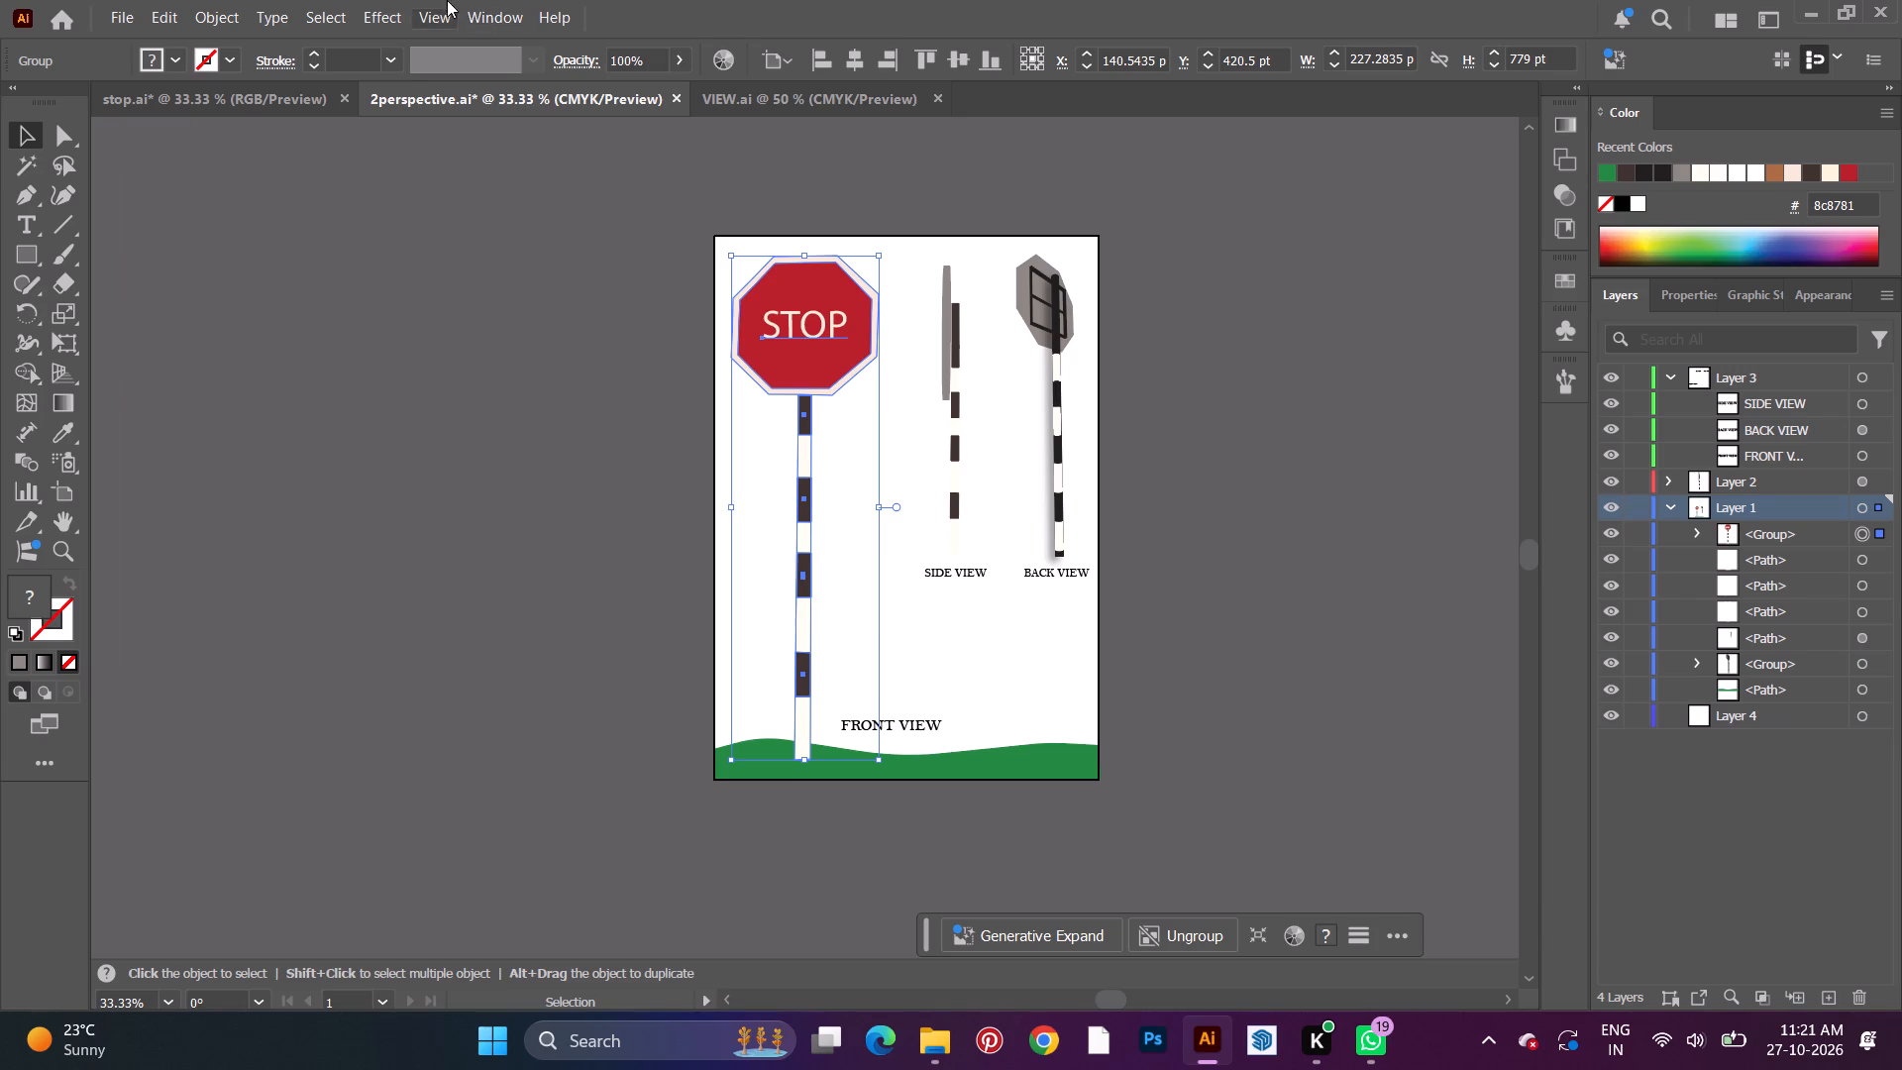
click(431, 7)
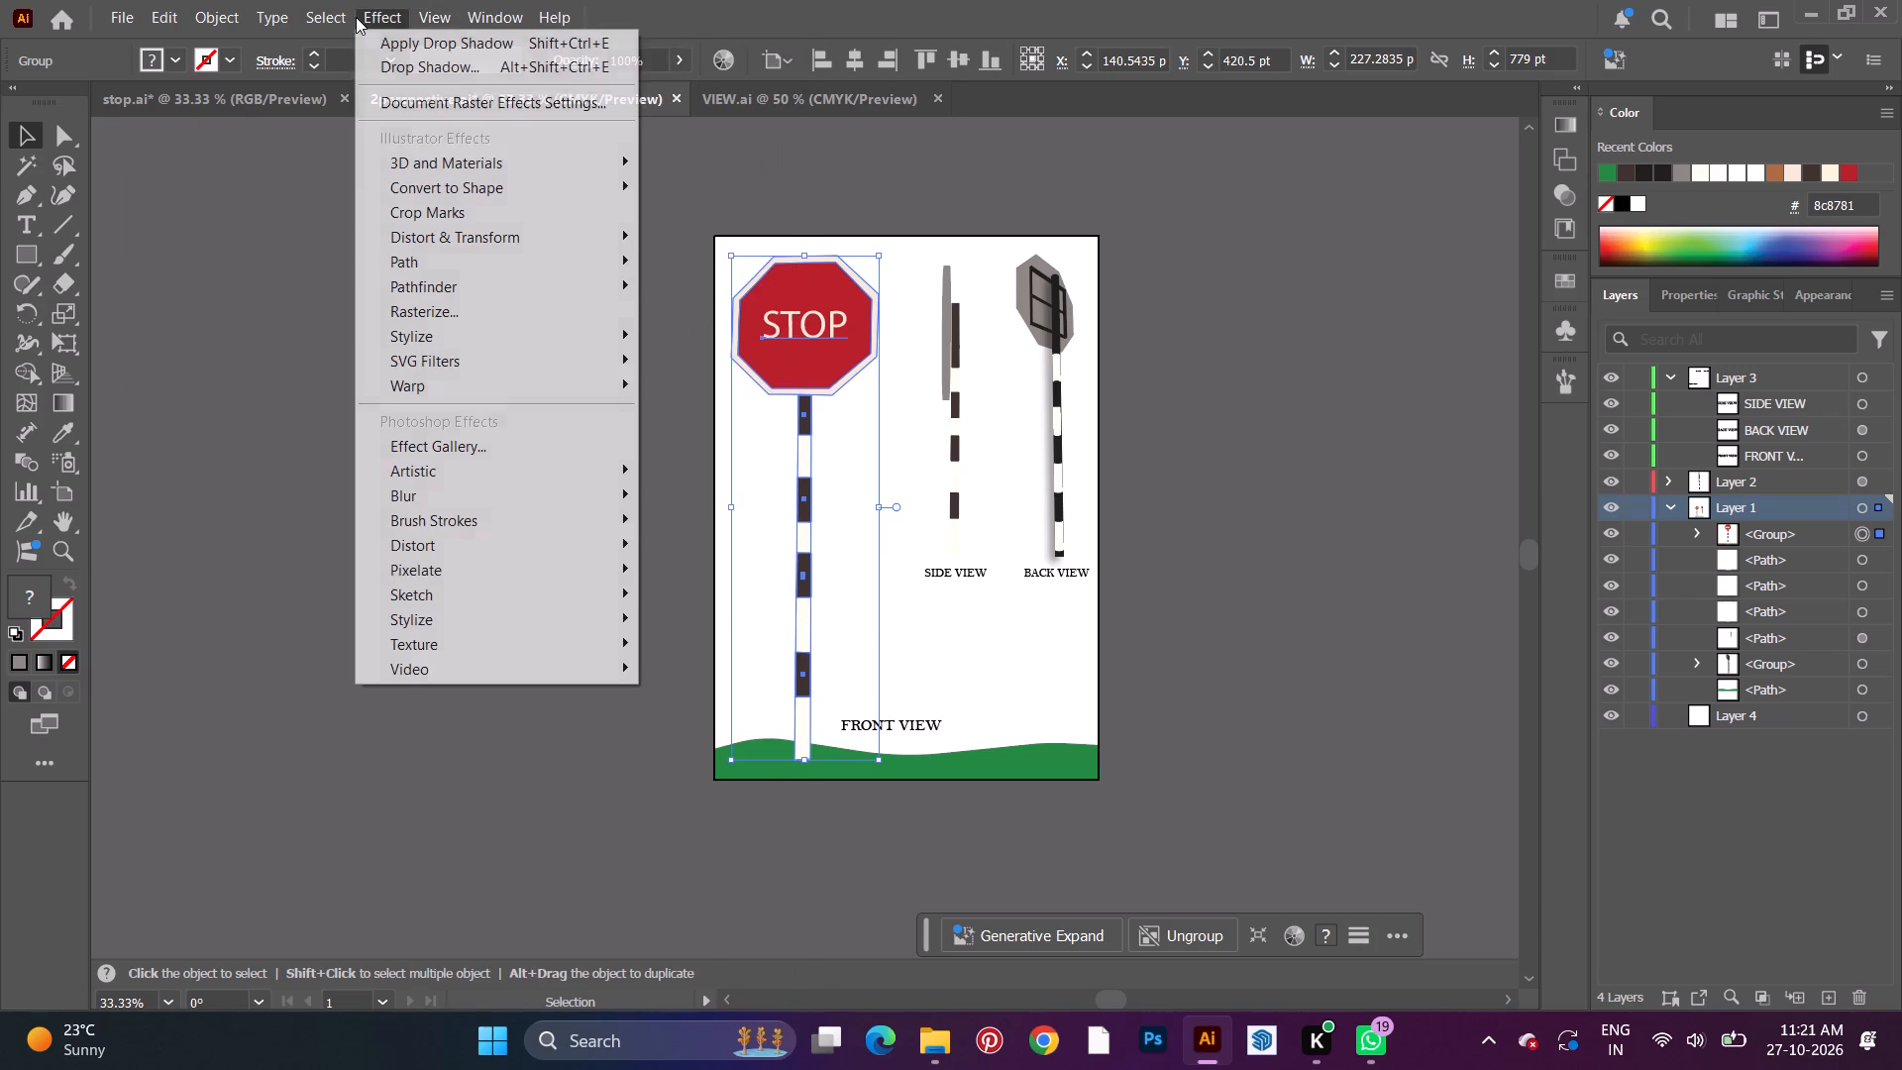
click(362, 16)
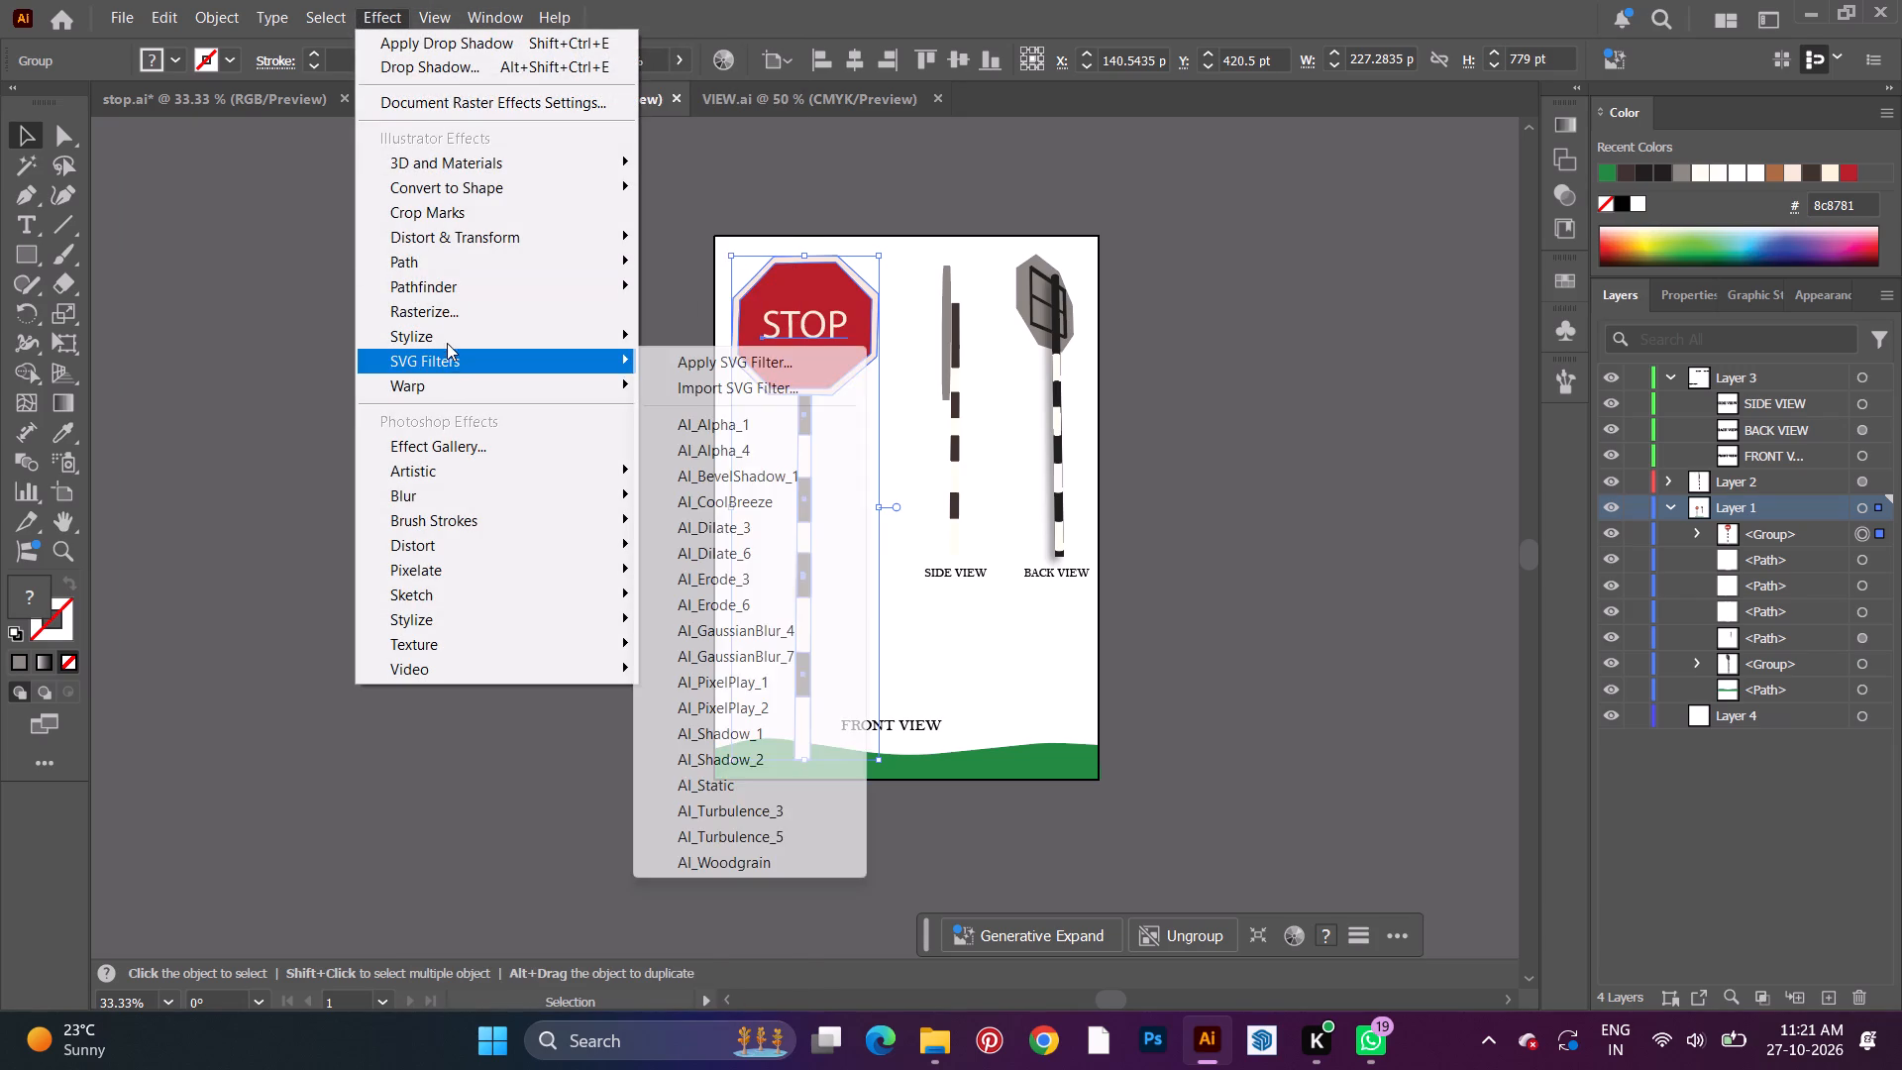
click(447, 342)
click(702, 334)
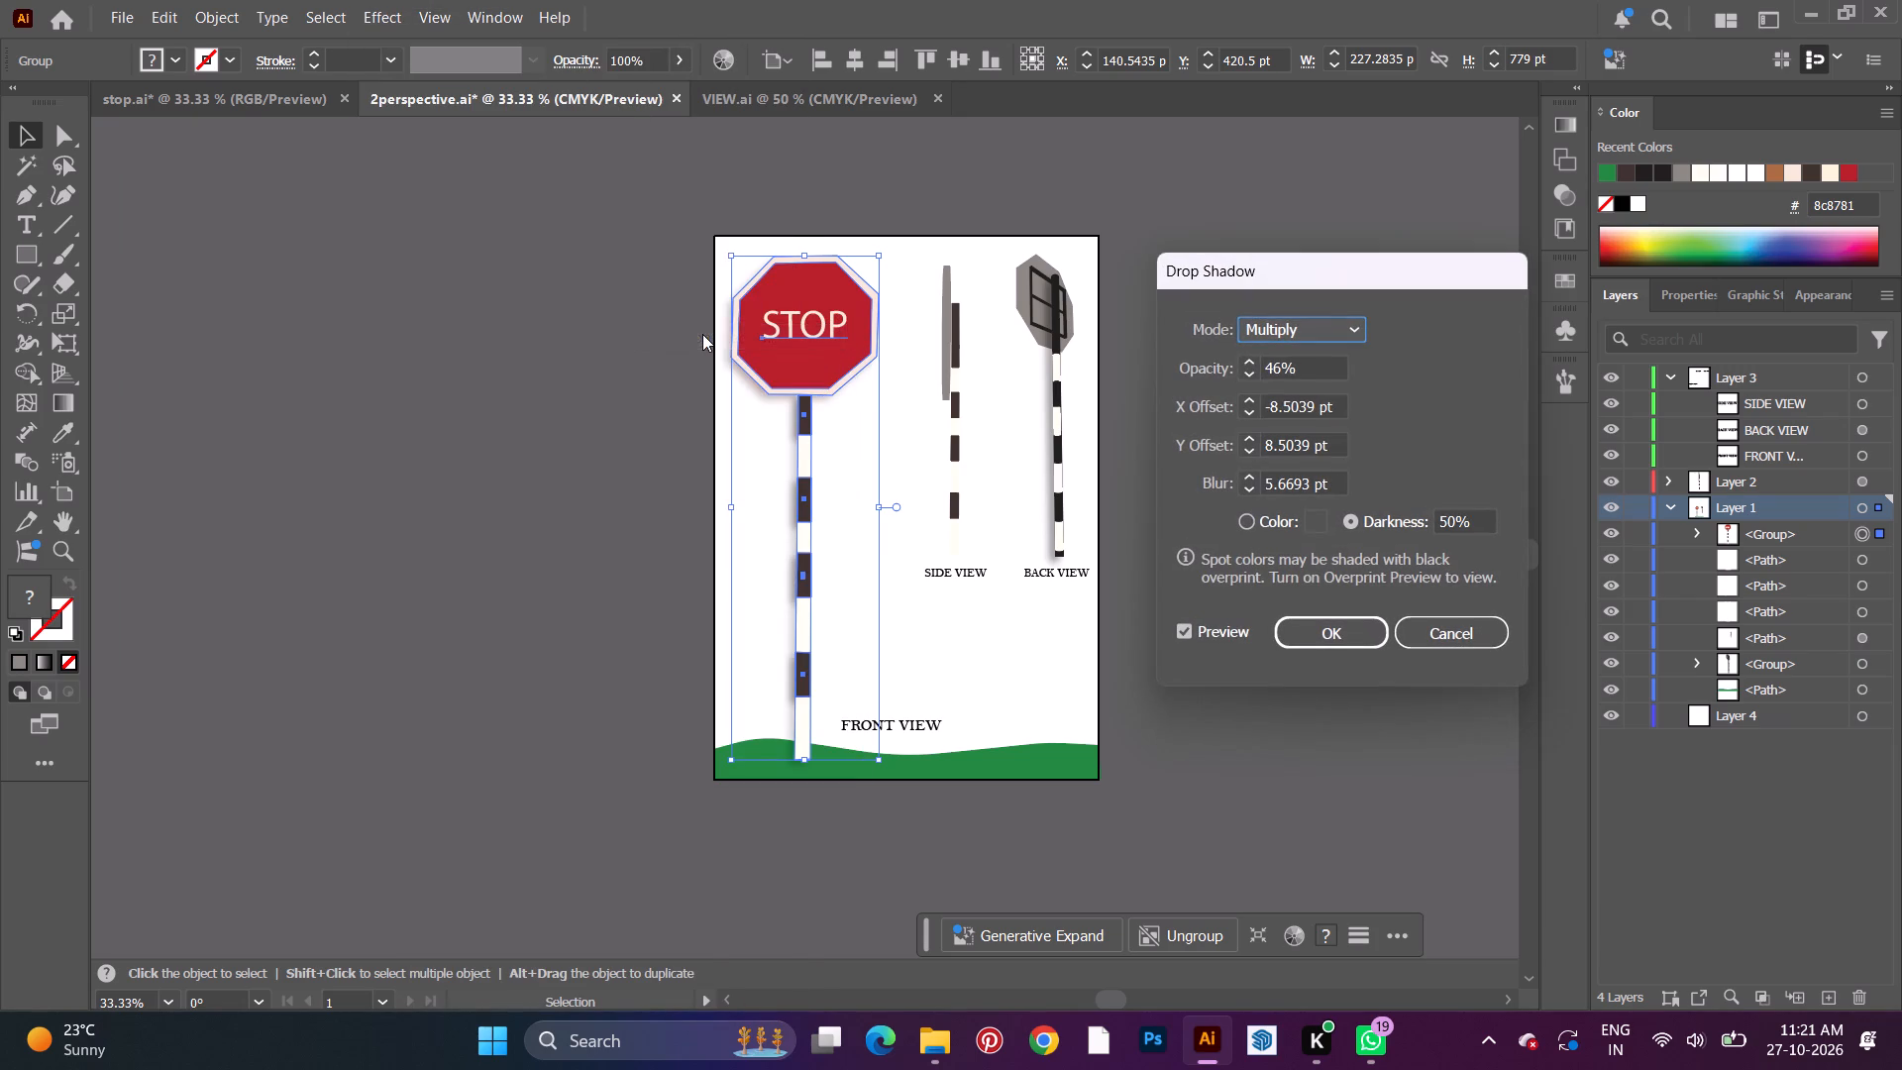
click(1347, 630)
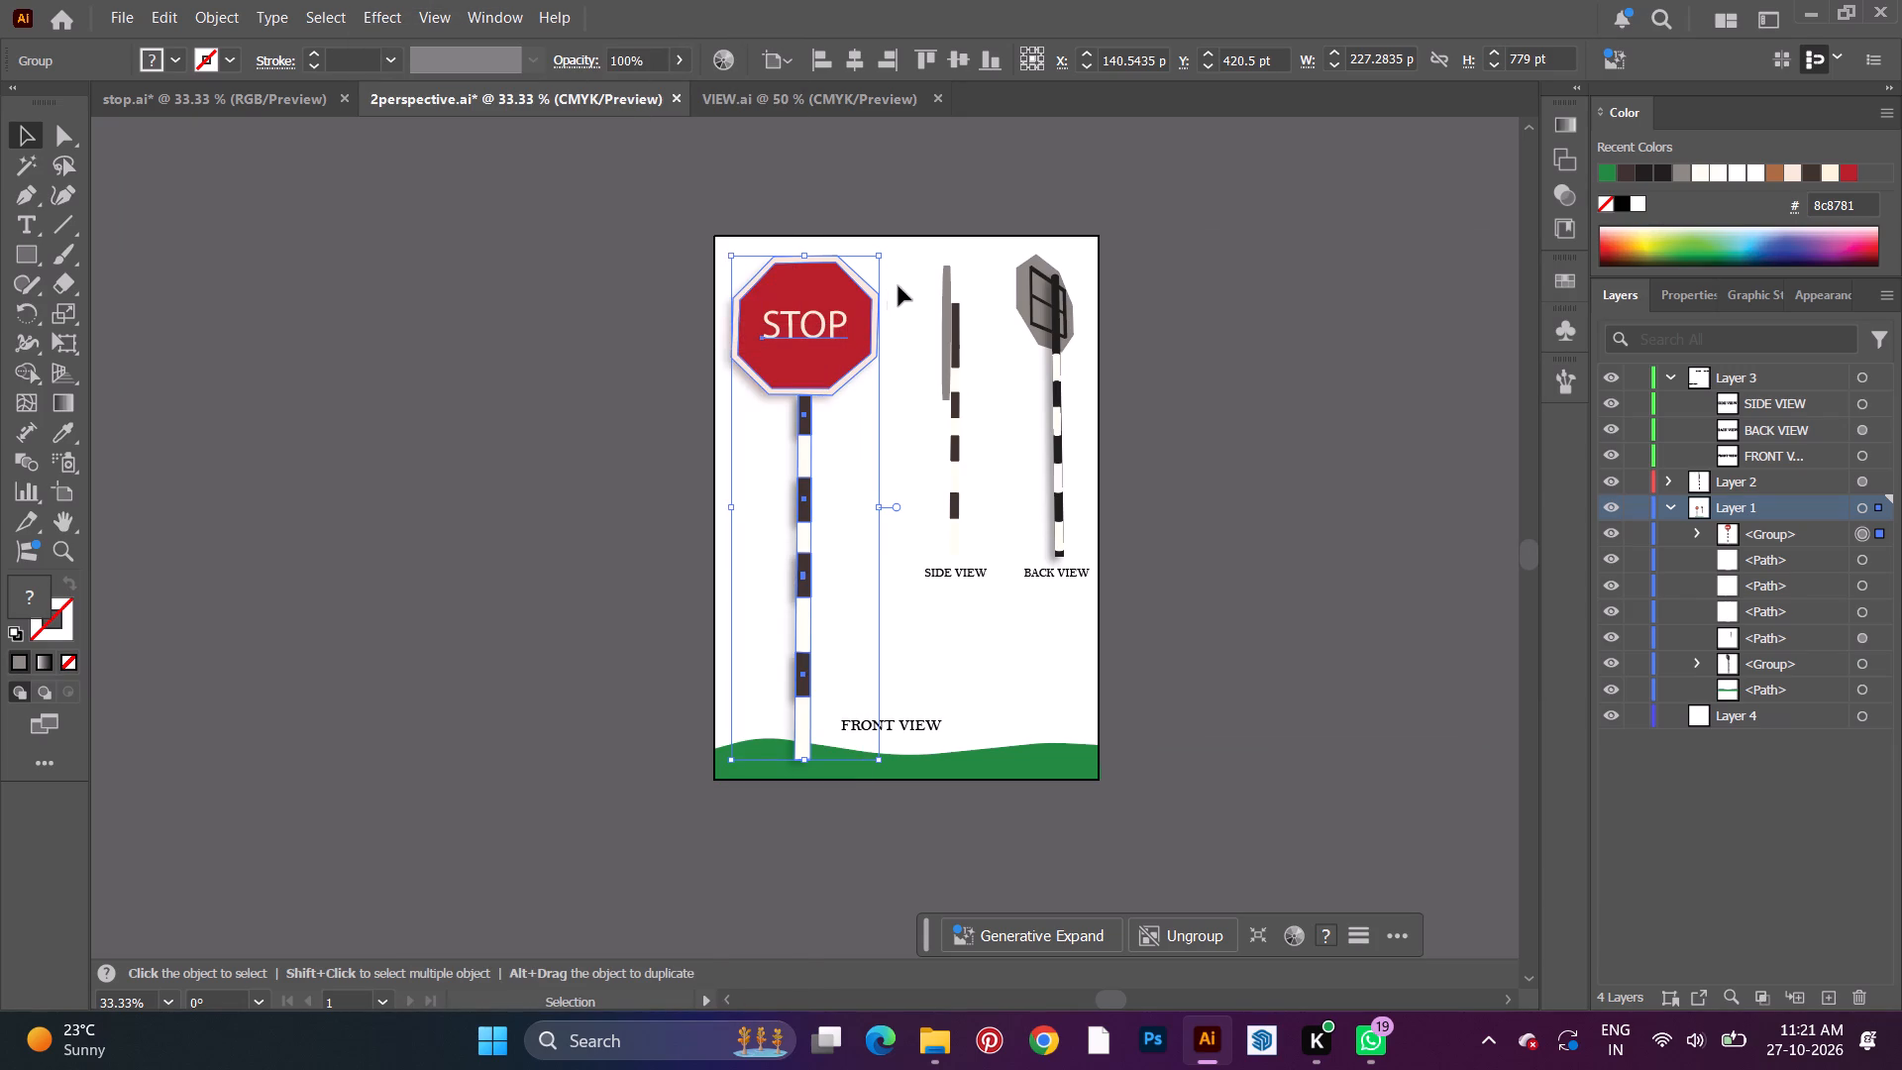
Apply a Multiply drop shadow to the side-view sign: 46% opacity, offsets -8.5039 and 8.5039 pt, blur 5.6693 pt, darkness 50%.
drag(918, 277, 991, 526)
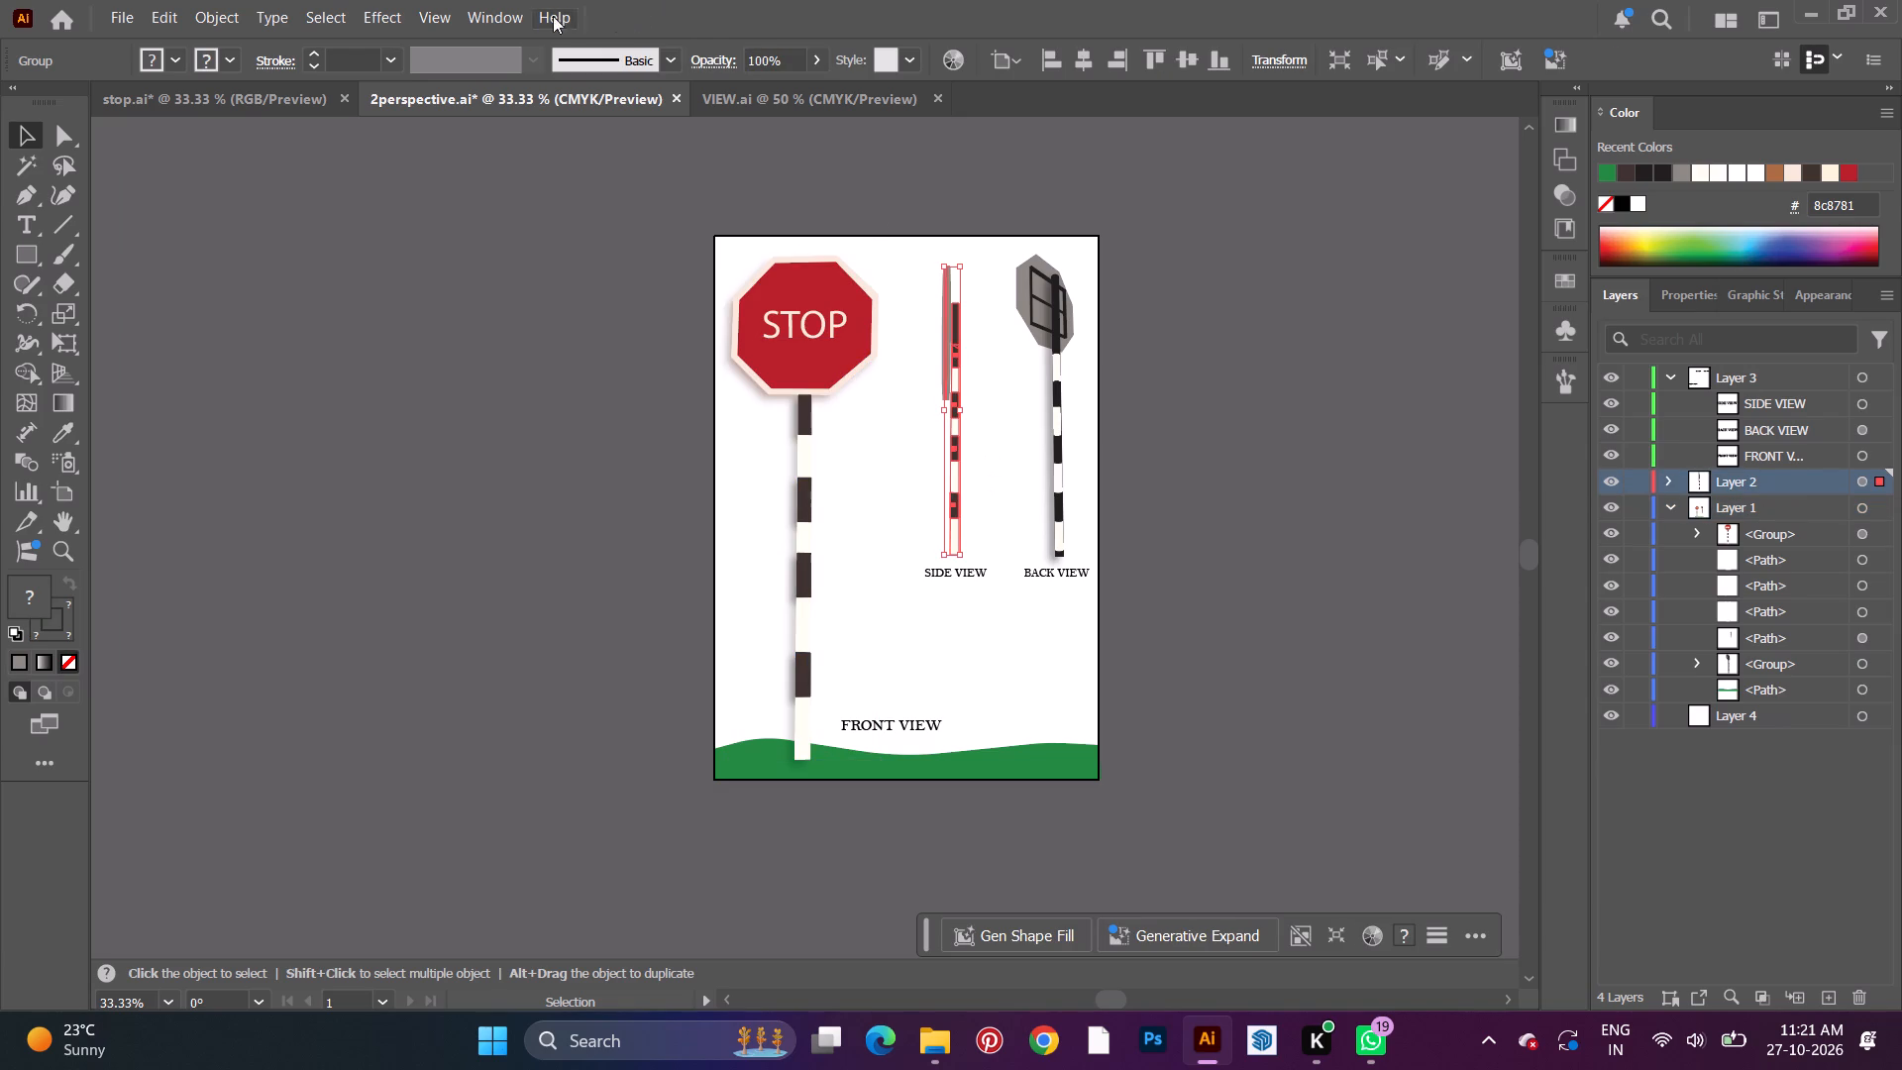
click(399, 13)
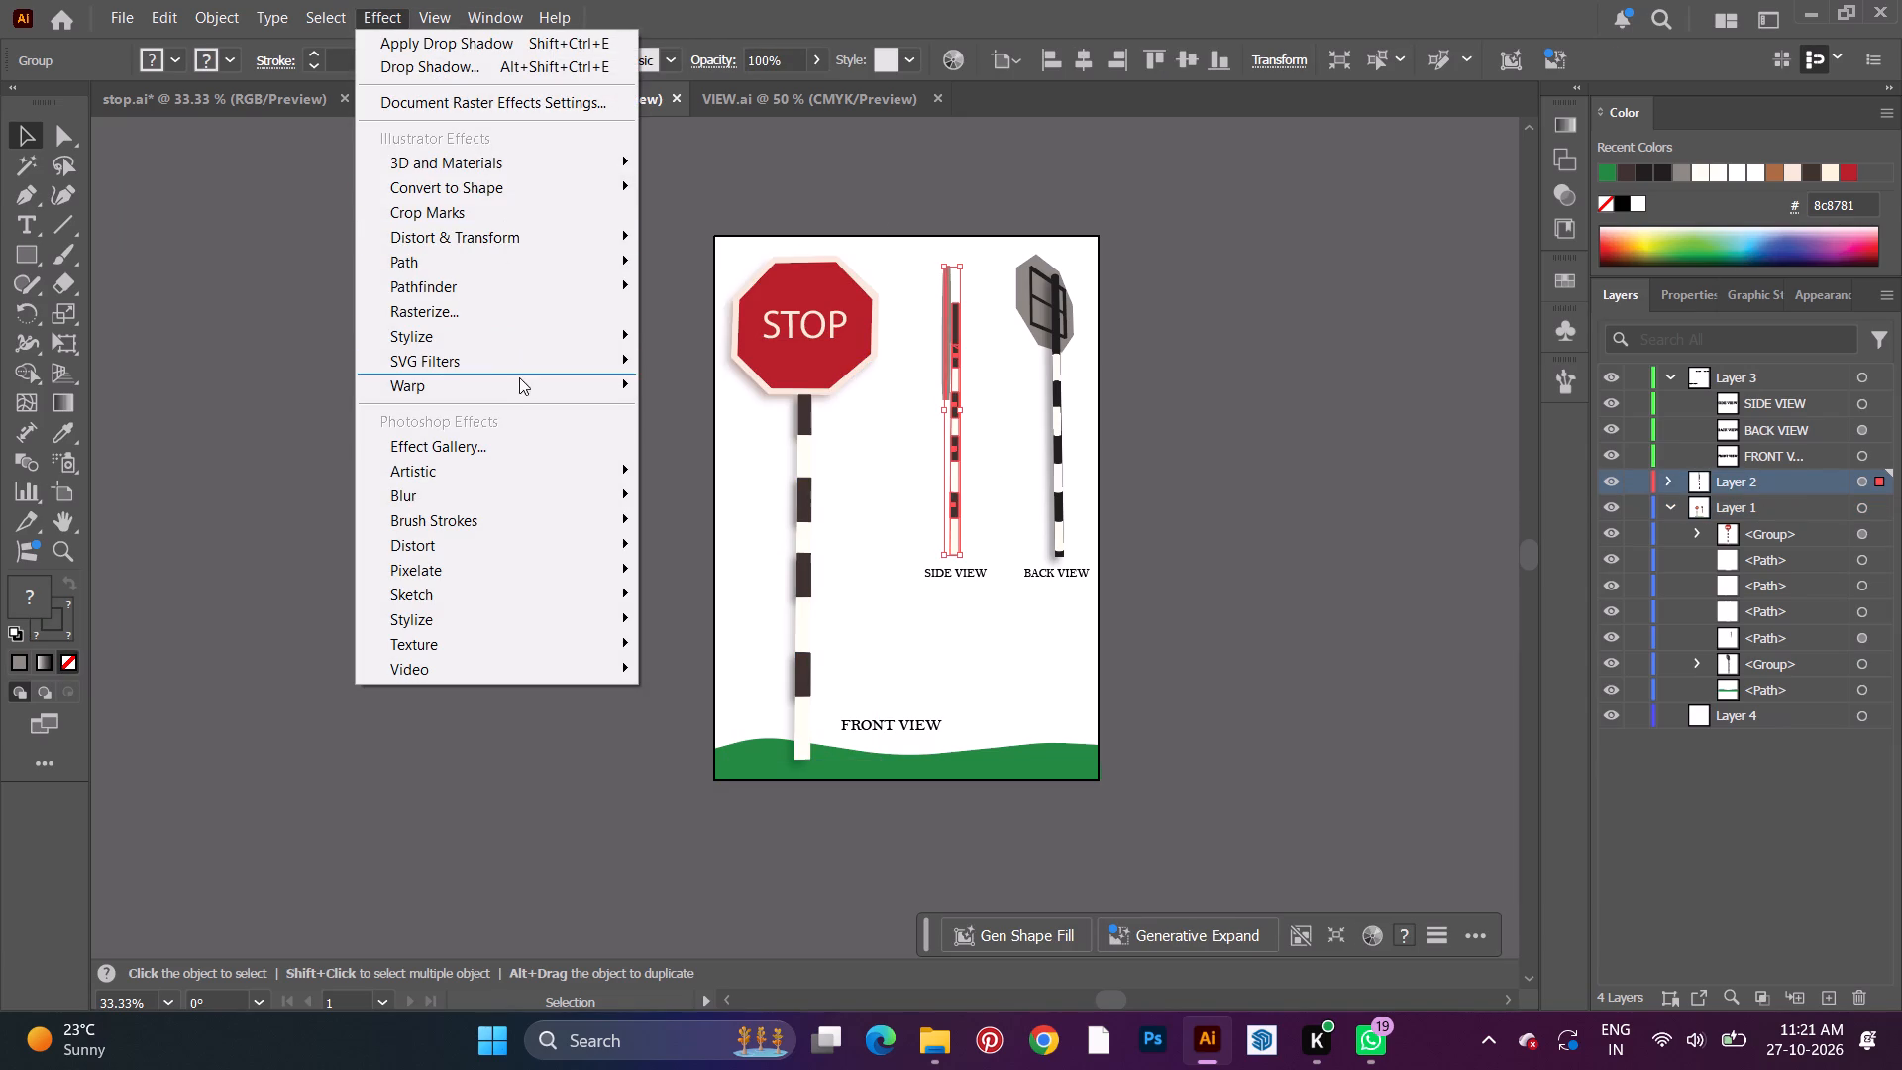
click(512, 345)
click(669, 336)
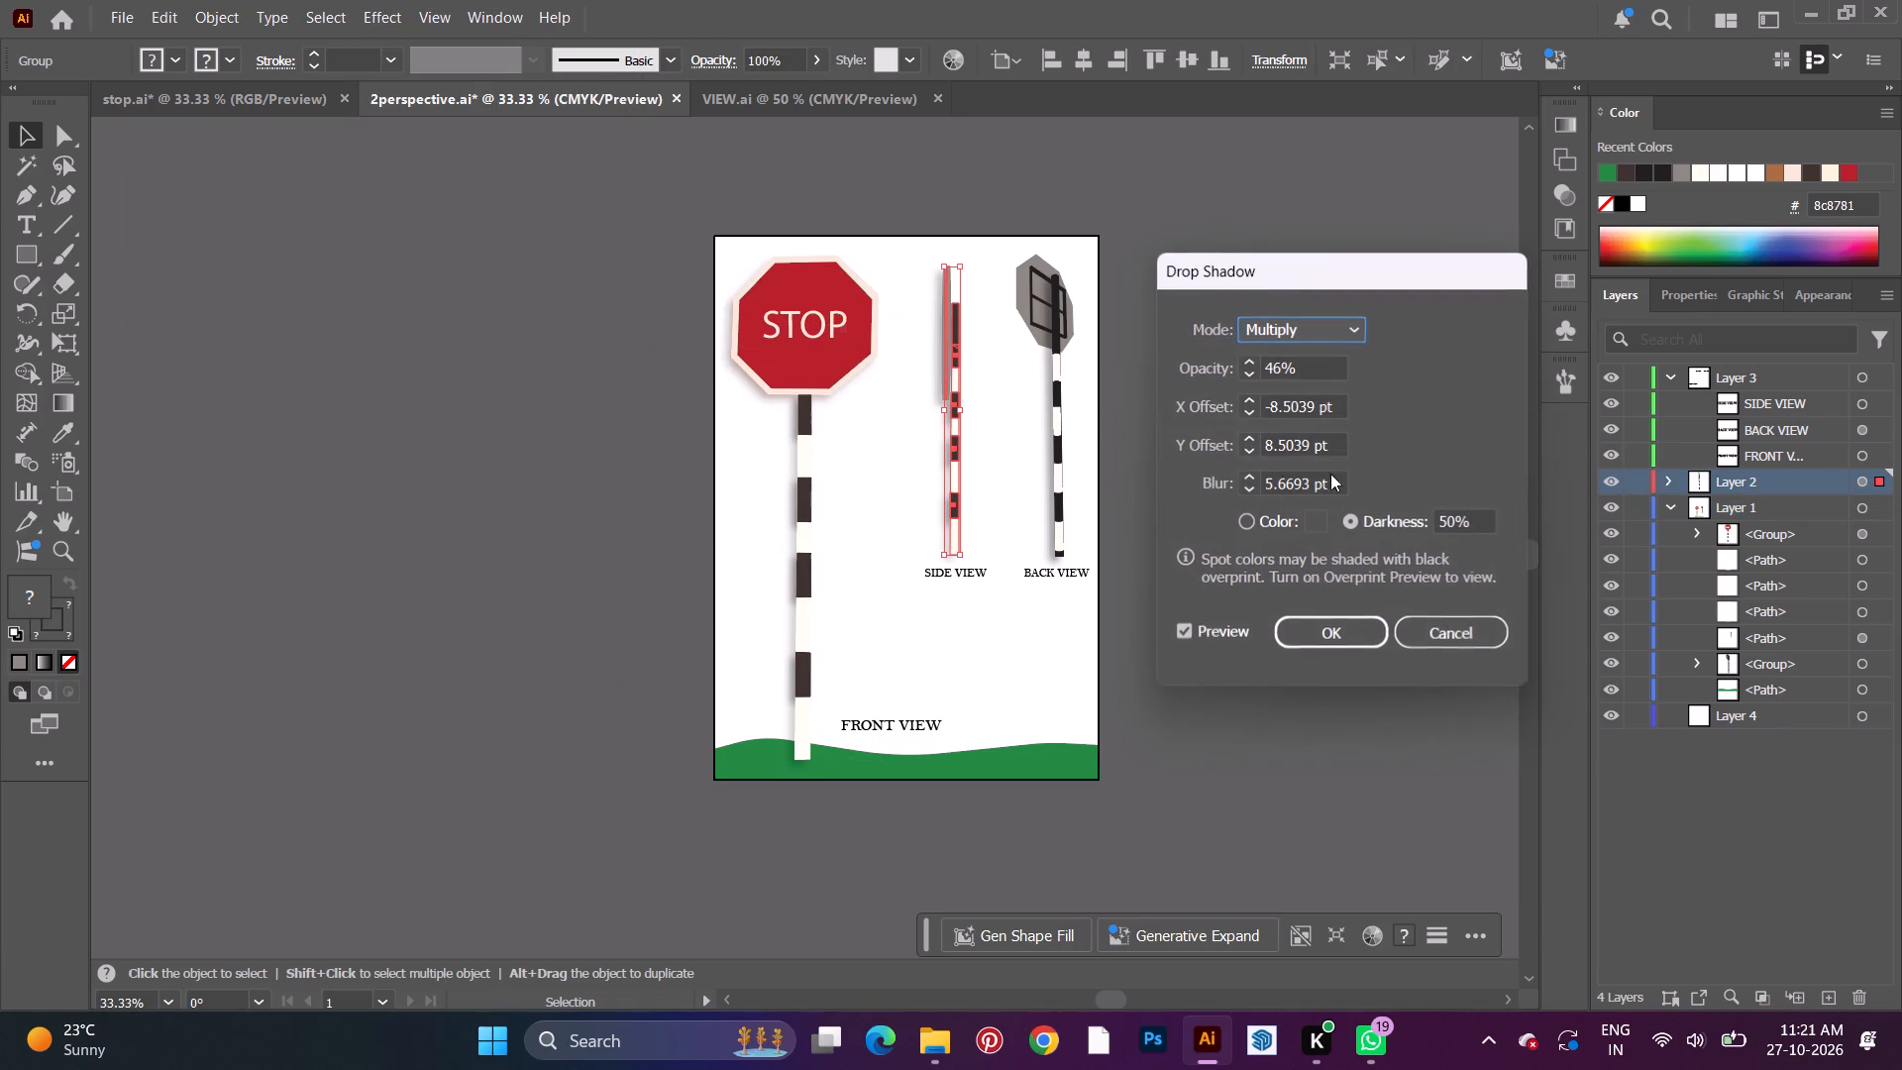
click(1348, 634)
click(1295, 599)
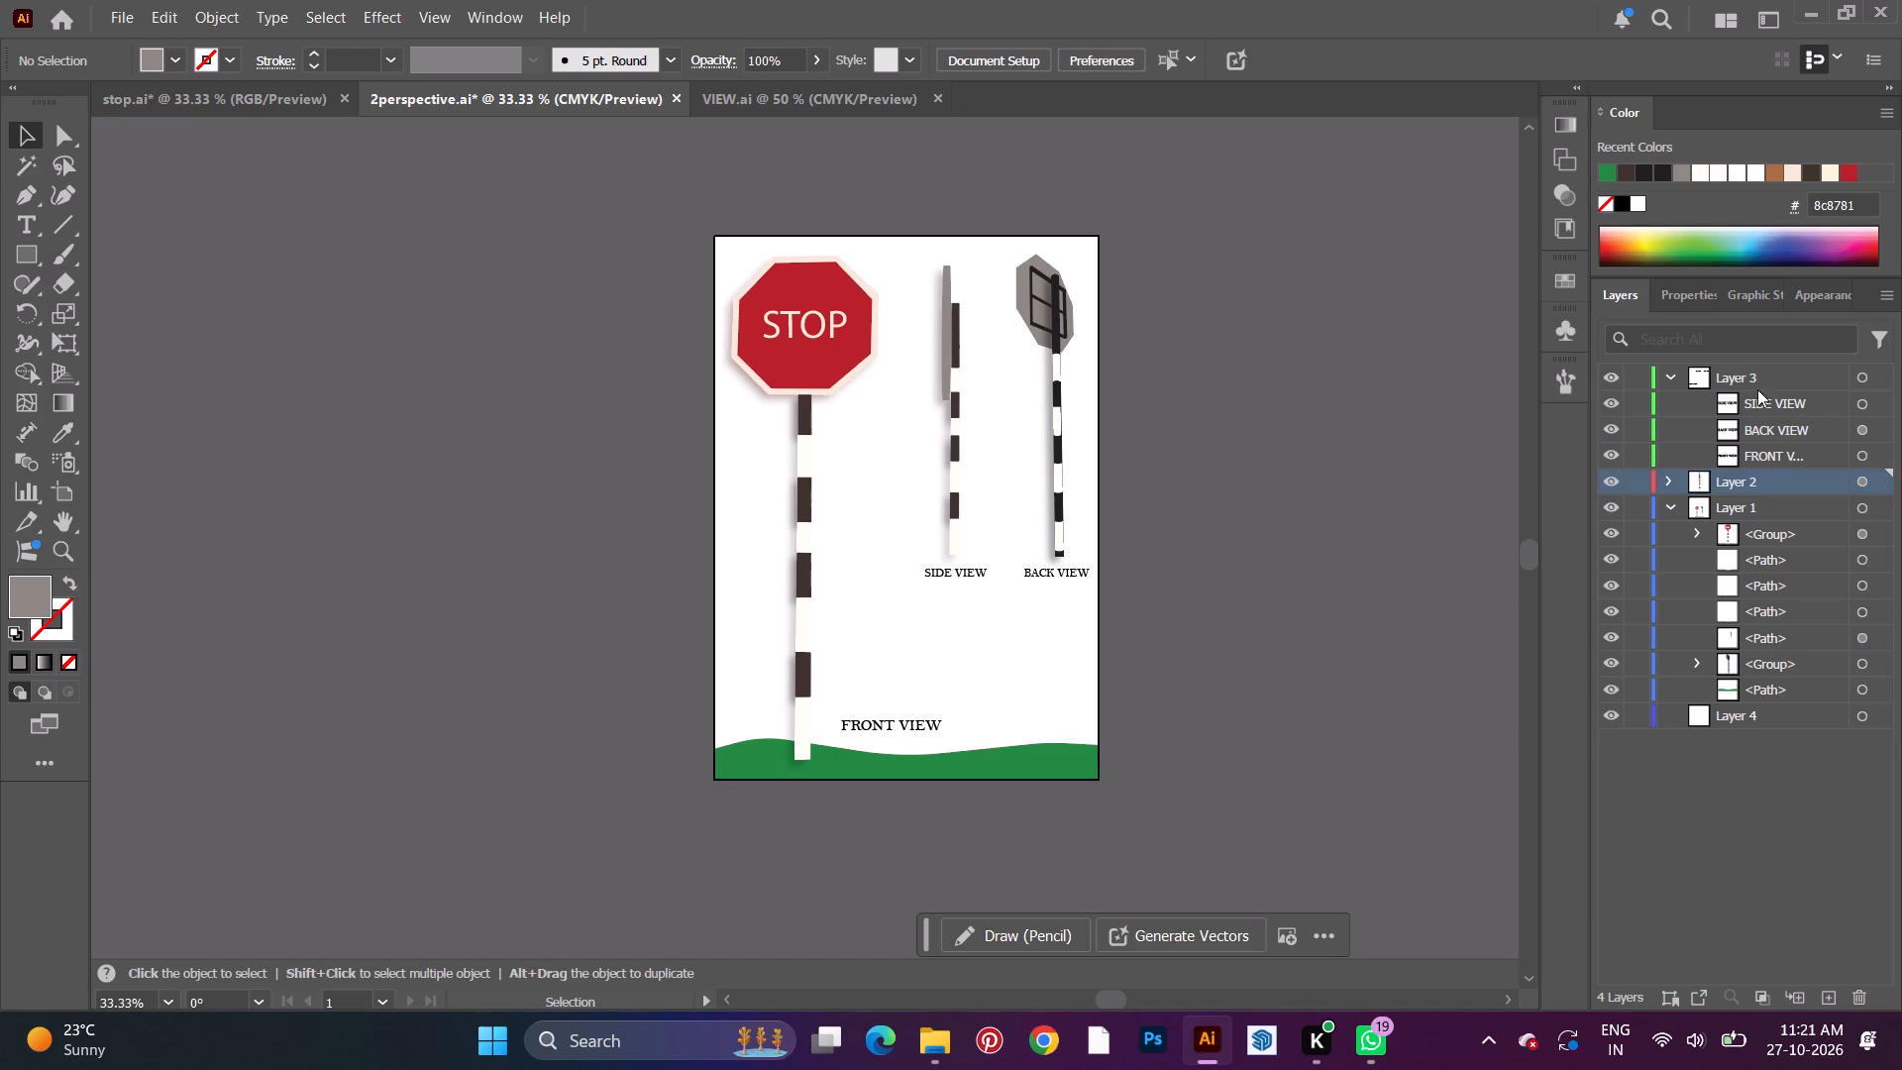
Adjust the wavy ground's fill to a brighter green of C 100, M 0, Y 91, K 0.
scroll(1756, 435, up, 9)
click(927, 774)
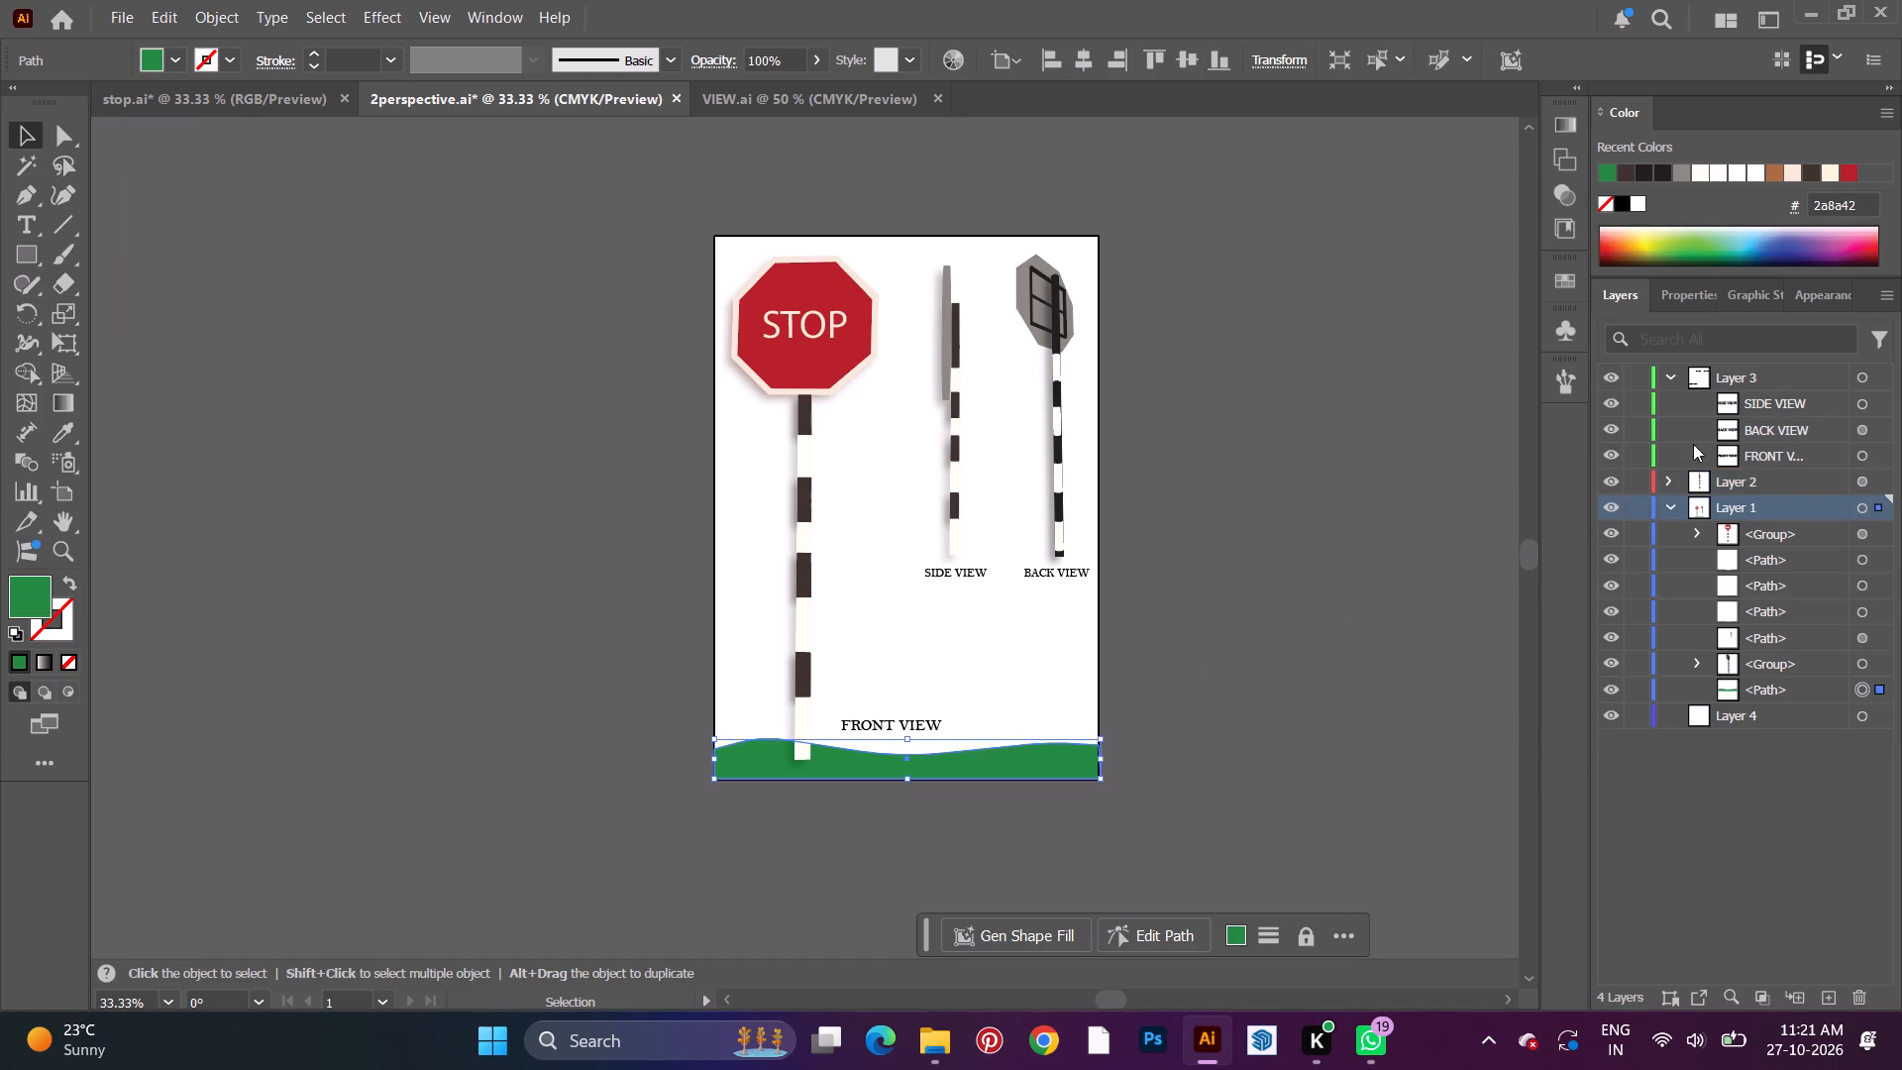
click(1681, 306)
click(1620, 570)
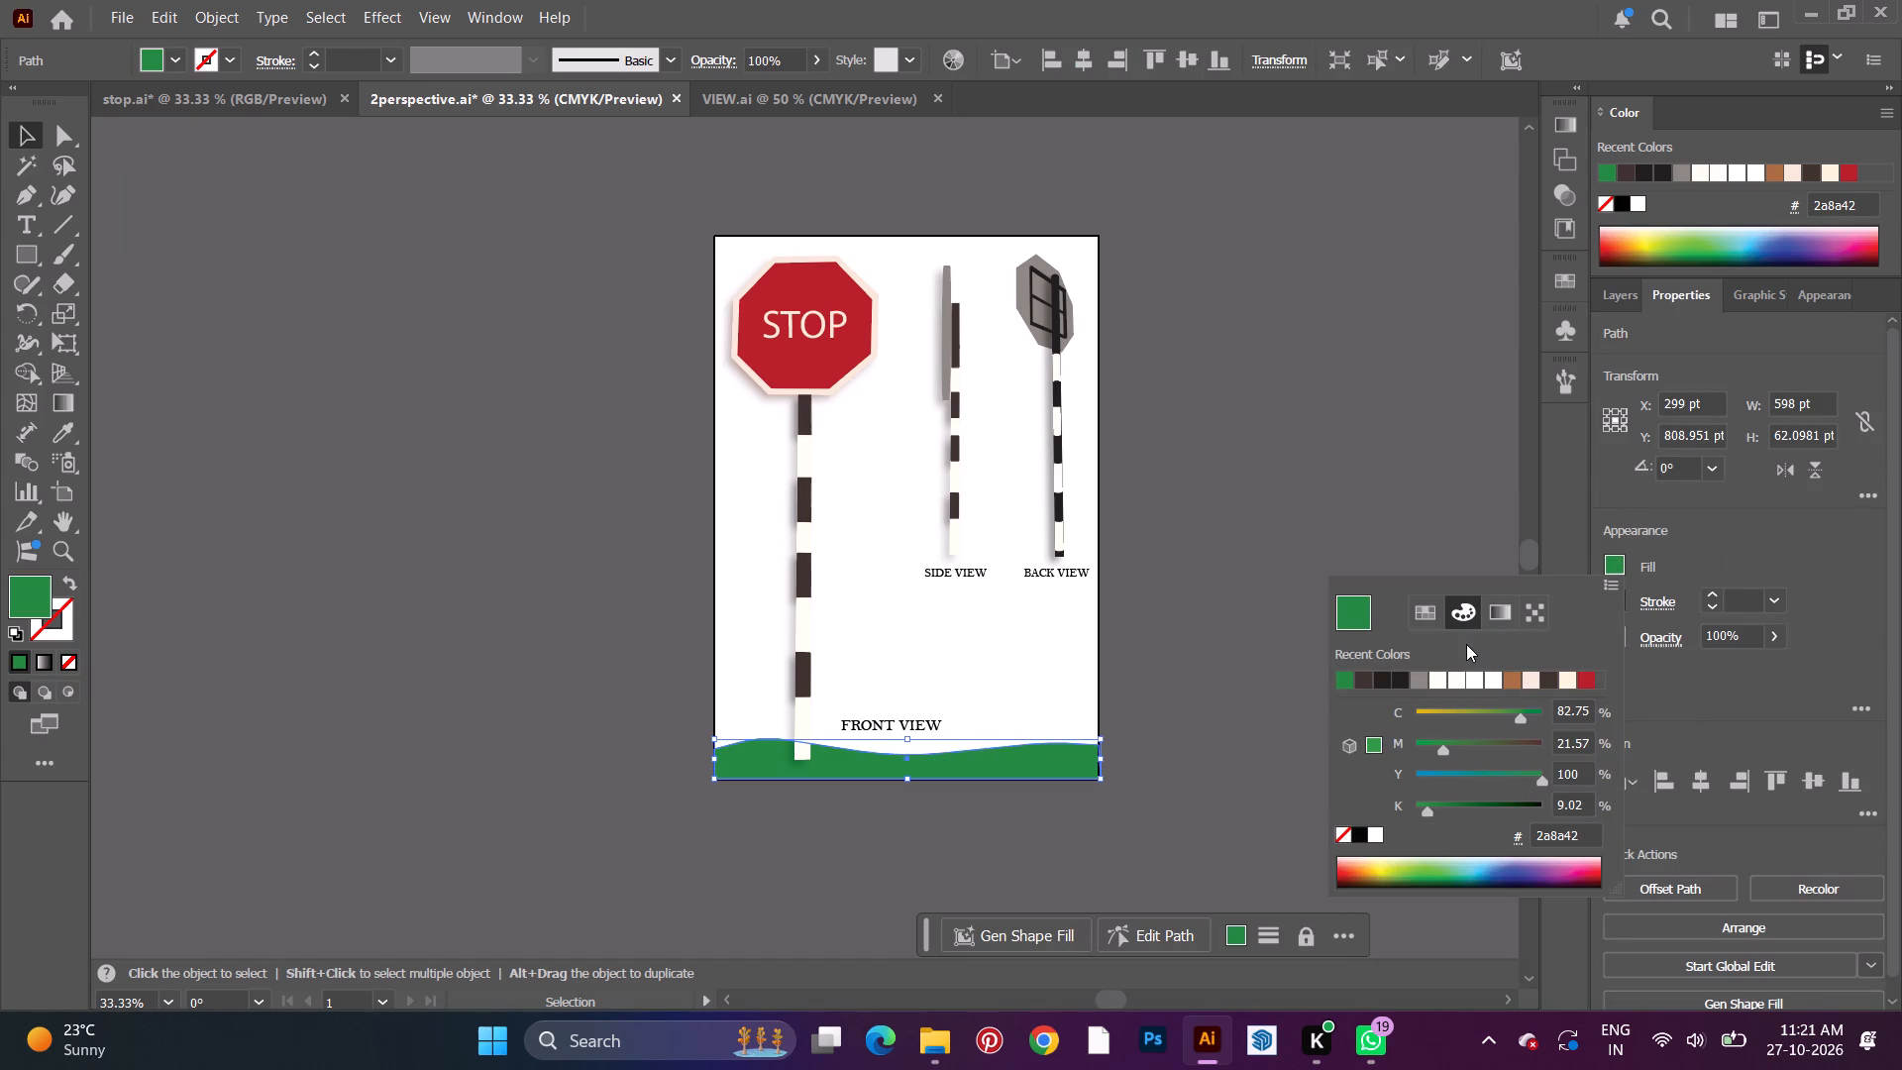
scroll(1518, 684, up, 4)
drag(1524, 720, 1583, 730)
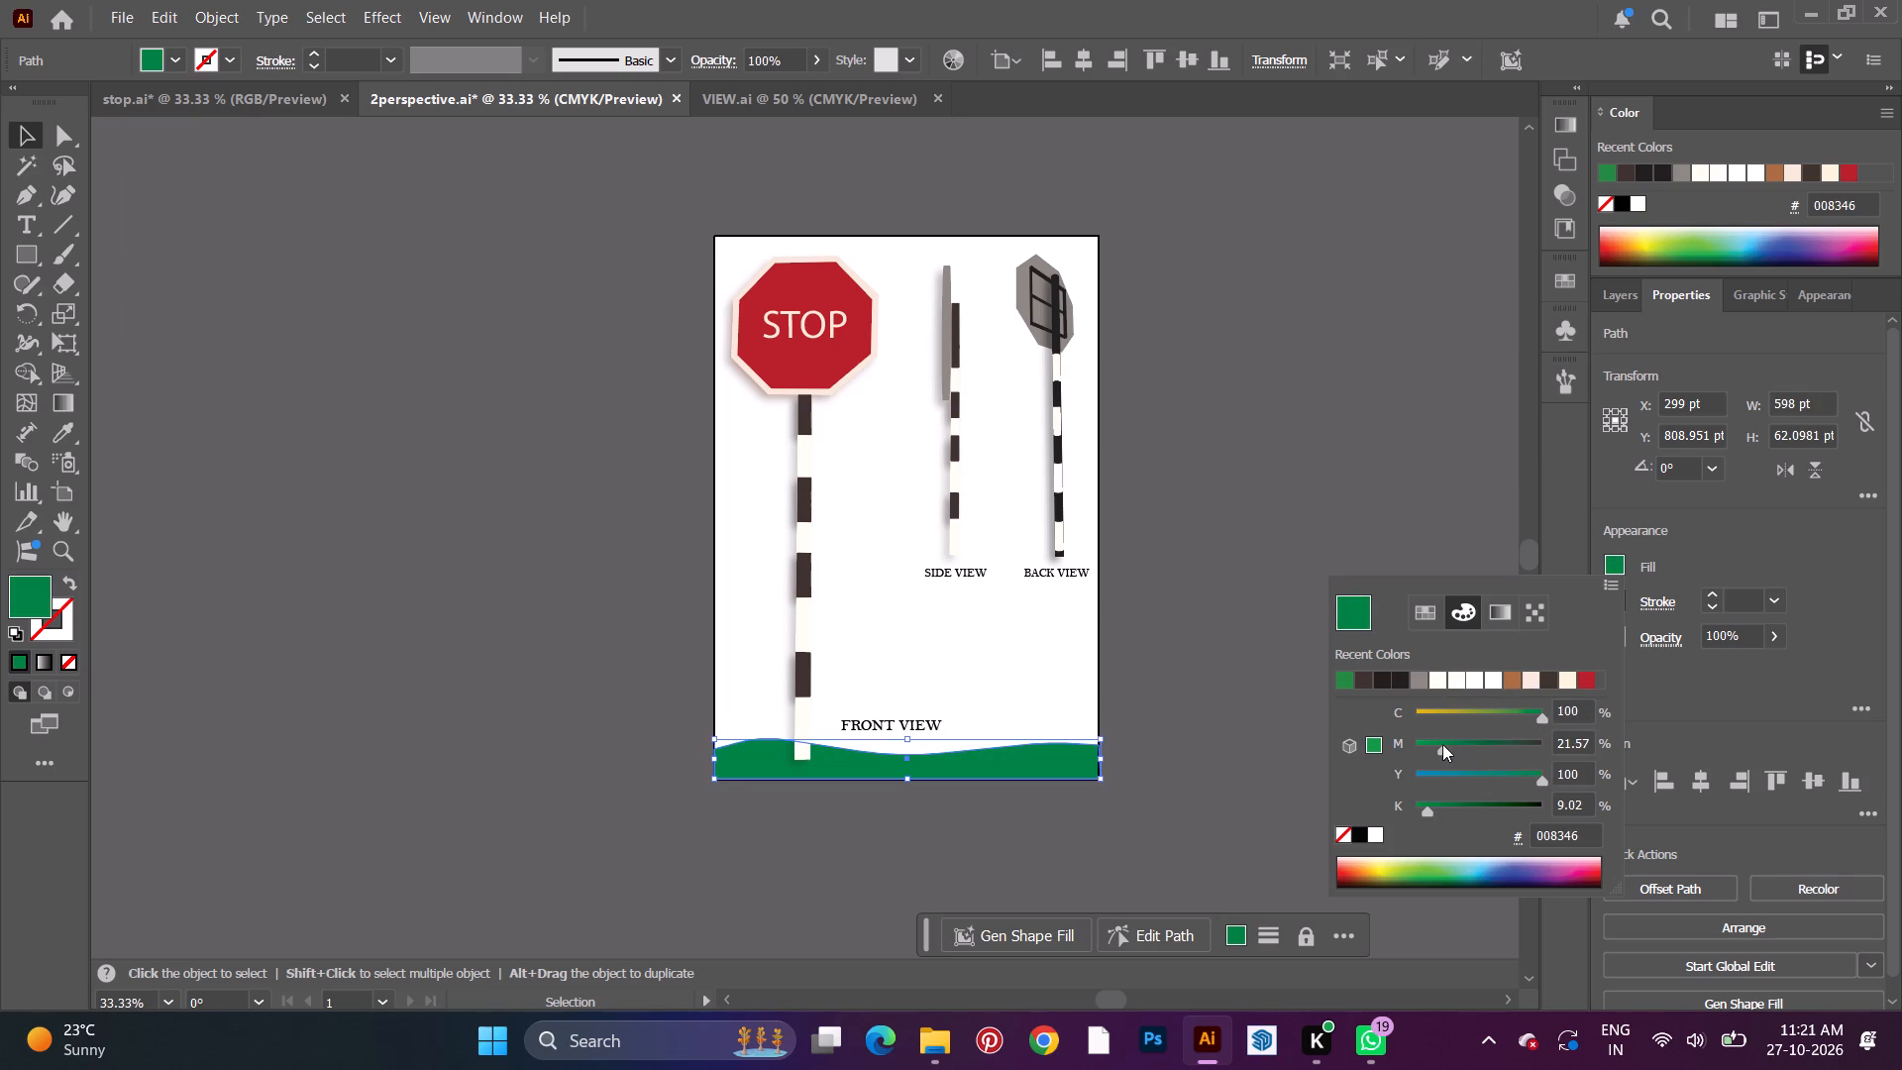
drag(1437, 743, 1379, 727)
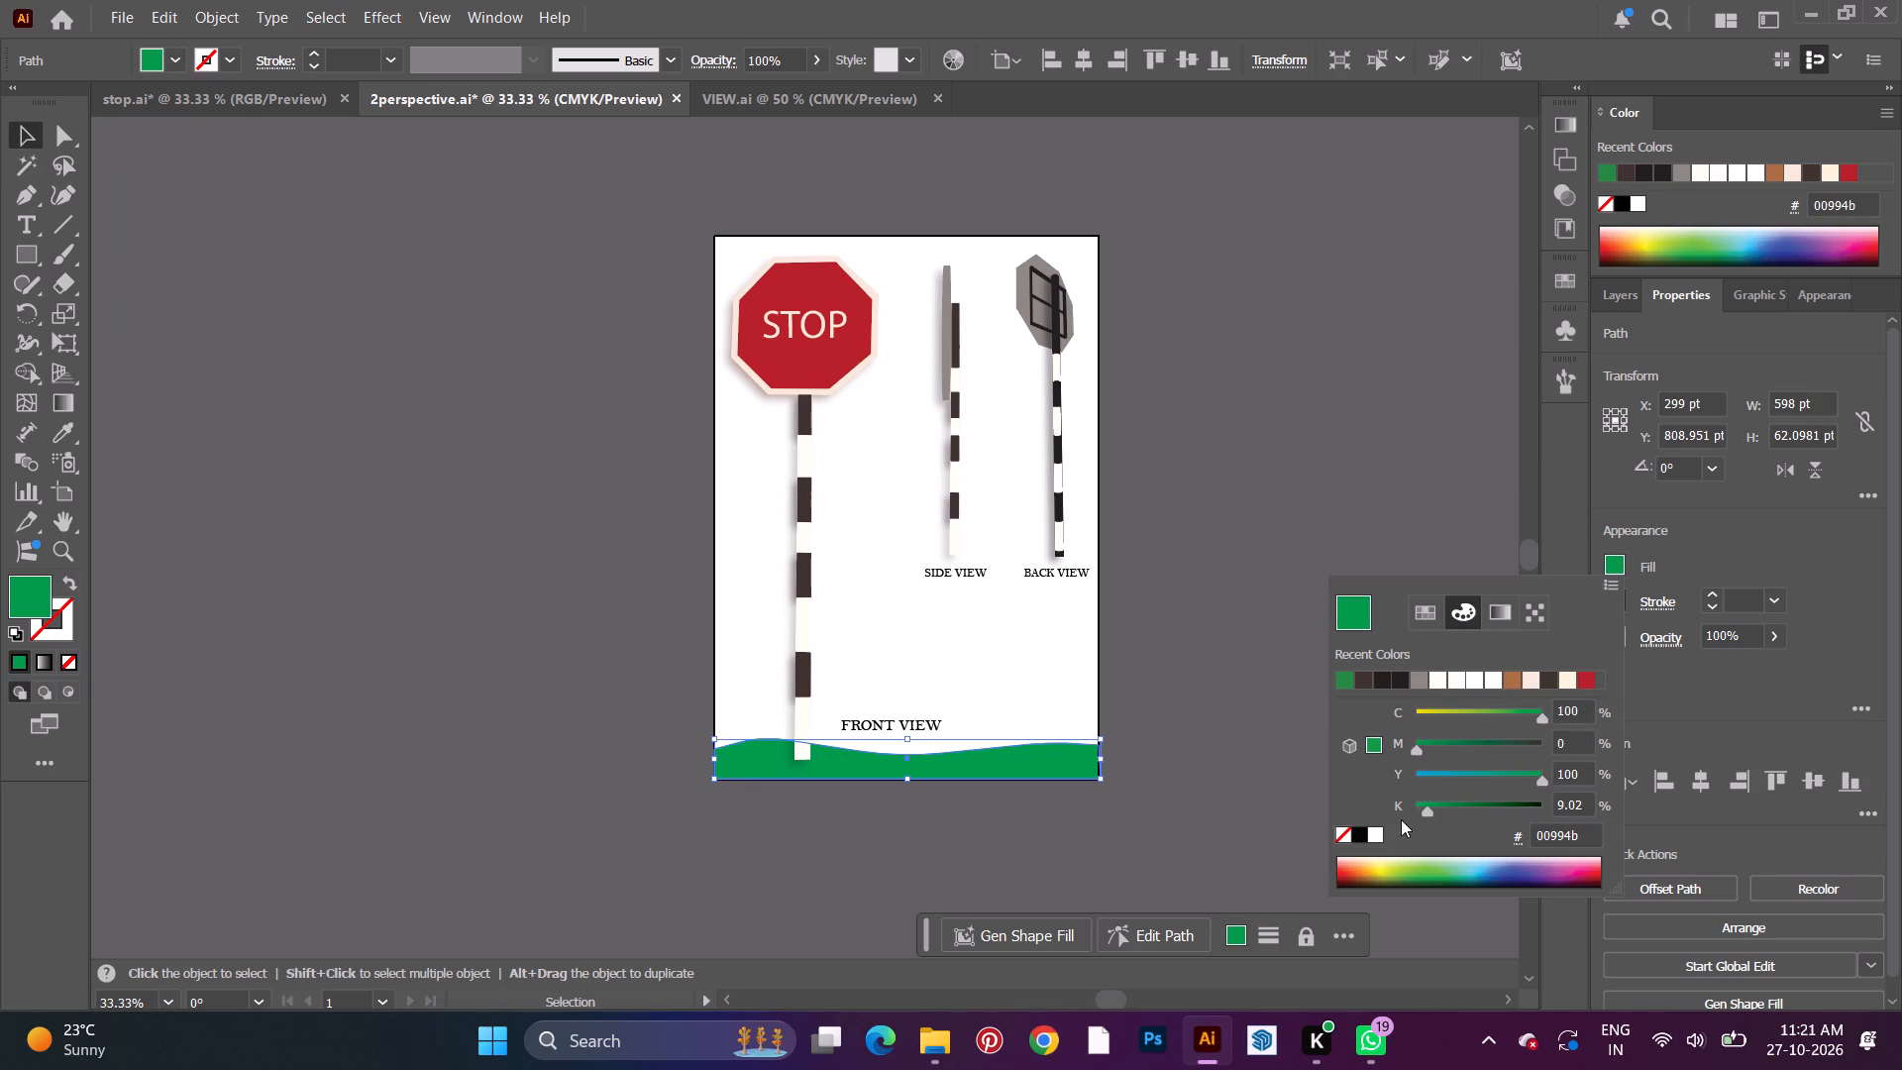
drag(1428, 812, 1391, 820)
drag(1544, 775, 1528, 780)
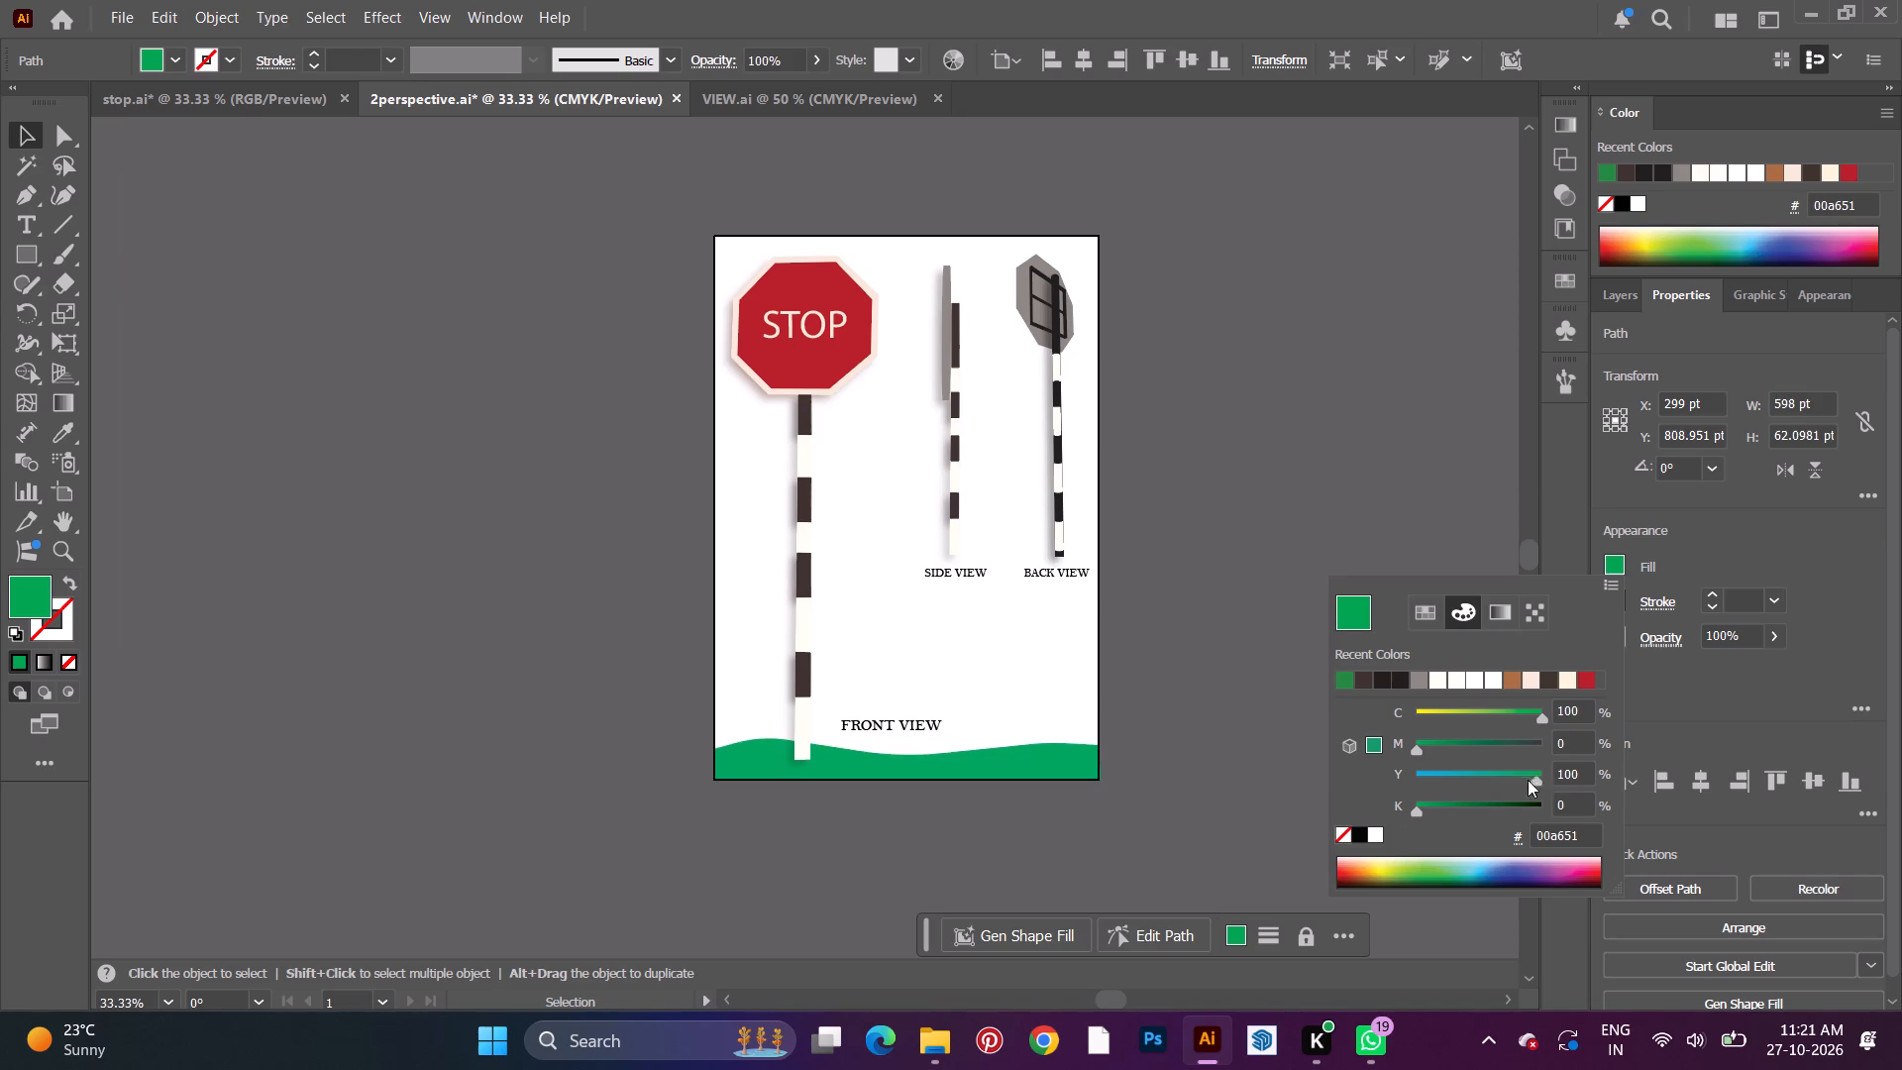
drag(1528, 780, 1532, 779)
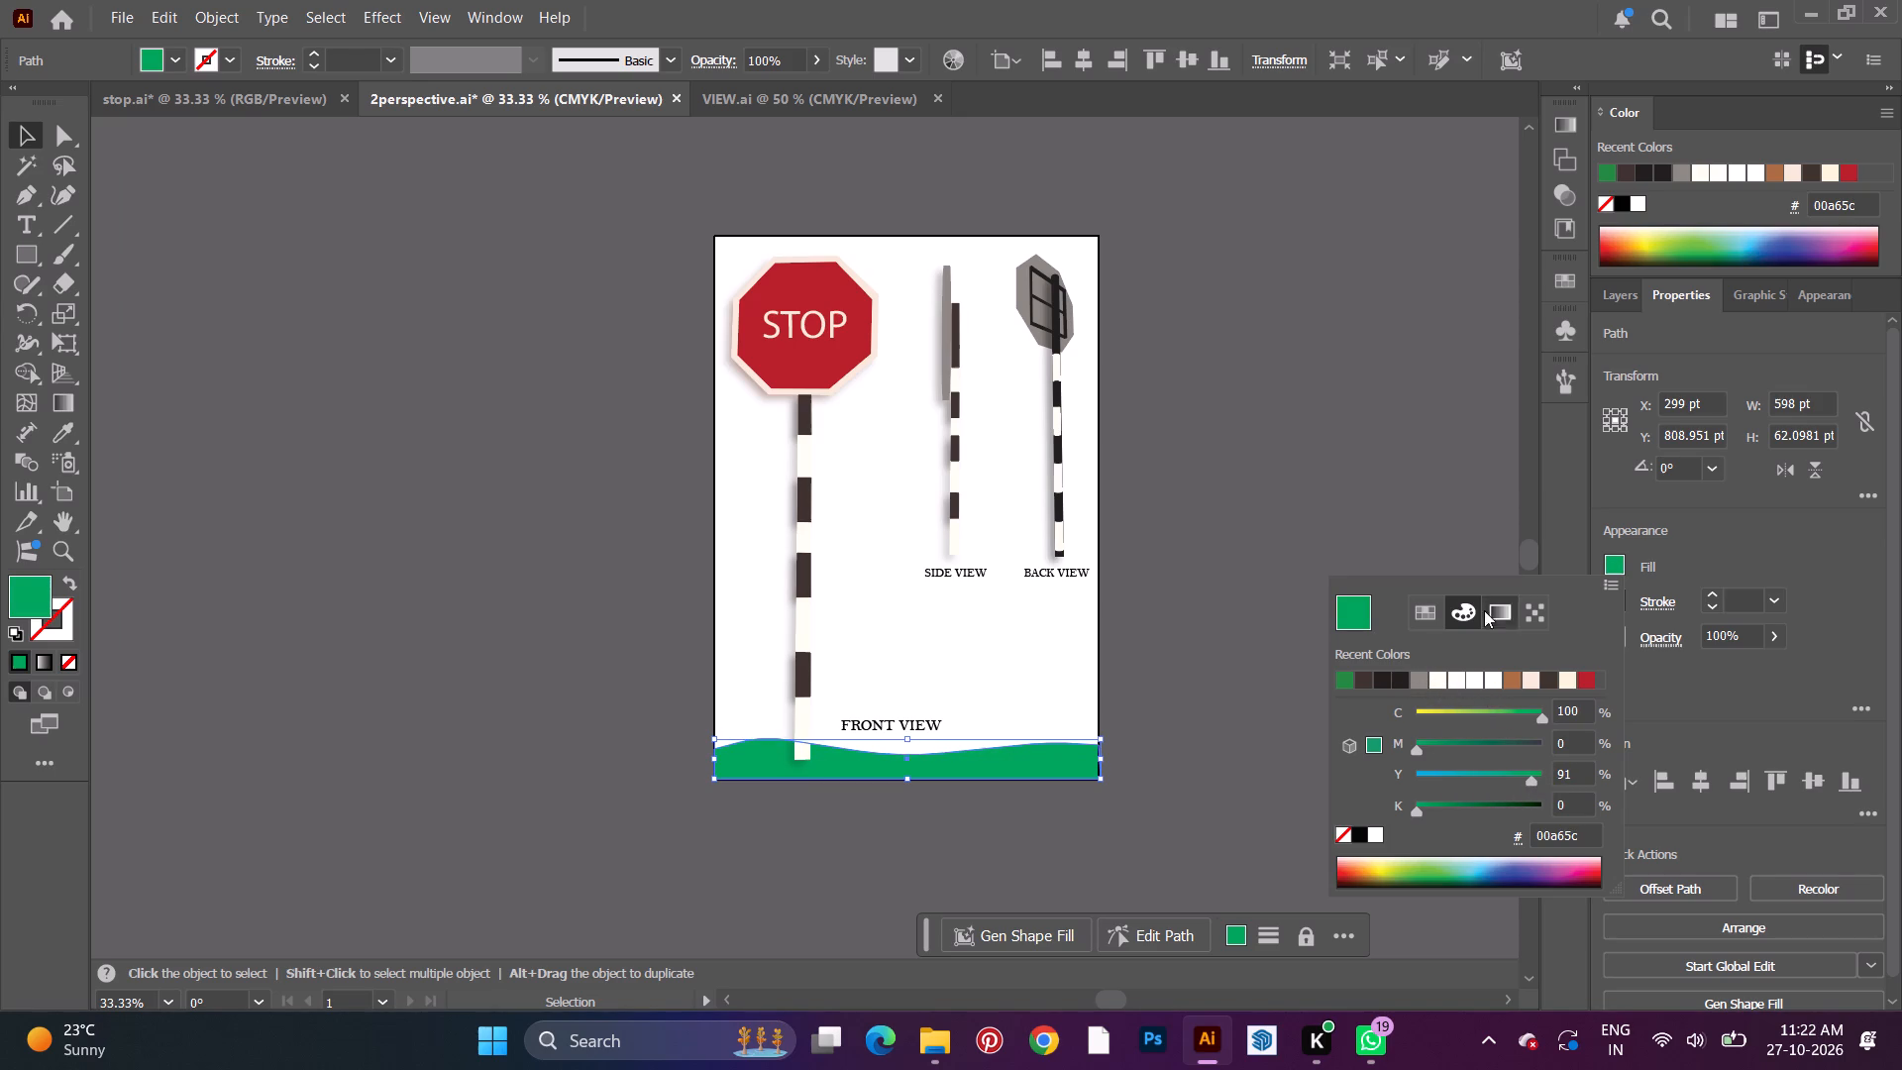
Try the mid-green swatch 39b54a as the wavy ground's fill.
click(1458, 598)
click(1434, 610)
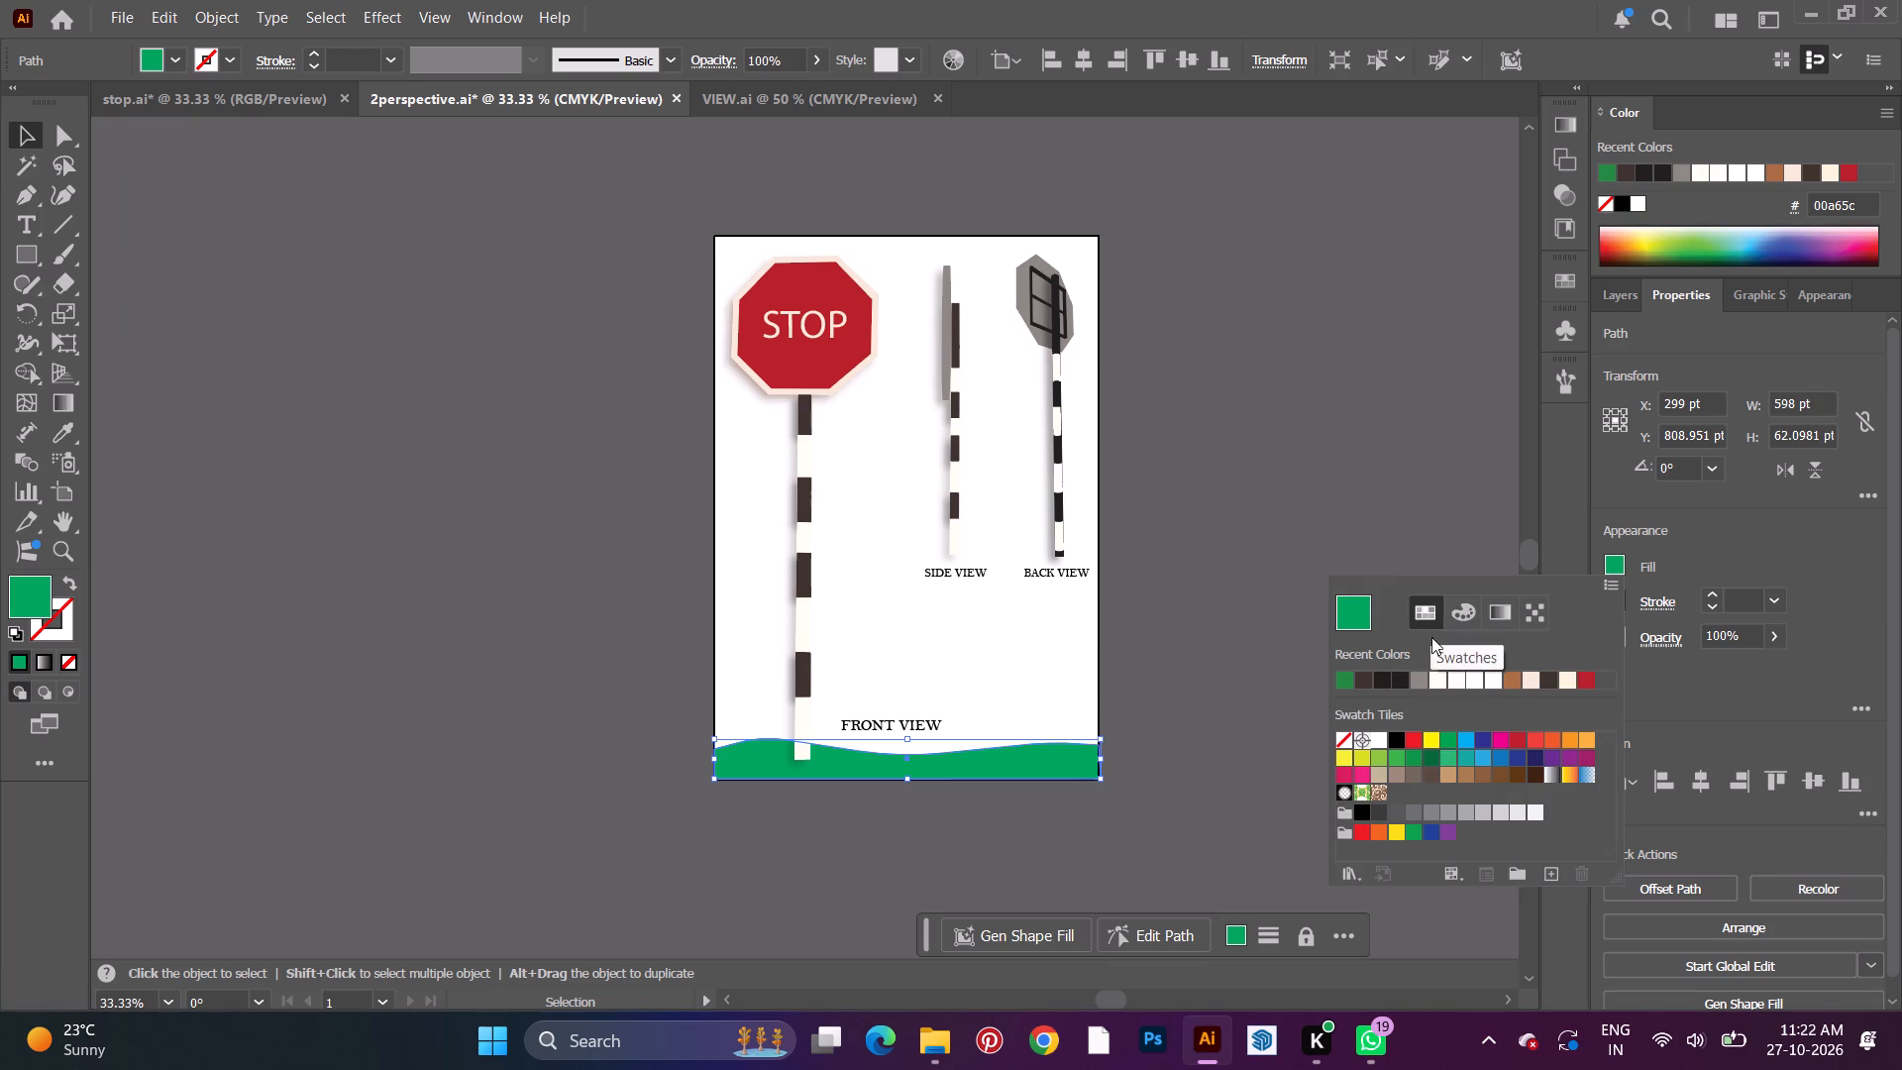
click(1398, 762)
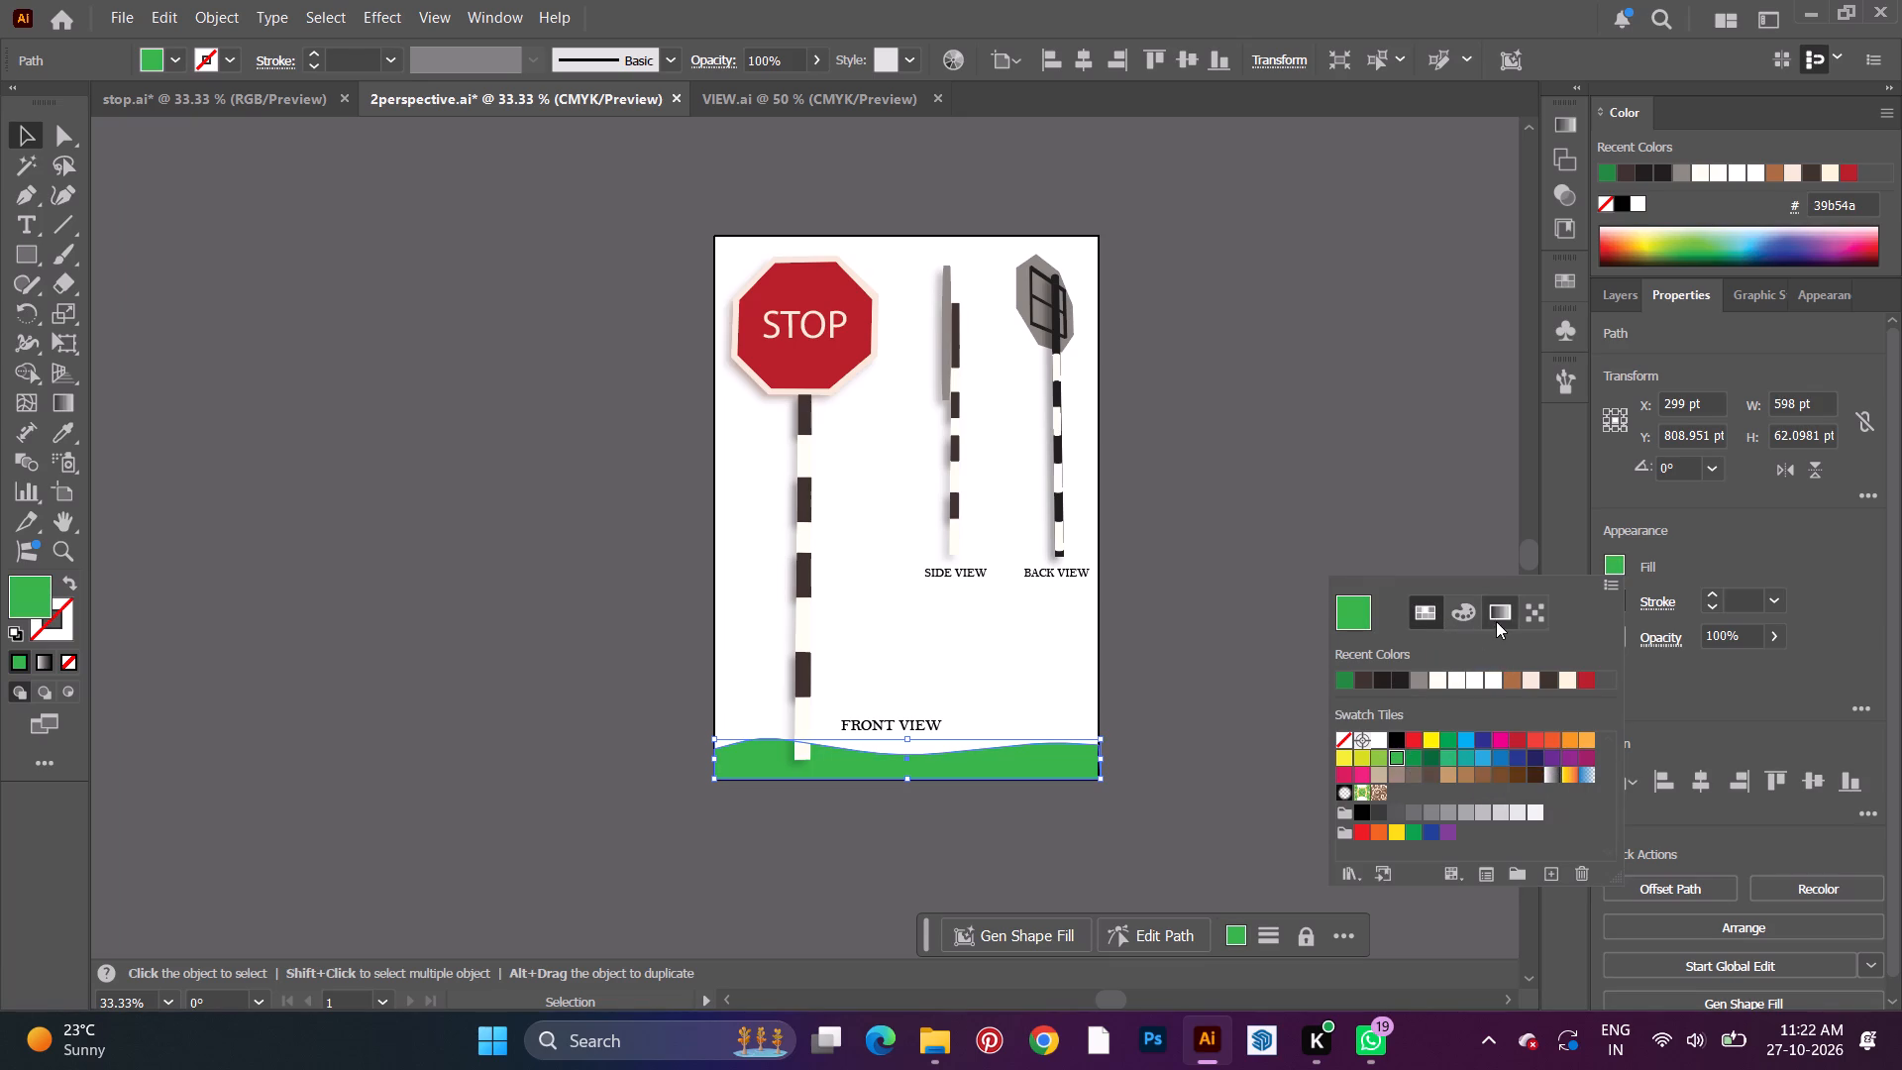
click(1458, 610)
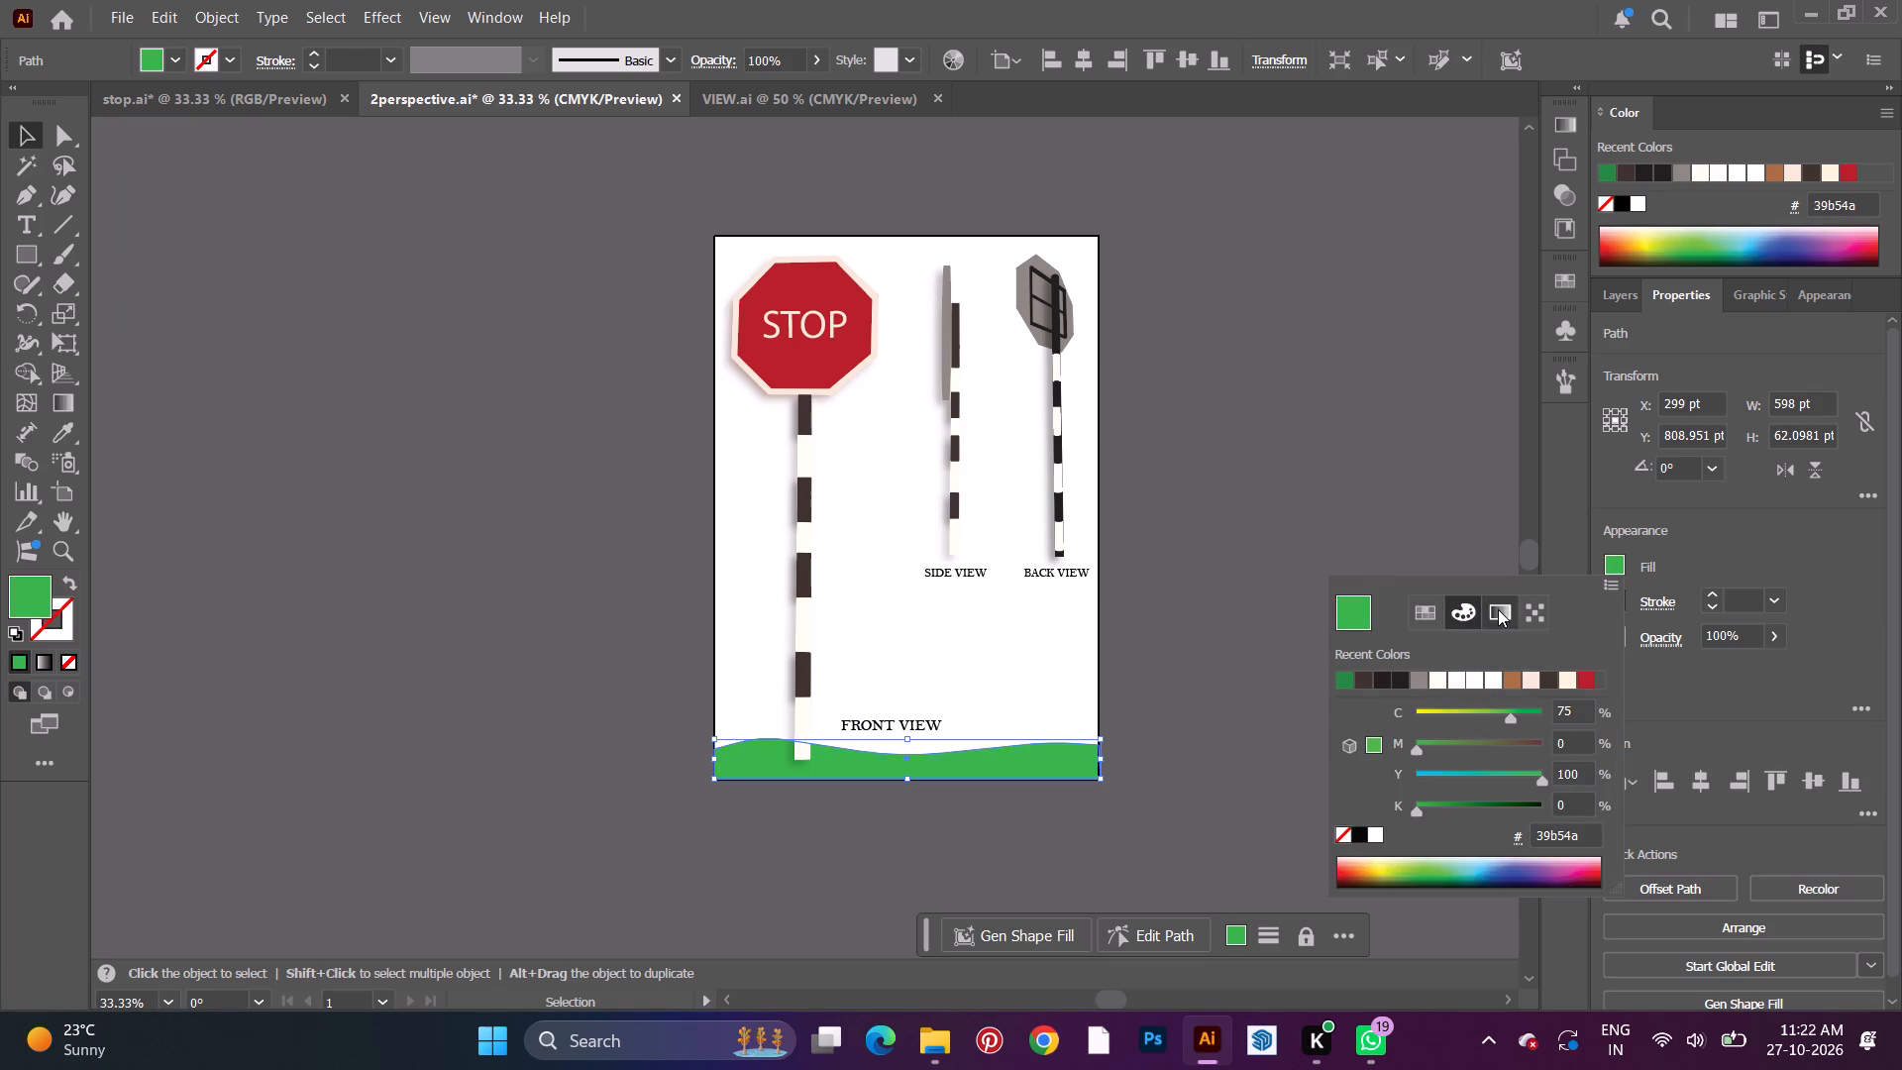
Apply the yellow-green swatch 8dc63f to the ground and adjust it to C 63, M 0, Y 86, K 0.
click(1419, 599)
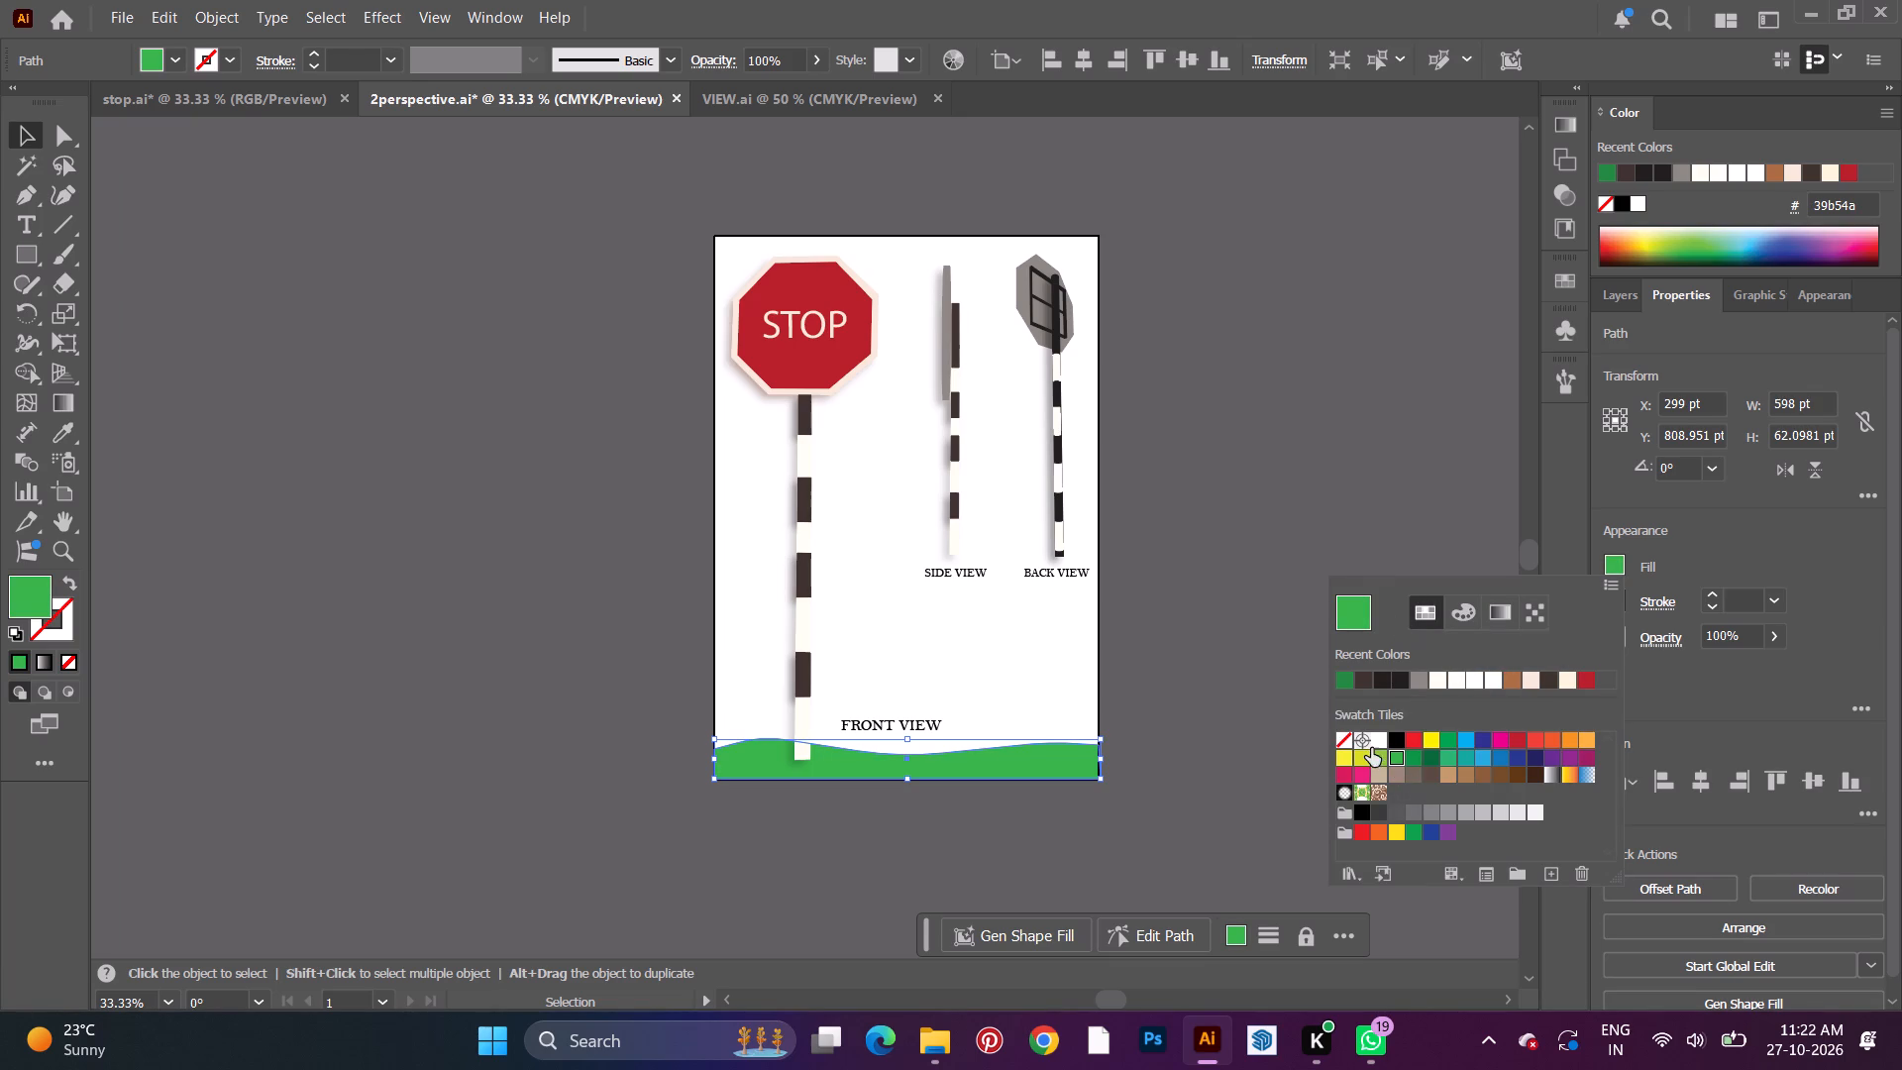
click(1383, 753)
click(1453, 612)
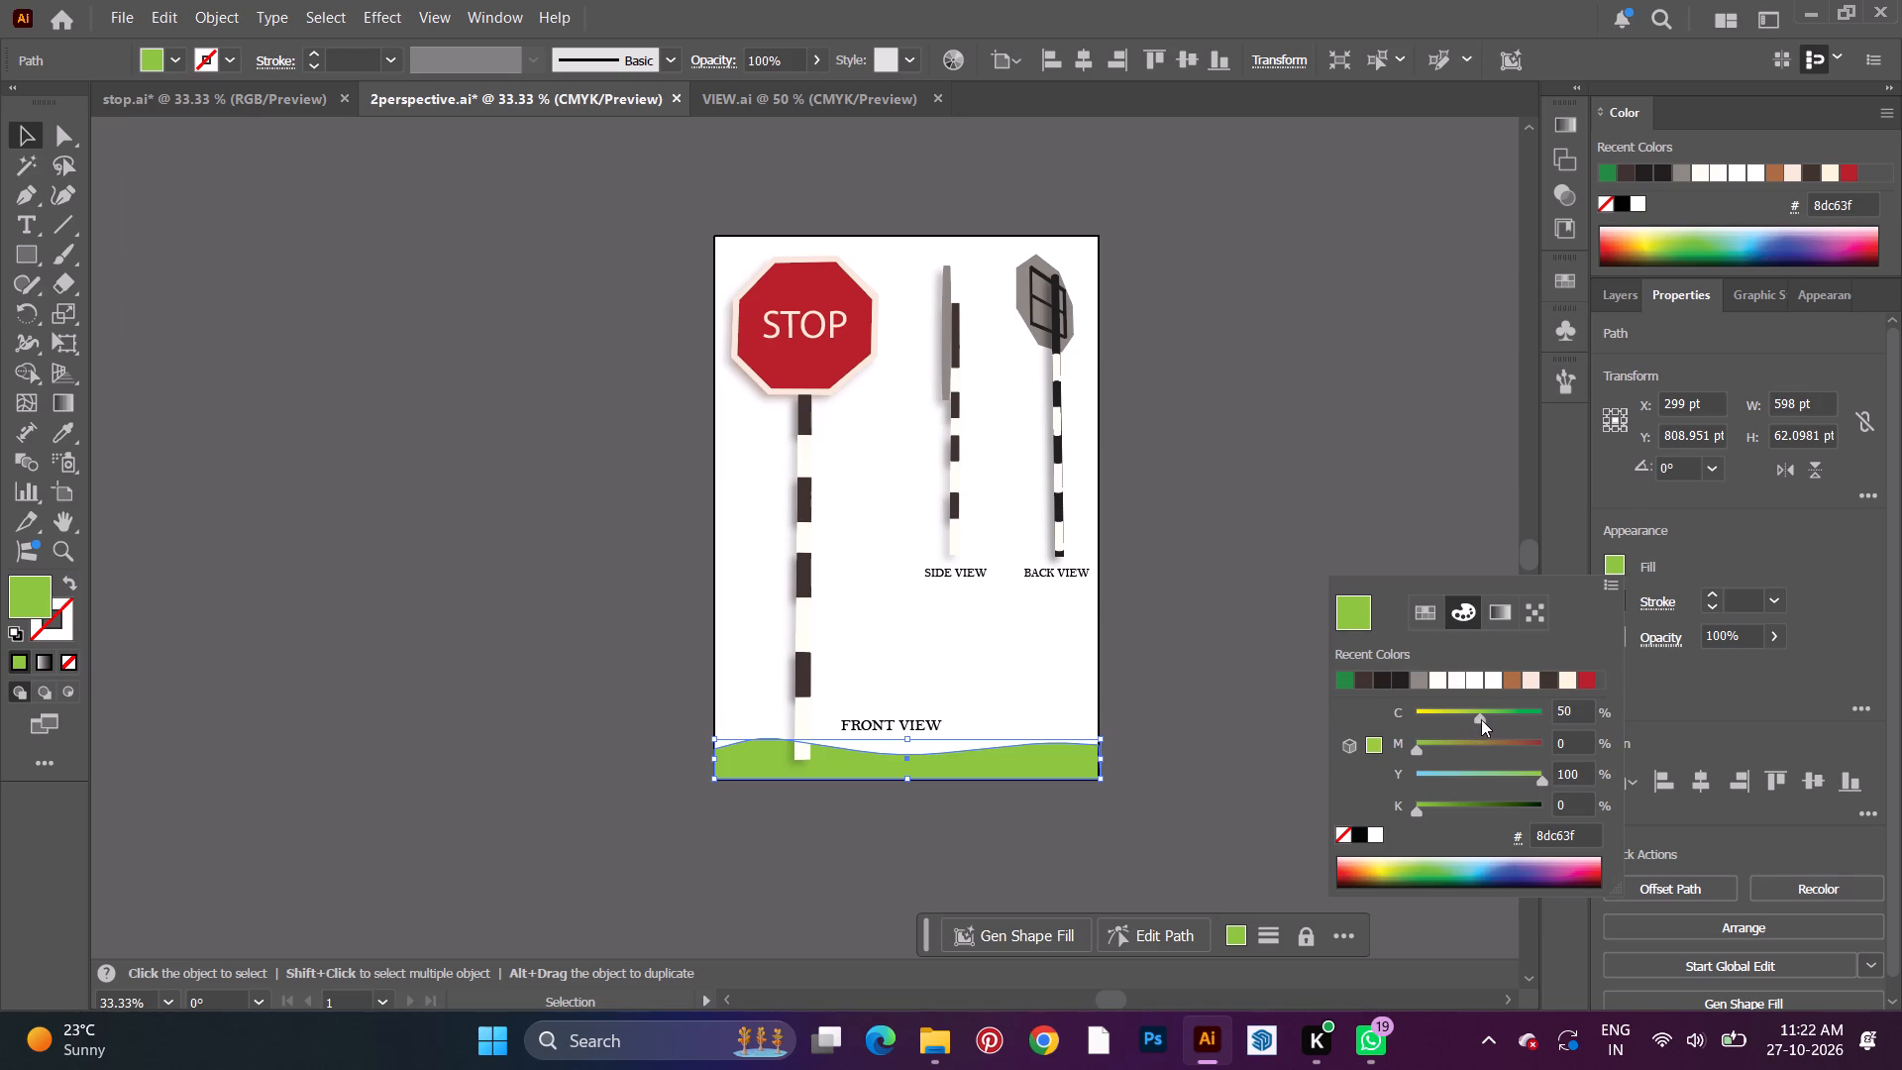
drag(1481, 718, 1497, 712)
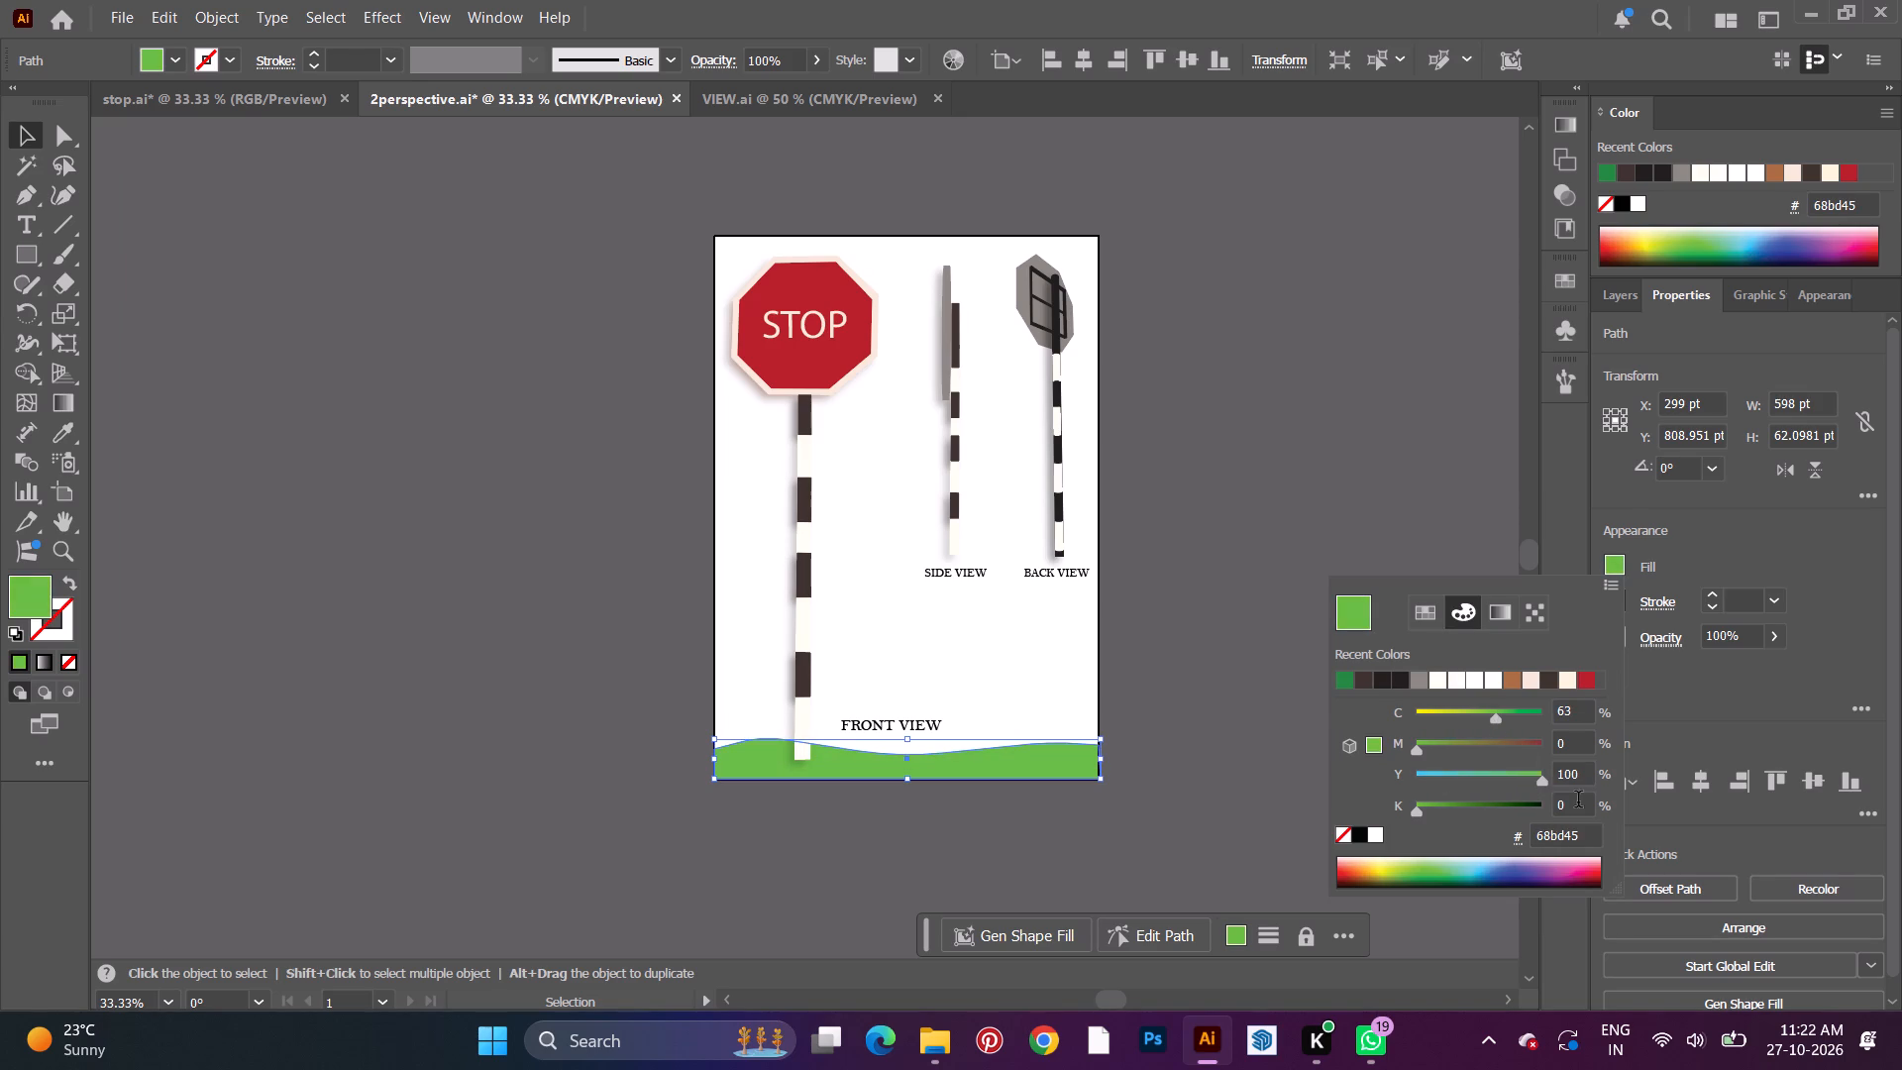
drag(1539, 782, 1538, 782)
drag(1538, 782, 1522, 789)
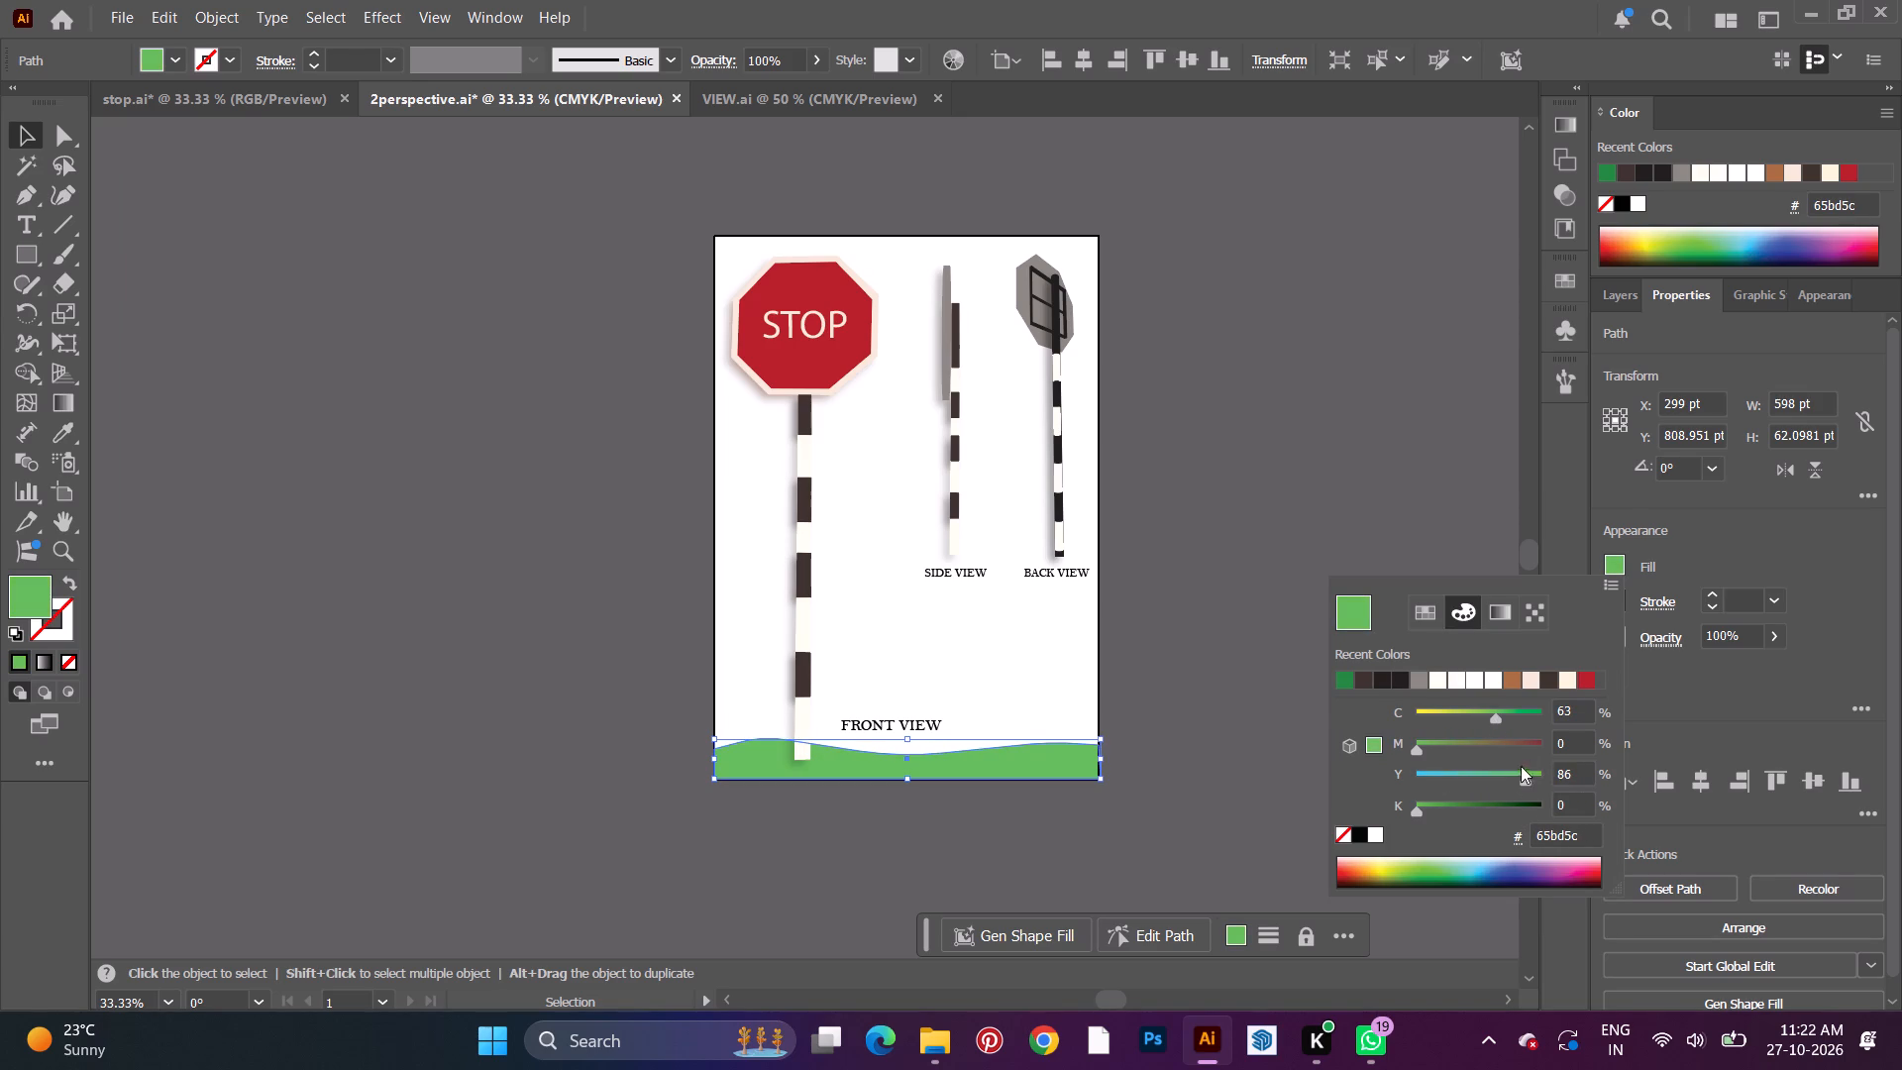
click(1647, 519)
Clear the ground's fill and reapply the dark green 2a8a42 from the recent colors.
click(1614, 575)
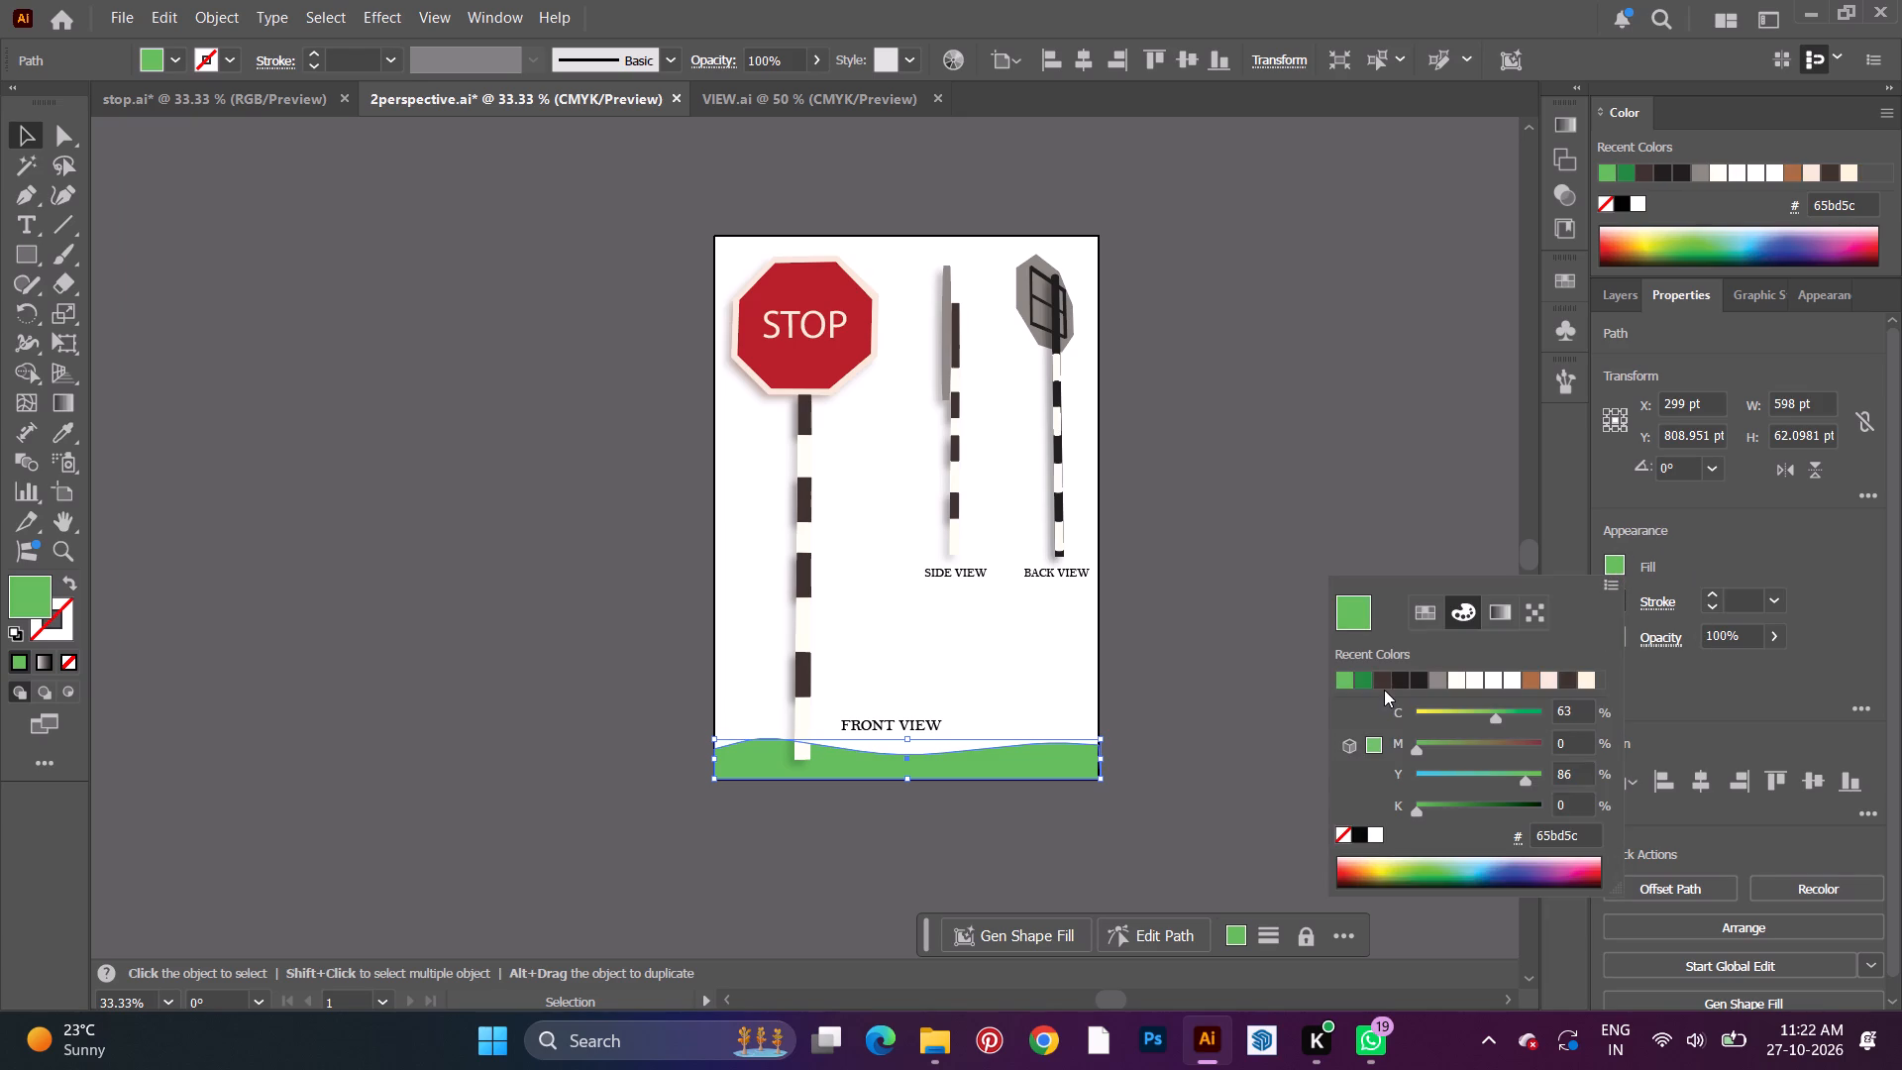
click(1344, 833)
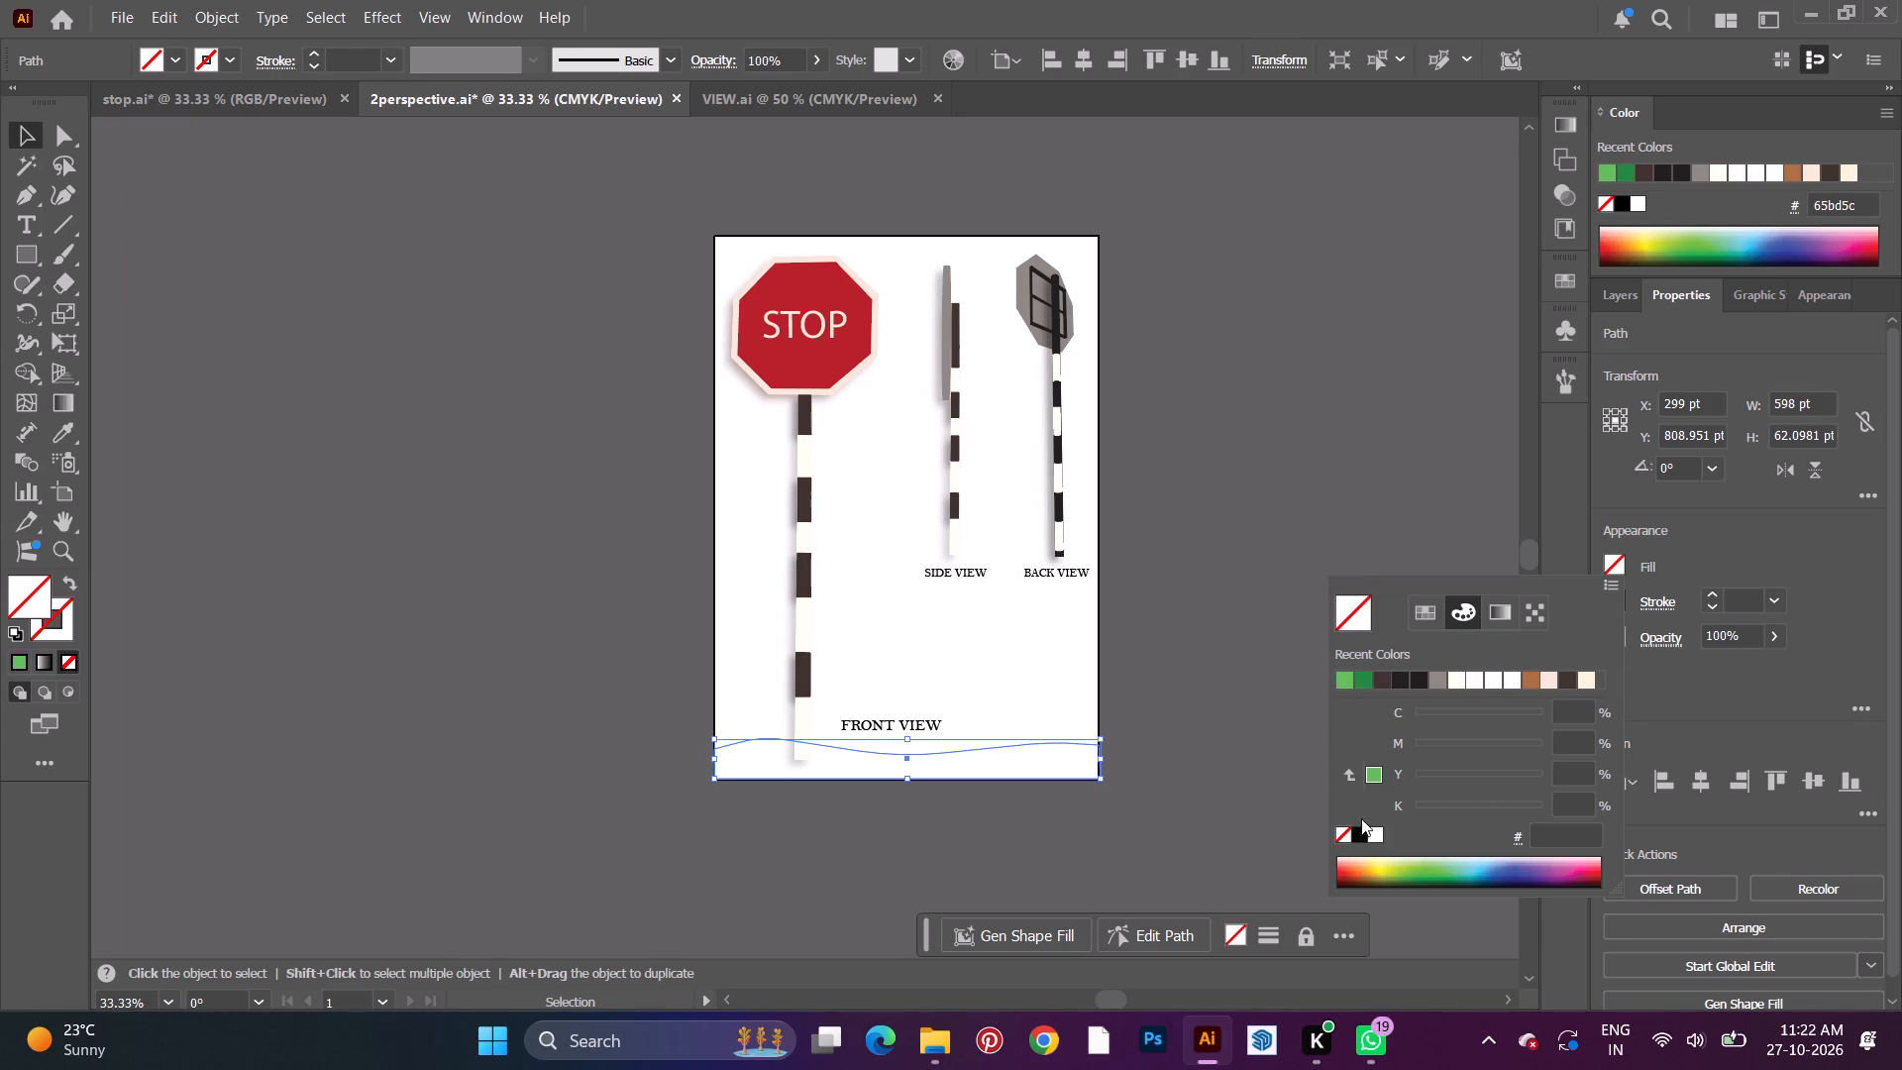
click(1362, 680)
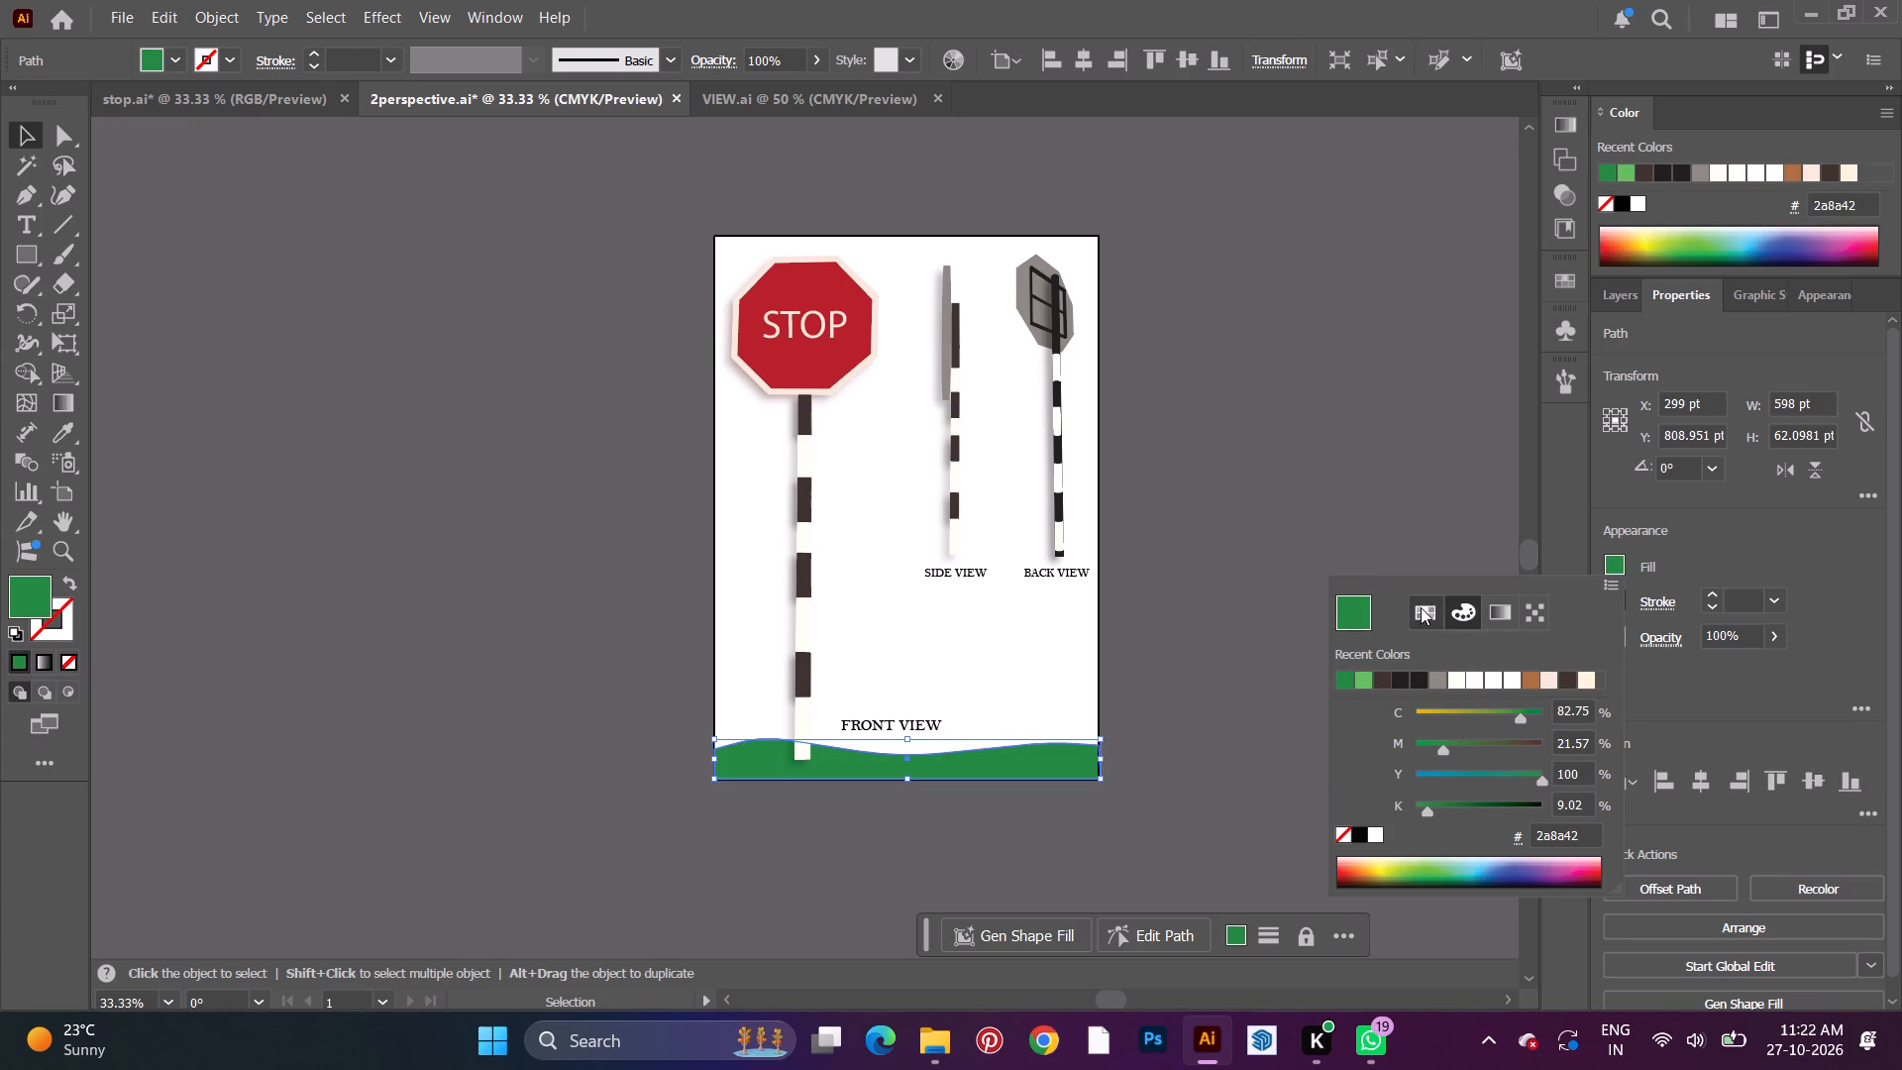
Open the Earthtone swatch library, try its olive swatch on the ground, and choose the muted green 7e8959.
click(1419, 605)
click(1348, 877)
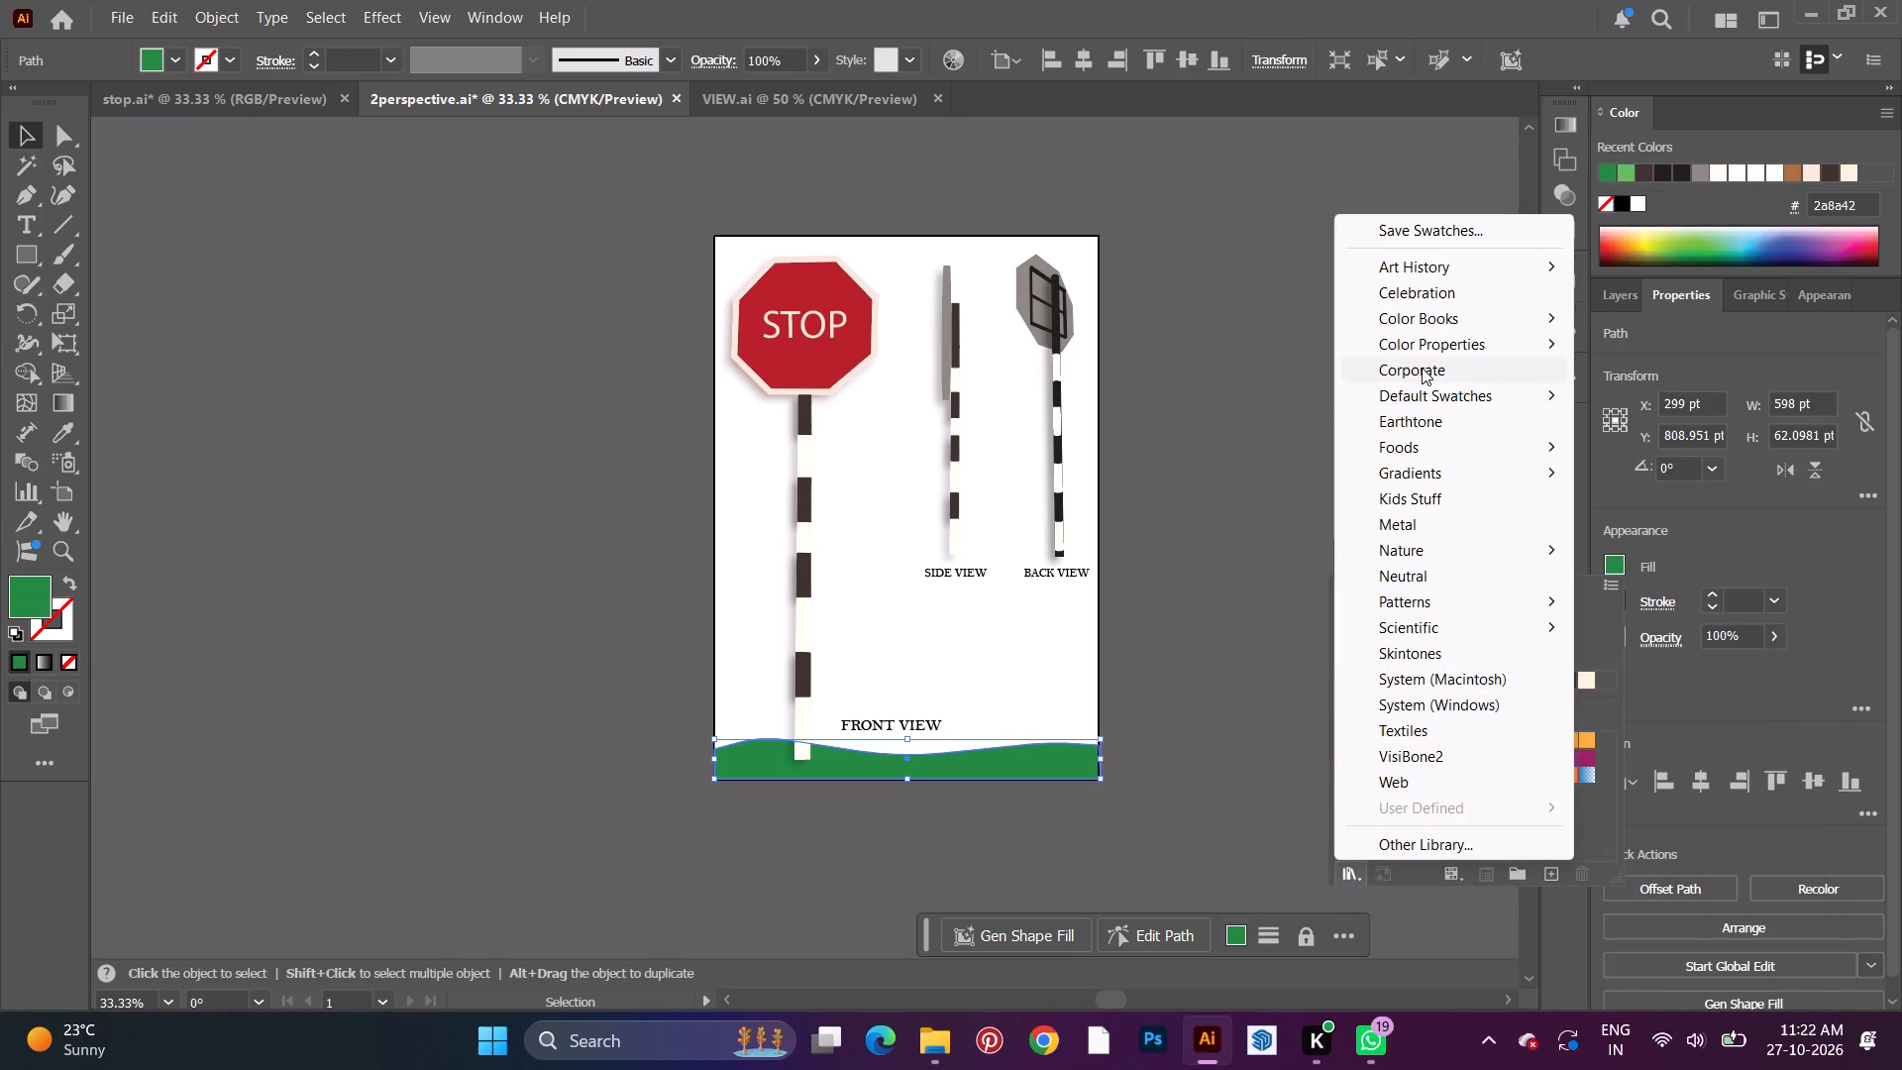
click(1426, 430)
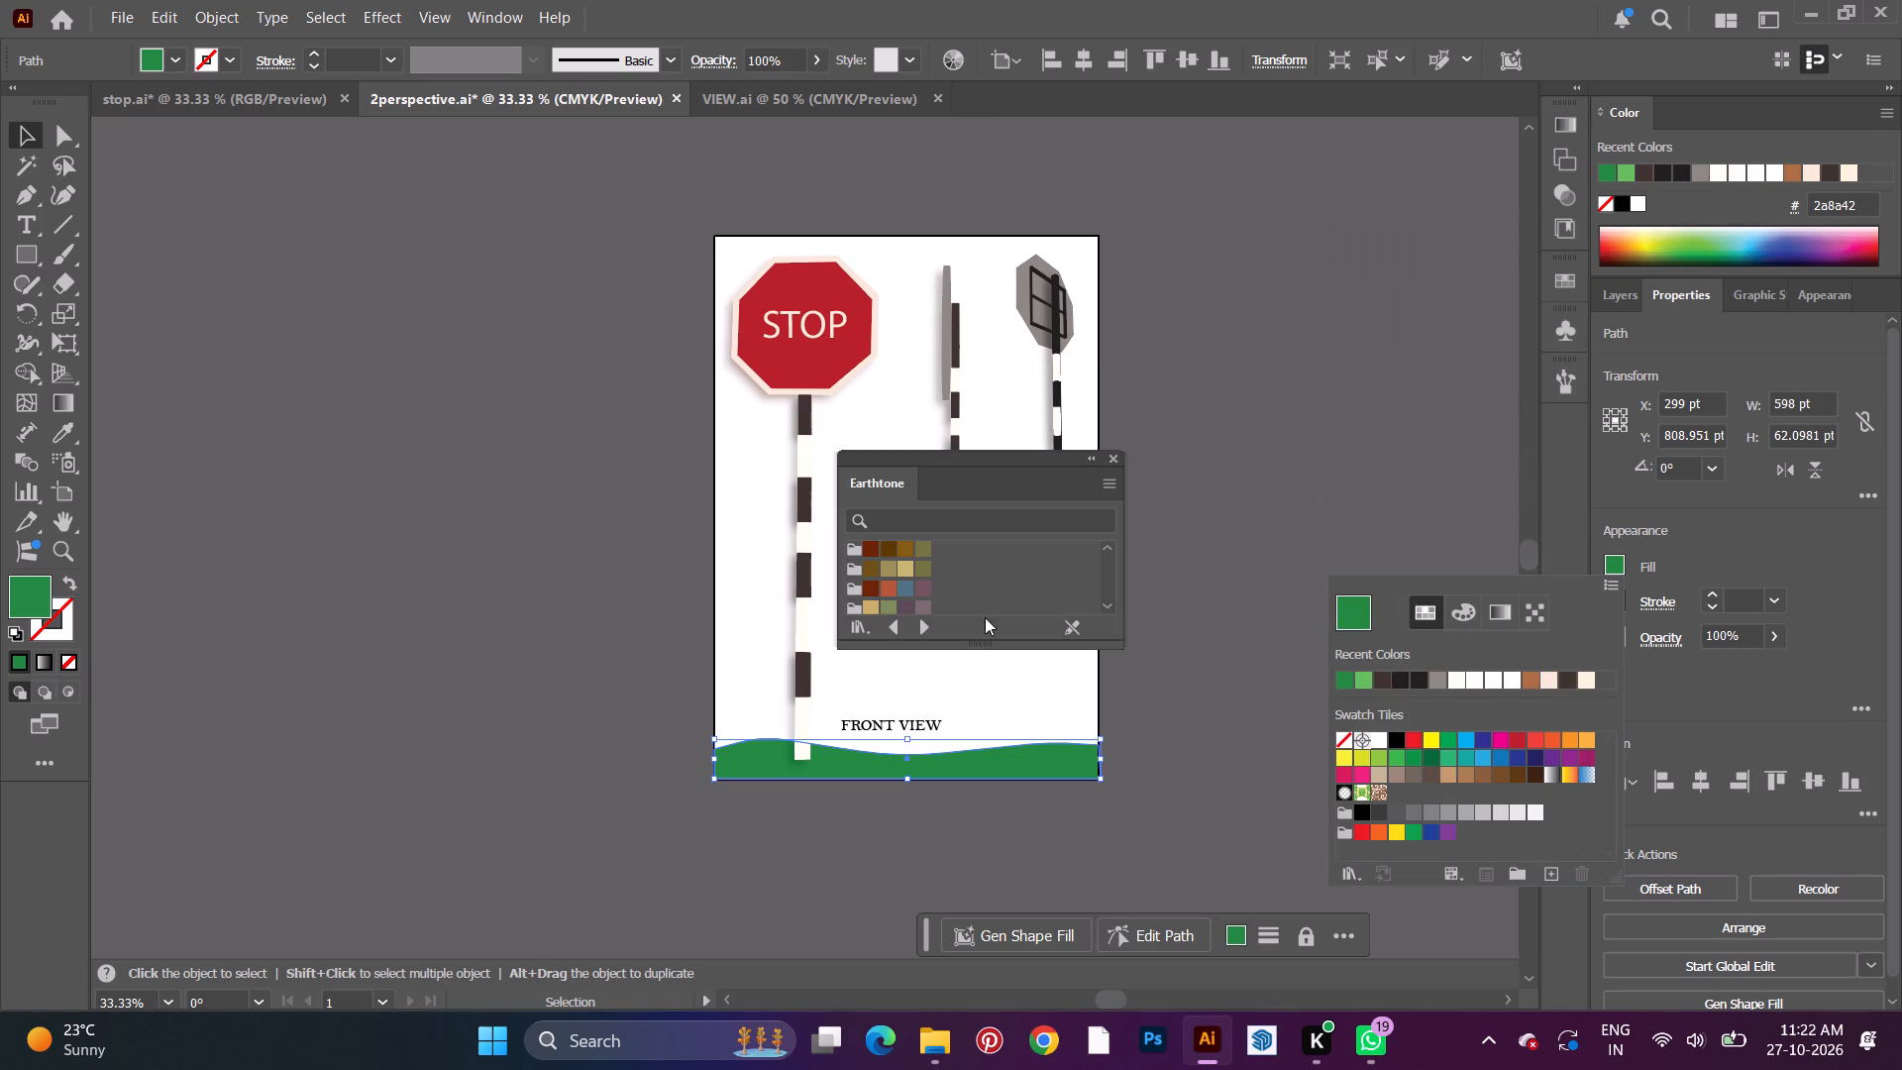
click(925, 551)
click(921, 551)
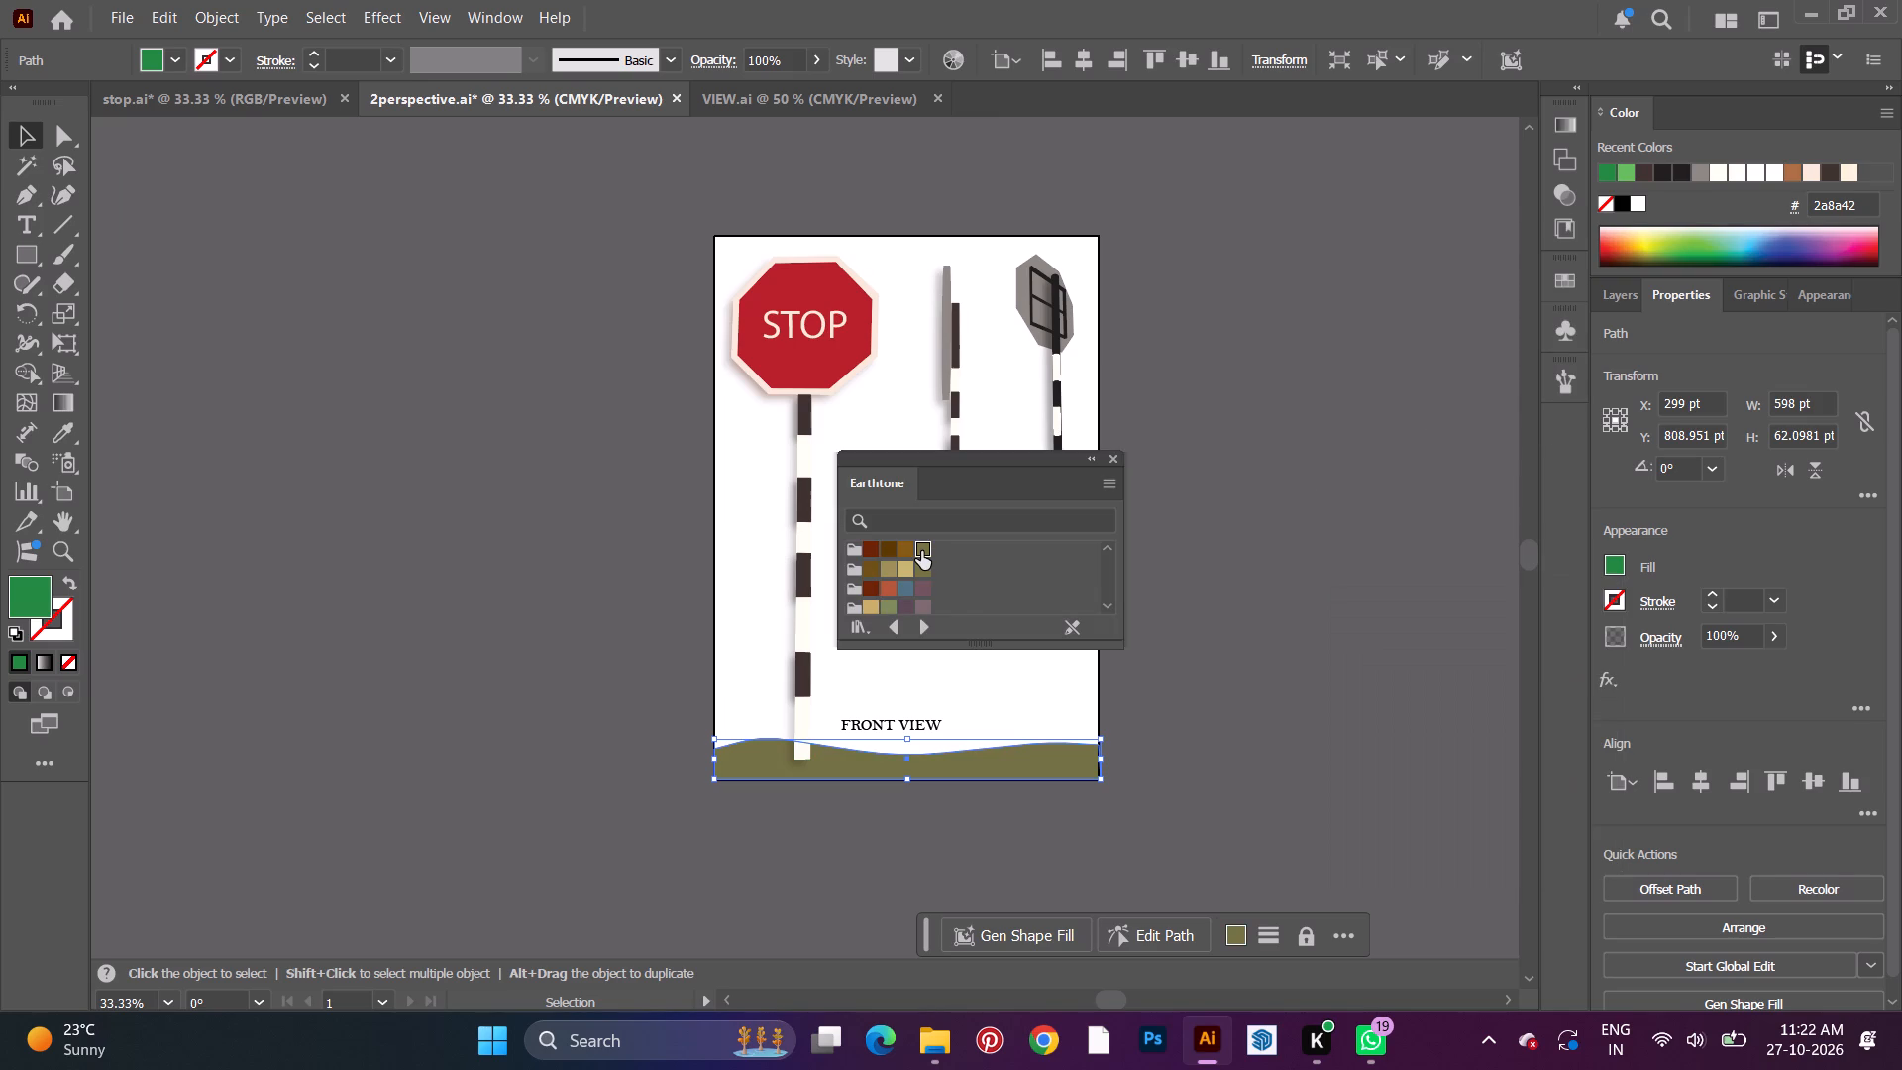
click(889, 608)
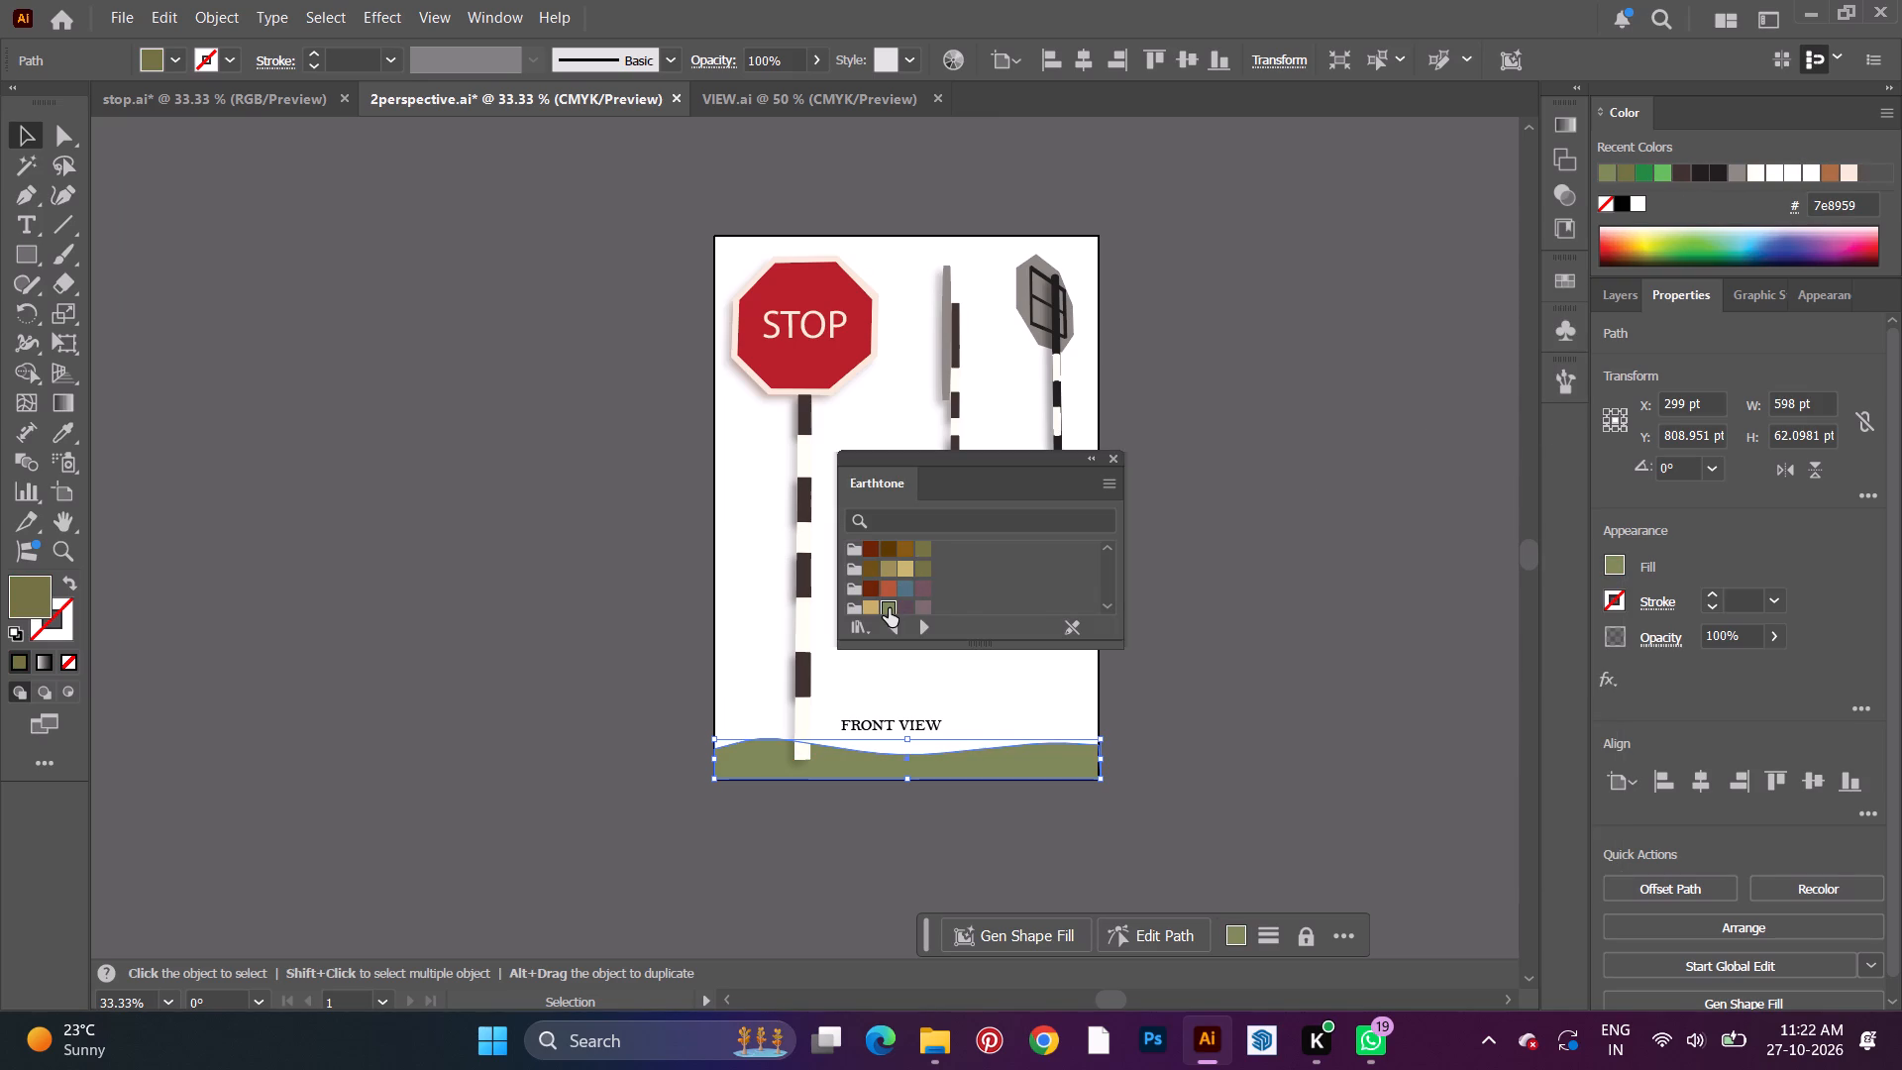
Apply the muted green Earthtone swatch 7e8959 to the wavy ground, deselect it and close the swatch library.
click(889, 608)
click(1288, 608)
click(1292, 608)
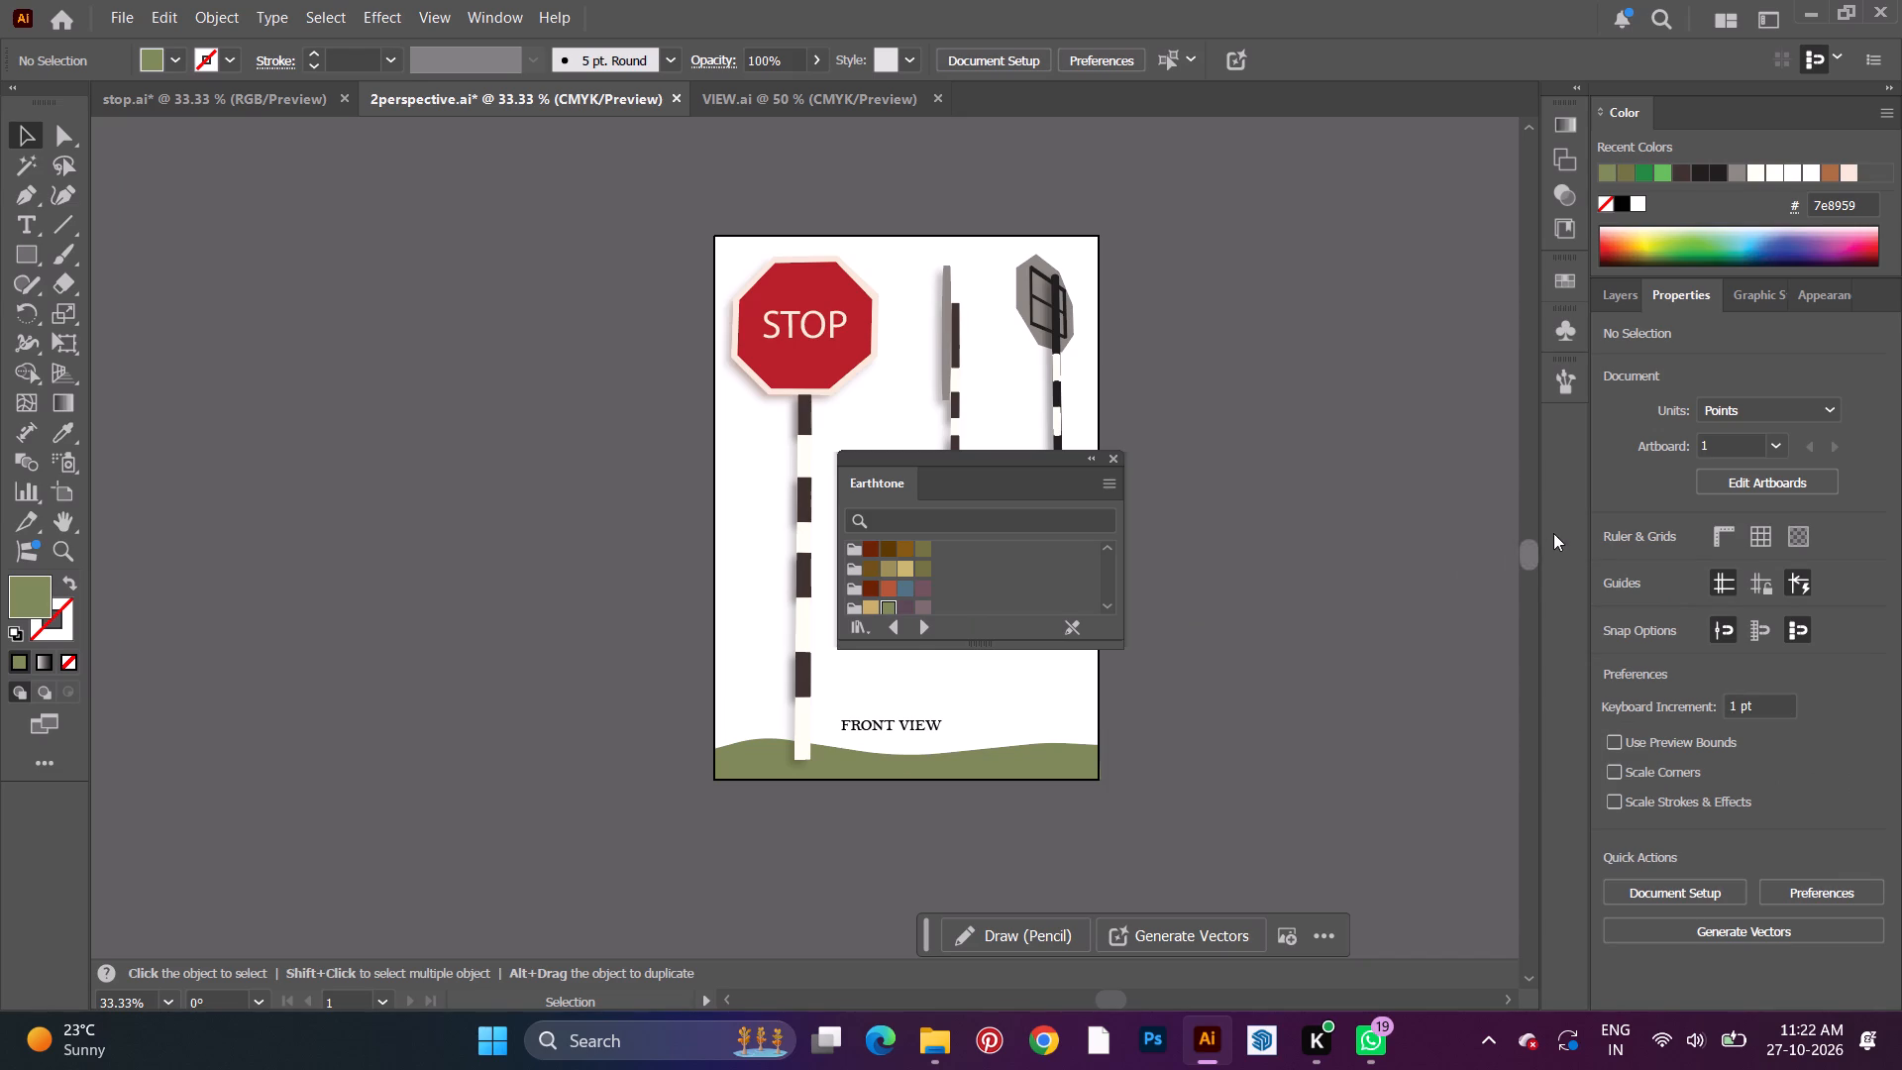
click(1111, 461)
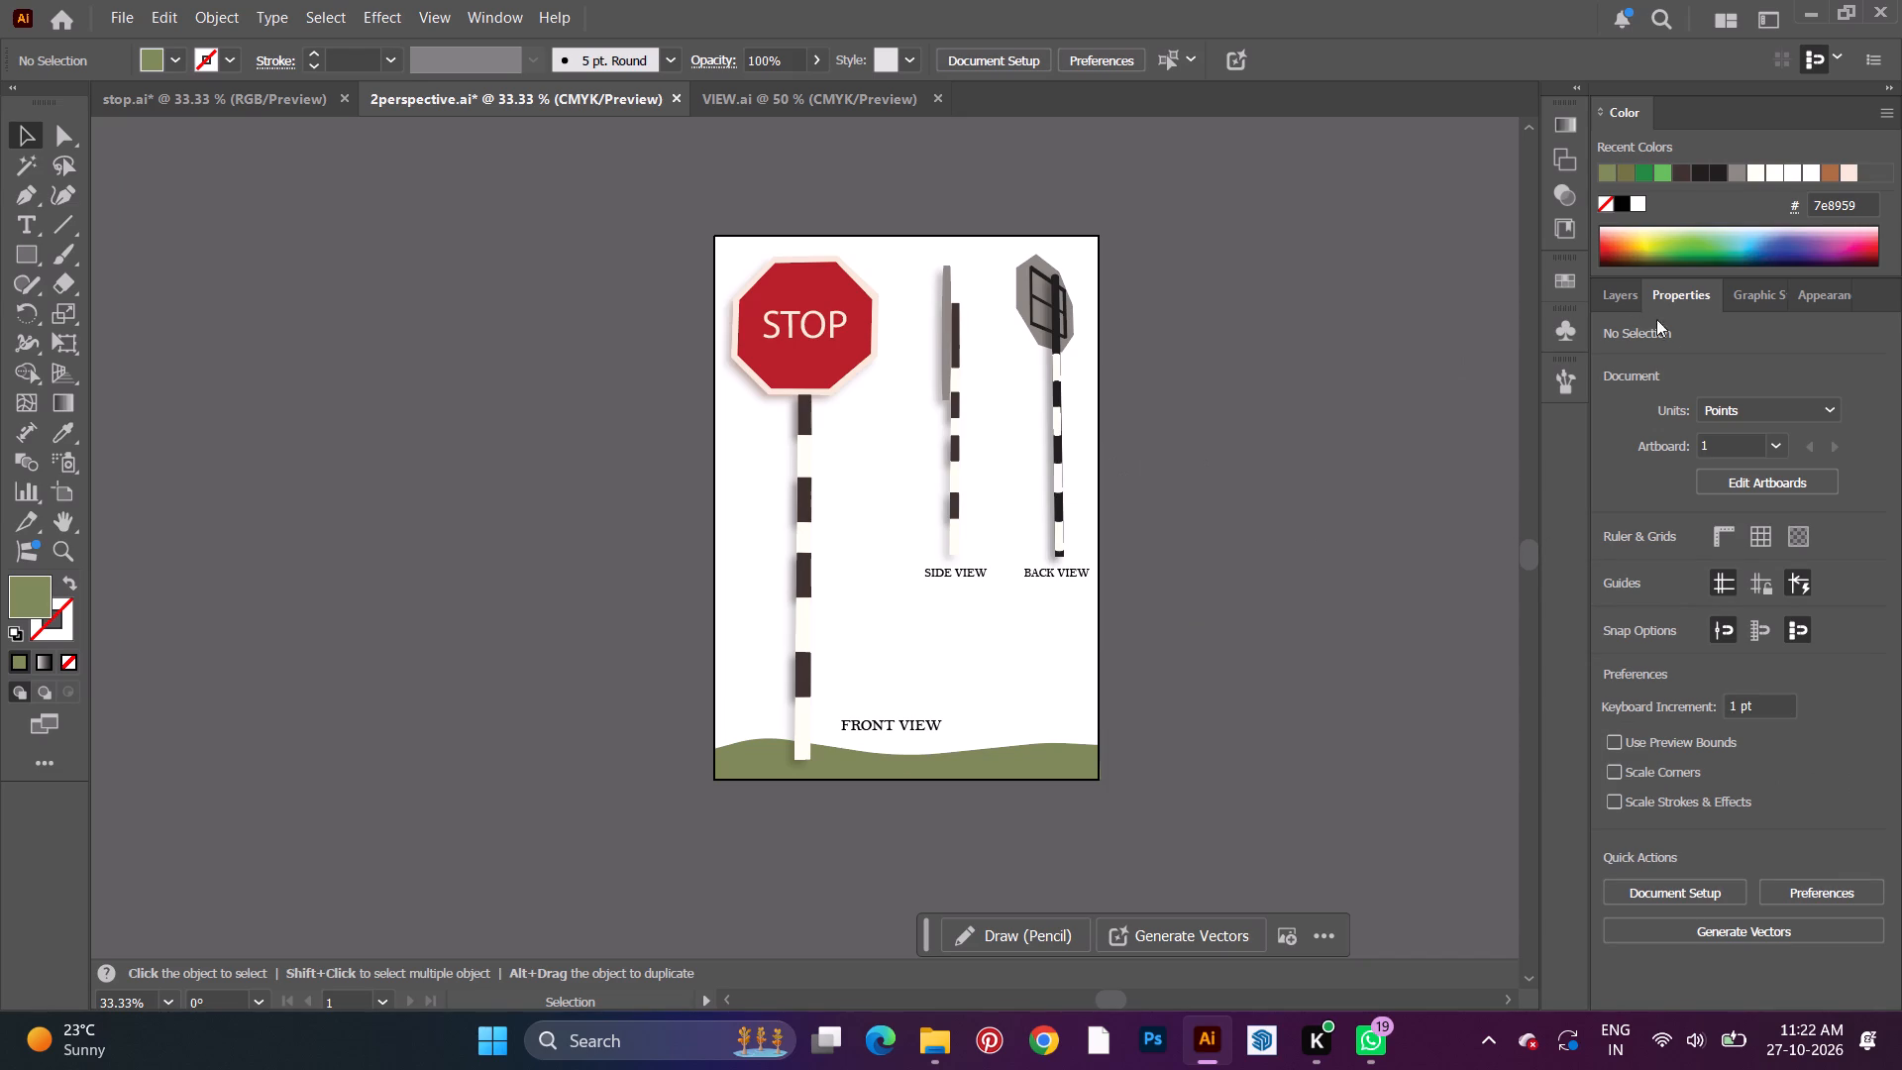
Move the second white path of Layer 1 to the top of Layer 3, above the SIDE VIEW caption.
click(1616, 283)
scroll(1732, 404, up, 4)
click(1723, 378)
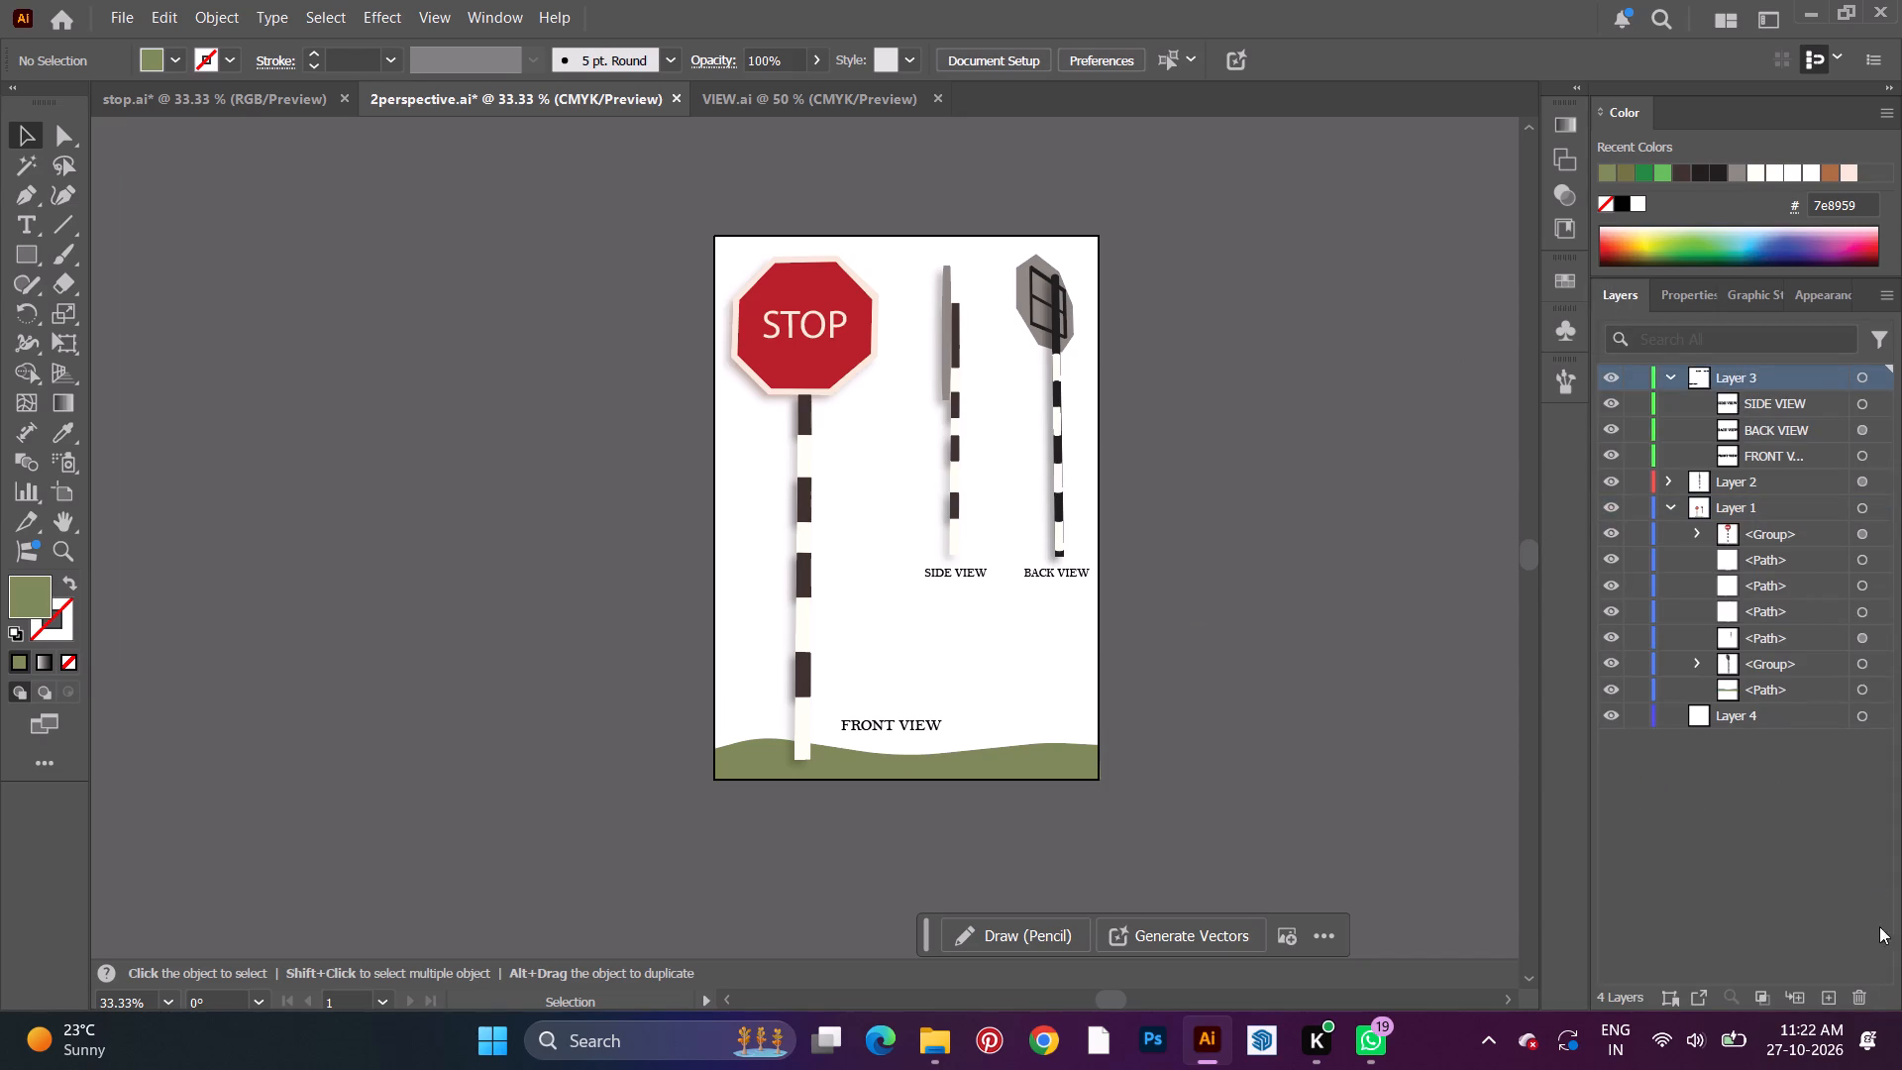
click(1755, 591)
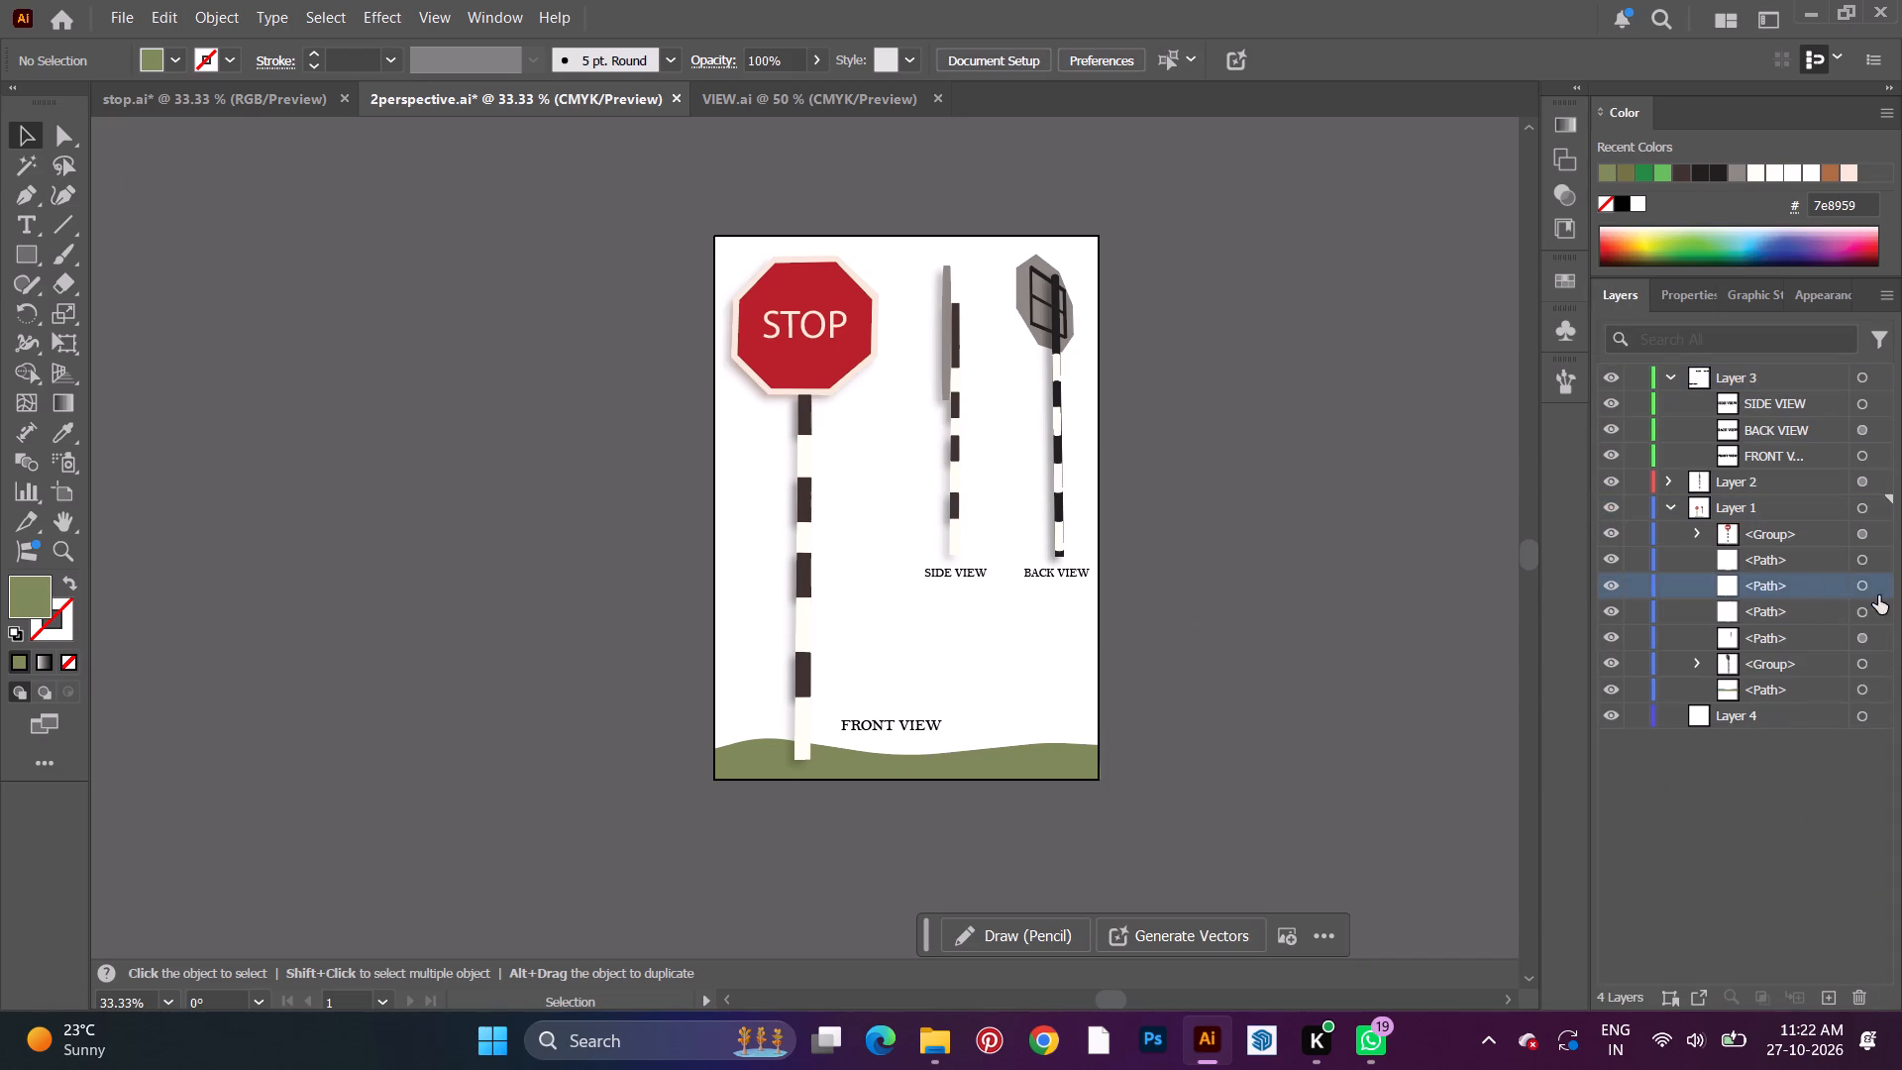
click(1864, 588)
drag(1804, 586, 1772, 370)
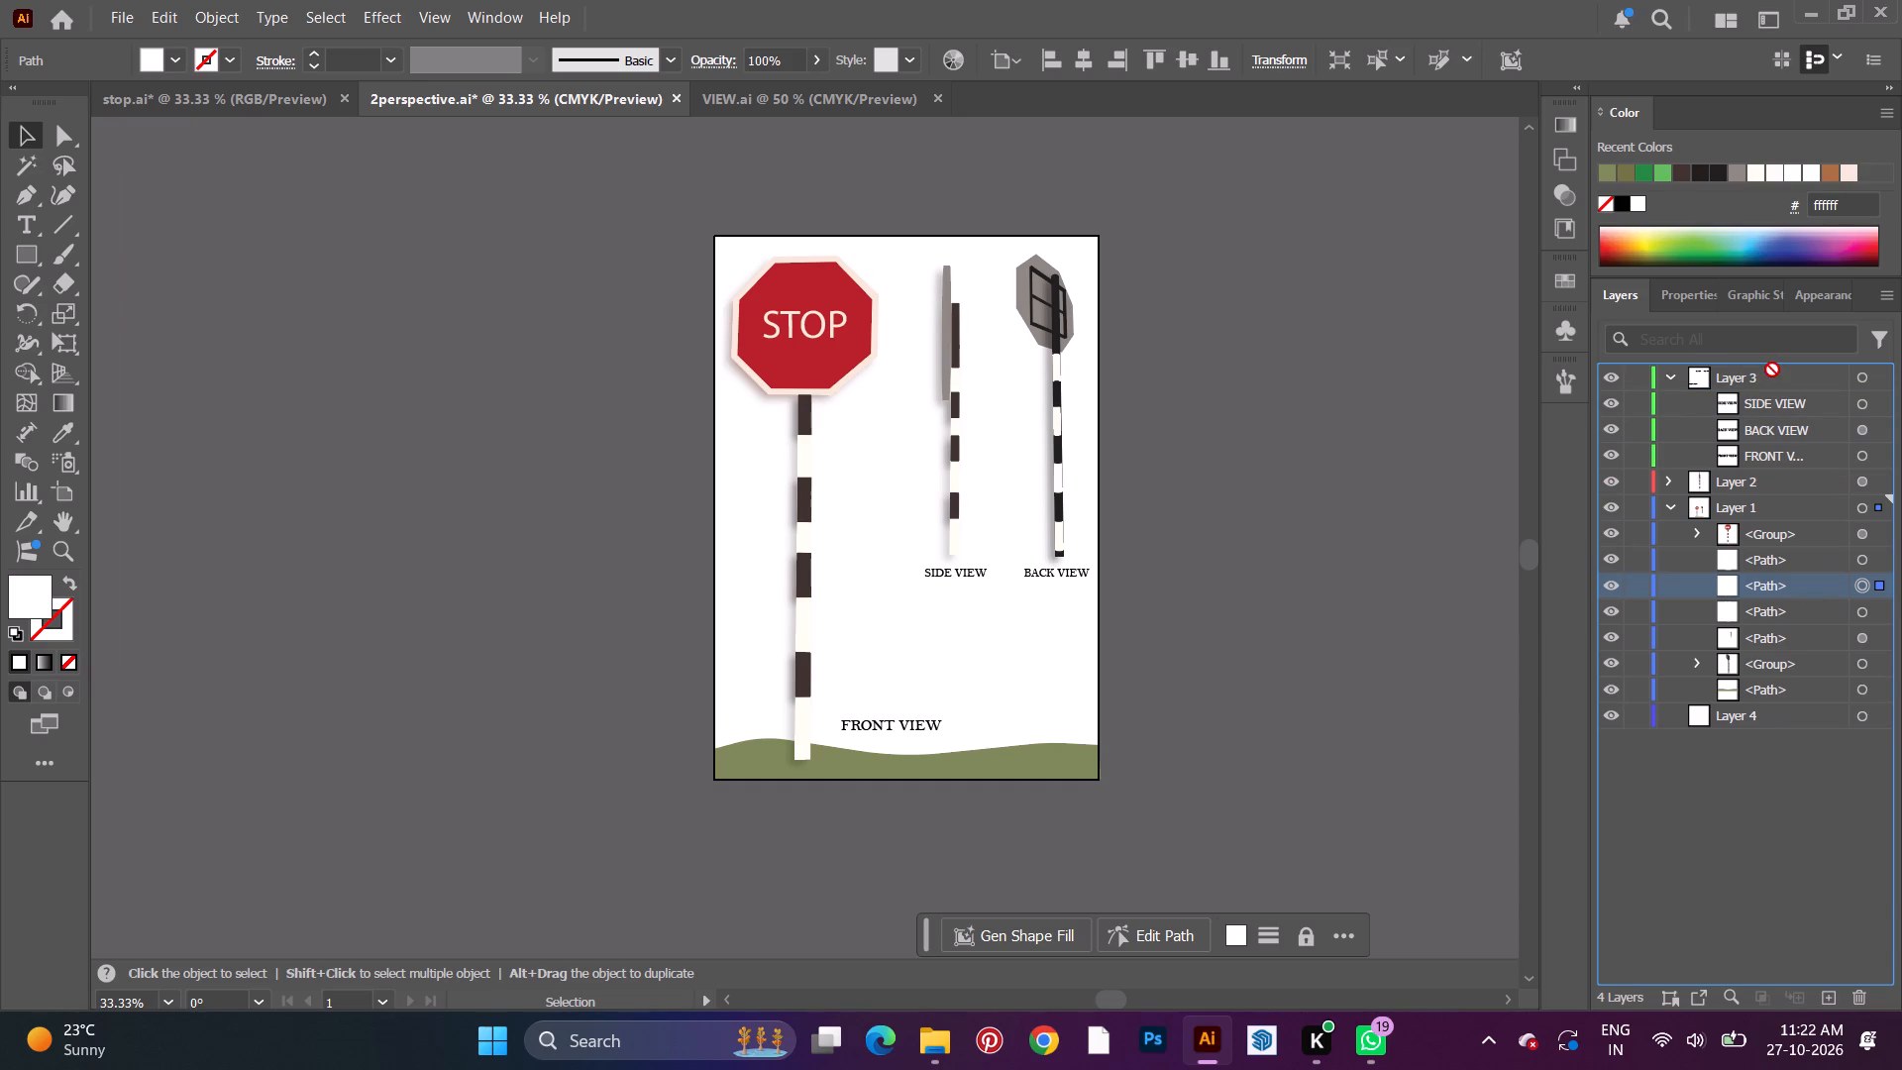
drag(1772, 370, 1772, 392)
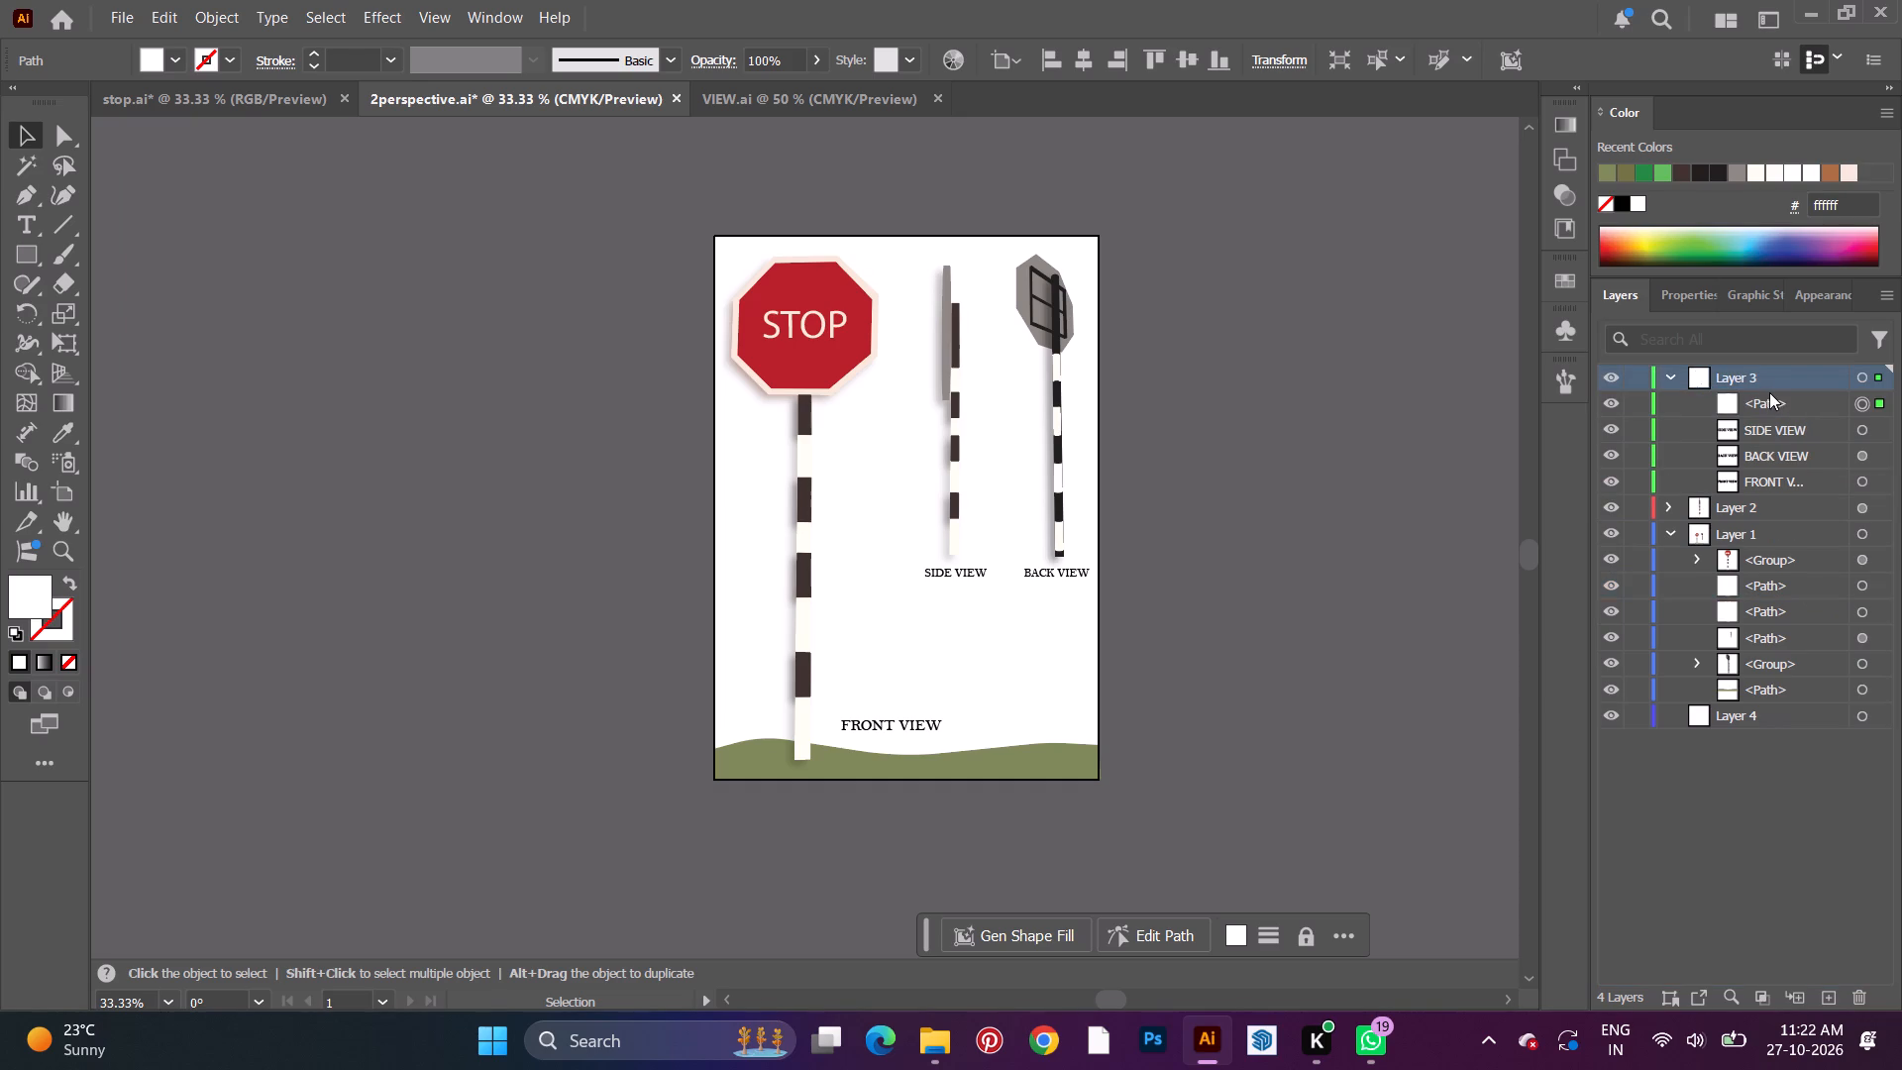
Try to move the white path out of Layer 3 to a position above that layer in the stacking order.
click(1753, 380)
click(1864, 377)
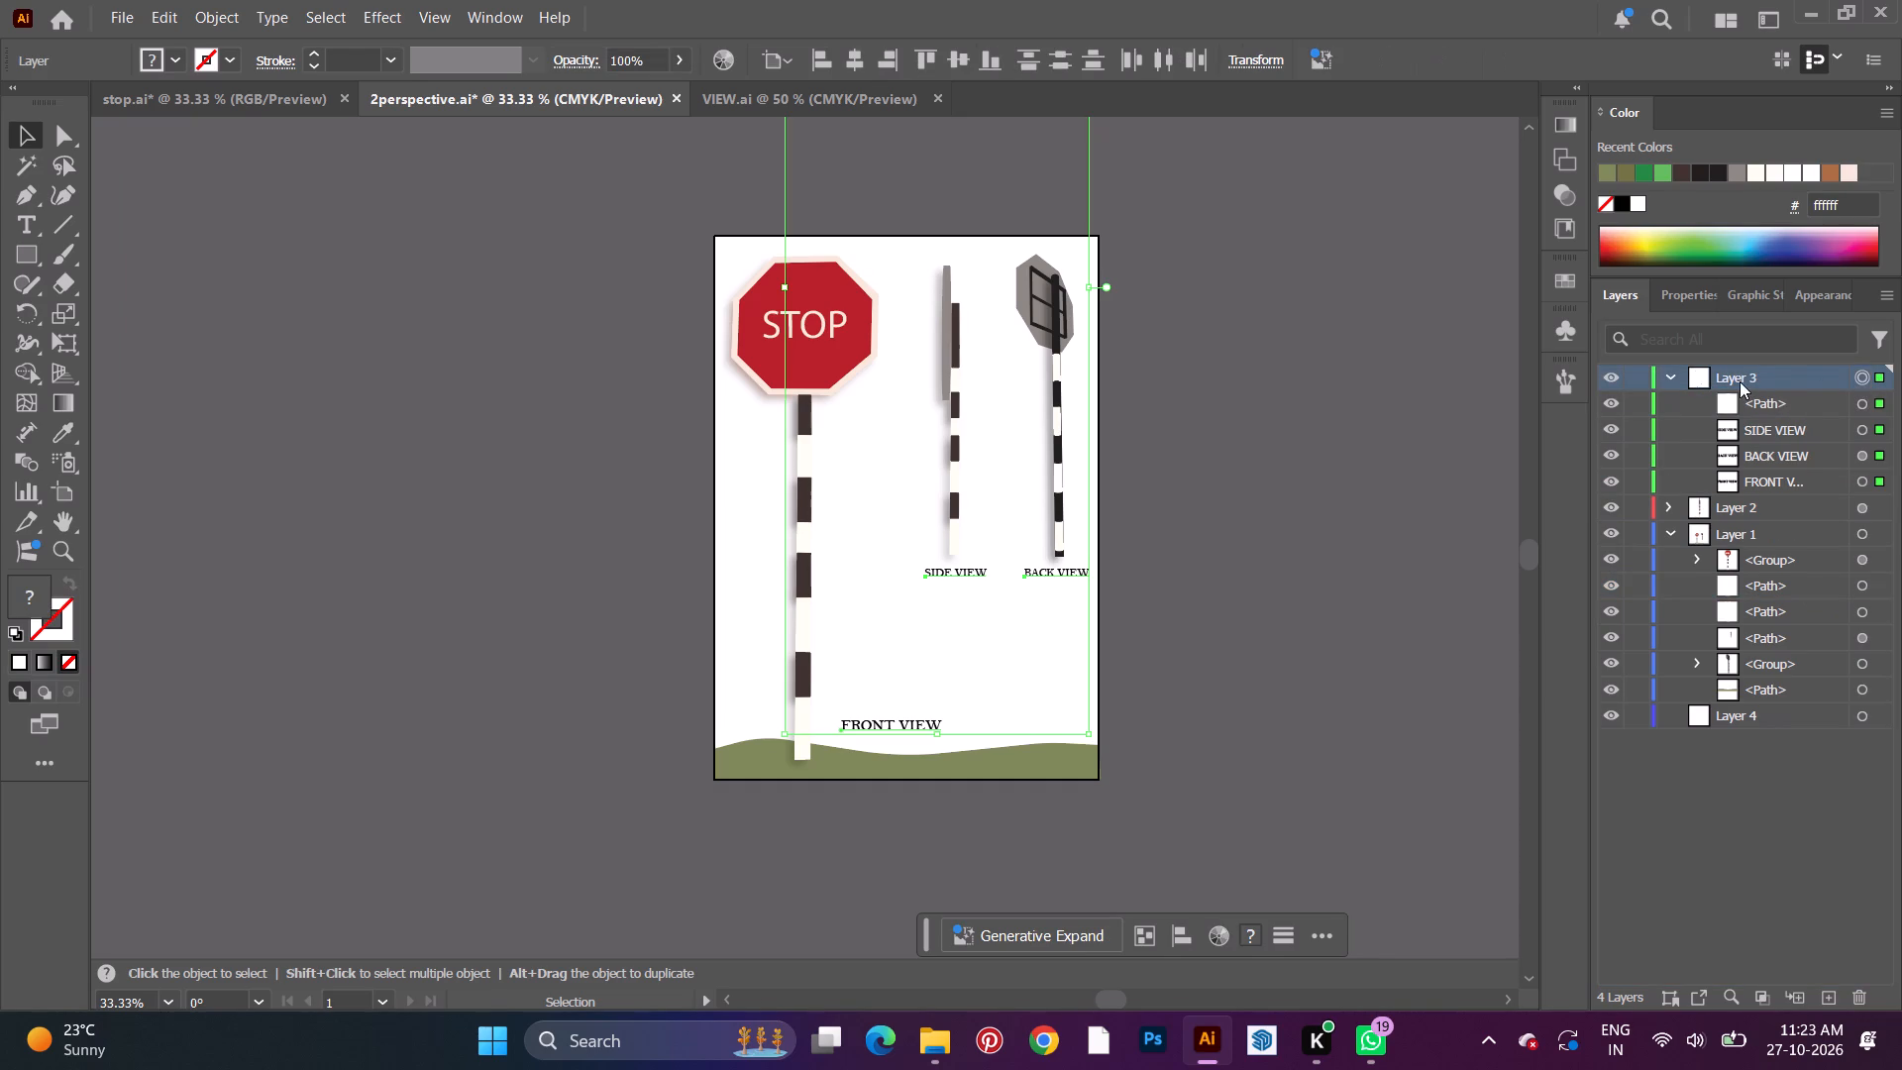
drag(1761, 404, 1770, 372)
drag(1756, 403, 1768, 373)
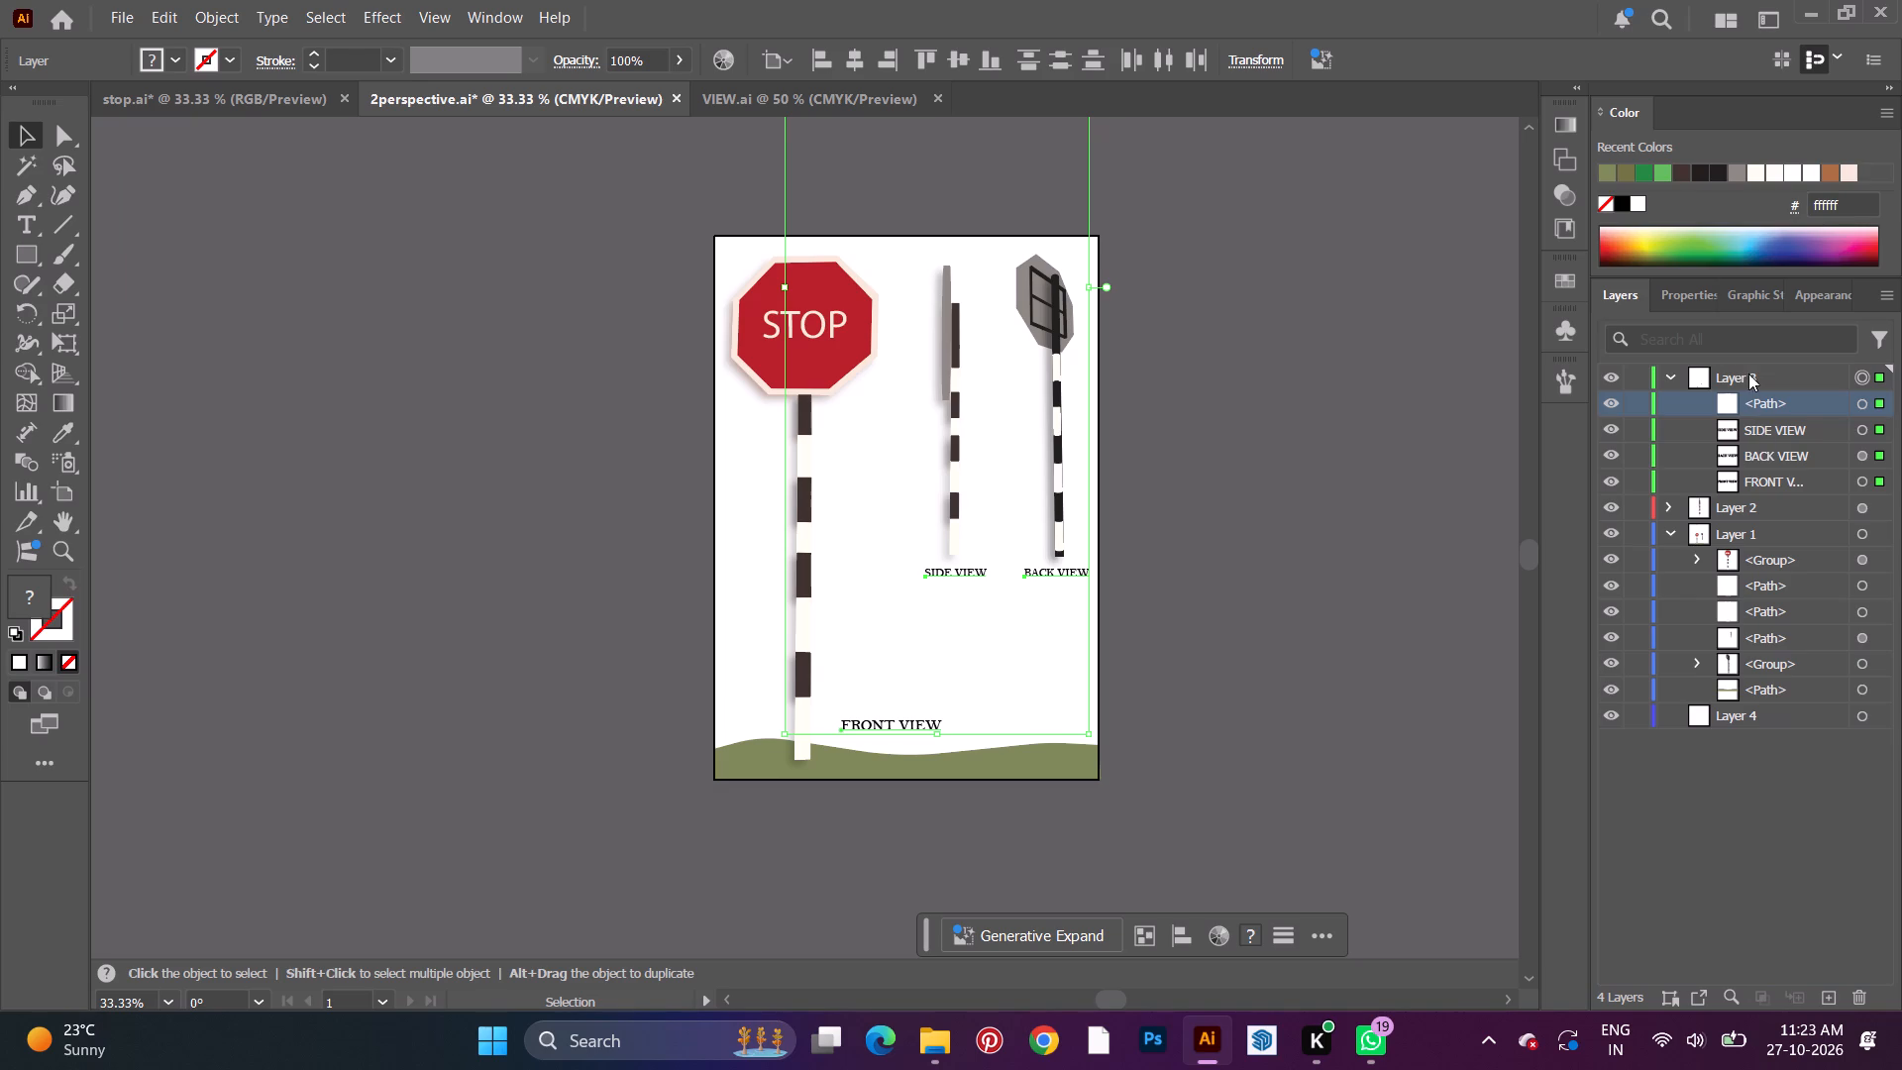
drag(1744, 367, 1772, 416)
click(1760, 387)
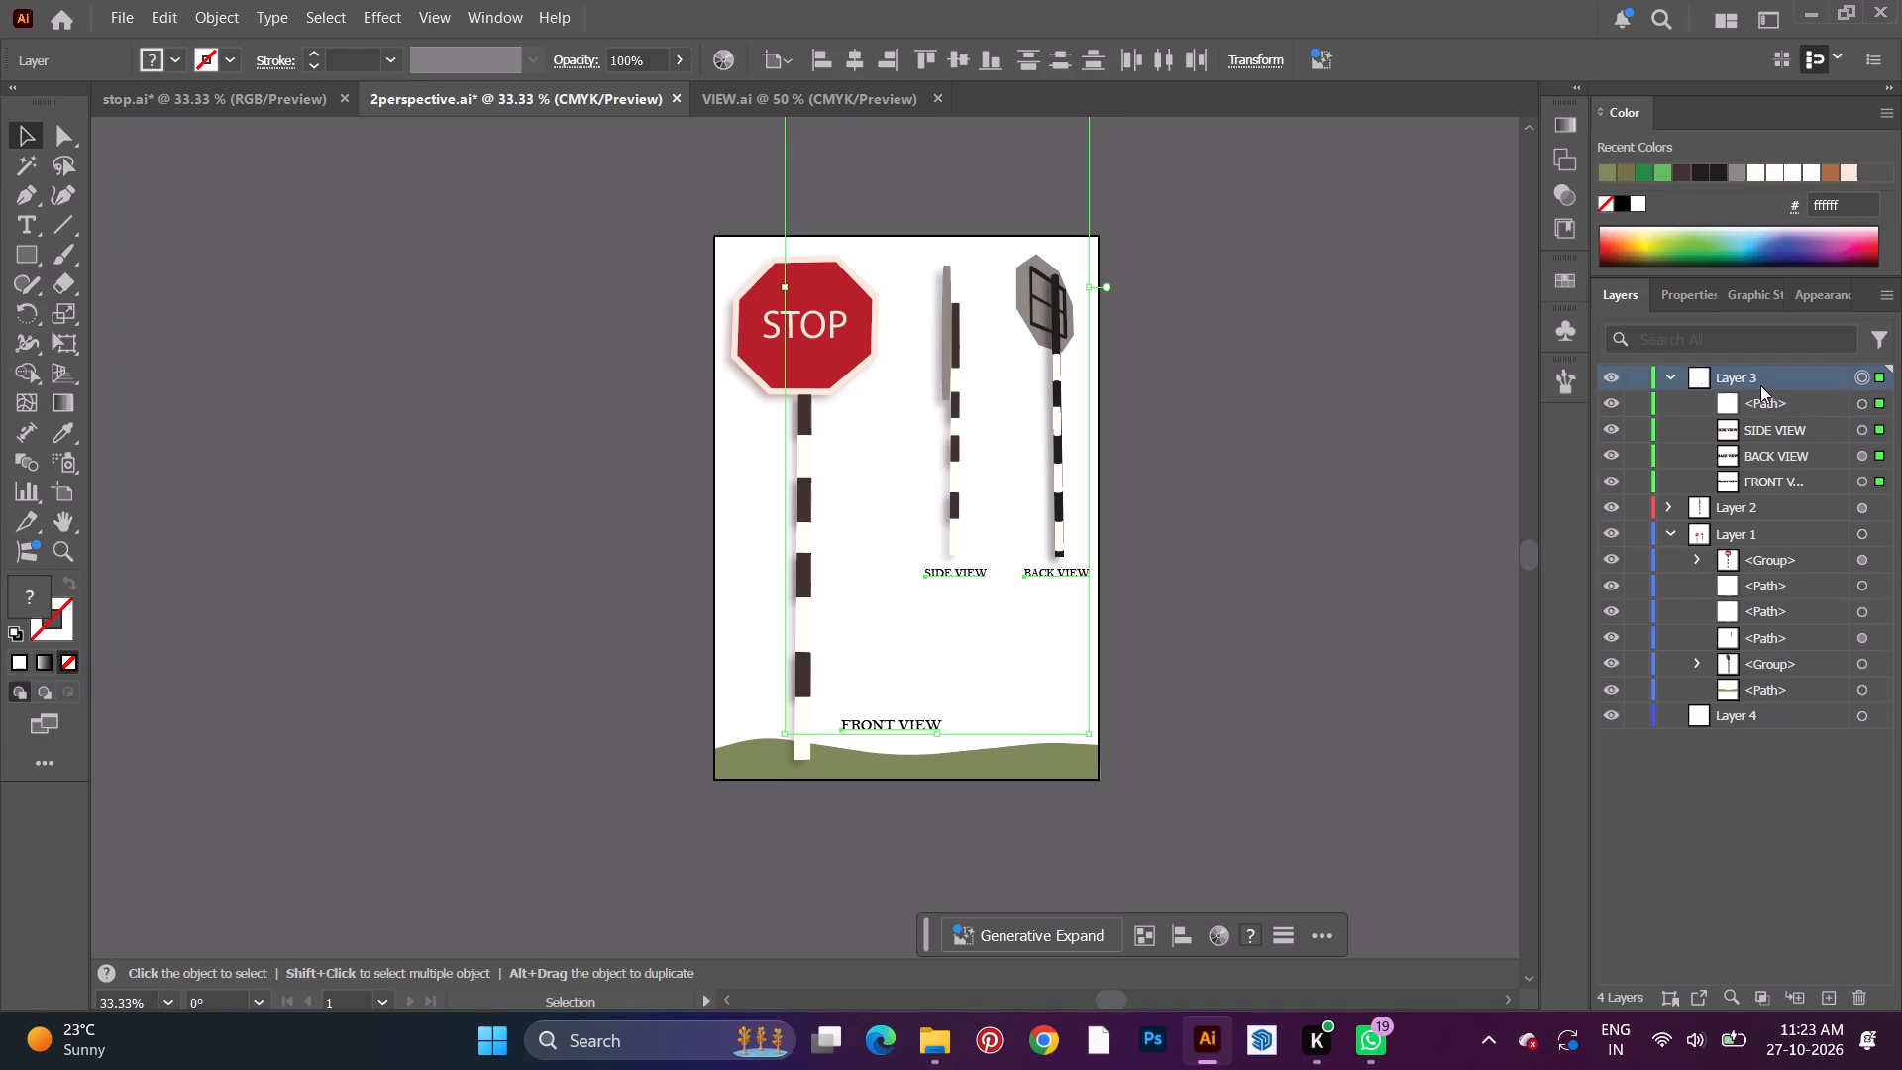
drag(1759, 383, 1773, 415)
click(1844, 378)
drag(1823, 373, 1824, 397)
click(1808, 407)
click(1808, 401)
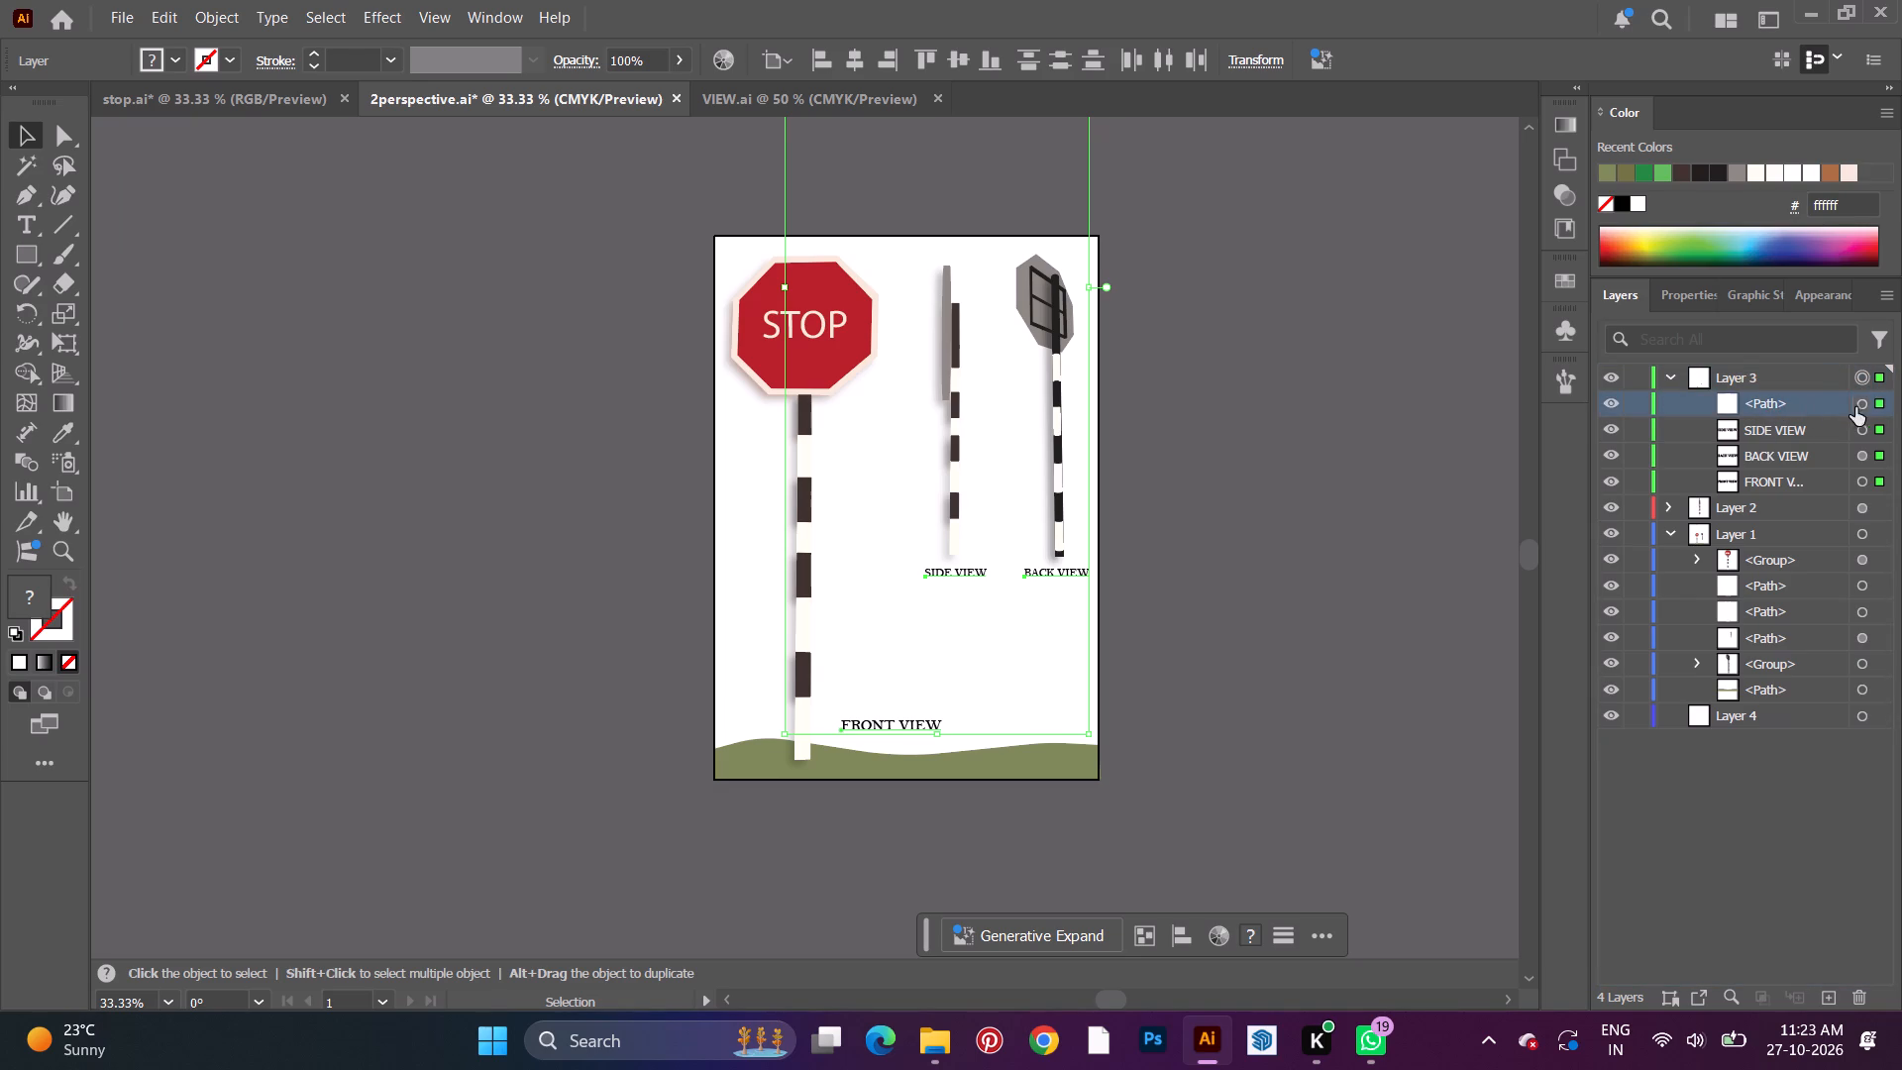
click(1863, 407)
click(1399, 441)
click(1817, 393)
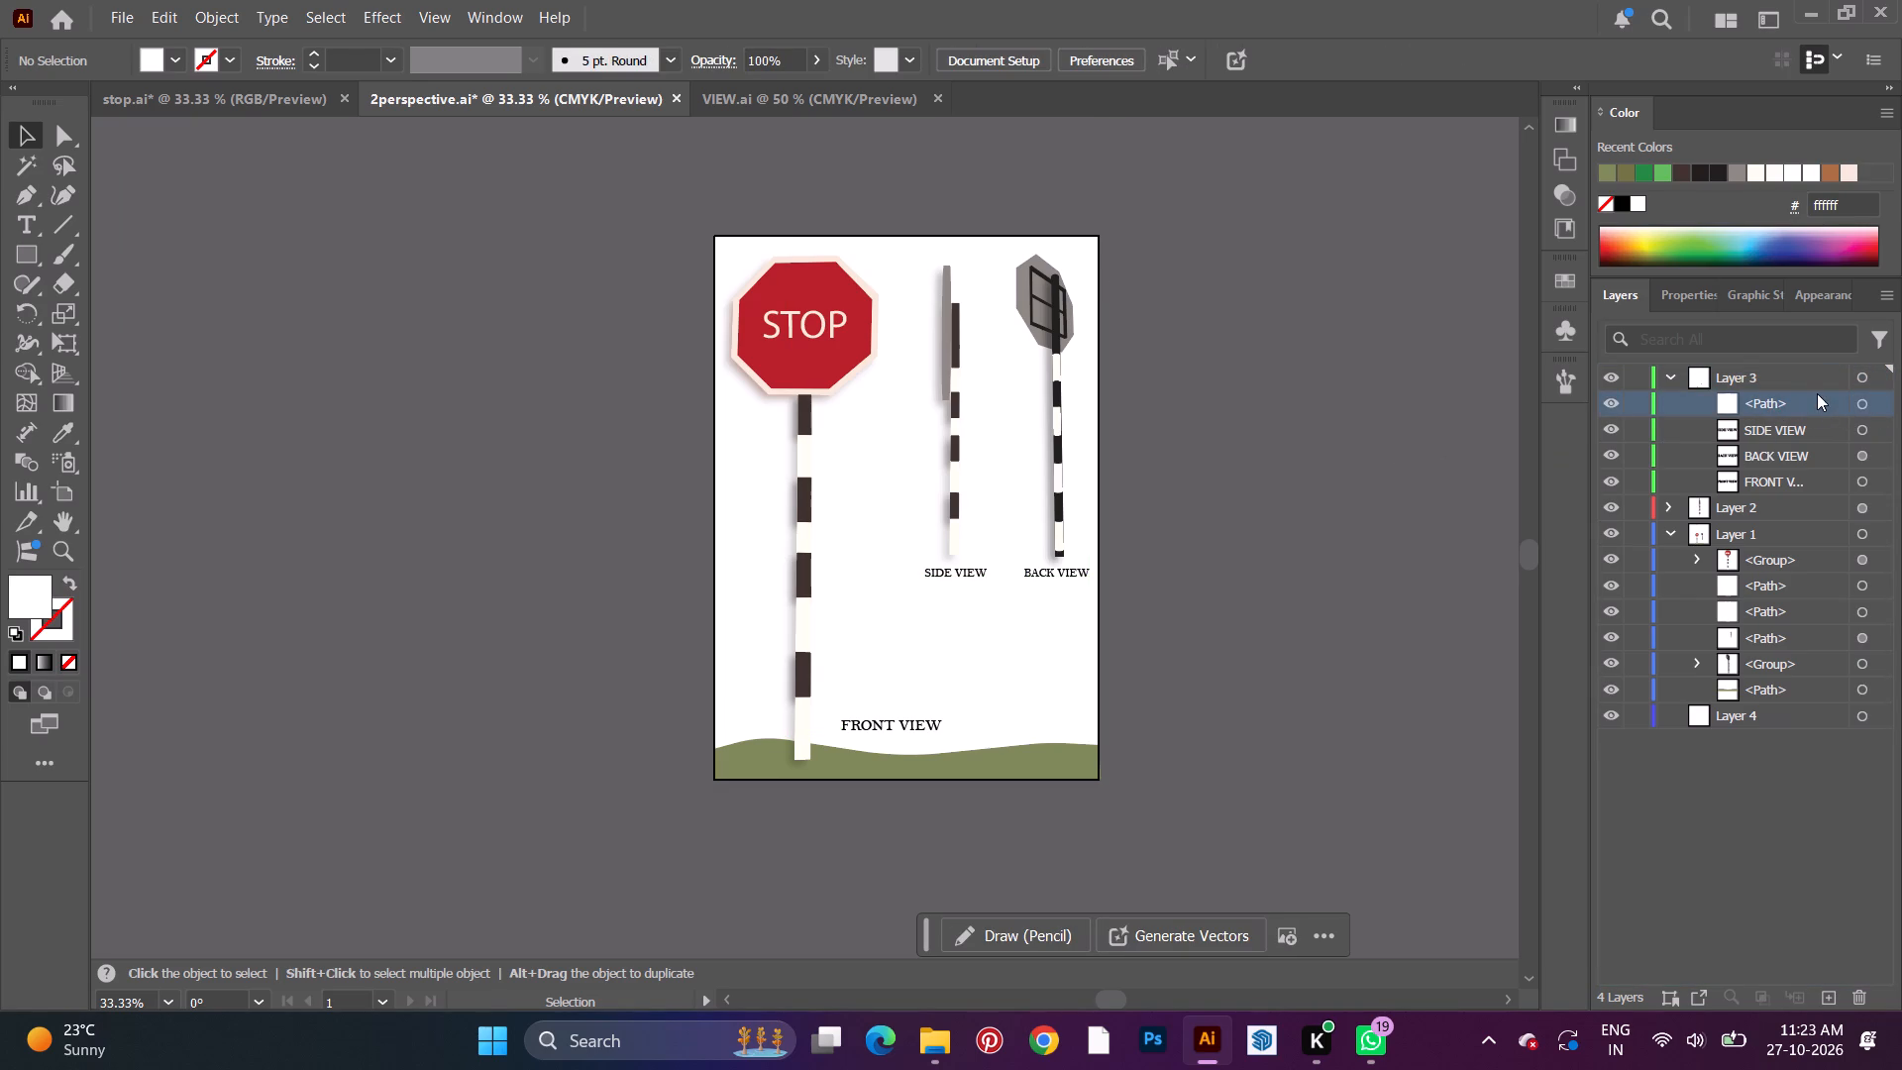
Add a new empty layer above Layer 3 and make it the active layer.
click(1813, 379)
click(1833, 994)
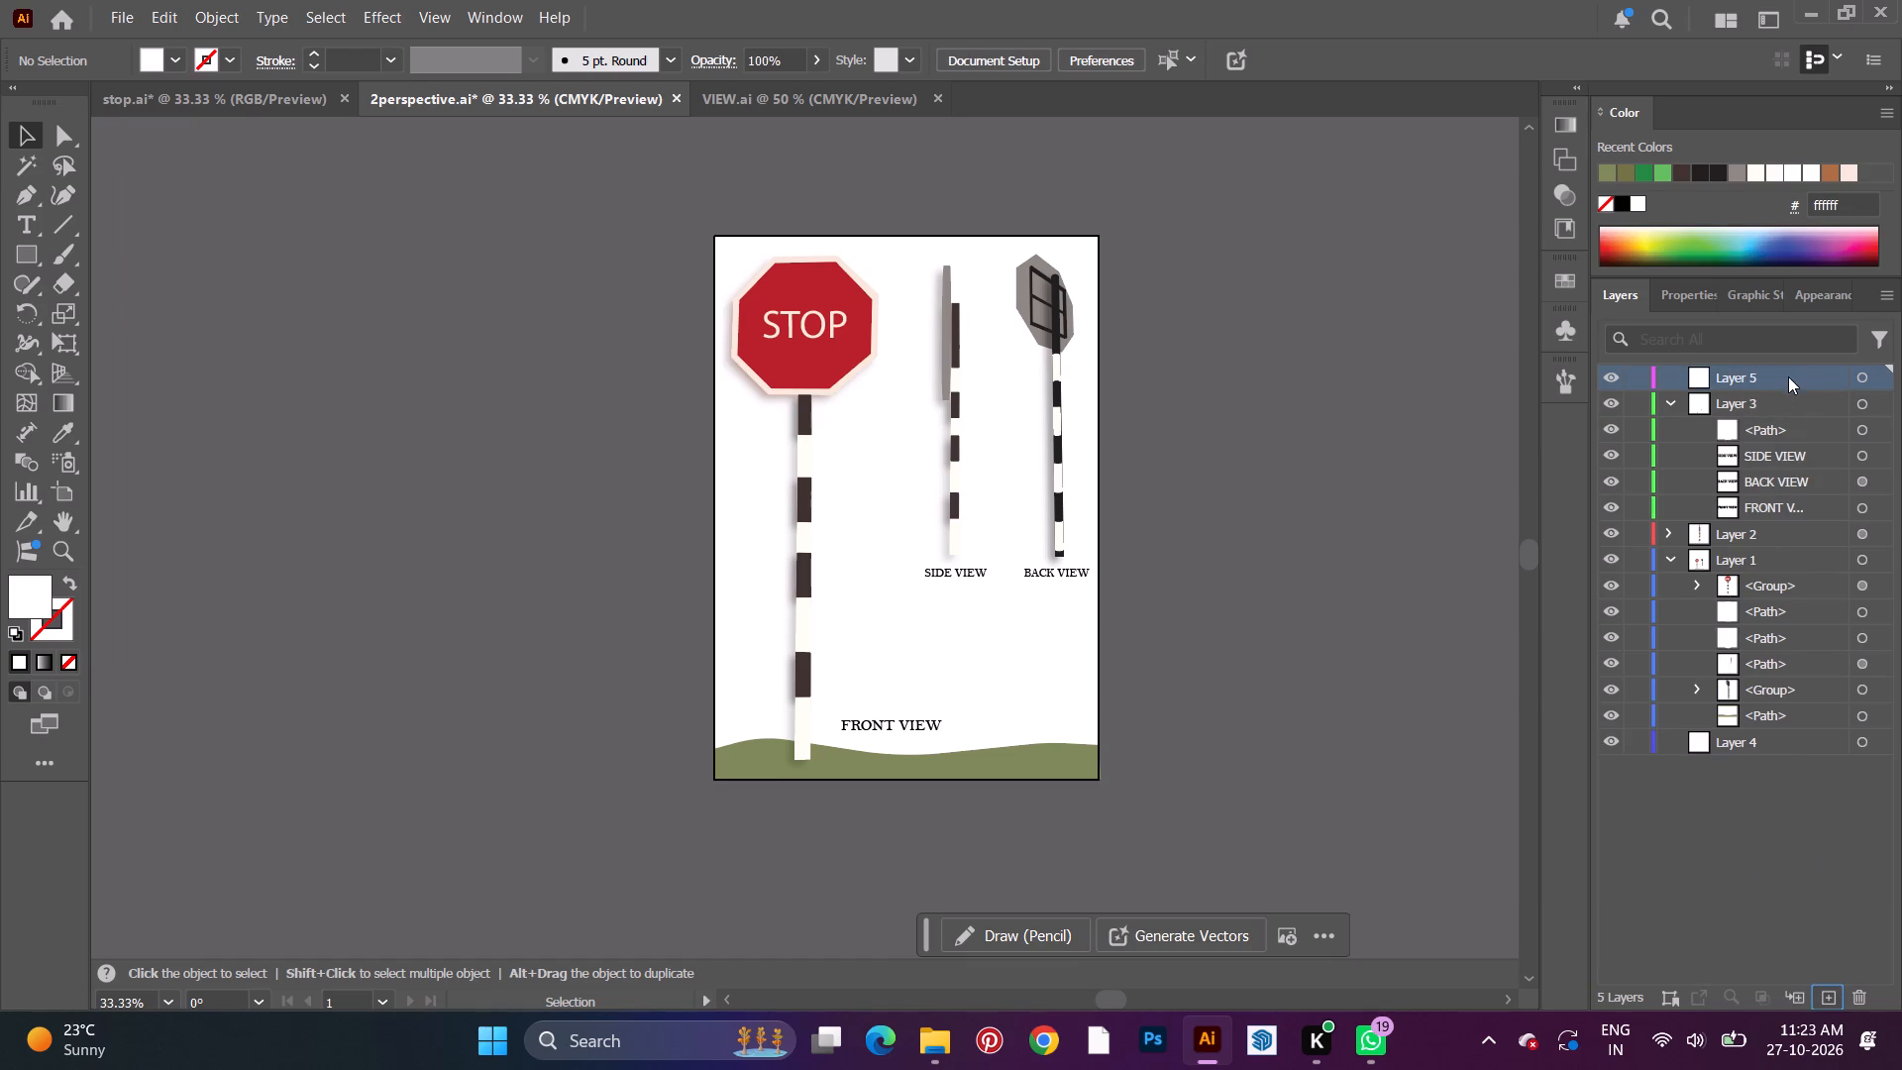
click(1788, 376)
Save the 2perspective.ai document.
key(ctrl+s)
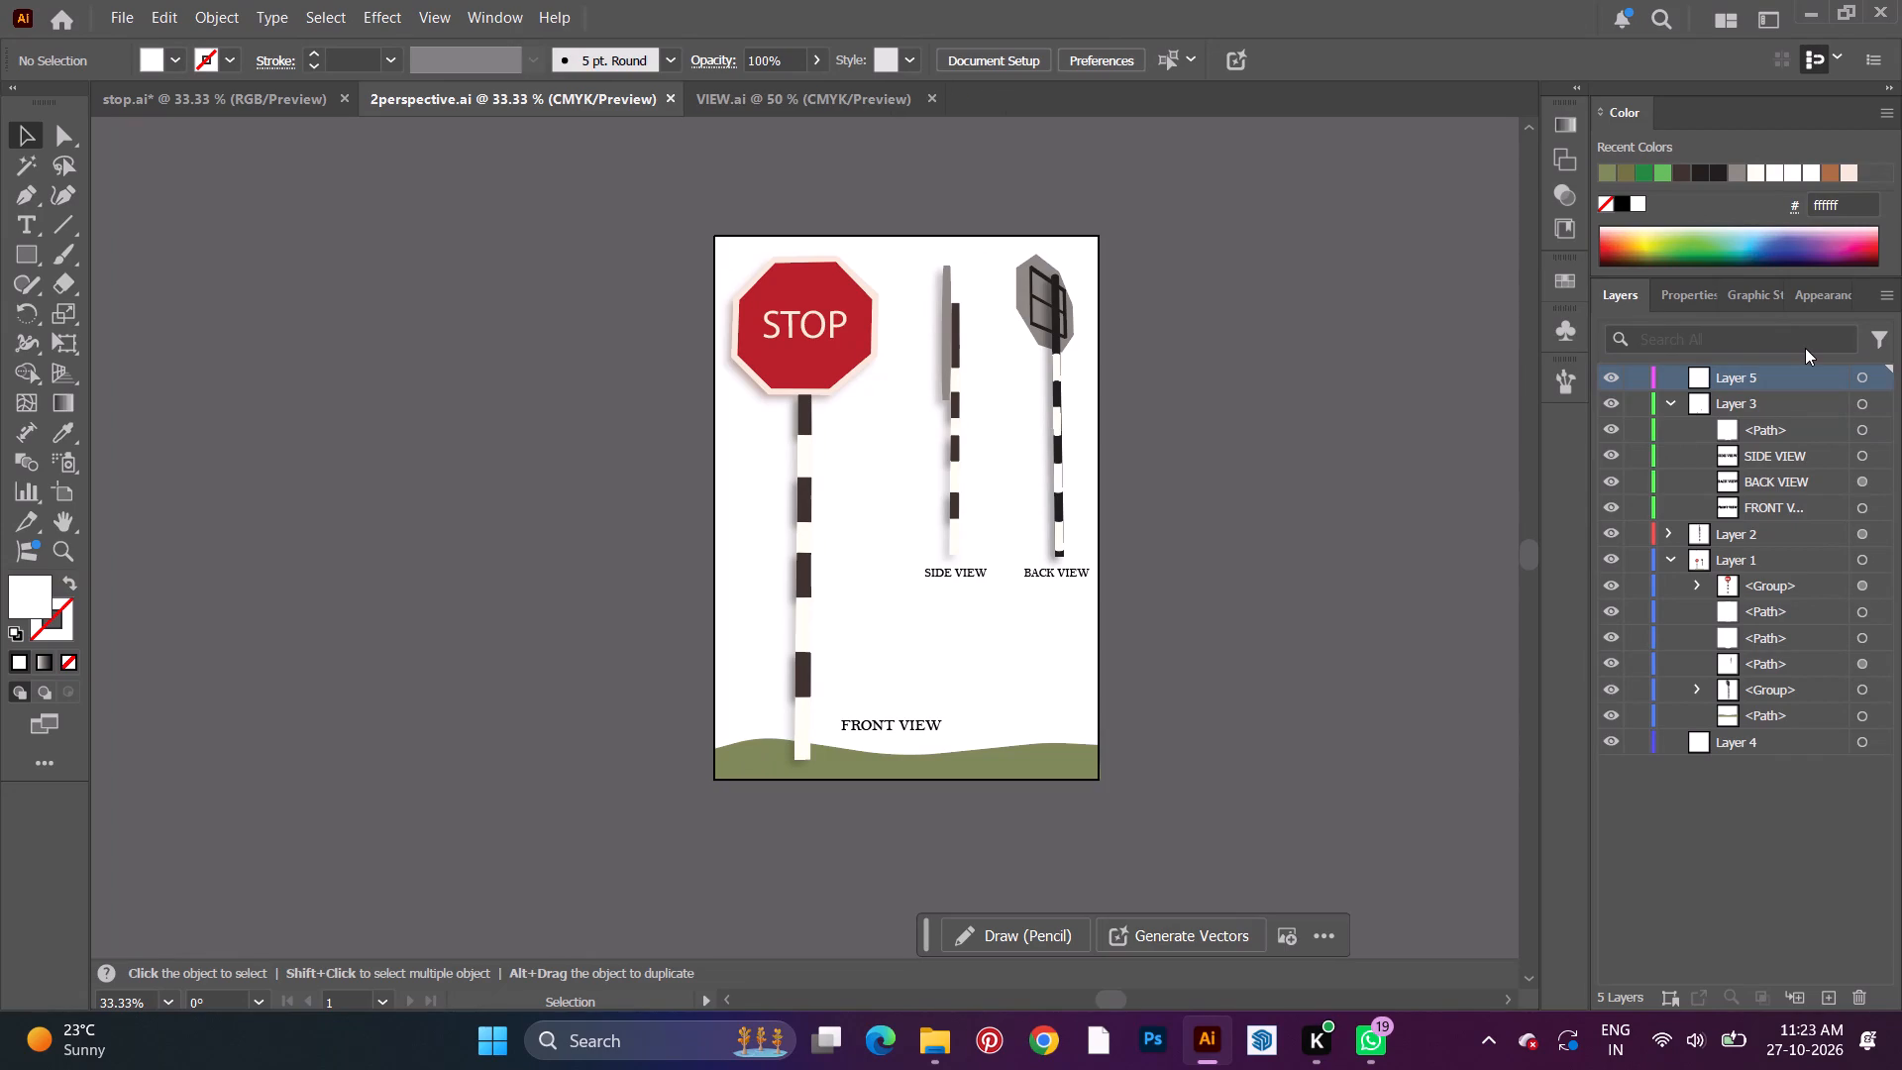